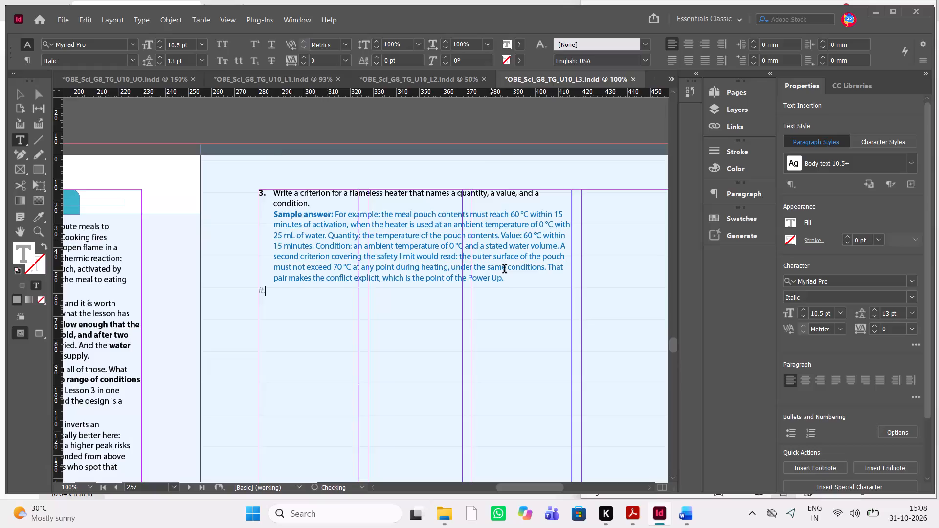
Delete the leftover italic text "it." below question 3's sample answer on page 257.
scroll(504, 270, down, 1)
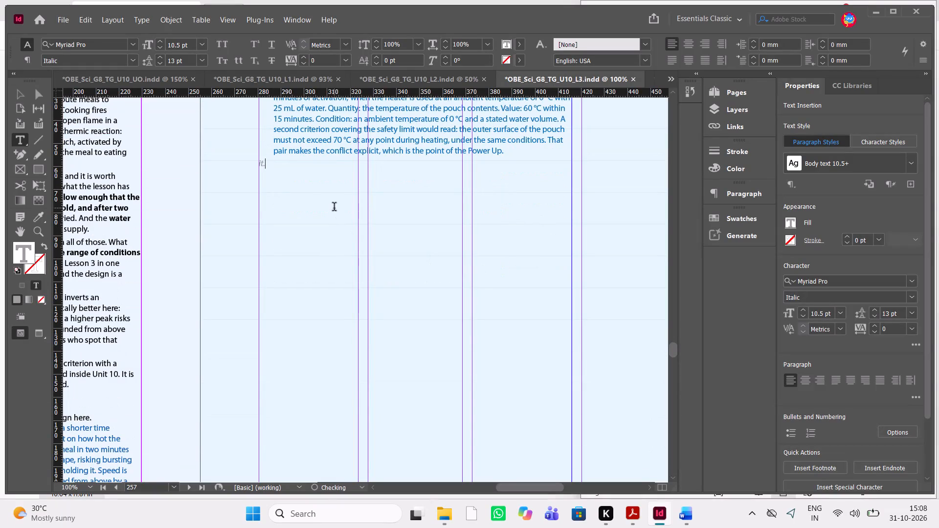
key(Delete)
key(Delete)
key(BackSpace)
key(BackSpace)
key(BackSpace)
key(BackSpace)
Shorten the question 3 text frame on page 257 to about 42 mm high, ending just below the sample answer.
key(Escape)
scroll(416, 309, down, 1)
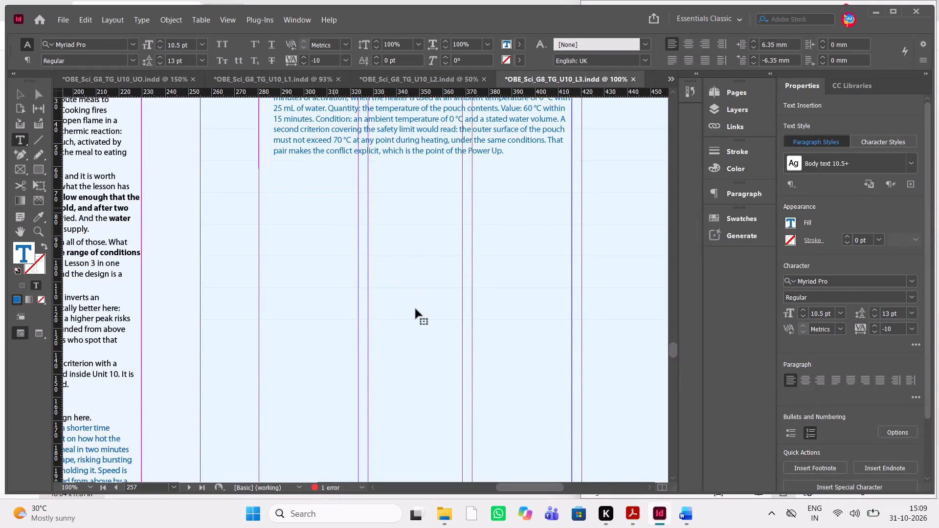
scroll(416, 309, down, 1)
key(ctrl+Insert)
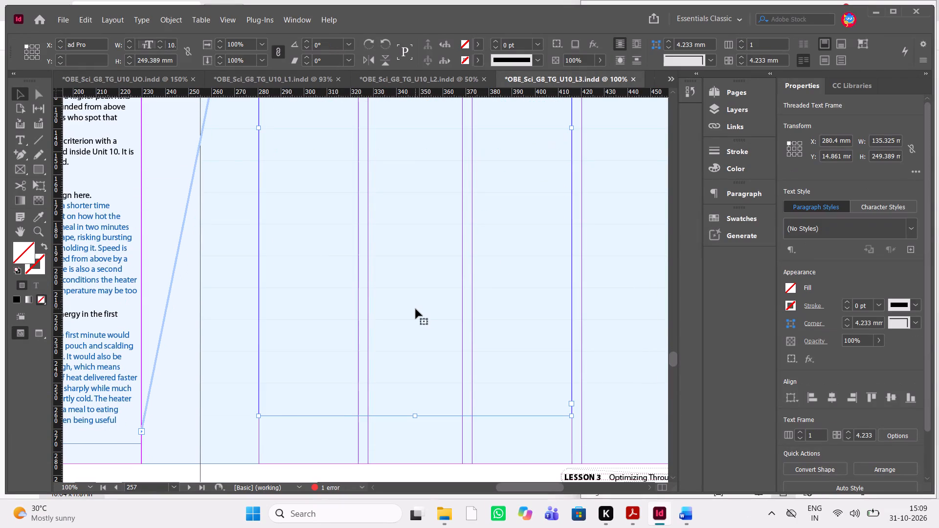
key(ctrl+minus)
key(ctrl+minus)
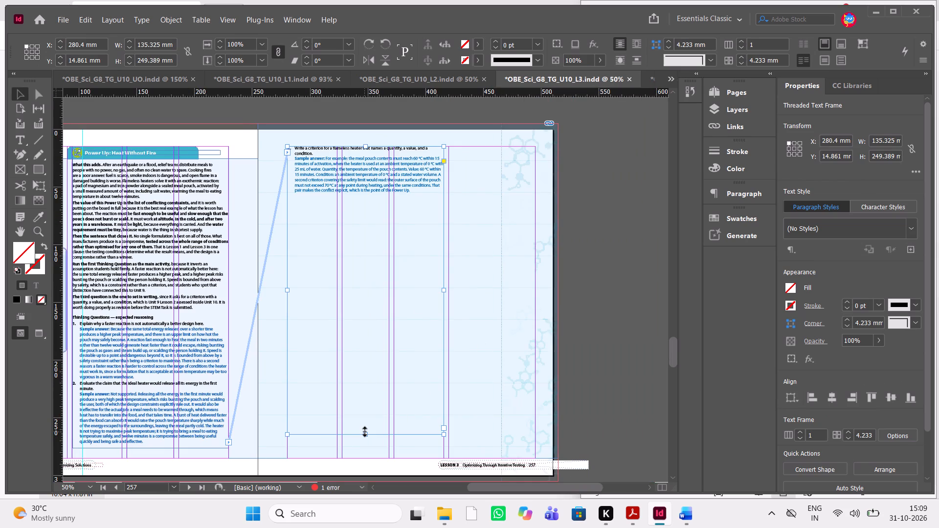
drag(365, 432, 378, 198)
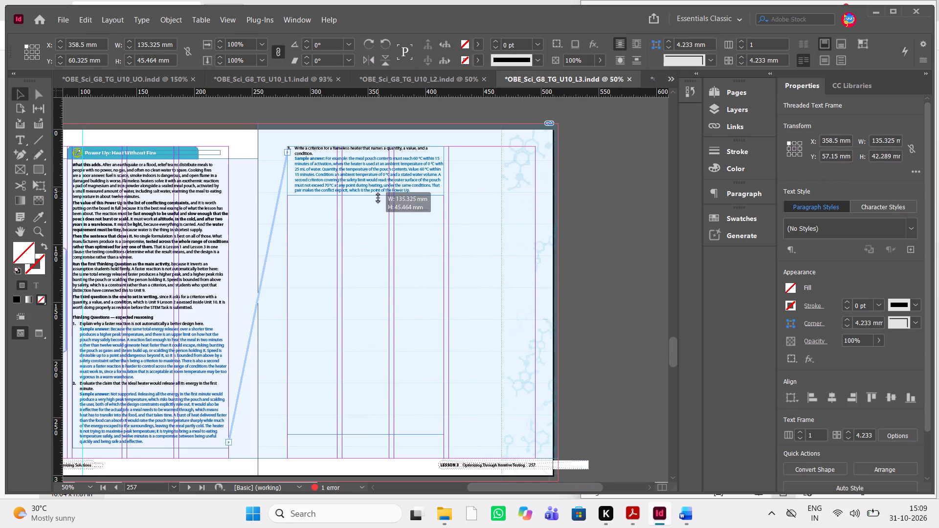
drag(378, 198, 384, 195)
Shorten the light blue background frame on page 257 from its bottom edge to about 62 mm high, level with the question 3 text frame.
click(504, 449)
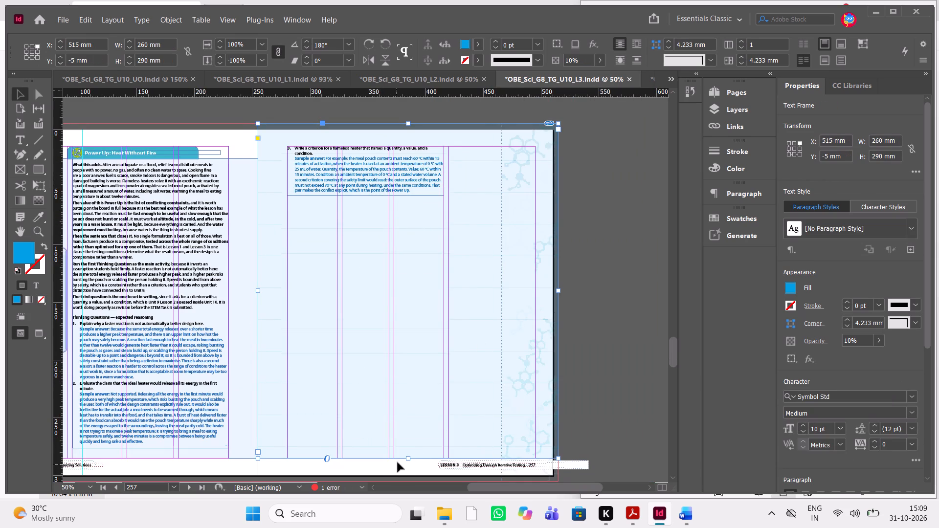
drag(406, 463, 380, 162)
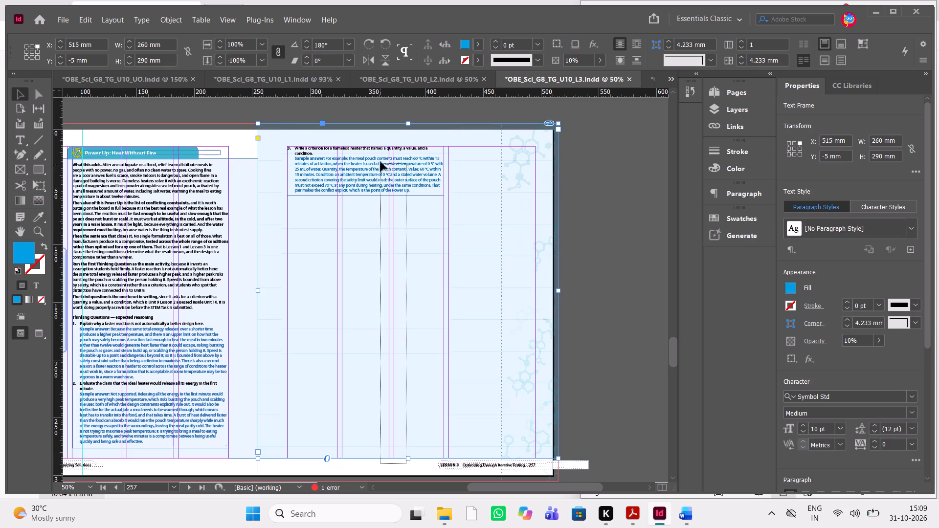
drag(380, 162, 369, 285)
drag(408, 461, 394, 156)
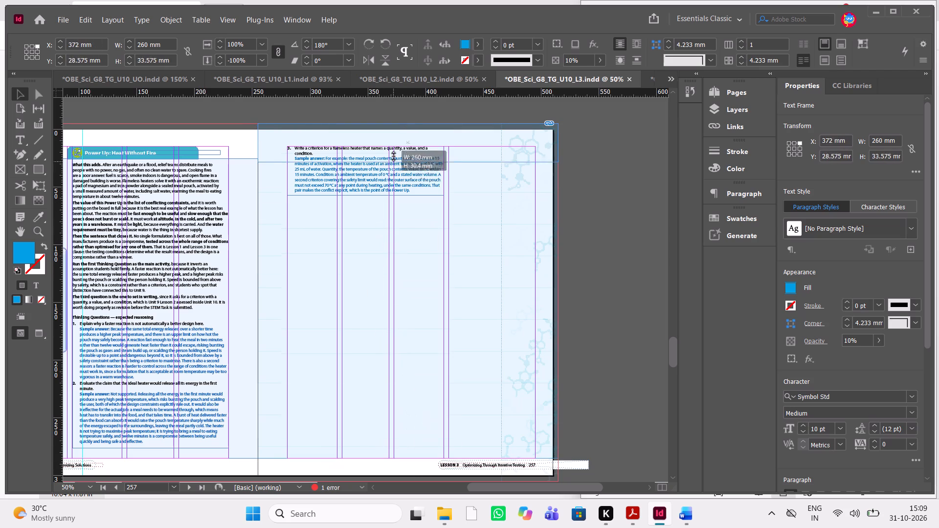
drag(394, 156, 398, 196)
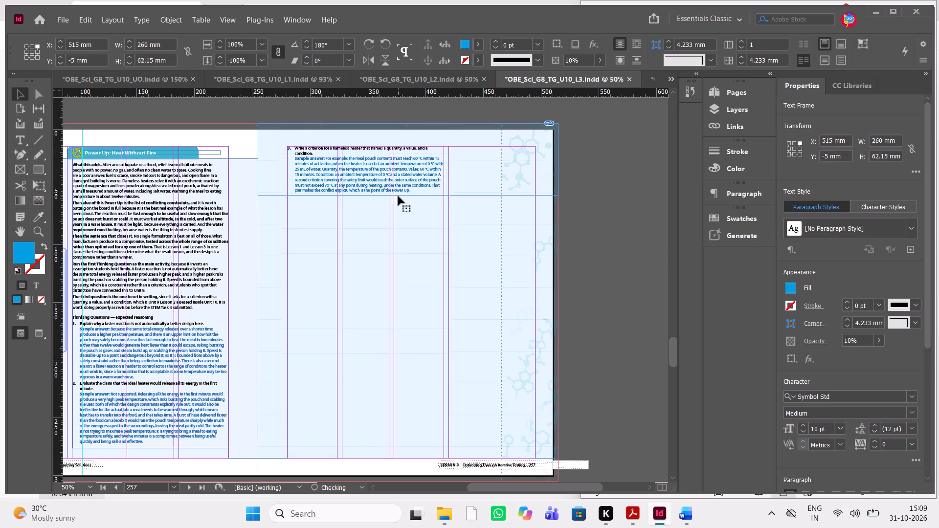
Lower the top edge of page 257's light blue background to about Y 12.7 mm, leaving it about 44 mm high.
key(ctrl+equal)
key(ctrl+equal)
key(ctrl+equal)
scroll(398, 196, right, 1)
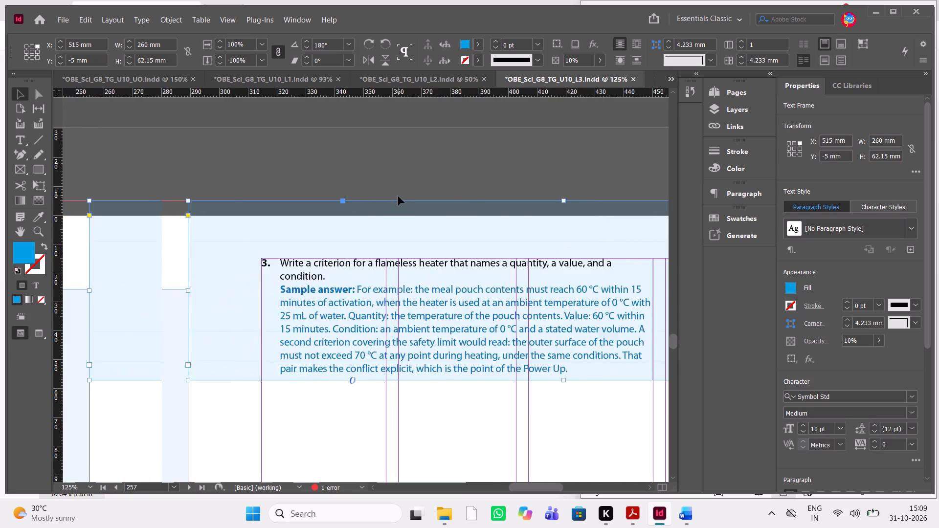
scroll(398, 196, right, 1)
scroll(548, 214, left, 1)
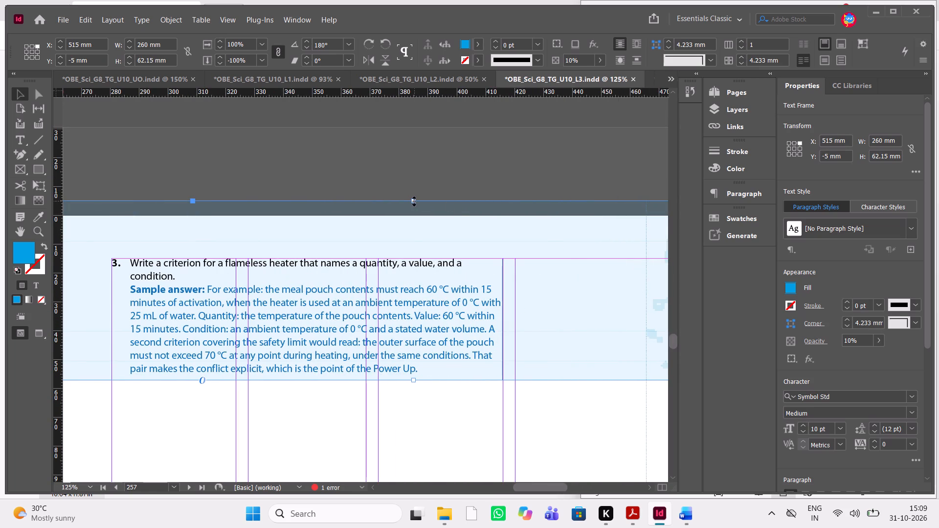
drag(414, 201, 423, 252)
scroll(423, 252, right, 1)
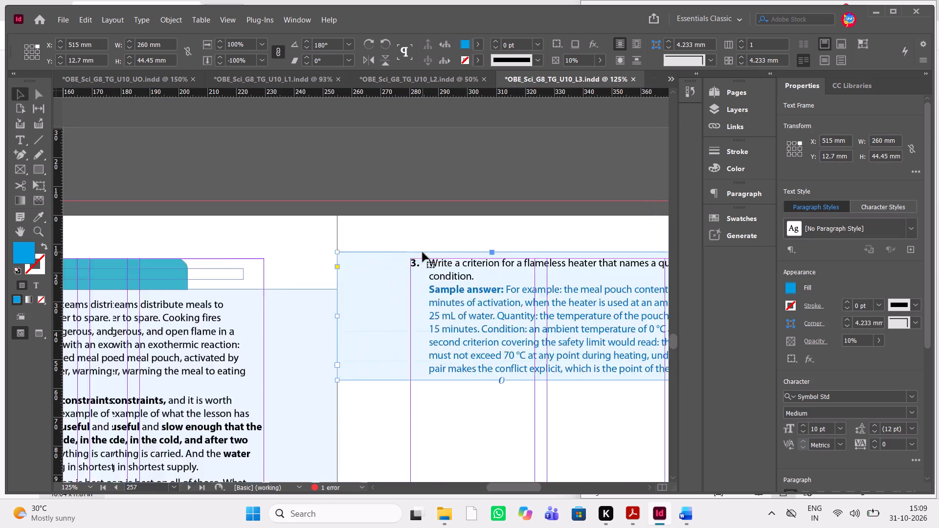
scroll(423, 252, right, 1)
scroll(423, 252, left, 2)
click(619, 257)
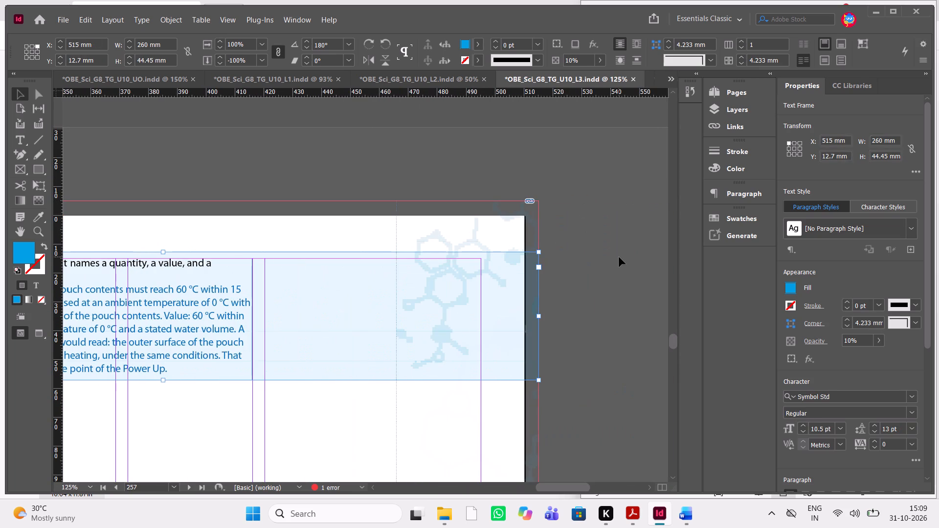
key(w)
scroll(619, 257, right, 1)
key(w)
Move all the Lesson Check — Answers content from page 258 onto page 257, below the question 3 block.
scroll(619, 257, down, 2)
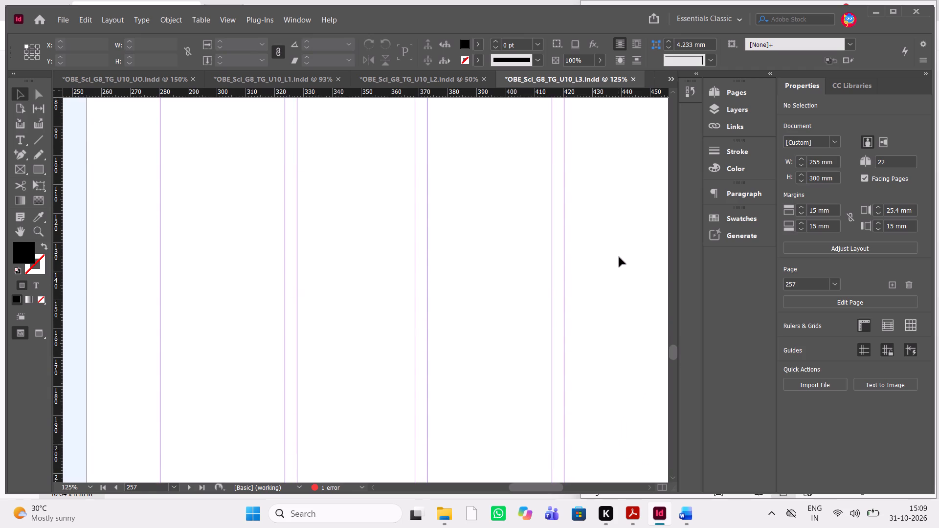
scroll(619, 257, down, 5)
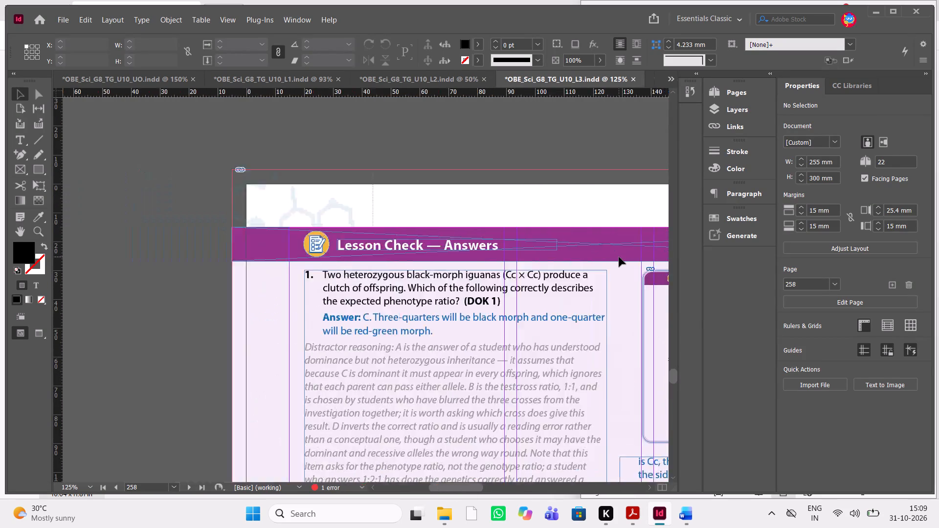
scroll(619, 257, down, 2)
scroll(619, 257, left, 1)
key(ctrl+minus)
key(ctrl+minus)
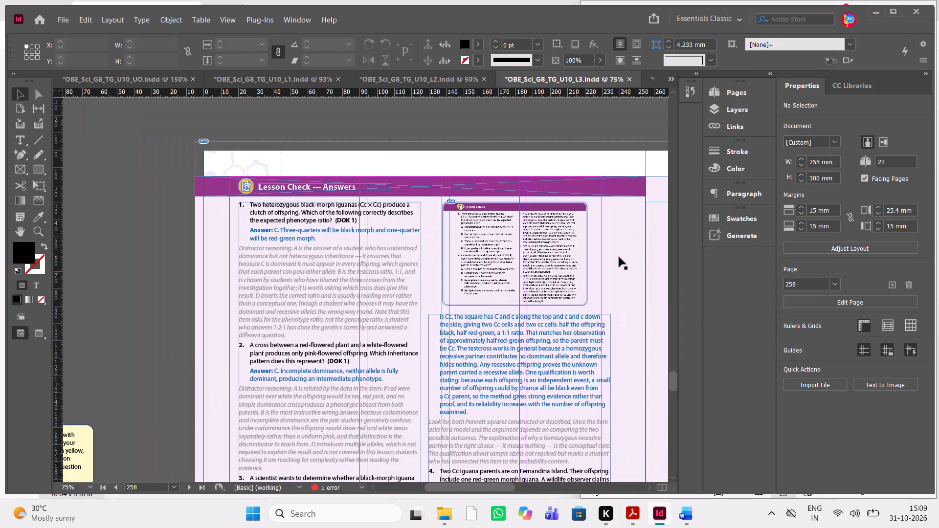
scroll(619, 257, left, 1)
scroll(619, 257, right, 1)
drag(166, 162, 614, 465)
scroll(614, 465, down, 1)
scroll(614, 465, up, 1)
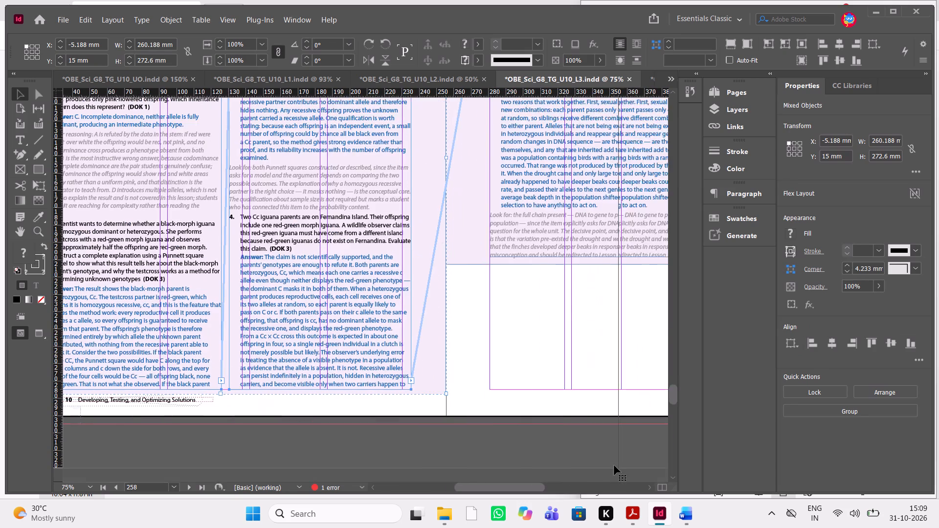
scroll(614, 465, up, 1)
key(ctrl+minus)
key(ctrl+minus)
key(ctrl+minus)
scroll(614, 465, up, 1)
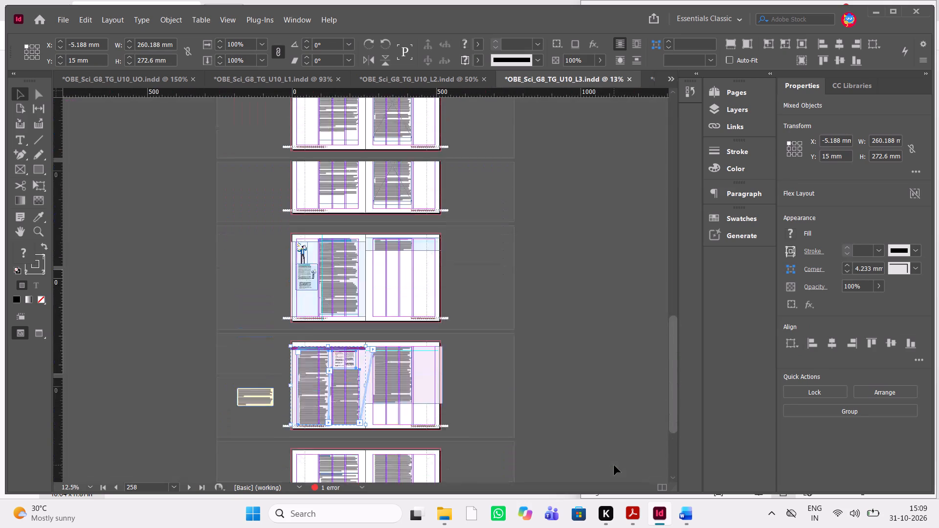
scroll(614, 465, up, 1)
drag(326, 416, 409, 333)
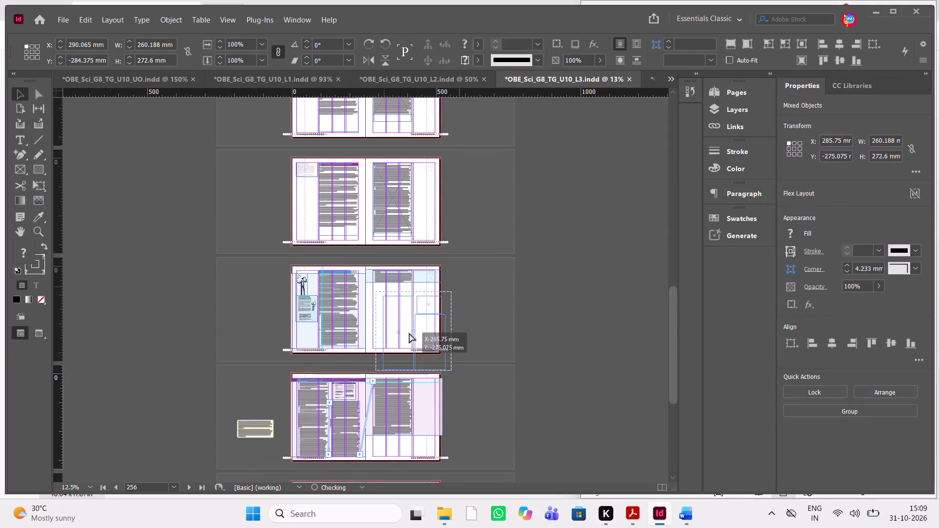
drag(409, 333, 403, 332)
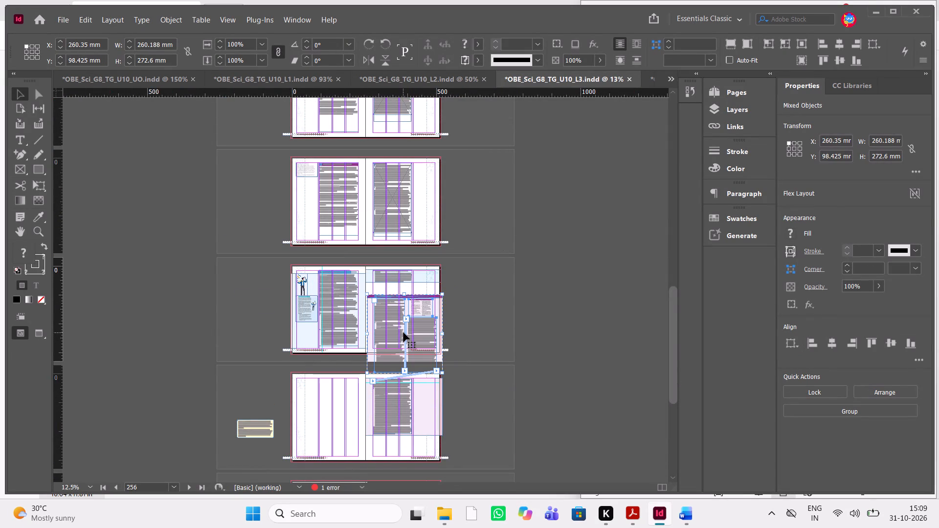
Nudge the moved Lesson Check content left to X 255.1 mm, aligning it with the inner edge of page 257.
key(ctrl+equal)
key(ctrl+equal)
key(ctrl+equal)
key(ctrl+equal)
scroll(403, 332, up, 1)
scroll(403, 332, down, 1)
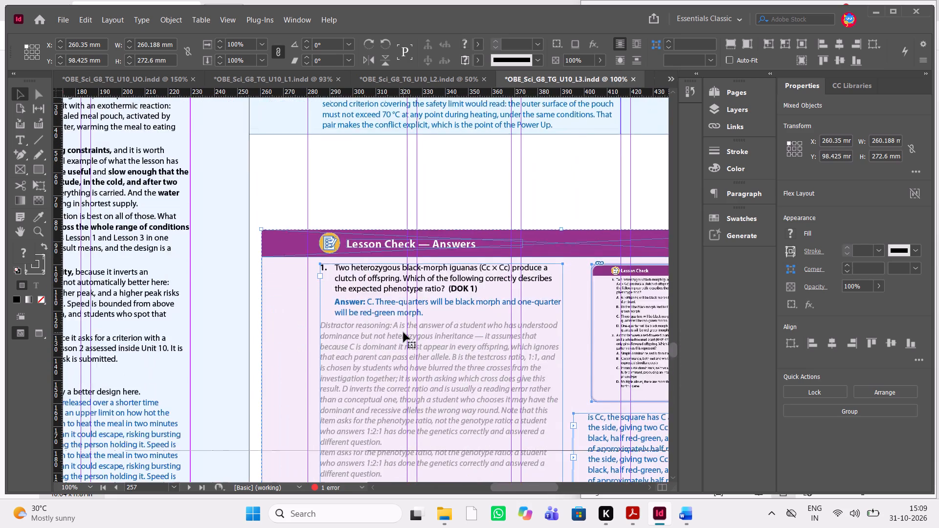
scroll(403, 332, down, 1)
key(shift+Left)
key(Left)
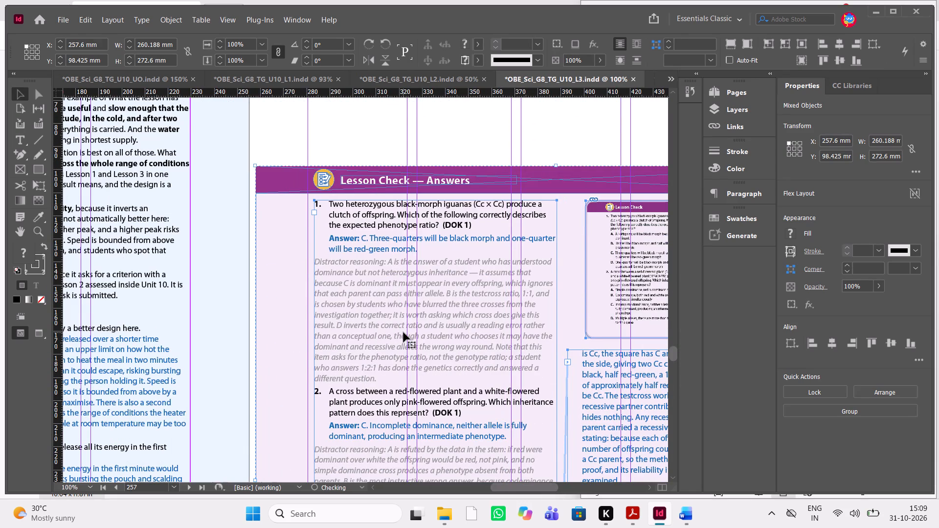
key(Left)
key(Left)
key(Left)
key(Left)
key(Left)
key(Left)
key(Left)
key(Left)
key(Left)
key(Left)
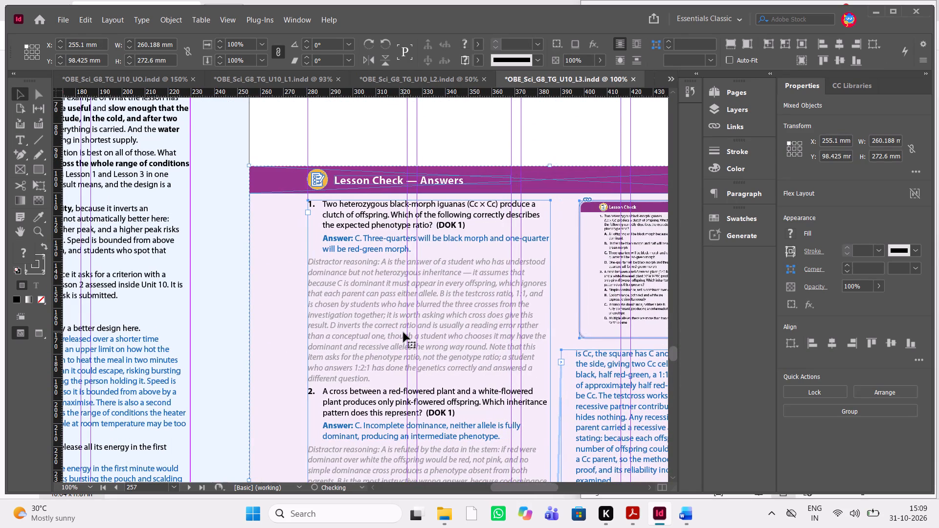
Nudge the Lesson Check content up to Y 57.425 mm so its purple heading bar meets the light blue background.
key(shift+Up)
key(shift+Down)
key(shift+Up)
key(shift+Up)
key(shift+Up)
key(shift+Up)
key(shift+Up)
key(shift+Up)
key(shift+Up)
key(shift+Up)
key(shift+Up)
key(shift+Up)
key(shift+Up)
key(shift+Up)
key(shift+Up)
key(shift+Up)
key(shift+Up)
key(shift+Up)
key(shift+Up)
key(shift+Up)
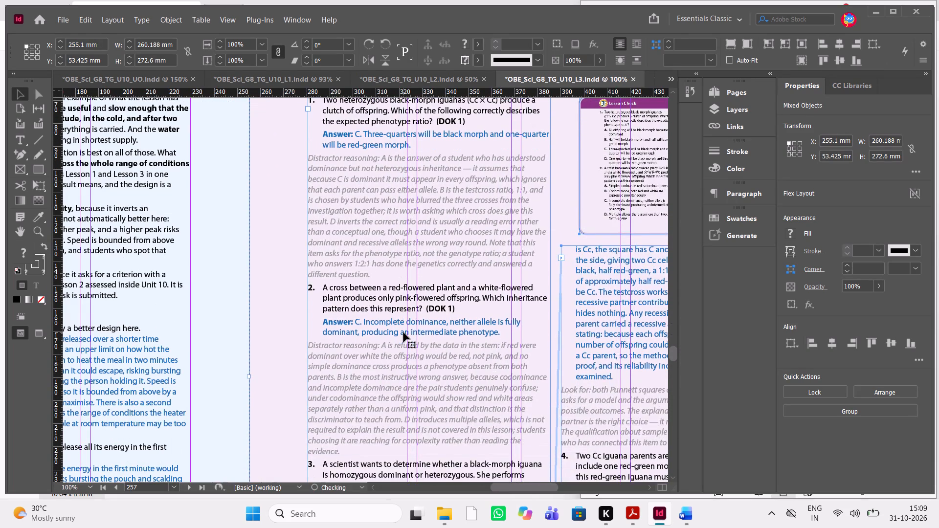
scroll(403, 332, up, 1)
key(shift+Down)
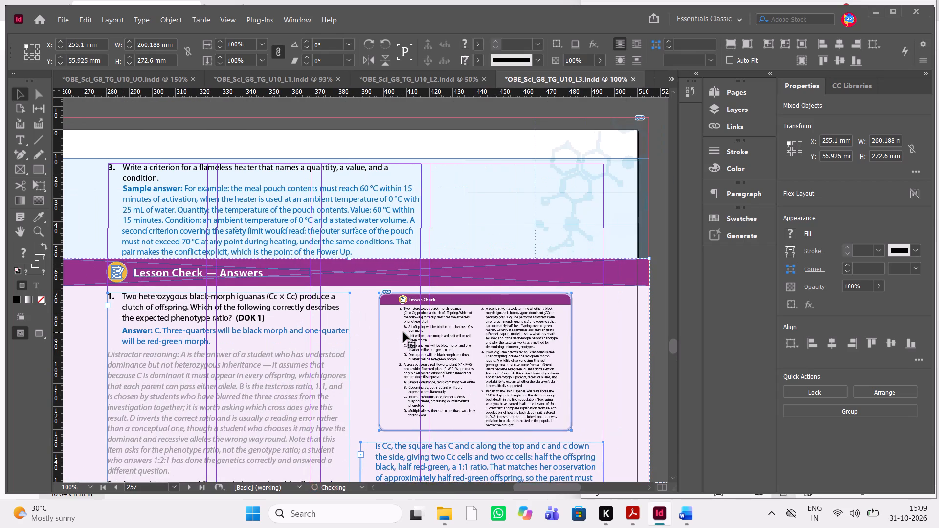
key(shift+Down)
key(shift+Down)
key(Up)
key(Up)
key(Up)
key(Up)
key(Up)
key(Up)
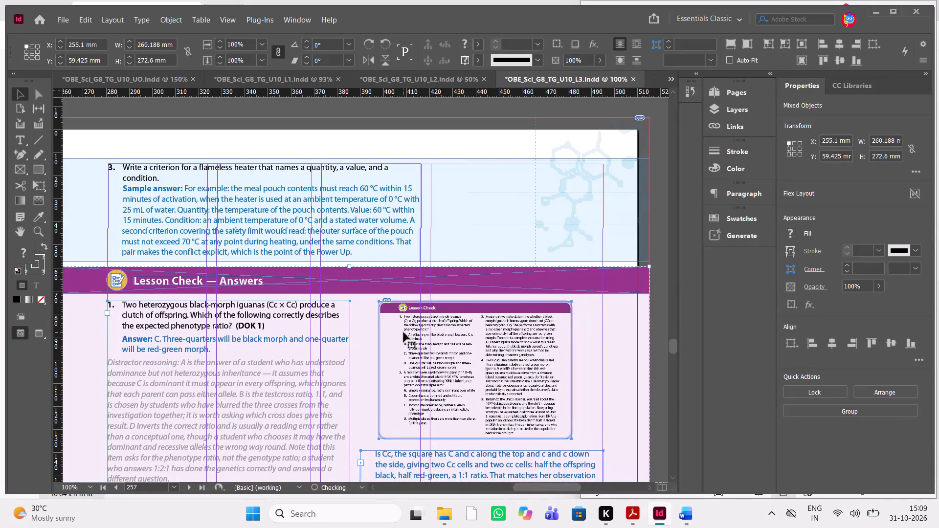
key(Up)
key(Up)
key(Up)
key(Up)
key(Up)
key(Up)
key(Up)
key(Up)
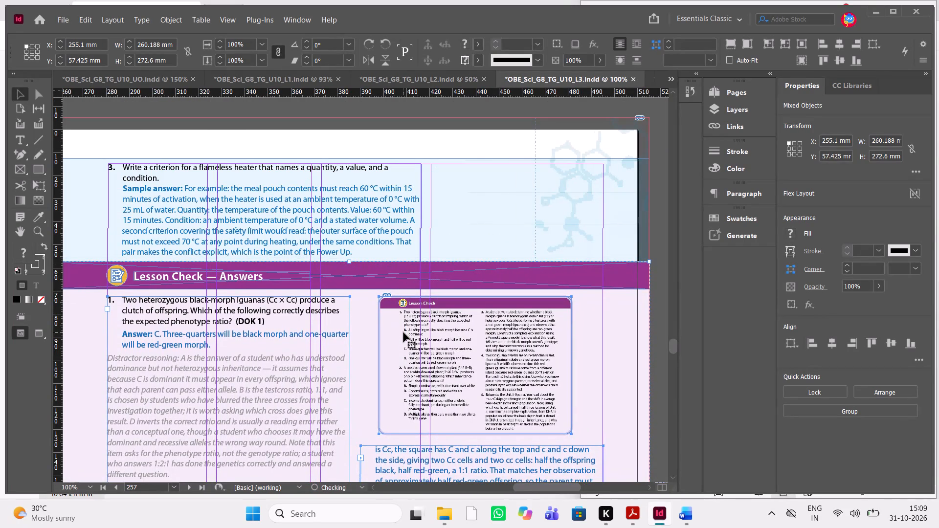
Preview page 257 without guides and examine how the Lesson Check content fits from the heading bar to the page bottom.
click(660, 151)
key(w)
key(w)
scroll(660, 151, right, 1)
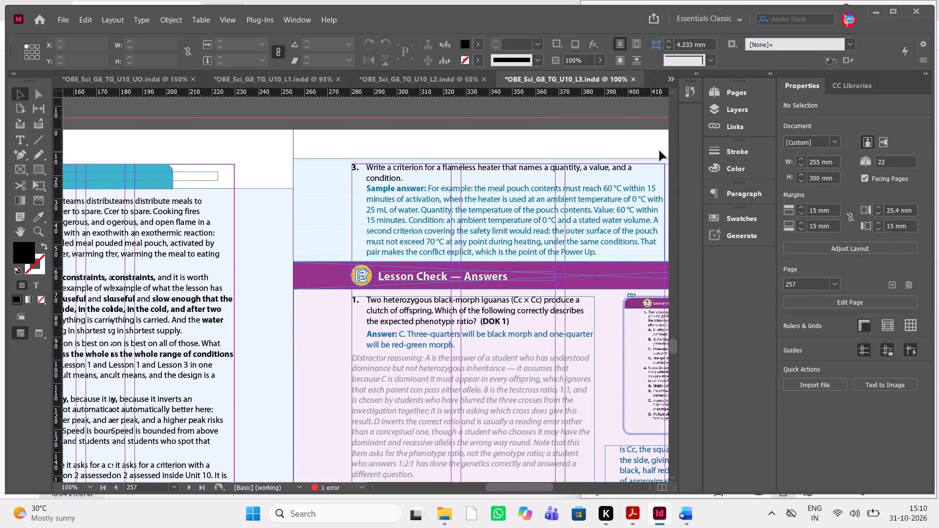
scroll(660, 151, left, 1)
click(607, 100)
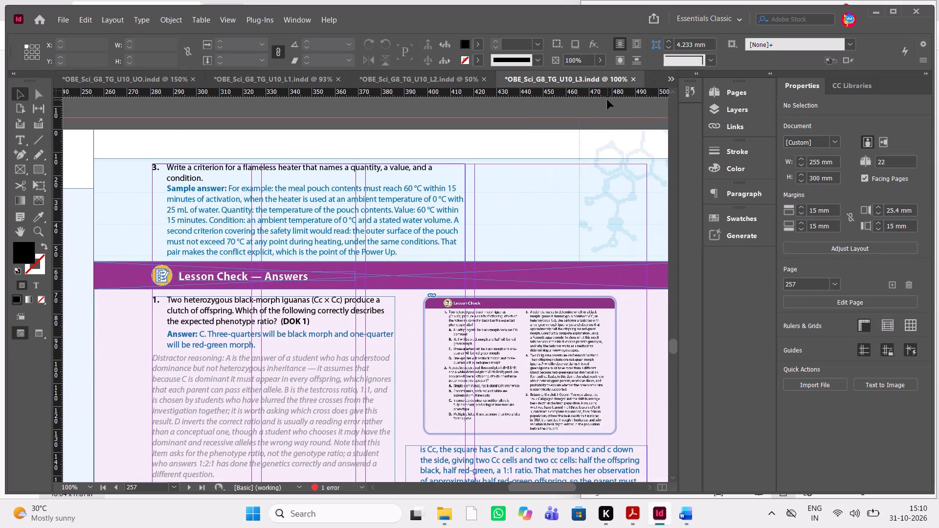
key(w)
scroll(607, 100, right, 1)
scroll(607, 100, left, 1)
scroll(607, 100, down, 1)
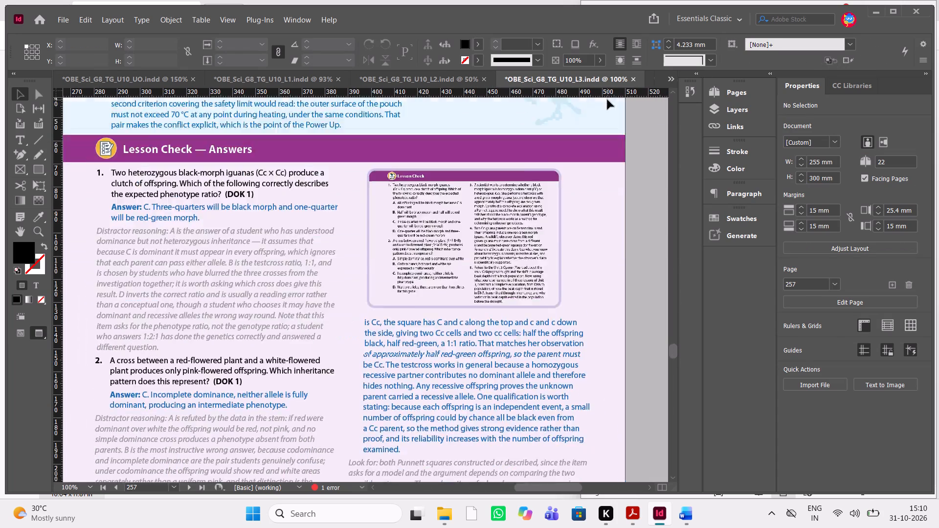
scroll(607, 100, down, 2)
click(522, 382)
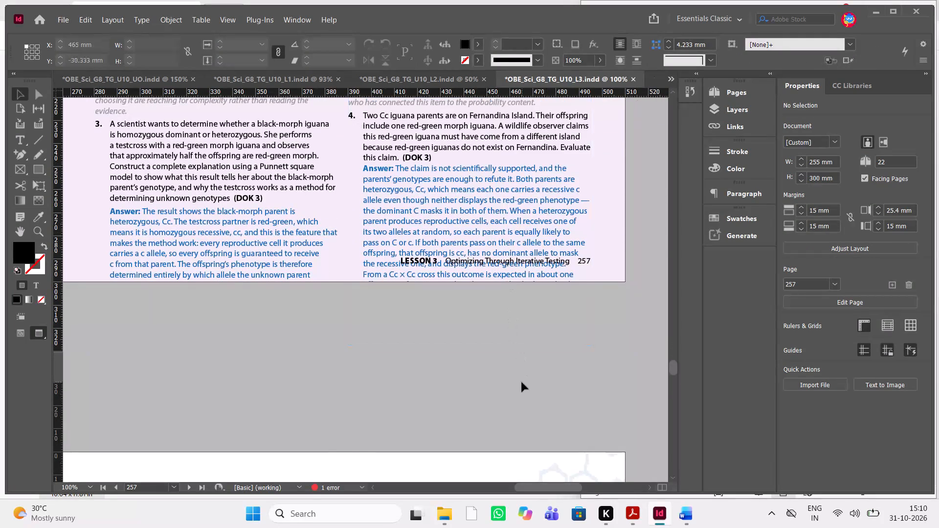
key(w)
Ungroup the Lesson Check — Answers content on page 257.
click(344, 346)
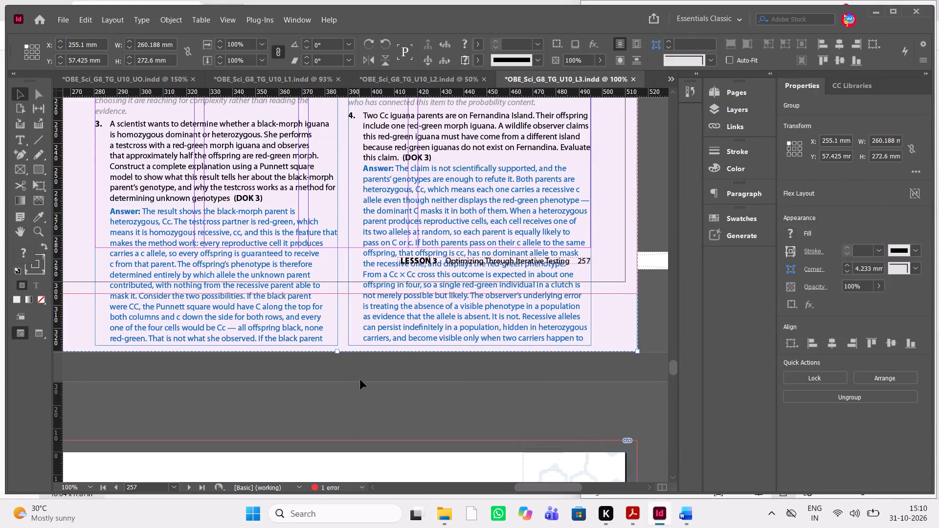
scroll(360, 380, up, 1)
scroll(360, 380, right, 1)
scroll(360, 380, up, 1)
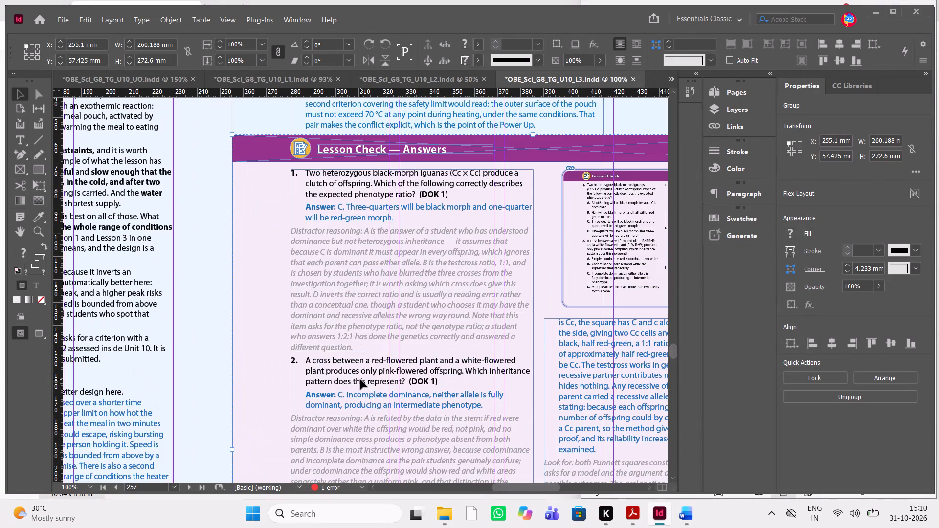
key(ctrl+shift+g)
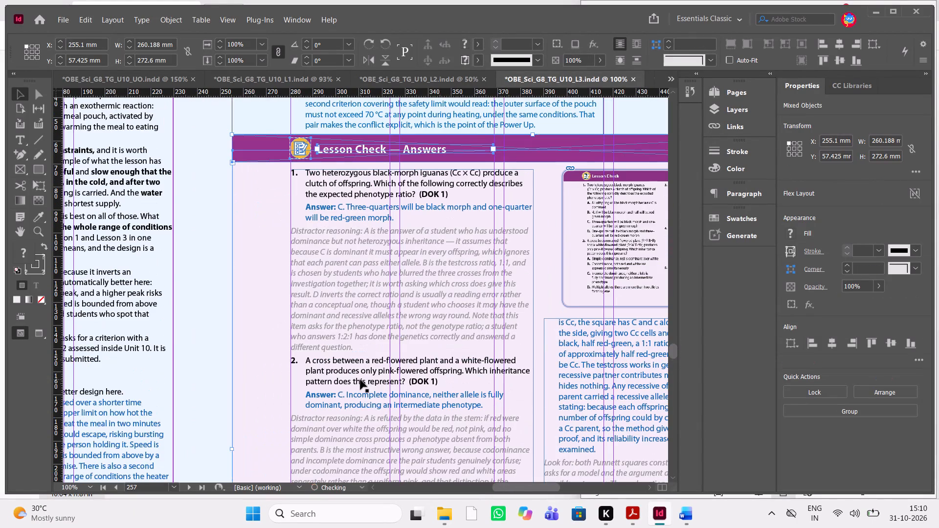
scroll(360, 380, left, 1)
scroll(360, 380, down, 2)
click(401, 433)
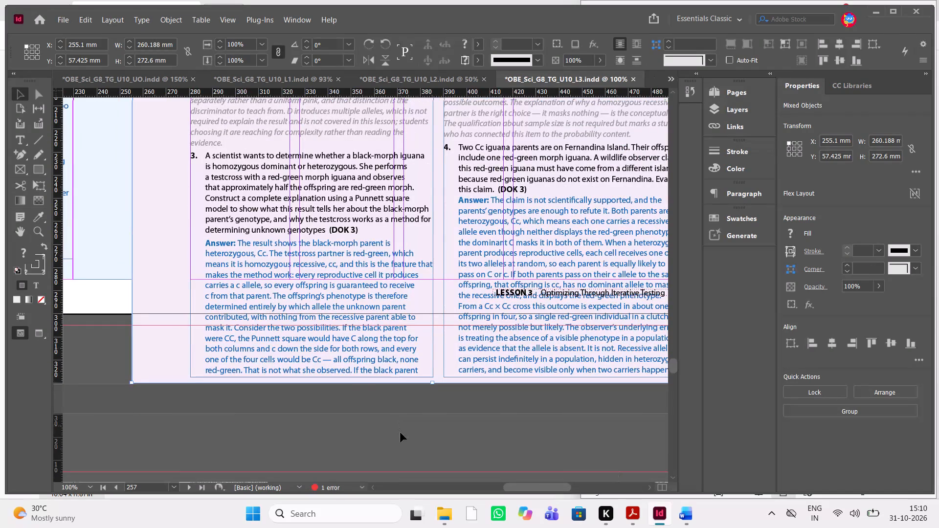
Shorten the first-column Lesson Check text frame to about 207 mm high so it ends above page 257's bottom margin.
click(409, 357)
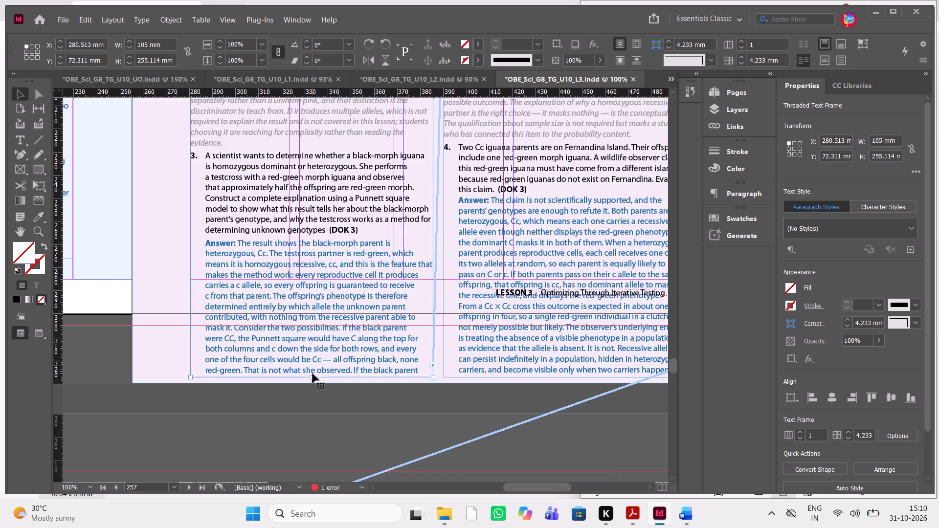
double_click(313, 374)
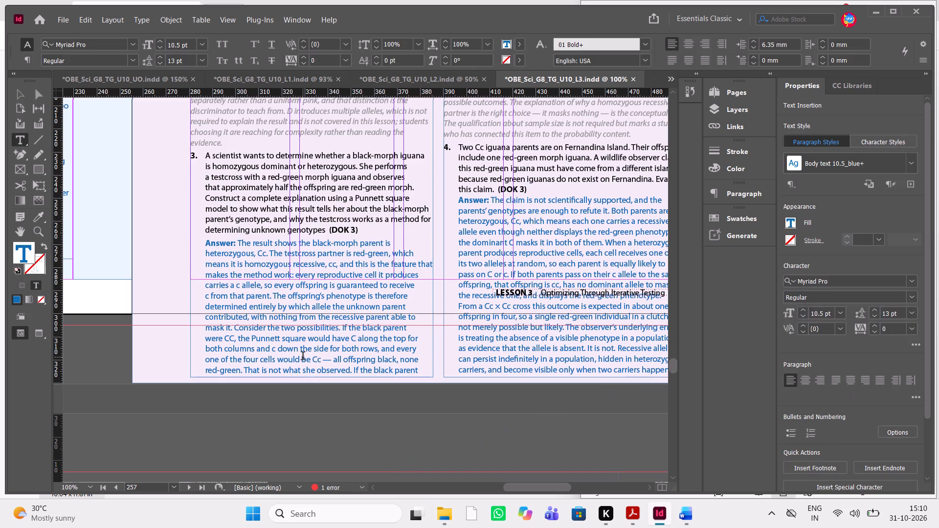
click(22, 92)
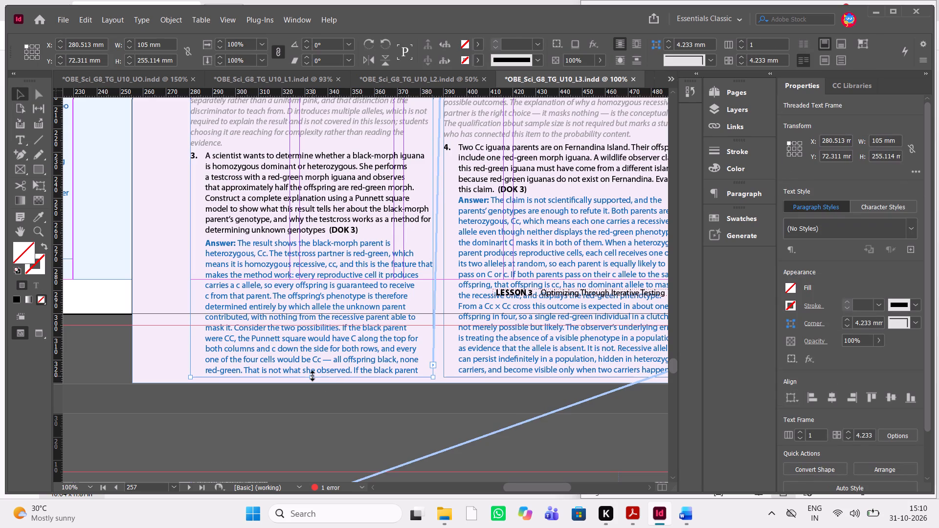
drag(313, 376, 314, 268)
scroll(387, 325, left, 1)
scroll(392, 346, right, 1)
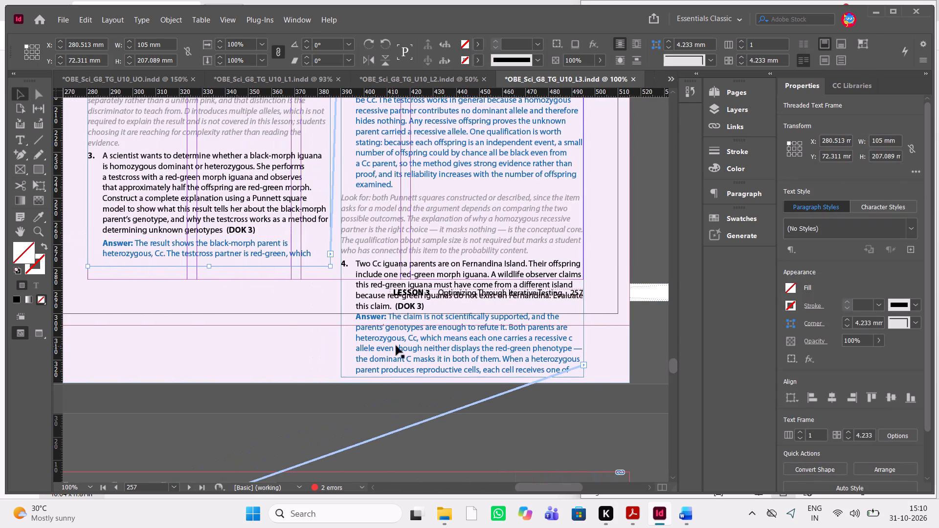
Shorten the pink Lesson Check background to 220.9 mm high, ending at page 257's bottom margin.
click(301, 375)
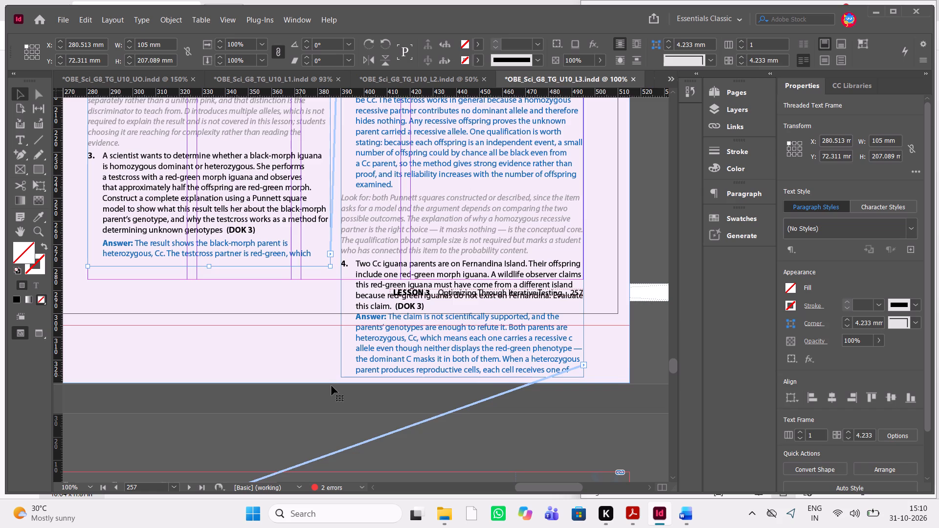
click(332, 386)
drag(332, 386, 318, 286)
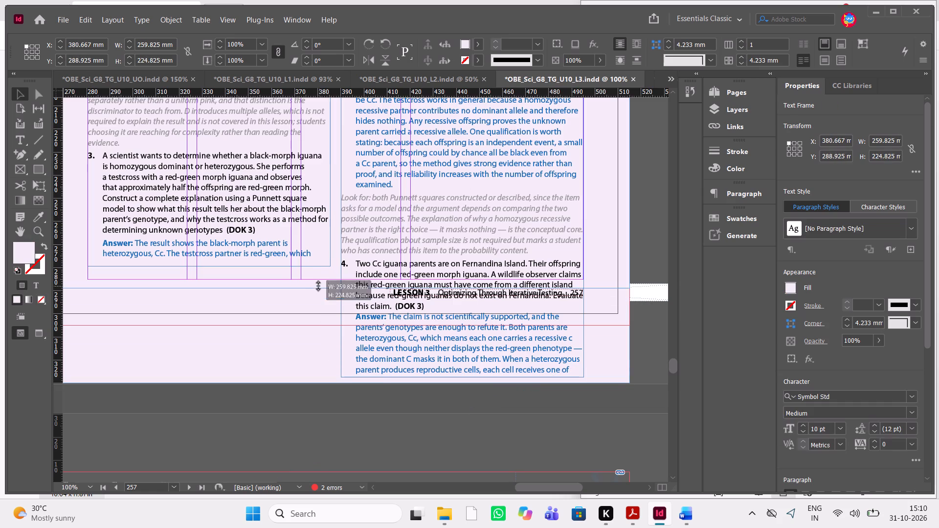
drag(318, 286, 326, 278)
scroll(326, 278, right, 1)
scroll(326, 278, left, 1)
Shorten the second-column Lesson Check text frame so it ends above page 257's footer, after the item 3 Look for note.
click(428, 334)
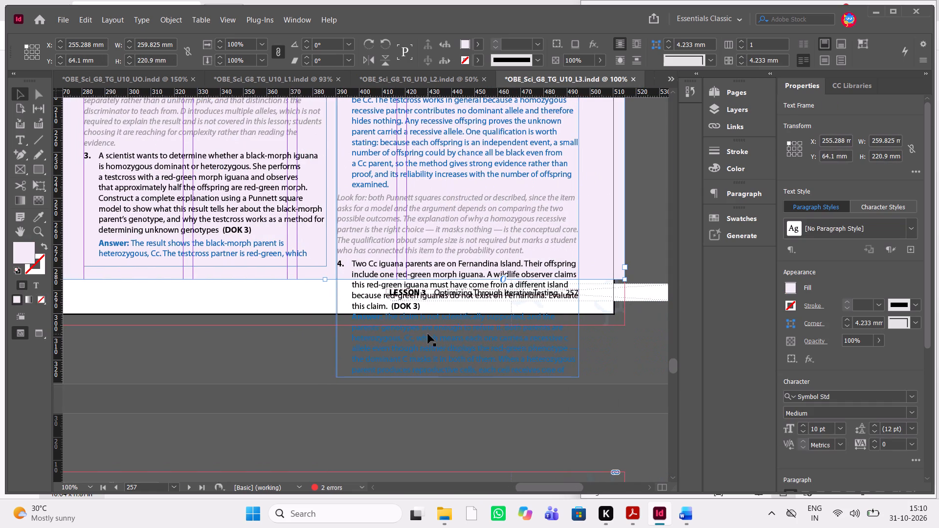
drag(458, 379, 461, 255)
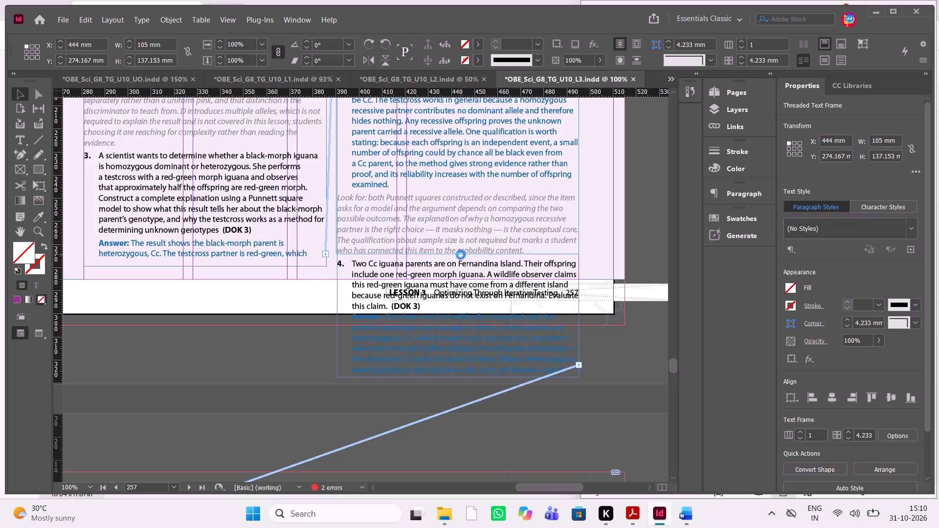
click(515, 361)
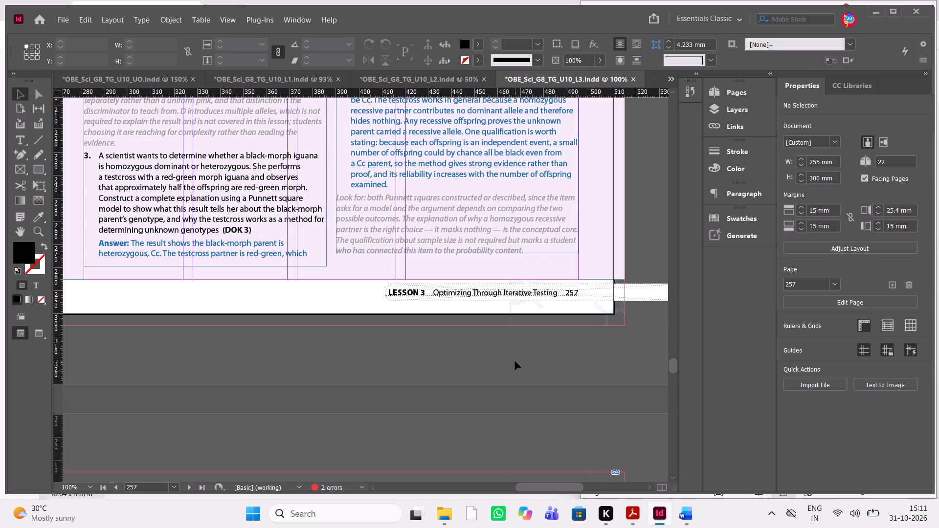
Examine the Lesson Check layout on page 257 and the Power Up text on page 256 for fit.
scroll(515, 361, up, 2)
scroll(515, 361, right, 1)
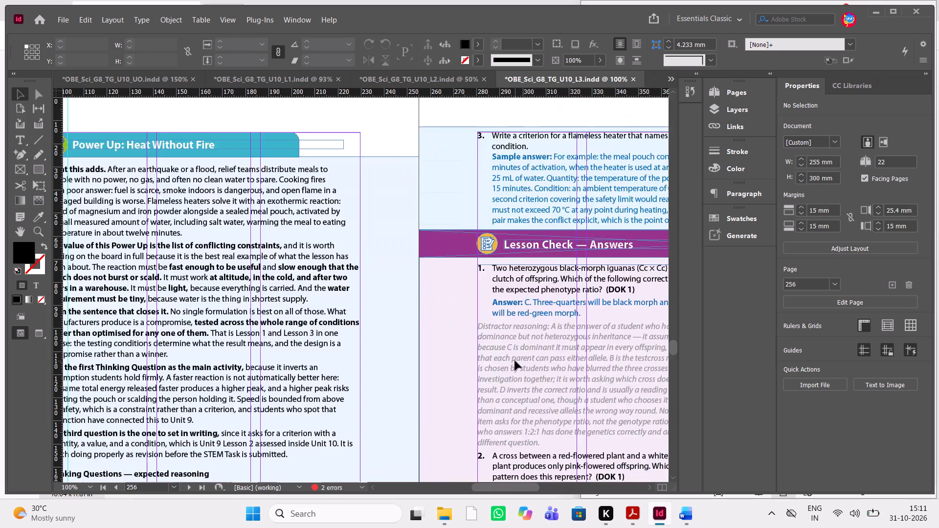
scroll(515, 361, up, 1)
scroll(583, 420, left, 1)
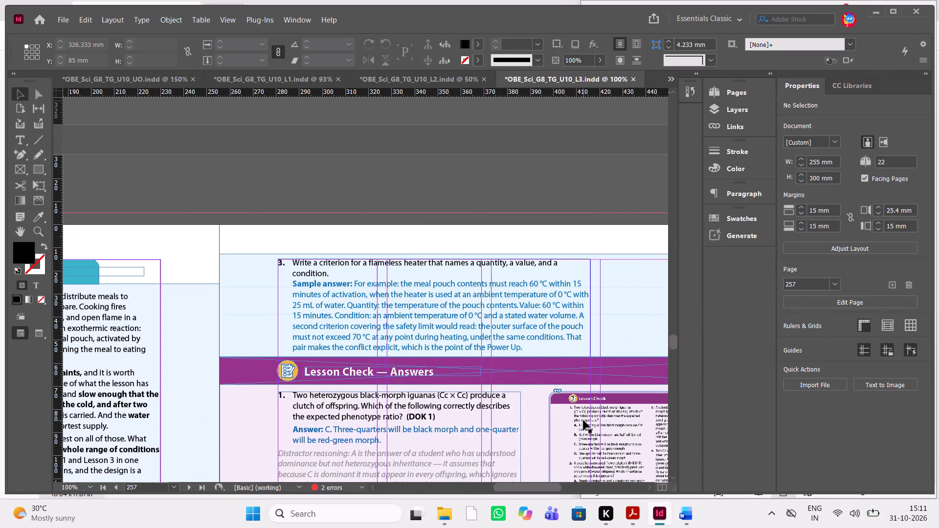
scroll(583, 420, down, 1)
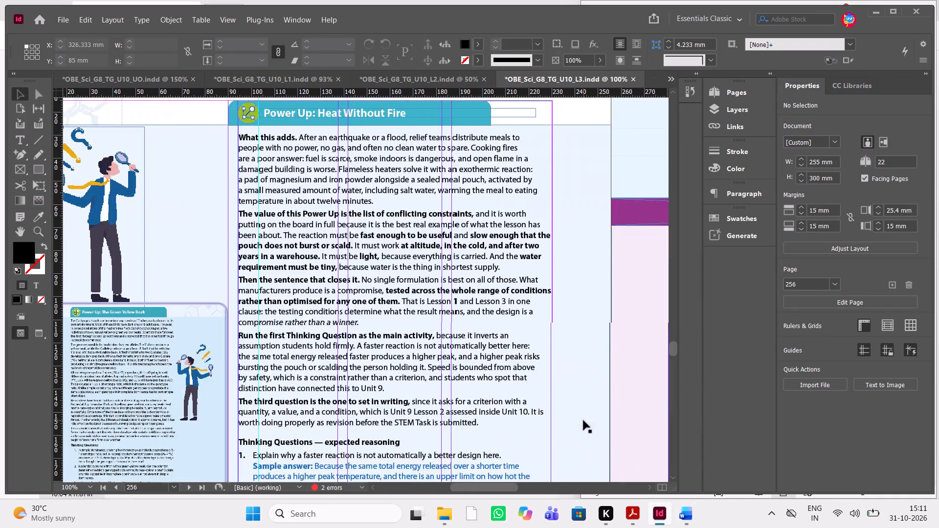
scroll(583, 420, down, 1)
scroll(583, 420, up, 1)
scroll(583, 420, down, 1)
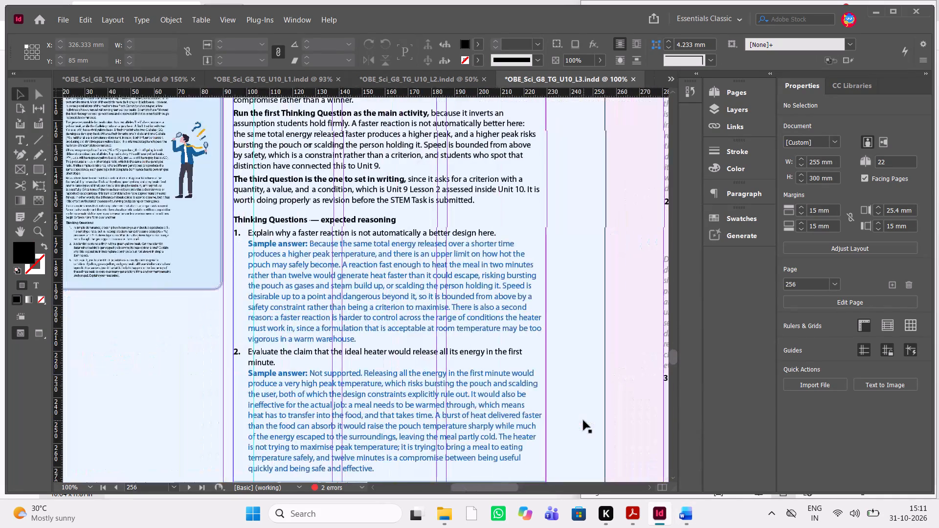
scroll(583, 420, down, 1)
scroll(583, 420, up, 1)
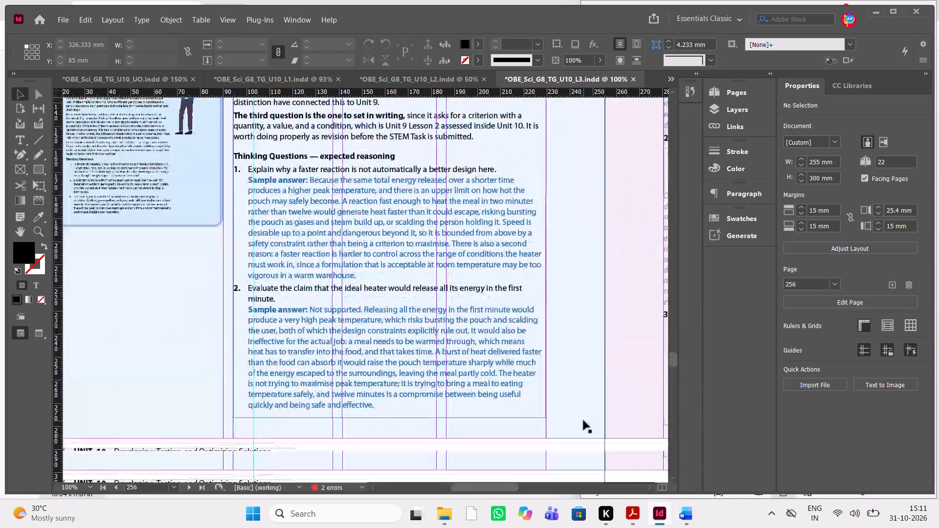
Set the tracking of the Thinking Question 2 sentence on page 256 to -5.
double_click(335, 331)
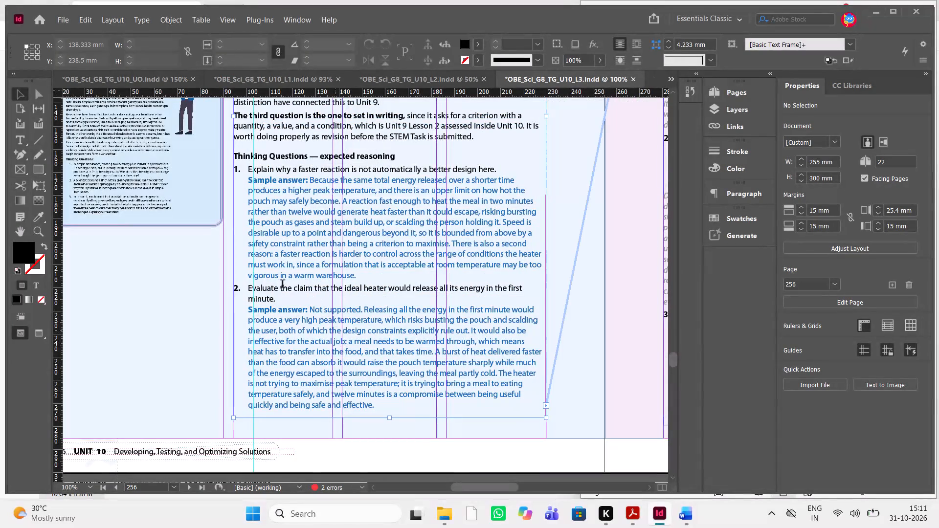
drag(281, 291, 281, 299)
drag(281, 299, 236, 287)
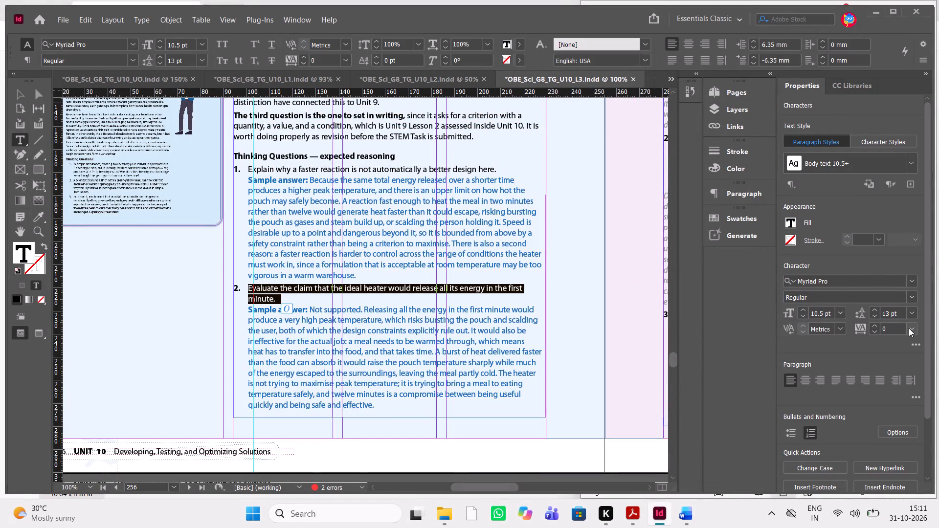
click(909, 328)
click(898, 205)
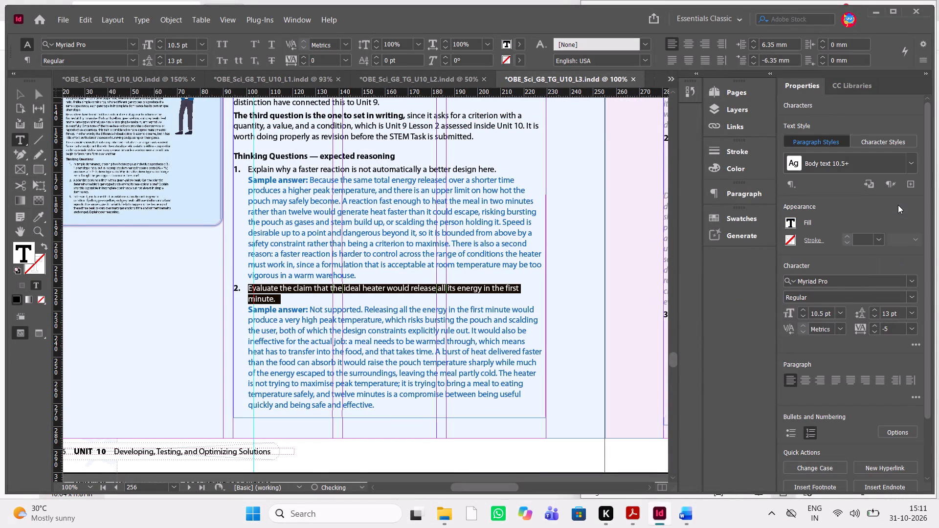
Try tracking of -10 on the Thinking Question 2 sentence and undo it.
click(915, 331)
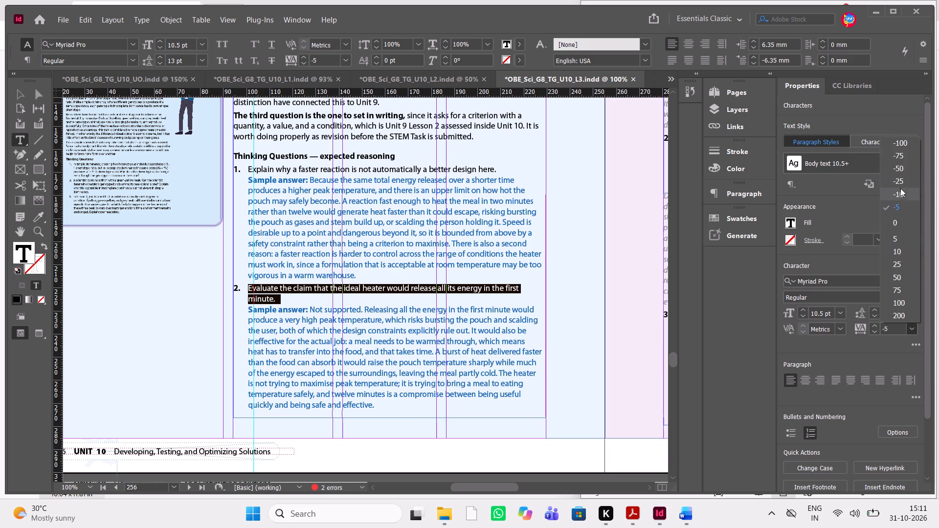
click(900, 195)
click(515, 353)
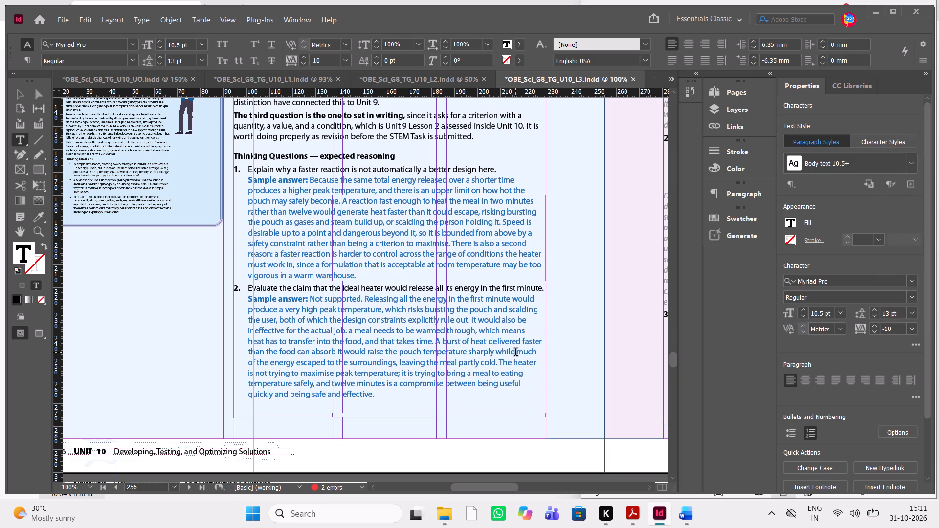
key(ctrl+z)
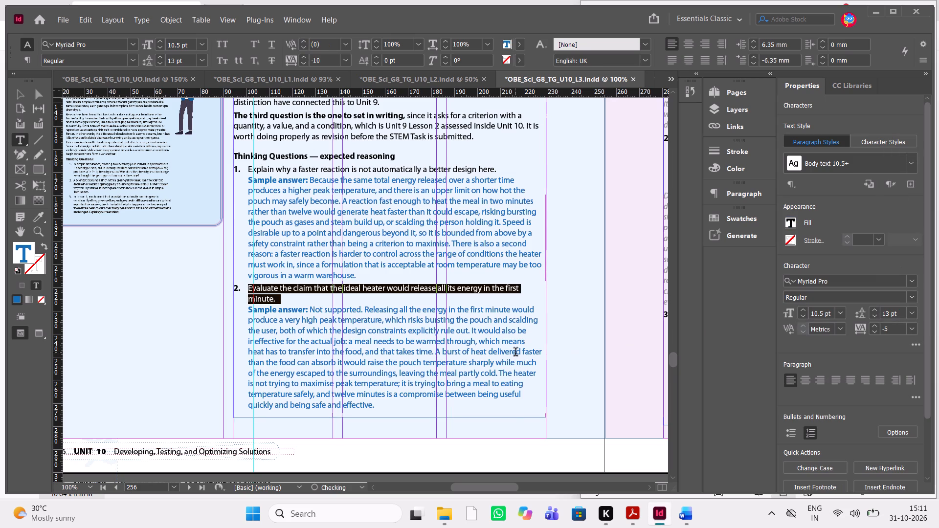
Examine how the Lesson Check answers run from page 257 to page 259.
scroll(515, 353, down, 3)
scroll(515, 353, left, 6)
scroll(515, 353, down, 2)
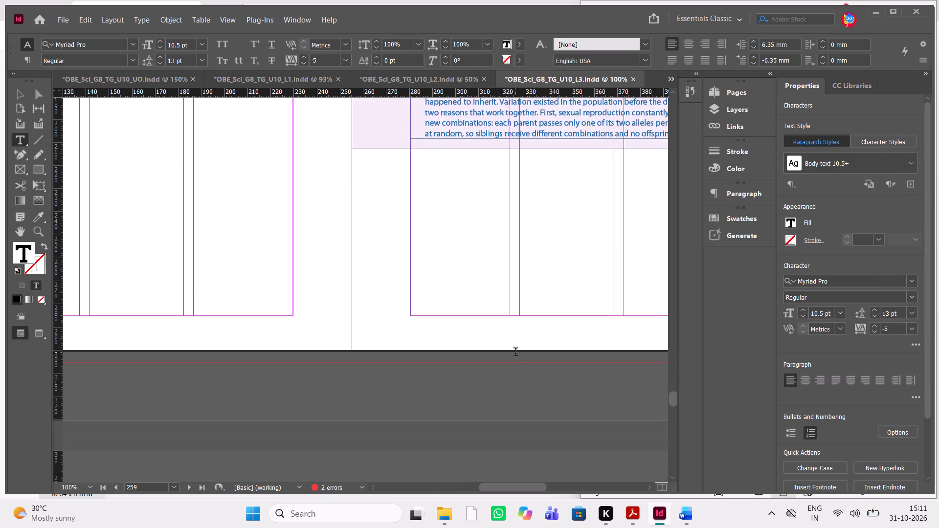
scroll(515, 353, down, 1)
scroll(515, 353, up, 4)
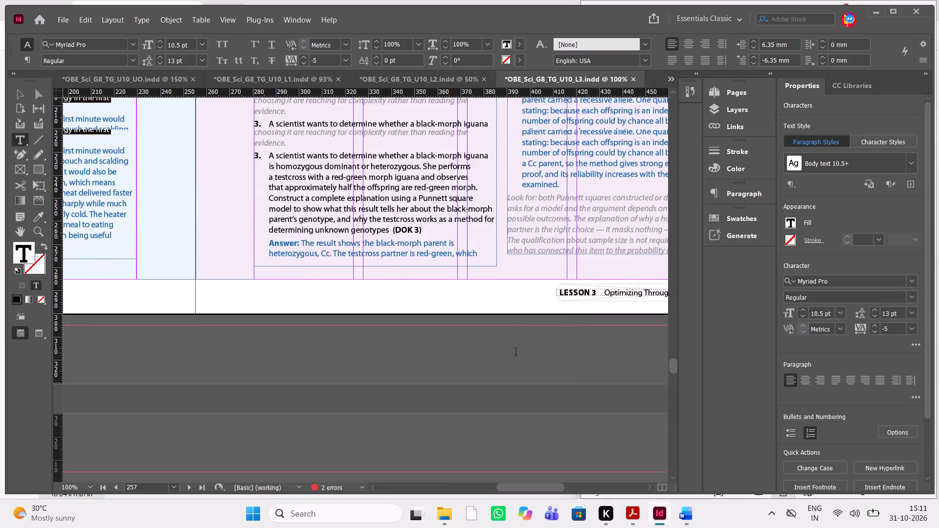
scroll(515, 353, up, 2)
scroll(515, 353, right, 1)
scroll(515, 353, up, 1)
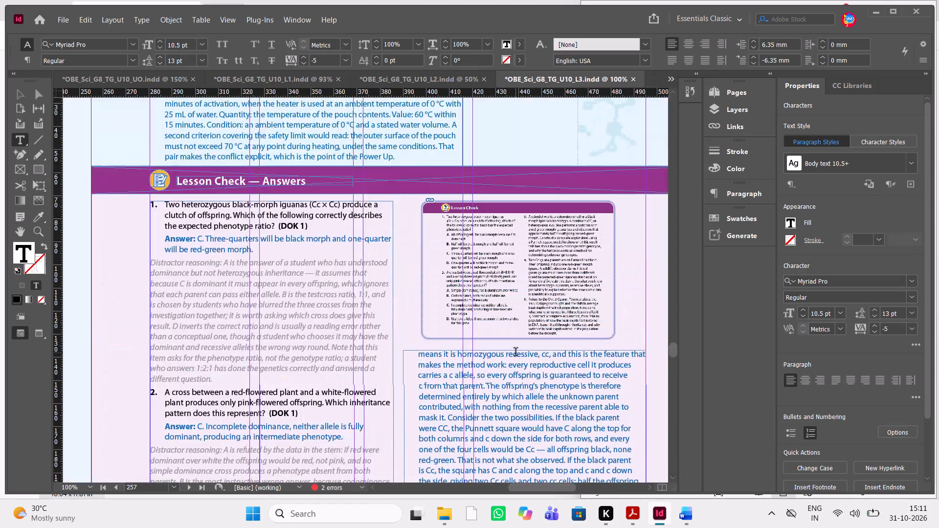
scroll(515, 353, down, 1)
scroll(515, 353, up, 1)
Switch to the Word manuscript and select the Teacher Note text under the Lesson Check — Answers heading.
key(alt+Tab)
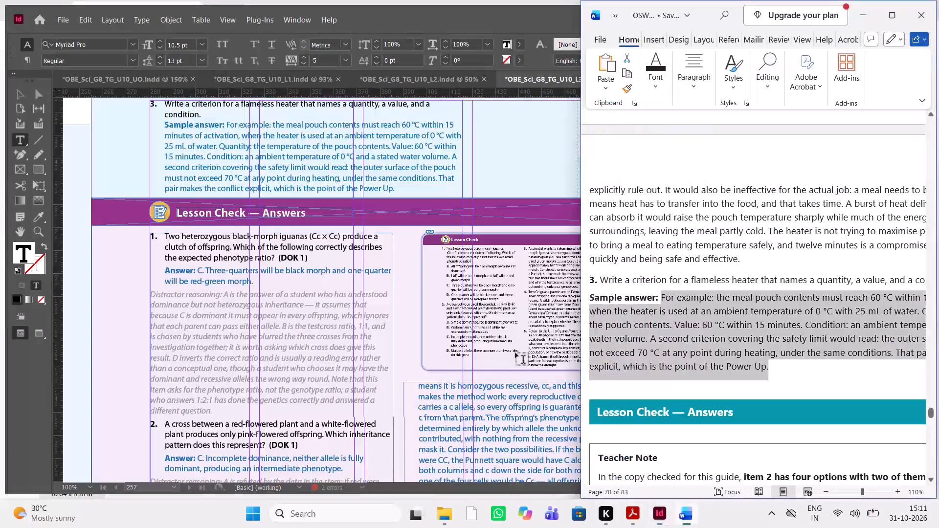
scroll(718, 424, down, 1)
scroll(718, 424, up, 1)
scroll(718, 424, down, 1)
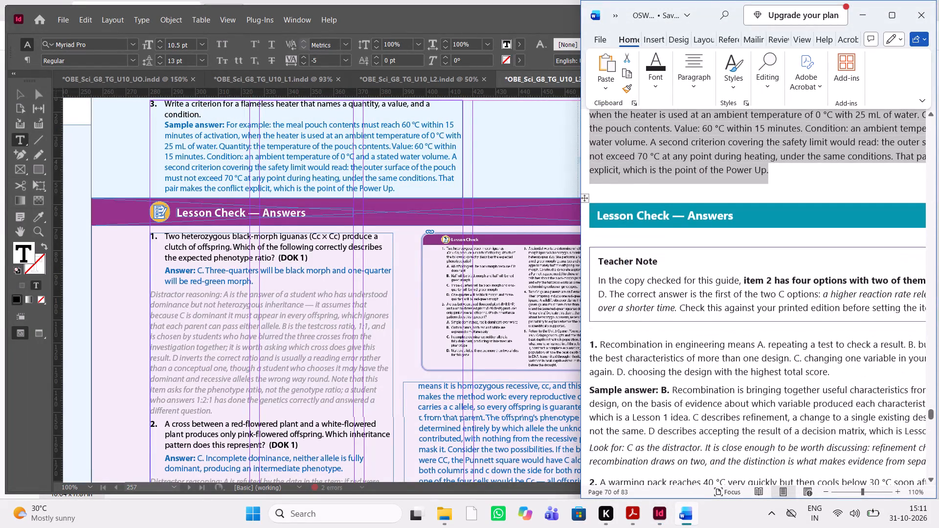
scroll(734, 339, left, 1)
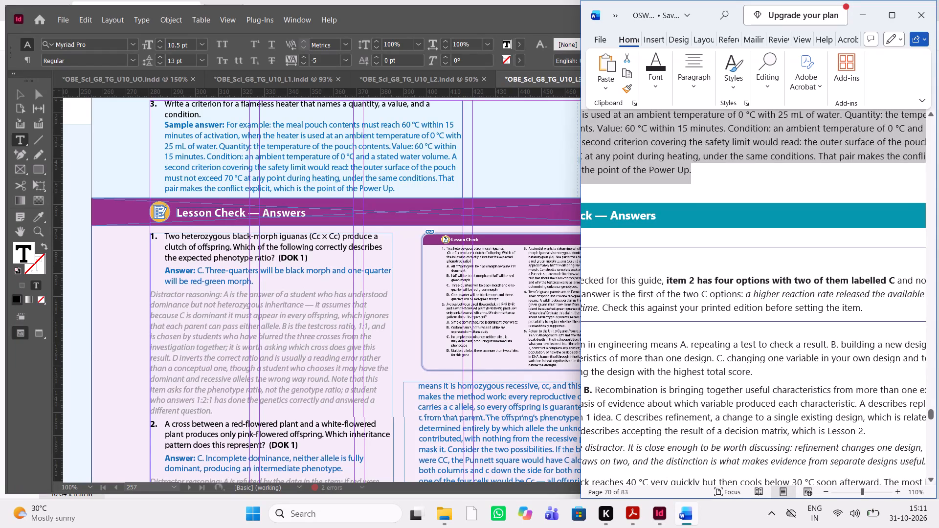
triple_click(869, 304)
Return to the InDesign layout and copy the yellow Teacher Note box from the Quick Lab on page 248.
scroll(451, 255, up, 6)
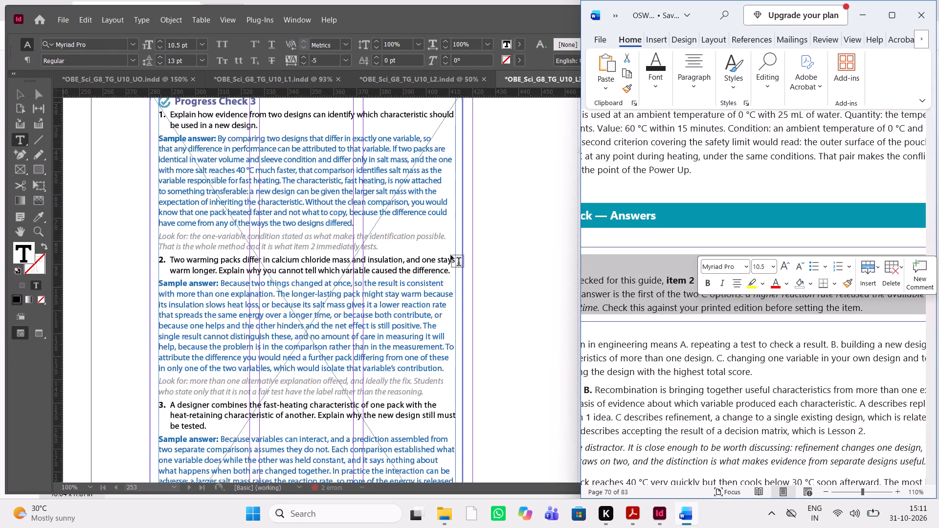
scroll(451, 255, up, 6)
scroll(451, 255, right, 2)
scroll(451, 255, up, 5)
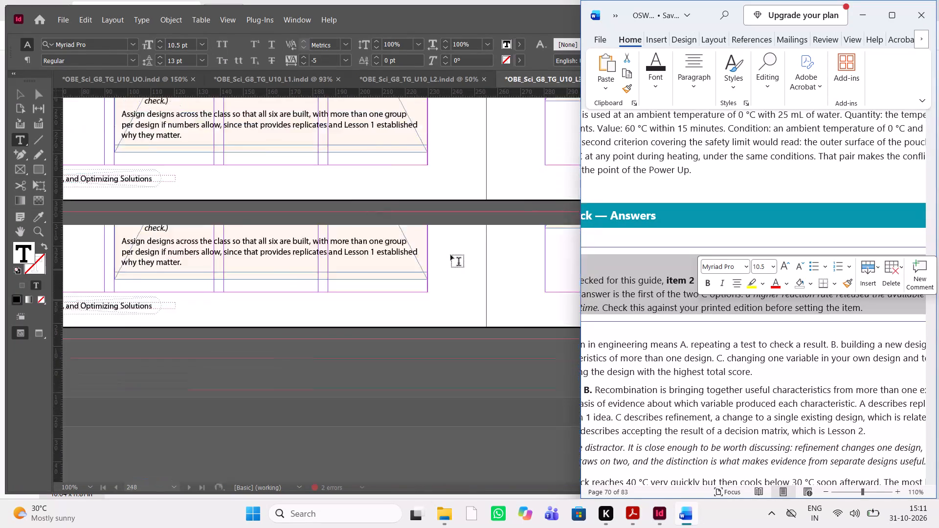
scroll(451, 255, up, 4)
scroll(451, 255, down, 1)
key(Escape)
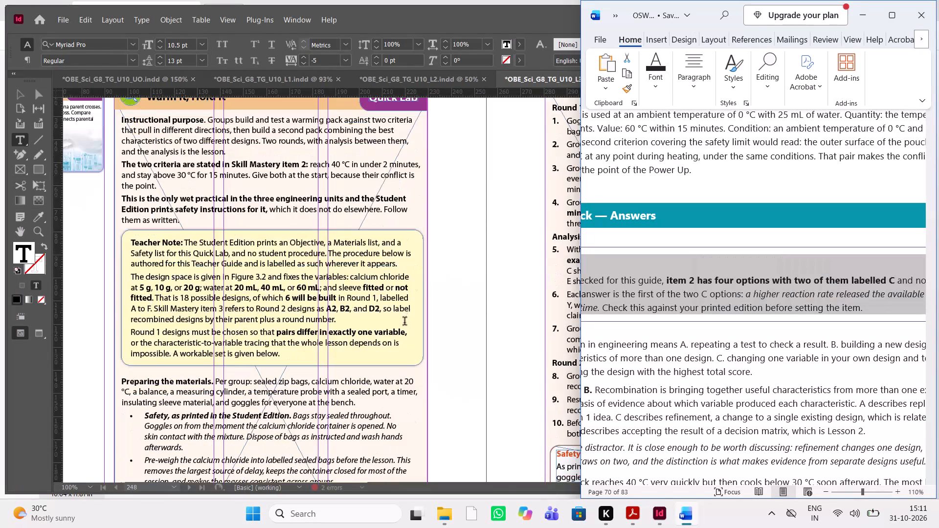
key(Escape)
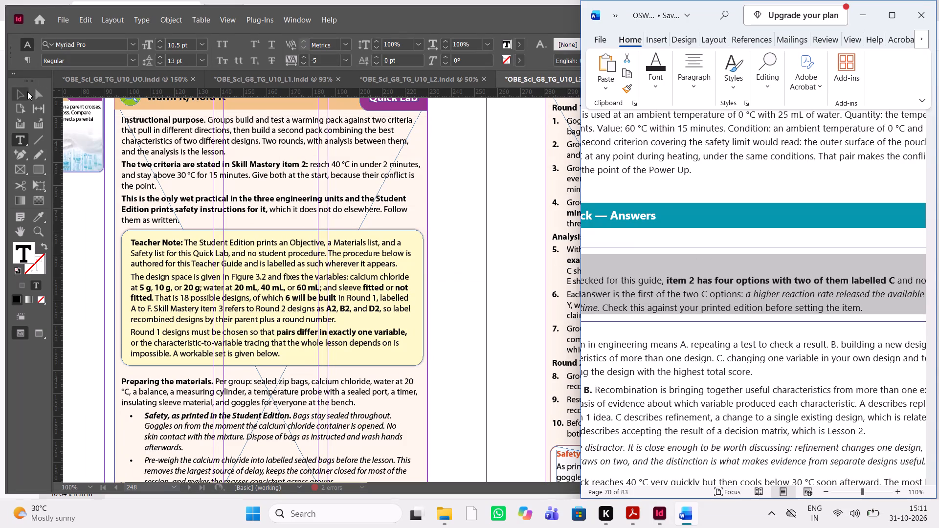
click(27, 91)
click(415, 324)
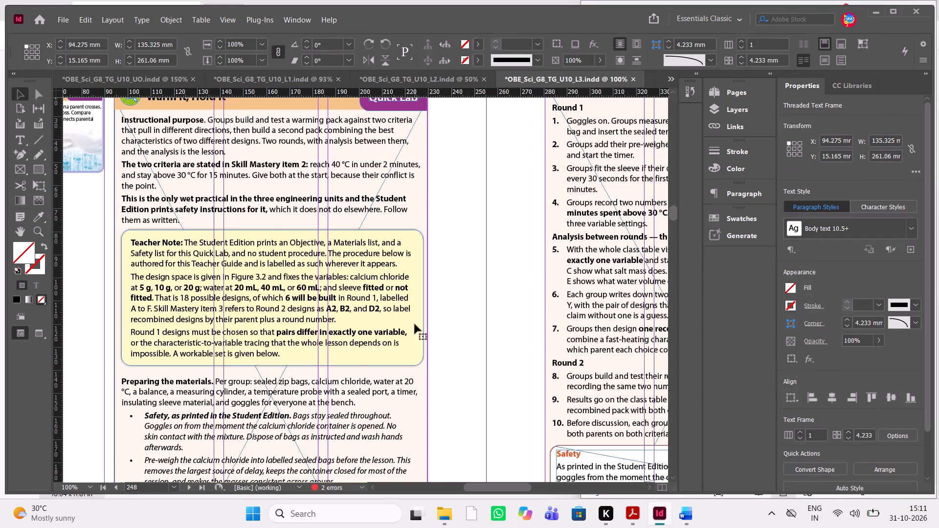
key(ctrl+c)
Insert six blank paragraphs above question 1 of Lesson Check — Answers on page 257 and remove the numbering from the first five.
scroll(415, 324, down, 8)
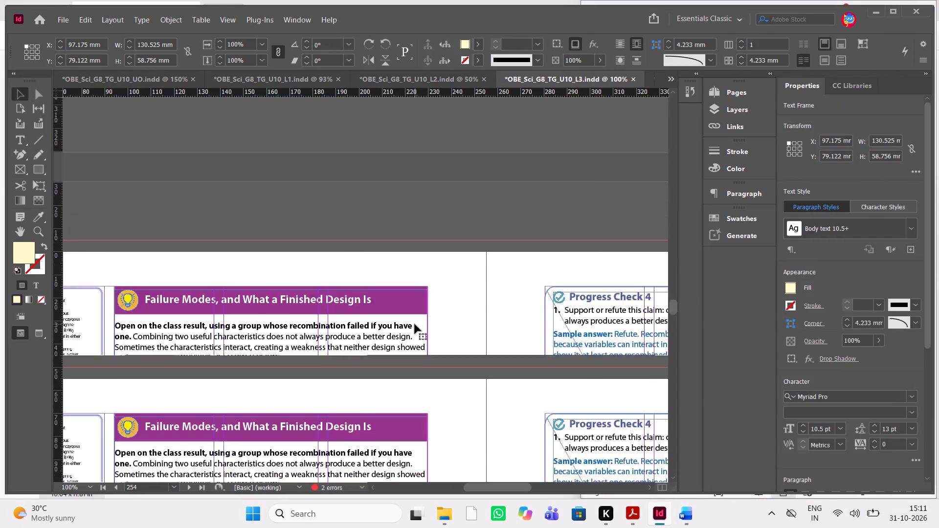
scroll(415, 324, down, 4)
scroll(415, 324, left, 1)
scroll(415, 324, down, 6)
scroll(415, 324, up, 1)
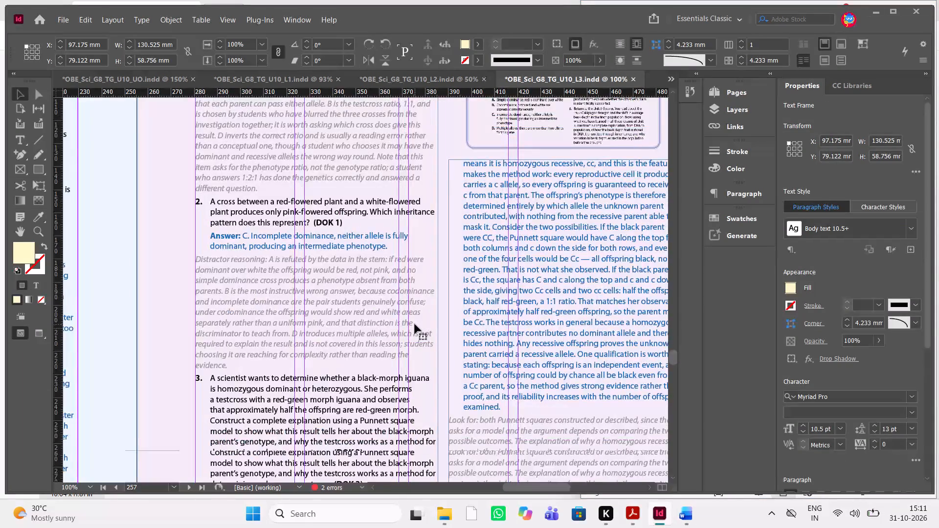
scroll(320, 291, up, 1)
double_click(221, 256)
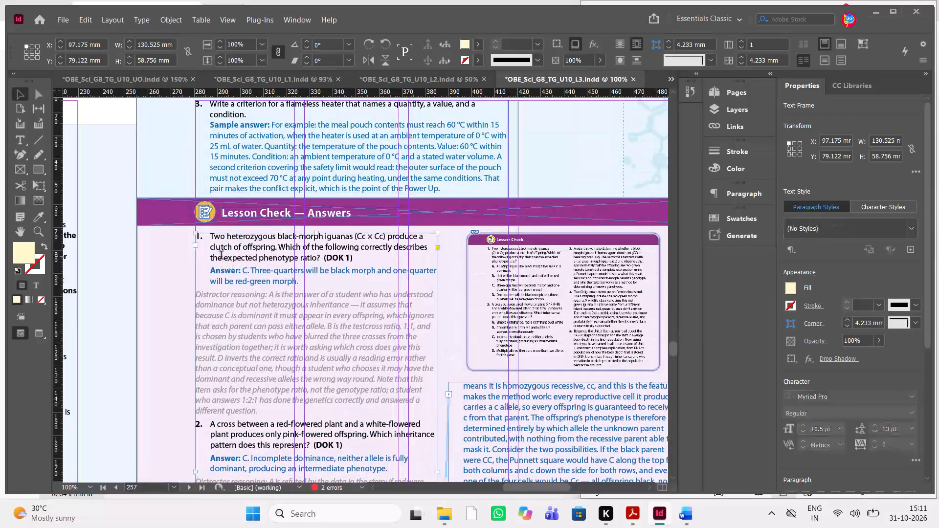
click(204, 230)
key(Return)
key(Return)
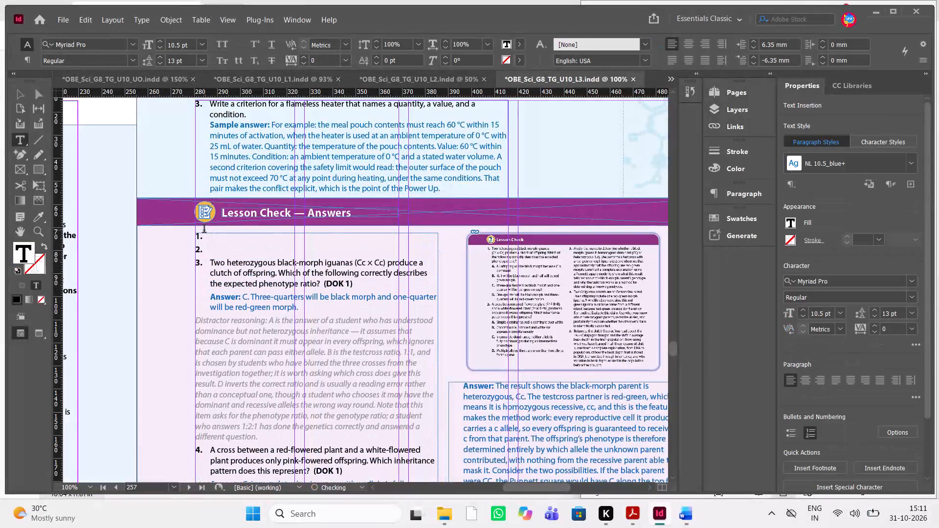
key(Return)
key(Return)
key(Return)
key(Return)
drag(210, 300, 179, 232)
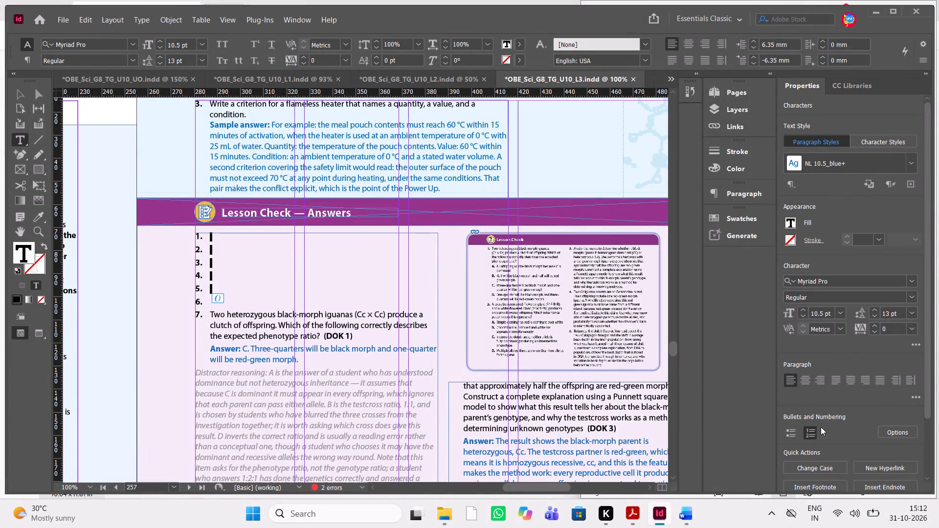
click(810, 432)
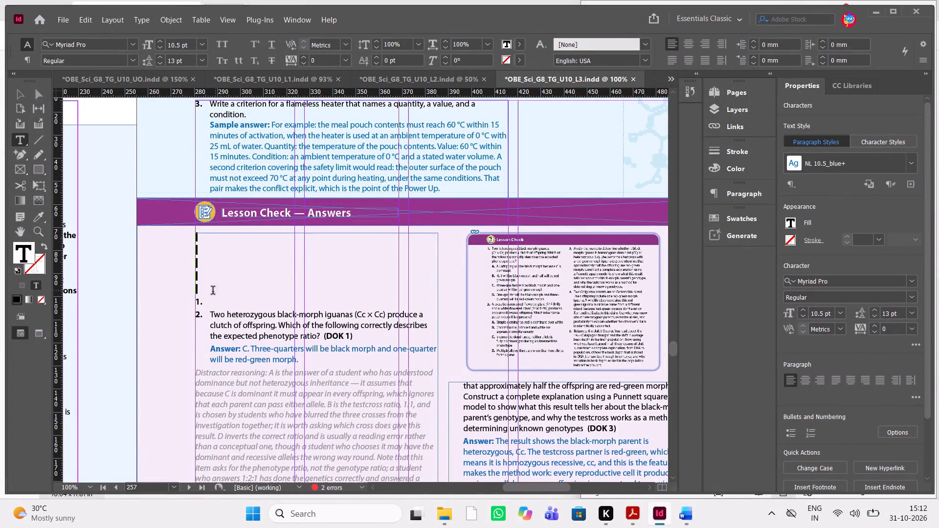
Add seven more blank paragraphs above question 1 and remove numbering from all the blank lines so the question is numbered 1.
click(206, 295)
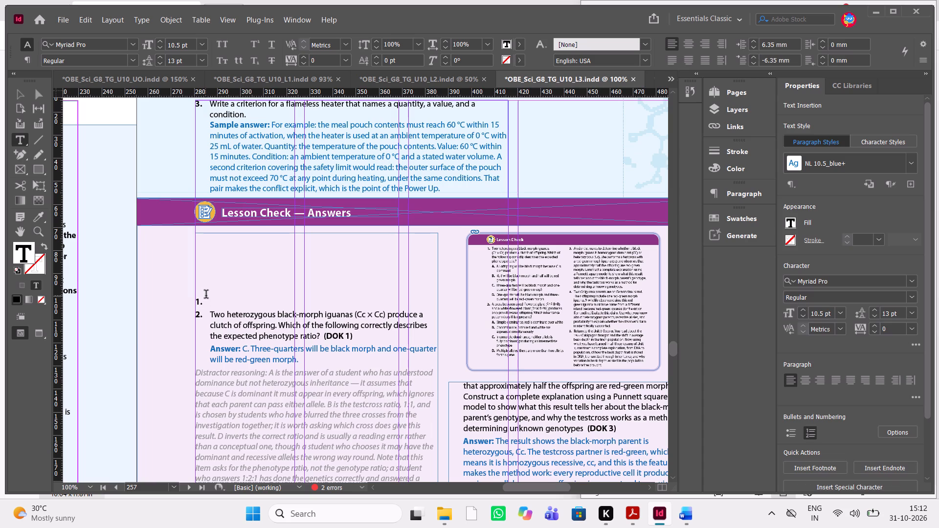
key(Return)
key(Return)
key(Return)
key(Return)
key(Return)
key(Return)
key(Return)
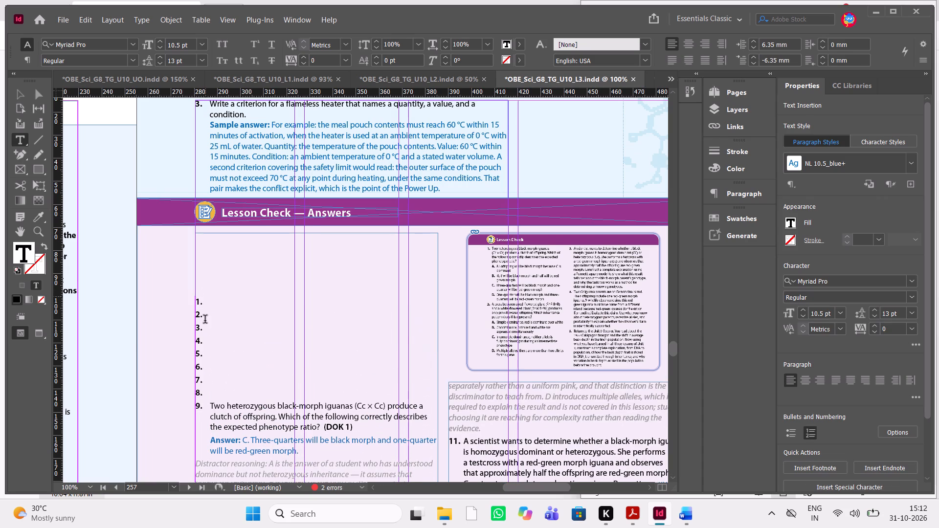
drag(209, 389, 186, 307)
click(808, 434)
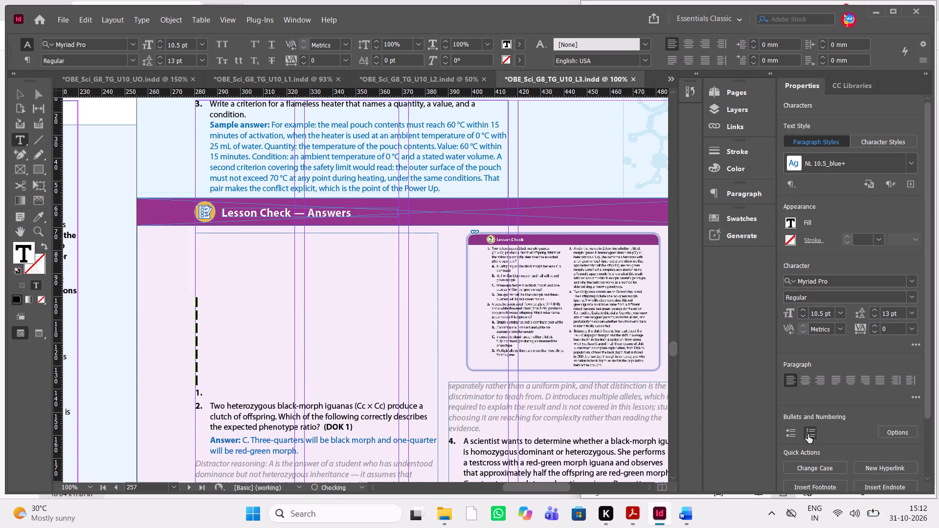
drag(212, 392, 173, 393)
click(805, 438)
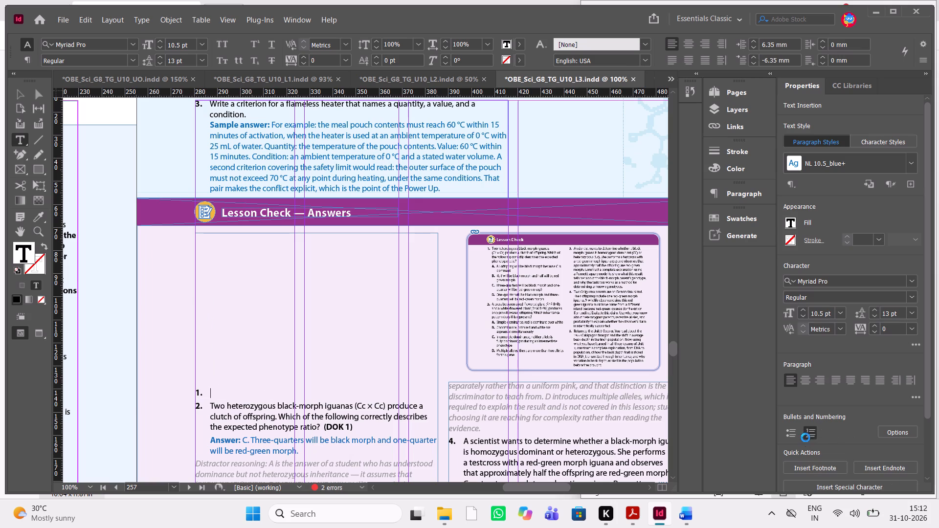
click(363, 335)
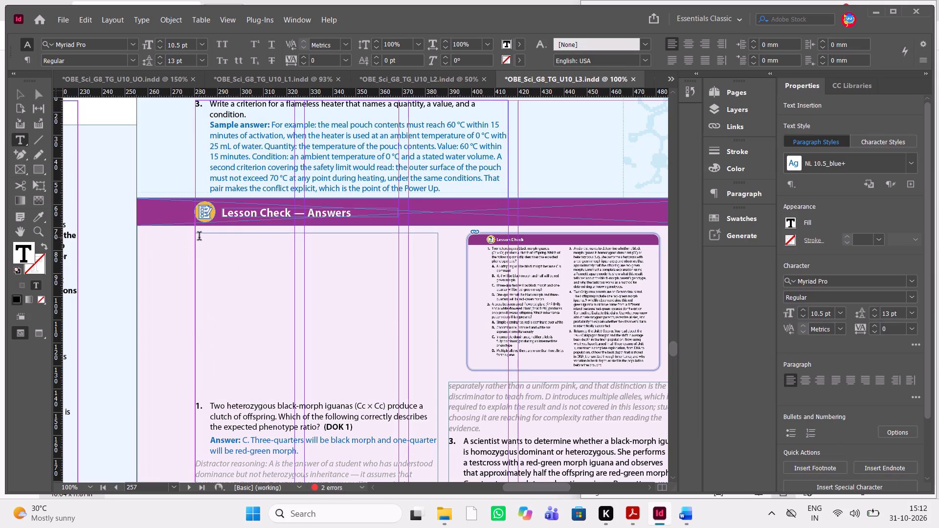
Paste the Teacher Note box inline under the Lesson Check — Answers heading and resize it to about 107 mm wide and 51.5 mm high.
click(200, 237)
key(ctrl+v)
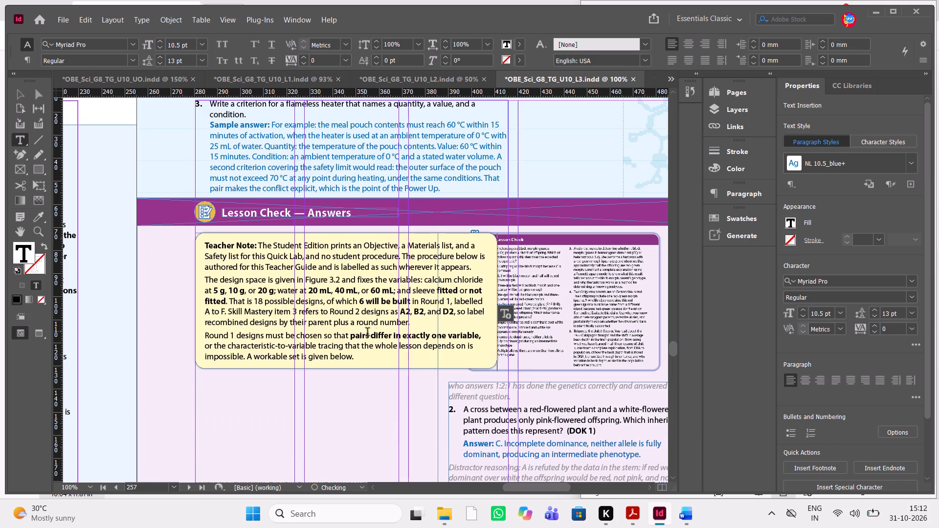
key(Escape)
click(487, 310)
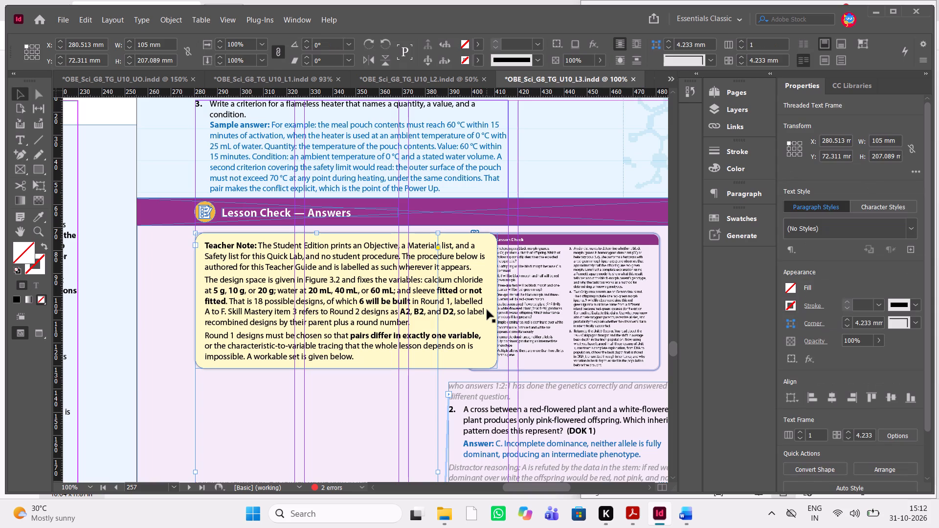
drag(495, 302, 441, 306)
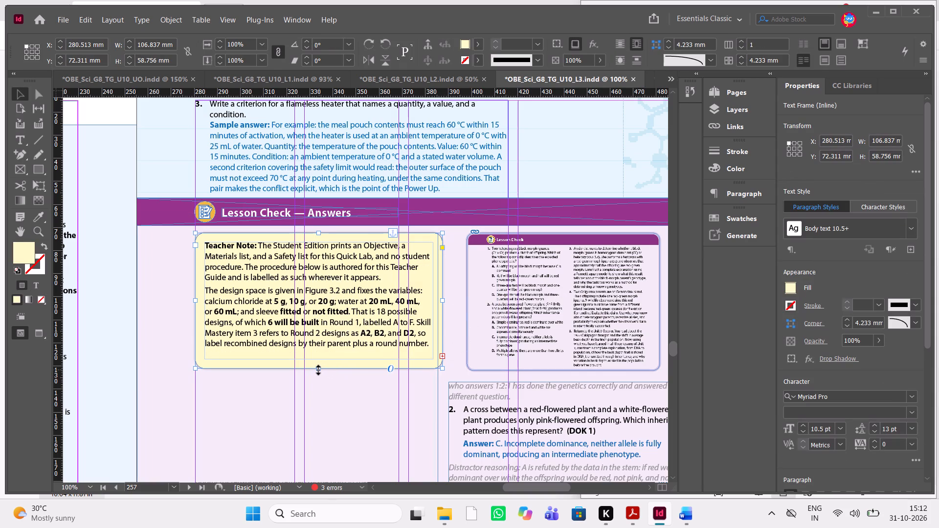
drag(318, 370, 323, 353)
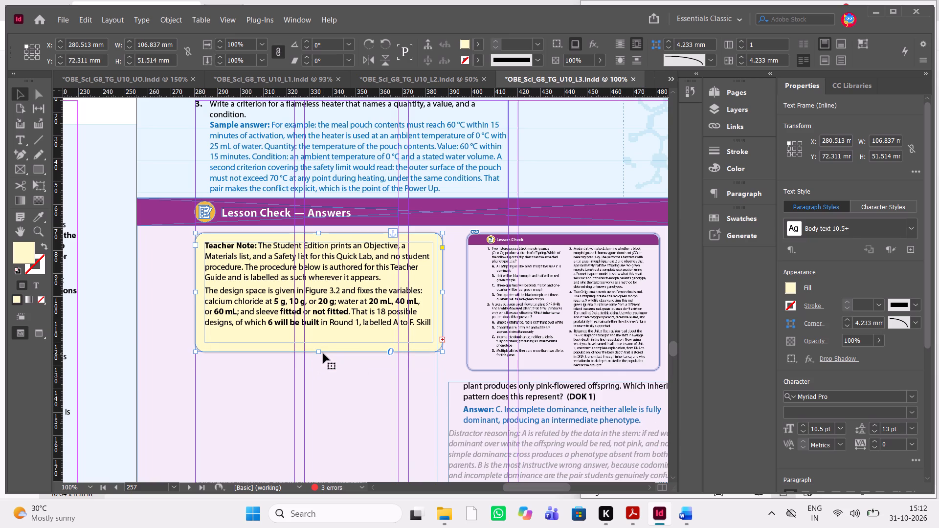
Switch to the Word manuscript and copy the Lesson Check Teacher Note's body paragraph without its heading.
key(alt+Tab)
scroll(780, 330, right, 1)
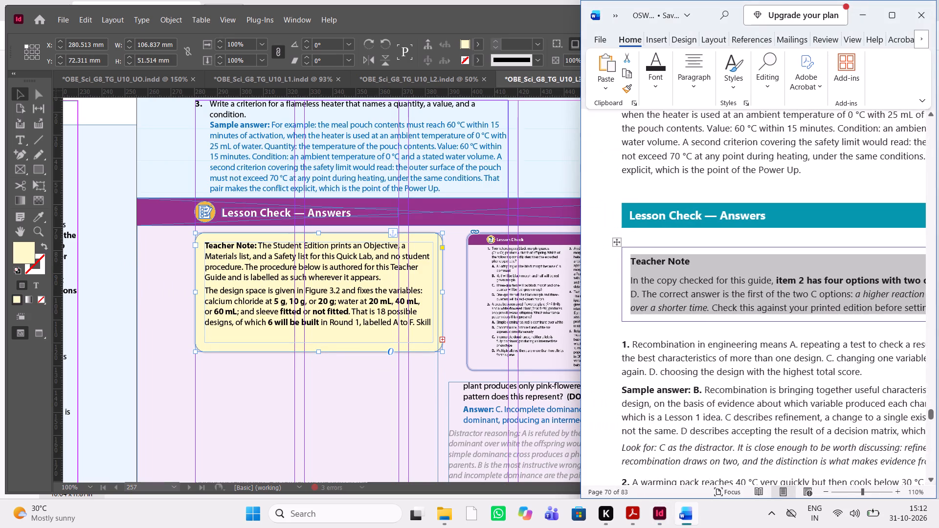
scroll(780, 330, left, 1)
double_click(849, 312)
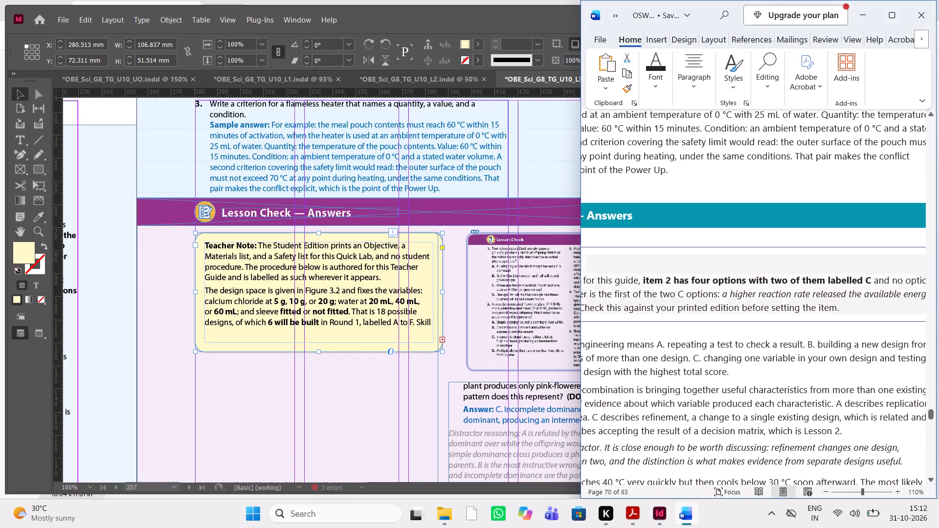
drag(847, 309, 571, 278)
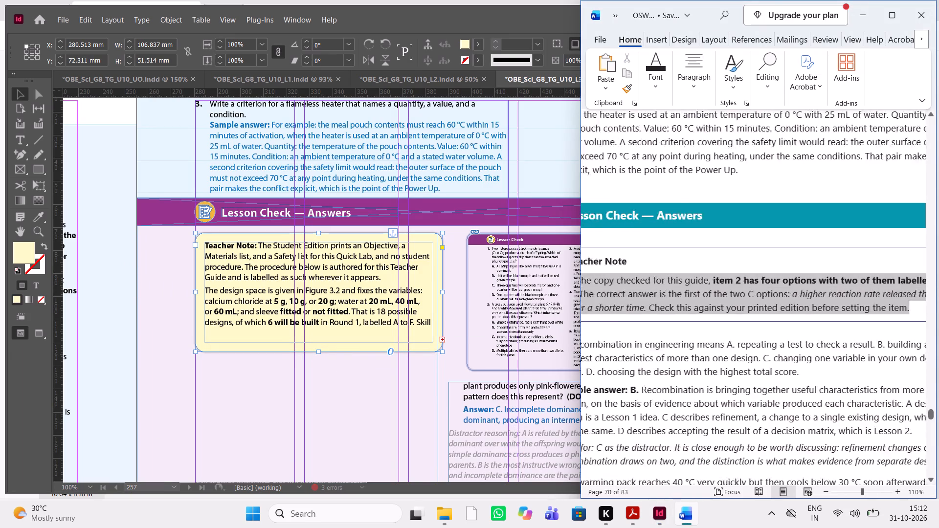
drag(571, 278, 627, 285)
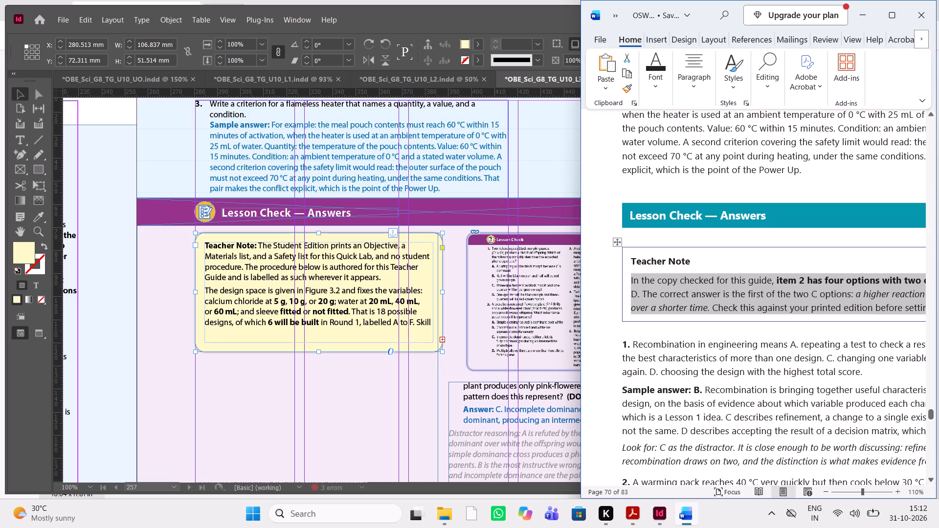
key(ctrl+c)
key(ctrl+c)
key(ctrl+c)
key(ctrl+c)
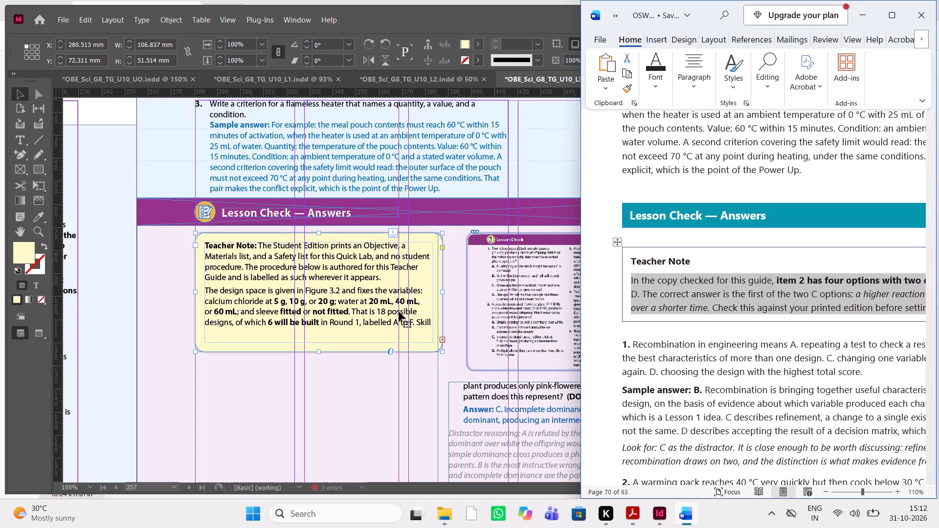
In the InDesign box on page 257, replace all text after "Teacher Note:" with the copied manuscript paragraph.
triple_click(399, 312)
drag(433, 326, 379, 316)
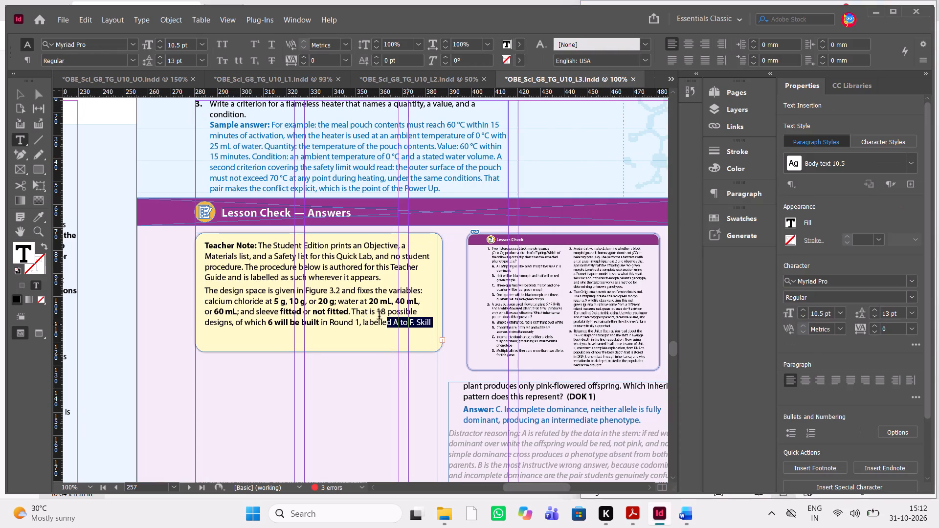
drag(379, 316, 259, 245)
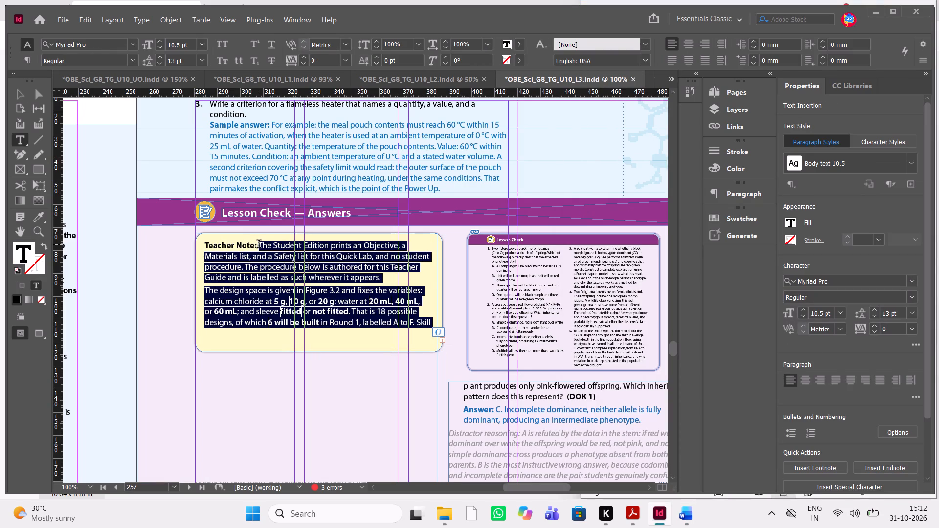
key(Delete)
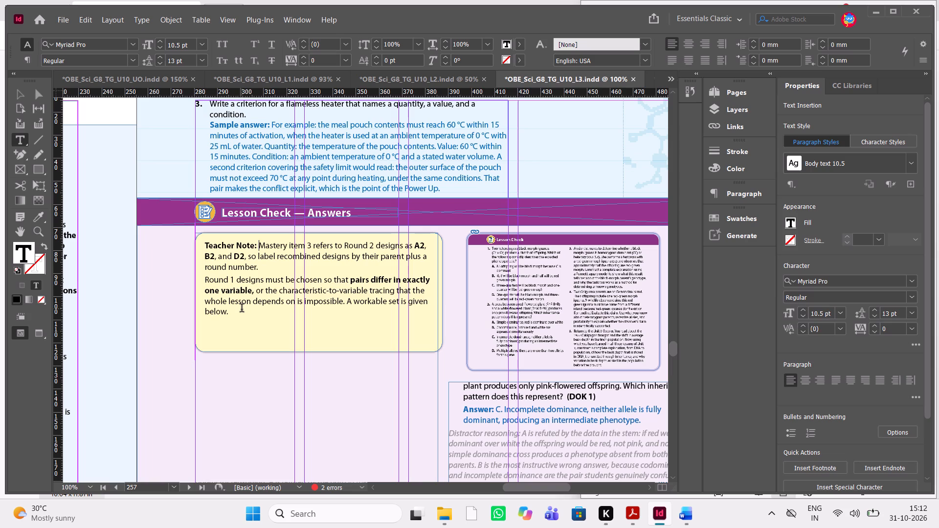
drag(242, 309, 260, 249)
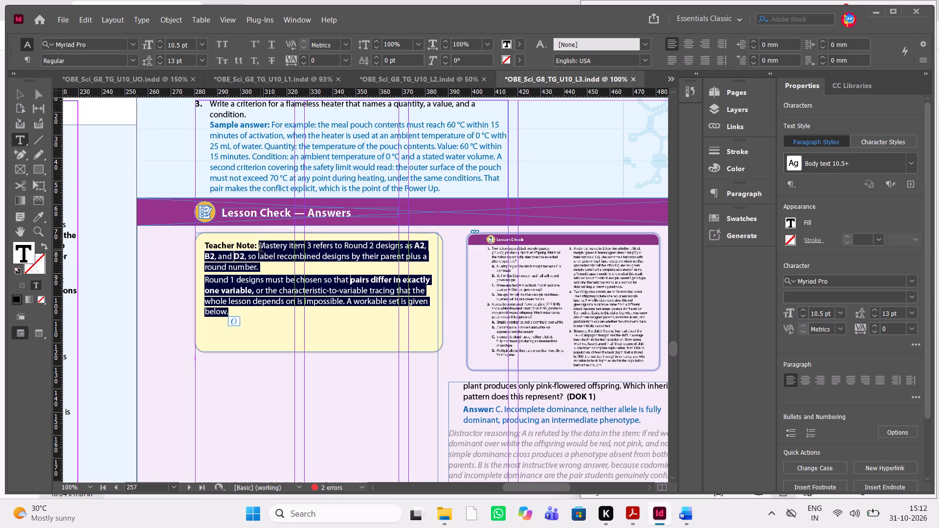
key(Delete)
key(ctrl+v)
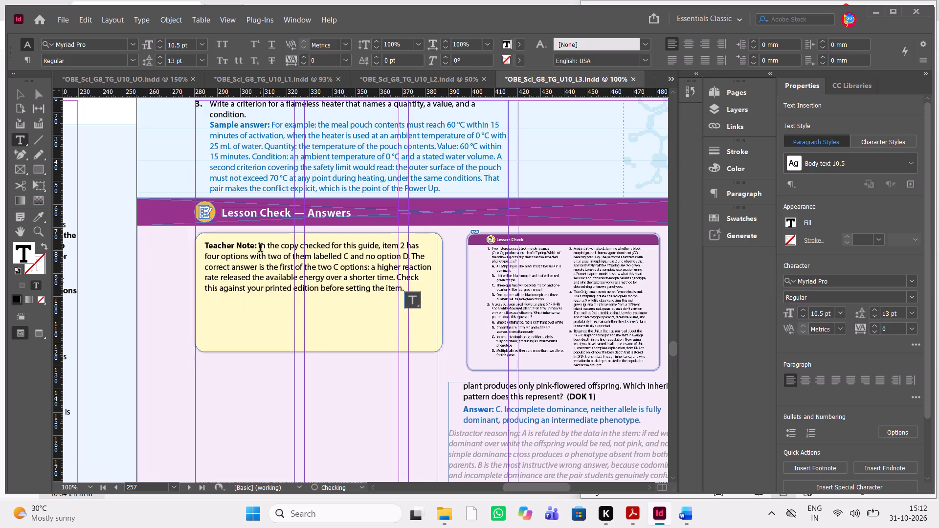
Check the manuscript's formatting and make "item 2 has four options with two of them labelled C" bold in the InDesign Teacher Note.
key(alt+Tab)
scroll(776, 397, left, 1)
scroll(776, 397, right, 1)
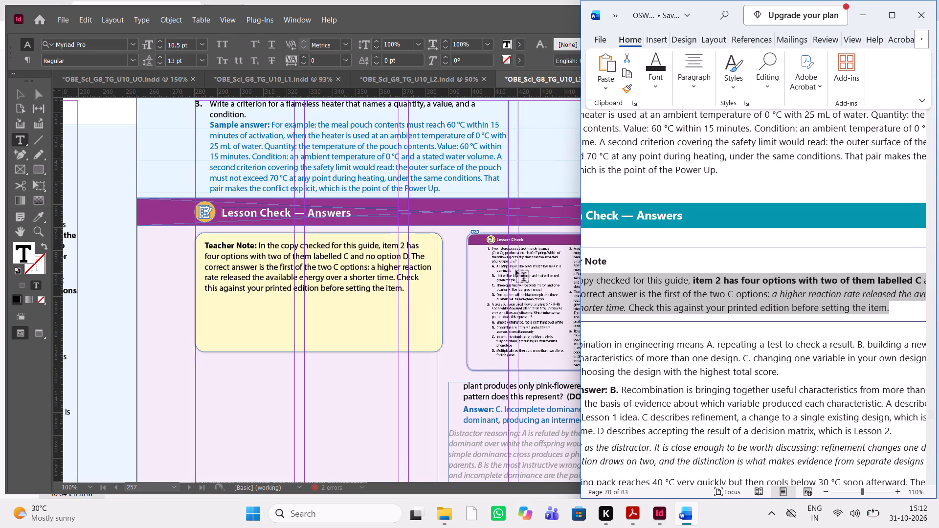
scroll(581, 290, left, 1)
scroll(581, 290, right, 1)
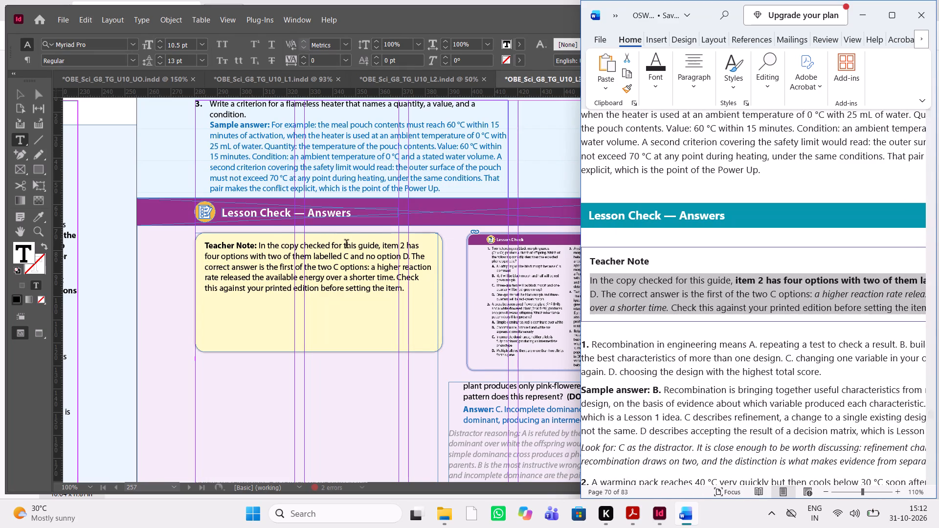
drag(351, 259, 362, 243)
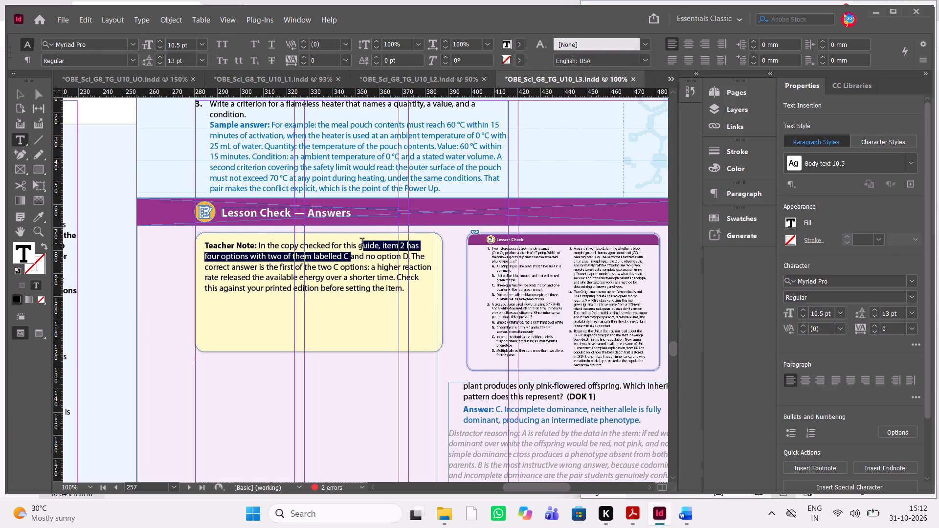
drag(362, 243, 381, 245)
drag(381, 245, 381, 244)
key(ctrl+shift+b)
Shorten the Teacher Note box on page 257 to about 29.3 mm high so it fits its text, and preview the page.
key(alt+Tab)
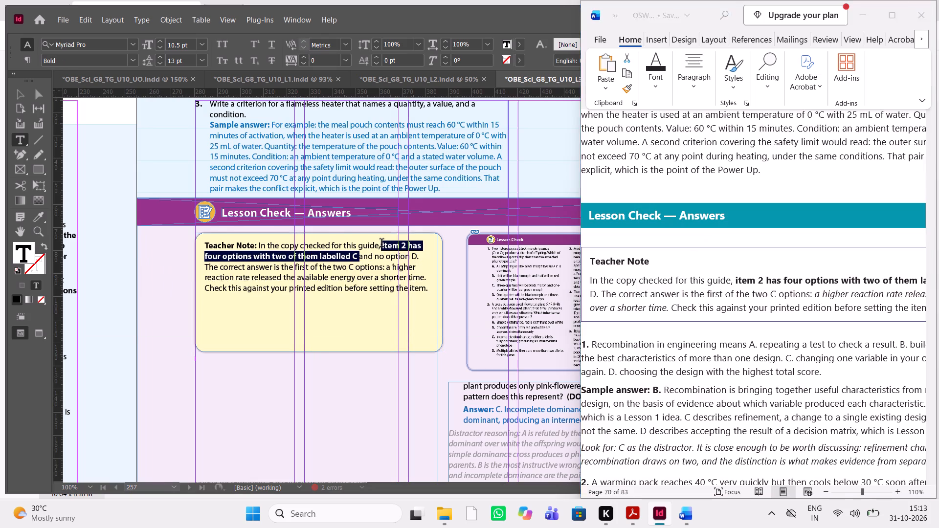
key(alt+Tab)
key(Escape)
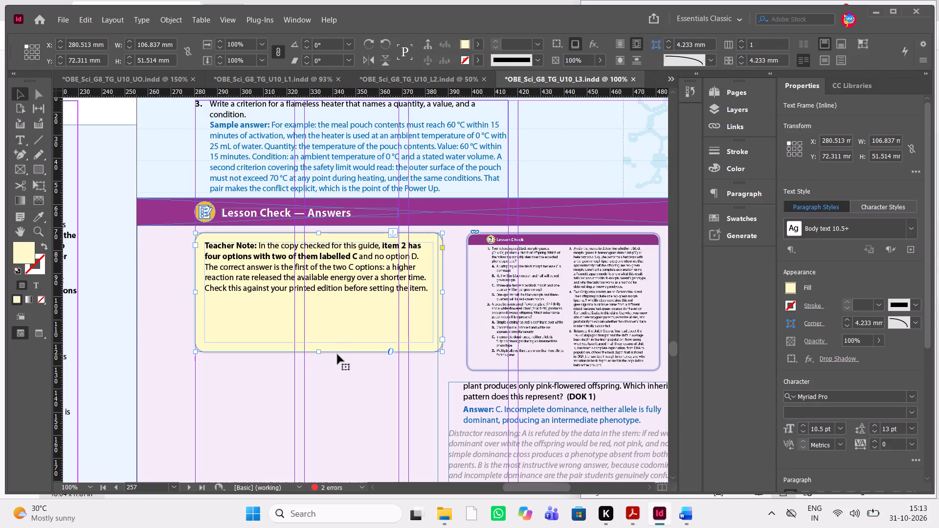
drag(318, 352, 315, 311)
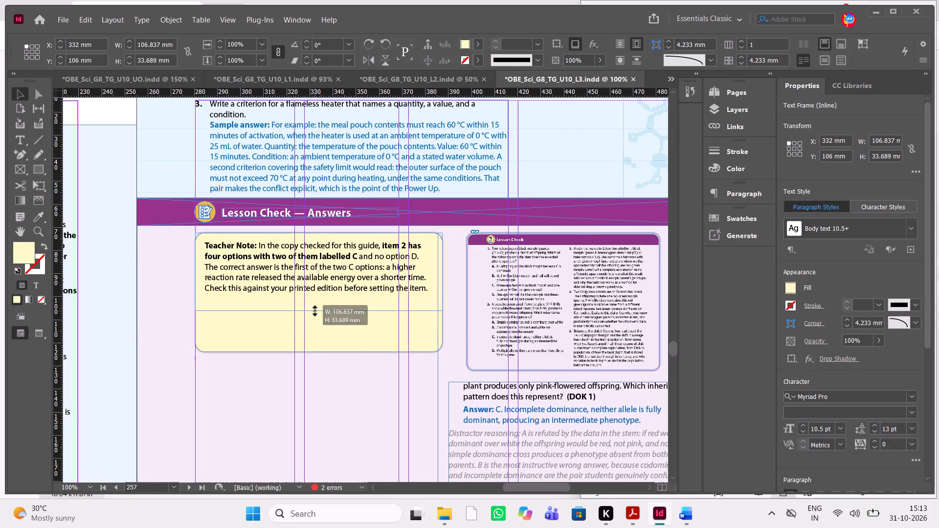
drag(315, 311, 335, 299)
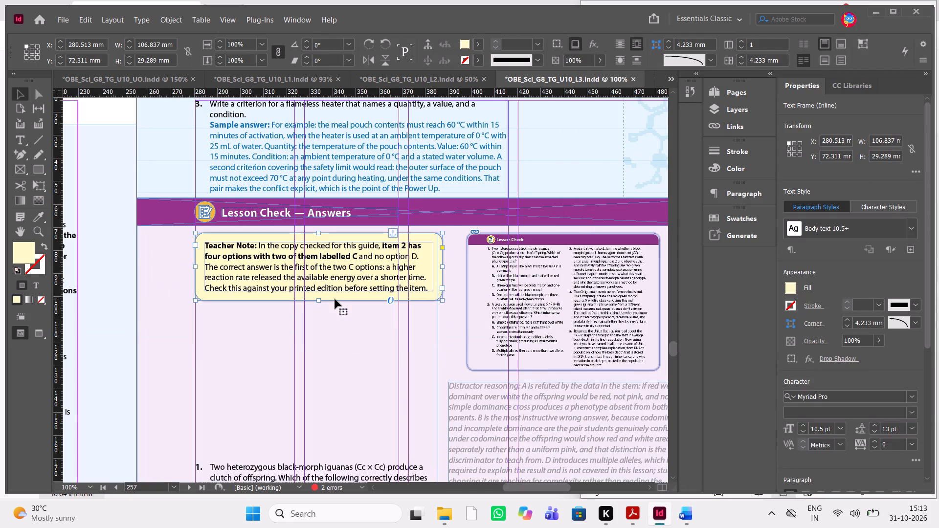
click(339, 330)
key(w)
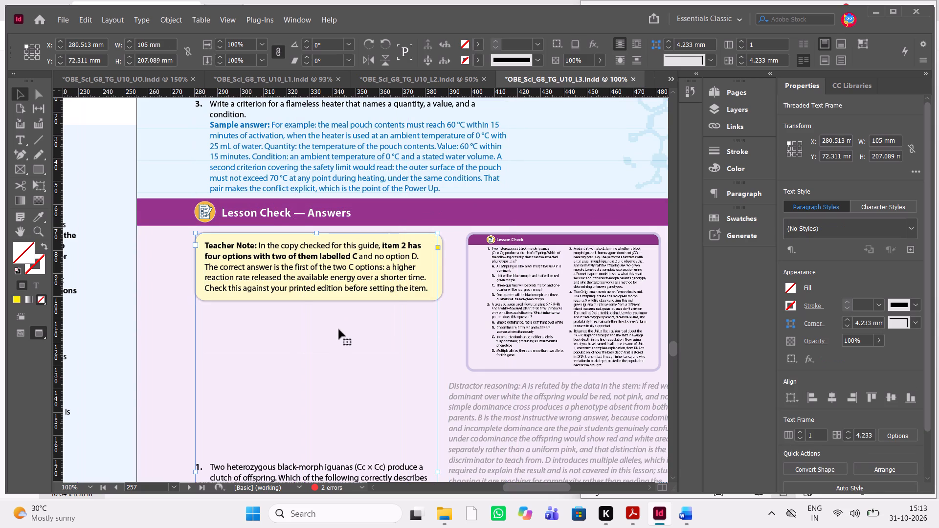
text(ww)
key(w)
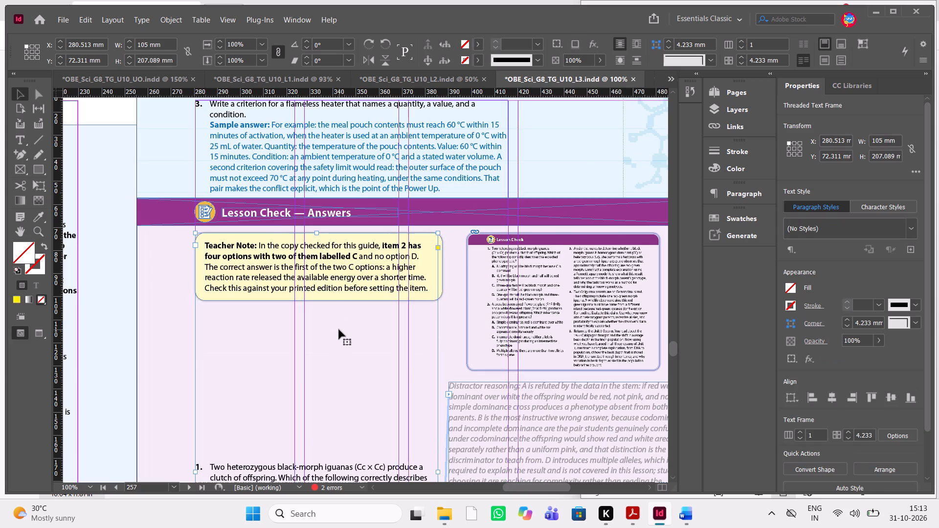
Delete the empty paragraphs between the Teacher Note box and question 1 of the Lesson Check answers.
scroll(339, 330, left, 1)
scroll(339, 330, down, 1)
click(302, 373)
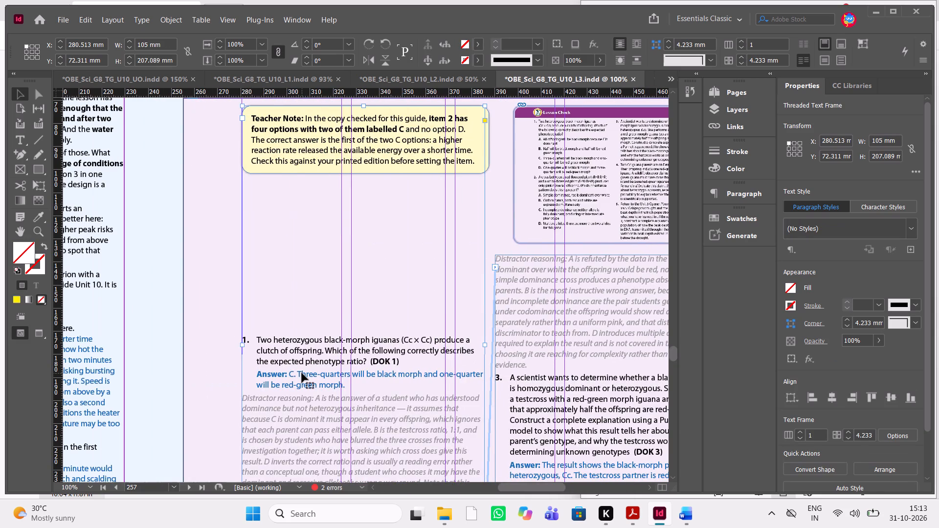
double_click(262, 281)
drag(246, 320, 246, 187)
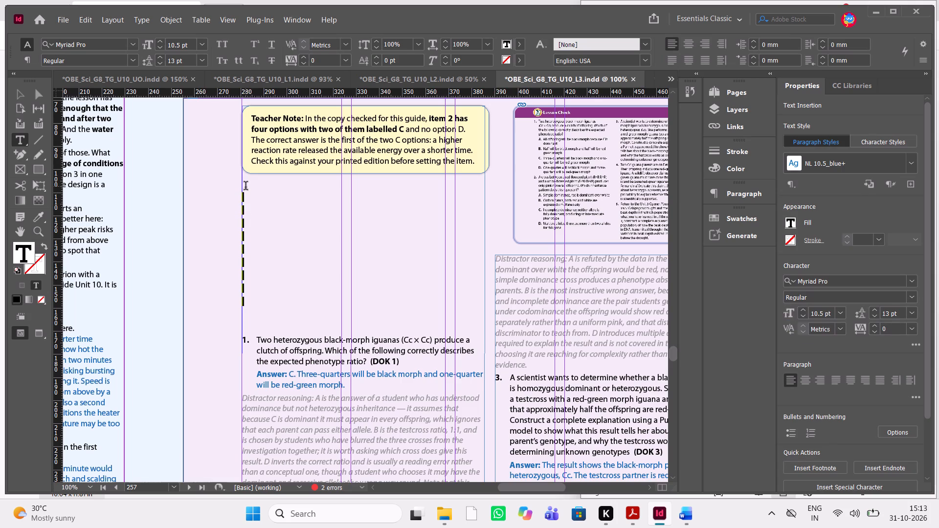
drag(246, 187, 246, 179)
key(Delete)
key(Delete)
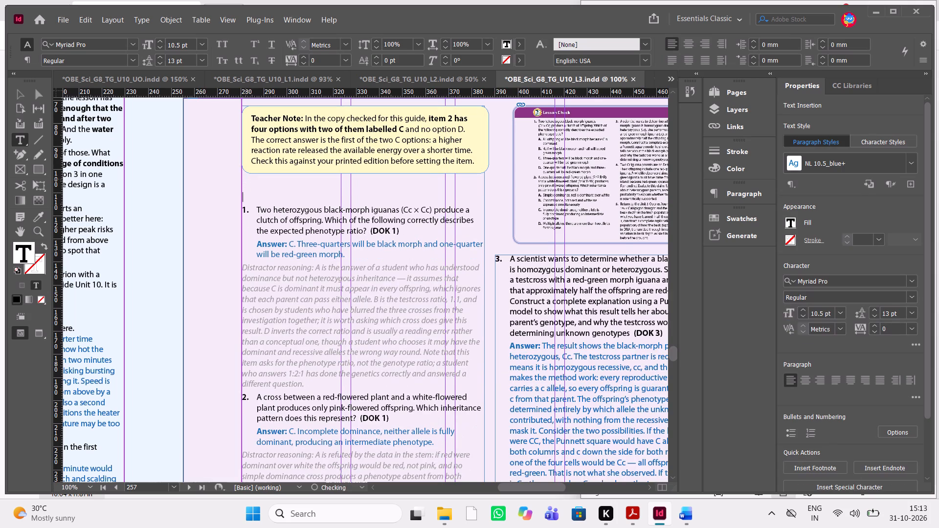
key(Delete)
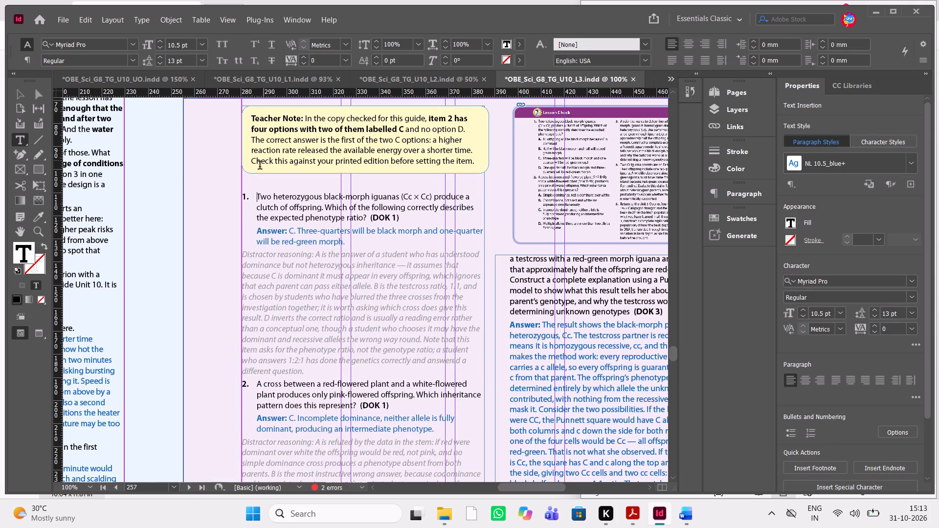
click(247, 180)
key(Delete)
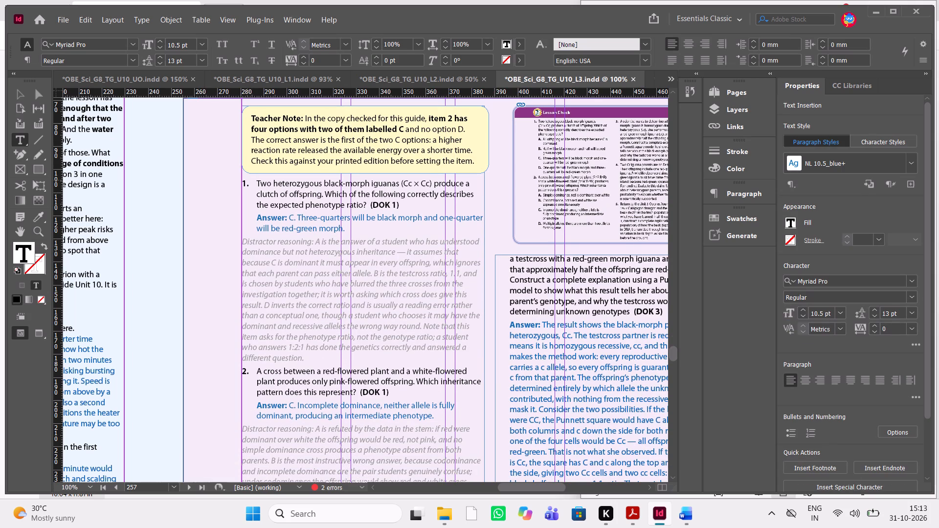
Copy question 1's text from the Word manuscript, without its number, and paste it over the iguana question 1 text in InDesign.
key(alt+Tab)
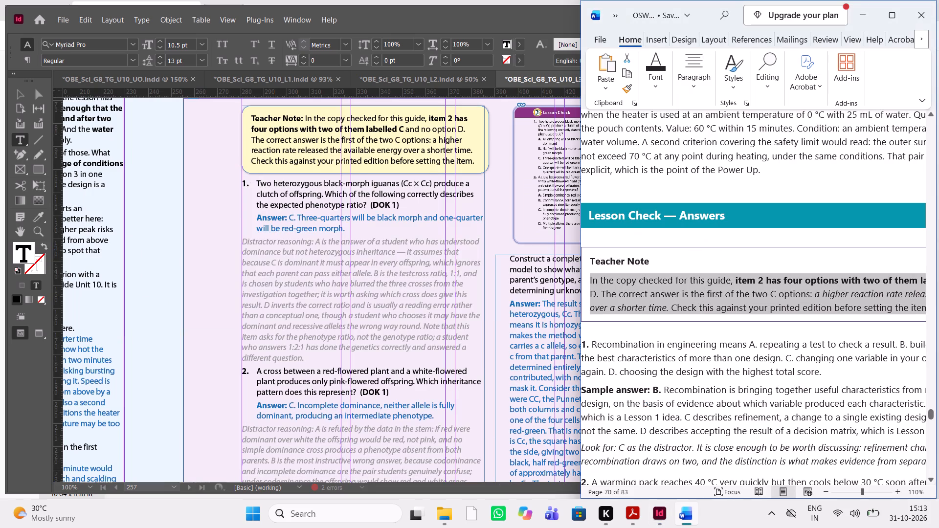
scroll(643, 286, right, 1)
scroll(643, 286, down, 1)
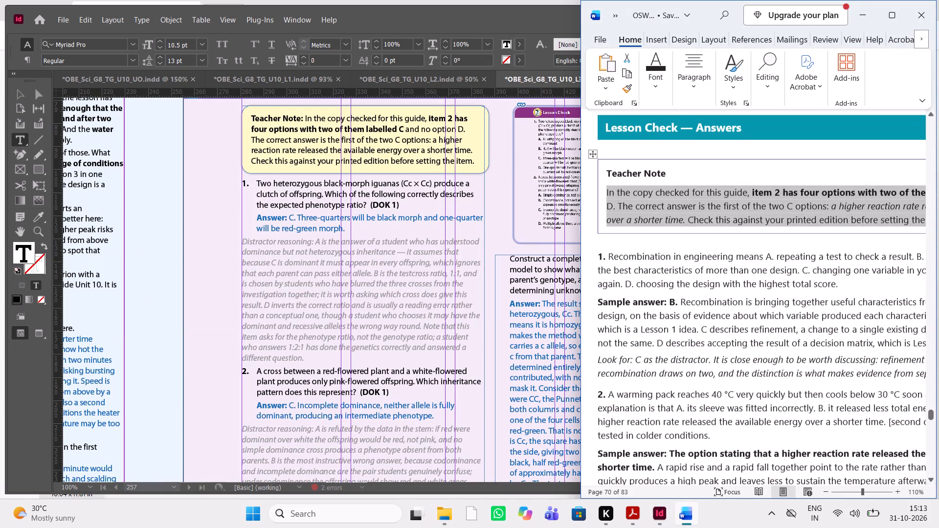
drag(842, 283, 602, 256)
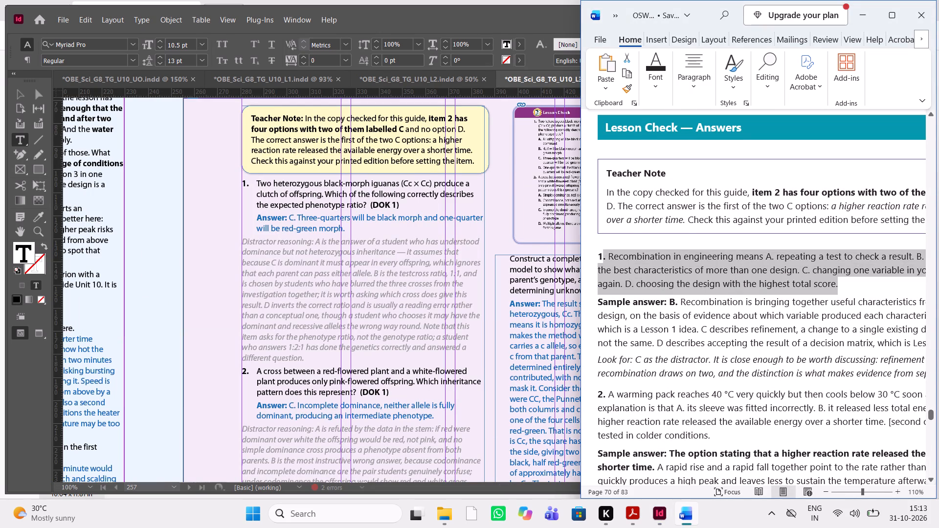
drag(602, 256, 608, 257)
key(ctrl+c)
key(ctrl+c)
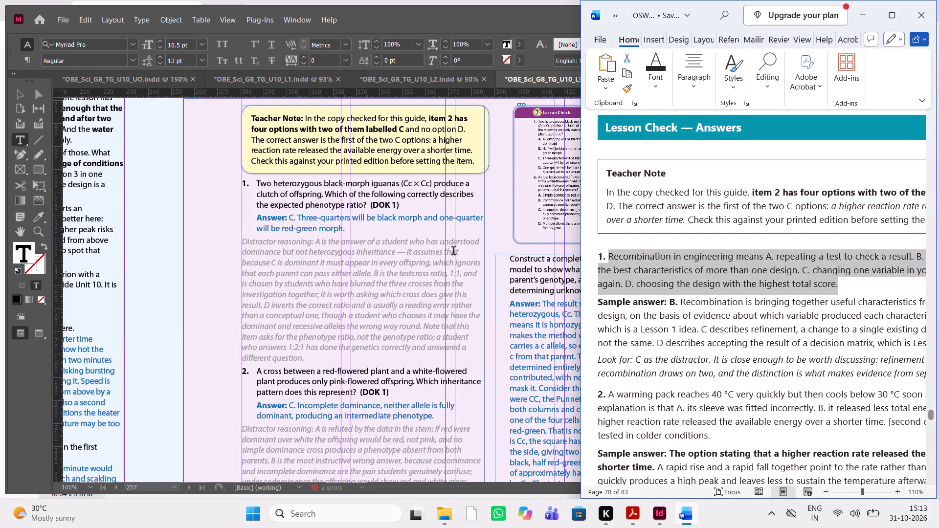
drag(411, 205, 265, 184)
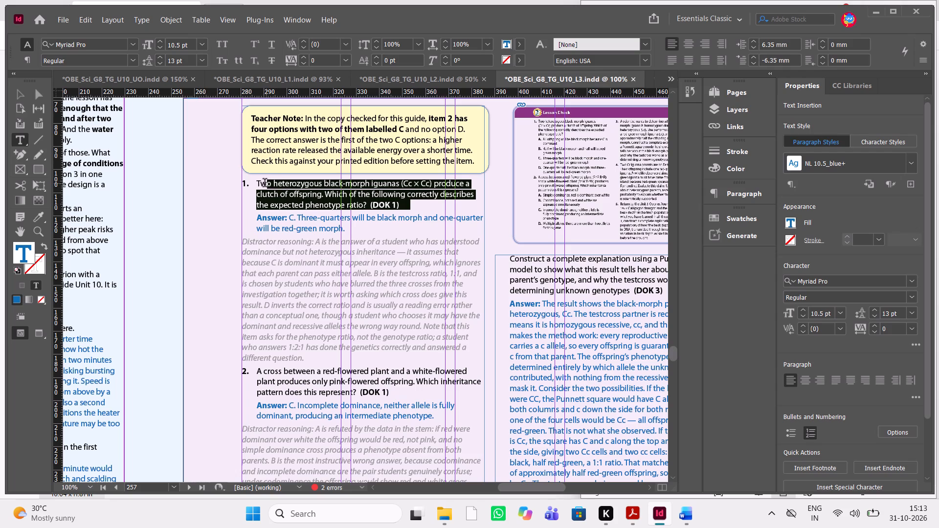
drag(265, 184, 258, 182)
key(ctrl+v)
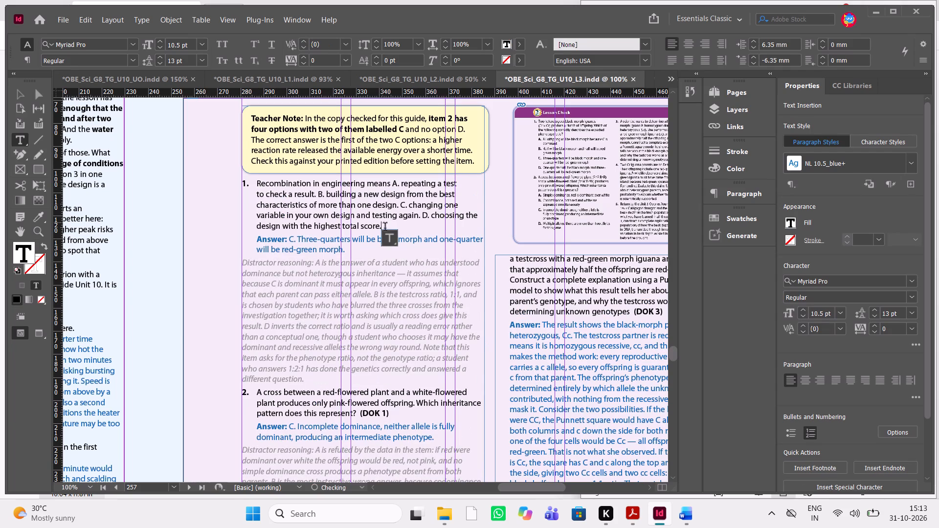
Replace question 1's answer in InDesign with the manuscript's Sample answer paragraph, keeping only "Sample answer: B" bold.
key(alt+Tab)
scroll(843, 417, left, 1)
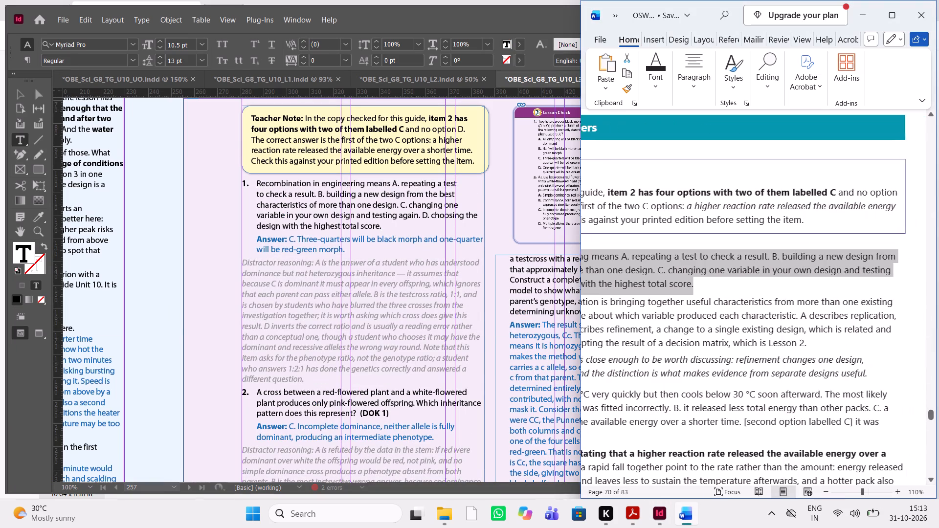
scroll(843, 417, right, 1)
drag(908, 345, 726, 322)
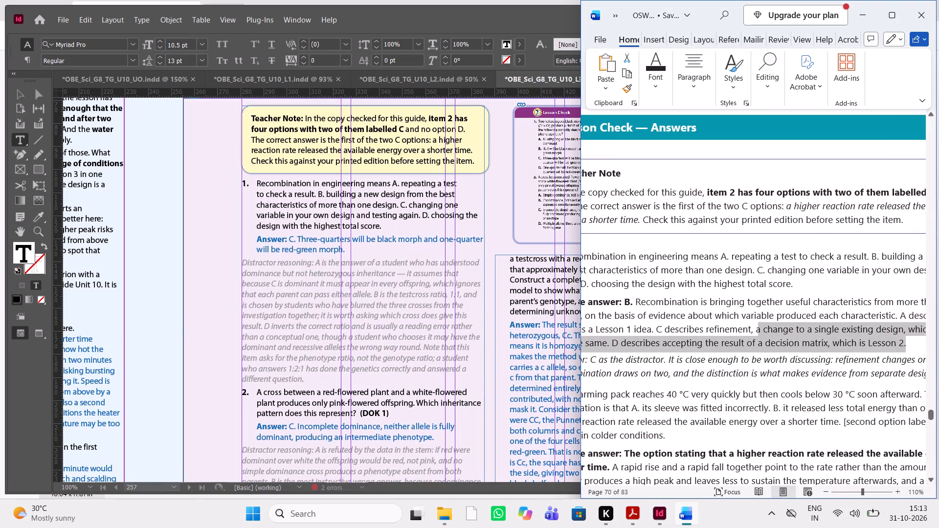
drag(726, 322, 594, 306)
key(ctrl+c)
key(ctrl+c)
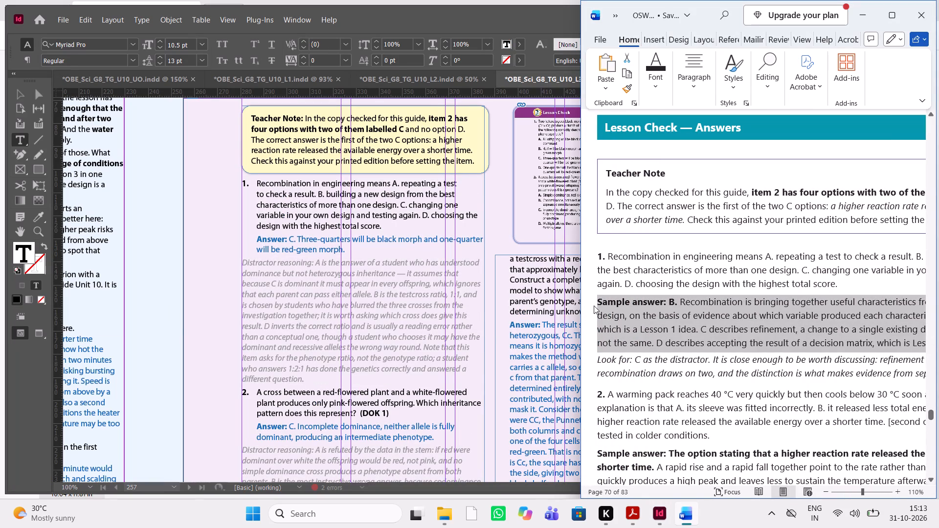
drag(350, 250, 253, 242)
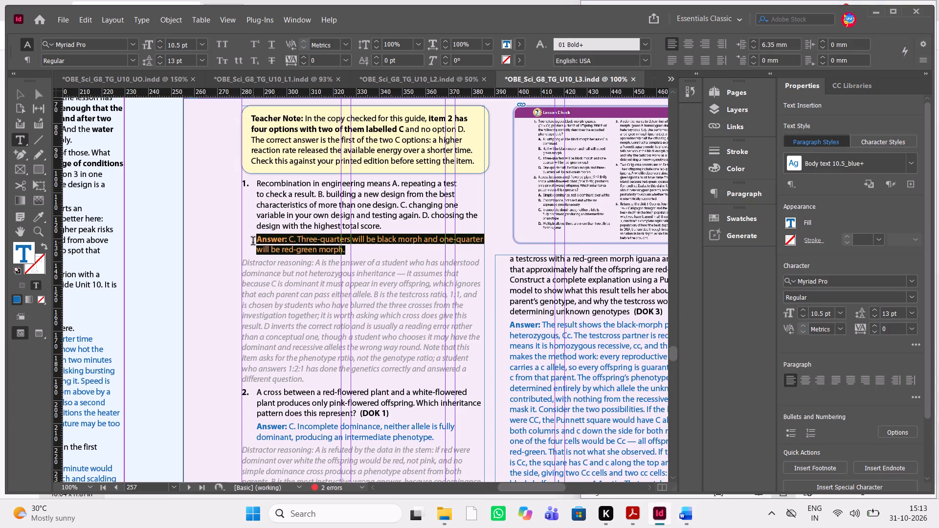
drag(253, 242, 253, 242)
key(ctrl+v)
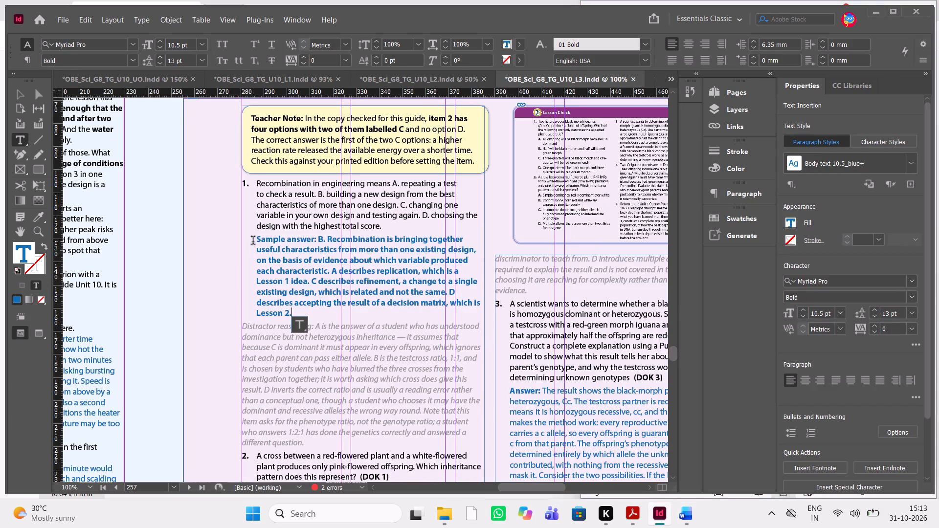
drag(313, 311, 323, 242)
key(ctrl+shift+b)
Replace question 1's "Distractor reasoning" paragraph in InDesign with the manuscript's "Look for: C as the distractor" paragraph.
key(alt+Tab)
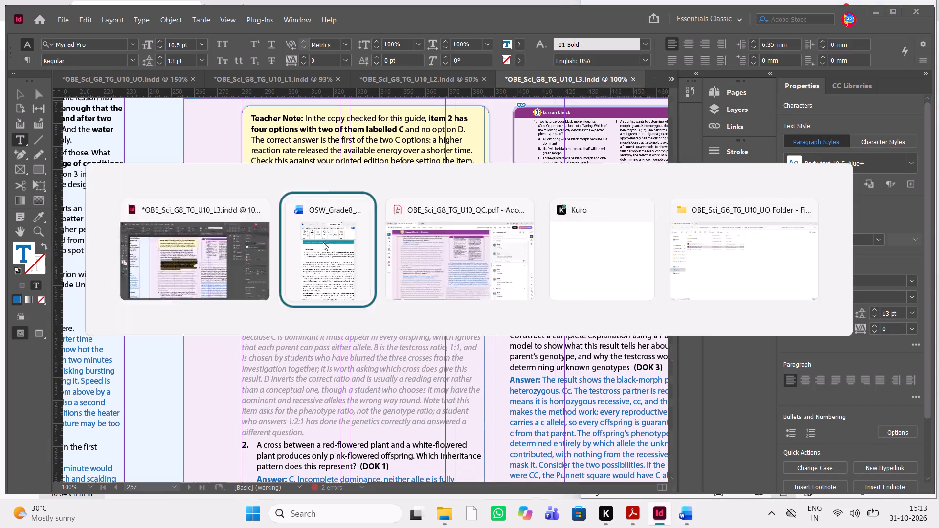
scroll(789, 352, left, 1)
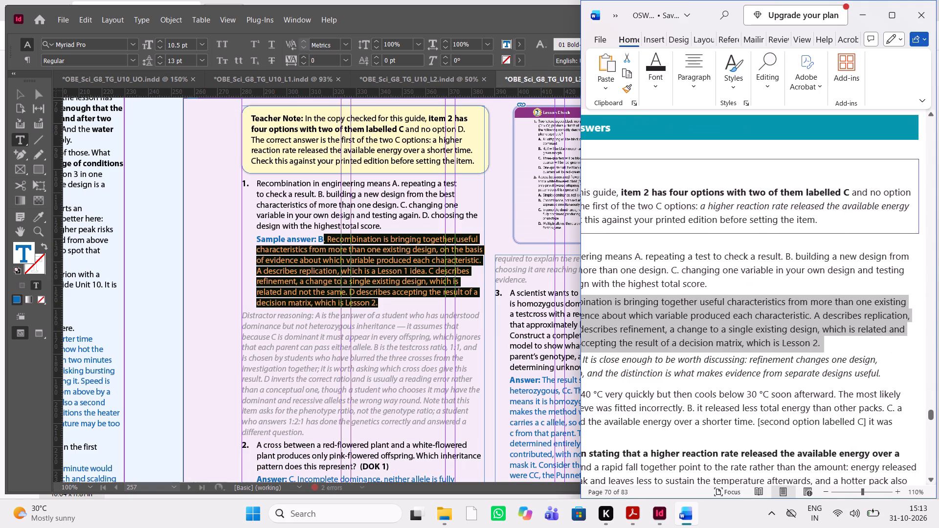
drag(886, 373, 597, 353)
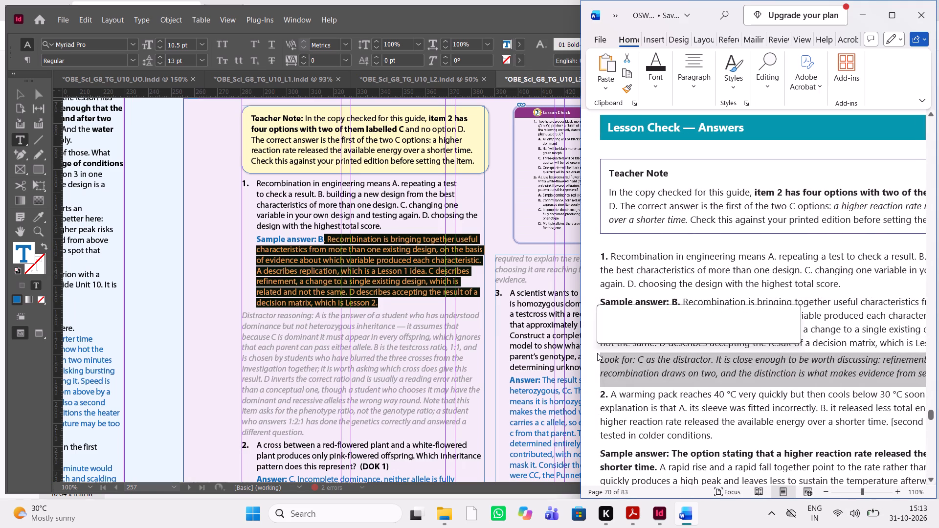
key(ctrl+c)
key(ctrl+c)
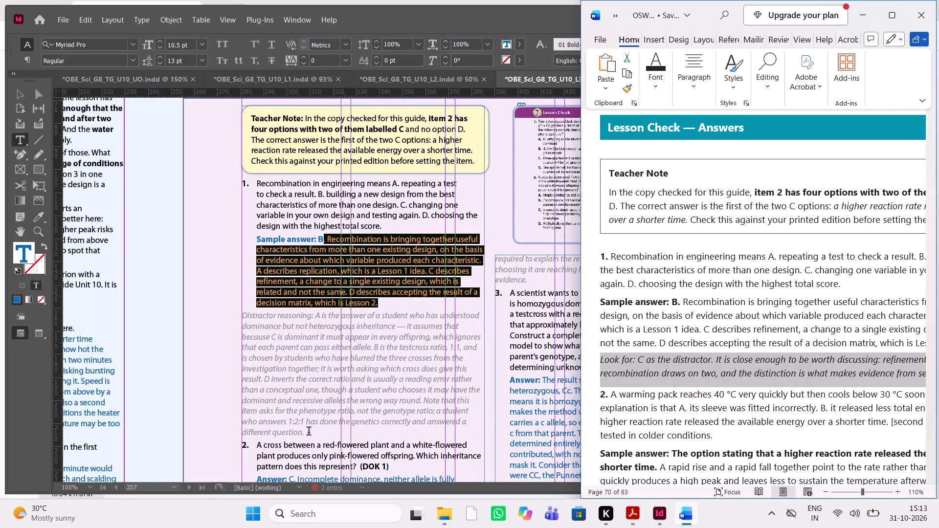
drag(309, 432, 238, 322)
key(ctrl+v)
Copy question 2's warming pack text from the Word manuscript, without its number, and paste it over the flower-cross question 2 in InDesign.
key(alt+Tab)
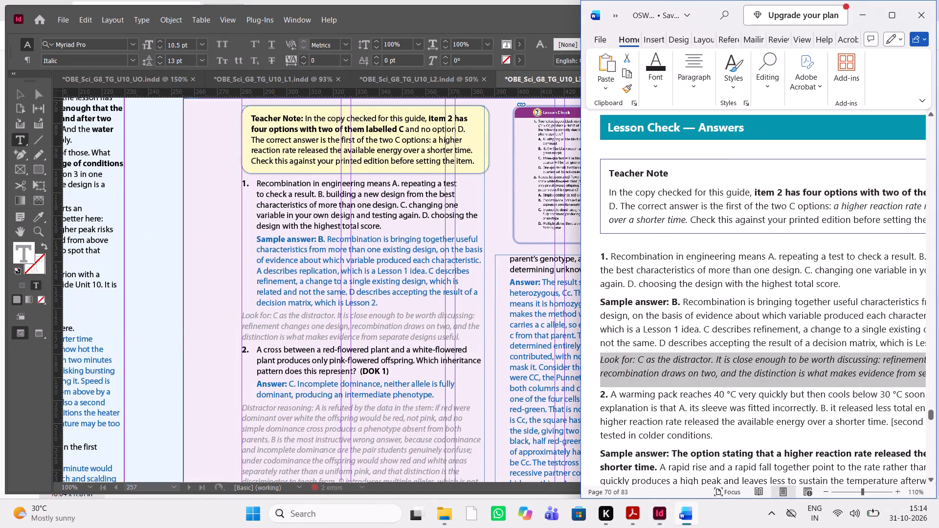
scroll(807, 448, down, 1)
drag(719, 314, 695, 312)
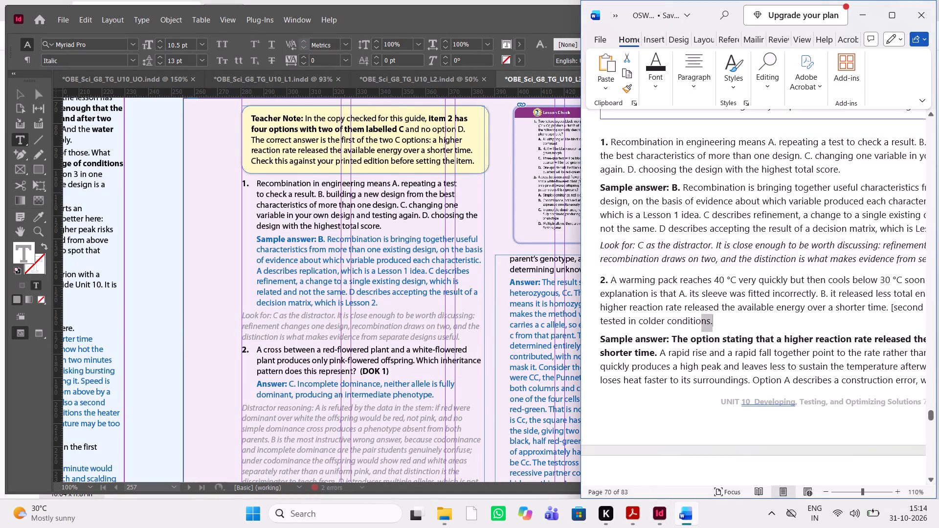
drag(695, 312, 613, 280)
key(ctrl+c)
key(ctrl+c)
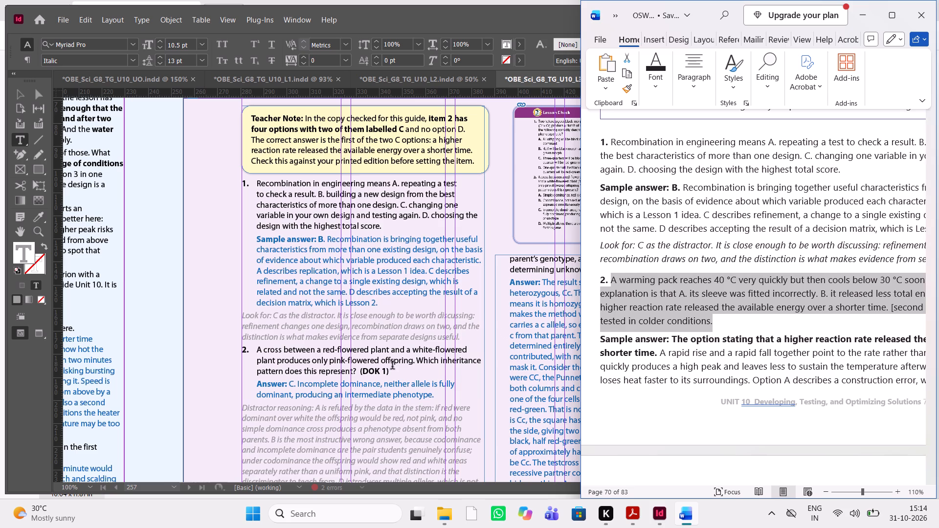
drag(392, 366, 253, 349)
key(ctrl+v)
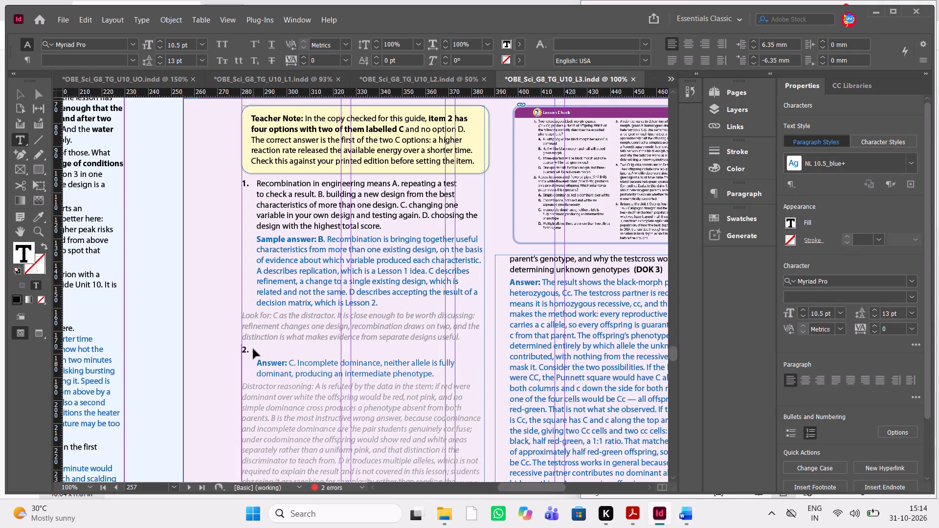
Replace question 2's answer in InDesign with the Word manuscript's Sample answer paragraph, keeping only "Sample answer:" bold.
key(alt+Tab)
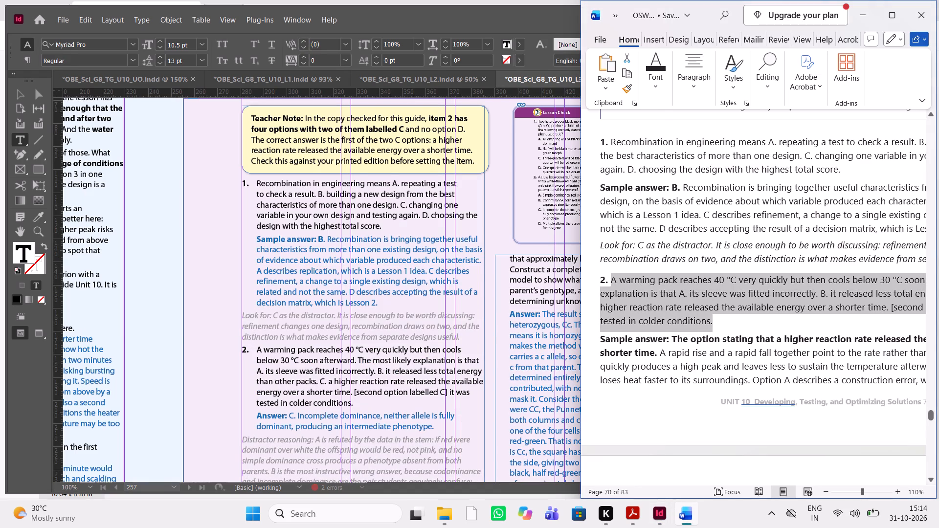
scroll(784, 389, down, 2)
scroll(784, 389, up, 1)
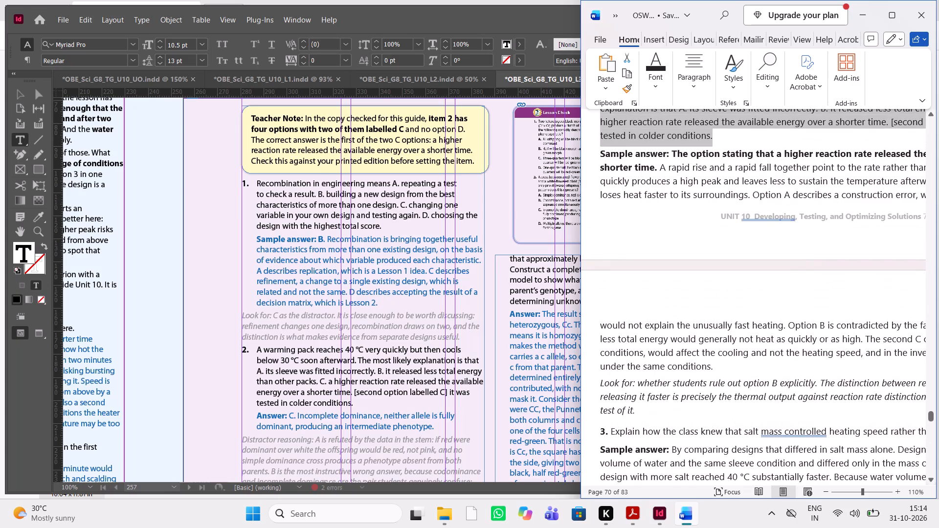
drag(717, 361, 600, 121)
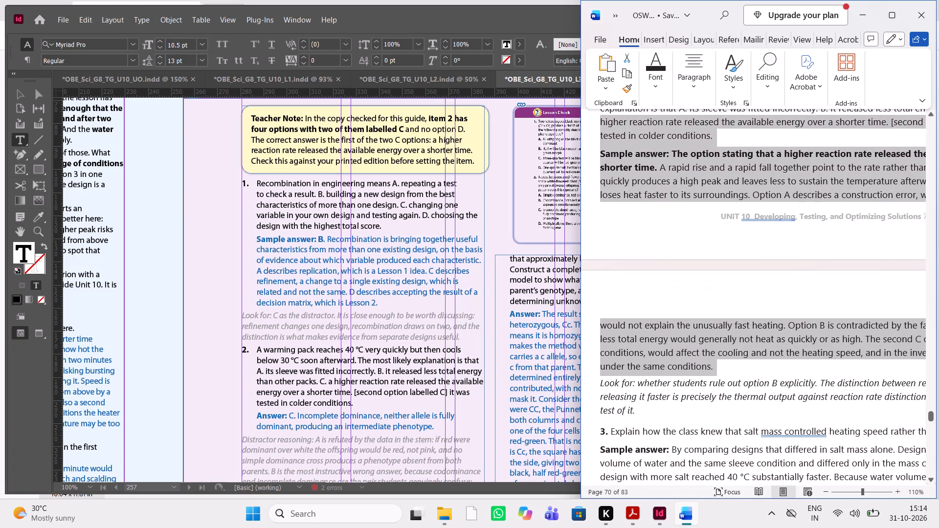
drag(600, 121, 604, 154)
key(ctrl+c)
key(ctrl+c)
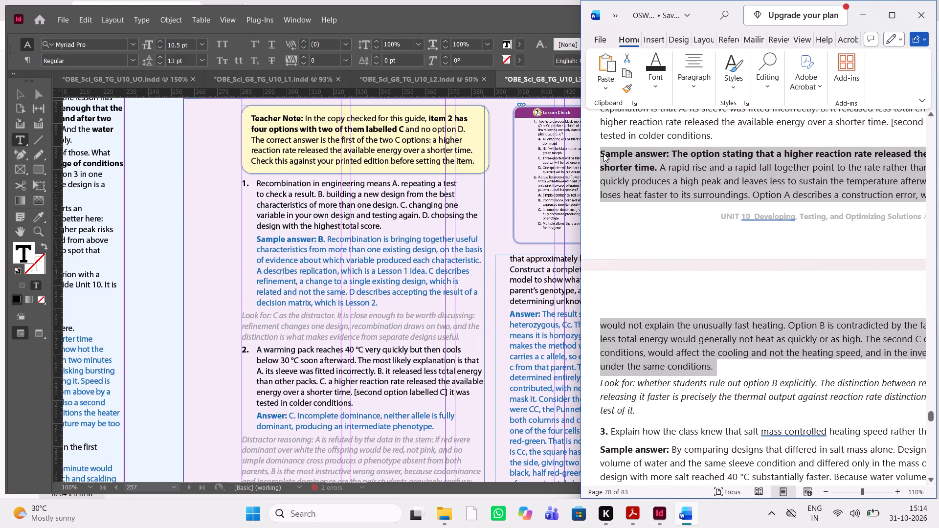
drag(443, 426, 251, 415)
key(ctrl+v)
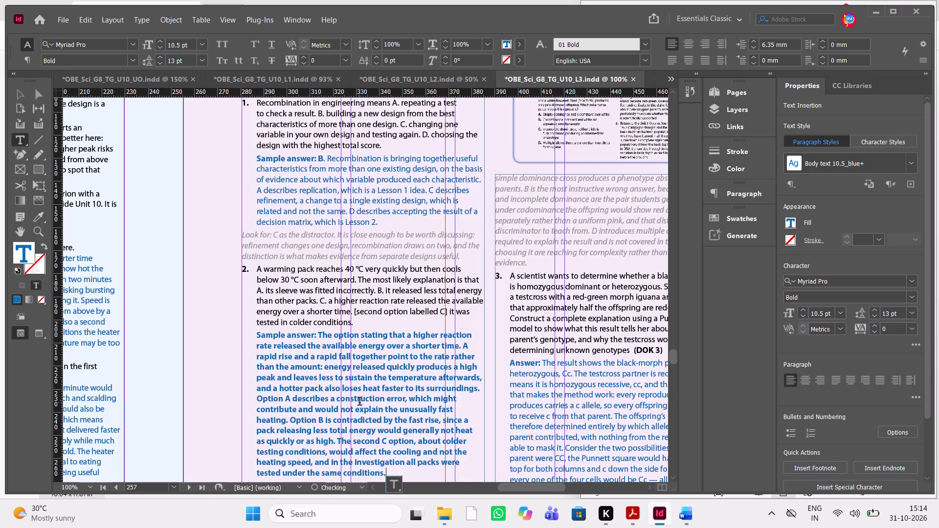
scroll(359, 402, down, 1)
drag(319, 208, 333, 217)
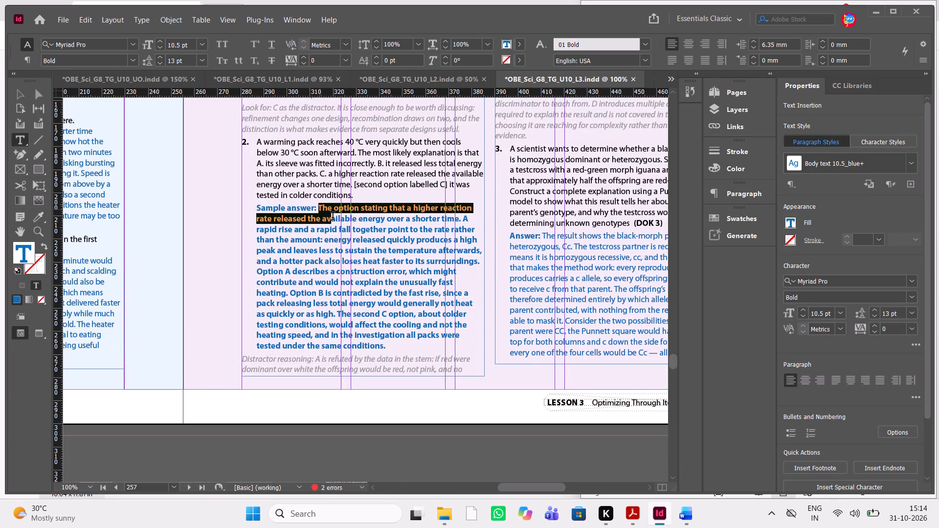
drag(333, 217, 395, 345)
key(ctrl+shift+b)
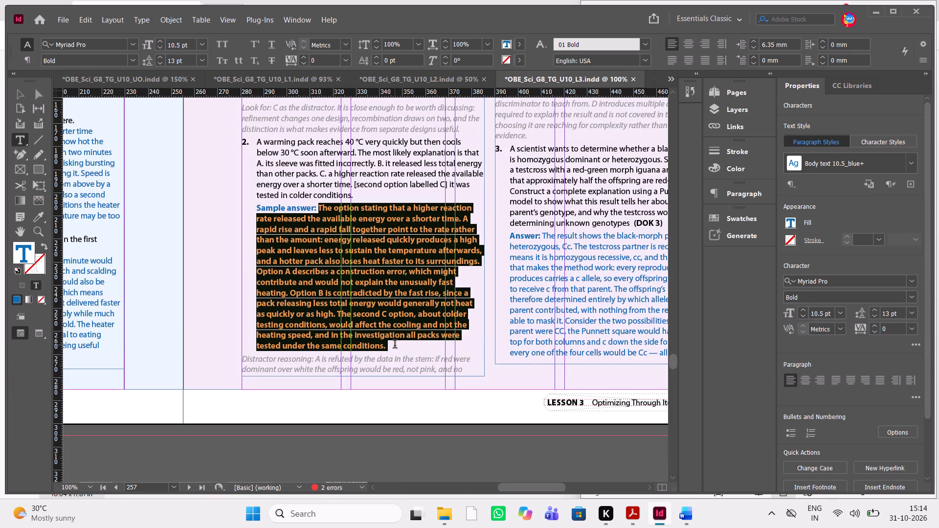
key(ctrl+shift+b)
Replace question 2's whole "Distractor reasoning" paragraph, across both columns, with the manuscript's "Look for: whether students rule out option B explicitly" paragraph.
key(alt+Tab)
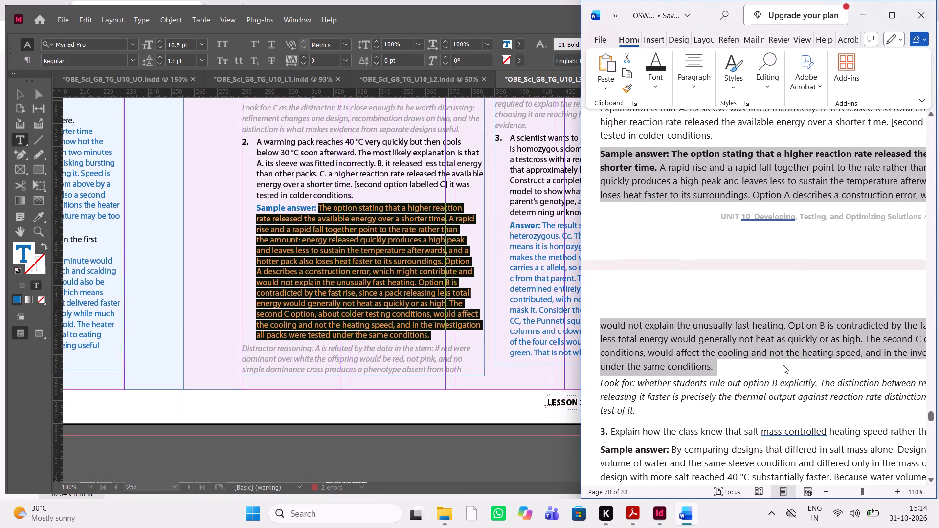
drag(661, 407, 597, 377)
key(ctrl+c)
key(ctrl+c)
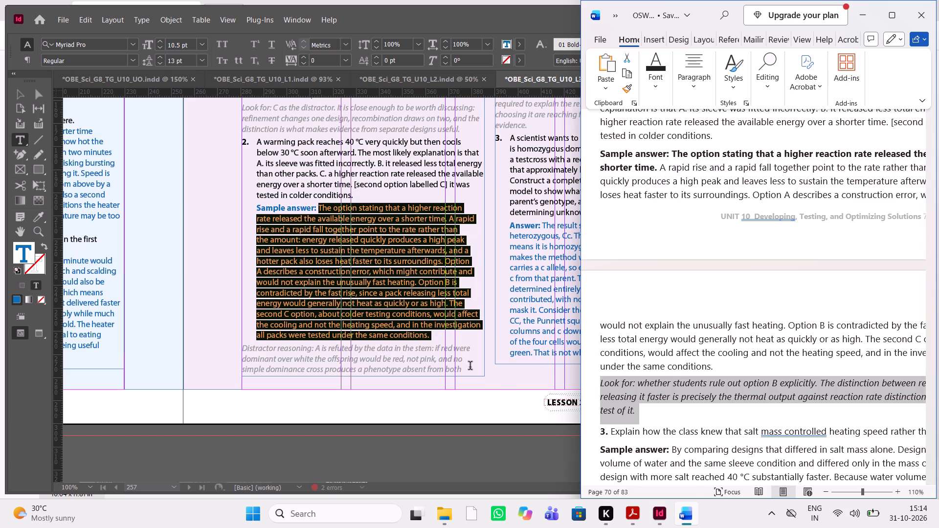
drag(471, 368, 232, 348)
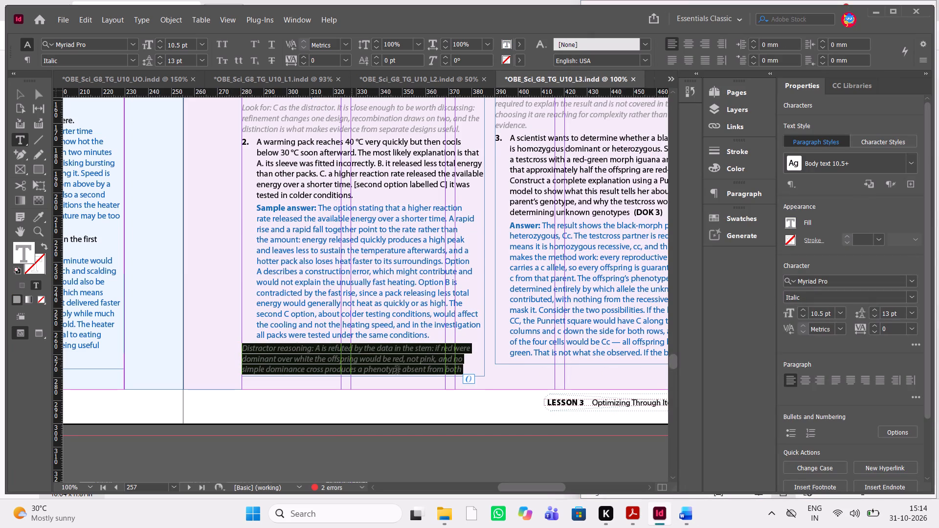
scroll(408, 373, up, 2)
scroll(408, 373, down, 1)
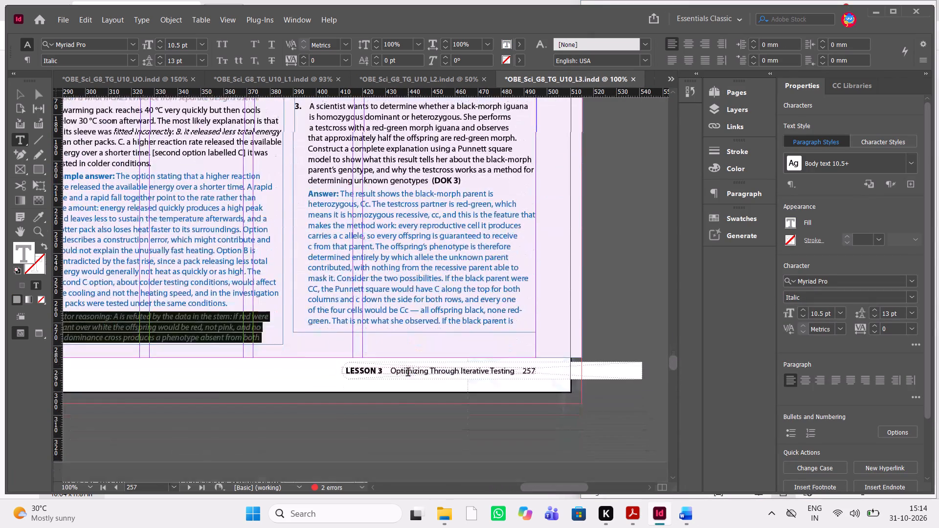
scroll(408, 373, down, 1)
key(shift+Down)
key(shift+Down)
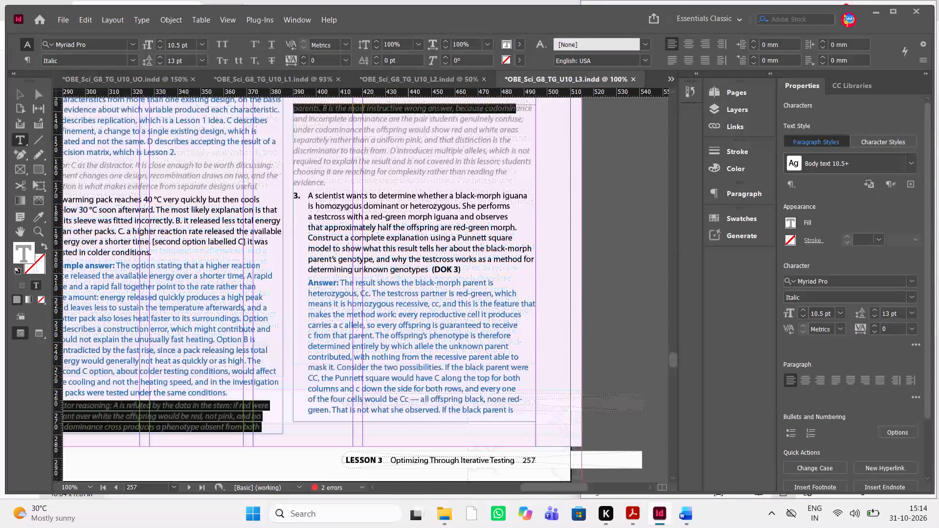
key(shift+Down)
key(shift+Down)
key(shift+Down)
key(shift+Down)
key(shift+Down)
key(shift+Down)
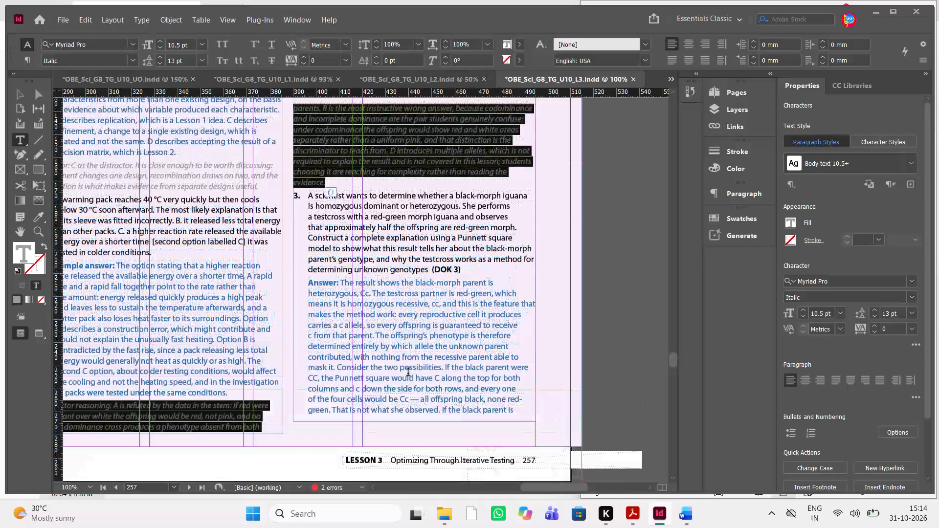
key(ctrl+v)
Extend the bottom edge of page 257's first-column text frame to a height of about 210 mm, fitting question 2's full "Look for" paragraph.
scroll(324, 366, right, 1)
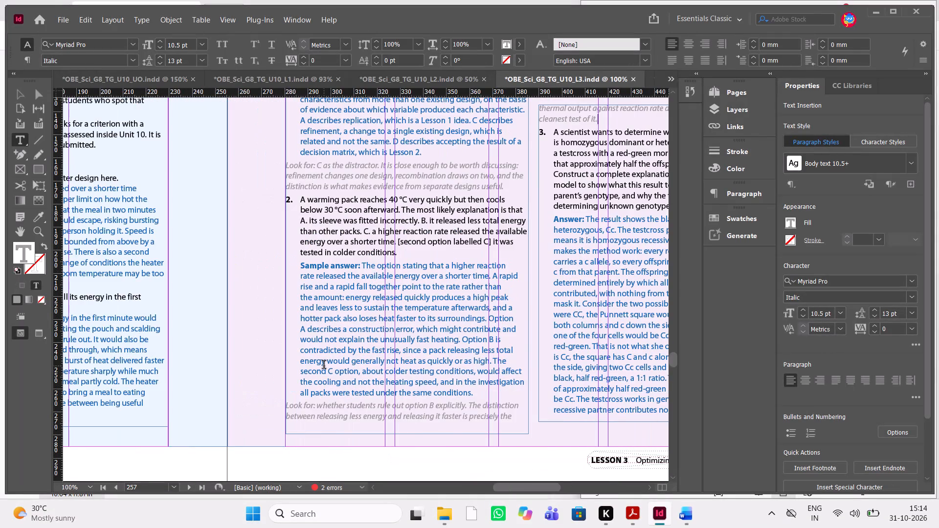
scroll(324, 366, down, 1)
key(Escape)
click(297, 337)
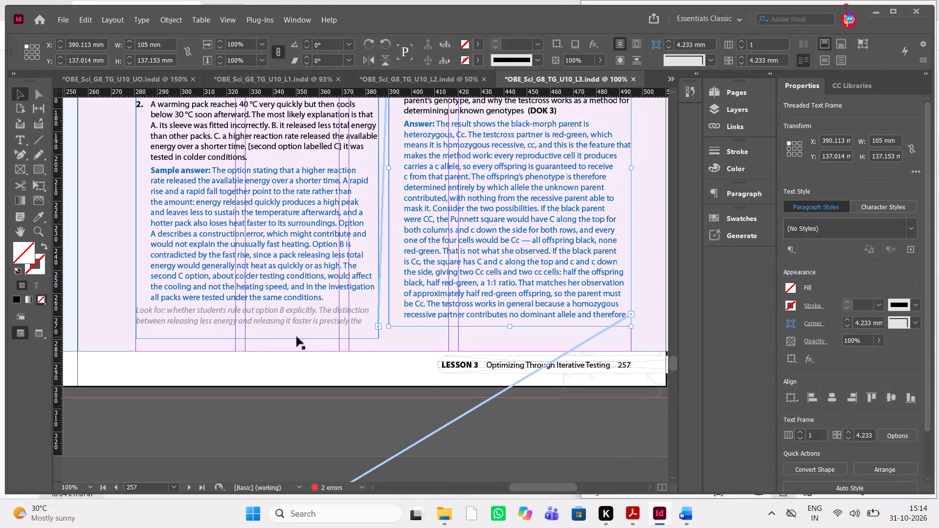
drag(258, 340, 258, 347)
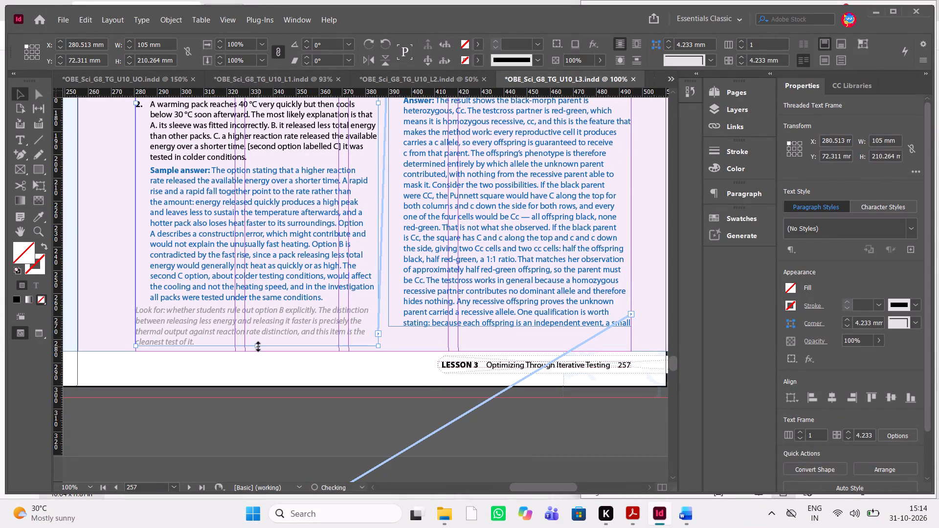
click(278, 368)
text(ww)
Copy question 3's salt mass text from the Word manuscript, without its number, and paste it over the black-morph iguana question 3 in InDesign.
scroll(278, 368, up, 1)
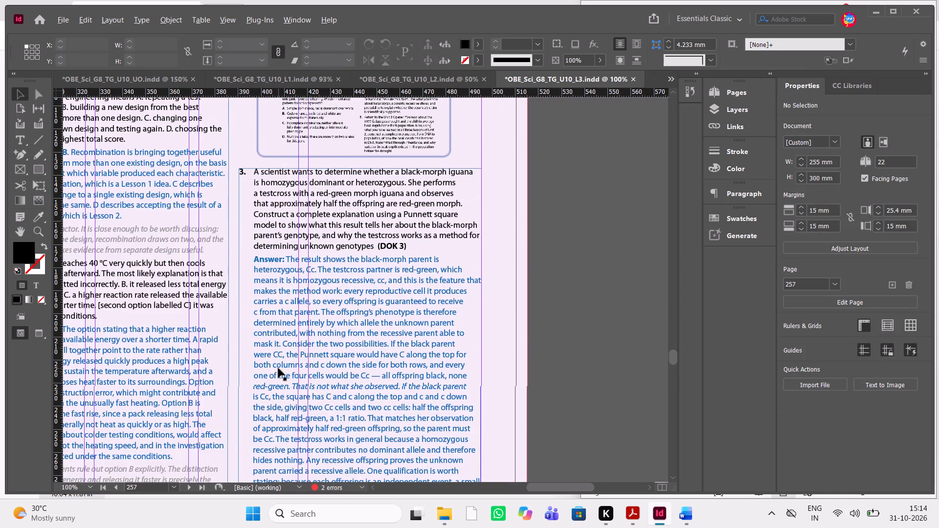
key(alt+Tab)
scroll(662, 348, down, 1)
scroll(662, 348, left, 1)
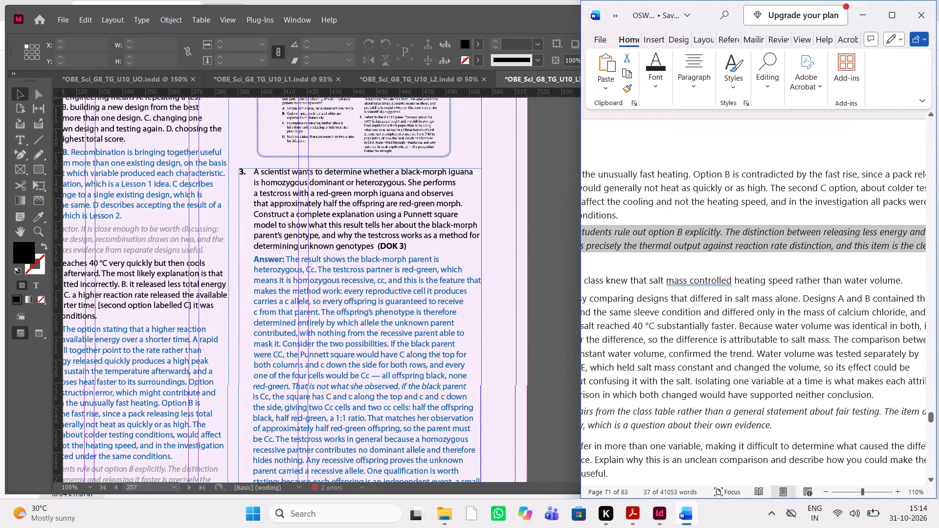
drag(906, 280, 612, 286)
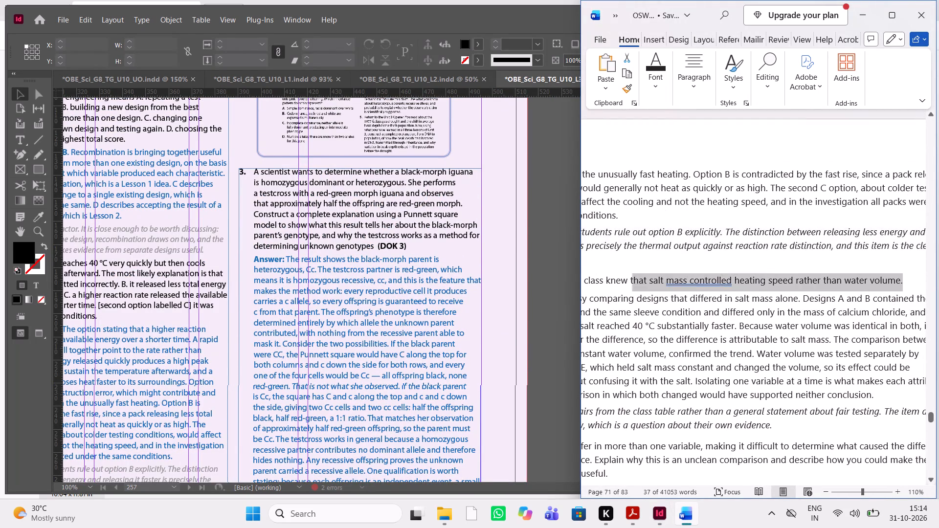
drag(612, 286, 611, 282)
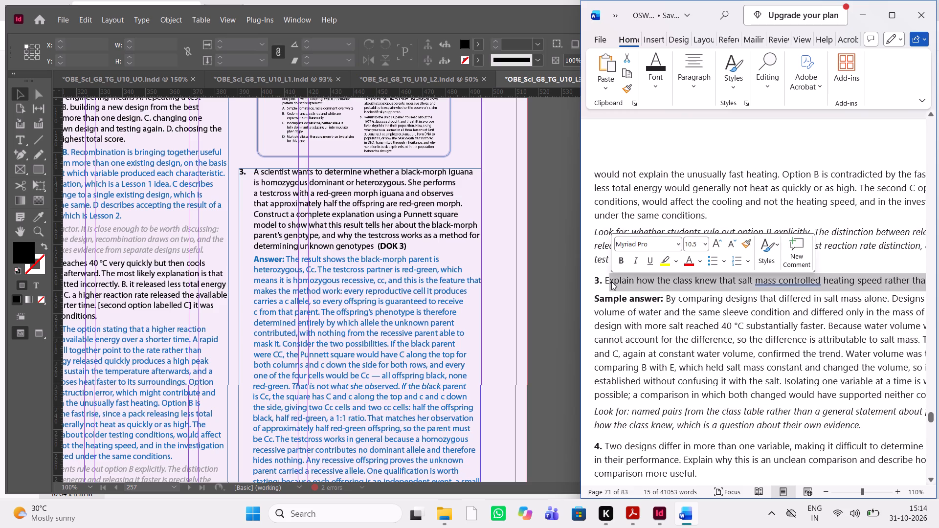
key(shift+Left)
key(ctrl+c)
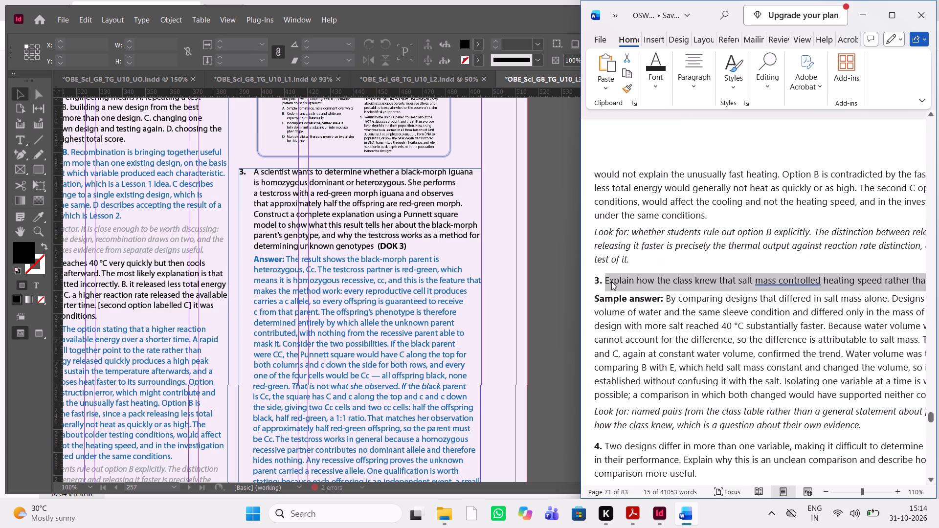
key(ctrl+c)
double_click(412, 237)
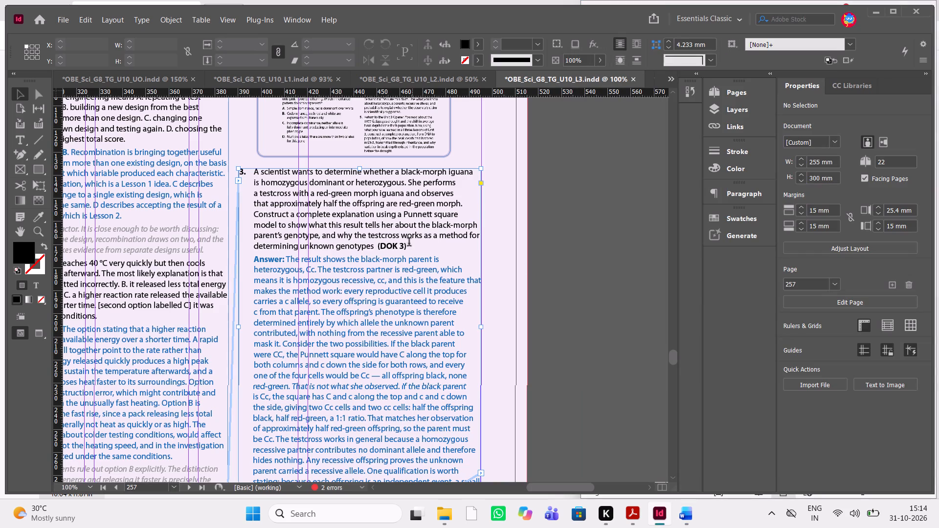
drag(410, 246, 257, 176)
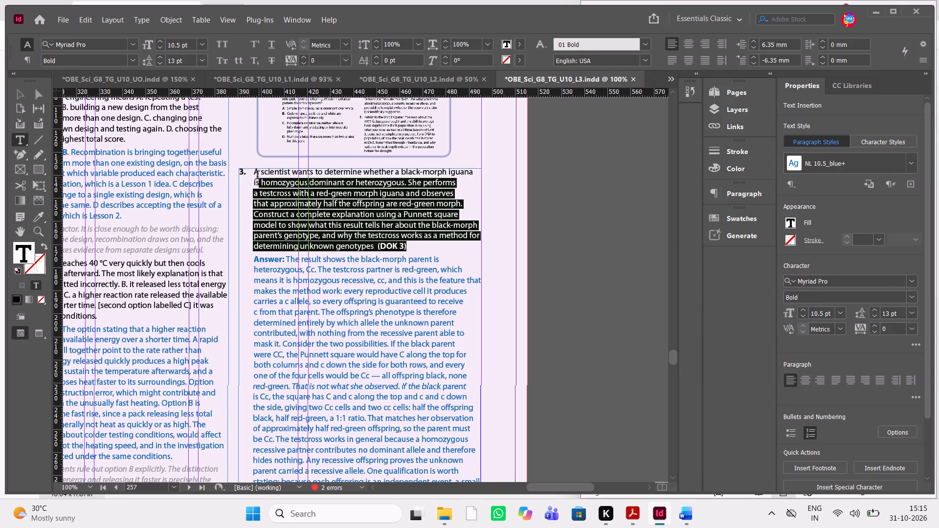
drag(257, 176, 252, 170)
key(ctrl+v)
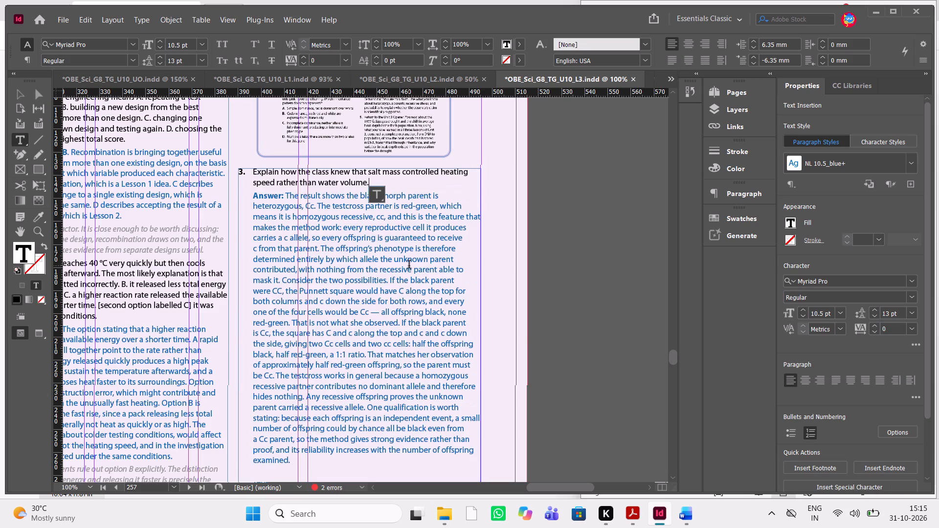
Replace question 3's answer in InDesign with the manuscript's "By comparing designs" Sample answer paragraph, keeping only "Sample answer:" bold.
key(alt+Tab)
scroll(746, 332, down, 1)
scroll(860, 333, left, 1)
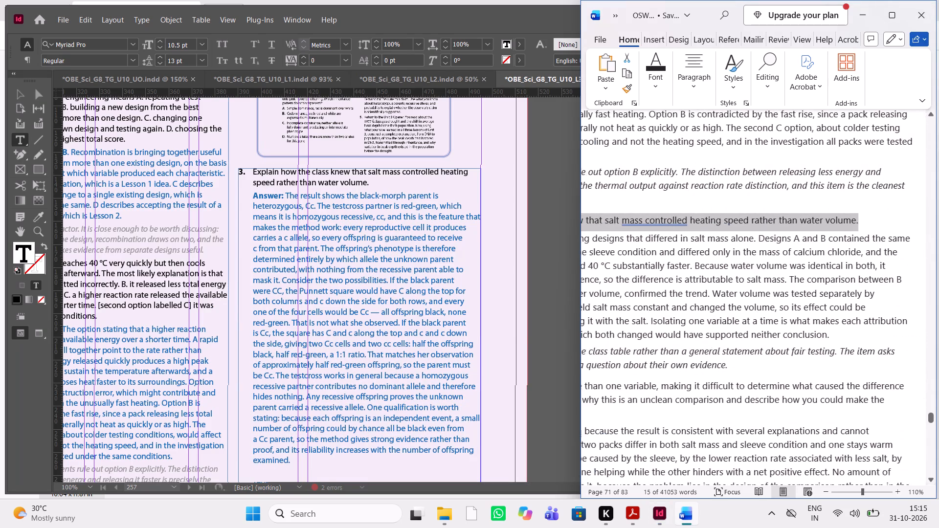
scroll(860, 333, left, 1)
drag(784, 335, 565, 310)
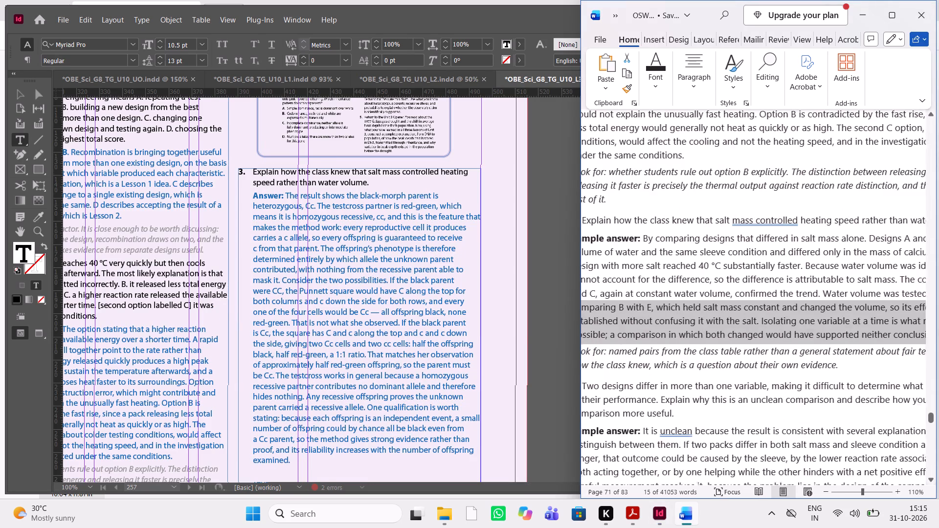
drag(565, 310, 589, 239)
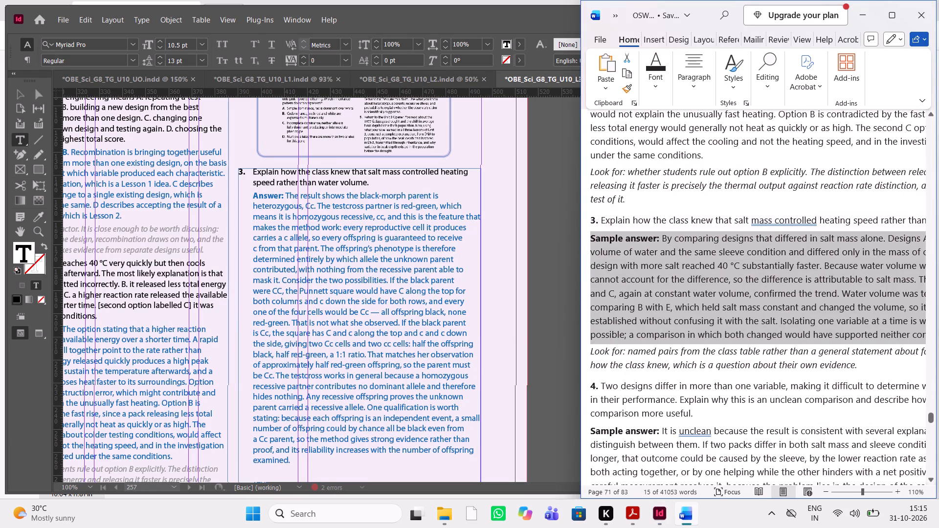
drag(589, 239, 589, 239)
key(ctrl+c)
key(ctrl+c)
key(ctrl+c)
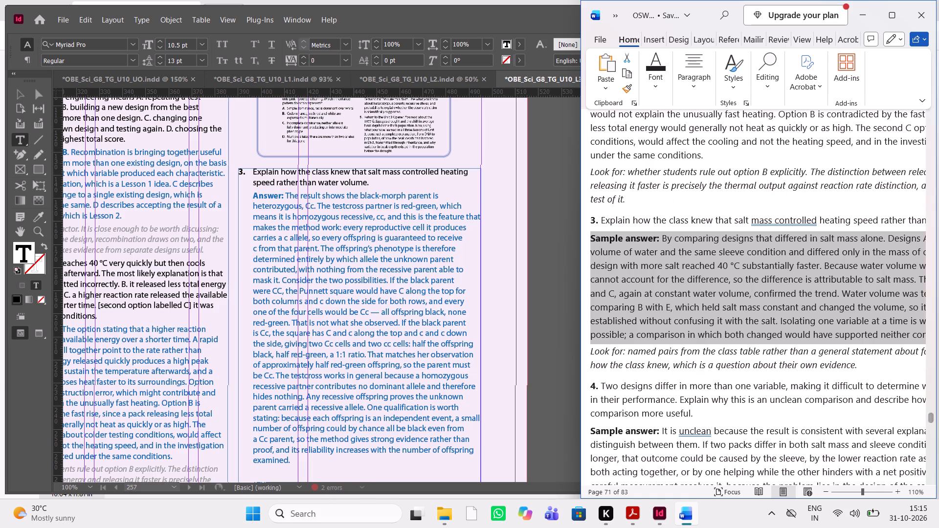
click(297, 460)
drag(295, 465, 256, 339)
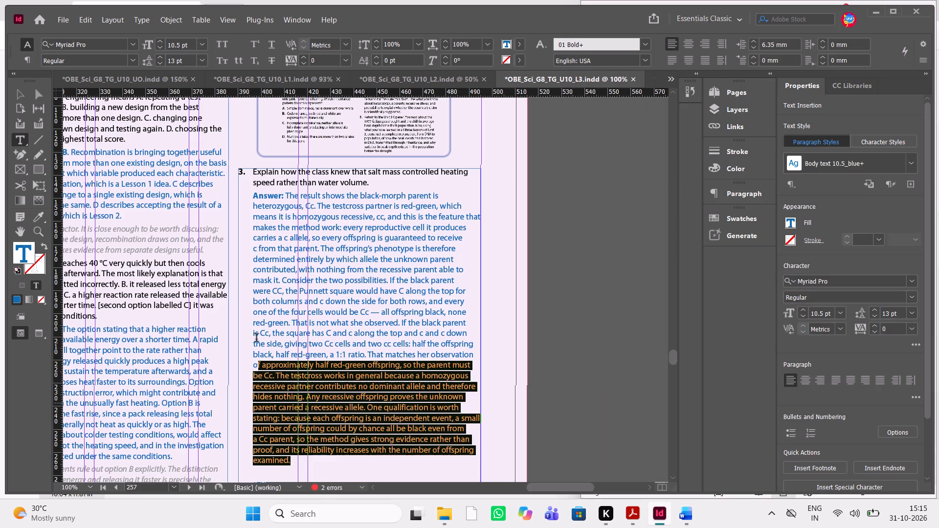
drag(256, 339, 253, 190)
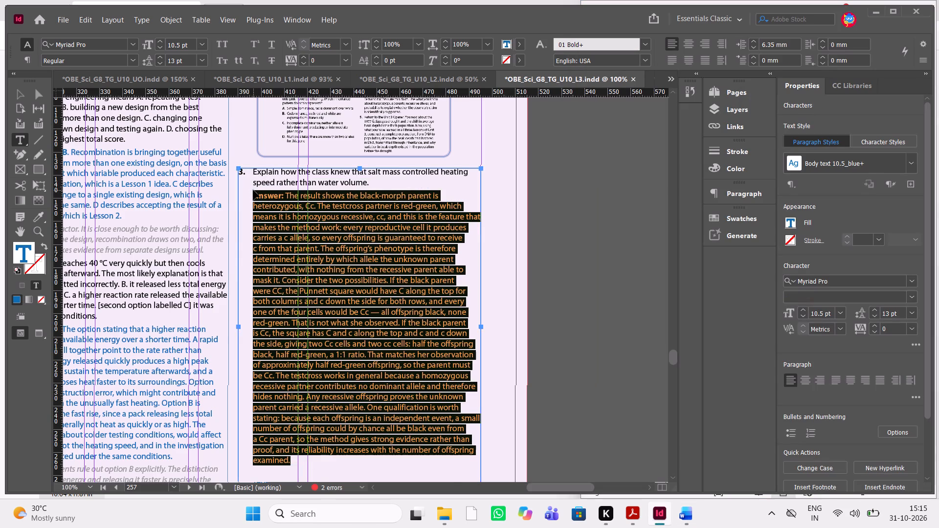
key(ctrl+v)
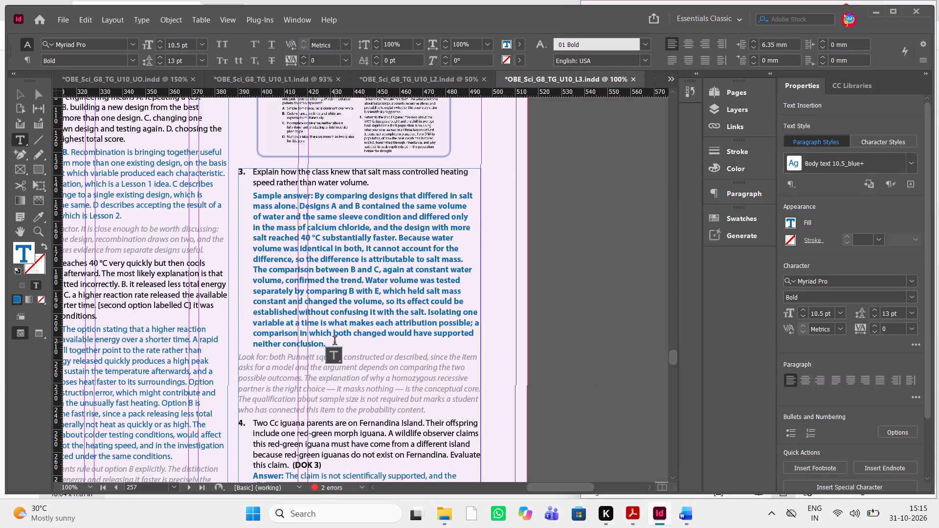
drag(335, 342, 315, 197)
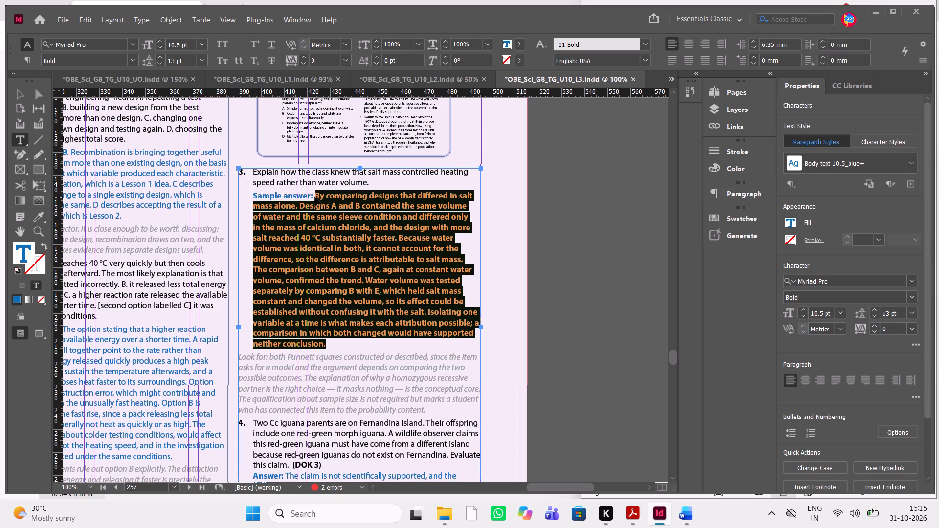
key(ctrl+shift+b)
Replace question 3's "Look for: both Punnett squares" paragraph in InDesign with the manuscript's "Look for: named pairs from the class table" paragraph.
key(alt+Tab)
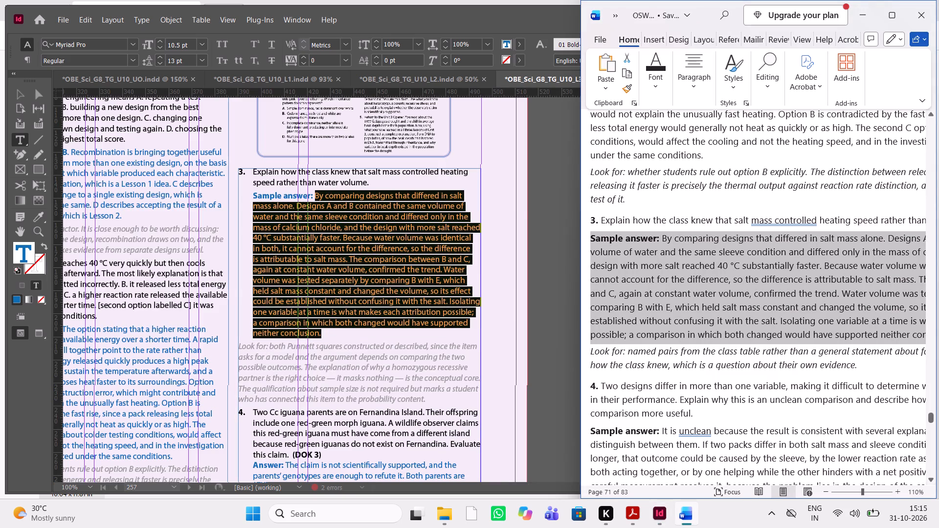
drag(858, 361, 590, 351)
key(ctrl+c)
key(ctrl+c)
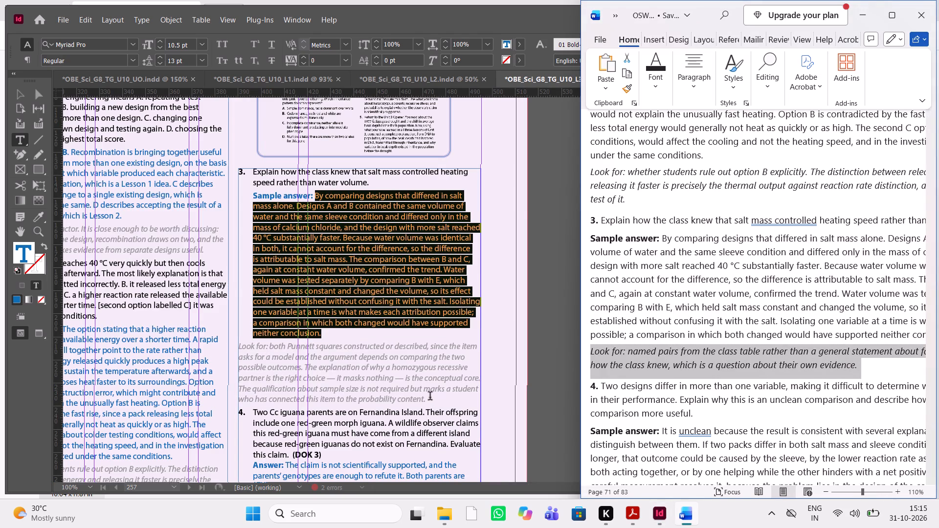
drag(430, 397, 232, 349)
key(ctrl+v)
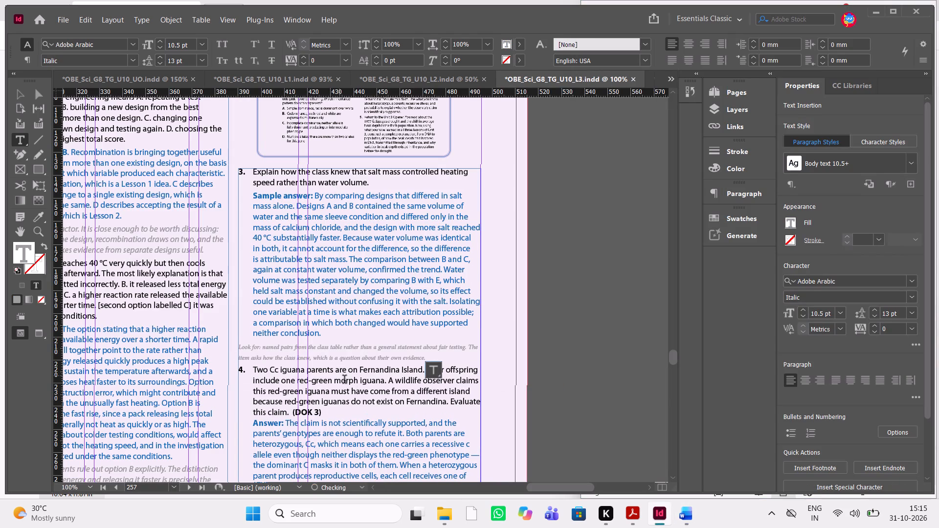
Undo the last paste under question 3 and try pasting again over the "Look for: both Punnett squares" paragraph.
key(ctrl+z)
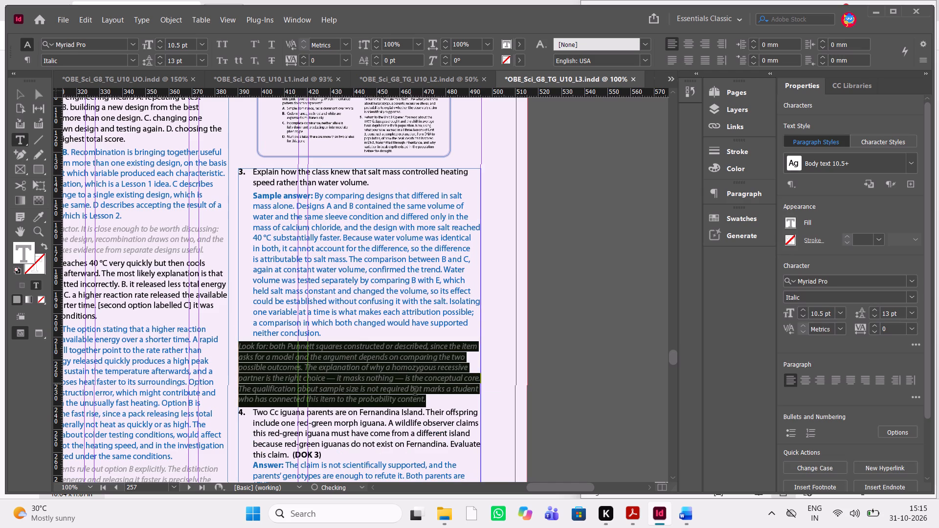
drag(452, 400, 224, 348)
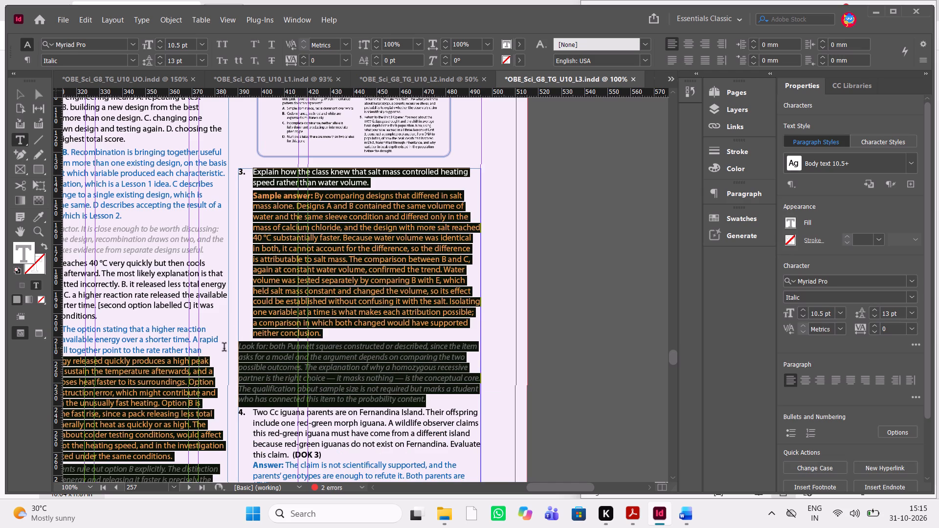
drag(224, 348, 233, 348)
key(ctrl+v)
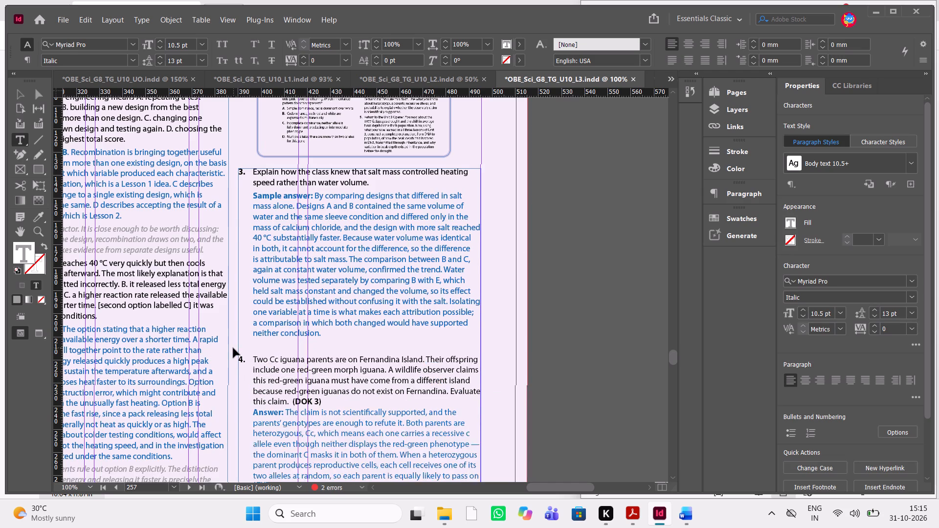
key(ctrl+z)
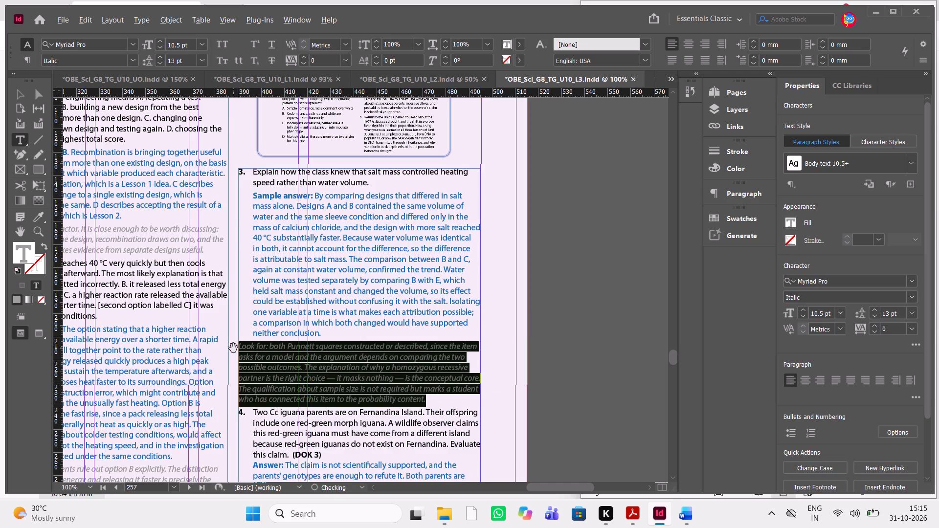
Recopy the Word manuscript's "Look for: named pairs from the class table" paragraph and paste it over question 3's Punnett squares paragraph in InDesign.
key(alt+Tab)
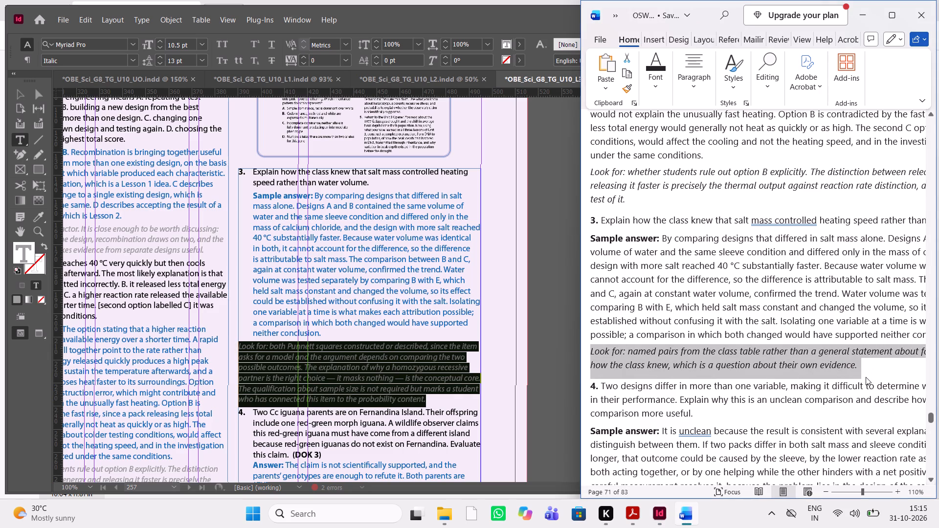
click(866, 377)
drag(858, 365, 695, 352)
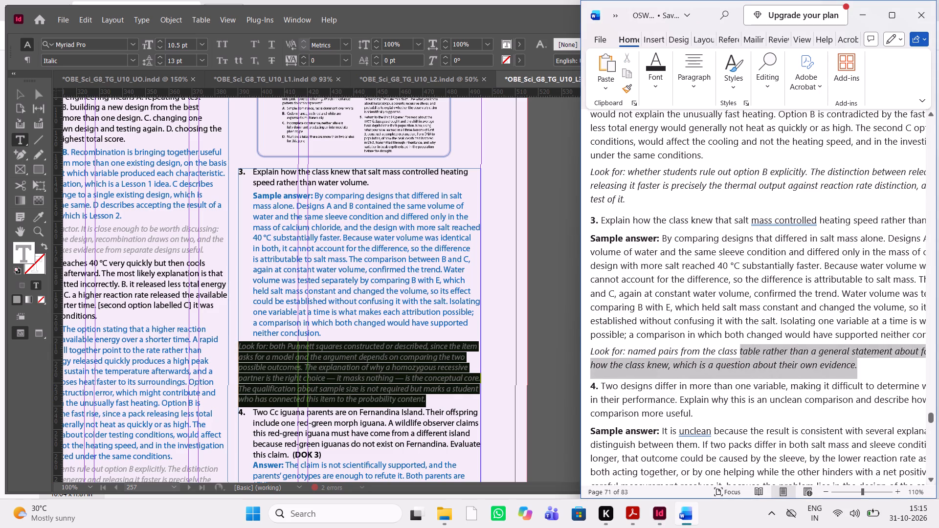
drag(695, 352, 592, 352)
key(ctrl+c)
key(ctrl+c)
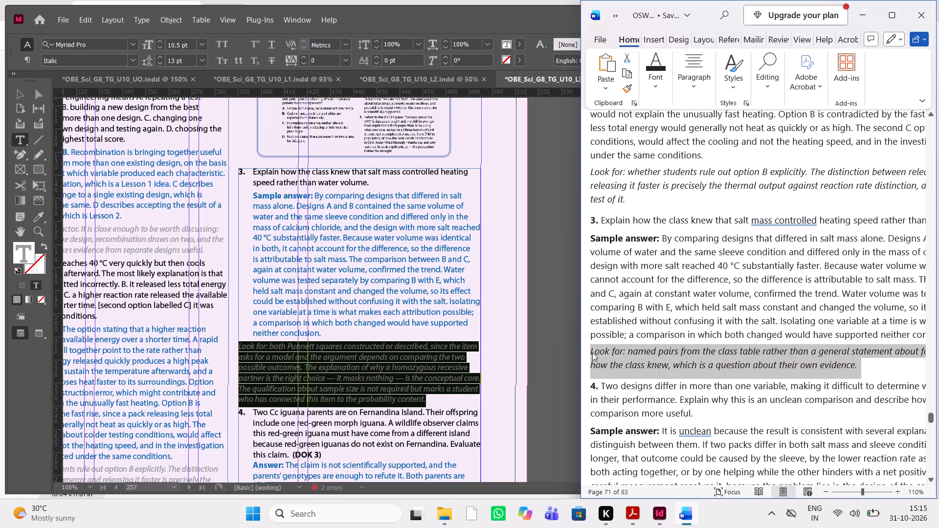
drag(426, 400, 241, 364)
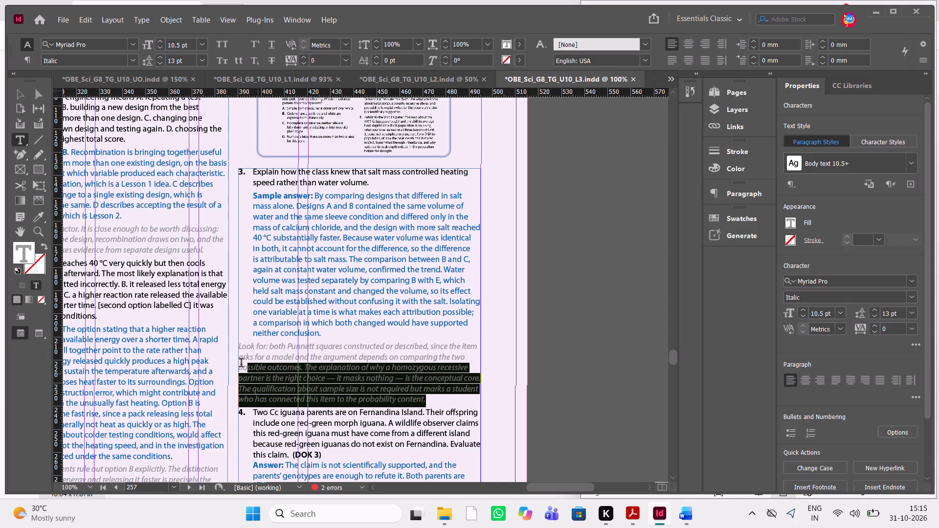
drag(241, 364, 236, 351)
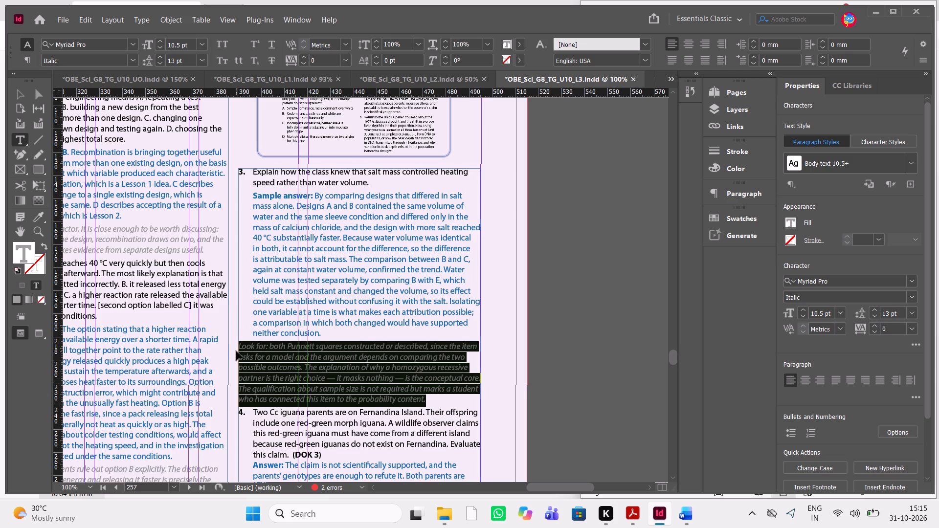
key(ctrl+v)
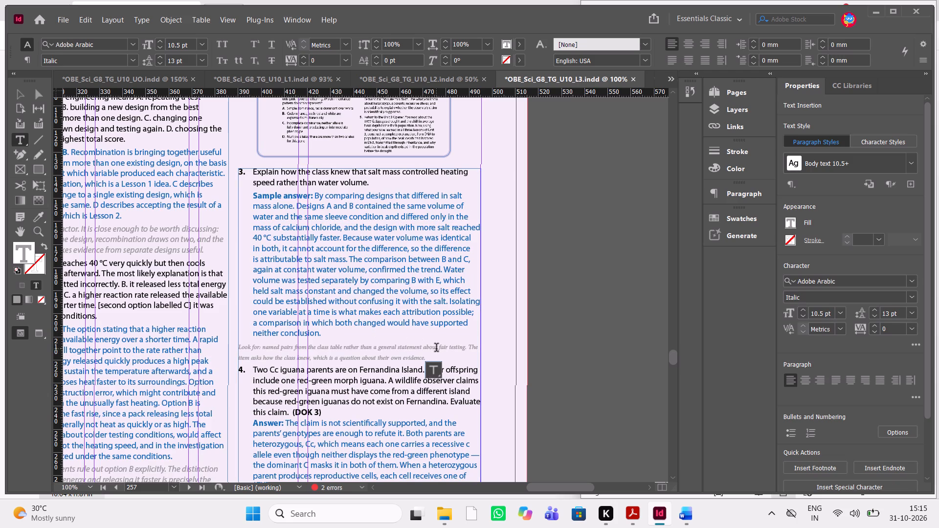
Delete question 3's pasted "Look for" paragraph with its empty line, and paste the text again in a new paragraph after "neither conclusion.".
drag(437, 356, 219, 348)
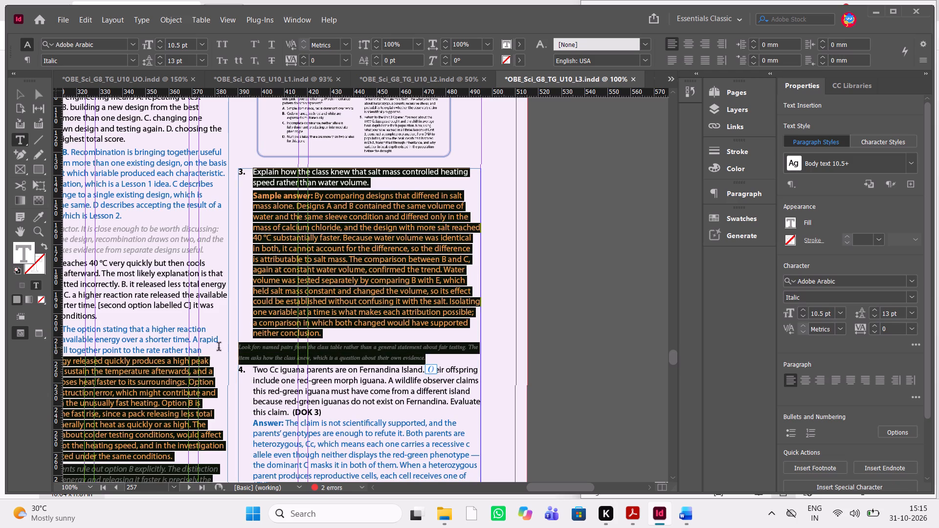
drag(445, 362, 237, 350)
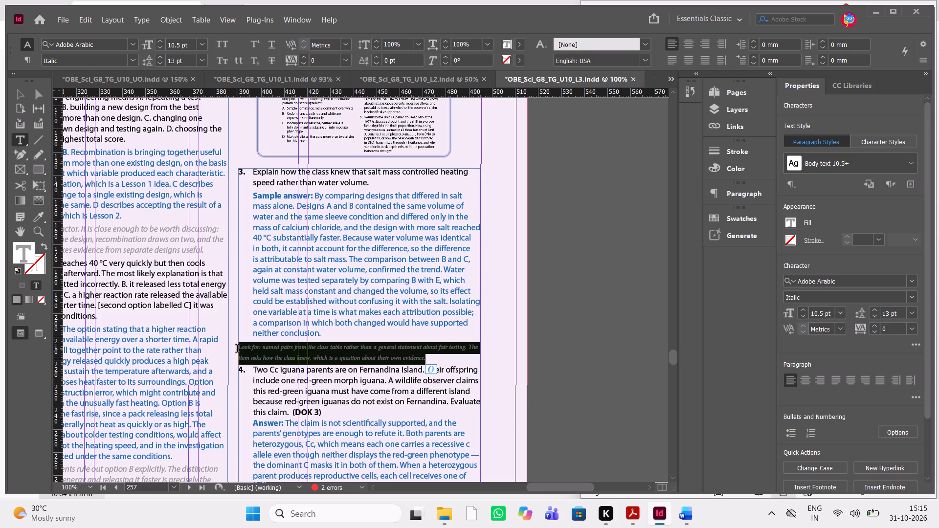
key(Delete)
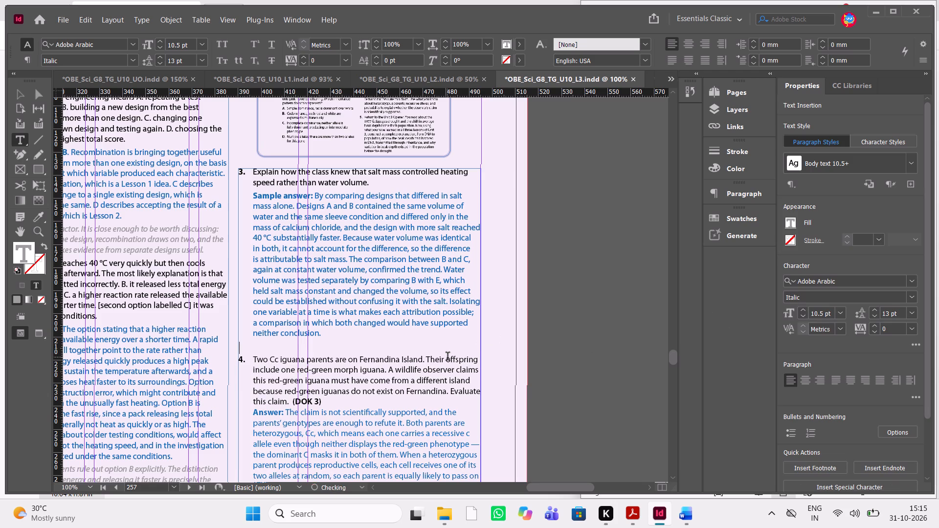
key(Delete)
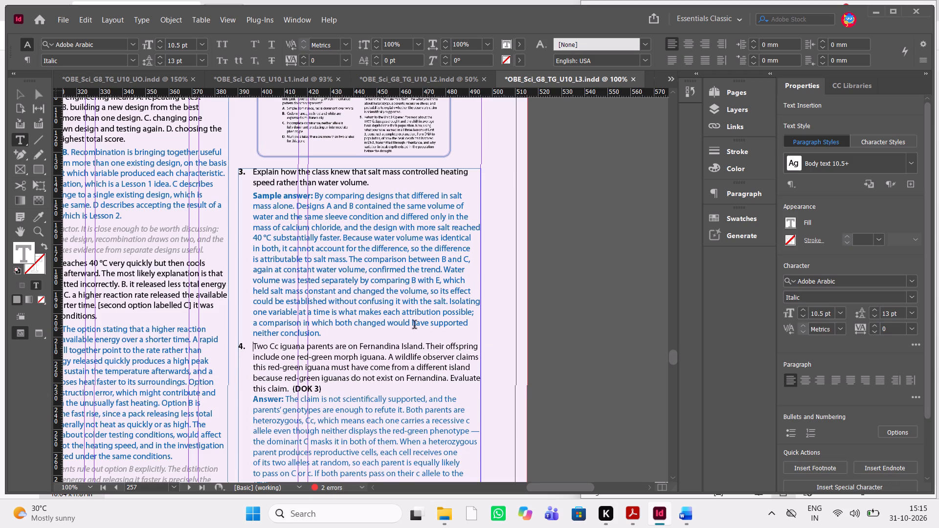
click(344, 330)
key(Return)
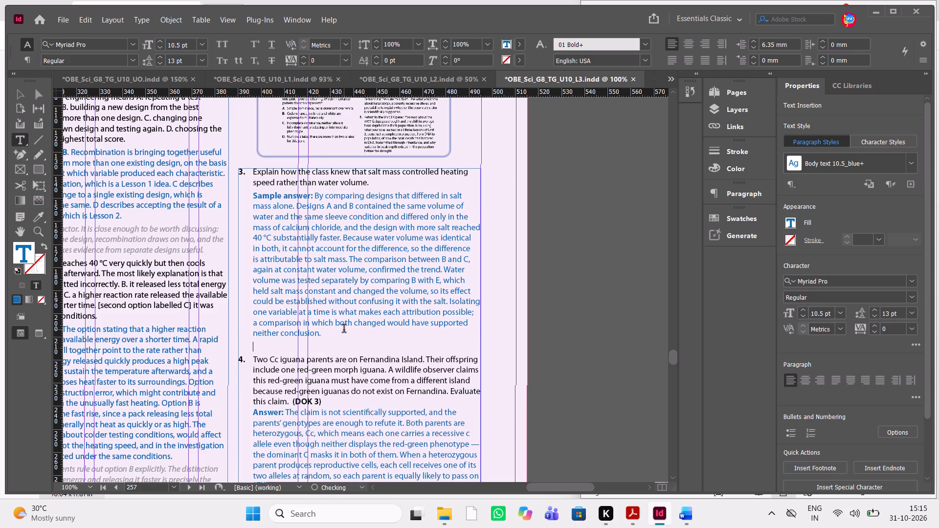
key(ctrl+v)
Apply the Body text 10.5 paragraph style to question 3's "Look for: named pairs" paragraph.
drag(427, 366, 234, 349)
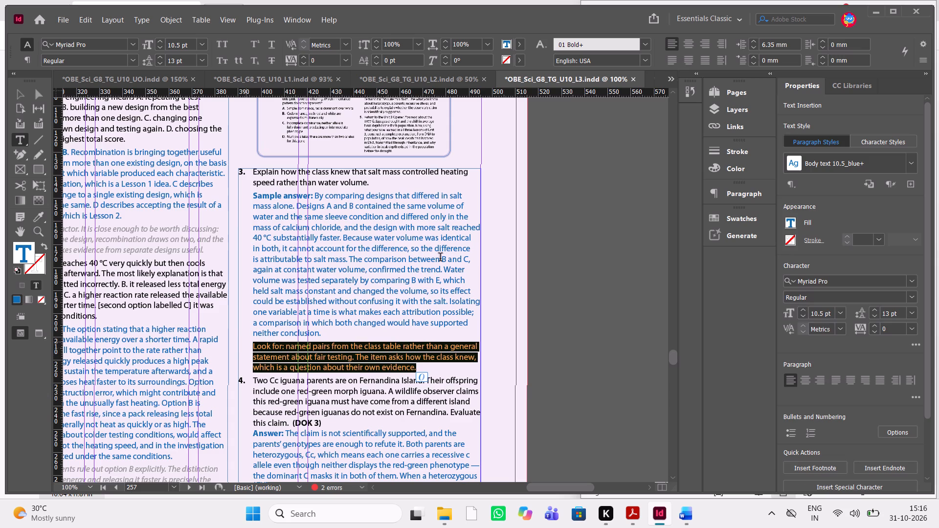
click(909, 161)
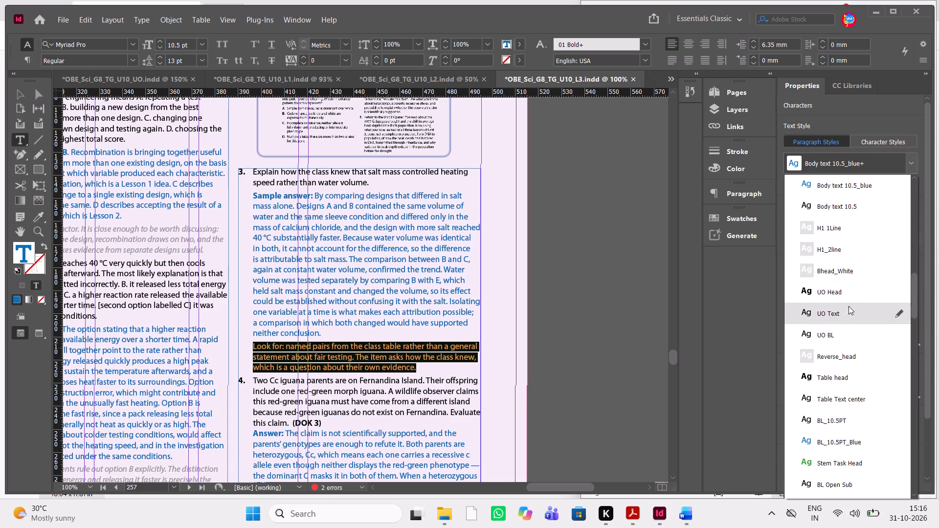
click(862, 204)
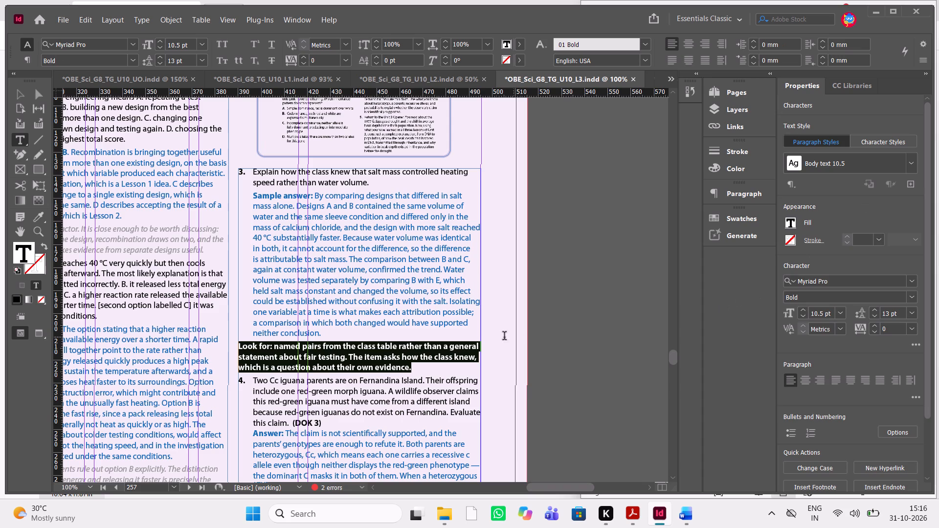
Set the font style of question 3's whole "Look for: named pairs" paragraph to Italic.
click(420, 366)
drag(420, 366, 392, 366)
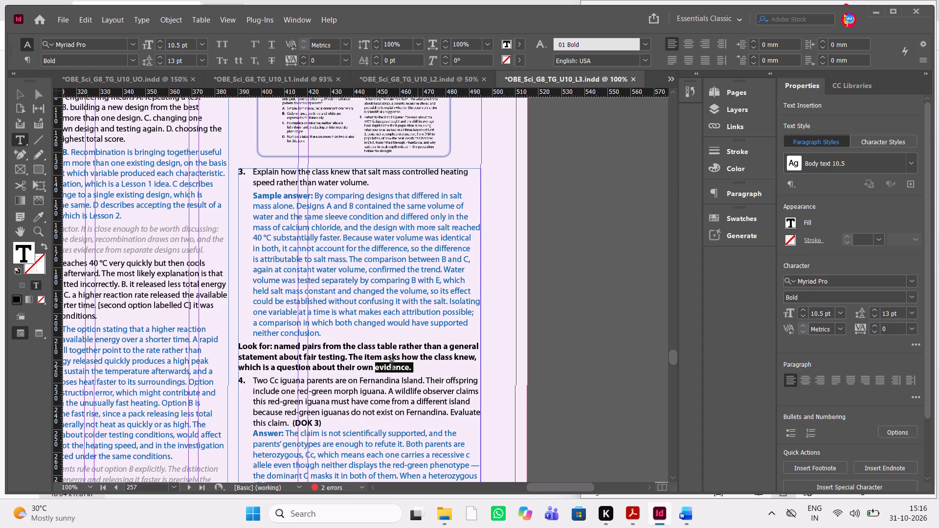
drag(392, 366, 238, 347)
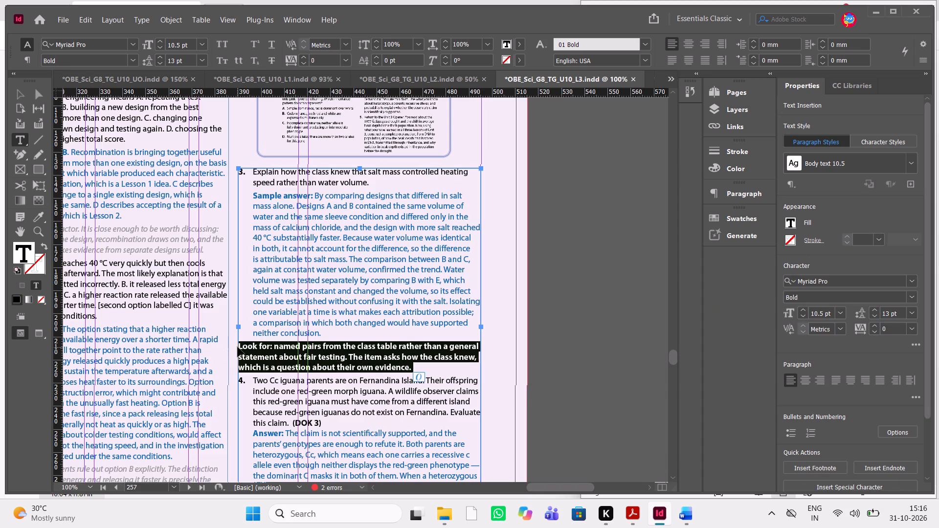
key(ctrl+shift+i)
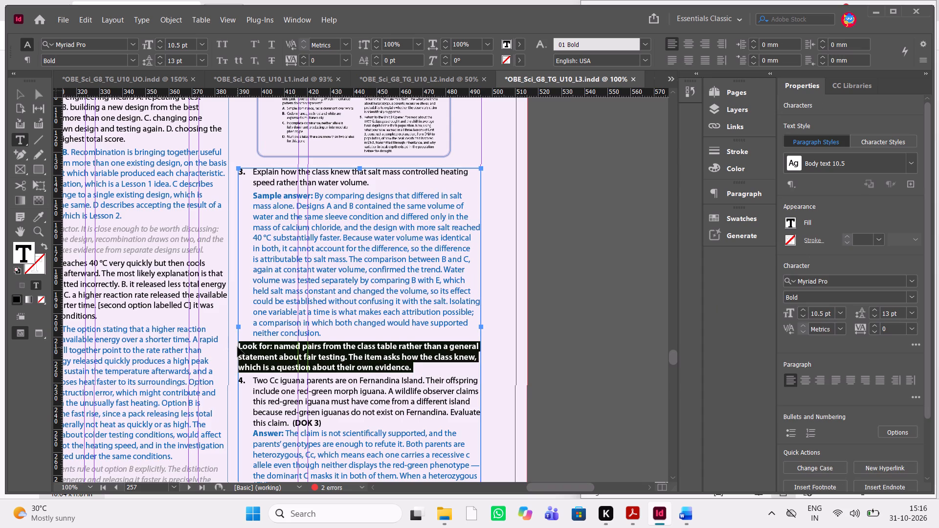
key(ctrl+shift+i)
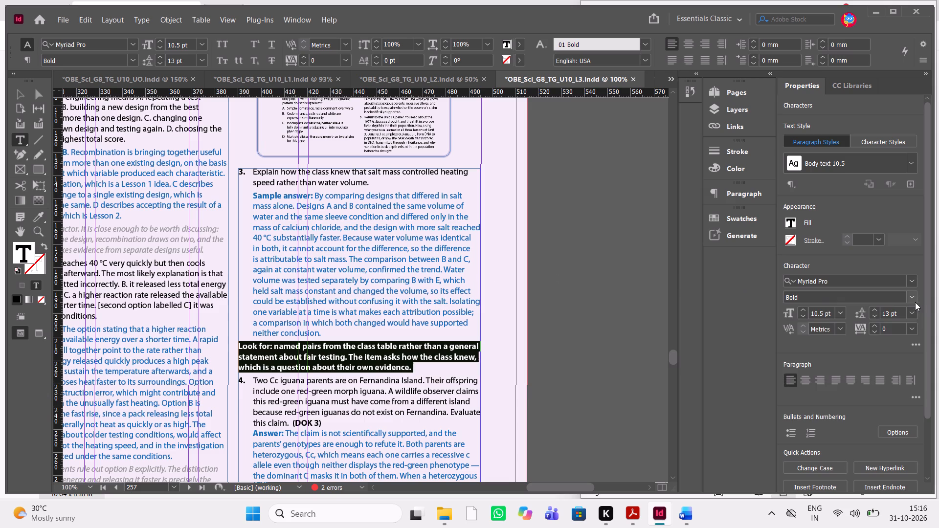
click(915, 302)
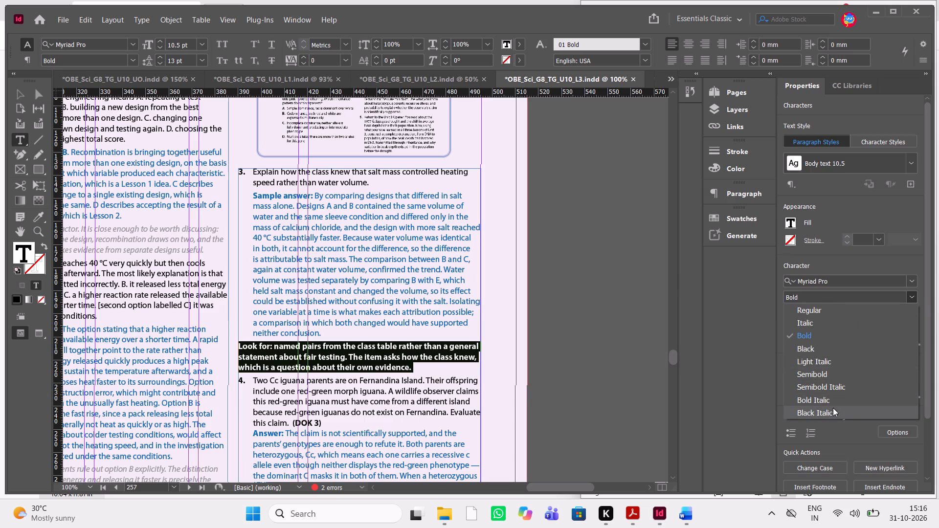
scroll(833, 408, down, 1)
click(820, 321)
Colour question 3's "Look for: named pairs" paragraph with the grey swatch C=0 M=0 Y=0 K=50.
click(749, 222)
scroll(624, 365, down, 7)
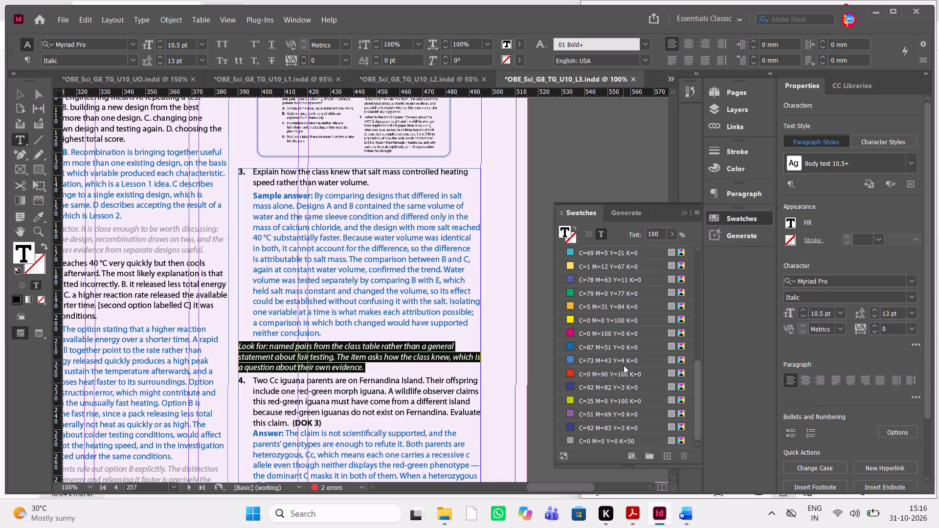
click(611, 441)
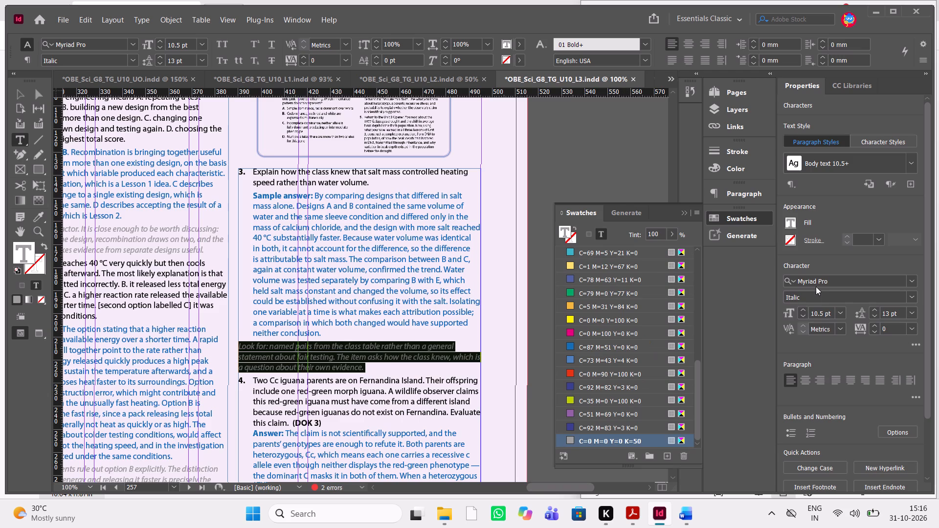
click(687, 213)
click(382, 347)
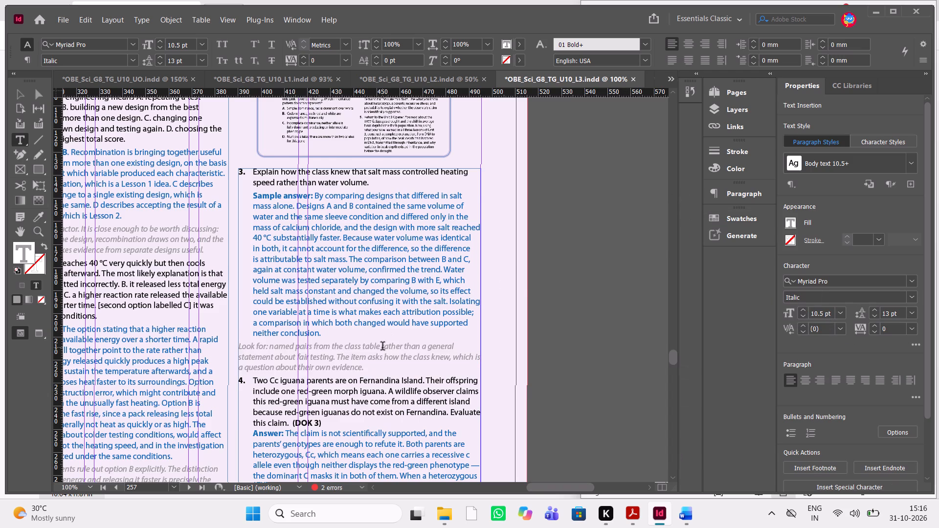
Copy question 4's "Two designs differ" text from the Word manuscript, without its number, and paste it over the Cc iguana parents question 4 in InDesign.
scroll(382, 347, down, 1)
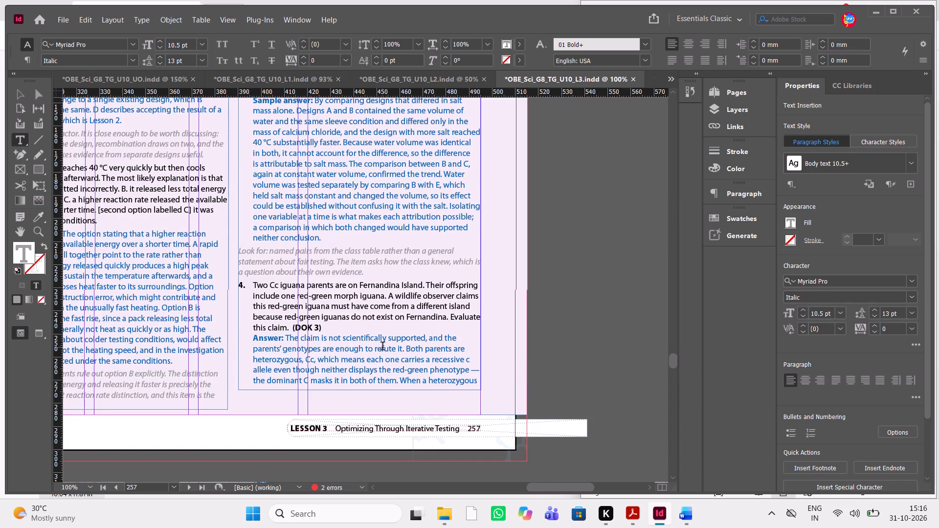
scroll(327, 365, right, 1)
scroll(327, 365, left, 1)
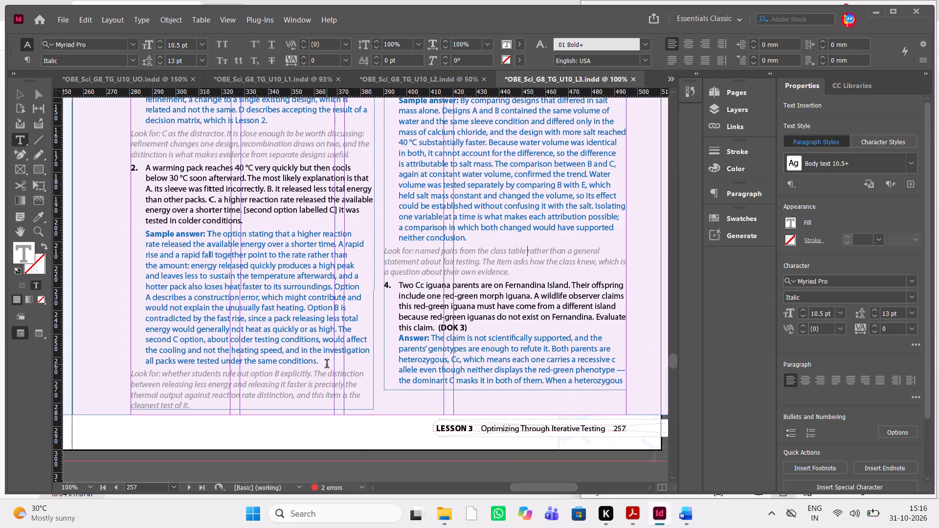
scroll(327, 365, left, 1)
drag(415, 273, 277, 253)
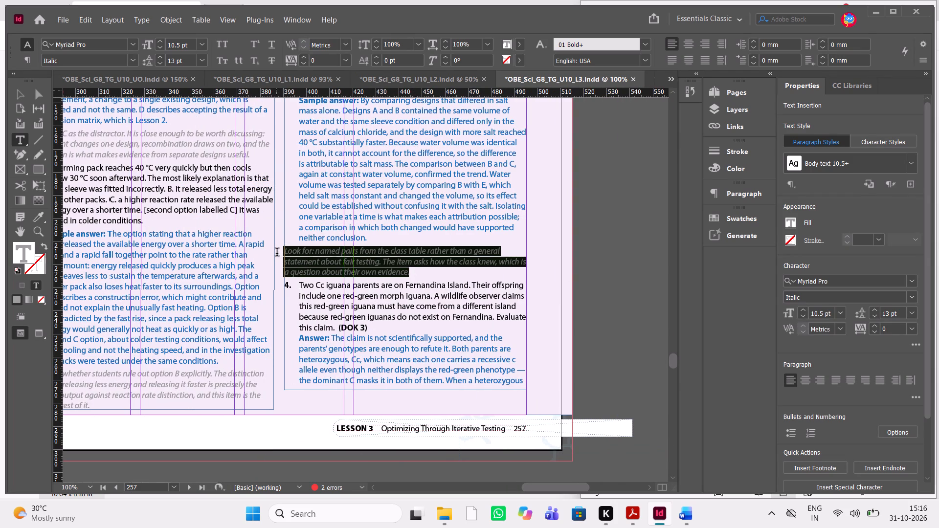
drag(277, 253, 278, 249)
key(alt+Tab)
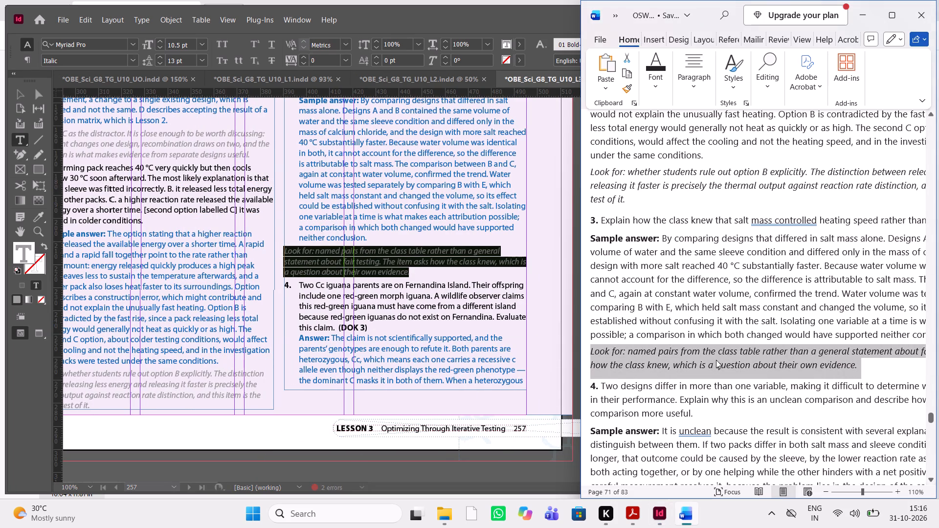
scroll(835, 404, down, 1)
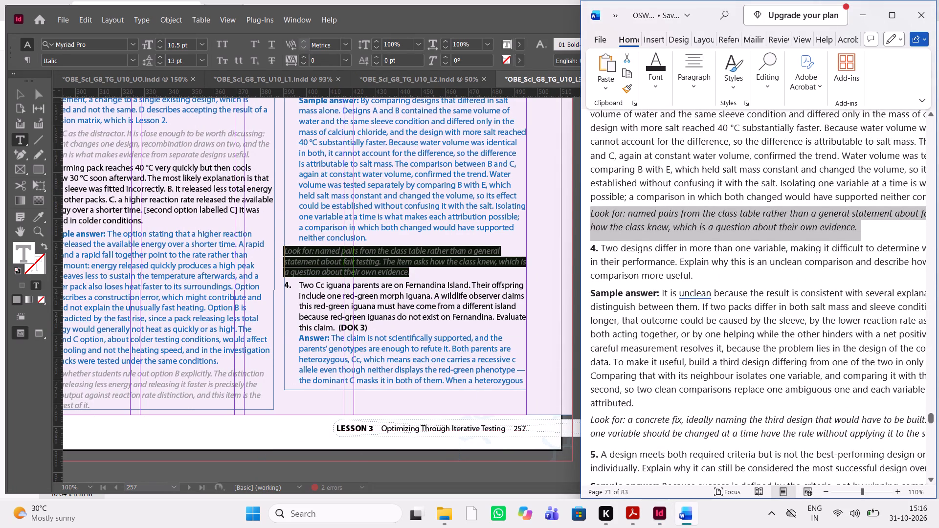
drag(704, 271, 608, 243)
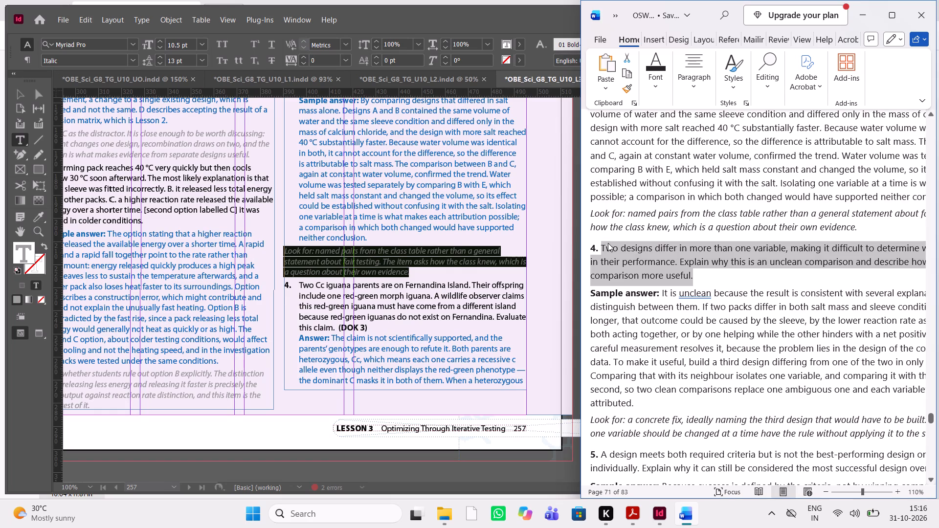
key(ctrl+c)
key(ctrl+c)
drag(379, 324, 342, 315)
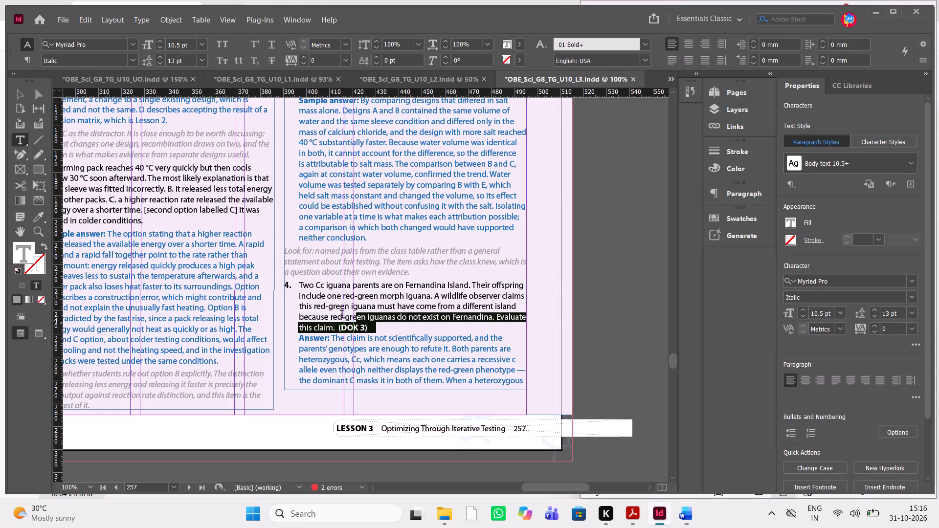
drag(342, 315, 300, 285)
key(ctrl+v)
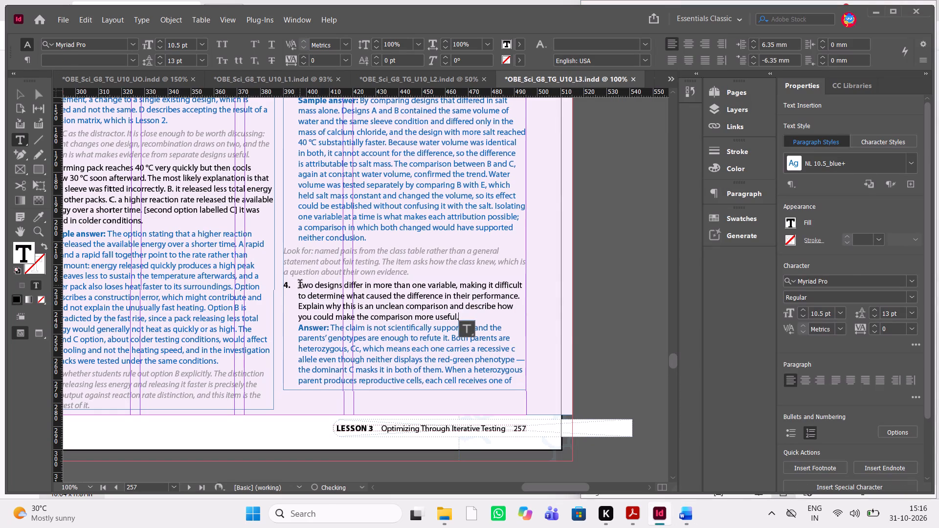
Copy question 4's "It is unclear" style Sample answer paragraph from the Word manuscript and paste it over the placeholder alleles Answer under question 4 in InDesign.
key(alt+Tab)
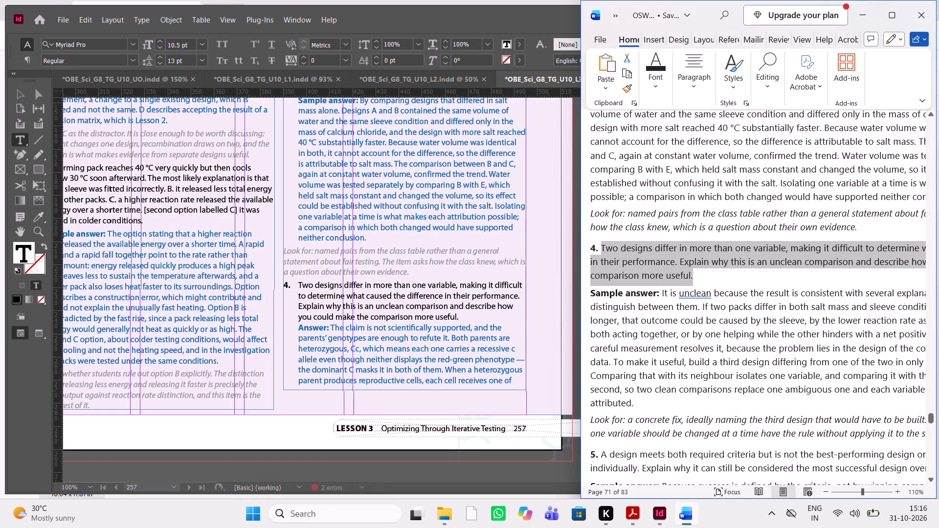
drag(639, 402, 590, 283)
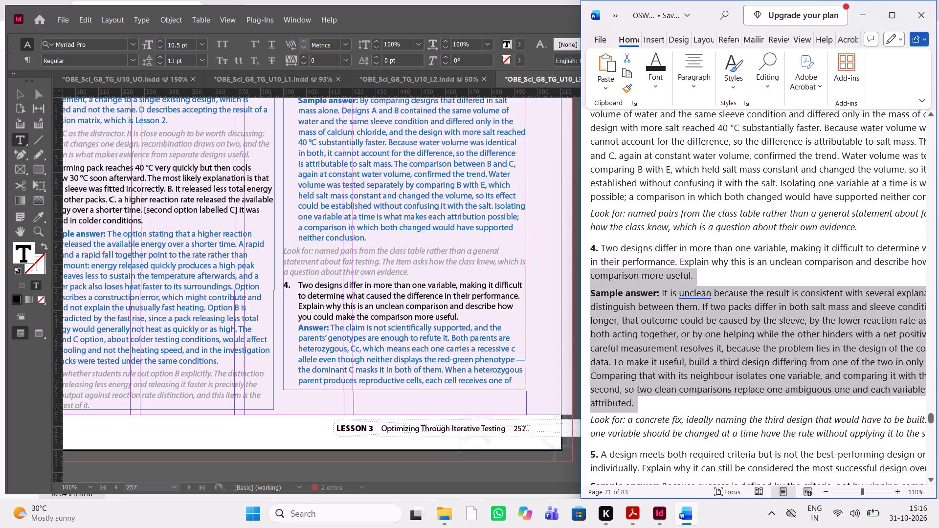
drag(590, 283, 593, 293)
key(shift+Left)
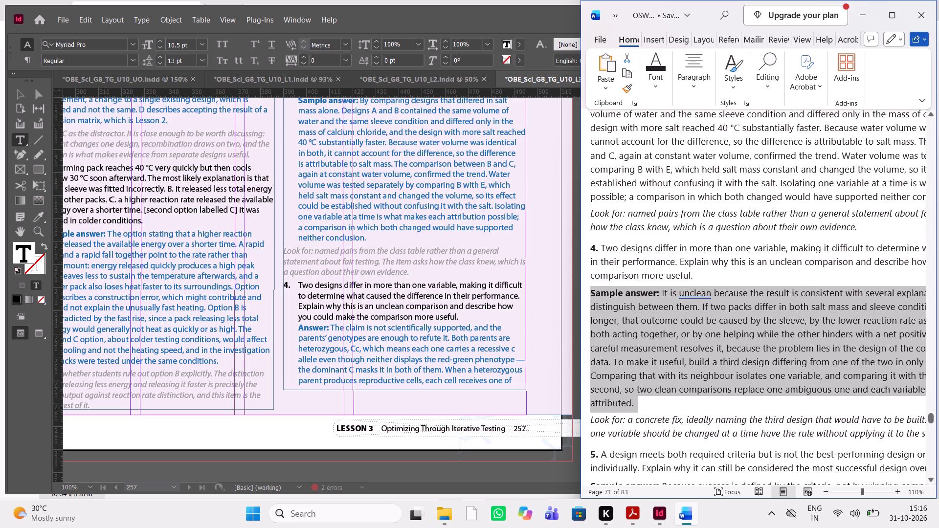
key(ctrl+c)
key(ctrl+c)
scroll(495, 390, right, 1)
scroll(462, 378, left, 1)
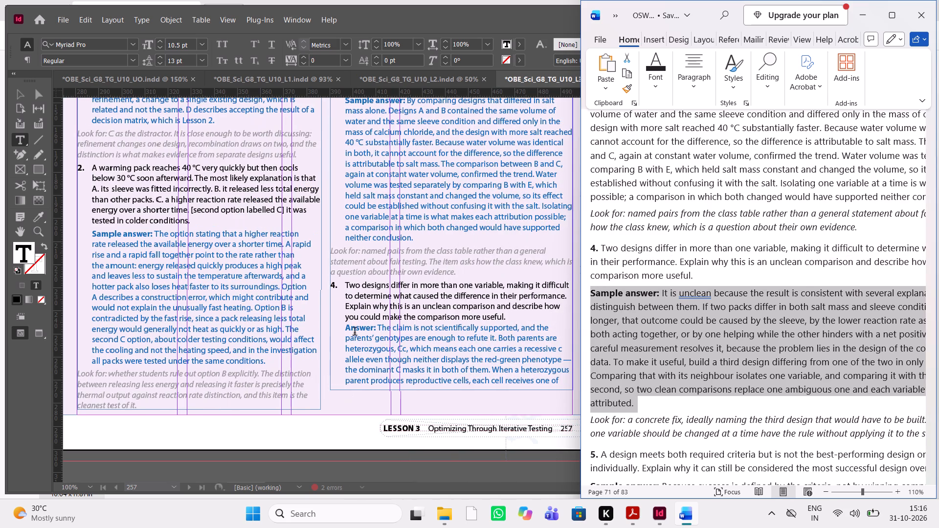
drag(344, 329, 572, 382)
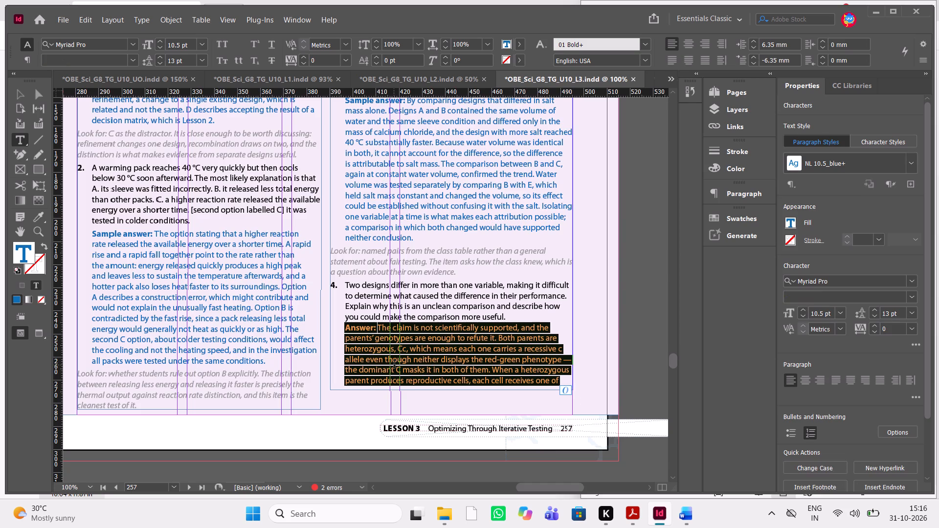
scroll(394, 365, down, 3)
scroll(394, 365, left, 1)
scroll(394, 365, down, 1)
scroll(394, 365, left, 1)
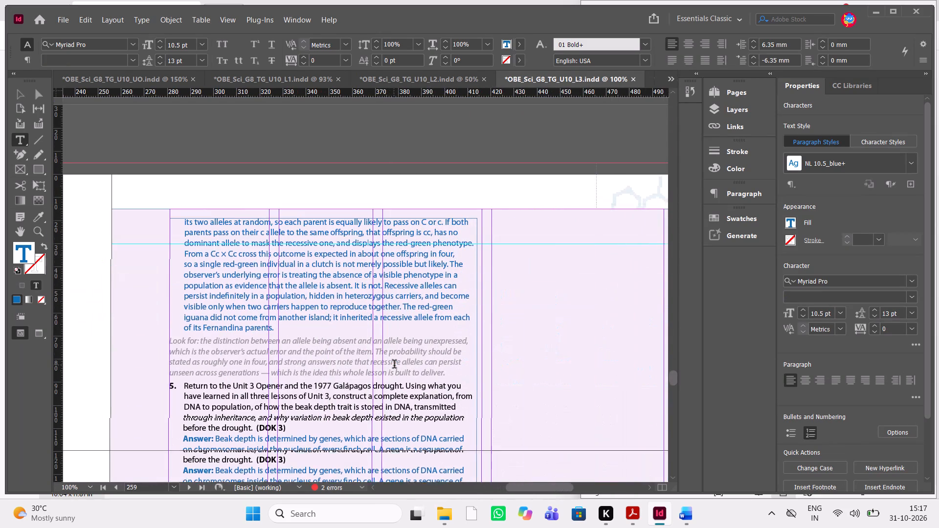
key(shift+Down)
key(shift+Down)
key(shift+Down)
key(shift+Down)
key(shift+Down)
key(shift+Down)
key(shift+Down)
key(shift+Down)
key(shift+Down)
key(shift+Down)
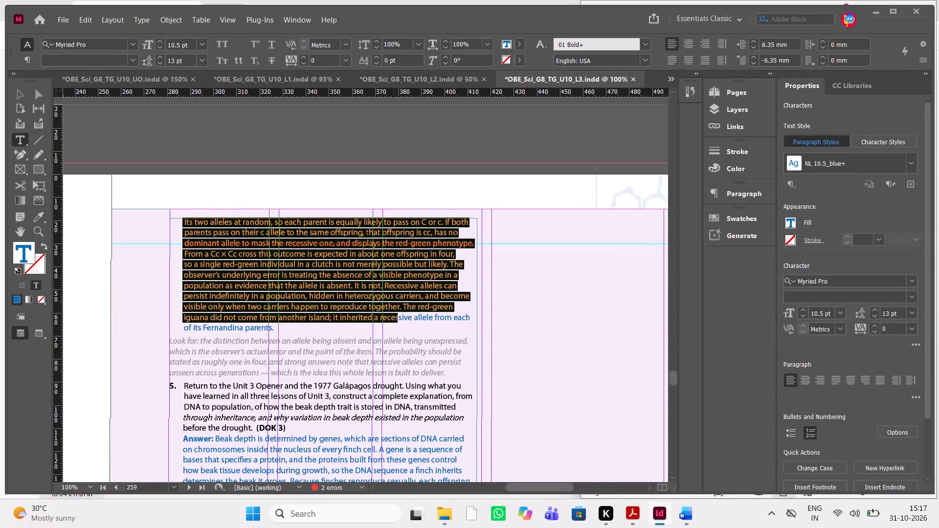
key(shift+Down)
key(ctrl+v)
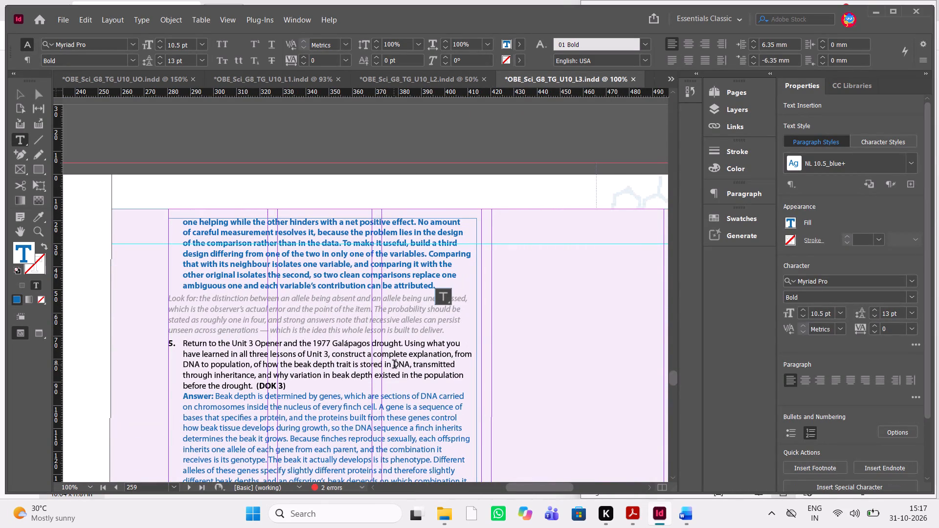
Set question 4's answer text after the "Sample answer:" label to Regular weight, through "contribution can be attributed.".
scroll(400, 260, up, 1)
scroll(432, 362, down, 1)
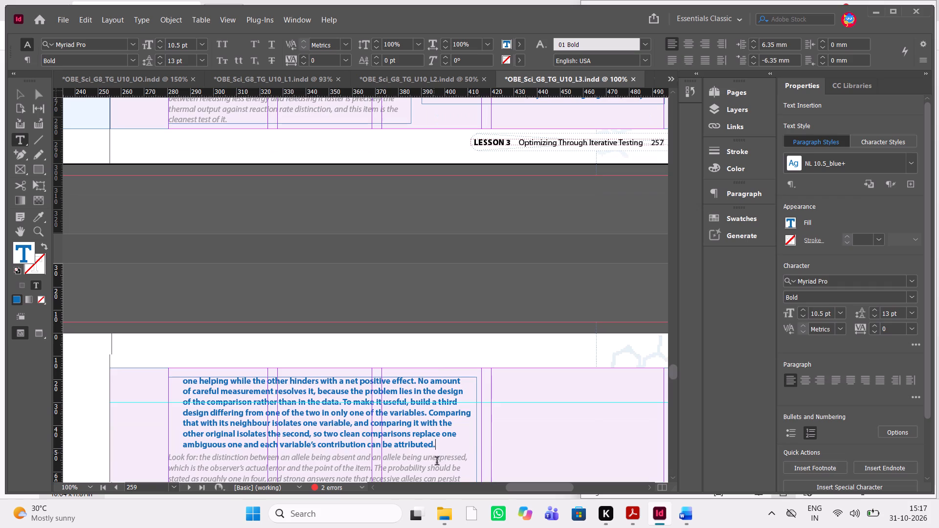
scroll(451, 442, up, 1)
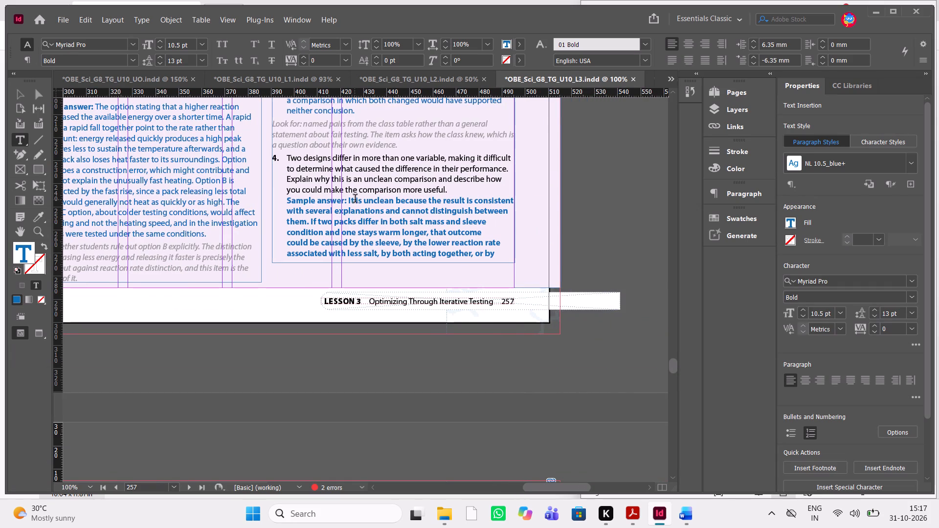
drag(348, 199, 501, 266)
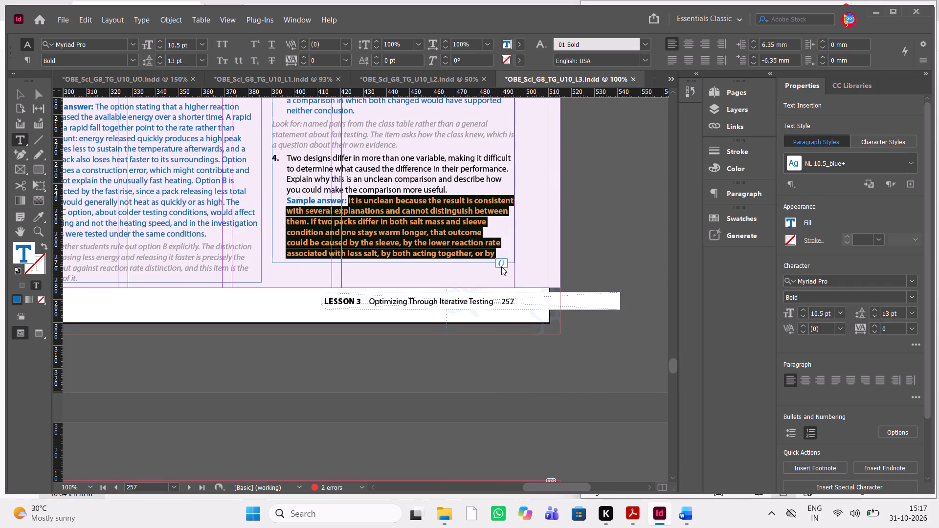
scroll(292, 338, down, 1)
scroll(292, 338, left, 1)
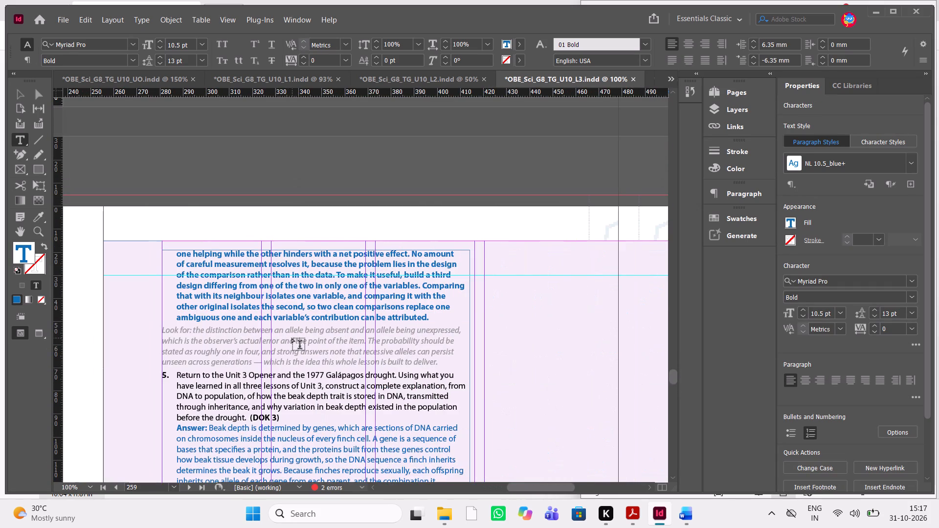
key(shift+Down)
key(shift+Down)
key(shift+Down)
key(shift+Down)
key(shift+Down)
key(shift+Down)
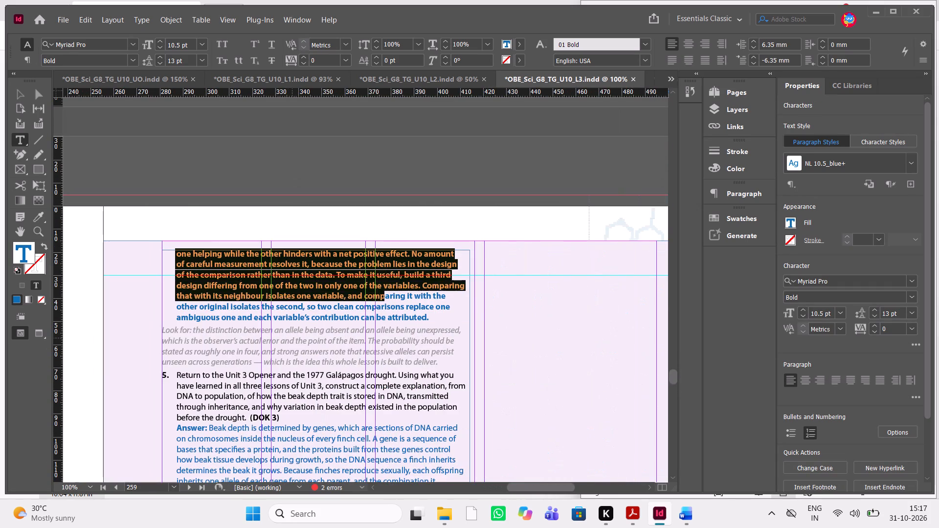
key(shift+Down)
key(shift+Right)
key(shift+Right)
key(shift+Right)
key(shift+Right)
key(shift+Right)
key(shift+Right)
key(shift+Right)
key(shift+Right)
key(shift+Right)
key(shift+Right)
key(shift+Right)
key(shift+Right)
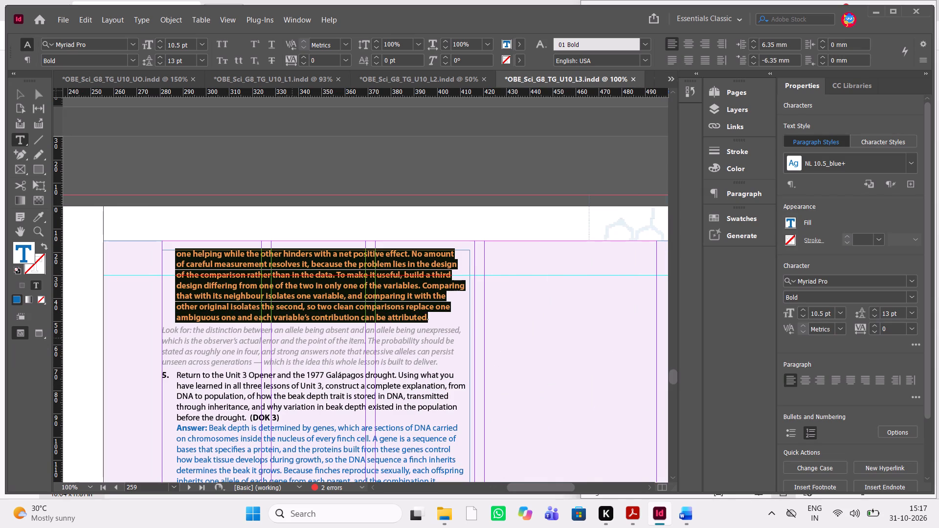
key(ctrl+shift+b)
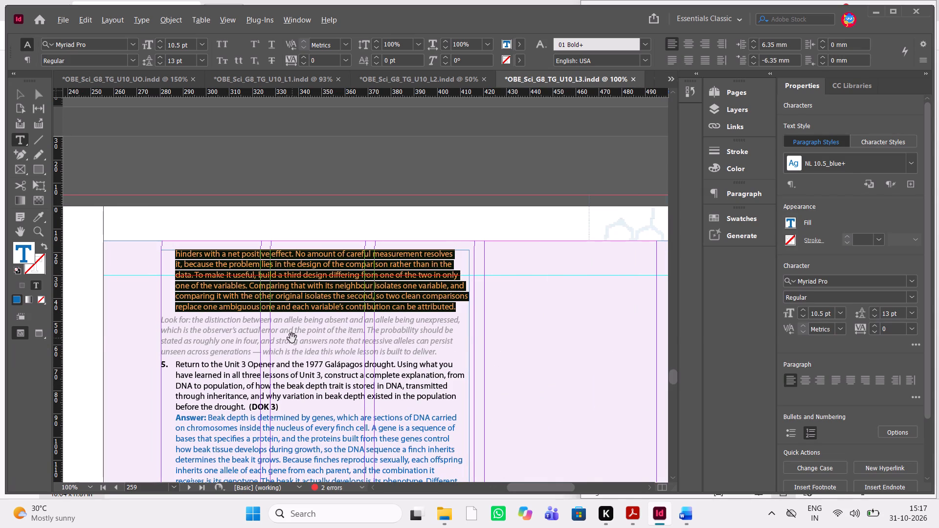
Copy question 4's "Look for: a concrete fix" paragraph from the Word manuscript and paste it over the placeholder Look for paragraph in InDesign.
key(alt+Tab)
scroll(668, 439, down, 1)
scroll(668, 439, left, 1)
click(668, 439)
scroll(668, 439, left, 1)
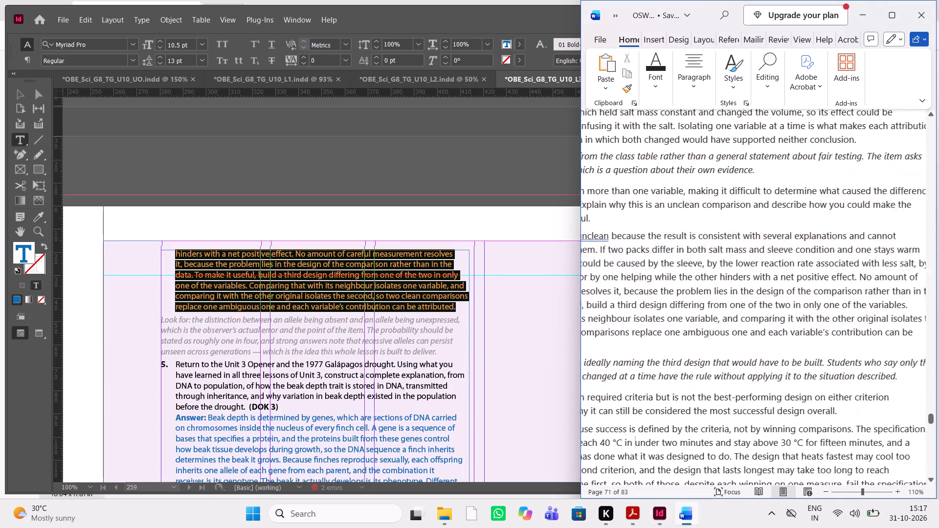
scroll(668, 439, left, 1)
drag(827, 374, 557, 370)
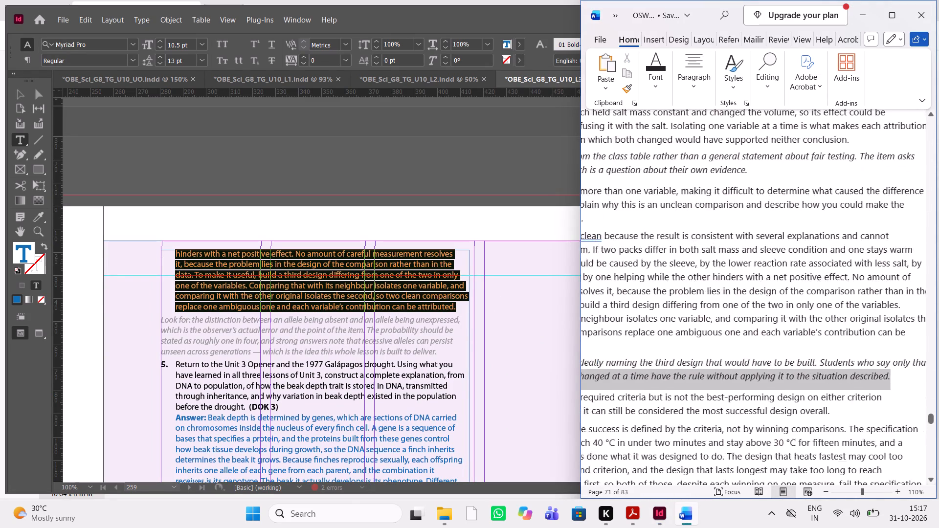
drag(557, 370, 576, 360)
key(ctrl+c)
key(ctrl+c)
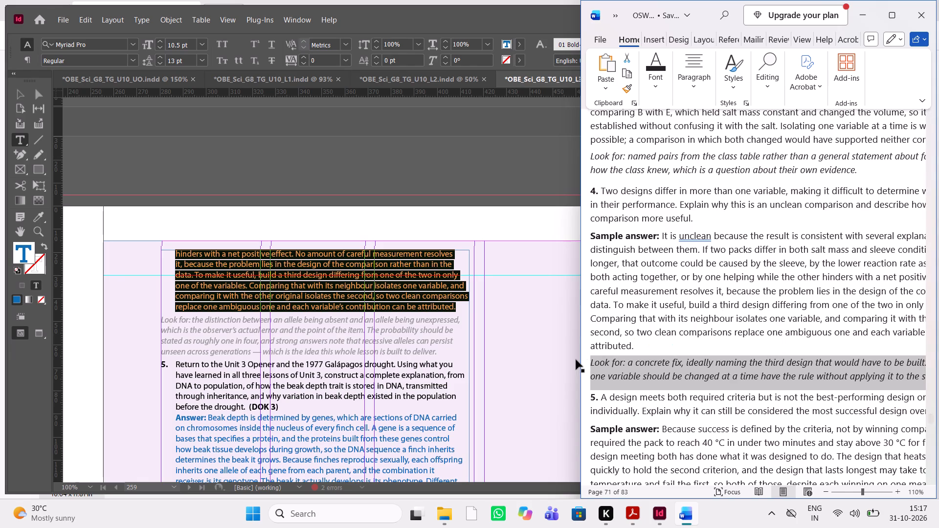
key(ctrl+c)
click(433, 352)
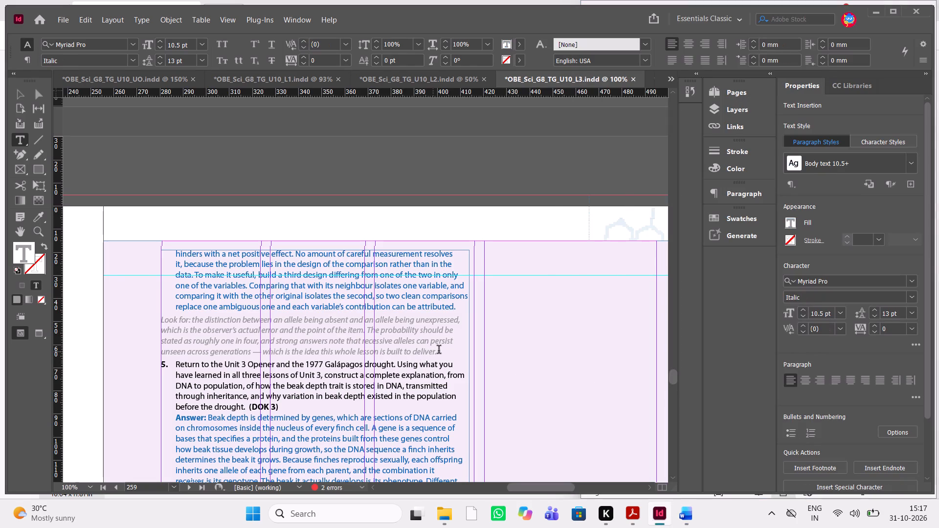
drag(446, 351, 380, 342)
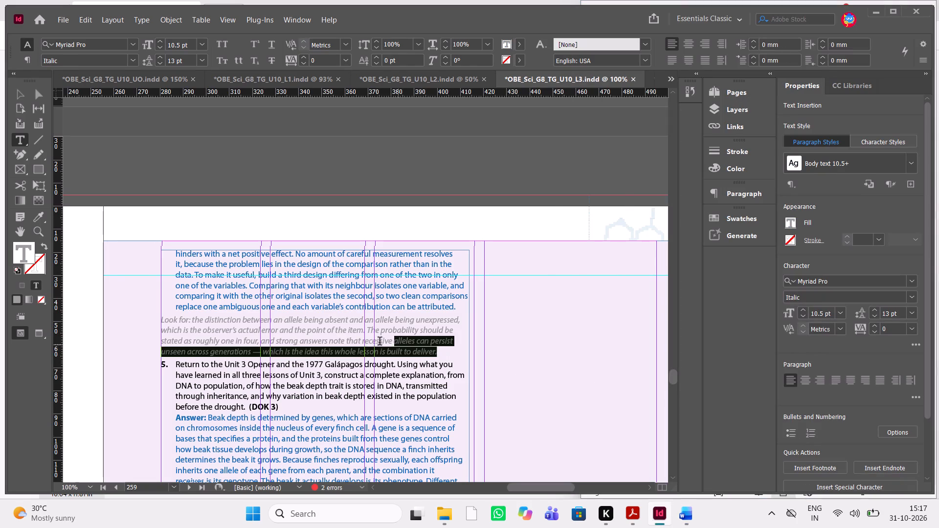
drag(380, 342, 160, 326)
key(ctrl+v)
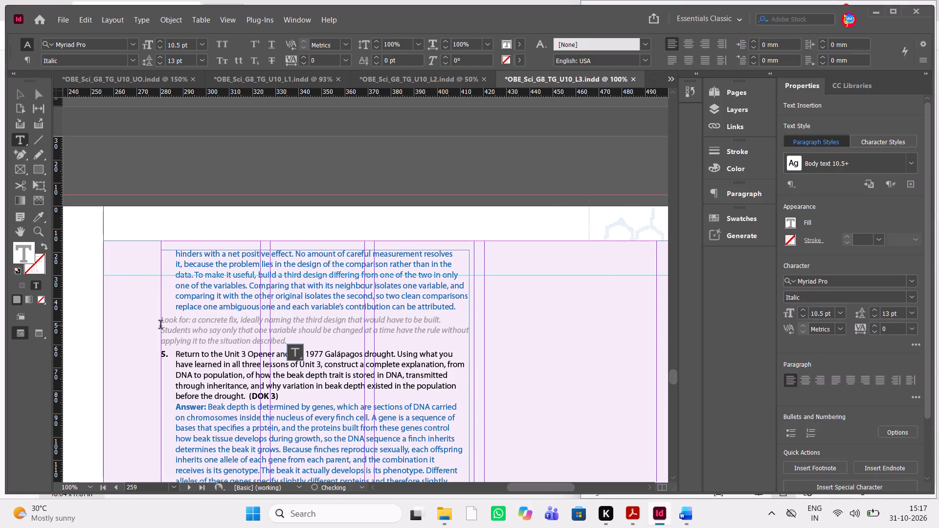
Copy question 5's "A design meets both required criteria" text from Word, without its number, and paste it over the Galápagos drought question 5 in InDesign.
key(alt+Tab)
scroll(691, 403, down, 1)
scroll(691, 403, left, 1)
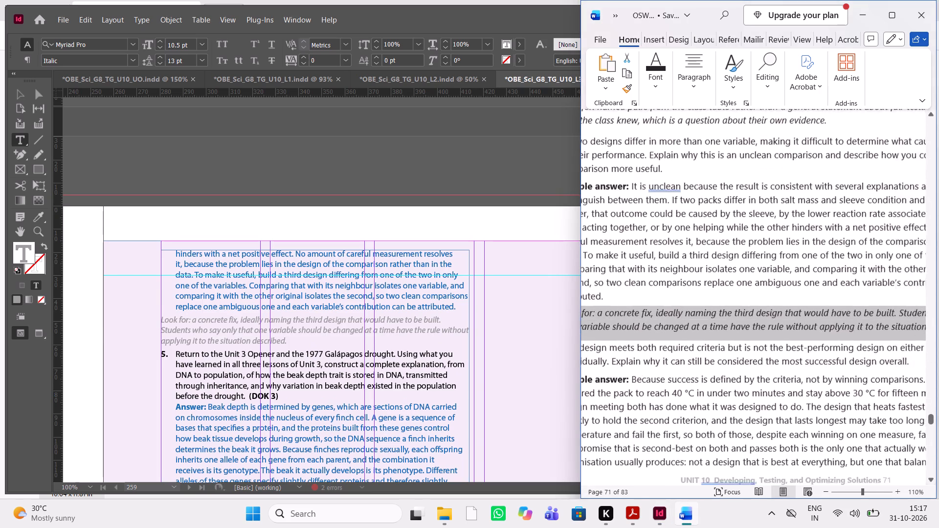
scroll(691, 403, left, 1)
drag(769, 356, 515, 357)
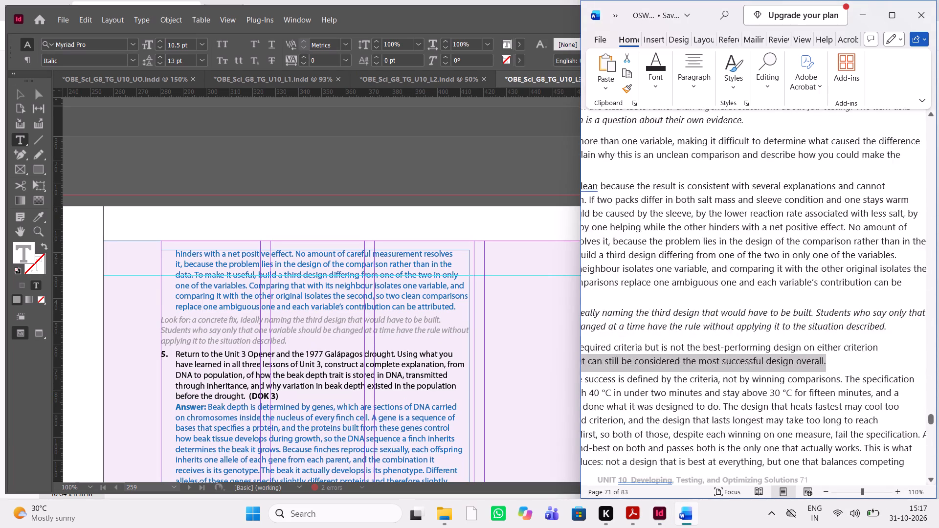
drag(515, 357, 599, 349)
key(ctrl+c)
key(ctrl+c)
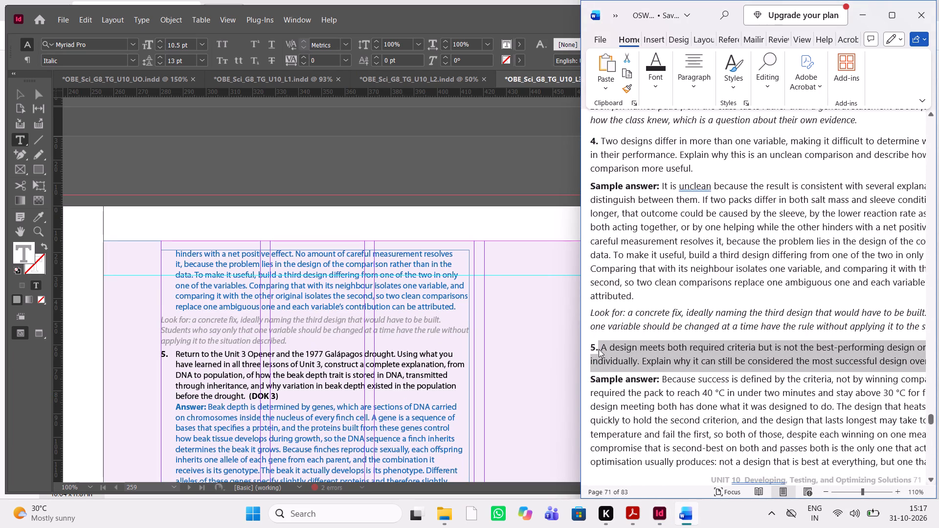
drag(286, 394, 188, 364)
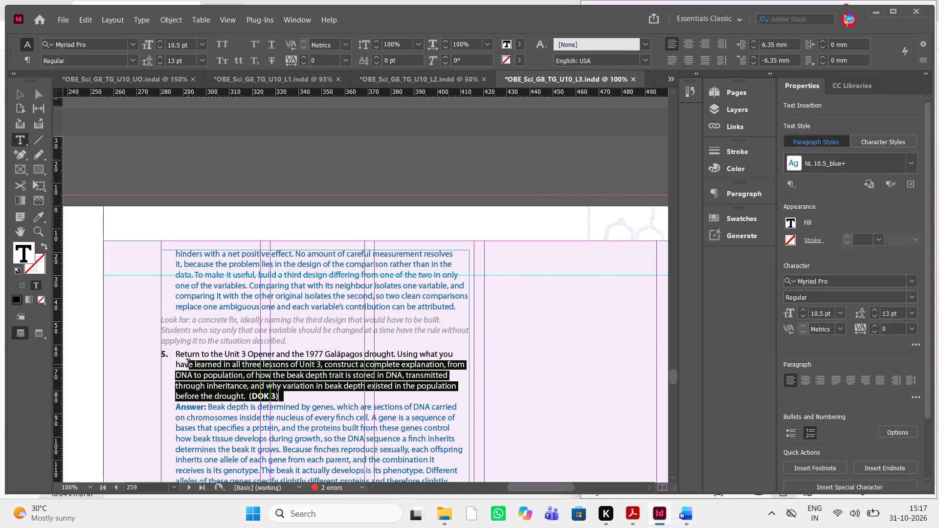
drag(188, 364, 176, 356)
key(ctrl+v)
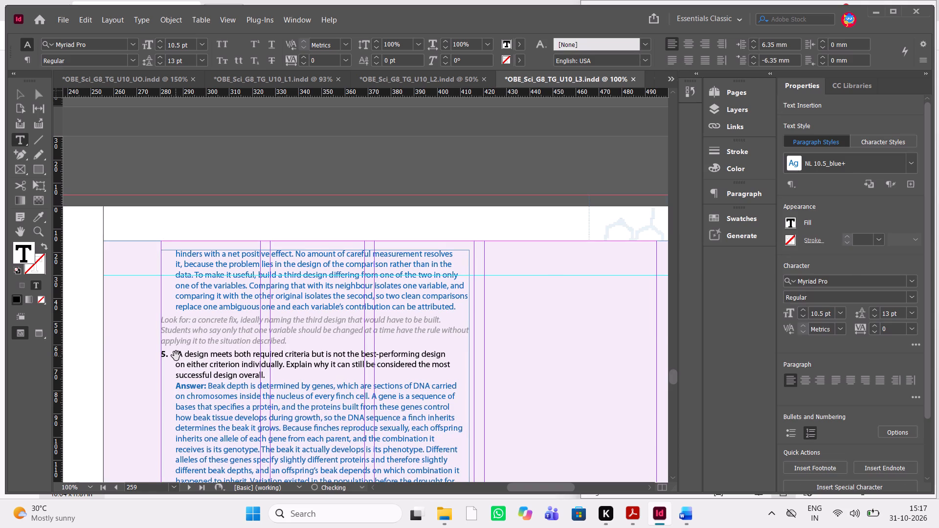
Copy question 5's "Because success is defined by the criteria" Sample answer paragraph from Word and paste it over the placeholder beak-depth Answer in InDesign.
key(alt+Tab)
scroll(661, 390, down, 1)
scroll(661, 390, left, 1)
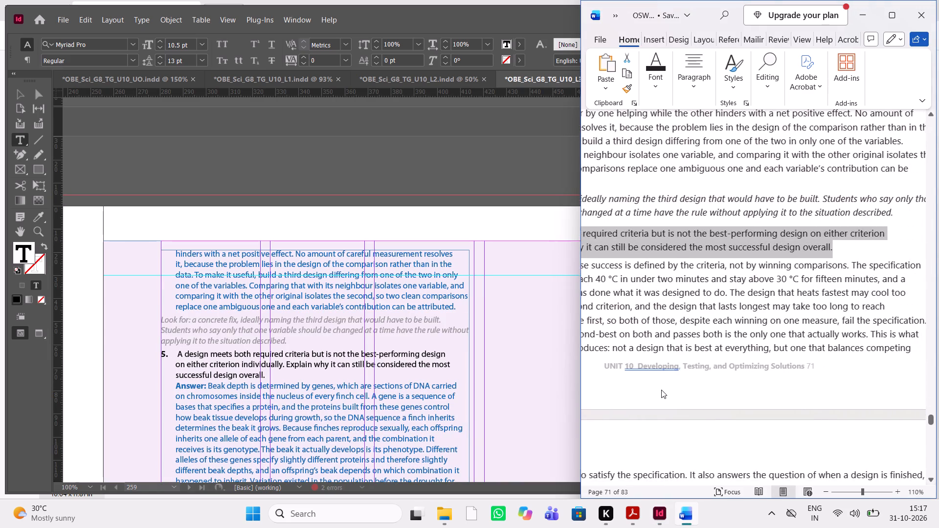
scroll(834, 365, down, 1)
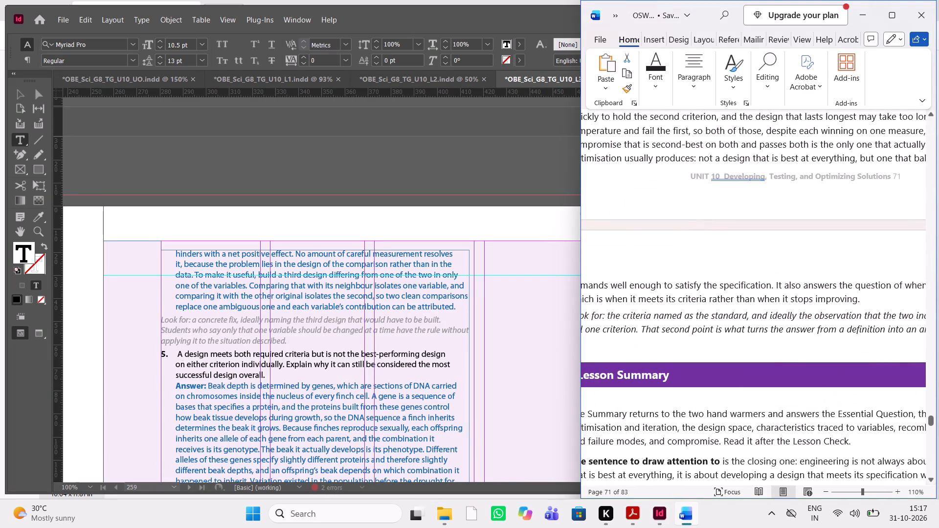
drag(863, 304, 578, 296)
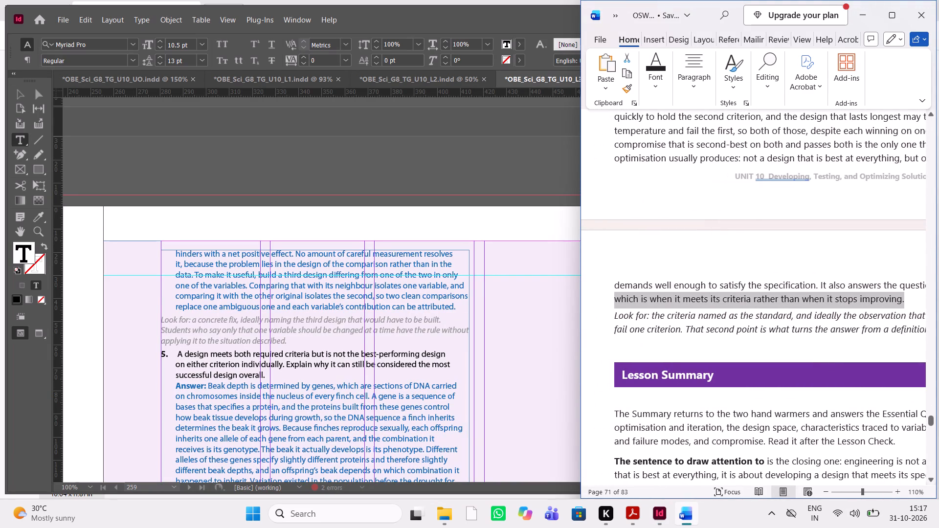
drag(578, 296, 581, 298)
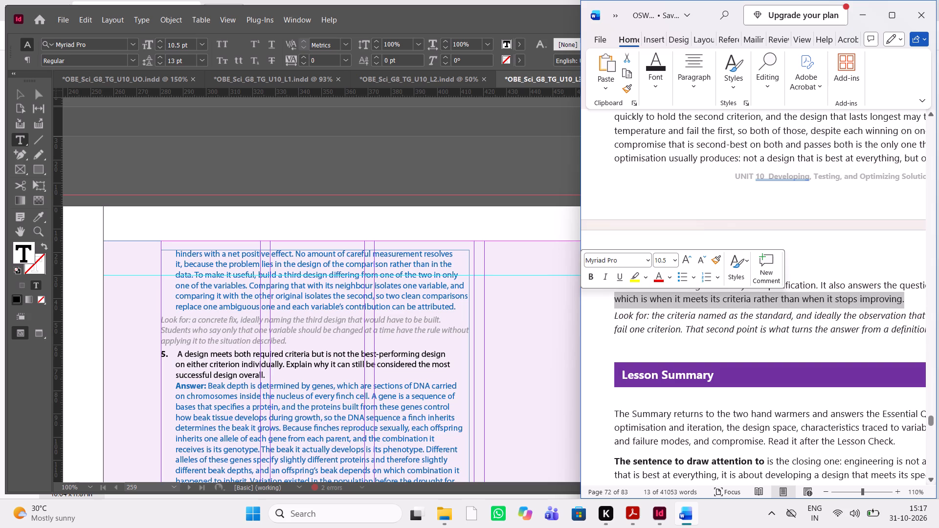
drag(908, 303, 629, 285)
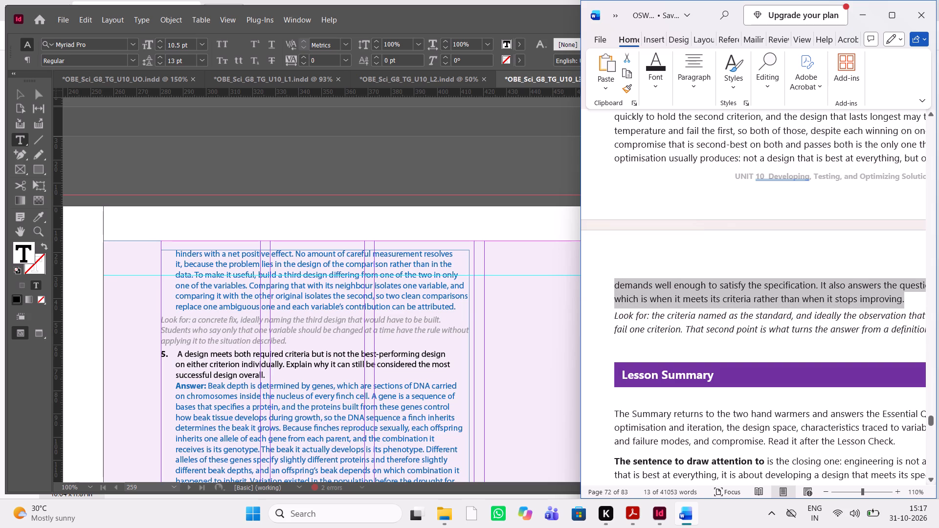
drag(629, 285, 641, 90)
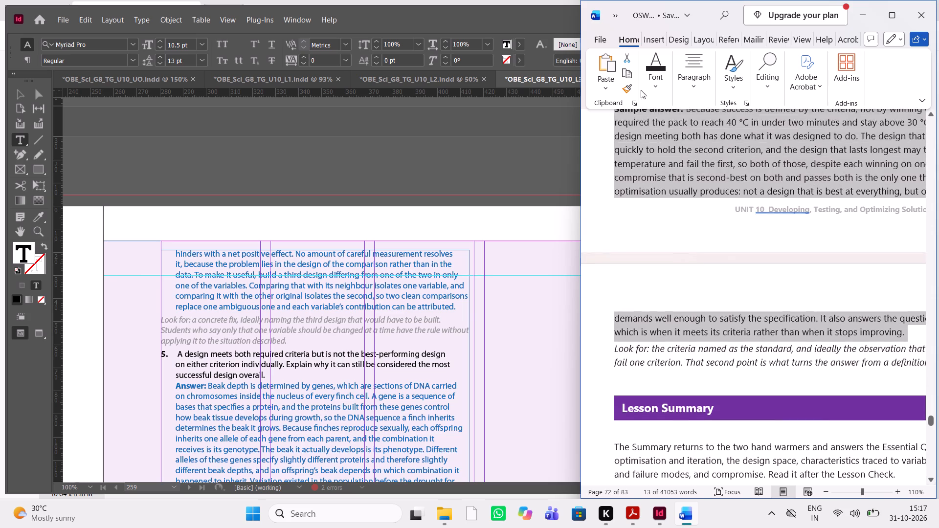
drag(641, 90, 621, 282)
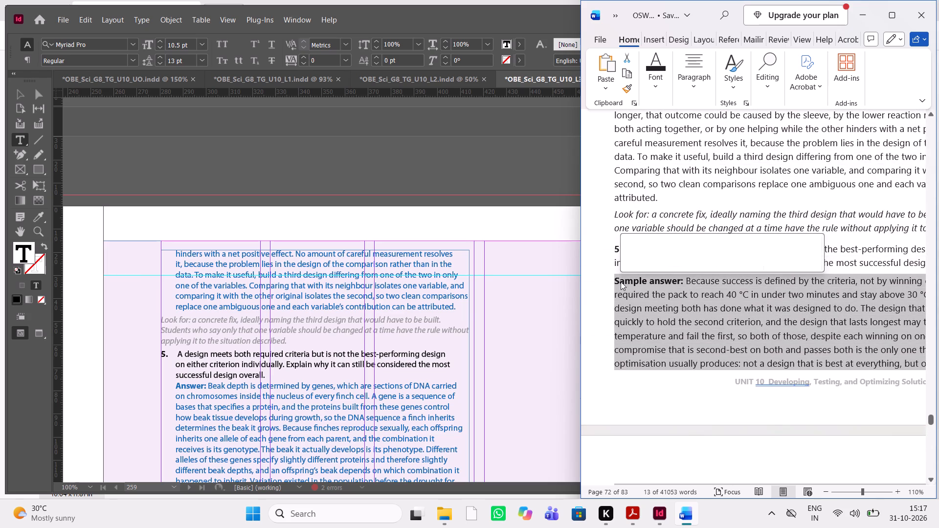
key(ctrl+c)
key(ctrl+c)
key(ctrl+c)
scroll(390, 350, down, 3)
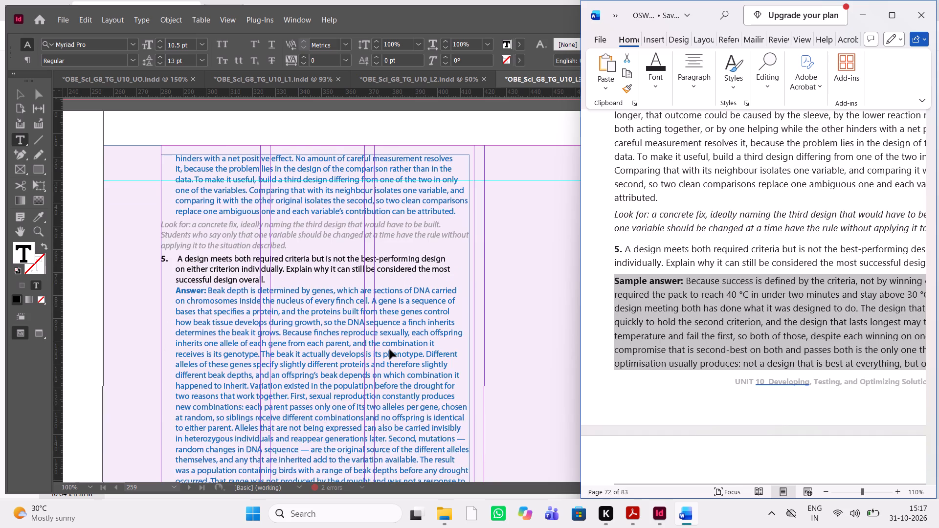
scroll(390, 350, down, 1)
double_click(308, 327)
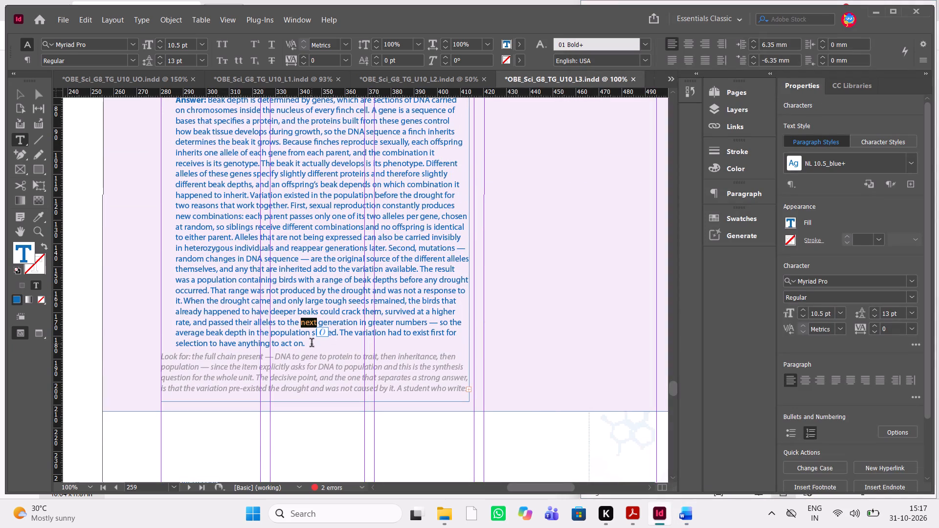
drag(312, 344, 220, 154)
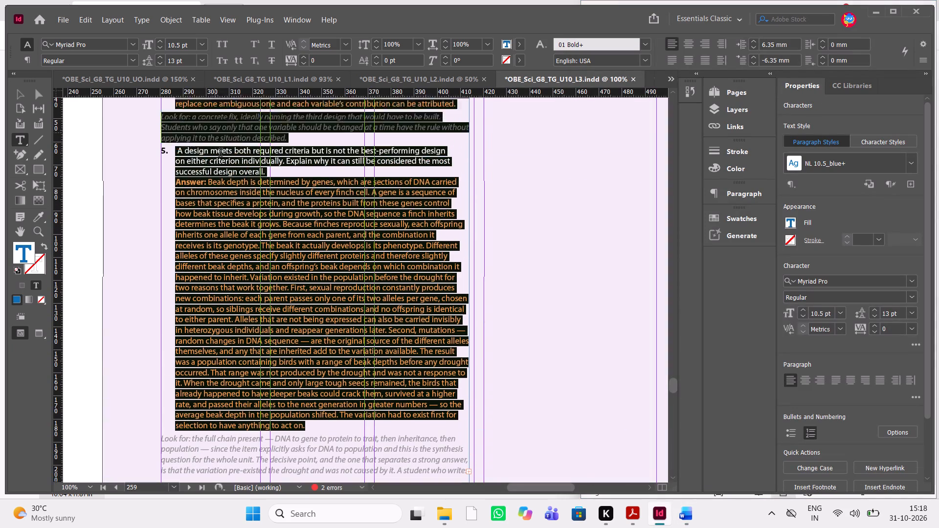
drag(220, 154, 165, 187)
key(ctrl+v)
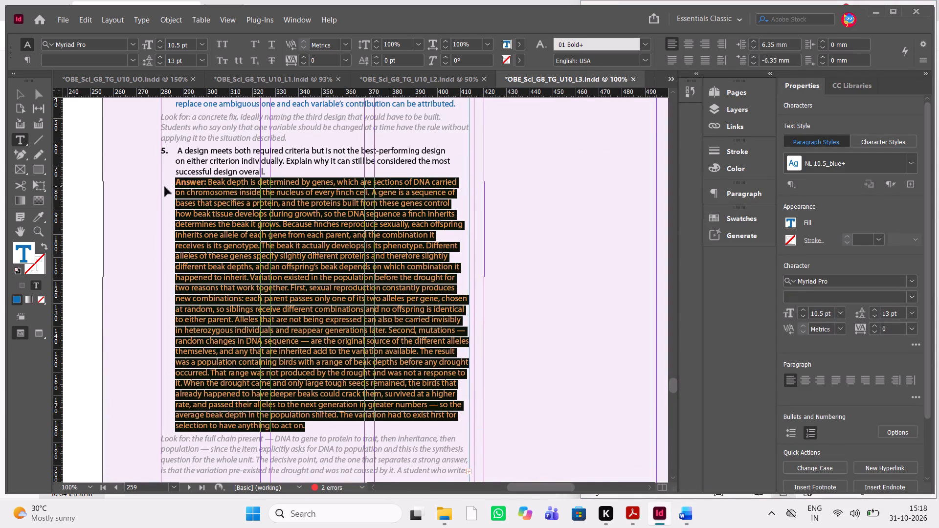
Set question 5's answer text after the "Sample answer:" label to Regular weight, through "when it stops improving.".
drag(236, 179, 276, 200)
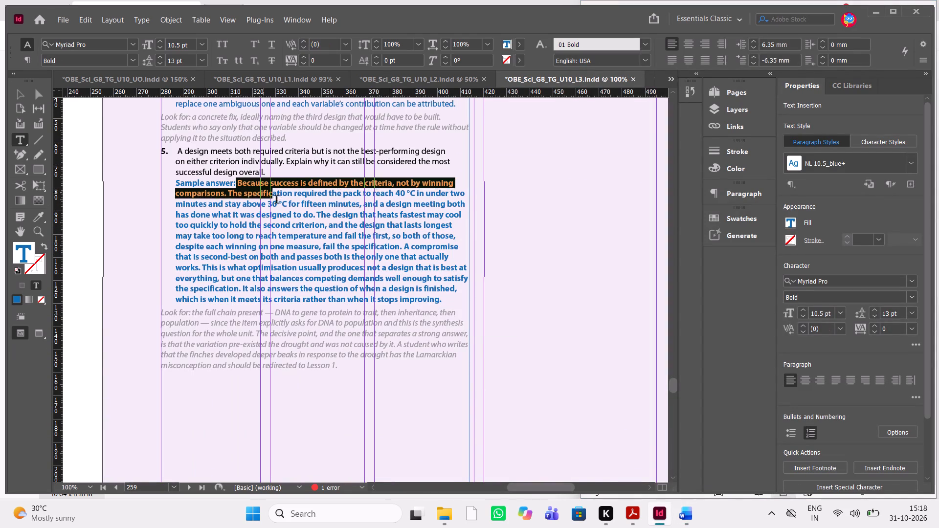
drag(276, 200, 452, 305)
key(ctrl+shift+b)
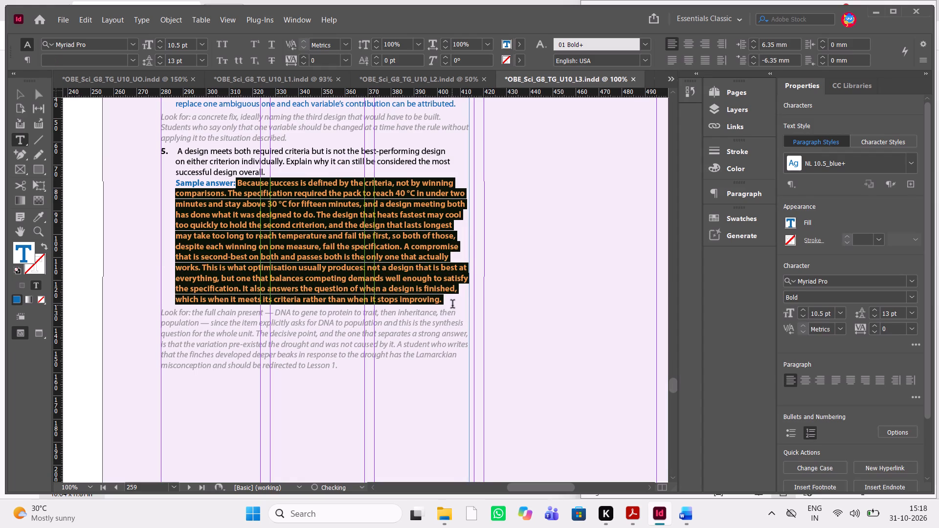
key(ctrl+shift+b)
Copy question 5's "Look for: the criteria named as the standard" paragraph from Word and paste it over the placeholder Look for paragraph in InDesign.
key(alt+Tab)
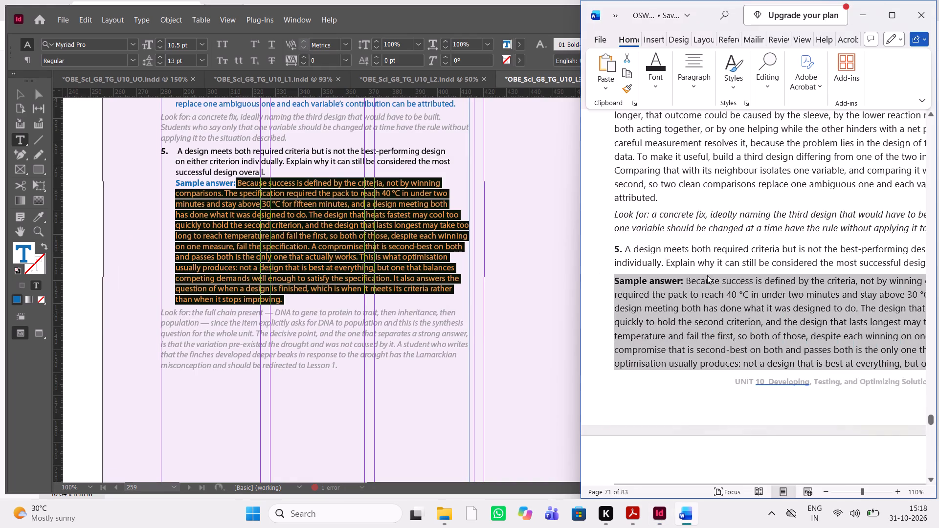
scroll(871, 387, down, 1)
scroll(842, 381, left, 1)
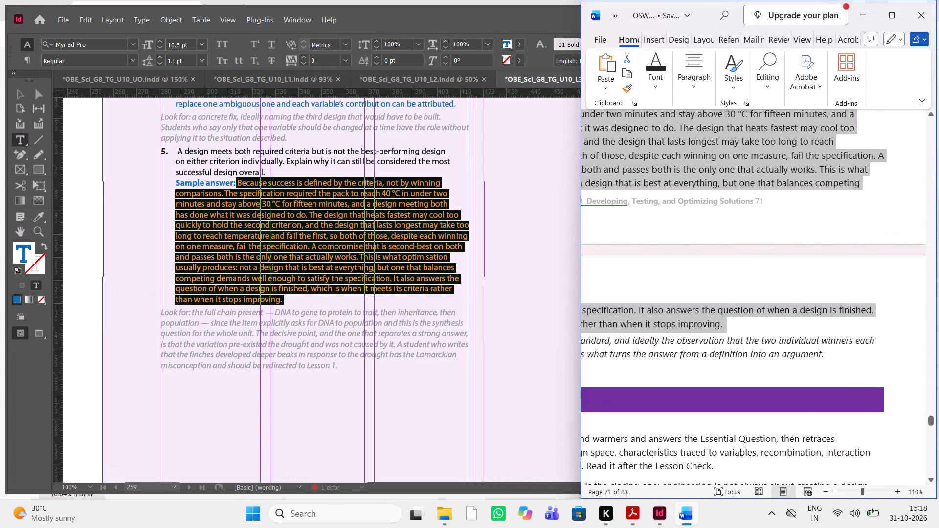
drag(831, 353, 582, 341)
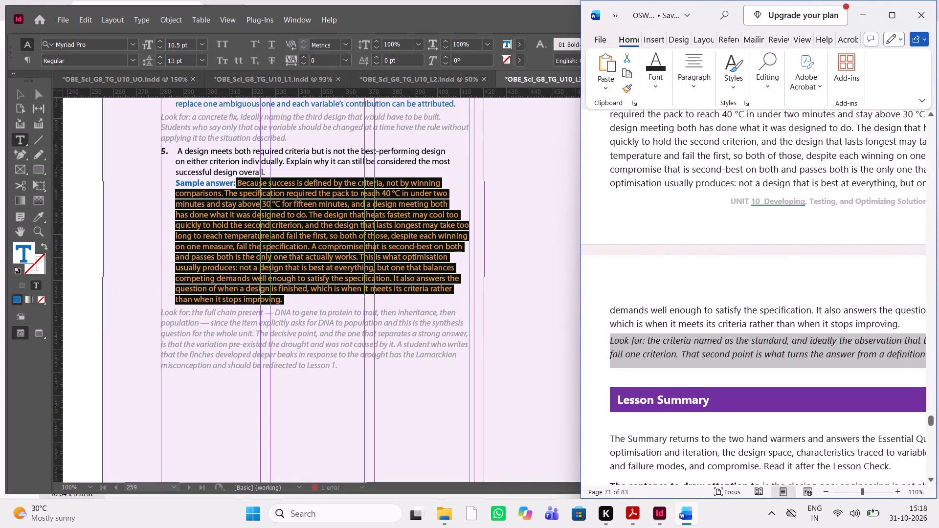
drag(582, 341, 585, 342)
key(ctrl+c)
key(ctrl+c)
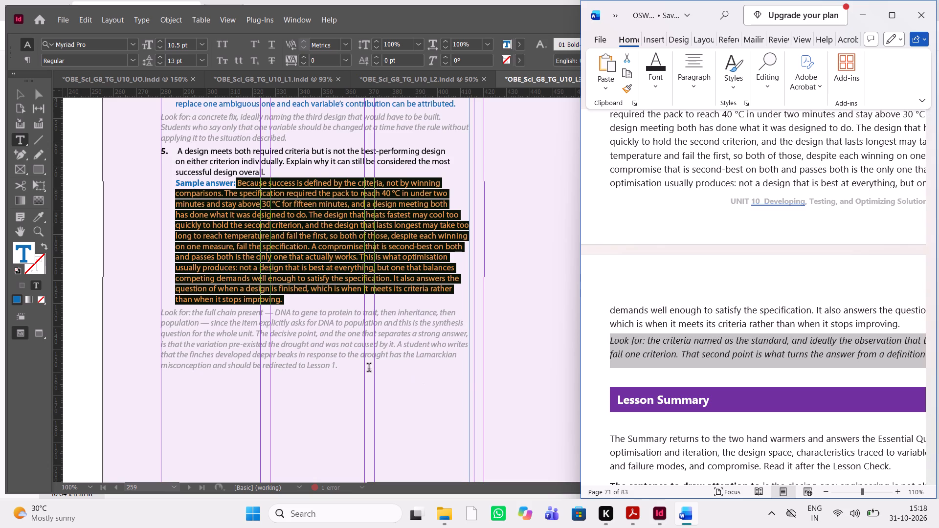
drag(348, 366, 157, 311)
key(ctrl+v)
Move the answers text frame and its tinted background together from page 259 to page 258, at X 0 mm, Y 14.875 mm.
scroll(295, 355, up, 2)
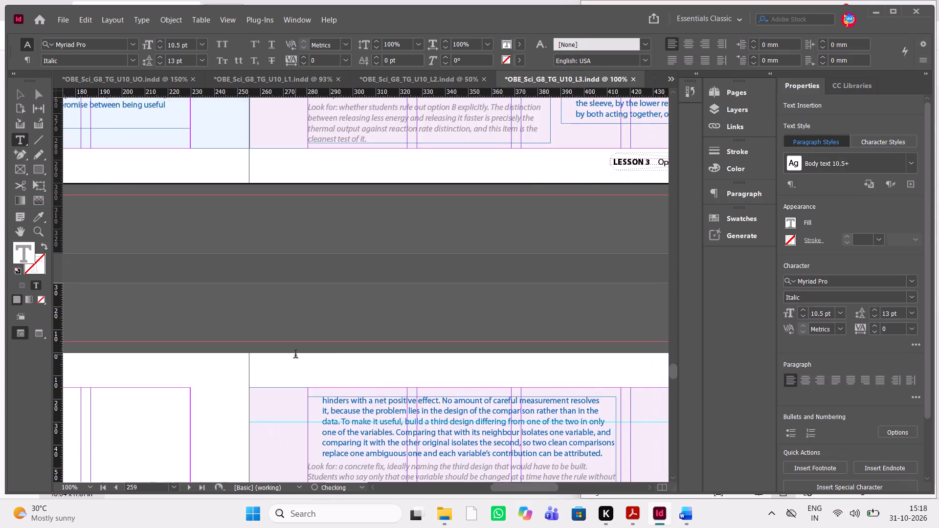
scroll(295, 355, down, 1)
key(ctrl+minus)
key(ctrl+minus)
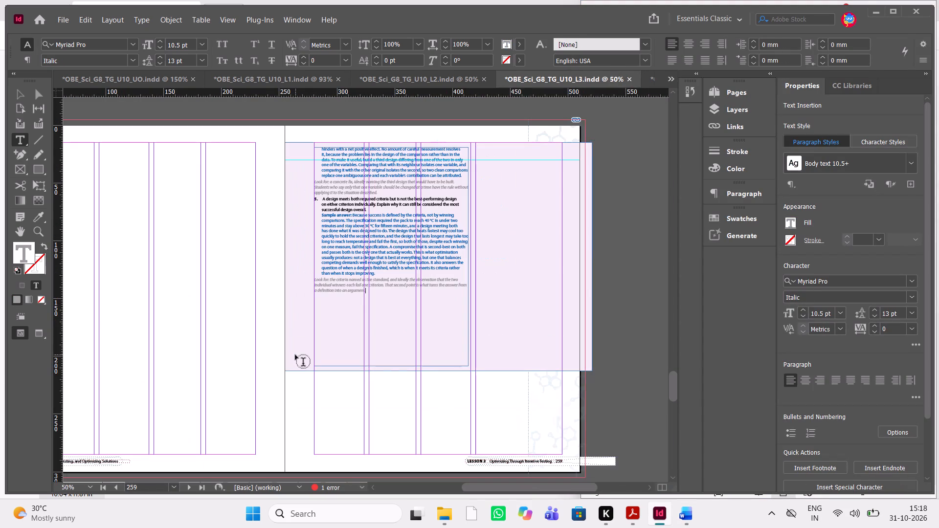
key(Escape)
scroll(340, 336, right, 1)
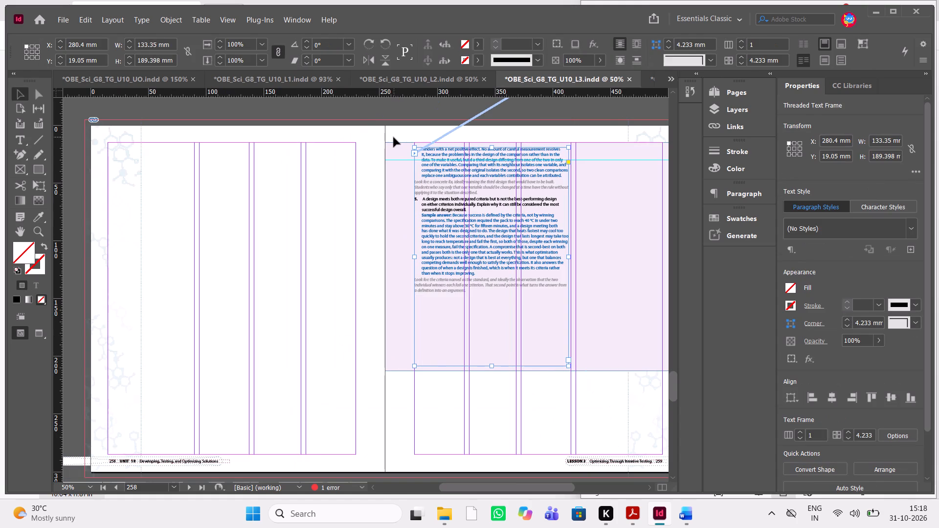
click(393, 137)
drag(393, 137, 576, 436)
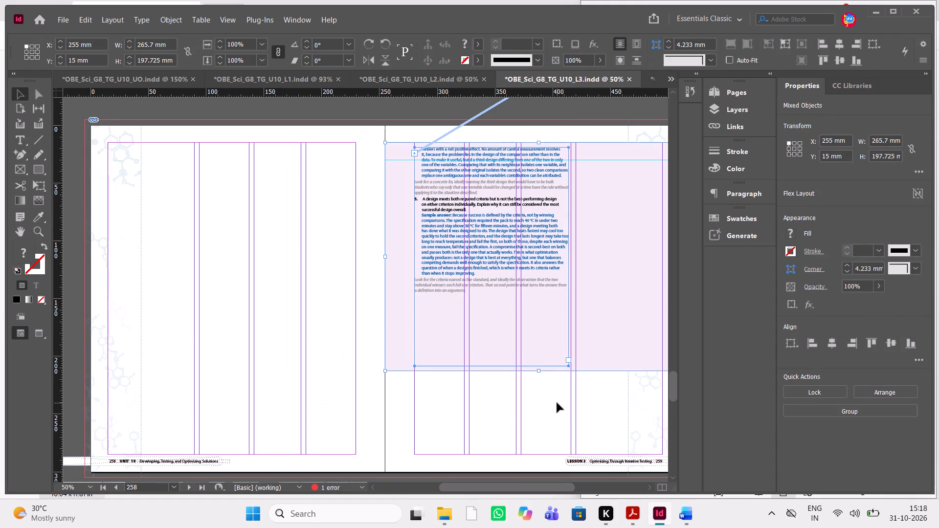
drag(531, 287, 229, 288)
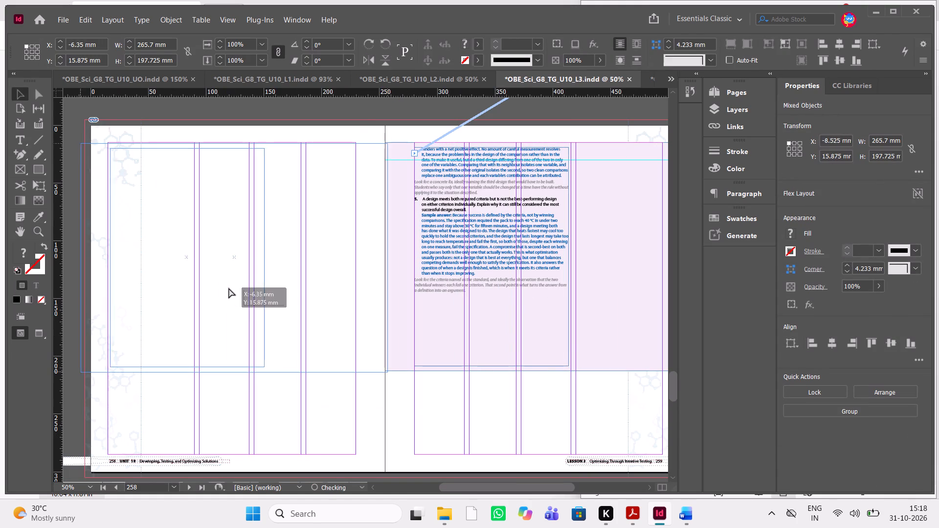
drag(229, 288, 235, 287)
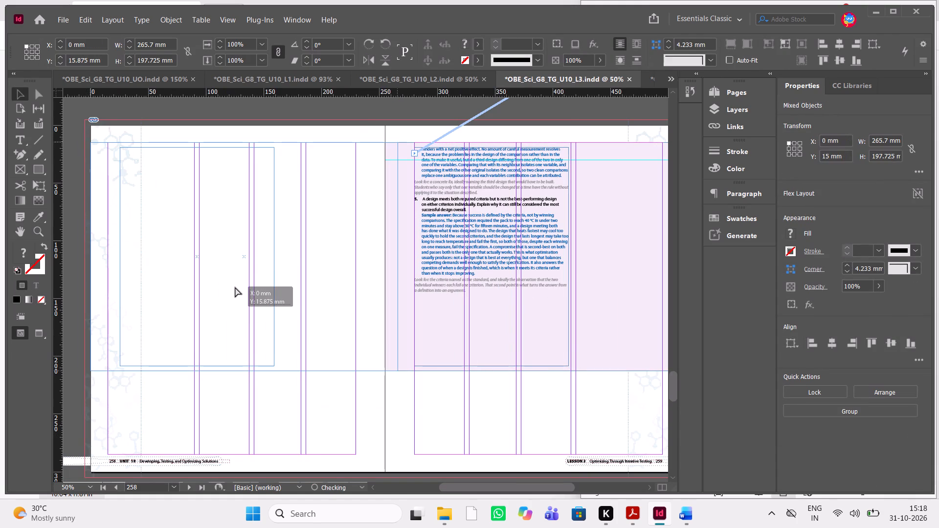
drag(235, 287, 236, 287)
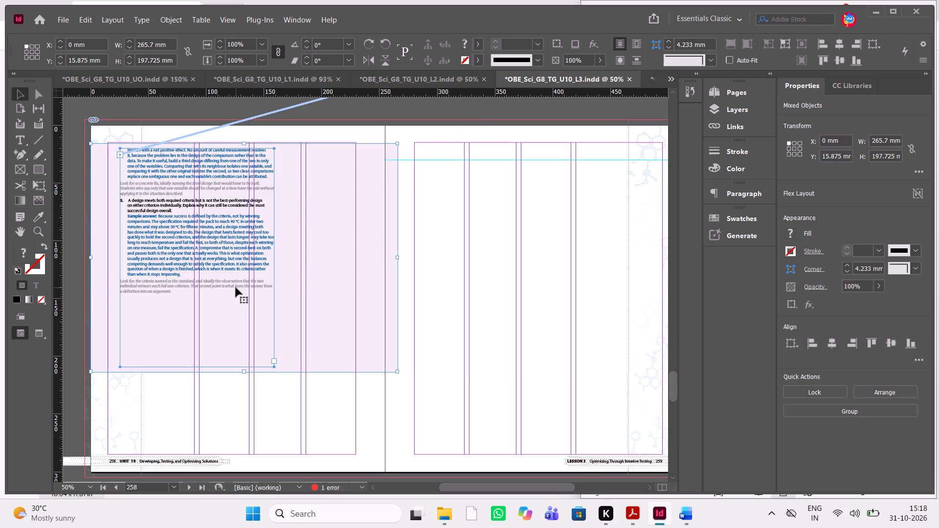
key(Up)
key(Up)
key(Up)
key(Up)
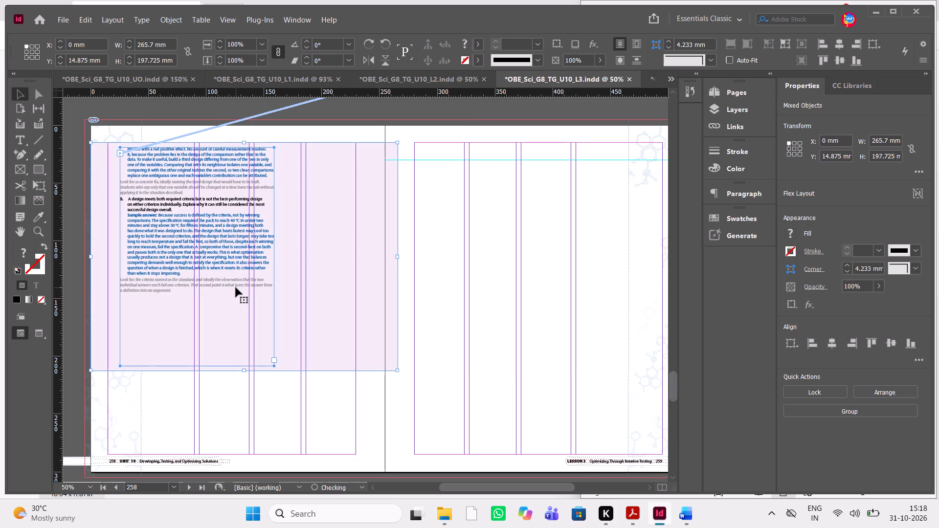
Narrow the tinted background rectangle on page 258 to 255 mm so its edge meets the spine.
key(ctrl+equal)
key(ctrl+equal)
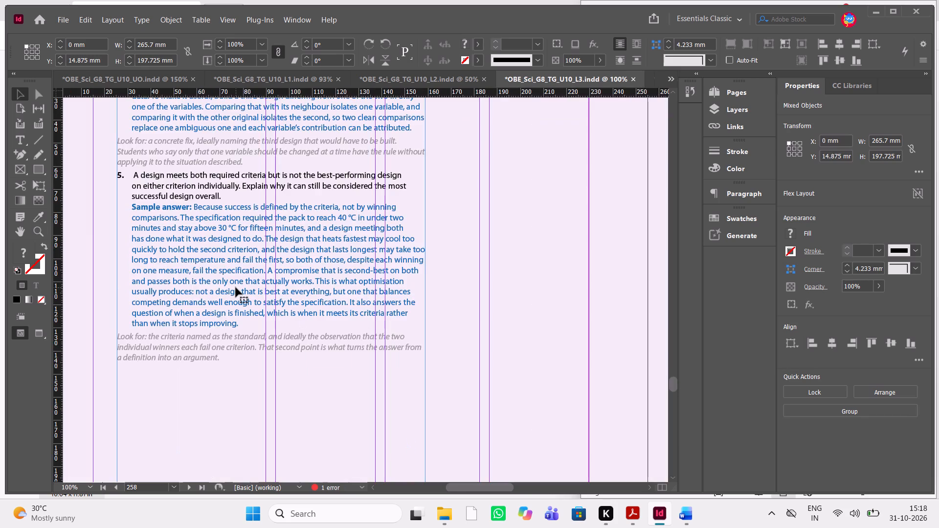
ctrl+scroll(236, 287, up, 1)
scroll(236, 287, down, 1)
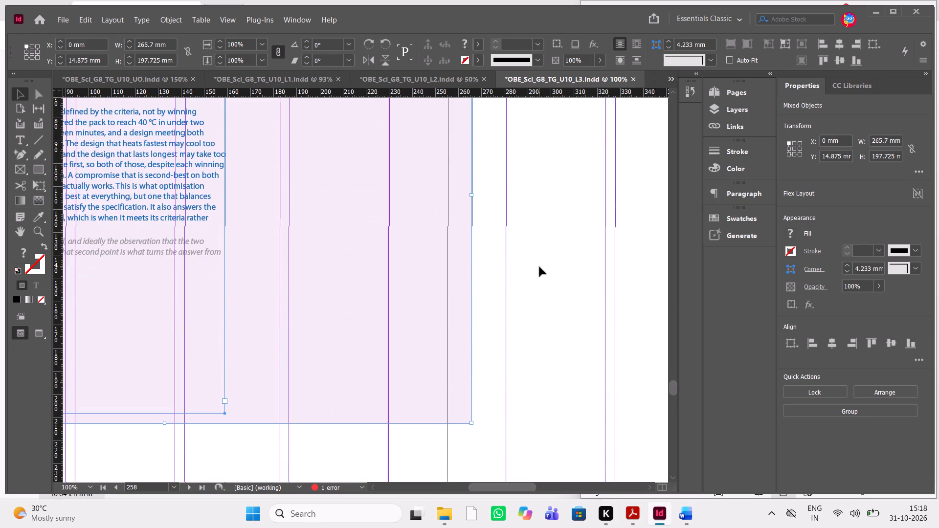
click(539, 267)
click(464, 245)
scroll(464, 245, up, 1)
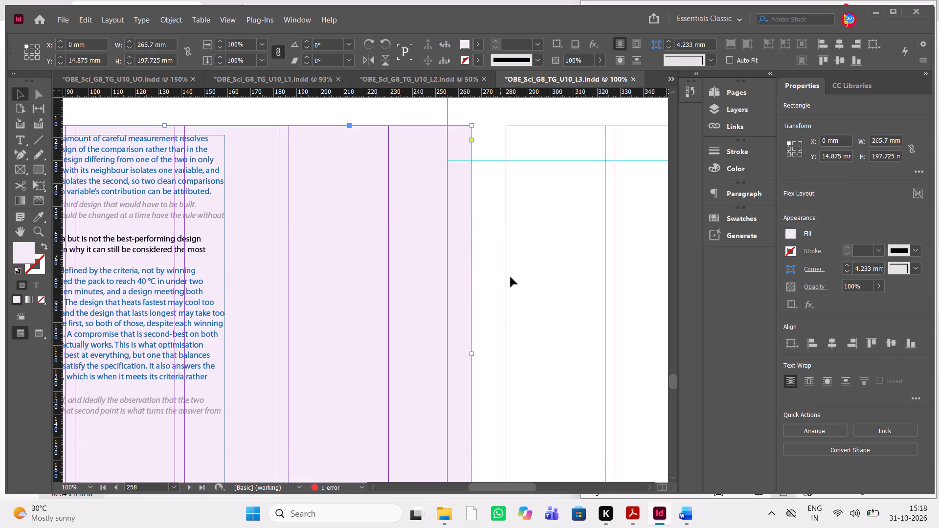
drag(471, 353, 448, 359)
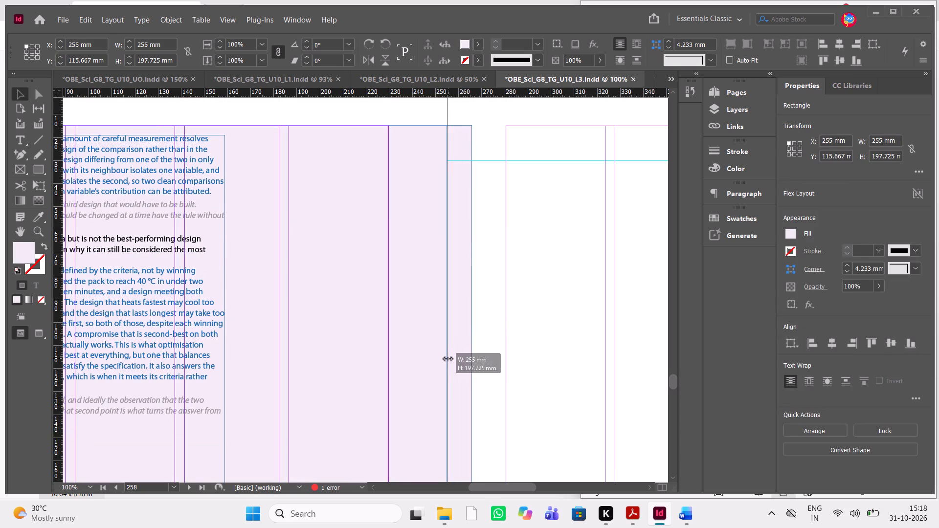
drag(448, 359, 447, 360)
Shorten the answers text frame on page 258 to about 127 mm high, ending just below question 5's Look for paragraph.
scroll(447, 360, down, 1)
scroll(447, 360, up, 1)
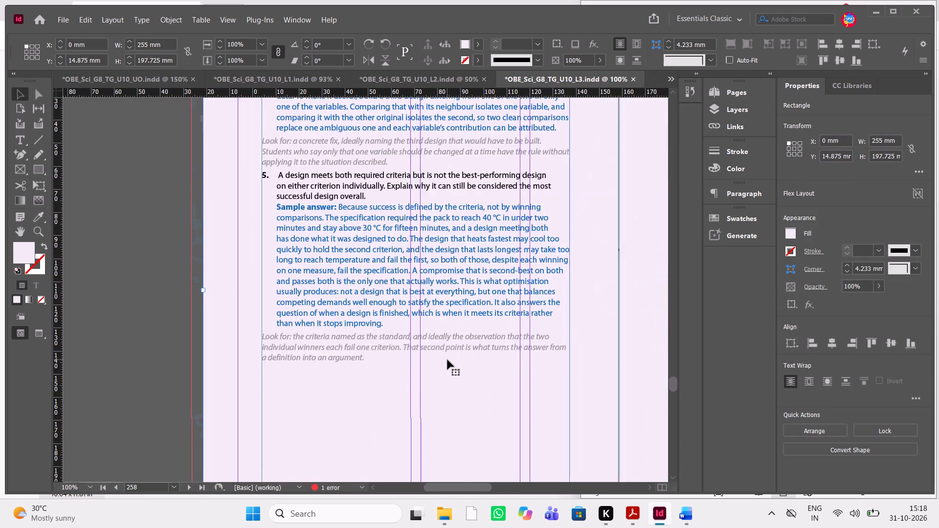
scroll(447, 360, up, 1)
scroll(447, 360, down, 1)
scroll(447, 360, left, 1)
scroll(447, 360, down, 1)
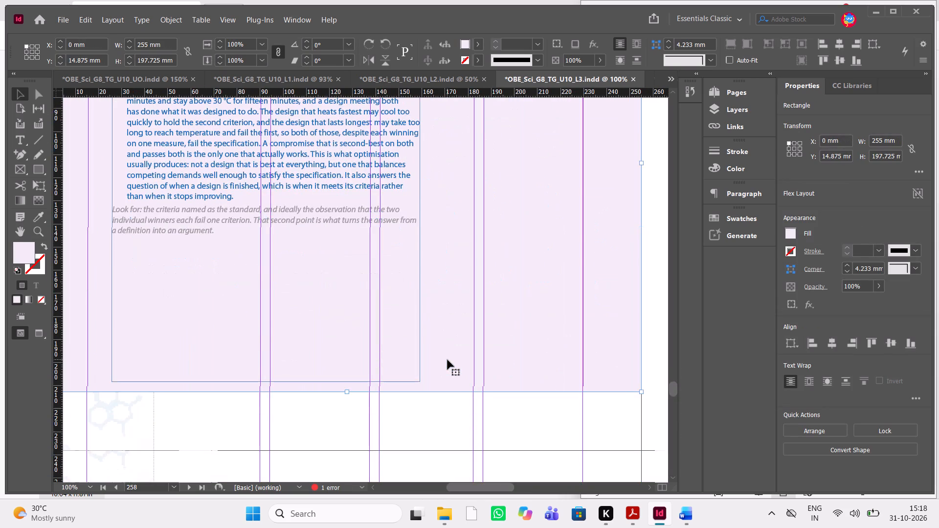
click(359, 409)
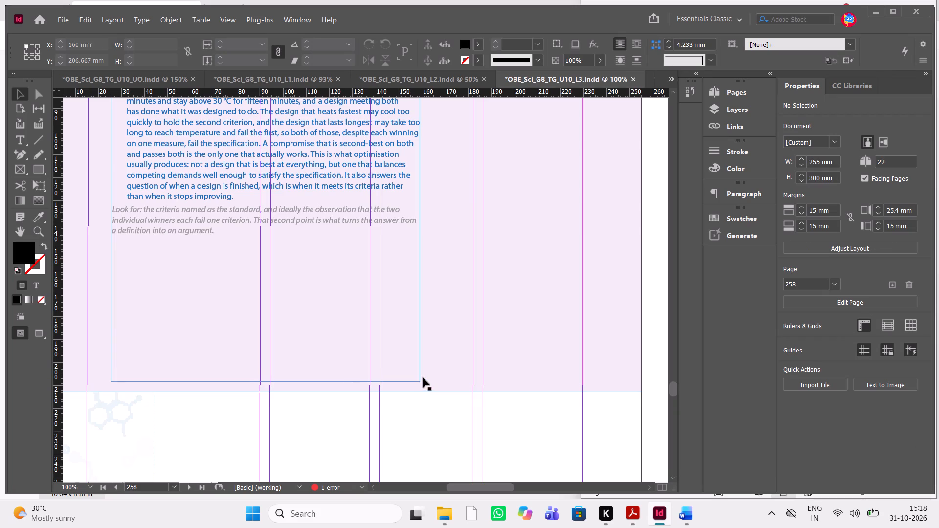
click(423, 378)
click(380, 370)
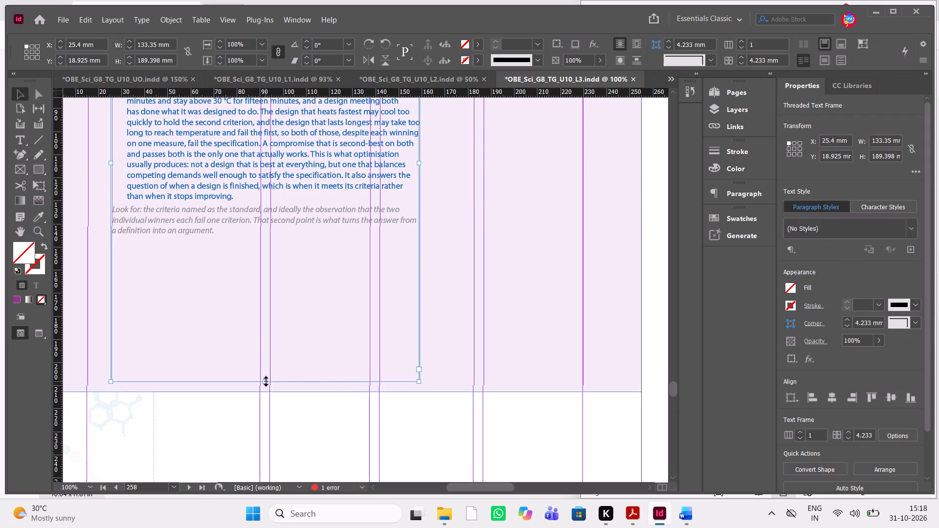
drag(266, 381, 260, 240)
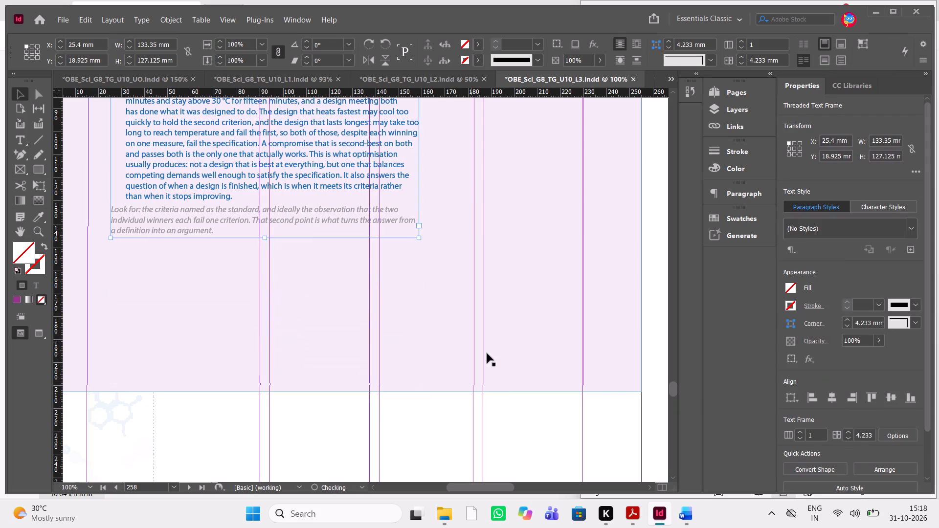
Shorten the tinted background rectangle on page 258 so it ends just below question 5's Look for paragraph.
click(497, 376)
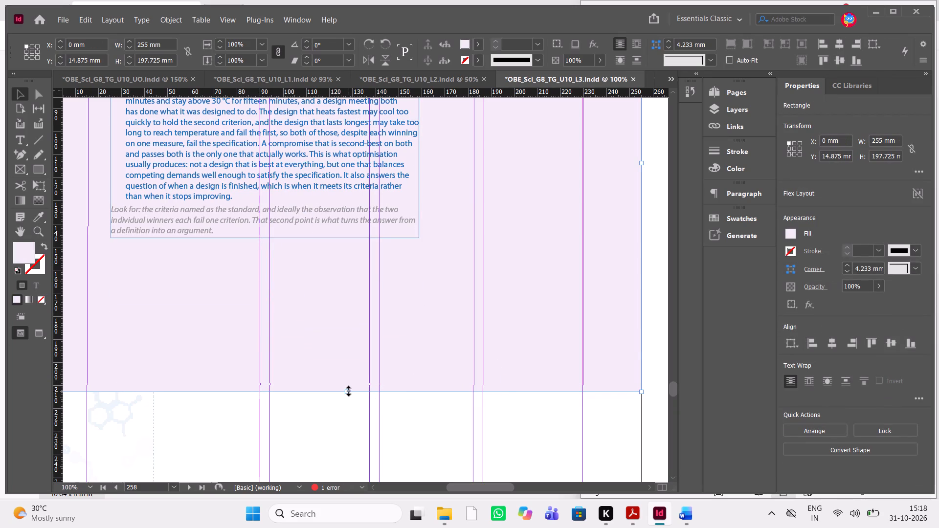
drag(349, 391, 352, 244)
click(397, 353)
key(w)
key(w)
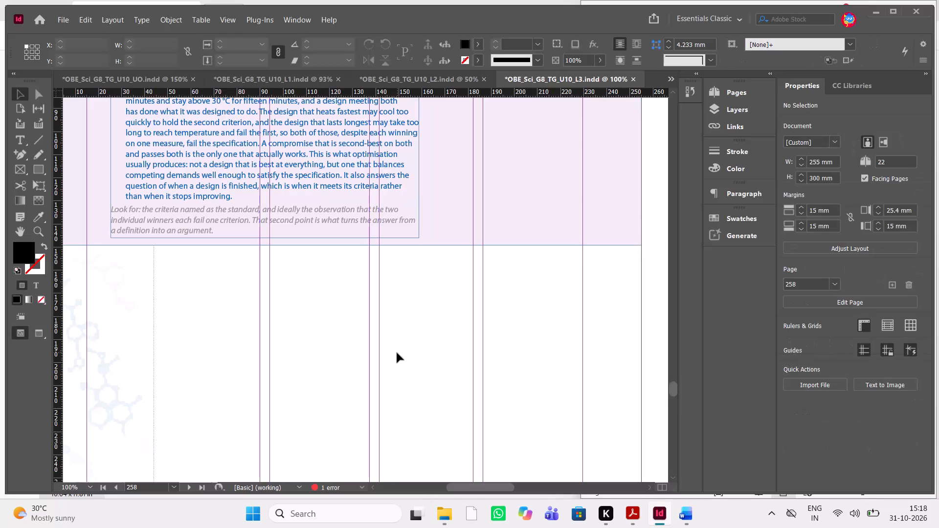
Delete the blank page 259 from the document.
key(alt+Tab)
key(alt+Tab)
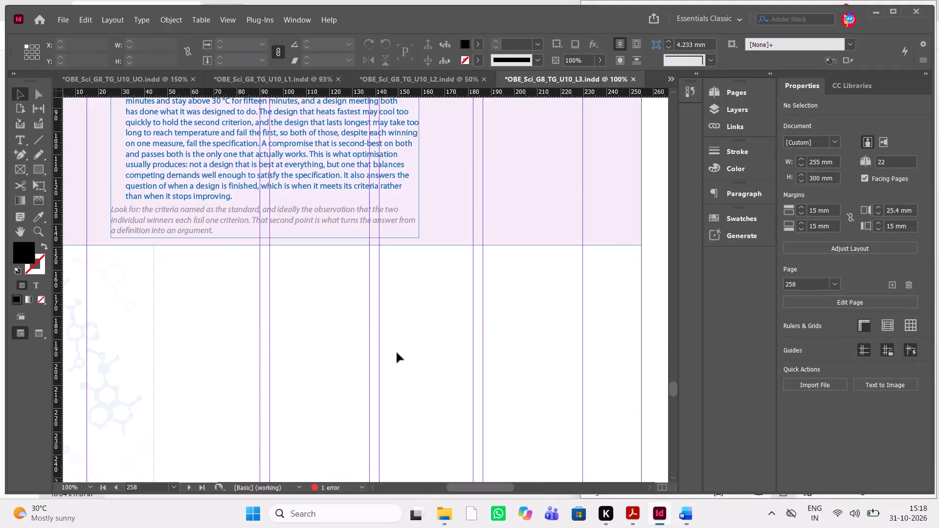
scroll(397, 353, up, 1)
scroll(397, 353, down, 4)
scroll(397, 353, up, 1)
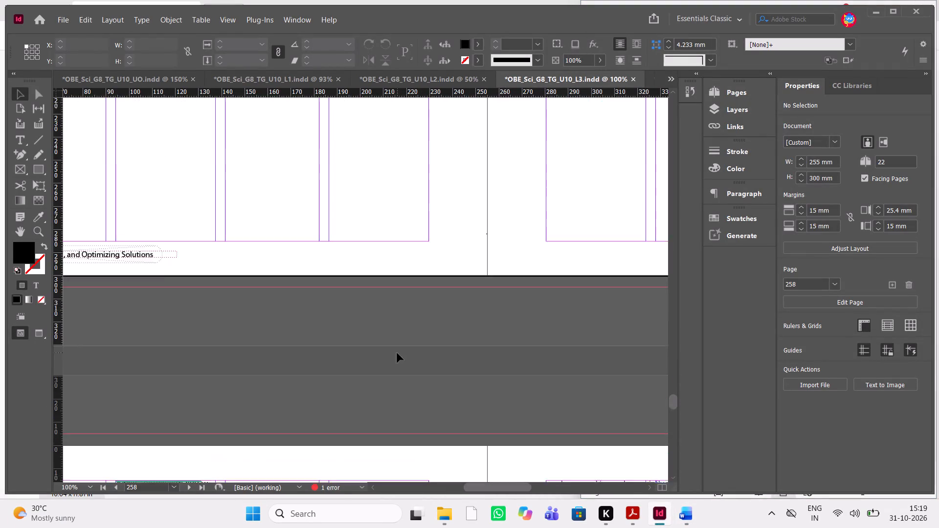
scroll(397, 353, up, 3)
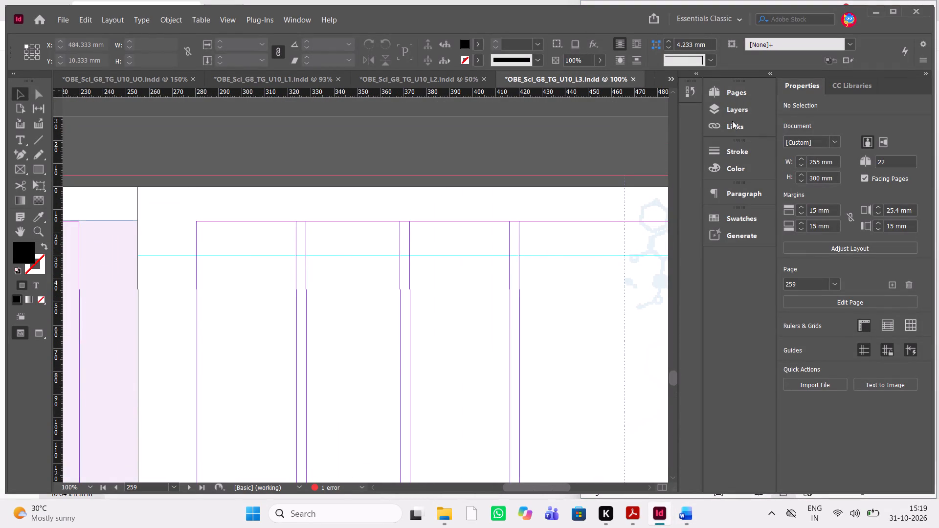
click(743, 94)
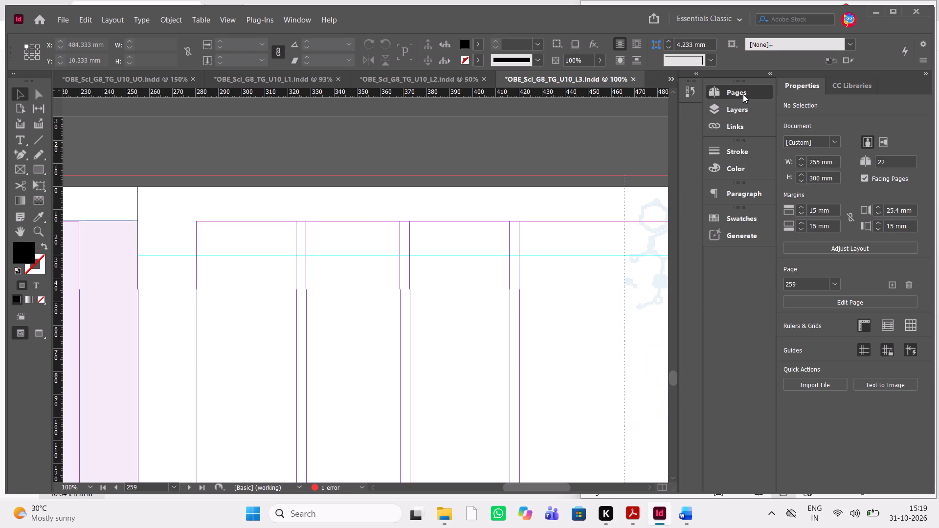
click(661, 247)
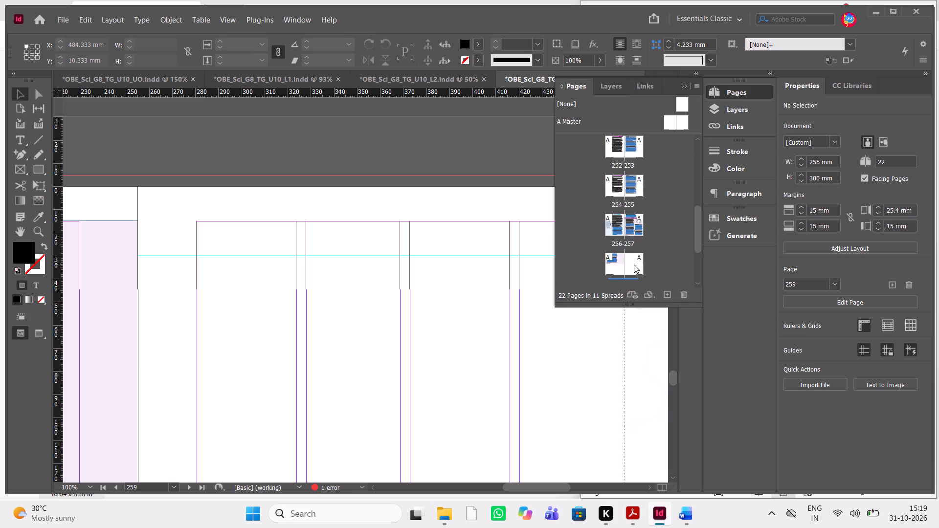
click(634, 264)
click(686, 295)
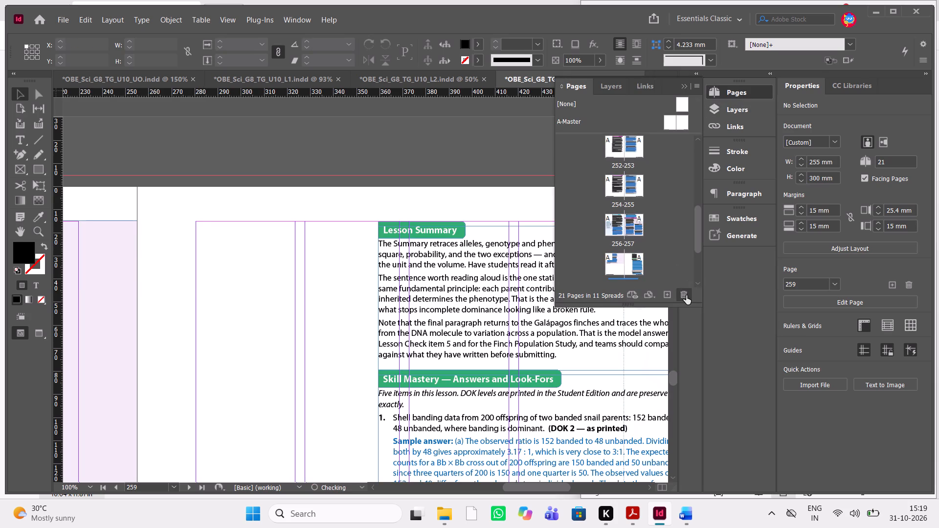
click(683, 85)
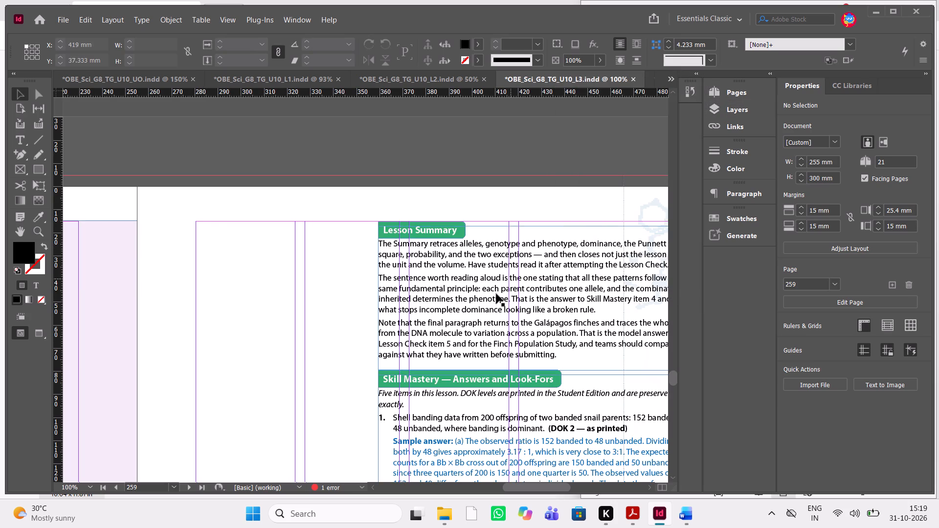
Cut the Lesson Summary heading and its text frame from page 259 and paste them onto page 258 below the answers.
scroll(496, 294, left, 1)
scroll(496, 294, right, 1)
scroll(496, 294, left, 1)
drag(250, 206, 440, 326)
scroll(440, 326, down, 1)
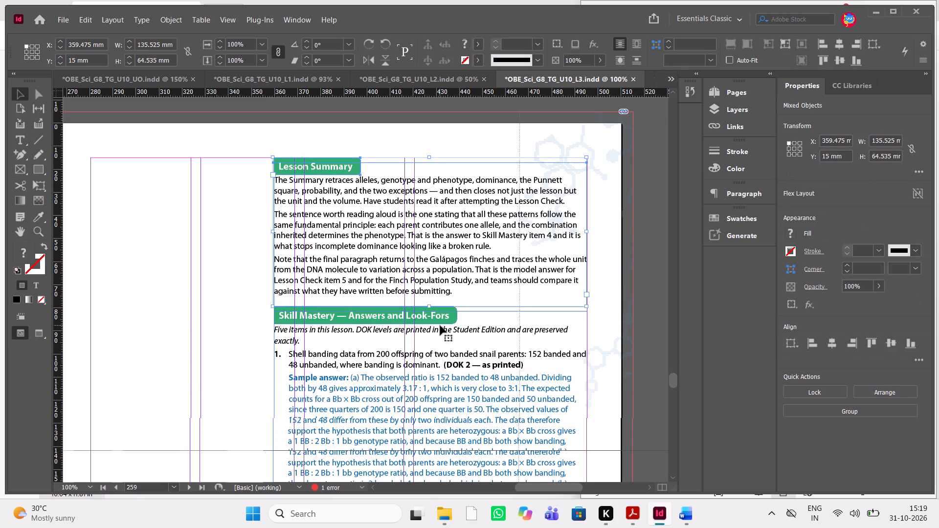
key(ctrl+x)
scroll(440, 326, down, 1)
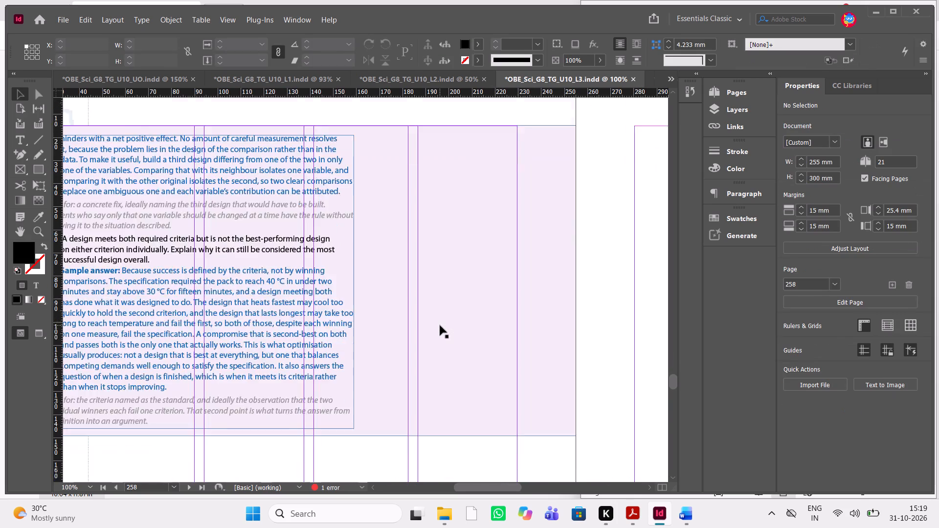
scroll(440, 326, down, 1)
key(ctrl+v)
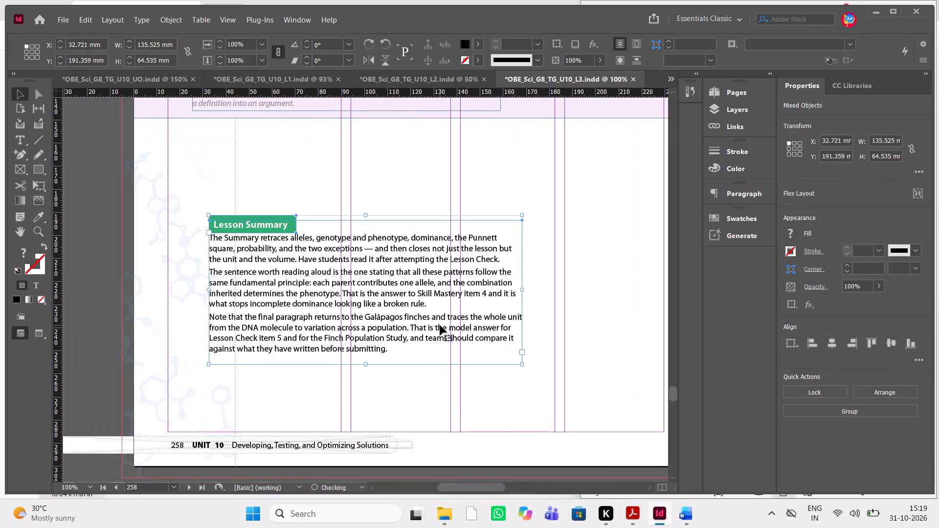
Move the answers text frame on page 258 to X 96.25 mm, Y 15.875 mm, aligning it with the outer column guides.
scroll(440, 326, up, 1)
scroll(440, 326, down, 1)
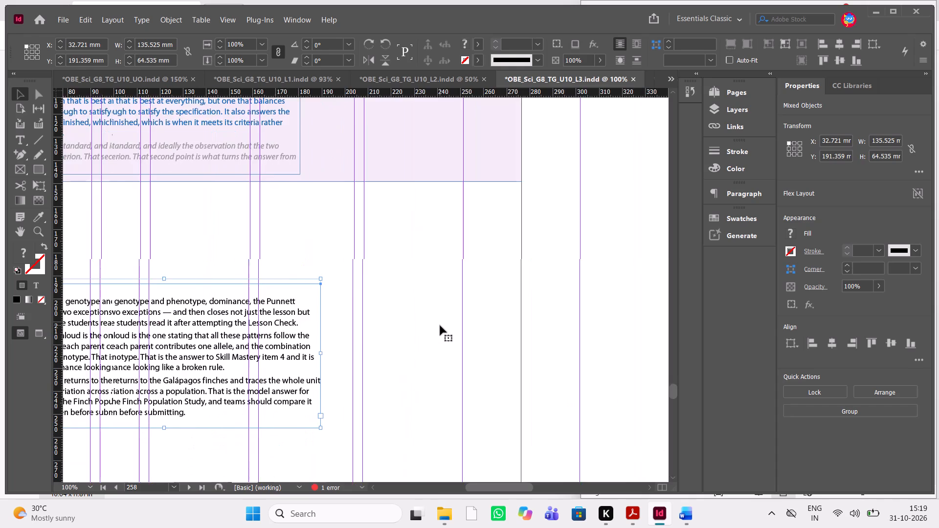
scroll(440, 326, down, 1)
key(End)
scroll(440, 326, right, 1)
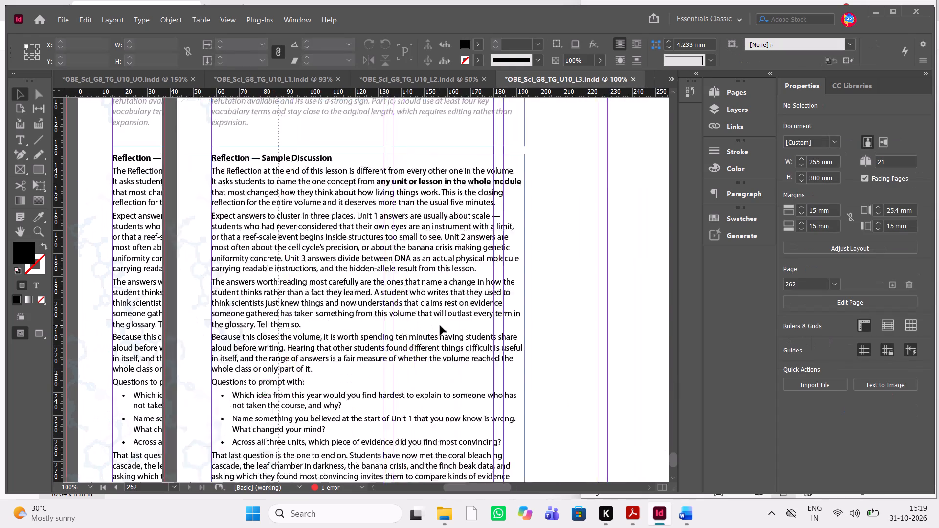
scroll(440, 326, right, 1)
scroll(440, 326, up, 8)
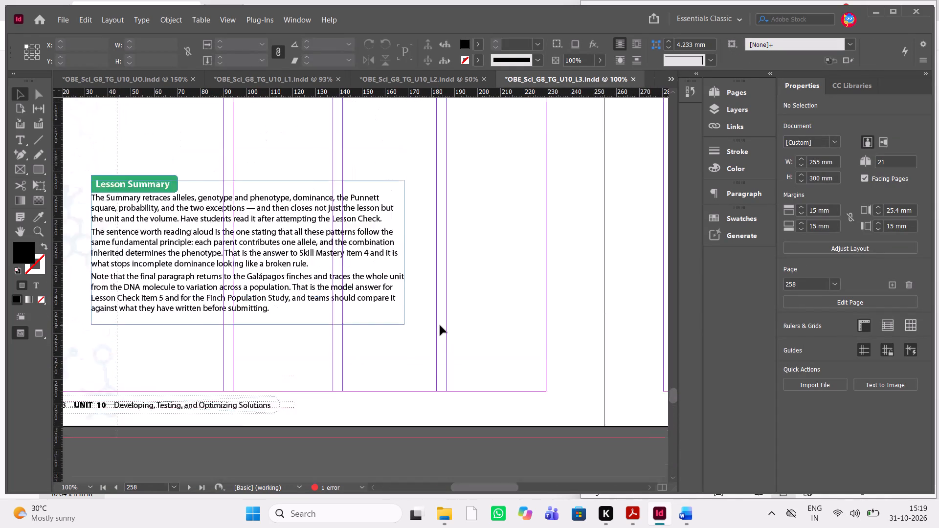
scroll(440, 326, up, 3)
scroll(440, 326, right, 1)
click(377, 326)
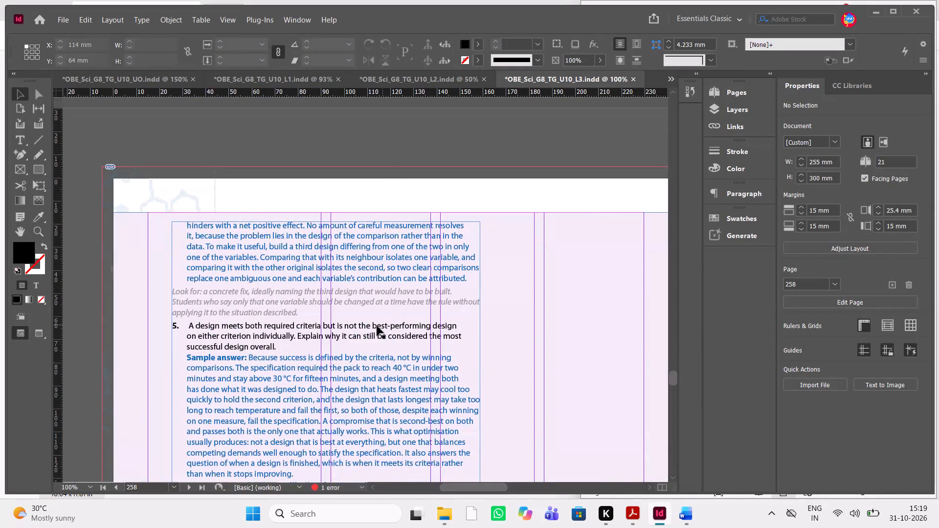
drag(377, 326, 544, 322)
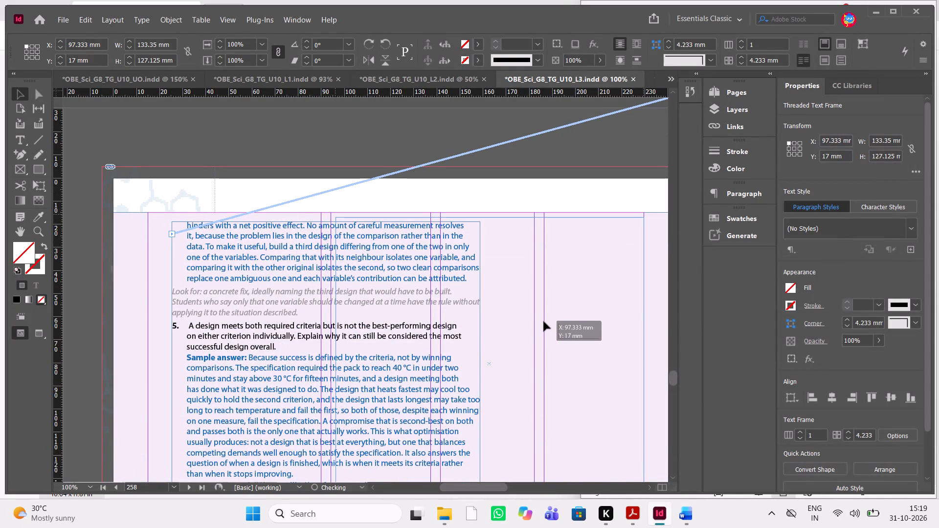
drag(544, 322, 542, 320)
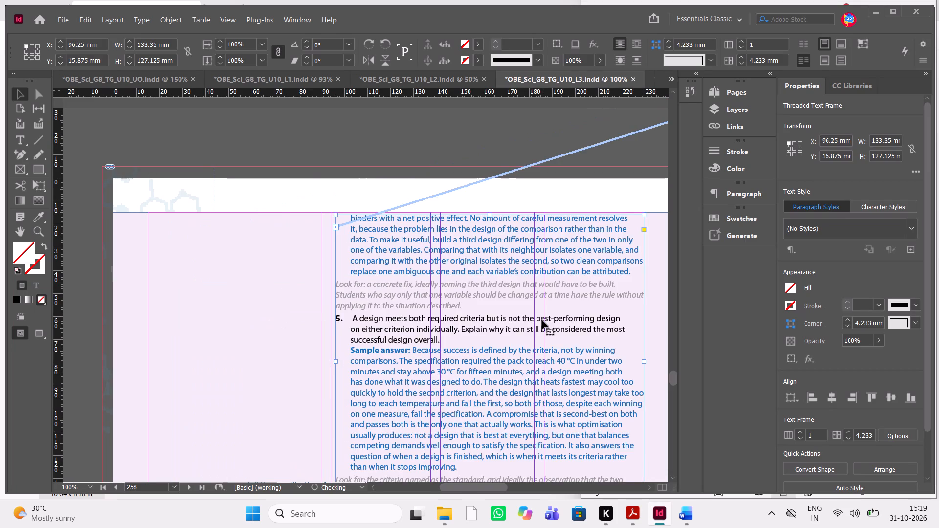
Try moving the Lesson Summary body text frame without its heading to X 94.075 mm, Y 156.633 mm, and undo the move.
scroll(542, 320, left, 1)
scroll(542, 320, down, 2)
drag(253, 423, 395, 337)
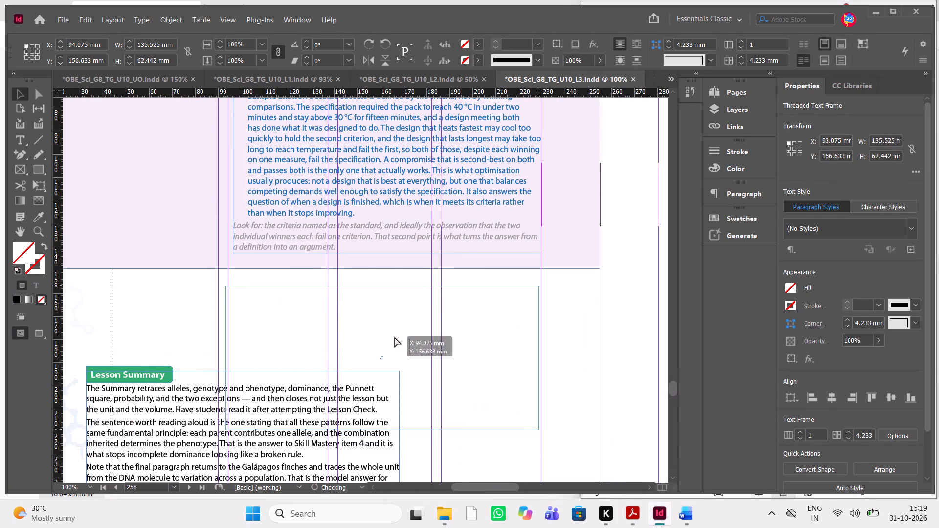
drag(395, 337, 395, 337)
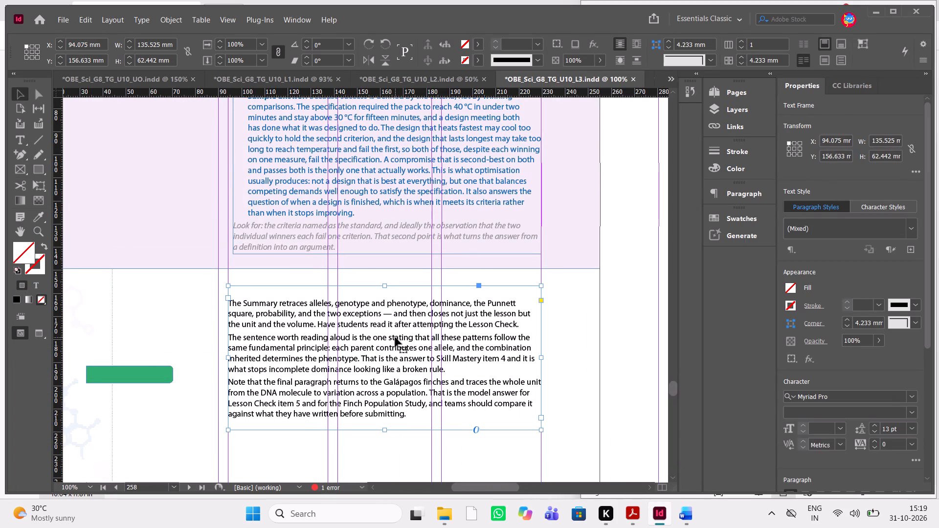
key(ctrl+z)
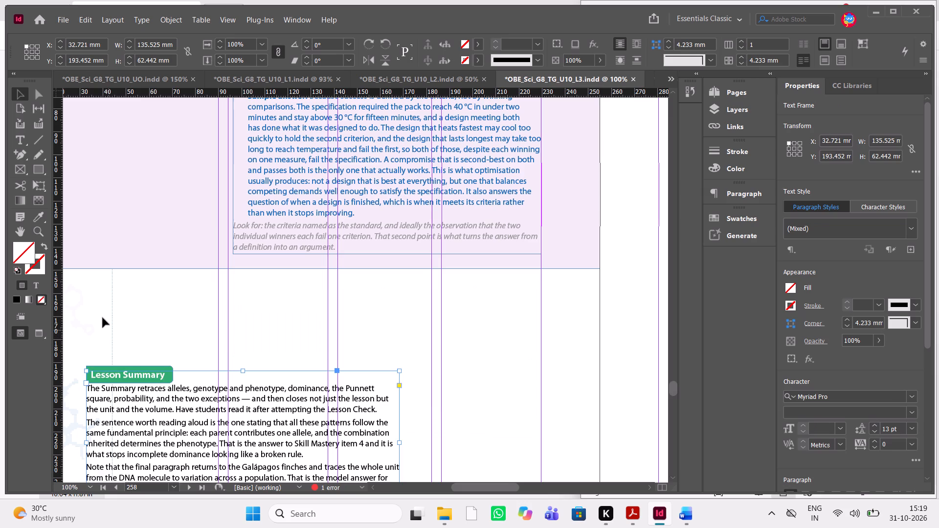
Move the Lesson Summary heading and body text together under the answers, to X 94.25 mm, Y 158.75 mm.
drag(85, 319, 242, 452)
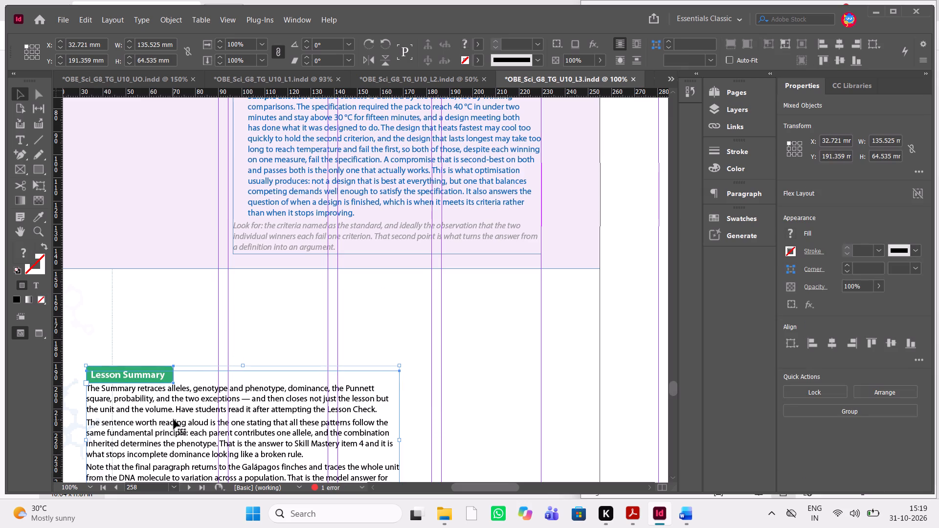
drag(174, 419, 318, 344)
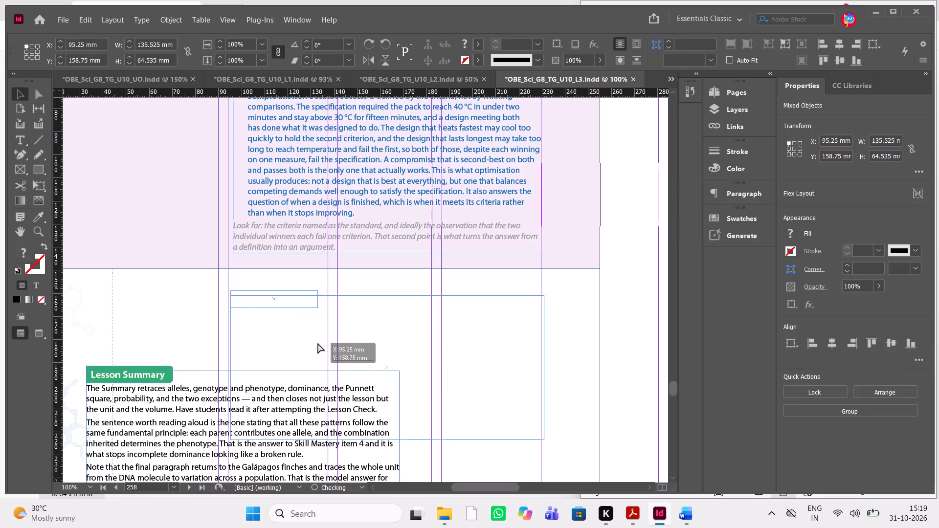
drag(318, 344, 317, 344)
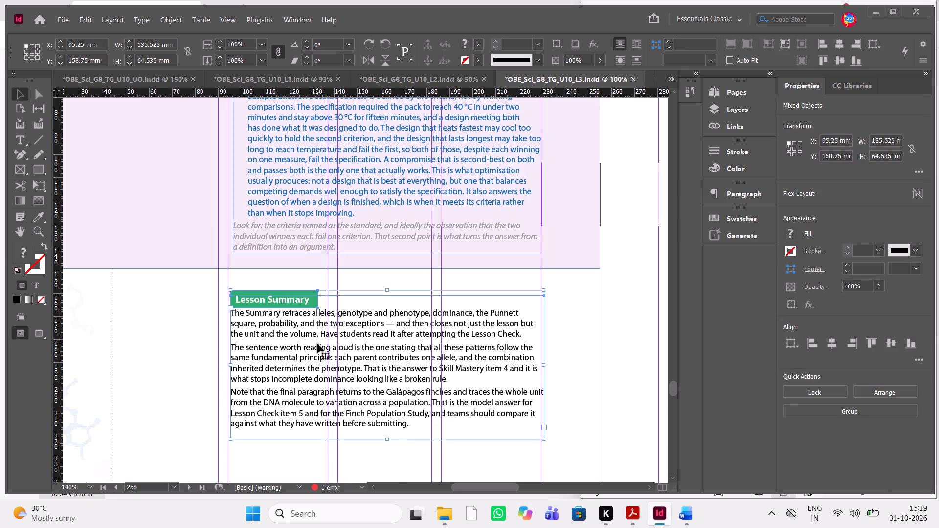
click(317, 344)
key(Left)
key(Left)
key(Left)
key(Left)
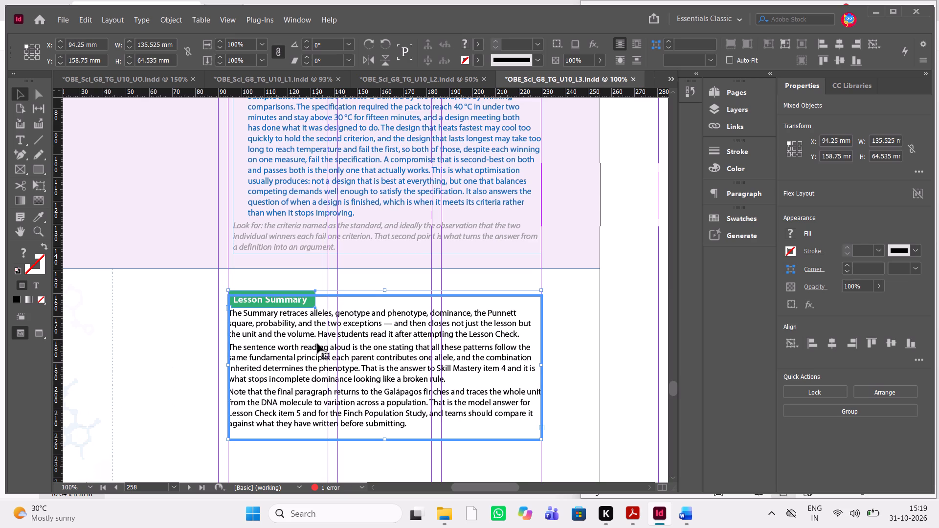
click(85, 342)
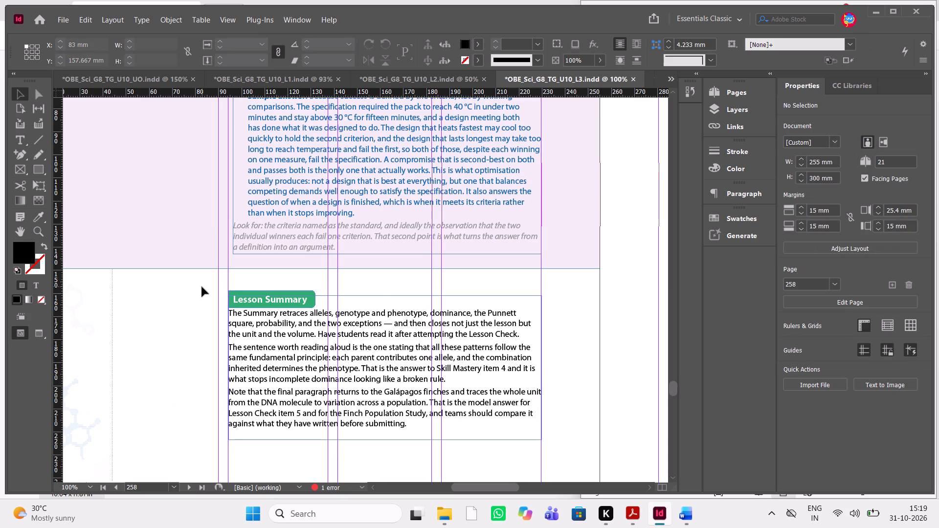
Raise the Lesson Summary heading and body text together to Y 152.5 mm, and preview the page without guides.
drag(202, 287, 383, 399)
key(shift+Up)
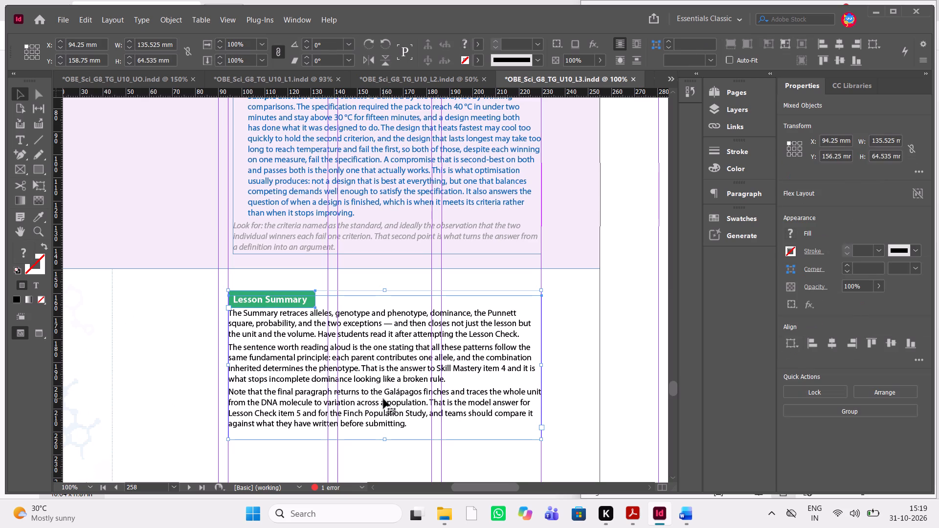
key(shift+Up)
key(Up)
key(Up)
key(Up)
key(Up)
key(Up)
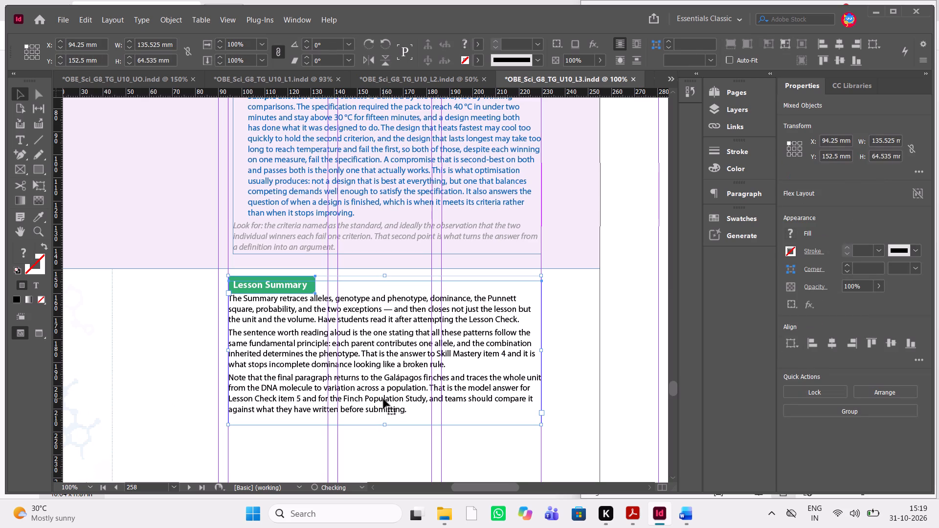
click(151, 398)
key(w)
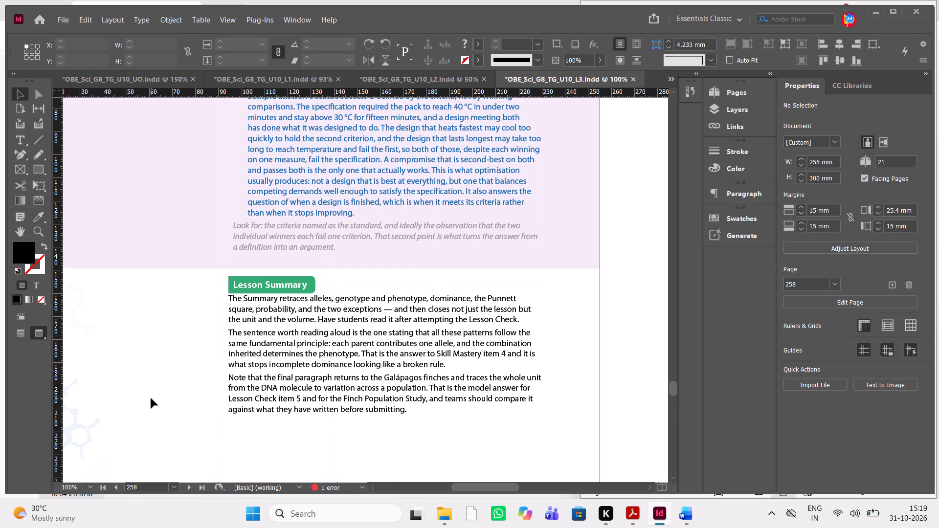
Shorten the tinted background rectangle behind the answers on page 258 to 128 mm high.
click(486, 265)
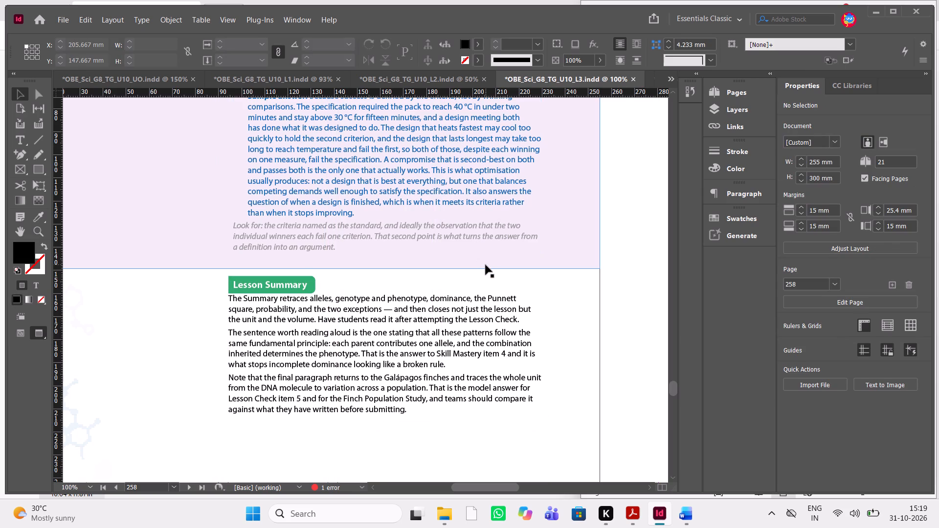
drag(306, 269, 306, 261)
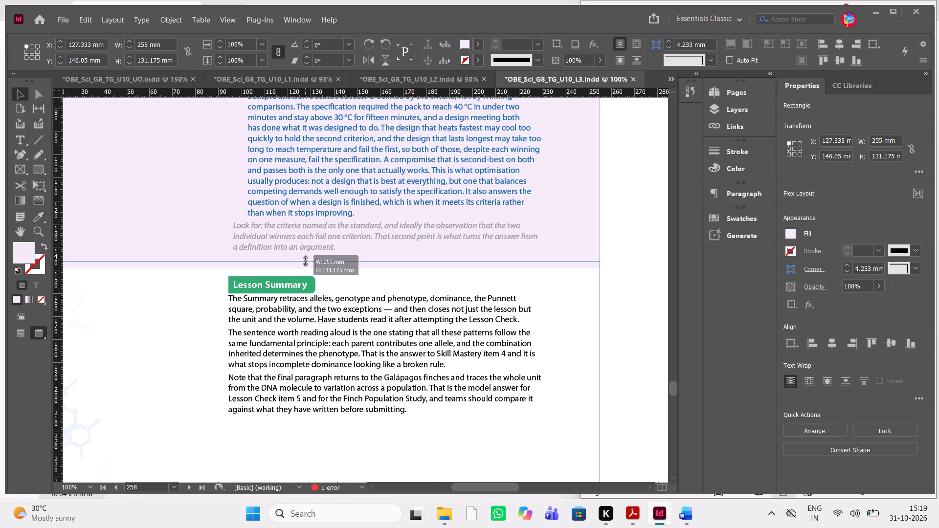
drag(306, 261, 308, 259)
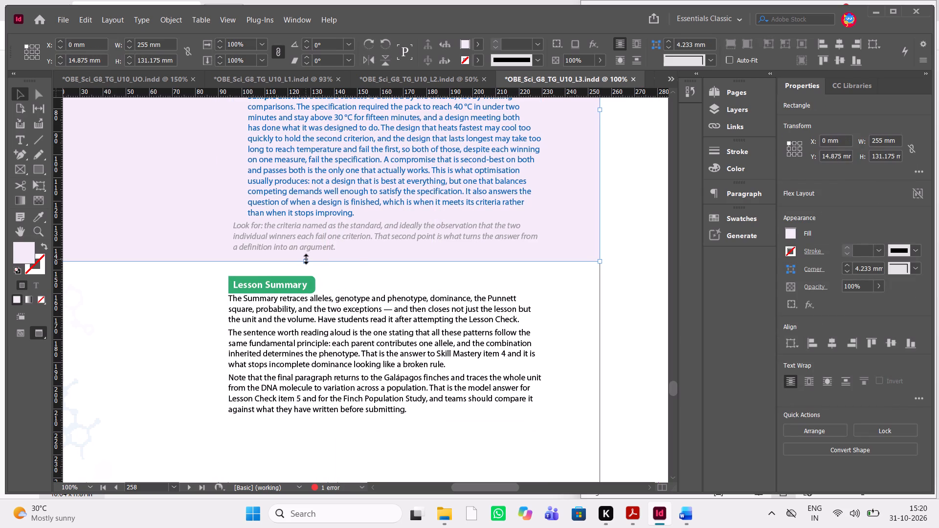
click(306, 259)
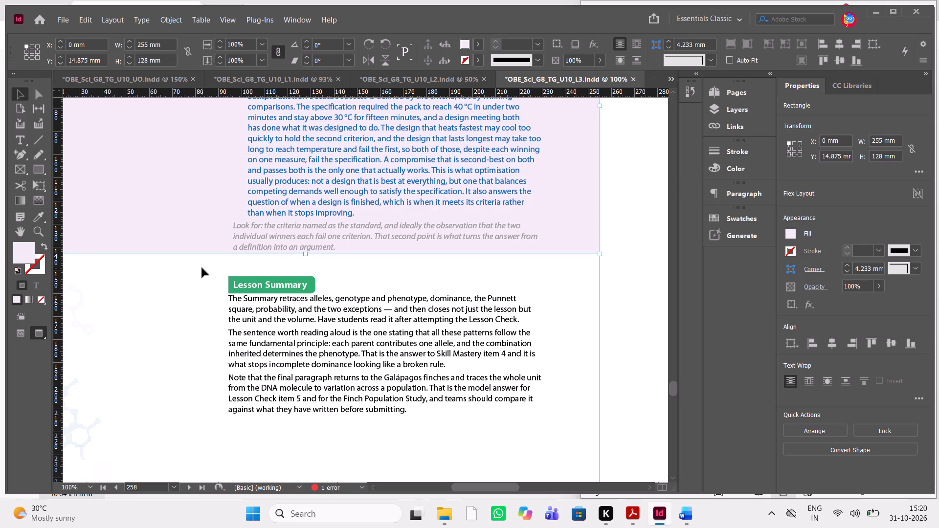
Raise the Lesson Summary heading and body text together to Y 147.75 mm, closer to the tinted background.
drag(202, 268, 319, 347)
key(Up)
key(Up)
key(Up)
key(Up)
key(Up)
key(Up)
key(Up)
key(Up)
key(Up)
key(Up)
key(Up)
key(Up)
key(Up)
key(Up)
key(Up)
key(Up)
key(Up)
key(Up)
key(Up)
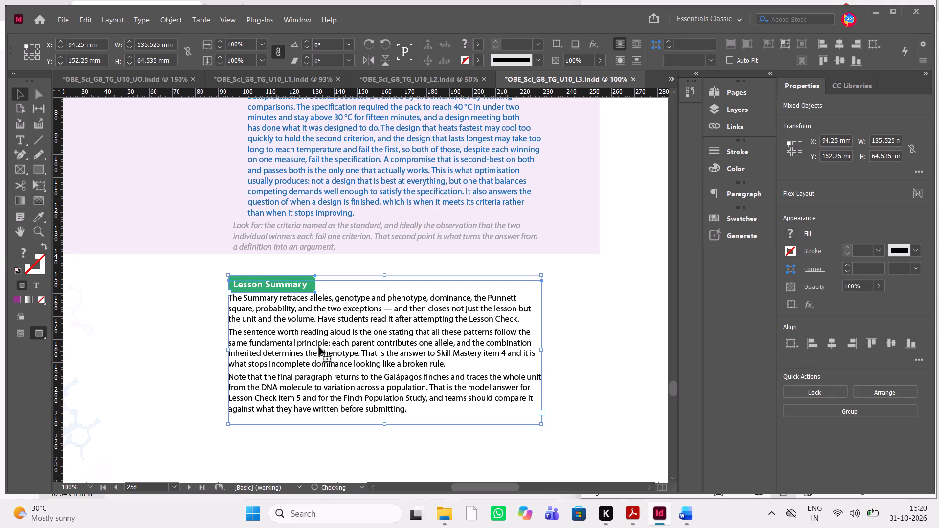
Show the guides again and extend the Lesson Summary body frame on page 258 down near the bottom margin, to about 129.6 mm high.
key(alt+Tab)
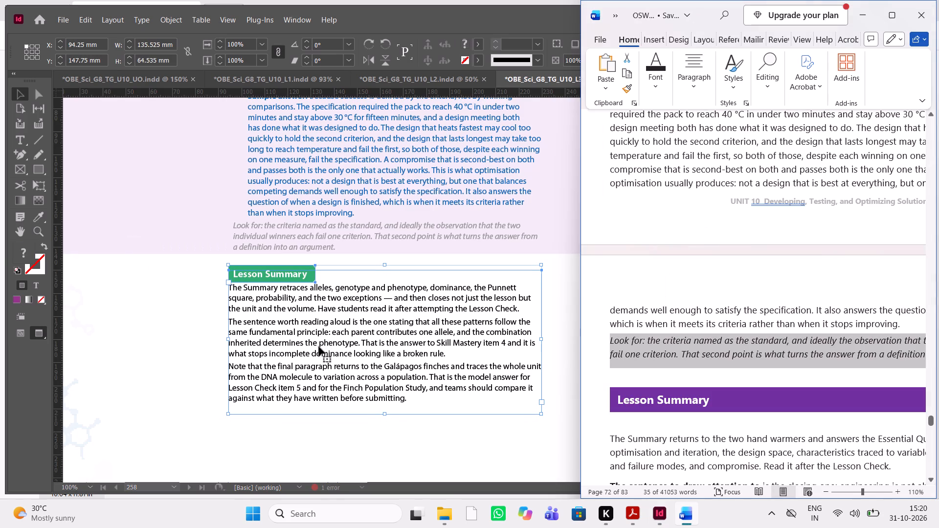
scroll(676, 356, down, 1)
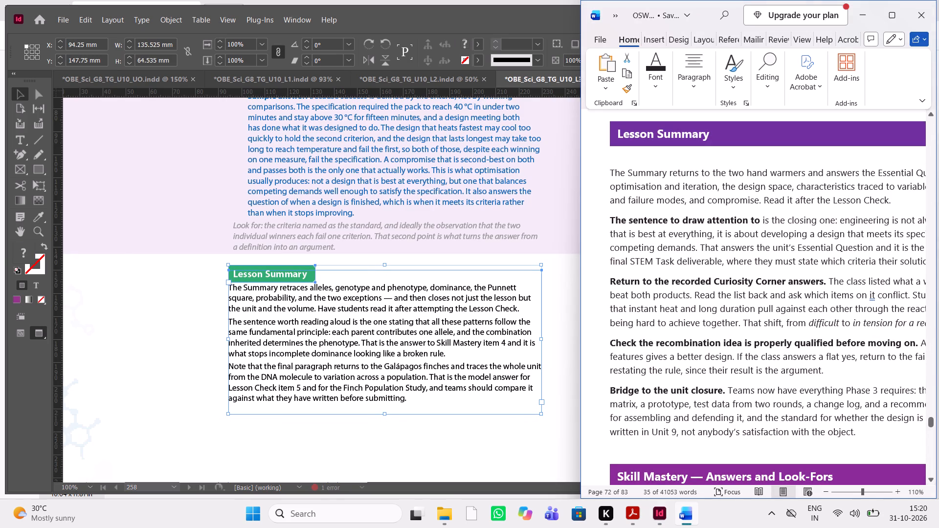
key(Escape)
click(122, 393)
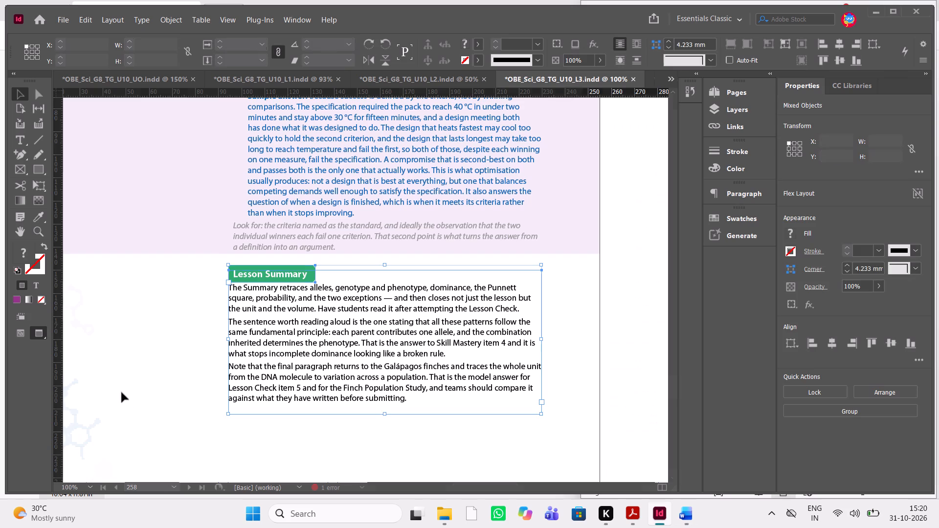
key(w)
scroll(122, 393, down, 1)
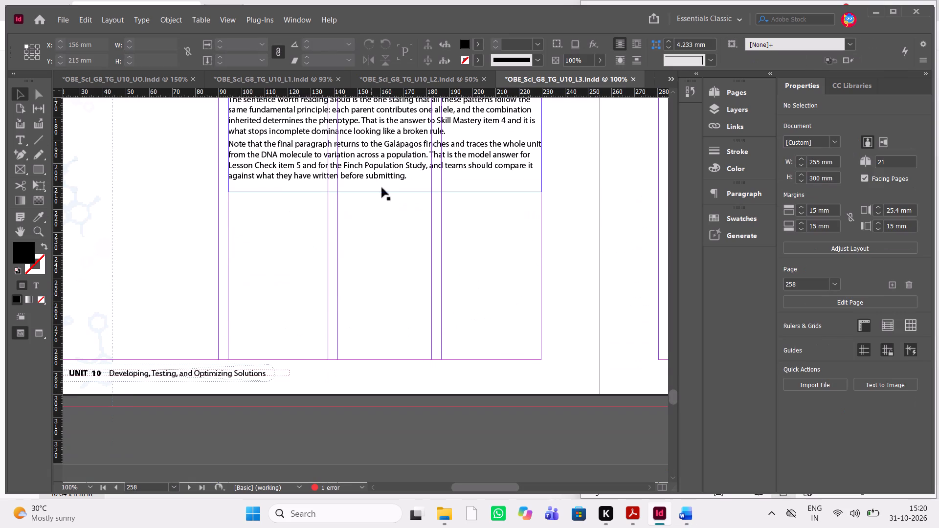
click(395, 170)
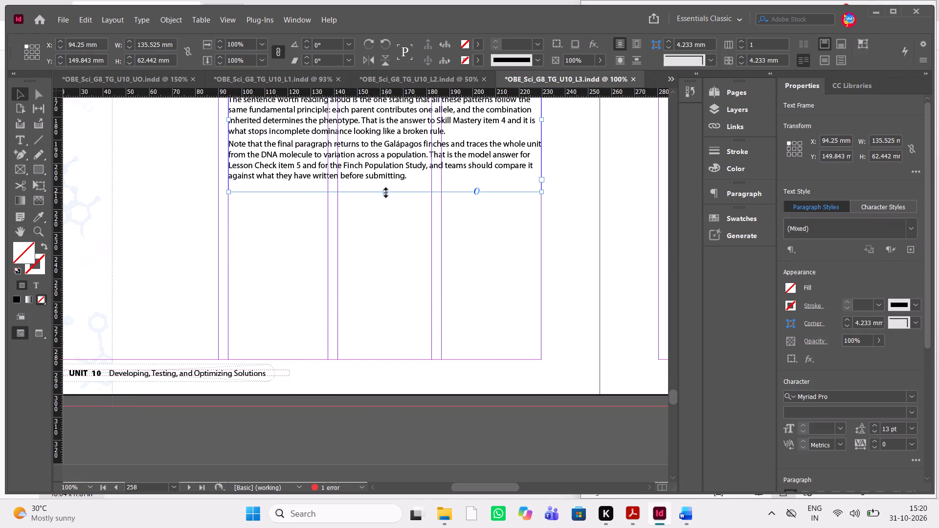
drag(386, 193, 411, 347)
Replace the placeholder text under the Lesson Summary heading with the five Lesson Summary paragraphs copied from the Word manuscript.
key(alt+Tab)
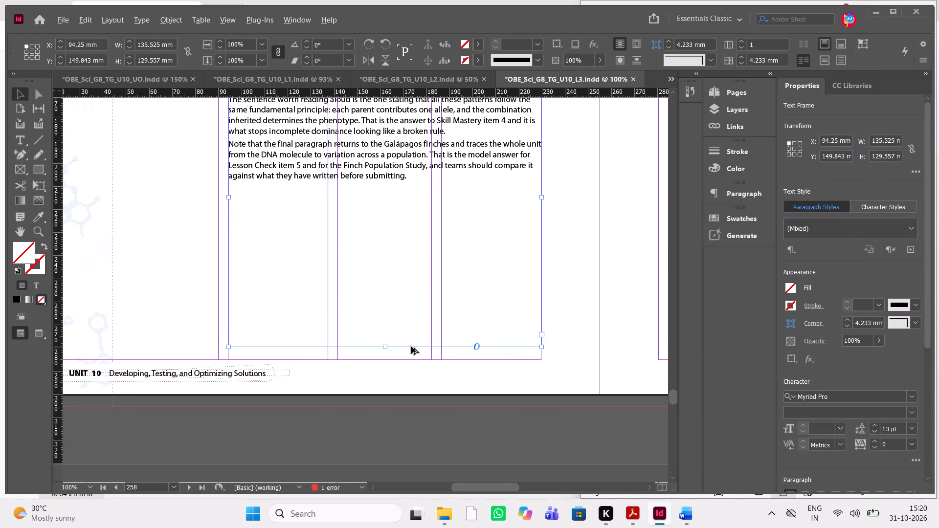
scroll(774, 331, left, 1)
scroll(843, 389, right, 1)
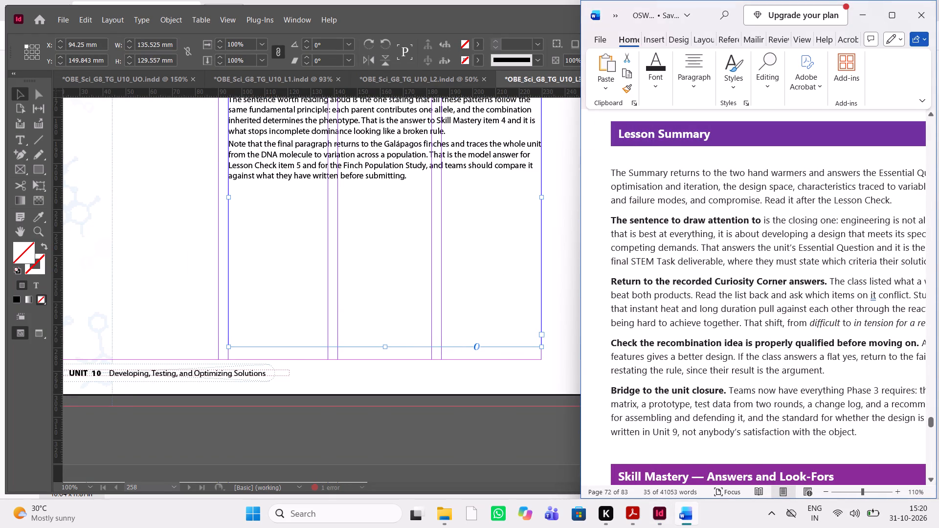
drag(864, 430, 605, 142)
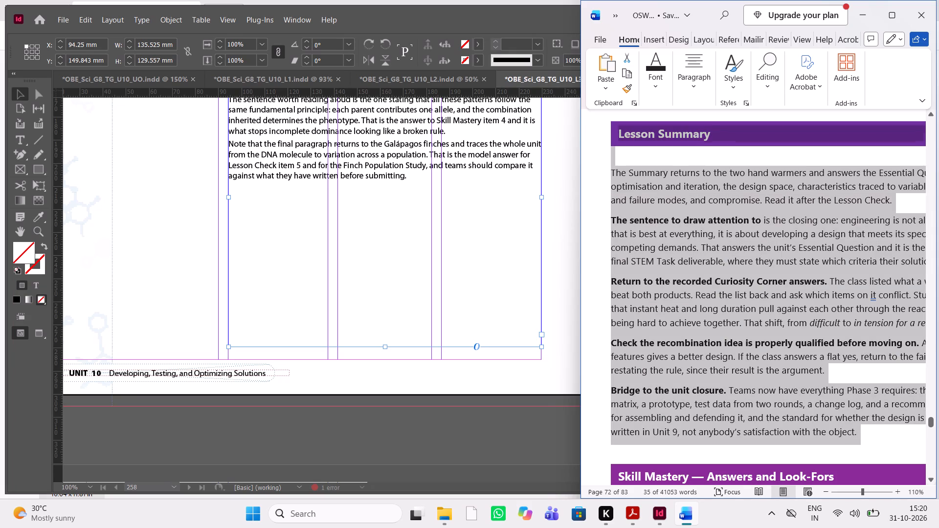
drag(605, 142, 612, 171)
key(ctrl+c)
key(ctrl+c)
key(ctrl+c)
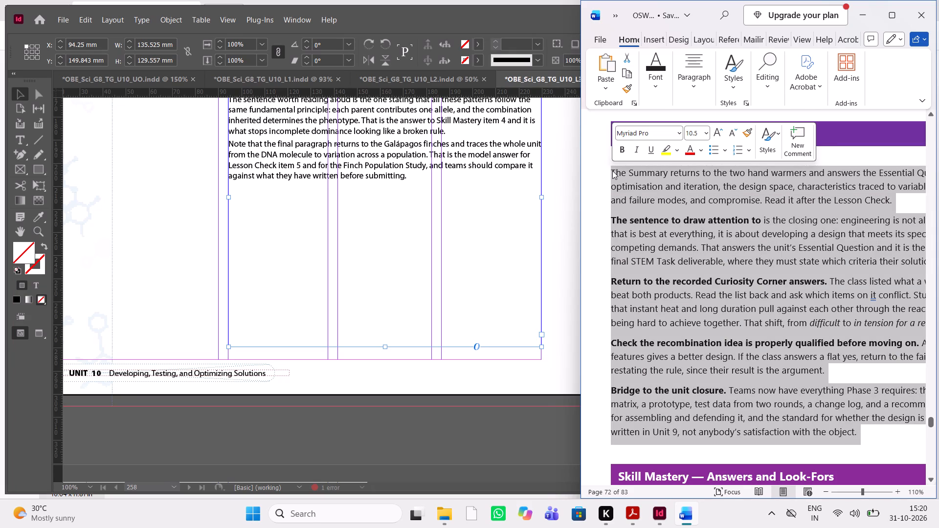
double_click(449, 169)
scroll(449, 169, up, 2)
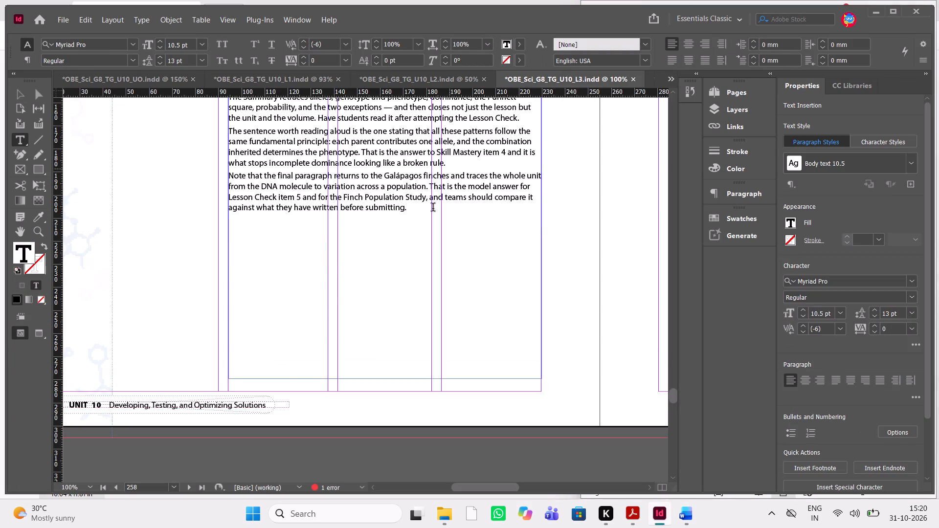
scroll(433, 208, up, 1)
drag(416, 372, 225, 292)
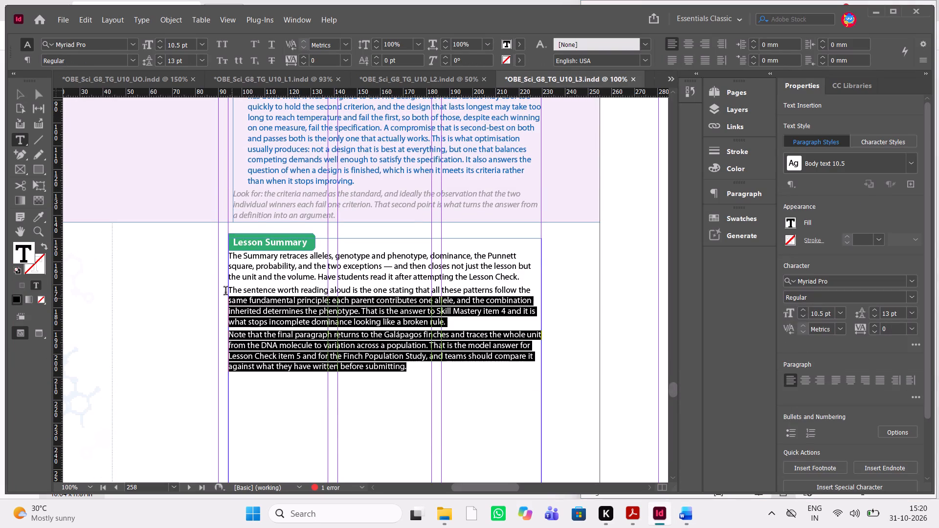
drag(225, 292, 221, 258)
key(ctrl+v)
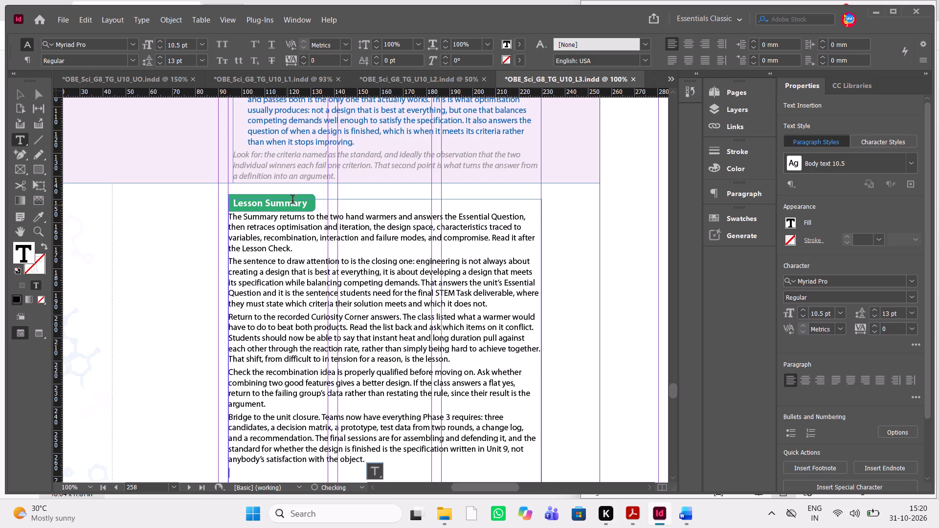
Set the space after the Lesson Summary heading to 4 mm.
drag(311, 204, 229, 207)
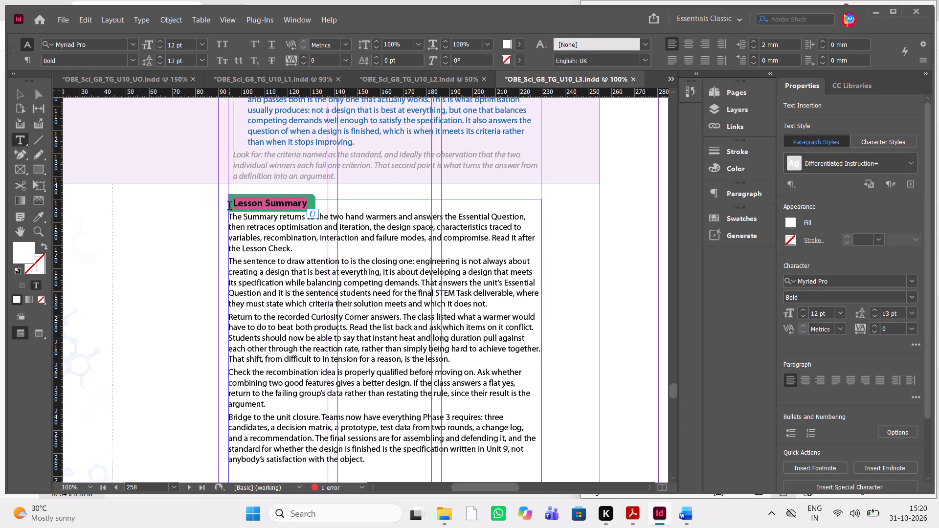
click(740, 197)
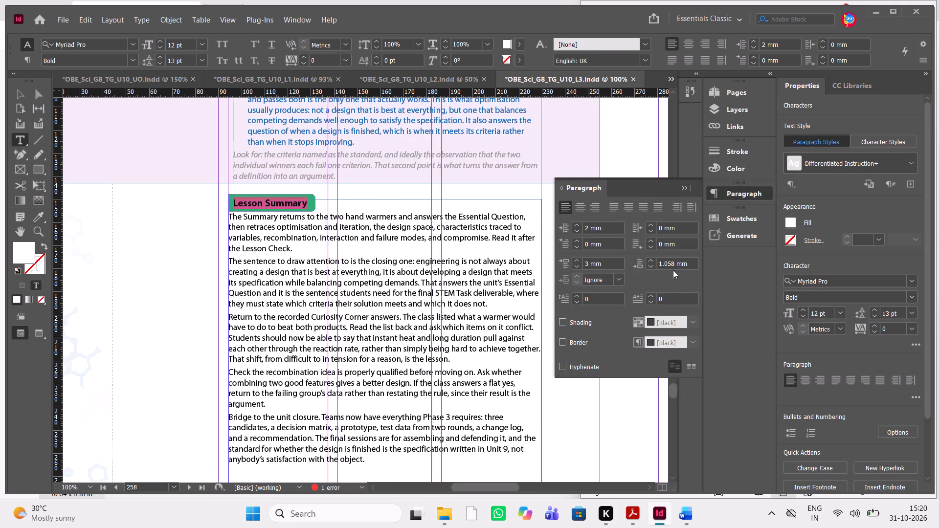
click(654, 261)
click(654, 261)
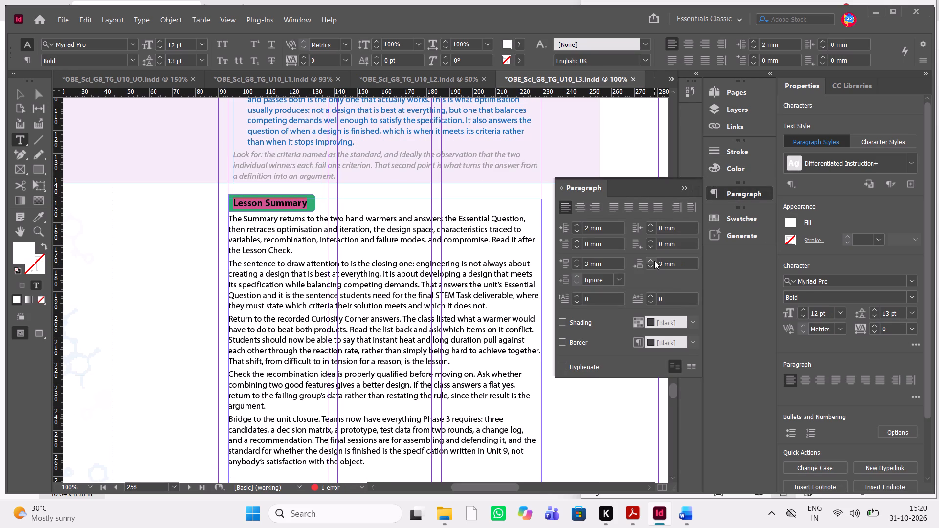
click(651, 260)
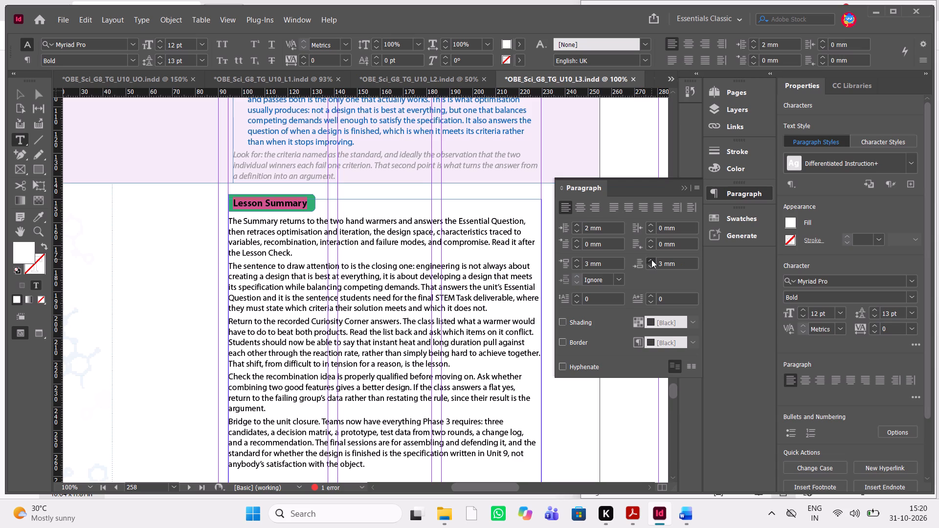
click(688, 187)
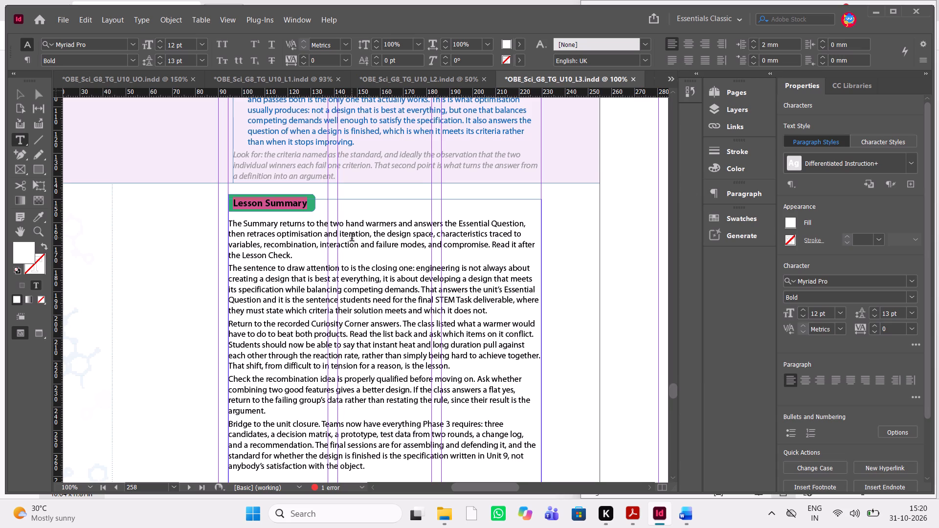
Following the Word manuscript, make the lead-ins "The sentence to draw attention to" and "Return to the recorded Curiosity Corner answers." bold.
key(alt+Tab)
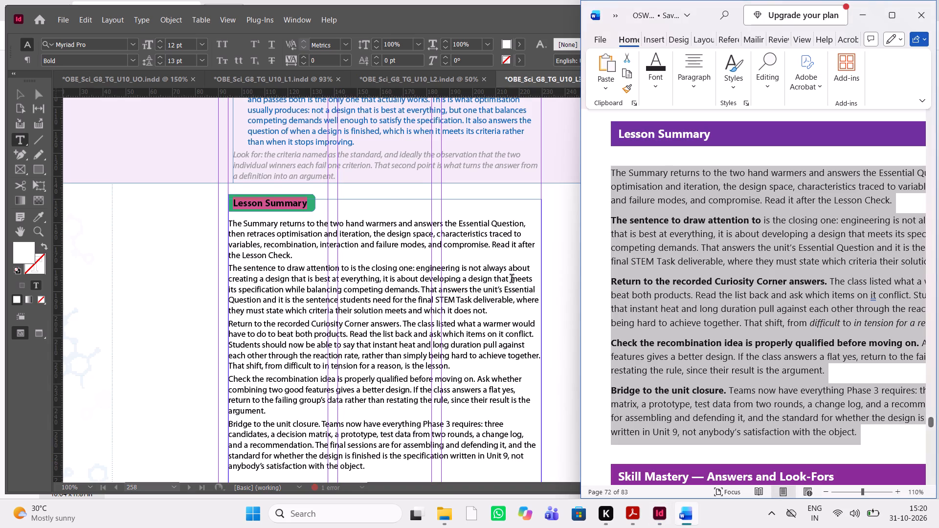
scroll(439, 311, down, 1)
scroll(368, 173, up, 1)
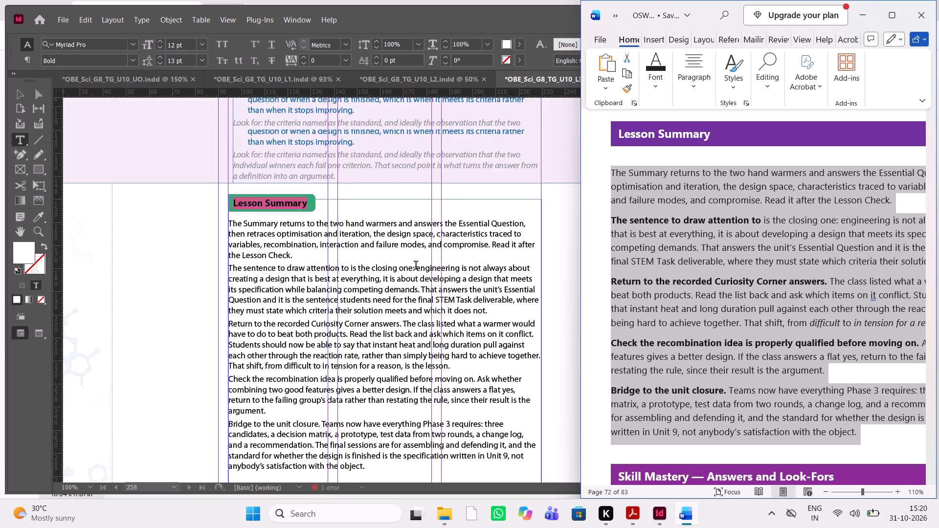
drag(350, 267, 225, 268)
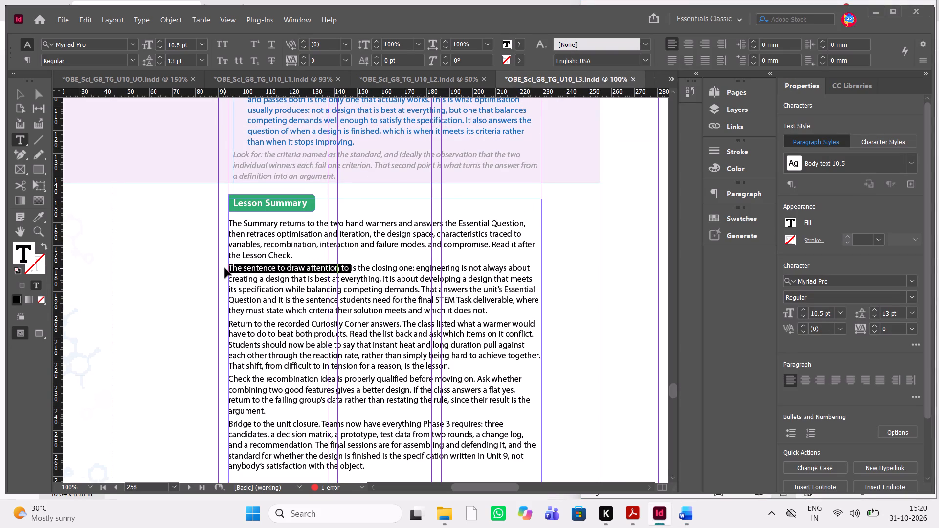
key(ctrl+shift+b)
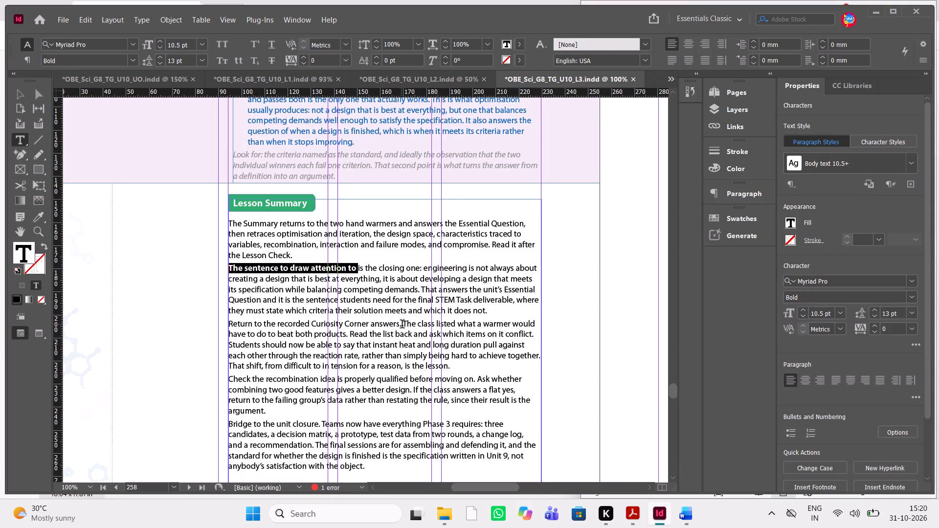
drag(402, 325, 220, 326)
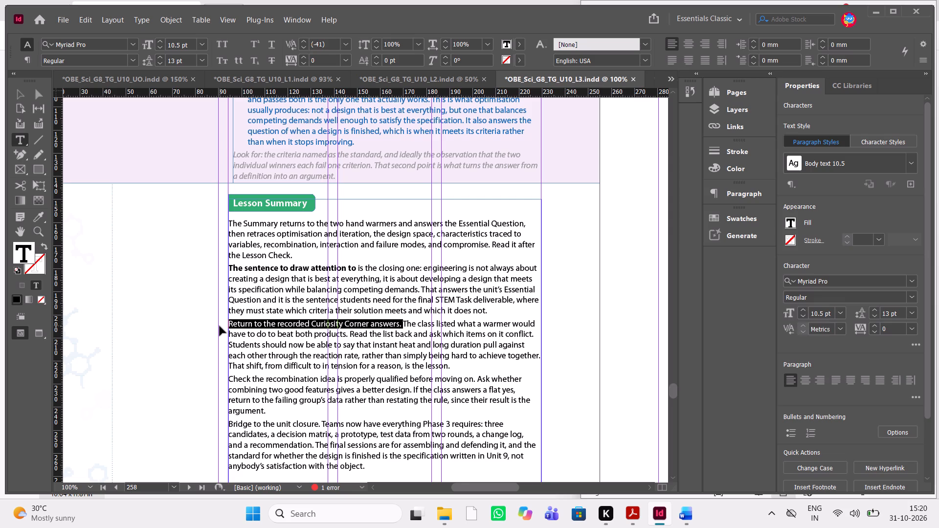
key(ctrl+shift+b)
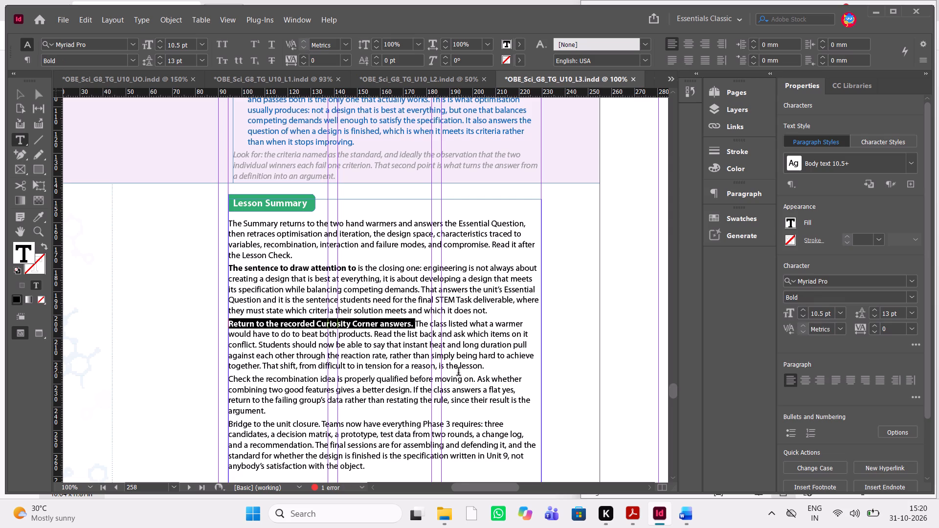
Make the lead-ins "Check the recombination idea is properly qualified before moving on." and "Bridge to the unit closure." bold, finishing the text edit.
drag(475, 381, 232, 376)
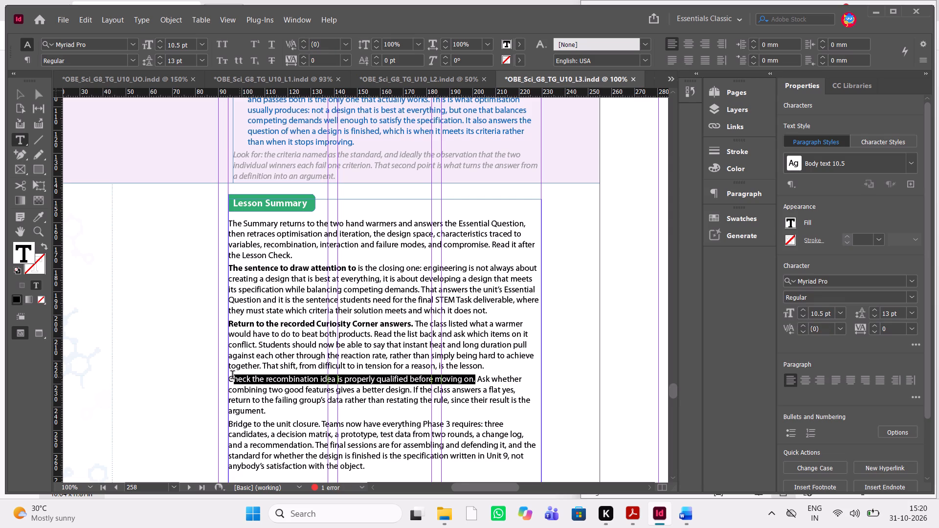
drag(232, 376, 223, 376)
key(ctrl+shift+b)
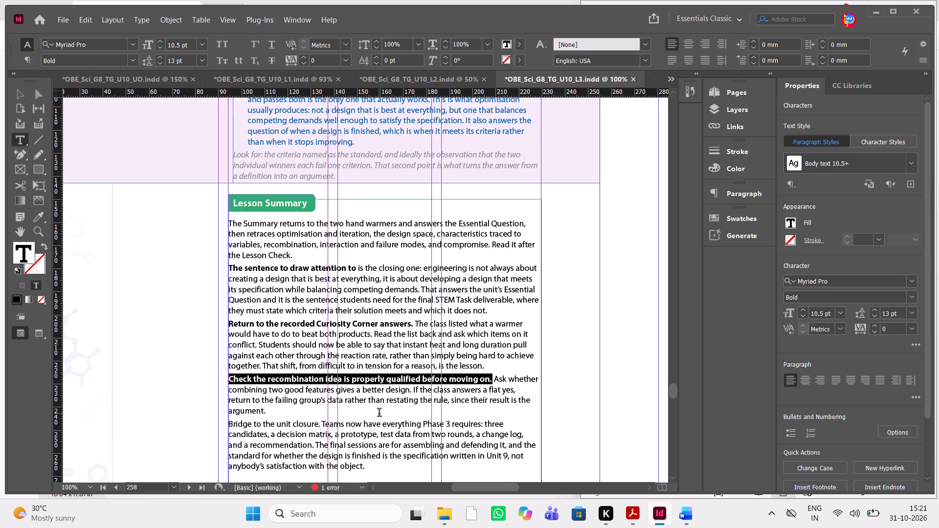
drag(320, 425, 283, 425)
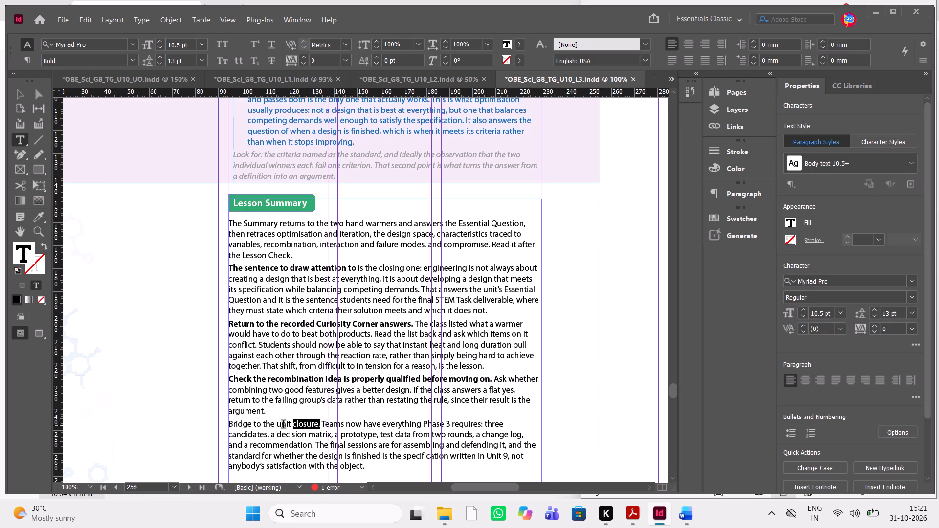
drag(283, 425, 220, 424)
key(ctrl+shift+b)
scroll(478, 391, down, 1)
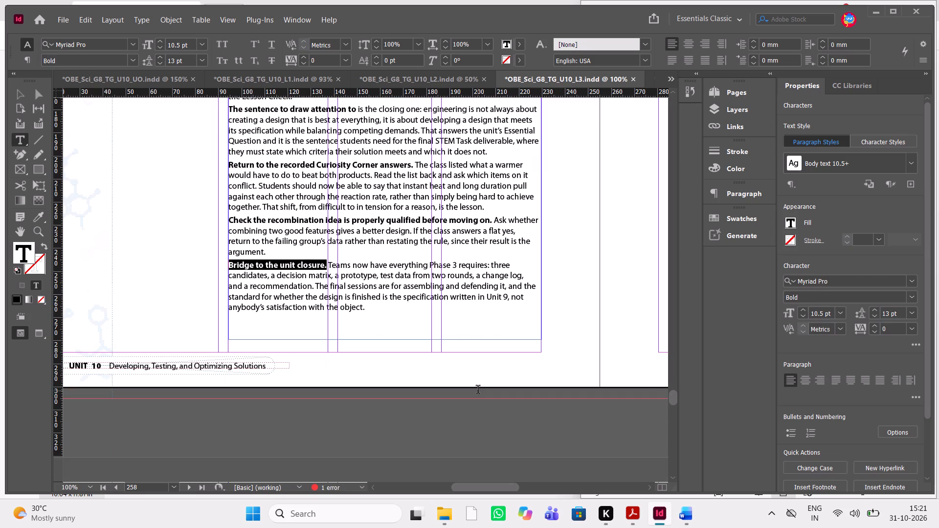
scroll(478, 391, down, 1)
key(alt+Tab)
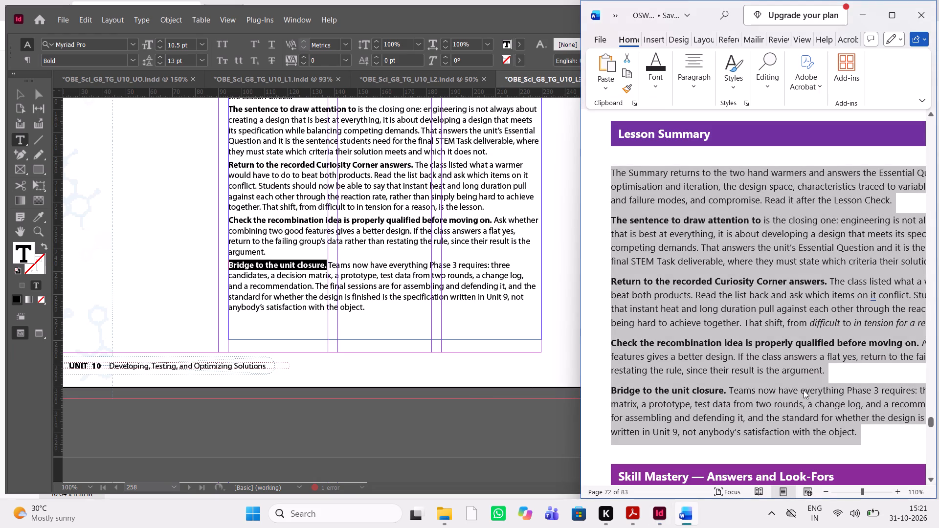
key(alt+Tab)
click(489, 312)
key(Escape)
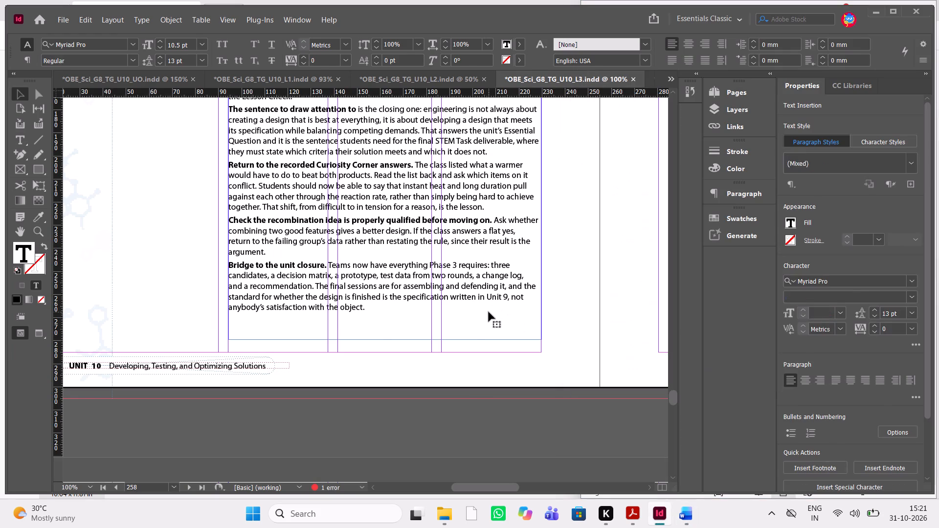
Use Preflight to locate the text frame with overset text and examine it on its page.
double_click(337, 493)
double_click(349, 487)
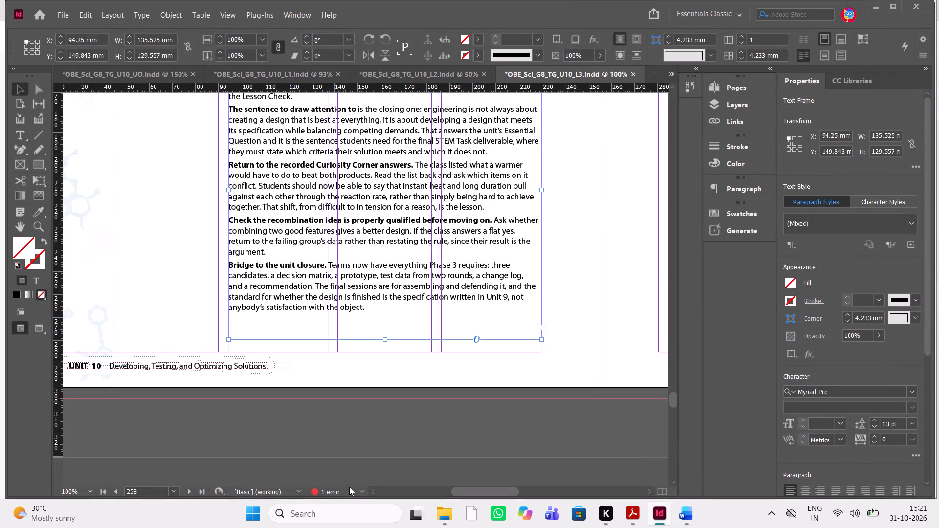
click(358, 491)
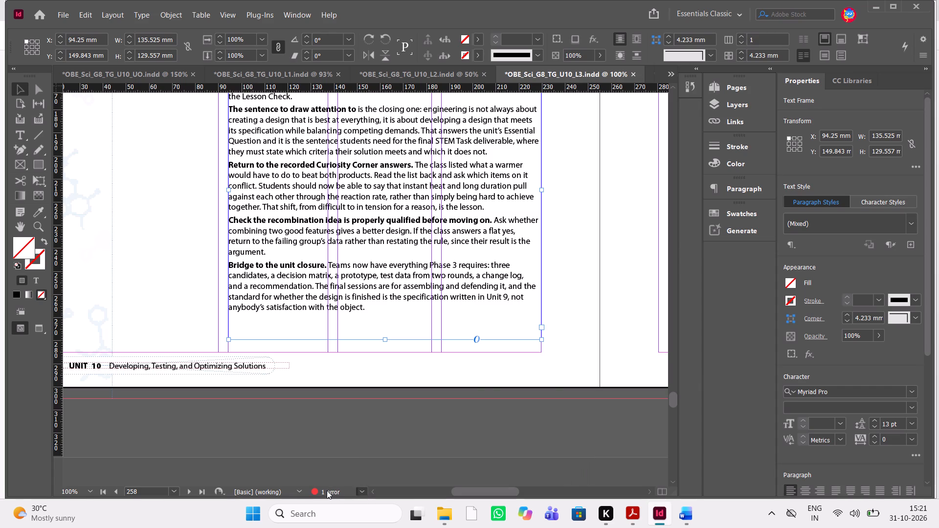
double_click(327, 490)
double_click(414, 234)
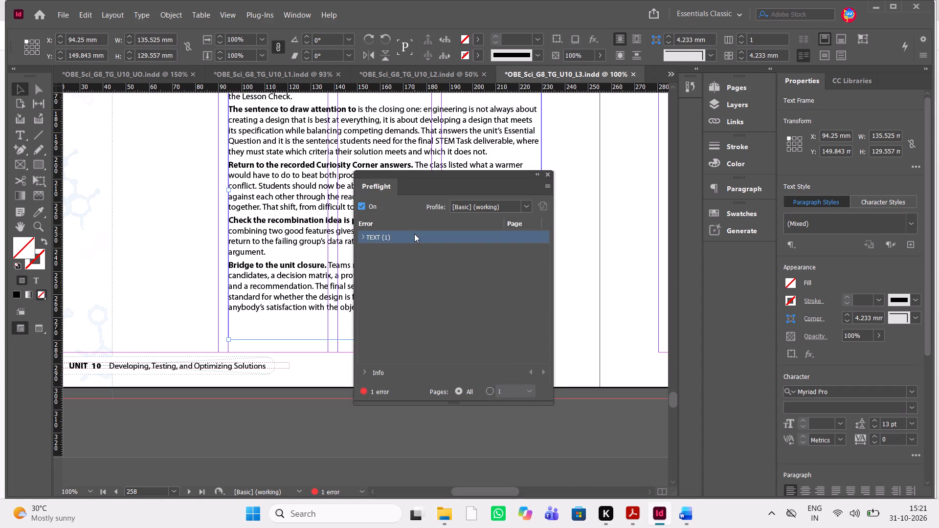
double_click(419, 250)
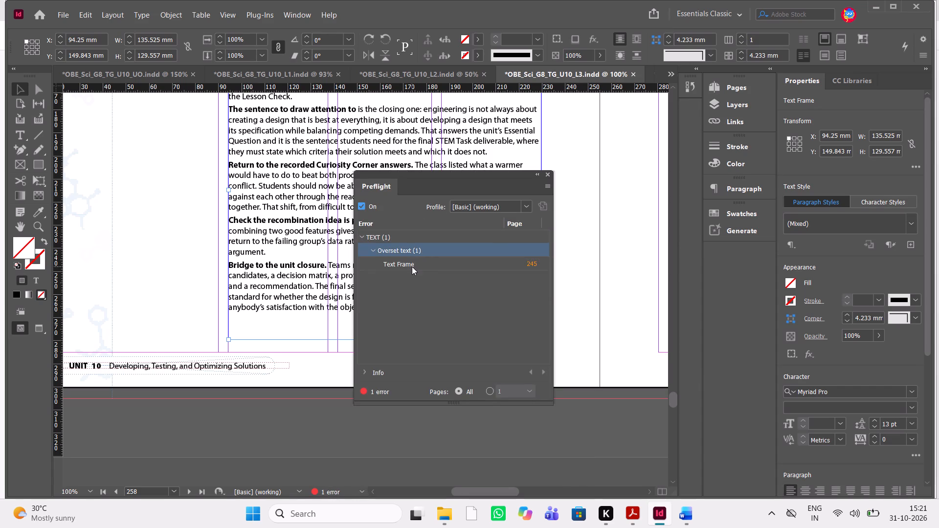
double_click(412, 266)
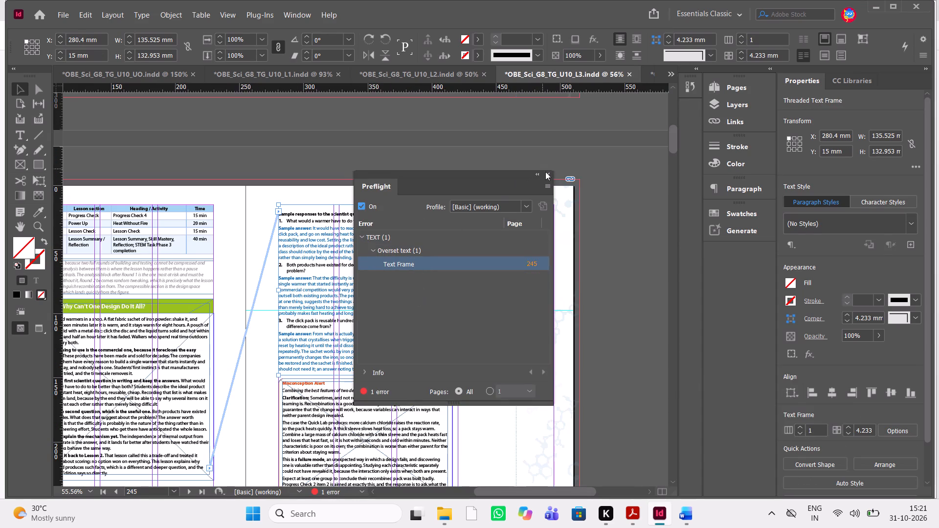
click(549, 174)
scroll(486, 232, down, 1)
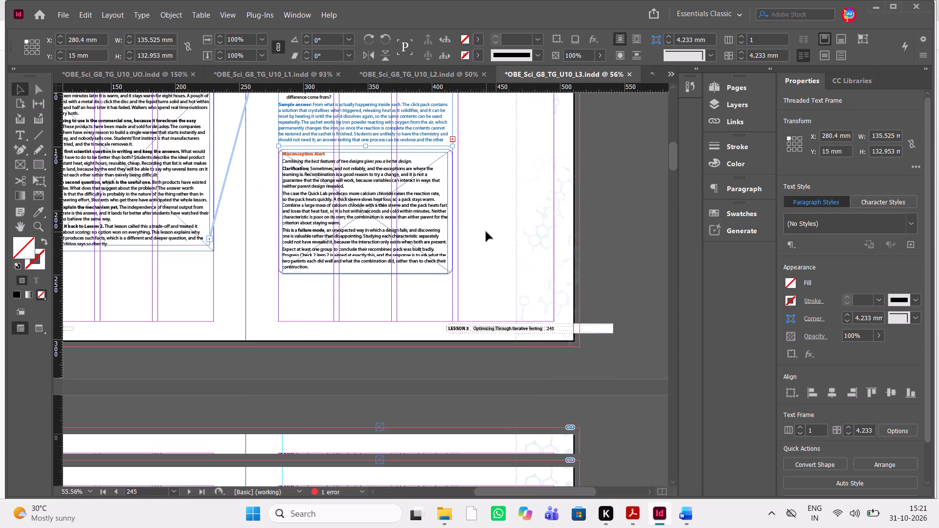
Extend the bottom edge of the scientist-questions sample responses frame on page 245 to a height of about 149 mm, fitting its overset text.
scroll(486, 232, up, 1)
key(ctrl+equal)
key(ctrl+equal)
key(ctrl+equal)
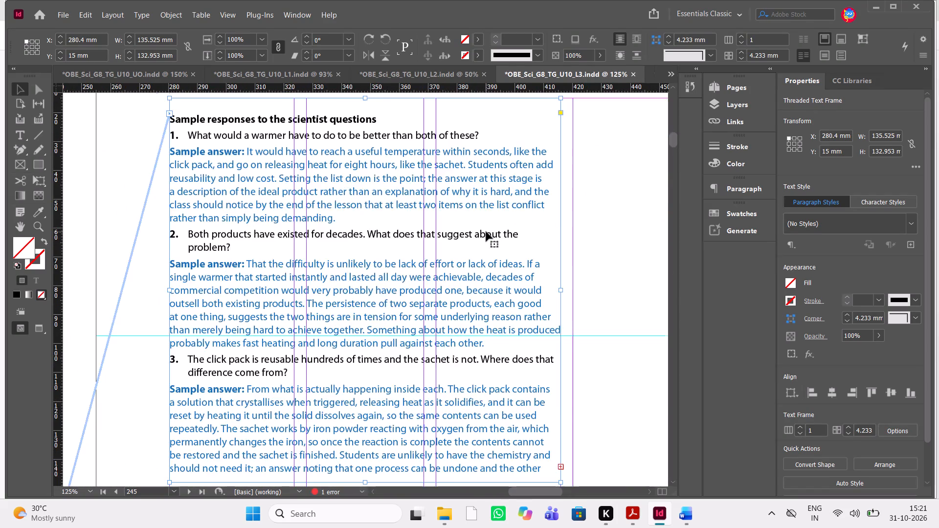
scroll(486, 232, down, 2)
scroll(486, 232, up, 1)
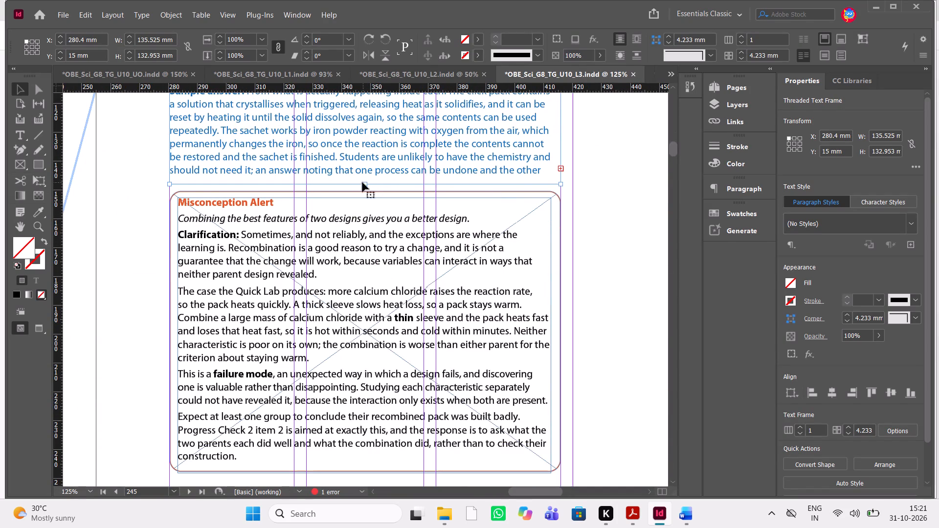
click(363, 181)
drag(363, 181, 369, 188)
key(Escape)
drag(365, 186, 370, 229)
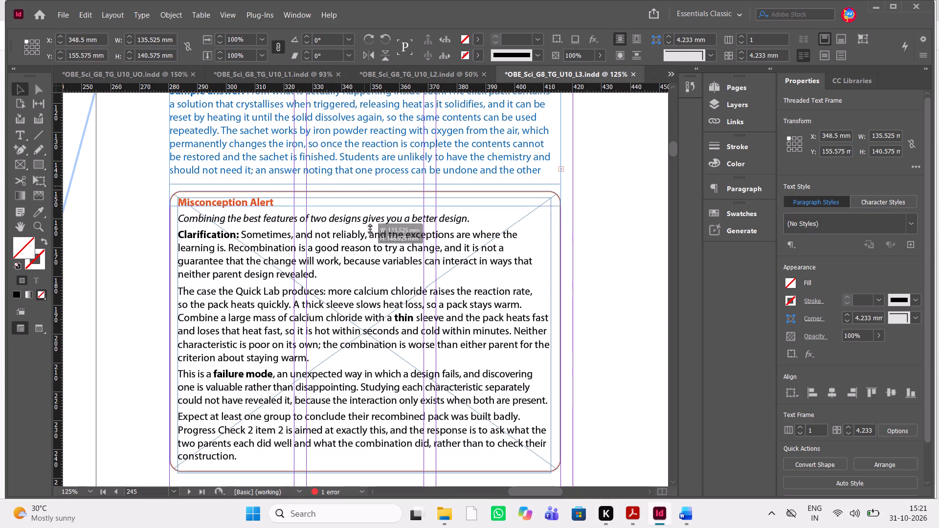
drag(370, 229, 371, 231)
Move the whole Misconception Alert box on page 245 down to Y 160.375 mm, clear of the sample answer text above.
drag(139, 305, 302, 390)
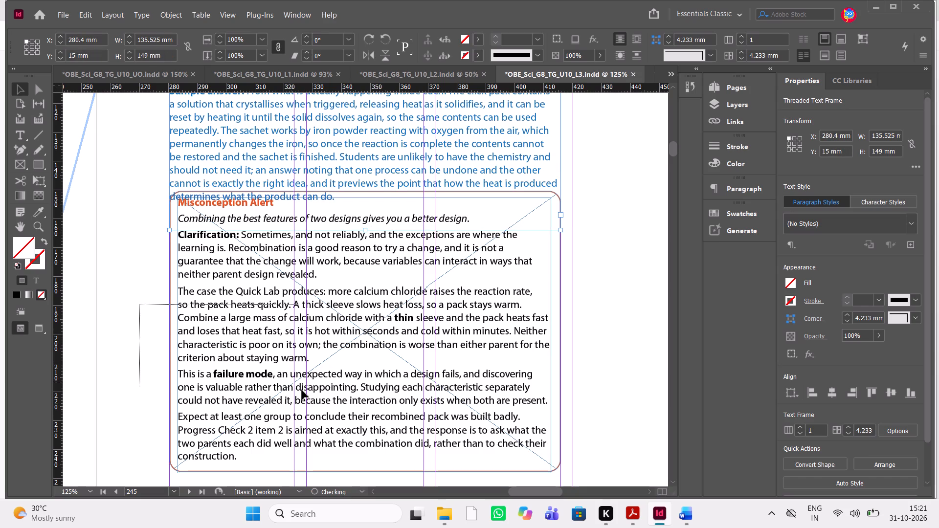
drag(302, 390, 302, 390)
key(shift+Down)
key(shift+Up)
key(shift+Down)
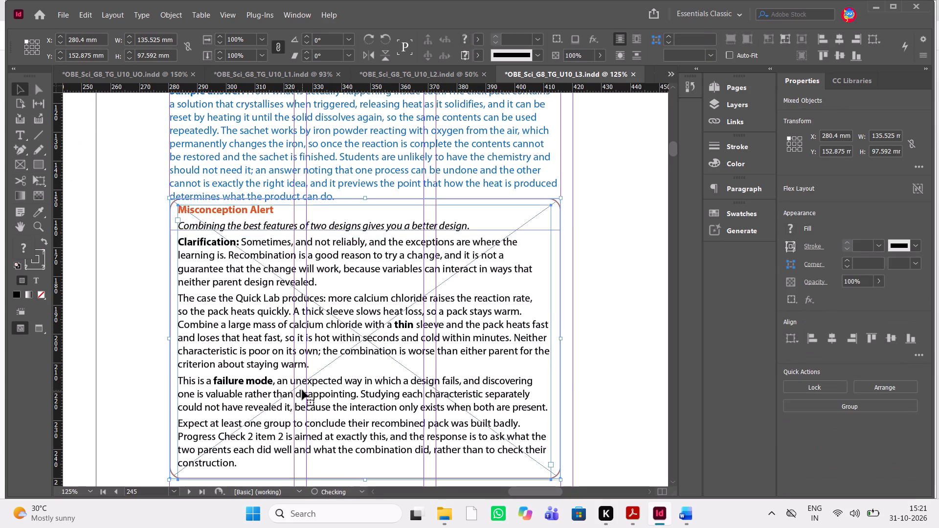
key(shift+Down)
key(shift+Down)
key(shift+Down)
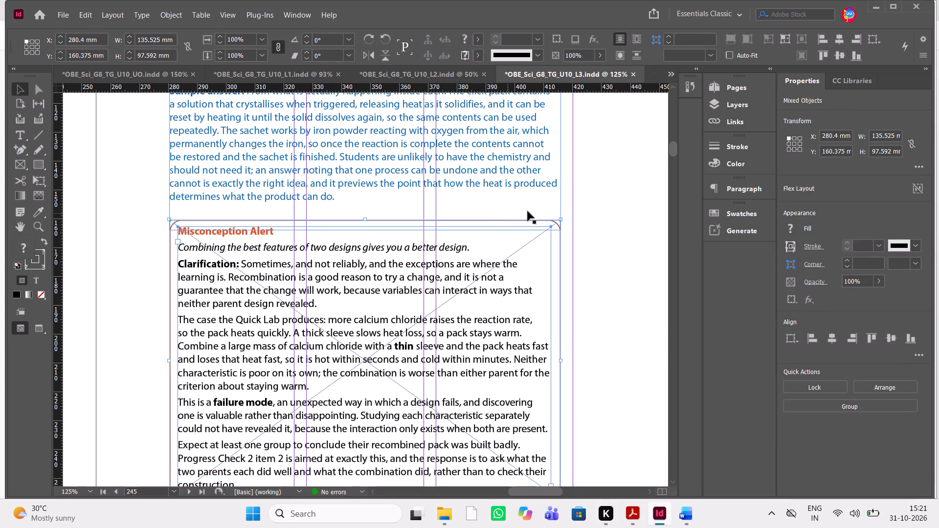
Shorten the sample responses frame so its bottom edge sits just below the last text line, and check the page in preview.
click(549, 209)
click(622, 260)
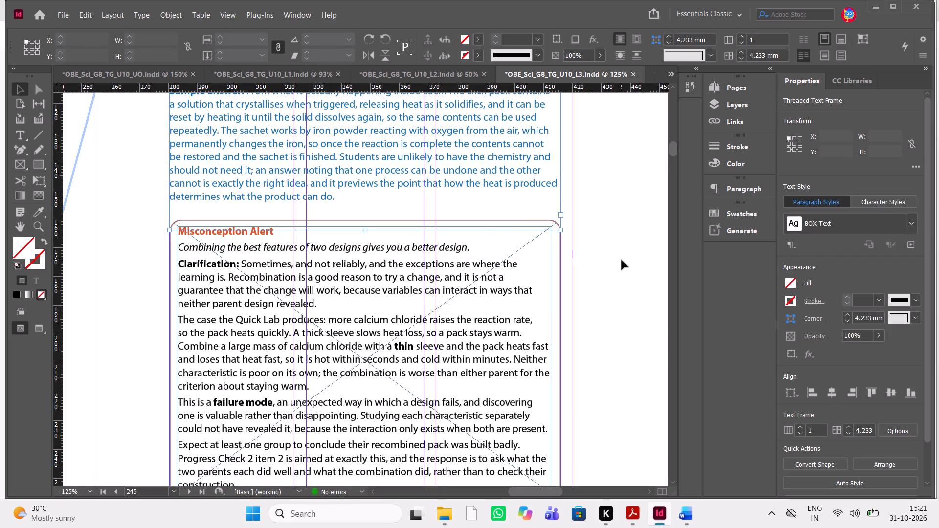
click(482, 164)
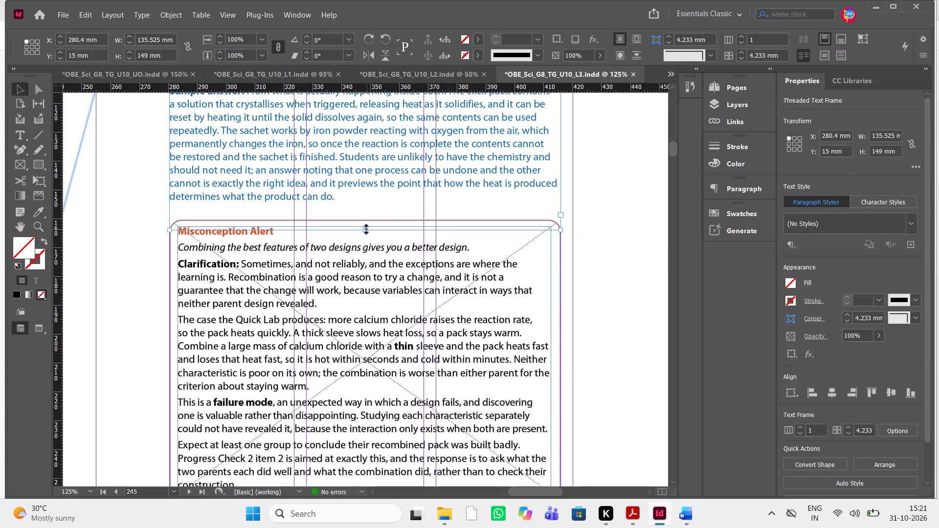
drag(365, 229, 380, 202)
click(602, 254)
text(wwww)
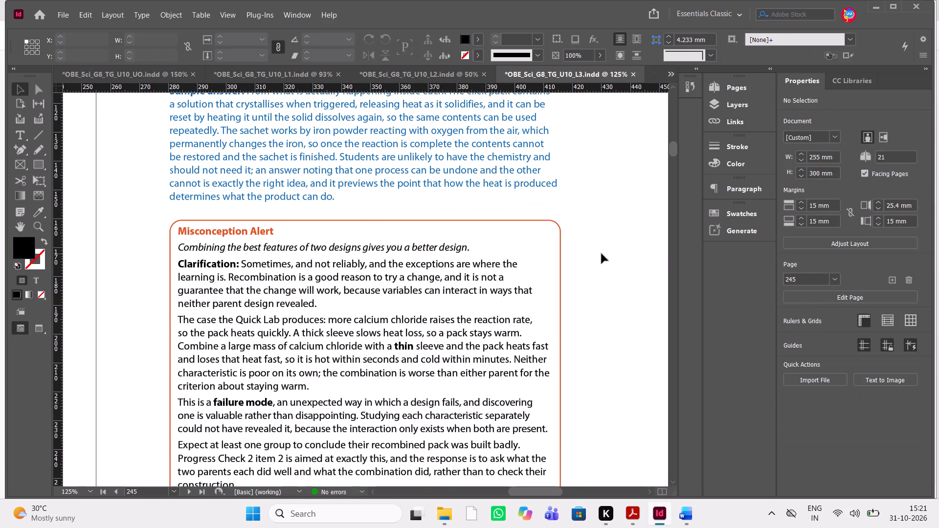
Nudge the Misconception Alert box up to Y 159.375 mm.
drag(144, 224, 279, 308)
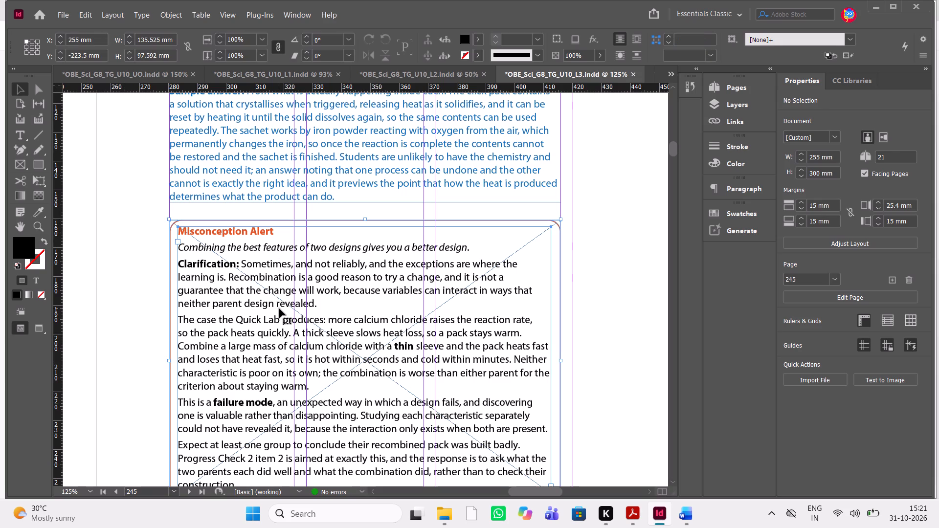
key(Up)
key(Up)
key(Up)
key(Up)
Review the layout of the pages following the Misconception Alert, from page 246 through page 259.
scroll(279, 308, down, 2)
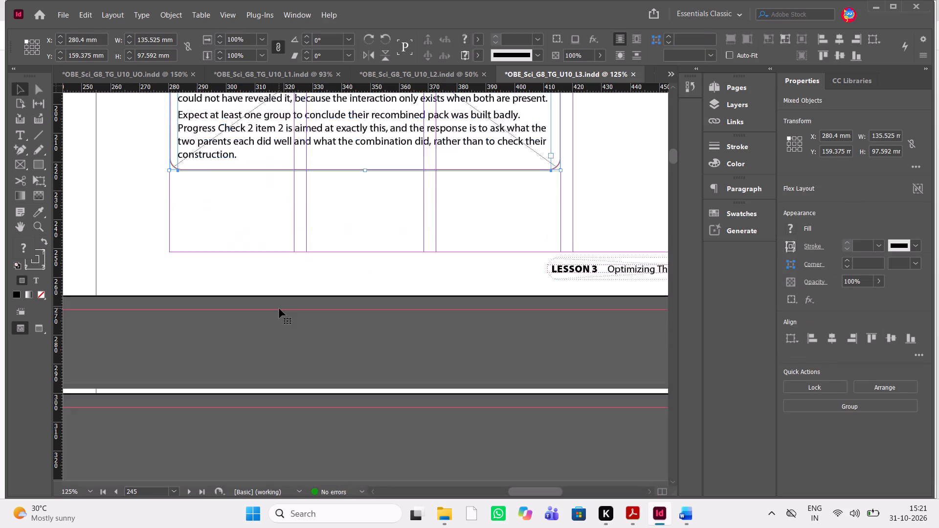
scroll(279, 308, down, 13)
scroll(279, 308, up, 1)
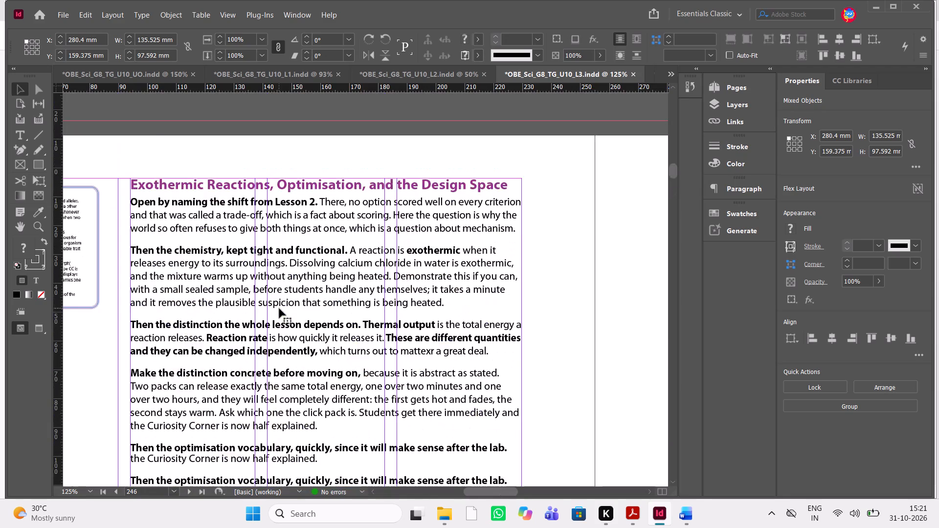
scroll(279, 308, up, 1)
scroll(279, 308, down, 4)
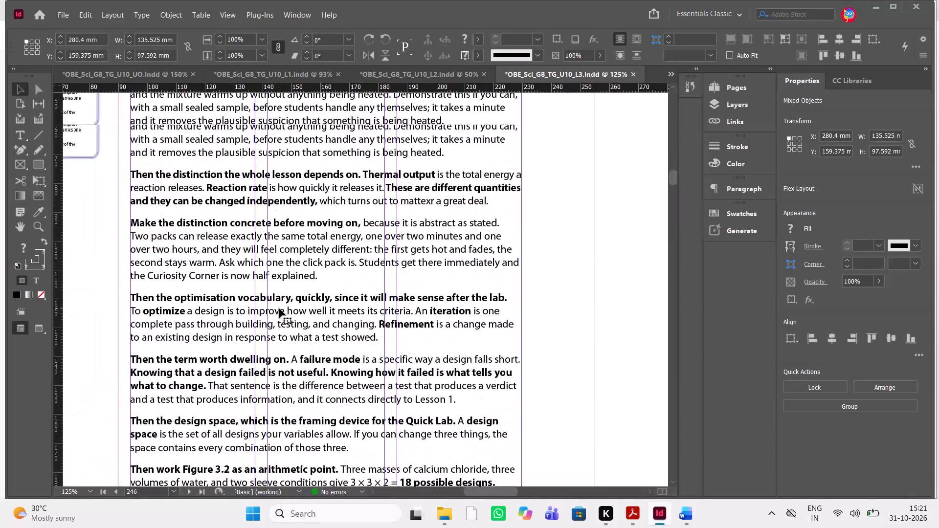
scroll(279, 308, down, 10)
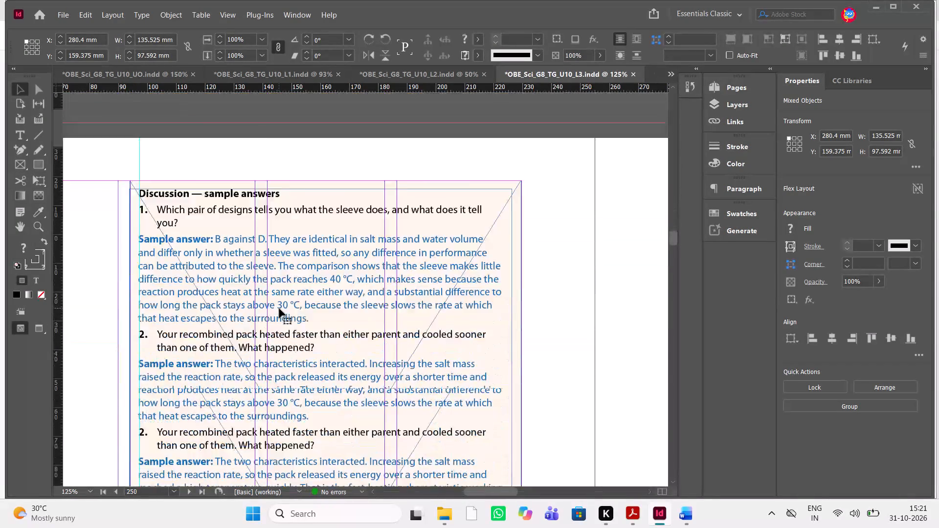
scroll(279, 308, down, 9)
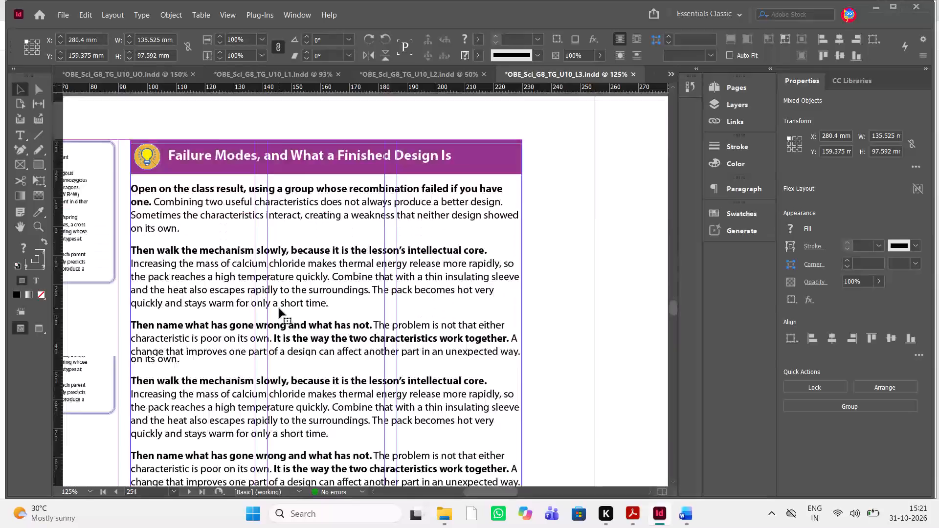
scroll(279, 308, down, 4)
scroll(279, 308, up, 3)
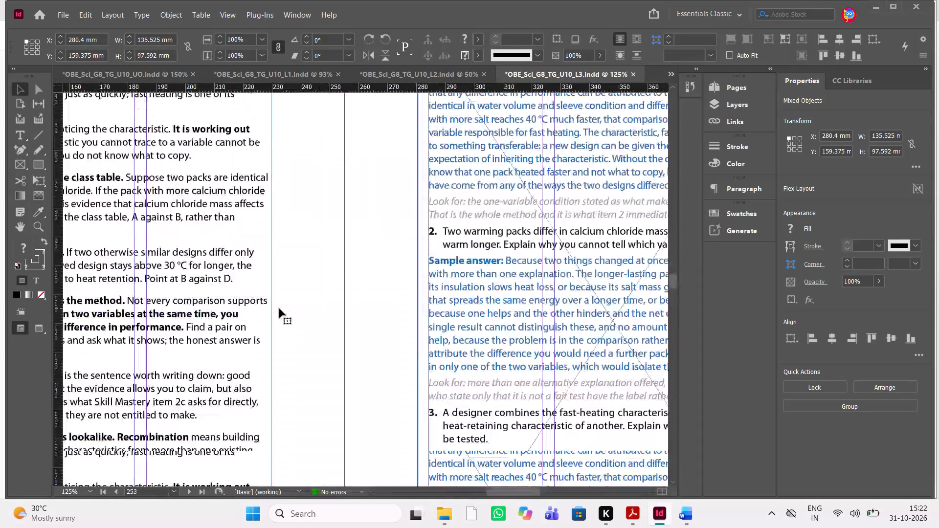
scroll(279, 308, up, 2)
scroll(279, 308, down, 8)
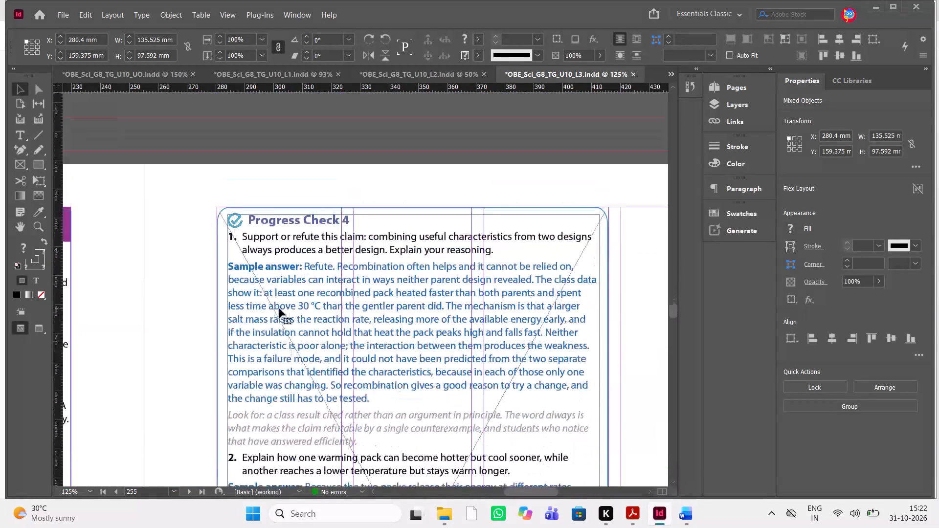
scroll(279, 308, down, 10)
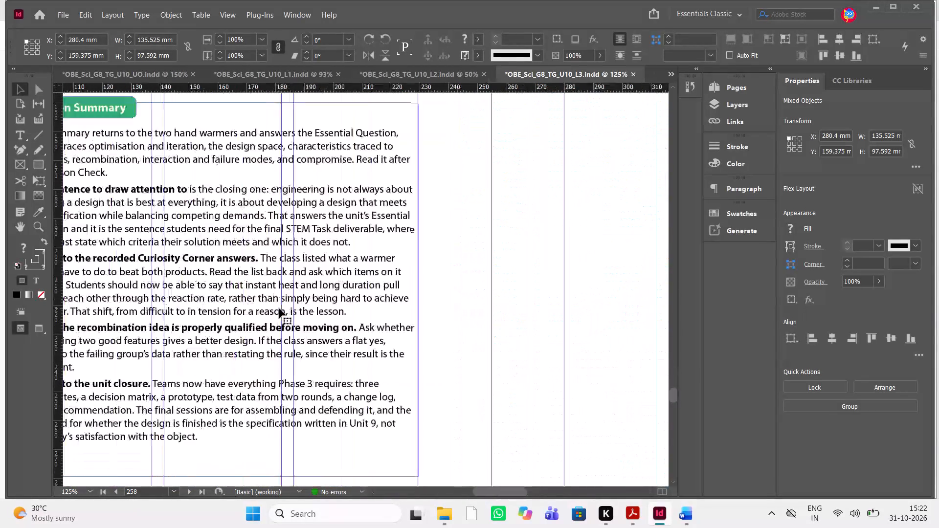
scroll(279, 308, up, 1)
scroll(279, 308, down, 1)
scroll(279, 308, up, 1)
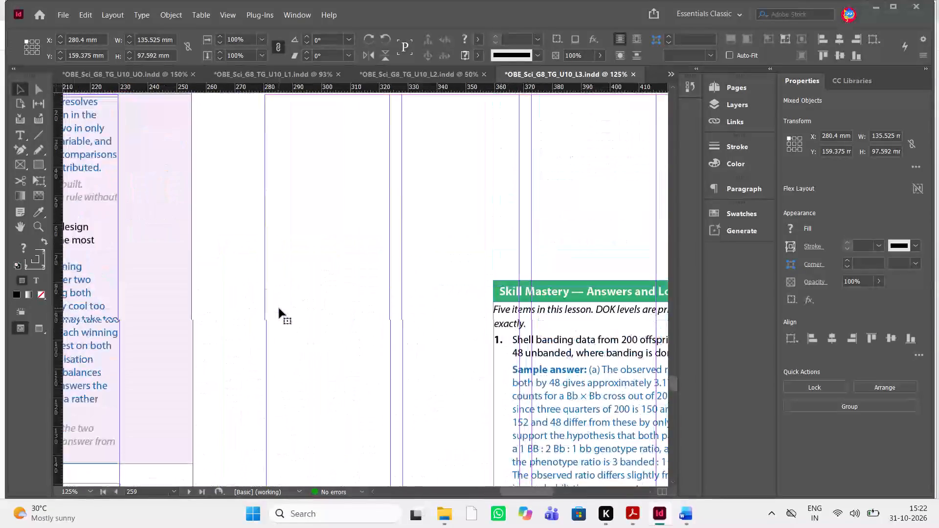
Move the Skill Mastery heading and its answers frame to the top of page 259's text area, at X 280.4 mm, Y 15.2 mm.
scroll(279, 308, up, 1)
drag(292, 285, 467, 412)
drag(433, 365, 210, 146)
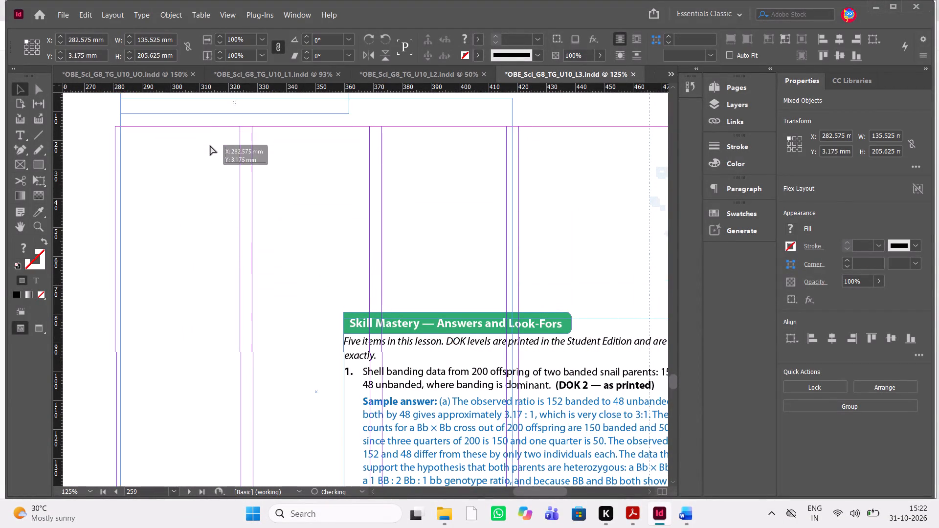
drag(210, 146, 205, 176)
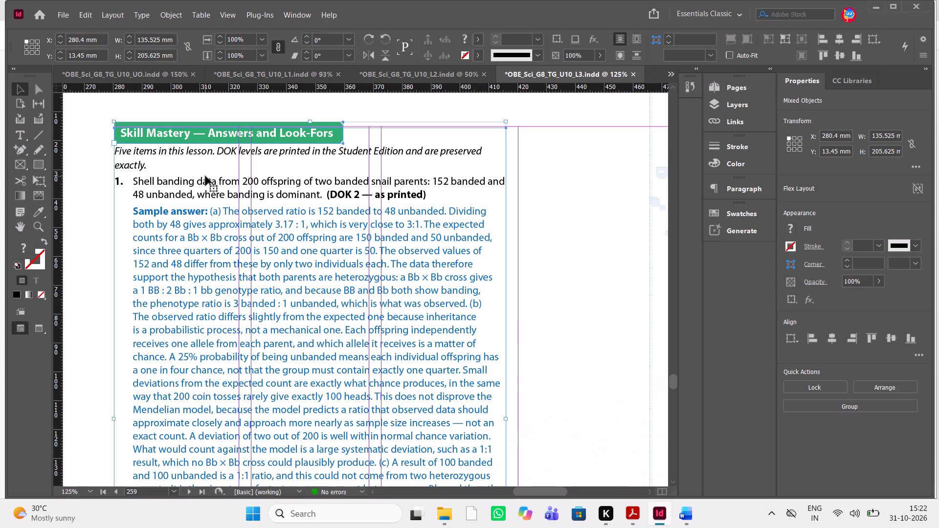
key(Up)
key(Down)
key(Down)
key(Down)
key(Down)
key(Down)
key(Down)
key(Down)
key(Down)
key(Down)
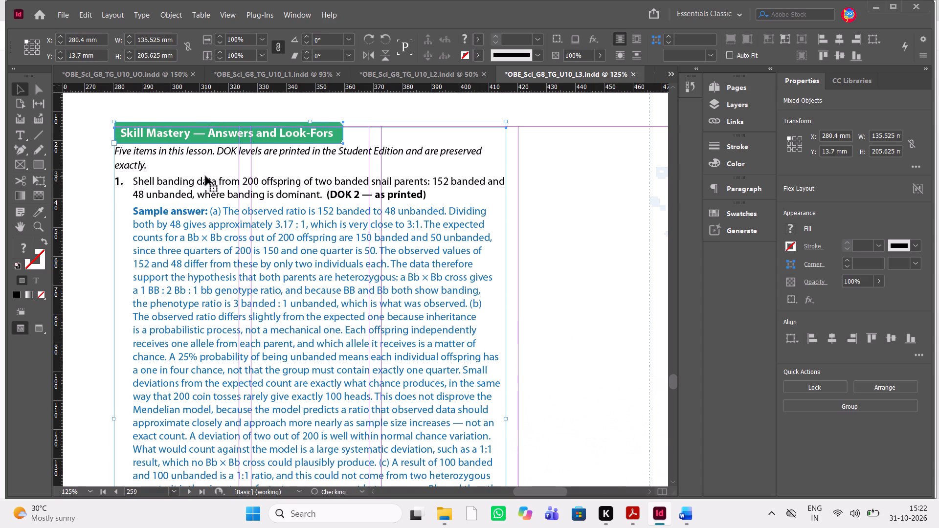
key(Down)
key(Down)
key(Down)
key(Down)
key(Down)
key(Down)
key(Down)
key(Down)
key(Down)
key(Down)
key(Down)
key(Down)
key(Down)
key(Up)
key(Up)
key(Up)
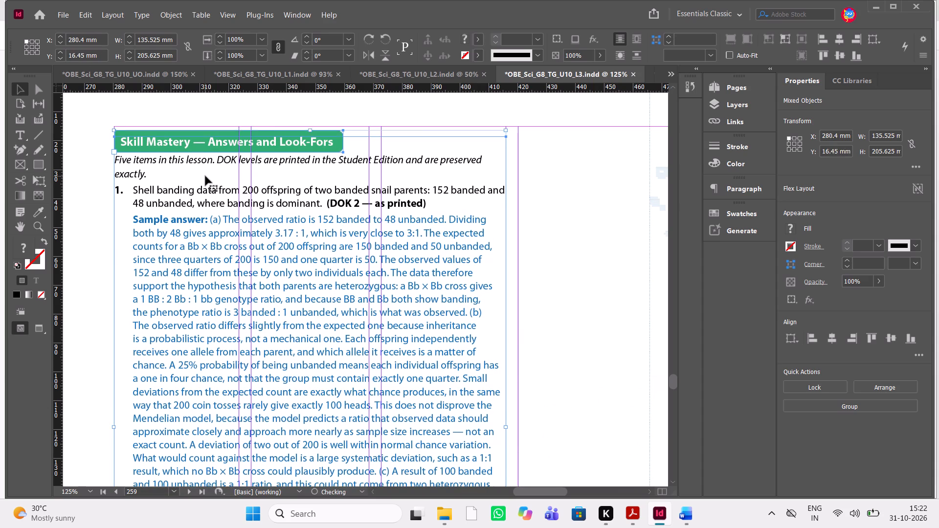
key(Up)
key(Up)
key(Up)
key(Up)
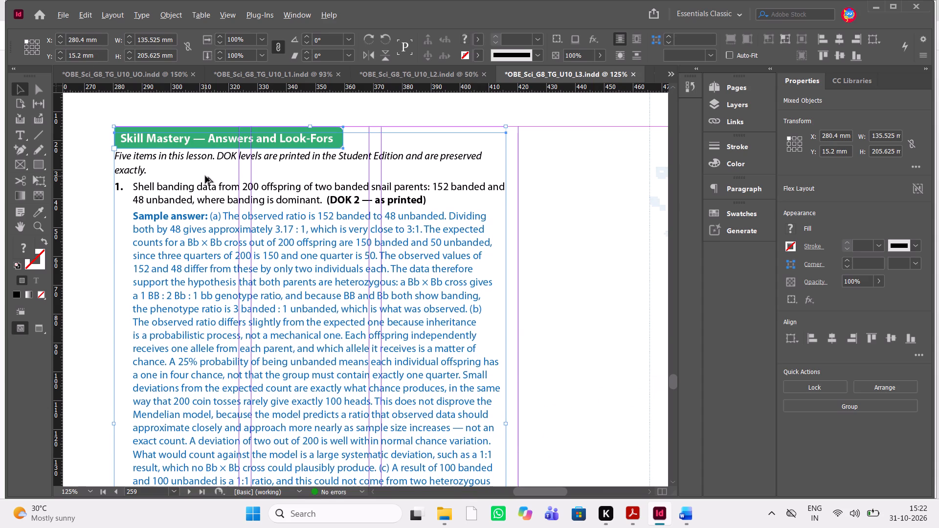
Replace the placeholder Skill Mastery intro with the Word manuscript's paragraph beginning "Four items at DOK 3, 3, 3, and 4.".
key(alt+Tab)
scroll(710, 265, down, 1)
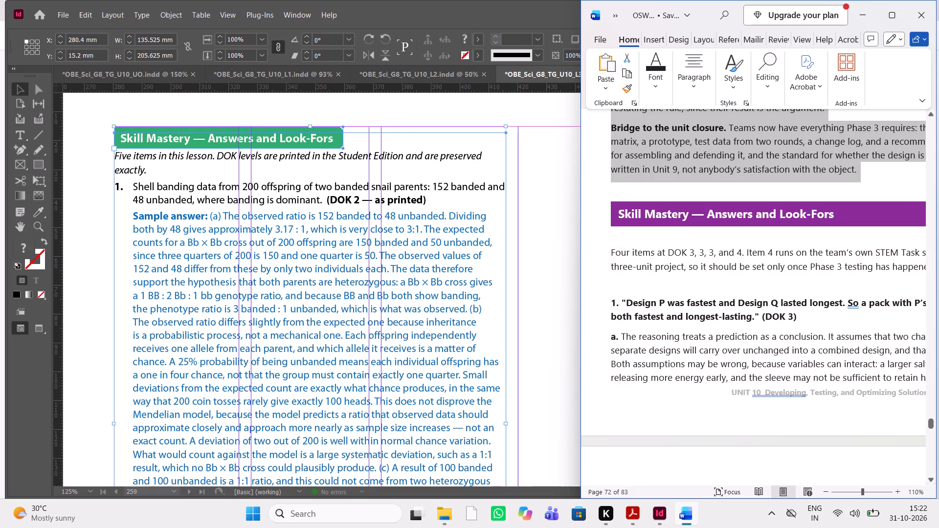
scroll(894, 342, left, 1)
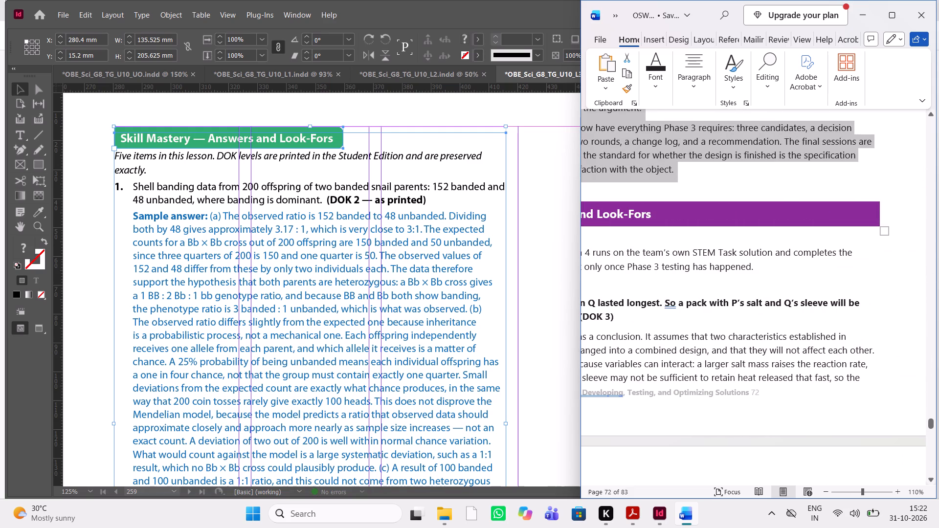
drag(762, 269, 593, 251)
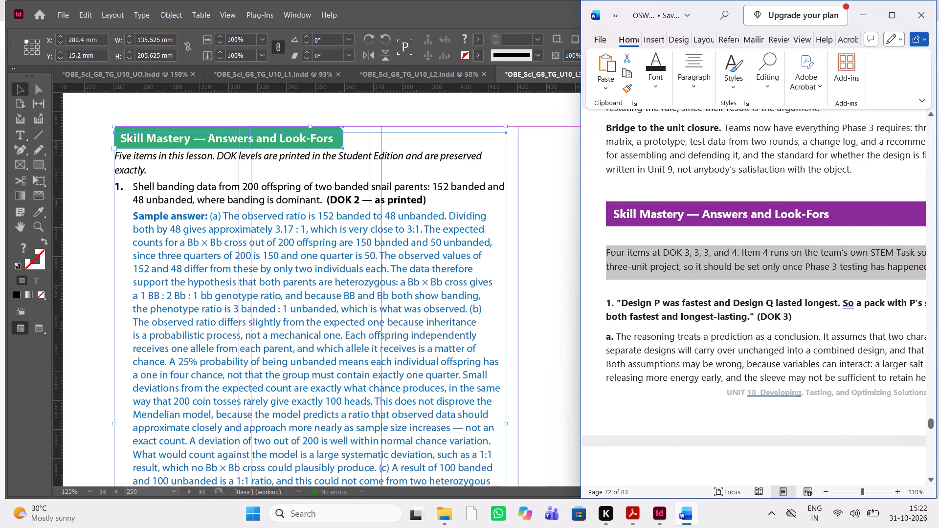
key(ctrl+c)
key(ctrl+c)
double_click(277, 170)
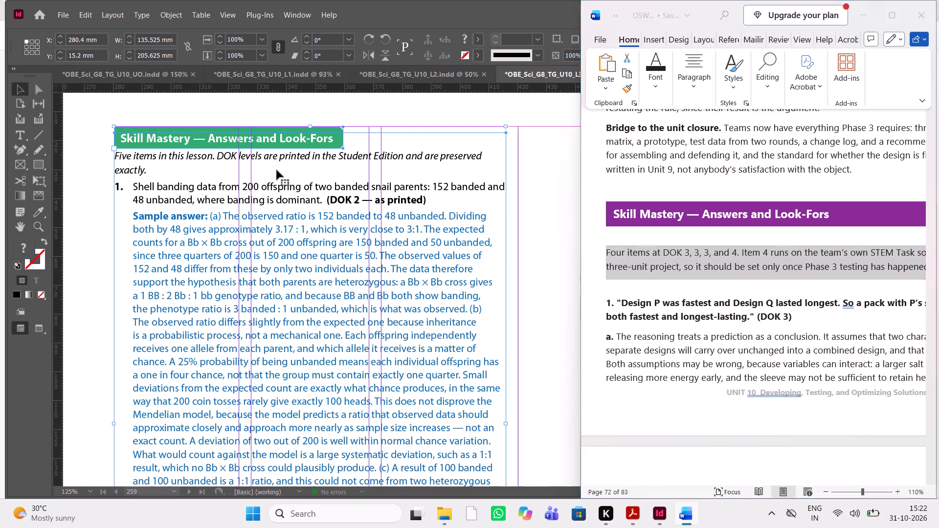
drag(154, 172, 119, 163)
key(shift+Left)
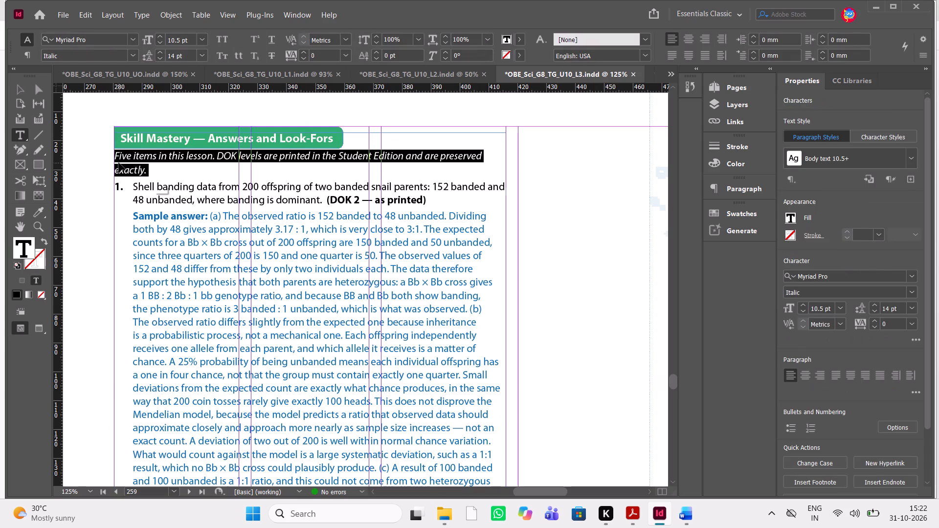
key(ctrl+v)
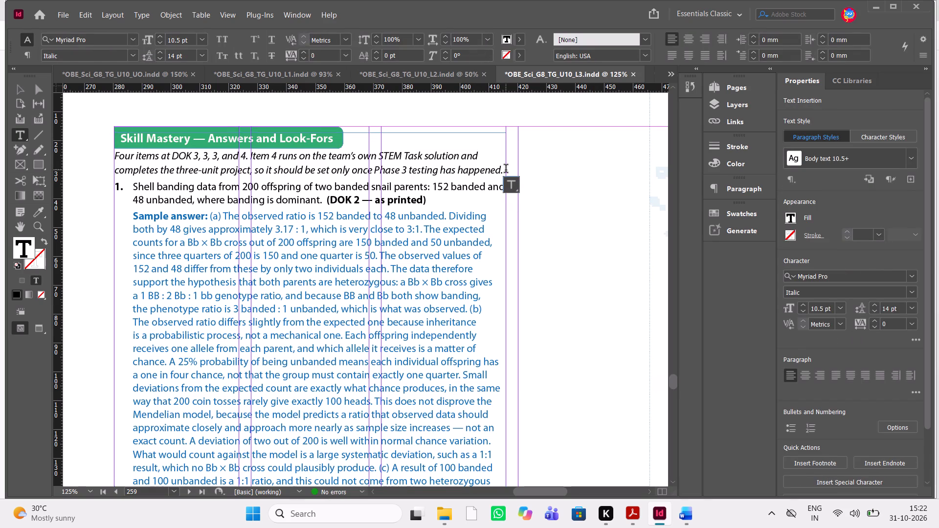
Remove the italics from the new Skill Mastery intro paragraph.
drag(506, 170, 114, 154)
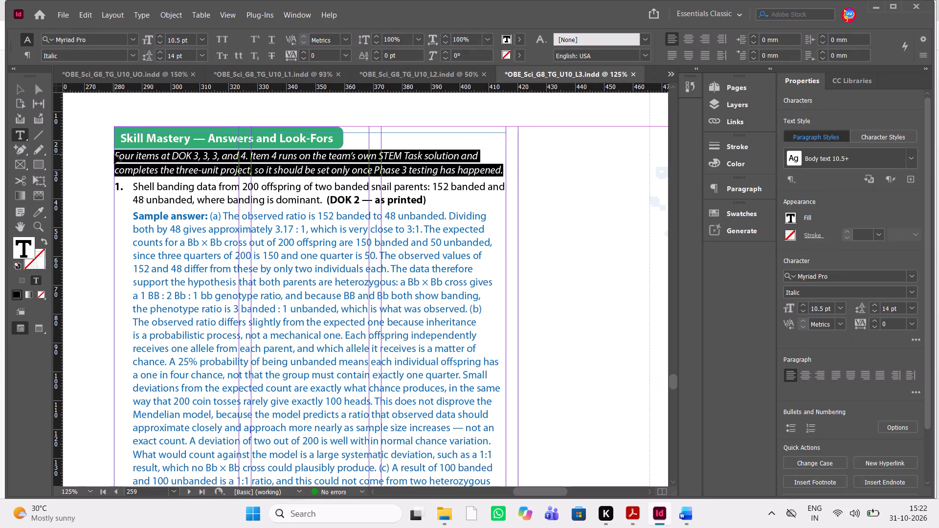
key(ctrl+shift+i)
key(alt+Tab)
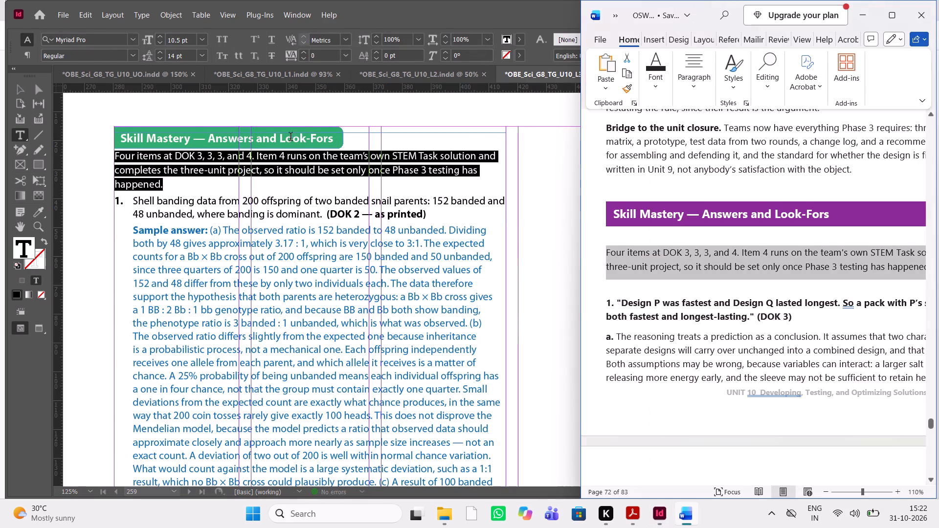
Set the space after the "Skill Mastery — Answers and Look-Fors" heading to 3 mm.
drag(337, 137, 99, 140)
click(733, 191)
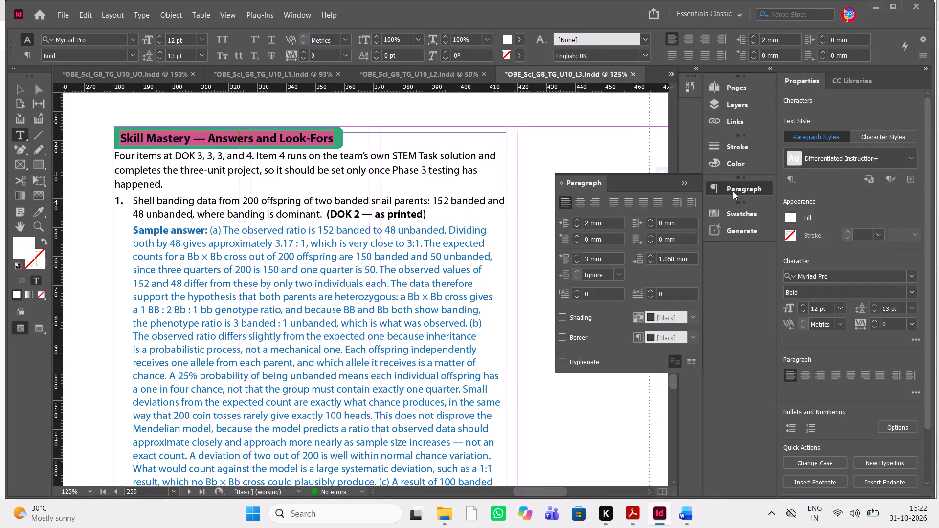
click(655, 255)
click(655, 255)
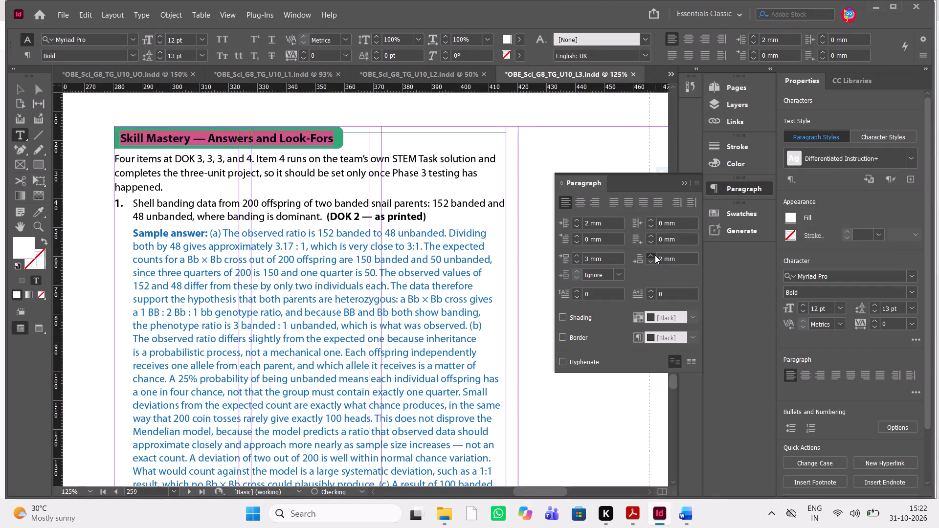
right_click(655, 255)
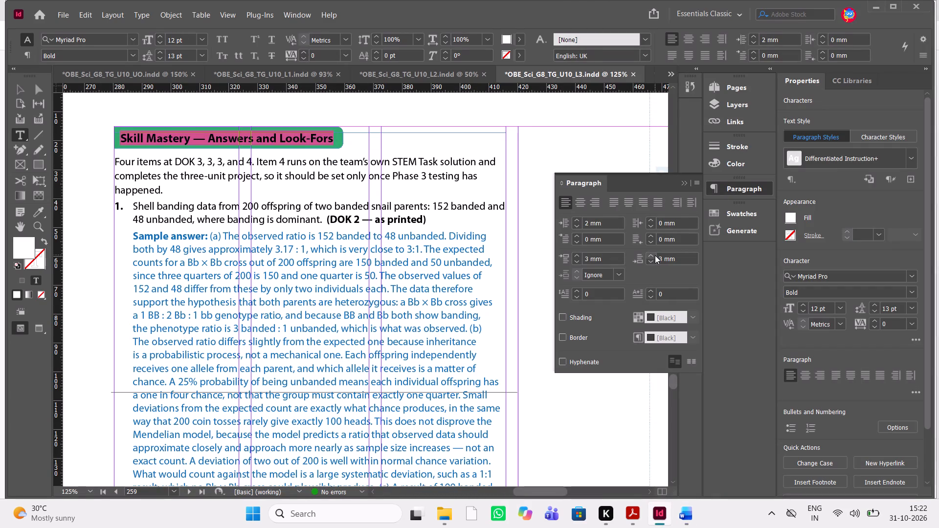
Set the space after the "Skill Mastery — Answers and Look-Fors" heading to 4 mm.
click(654, 256)
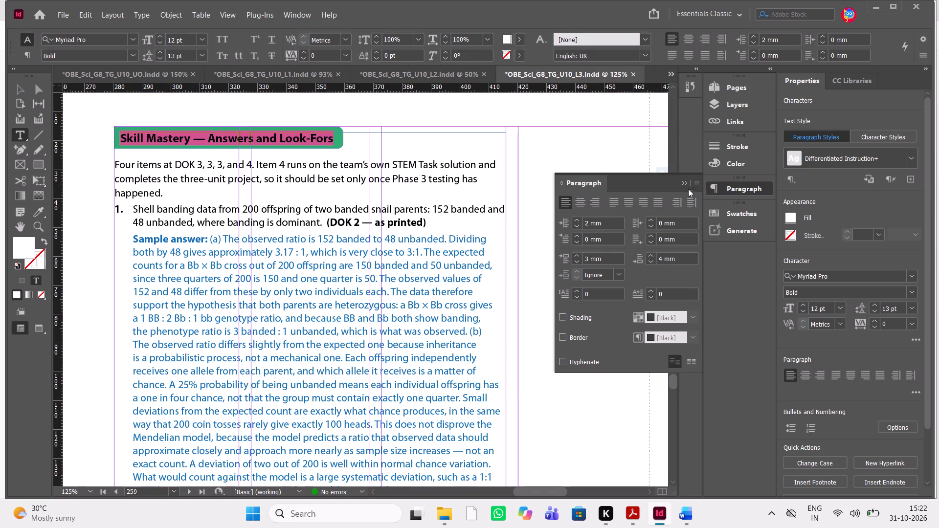
click(682, 185)
click(378, 241)
Replace the item 1 question with the Word manuscript's text from "Design P was fastest" through "(DOK 3)", keeping the existing number.
key(alt+Tab)
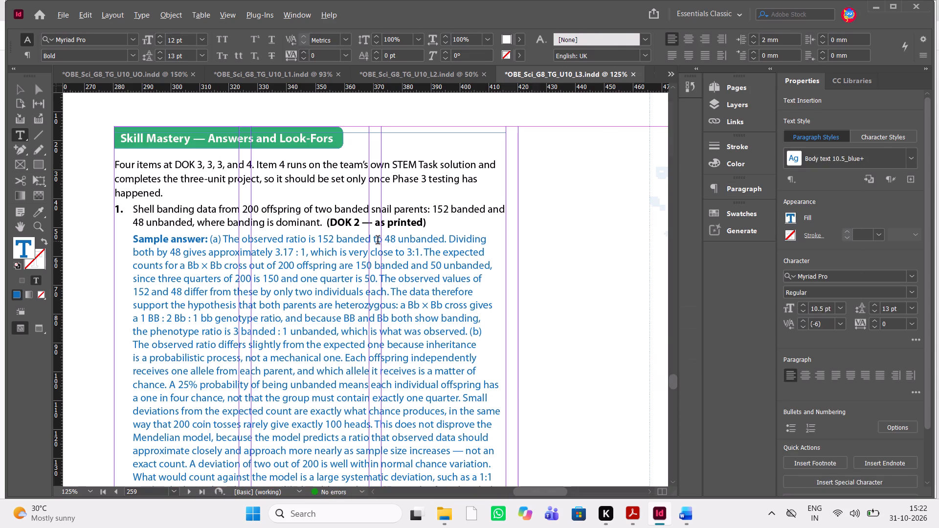
drag(794, 319, 751, 310)
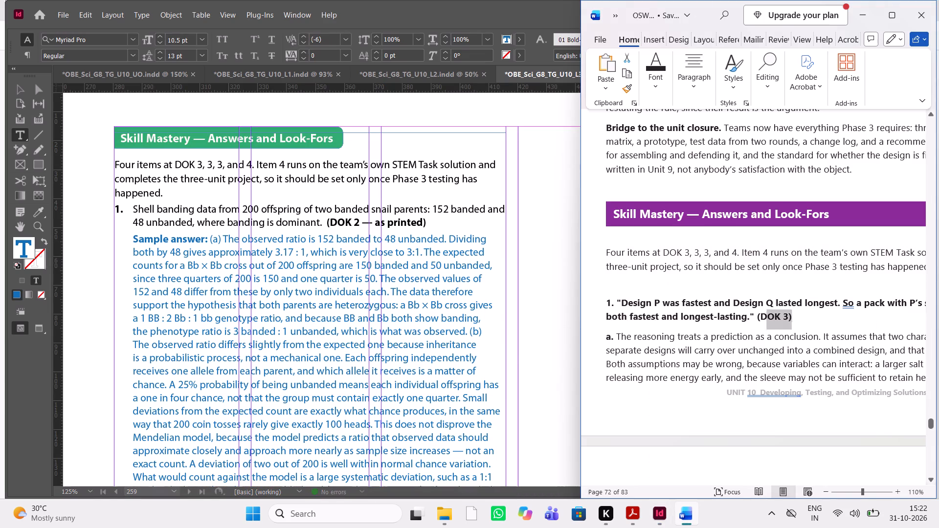
drag(751, 310, 618, 301)
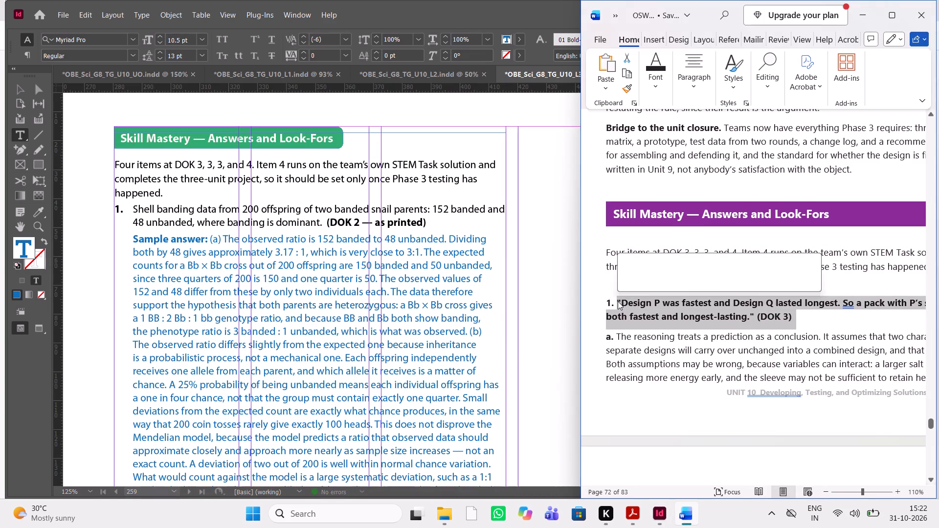
key(ctrl+c)
key(ctrl+c)
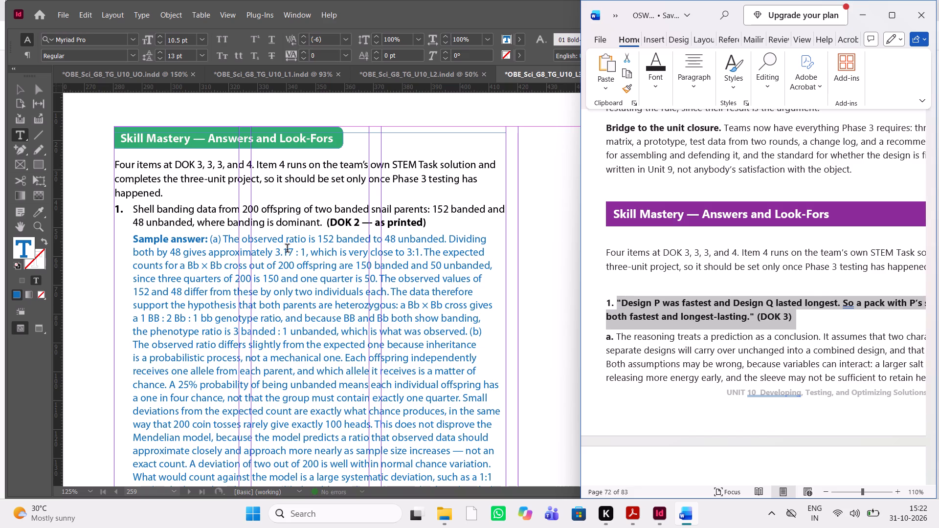
drag(430, 224, 134, 216)
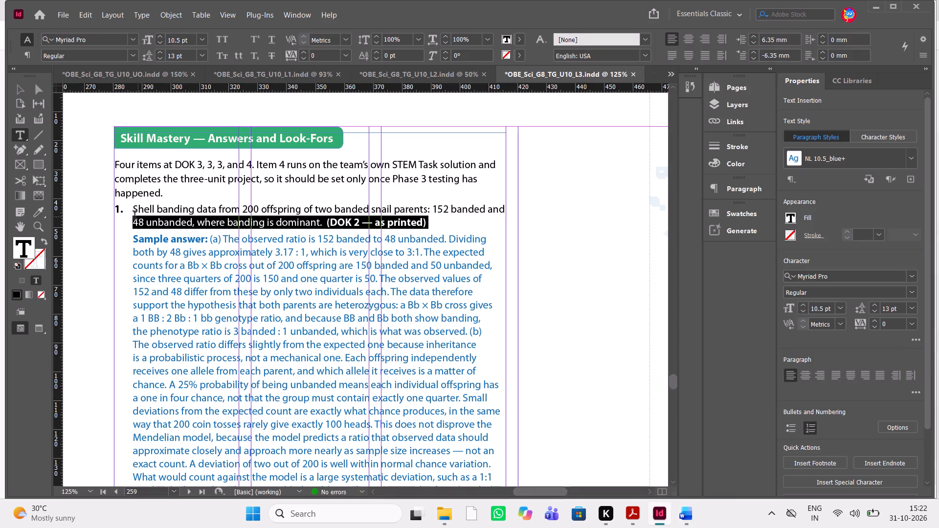
drag(134, 216, 134, 213)
key(ctrl+v)
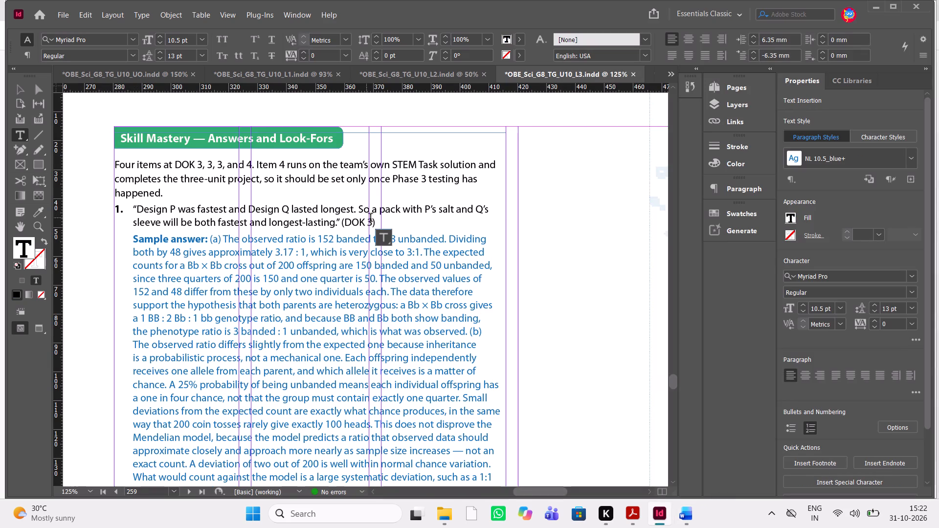
Make "(DOK 3)" at the end of the item 1 question bold.
drag(379, 220, 340, 220)
key(ctrl+shift+b)
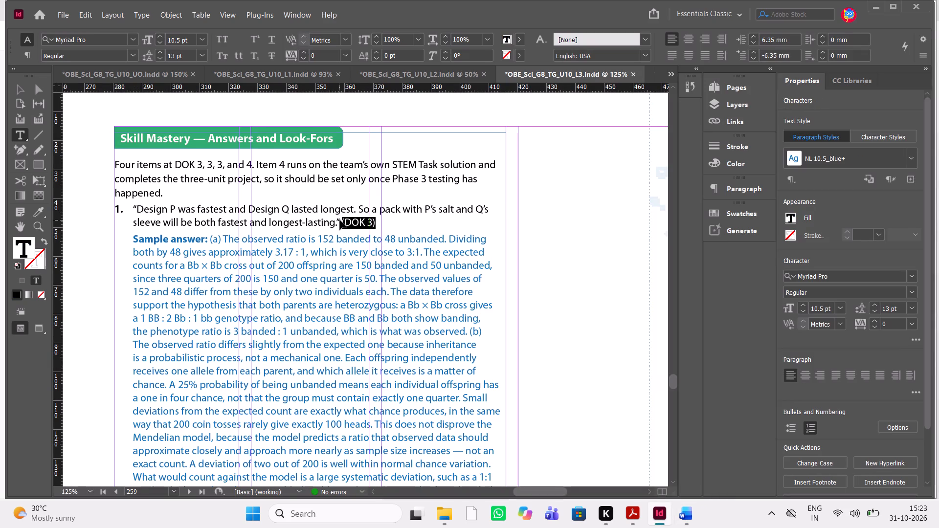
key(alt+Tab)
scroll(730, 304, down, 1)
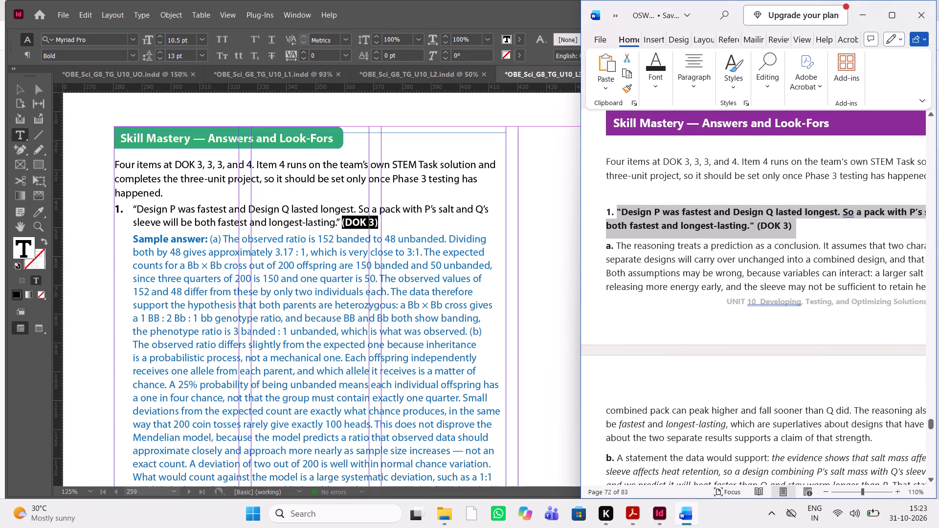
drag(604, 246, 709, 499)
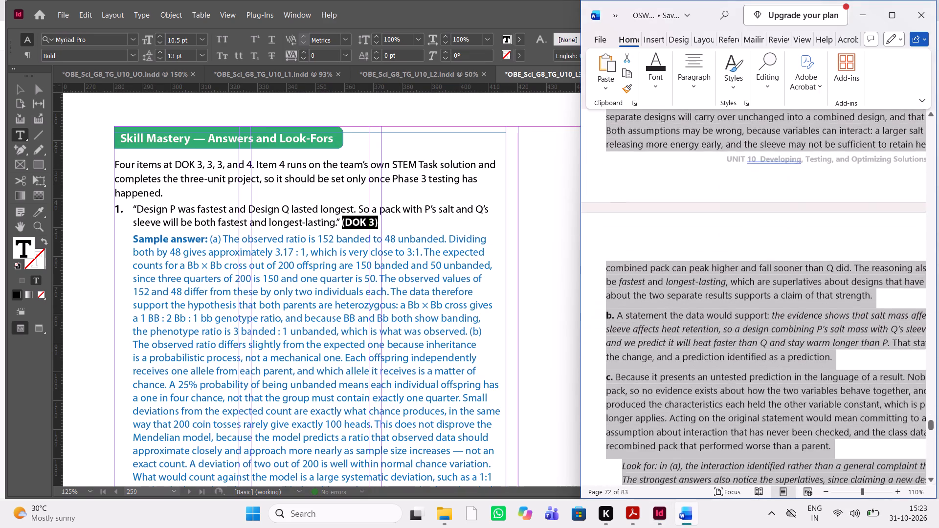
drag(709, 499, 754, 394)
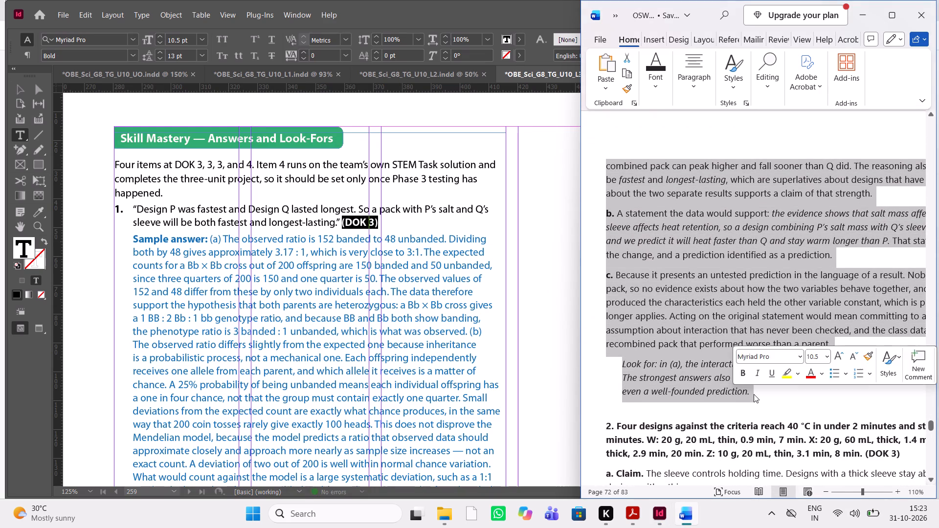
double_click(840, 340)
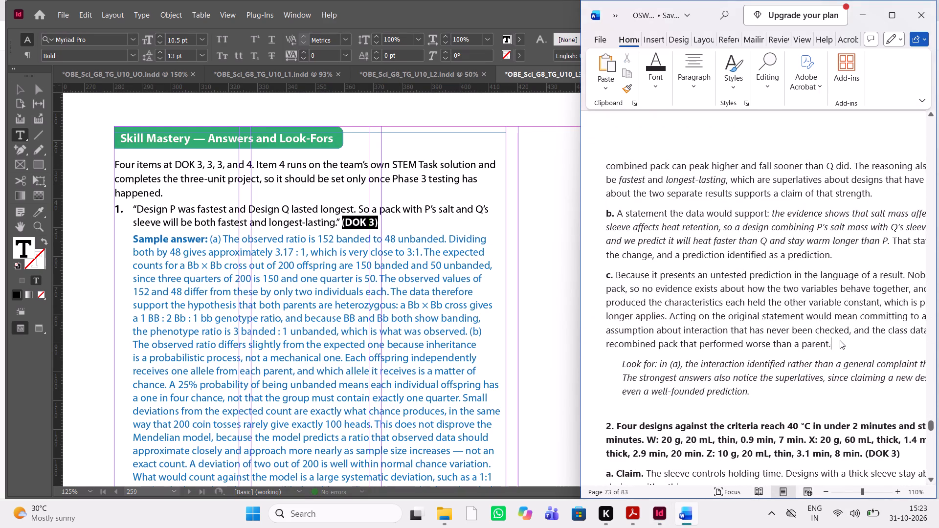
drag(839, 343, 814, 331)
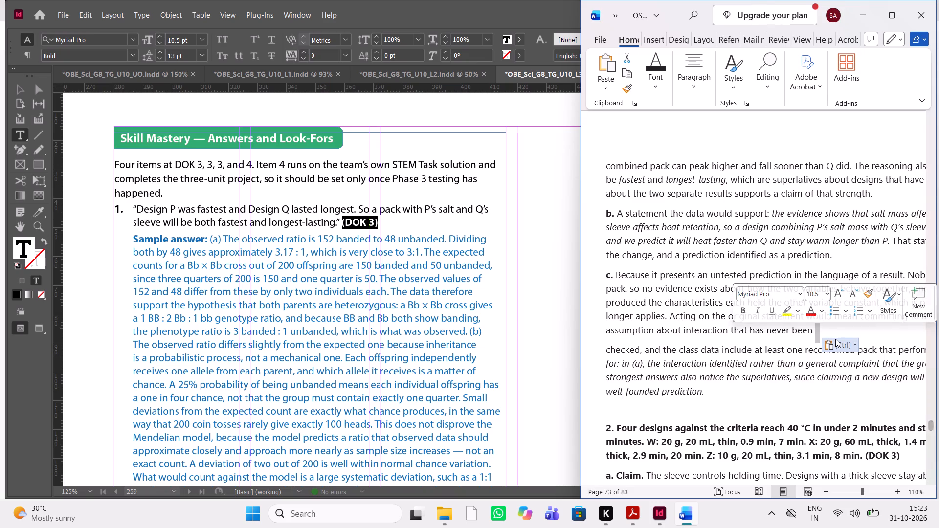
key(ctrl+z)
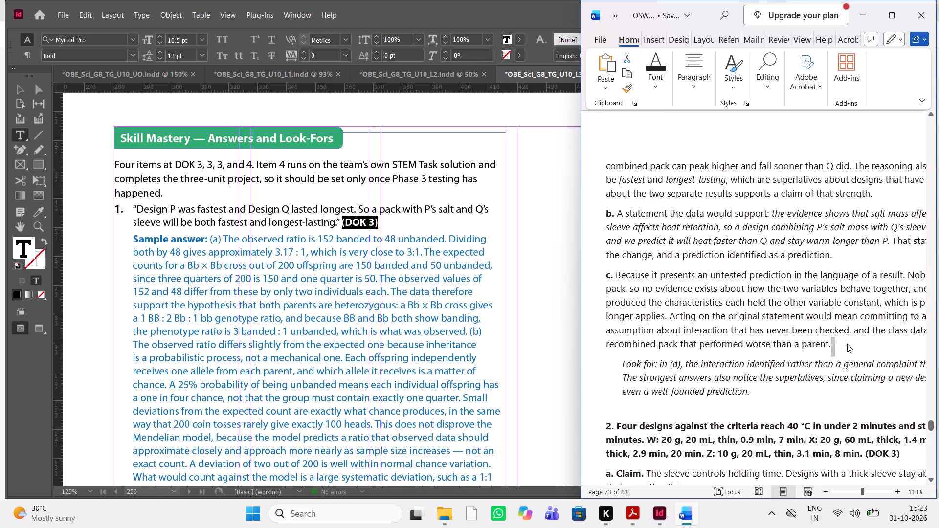
Replace the item 1 answer after "Sample answer:" with parts a to c from the Word manuscript, leaving out the "Look for" note.
click(847, 344)
drag(844, 339, 666, 207)
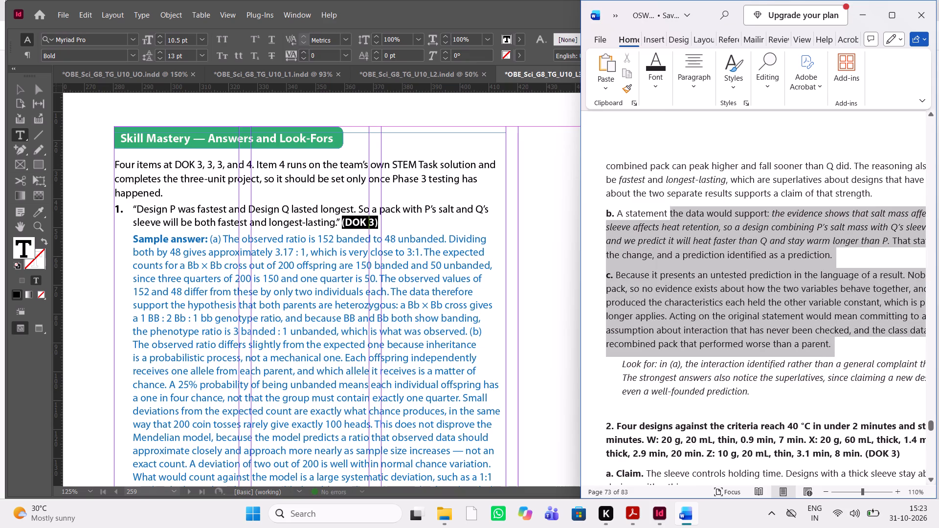
drag(666, 207, 624, 285)
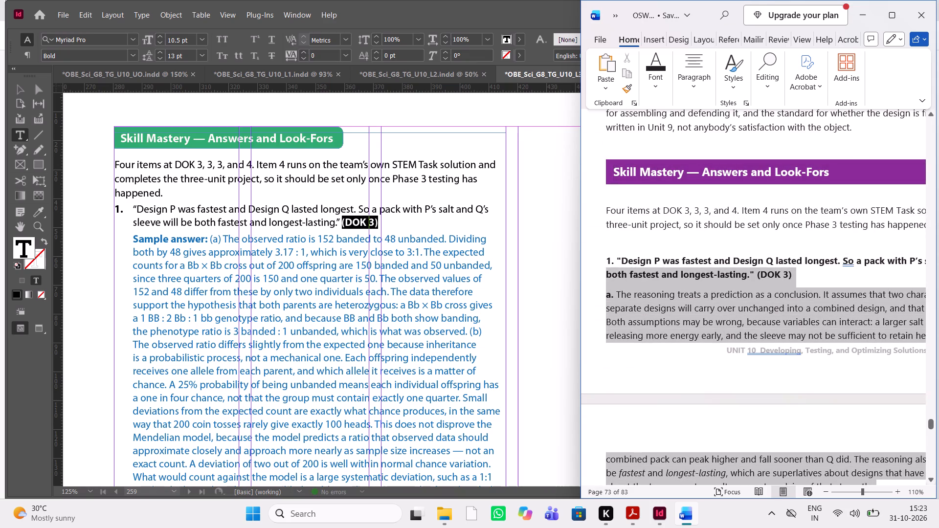
drag(624, 285, 605, 295)
key(ctrl+c)
key(ctrl+c)
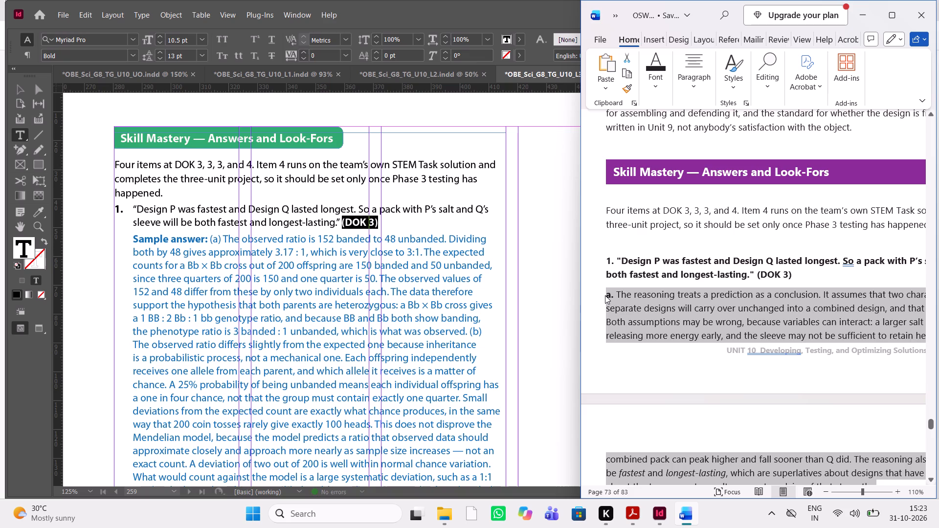
scroll(366, 338, down, 1)
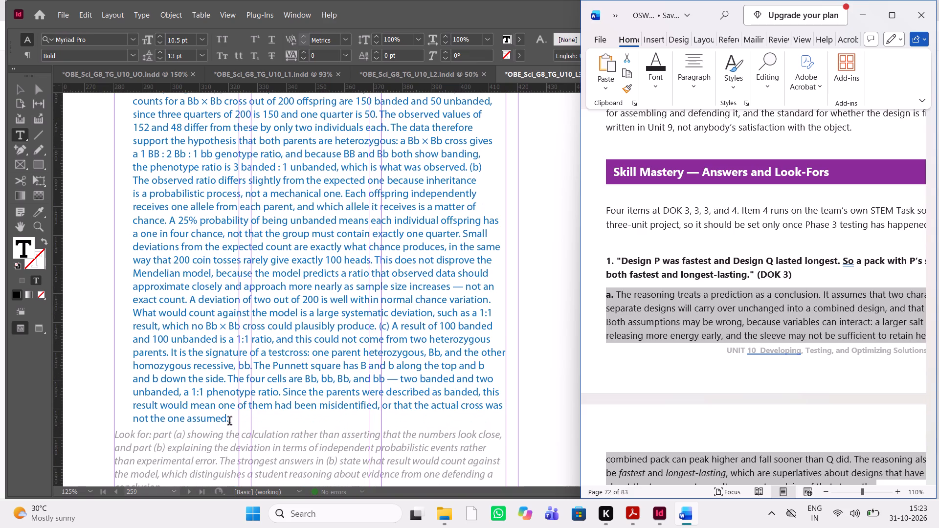
drag(229, 422, 133, 97)
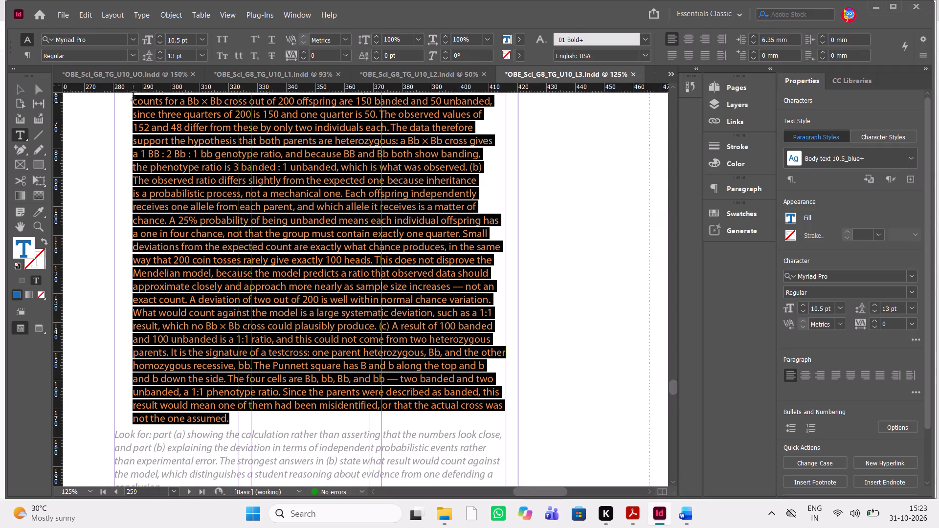
drag(133, 97, 196, 308)
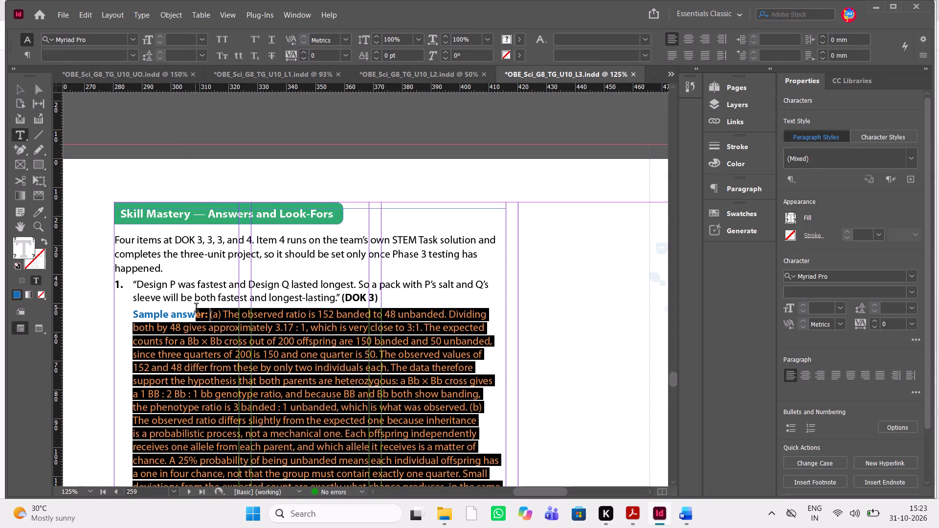
drag(196, 308, 207, 316)
key(ctrl+v)
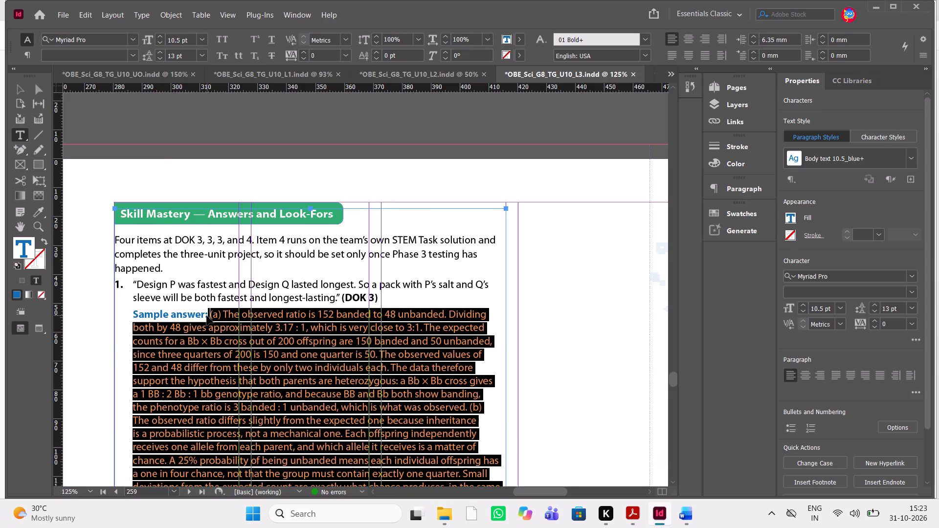
Set the item 1 answer text to regular weight from "The reasoning treats" through the end of part c.
scroll(249, 286, up, 1)
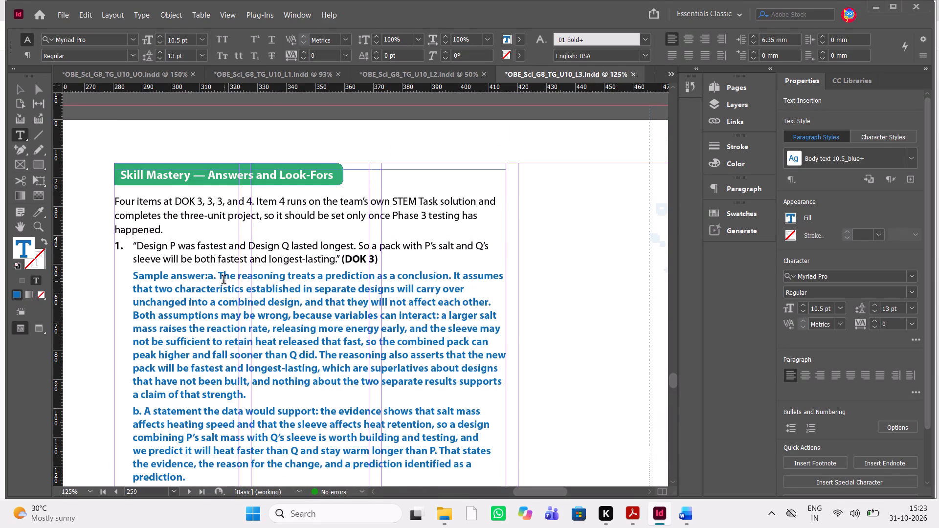
drag(219, 276, 299, 527)
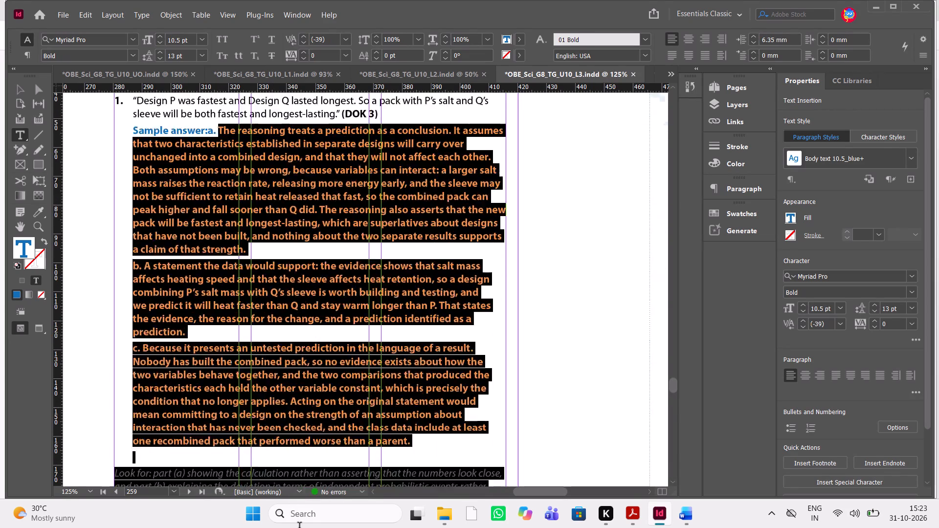
drag(299, 527, 412, 163)
key(ctrl+shift+b)
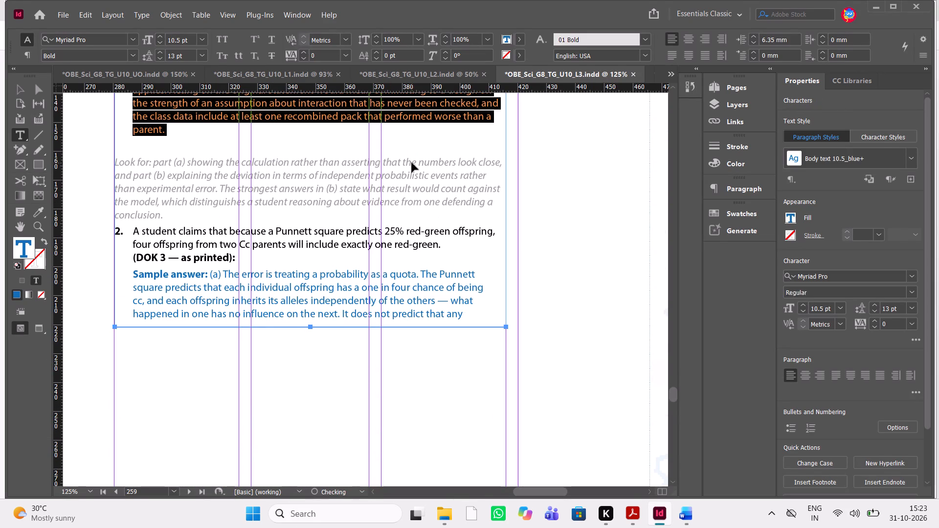
scroll(357, 187, up, 2)
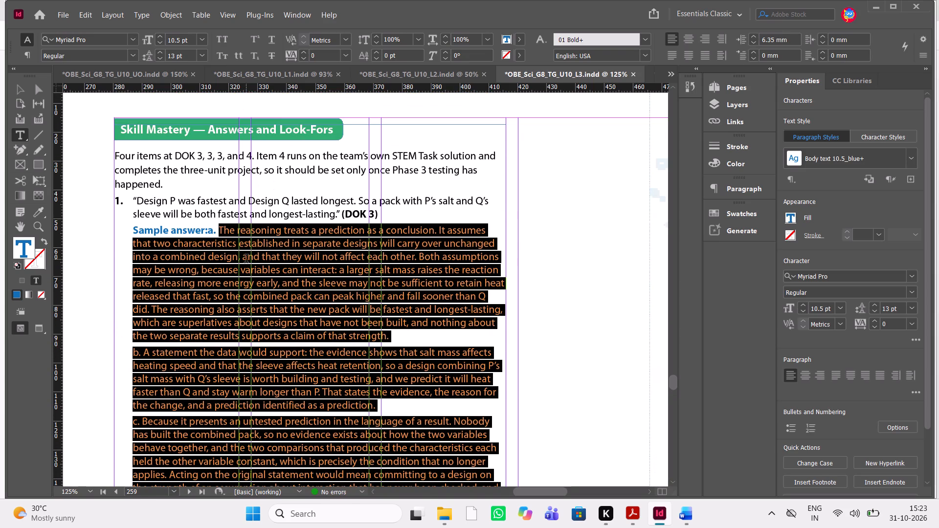
click(246, 260)
Make the "b." and "c." part labels in the item 1 sample answer bold.
drag(141, 352, 134, 352)
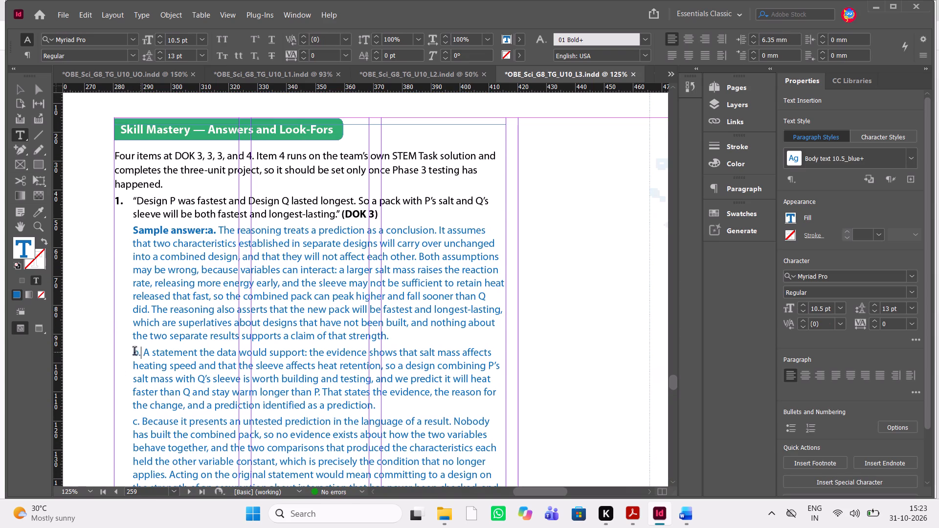
drag(134, 352, 128, 352)
key(ctrl+shift+b)
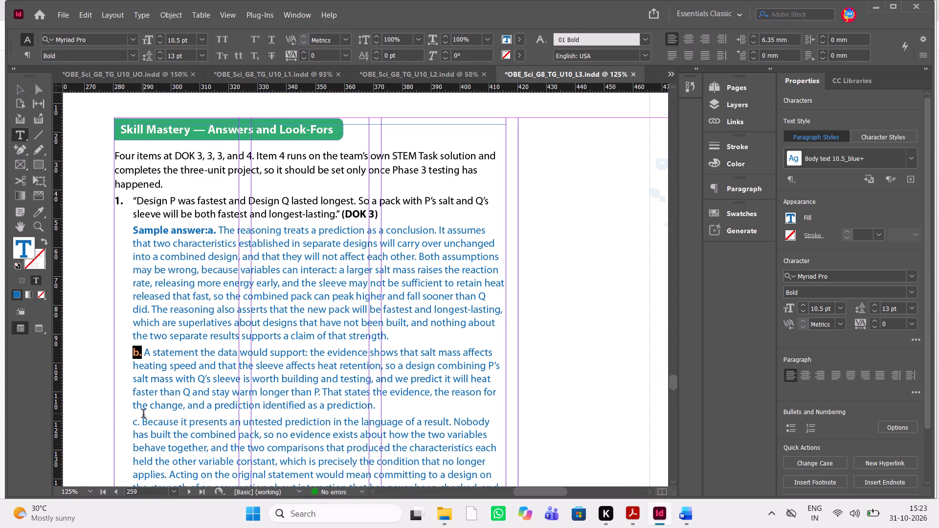
drag(142, 420, 129, 424)
key(ctrl+shift+b)
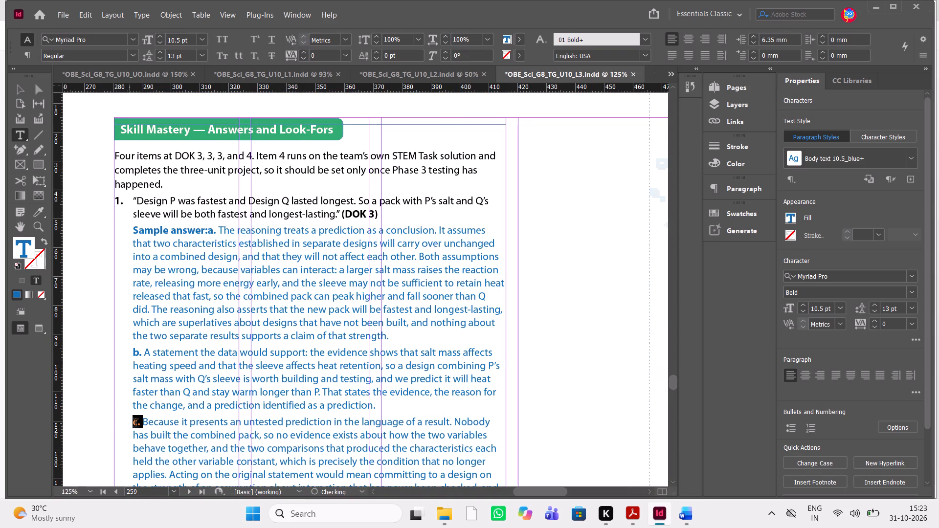
Delete the empty paragraph between part c of the item 1 answer and the "Look for" note.
scroll(269, 415, down, 1)
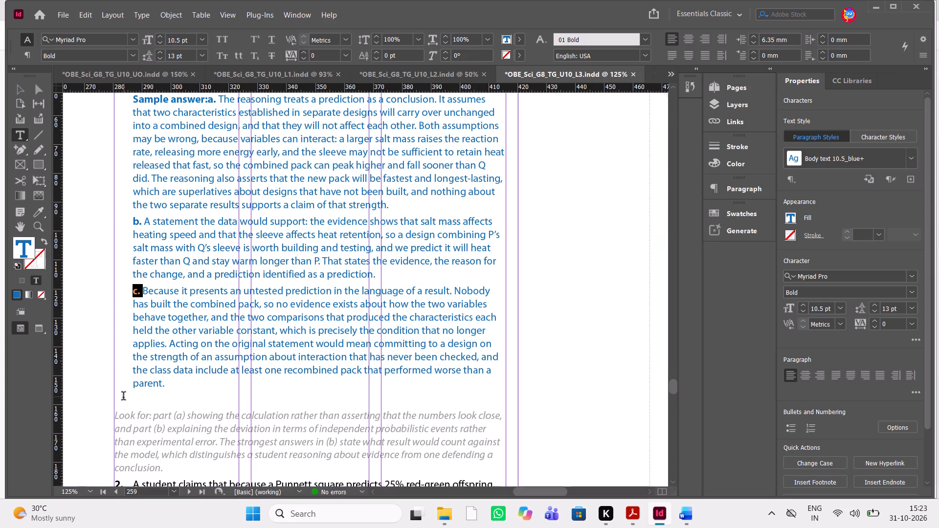
click(123, 397)
key(Delete)
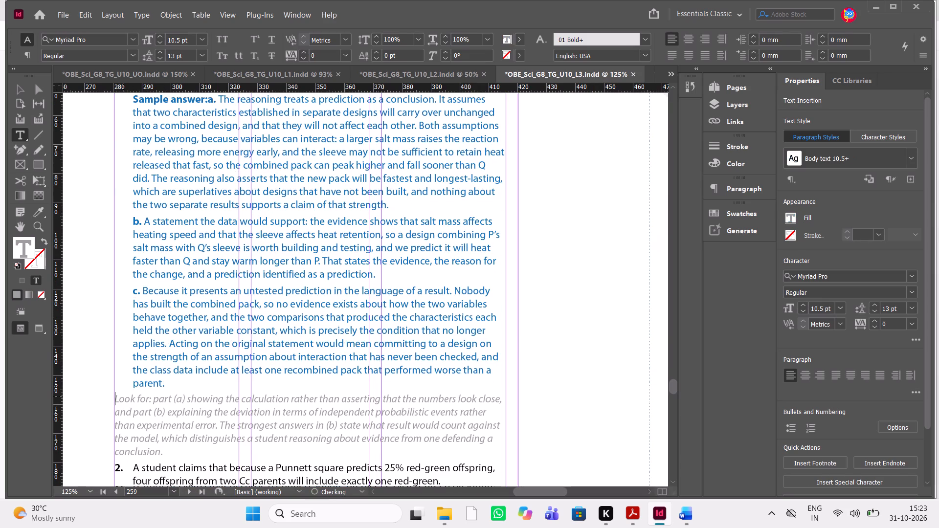
Set the tracking of the part c paragraph in the item 1 answer to -5.
key(alt+Tab)
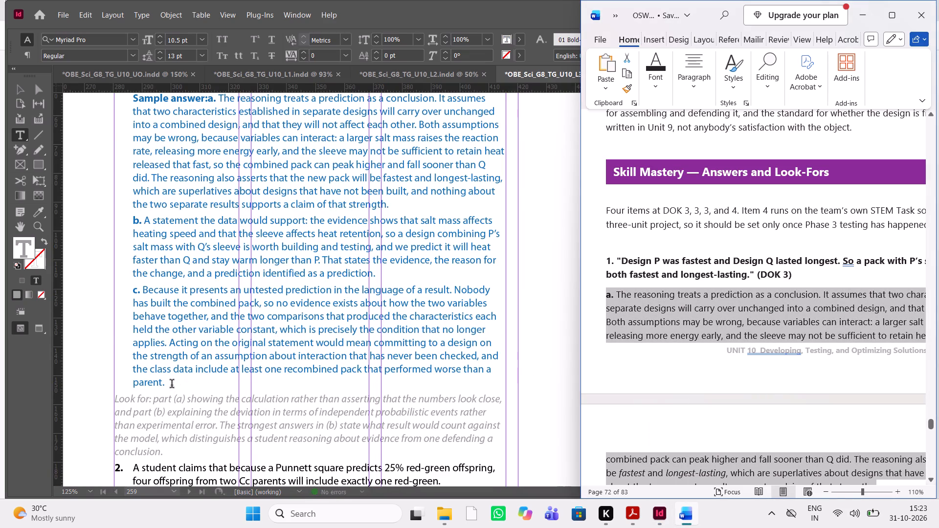
drag(168, 381, 134, 293)
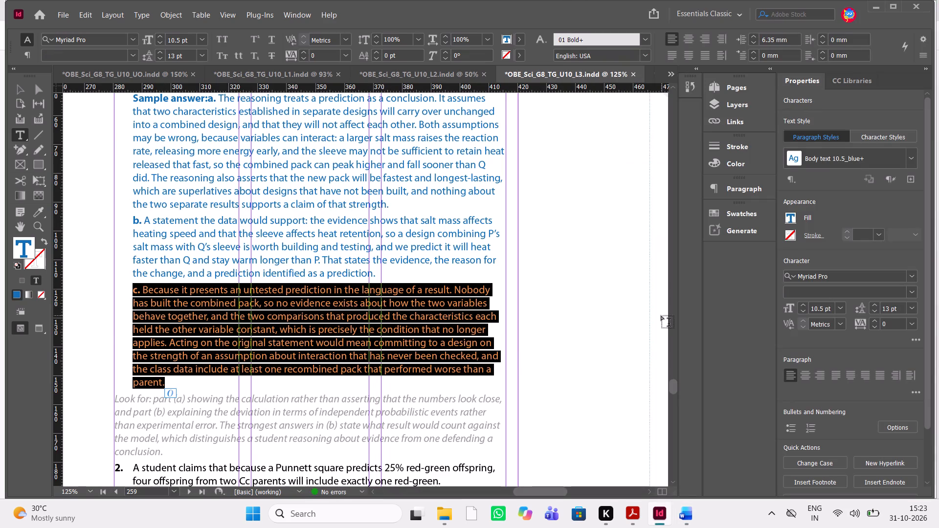
click(910, 319)
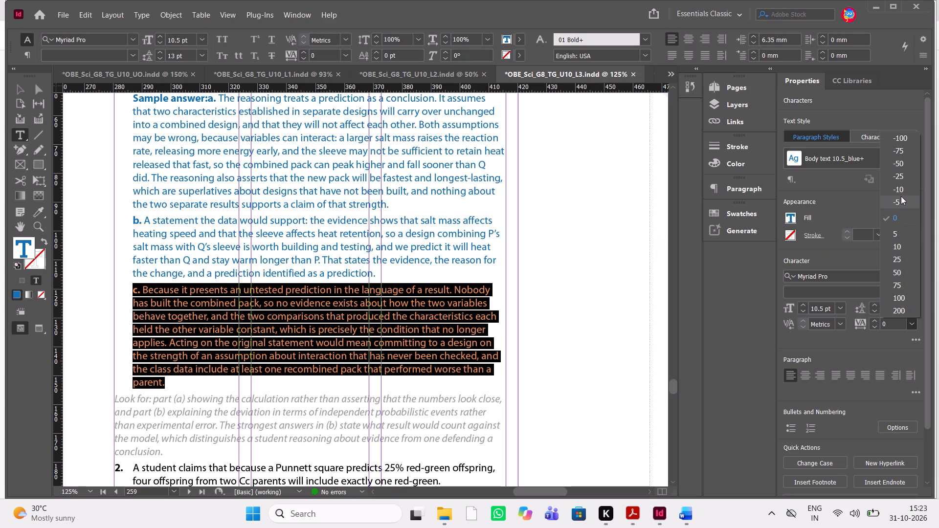
click(901, 196)
click(456, 386)
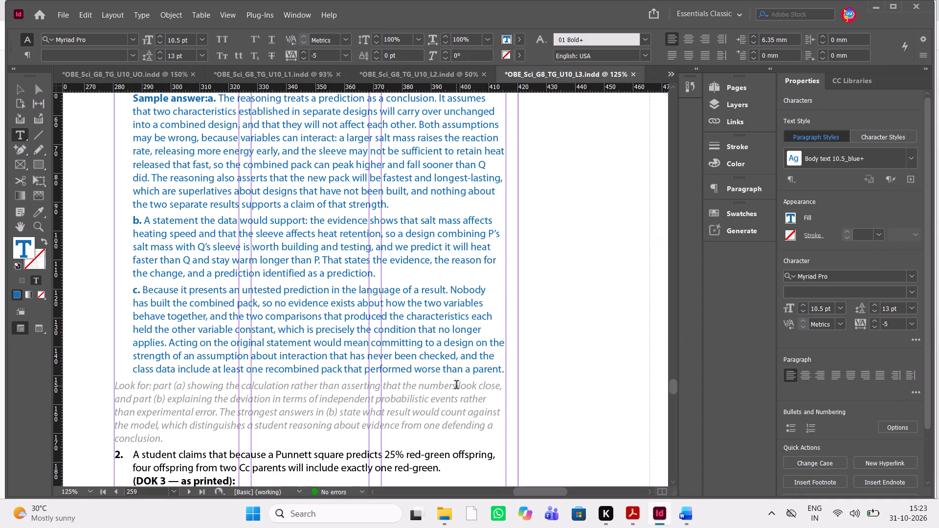
Replace the placeholder "Look for" note under item 1 with the manuscript's note beginning "Look for: in (a), the interaction identified".
key(alt+Tab)
scroll(816, 358, down, 2)
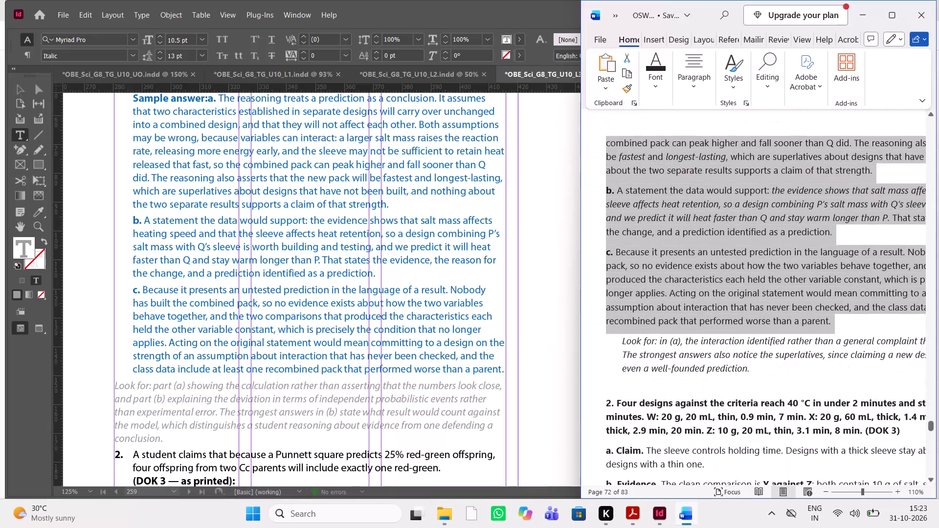
scroll(816, 358, down, 1)
drag(767, 350, 623, 326)
key(ctrl+c)
key(ctrl+c)
scroll(276, 419, down, 1)
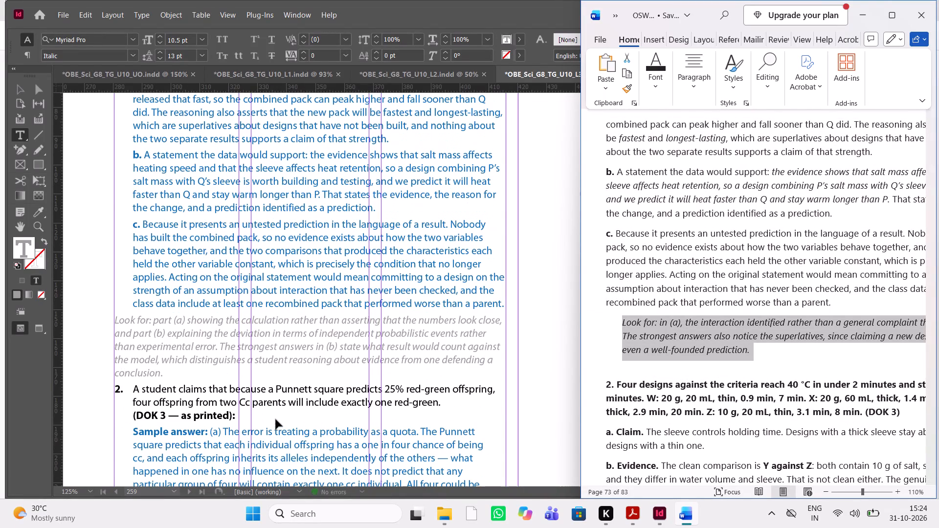
drag(167, 372, 109, 323)
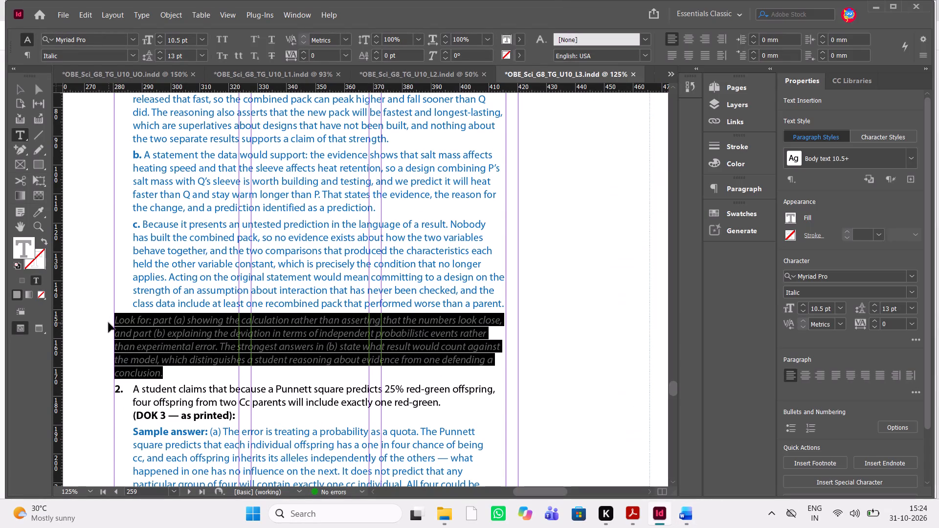
key(ctrl+v)
scroll(259, 340, up, 1)
scroll(259, 340, down, 1)
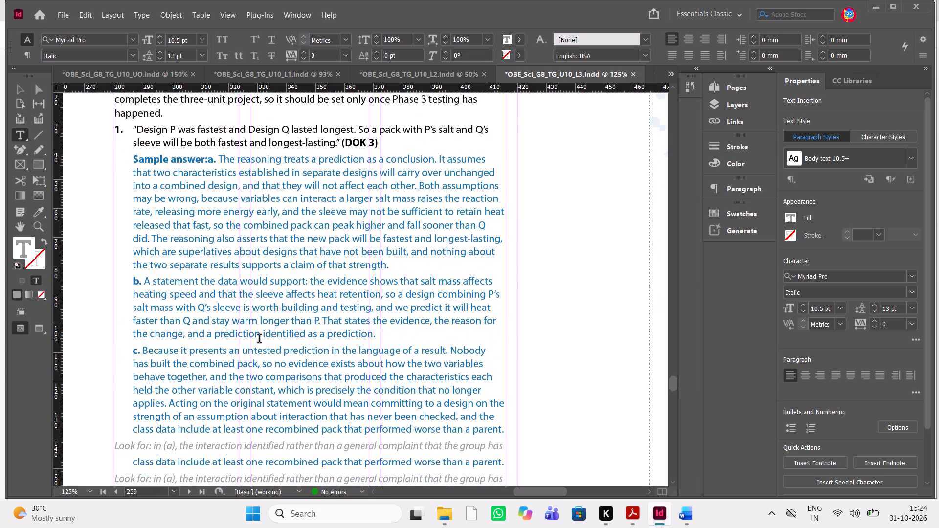
scroll(259, 340, down, 1)
Extend the page 259 text frame down to the bottom margin, making it about 264 mm high.
key(alt+Tab)
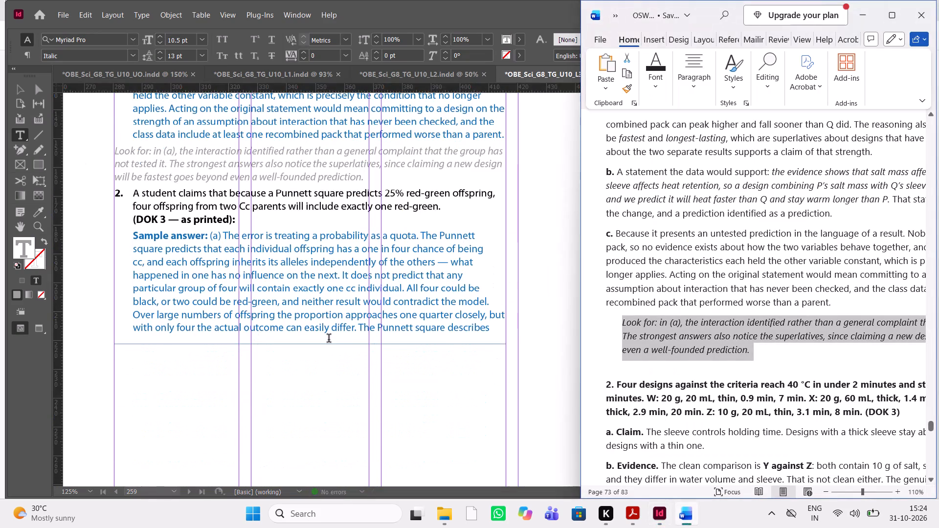
key(Escape)
scroll(343, 348, down, 1)
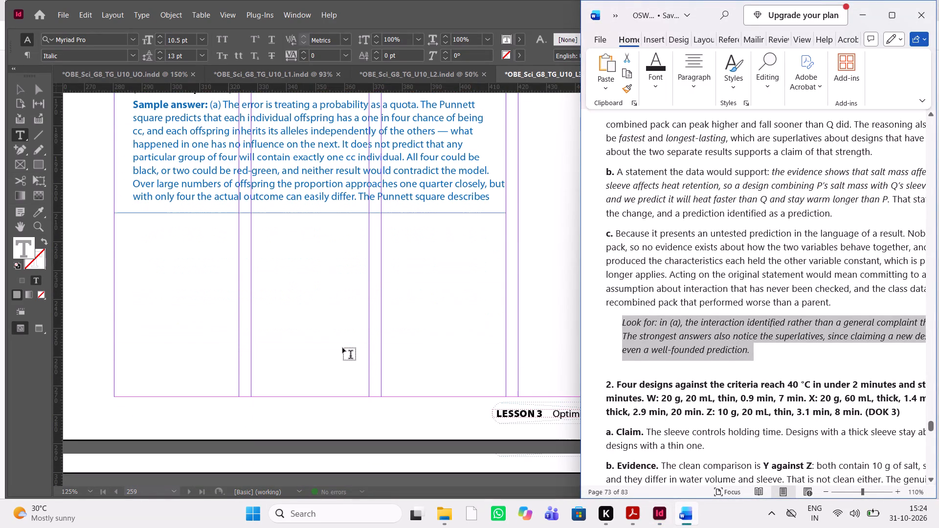
click(25, 90)
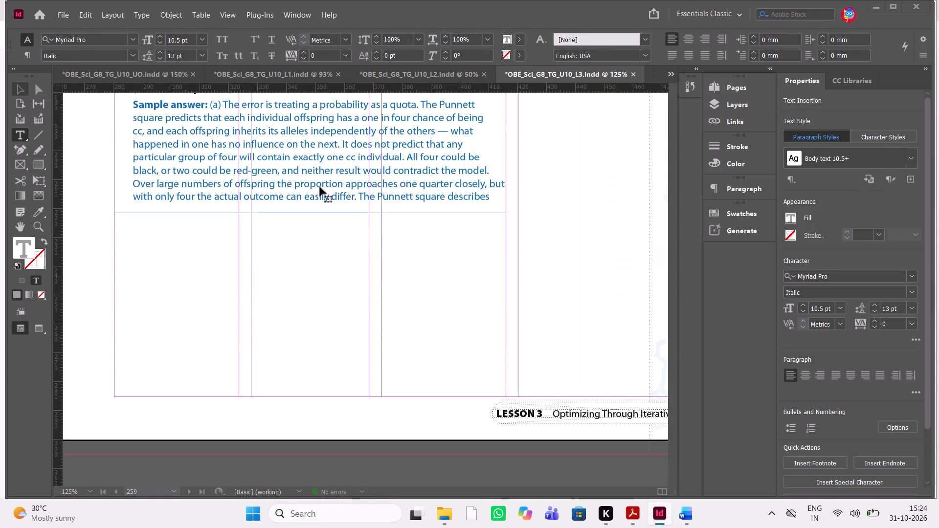
click(320, 187)
drag(312, 210, 329, 288)
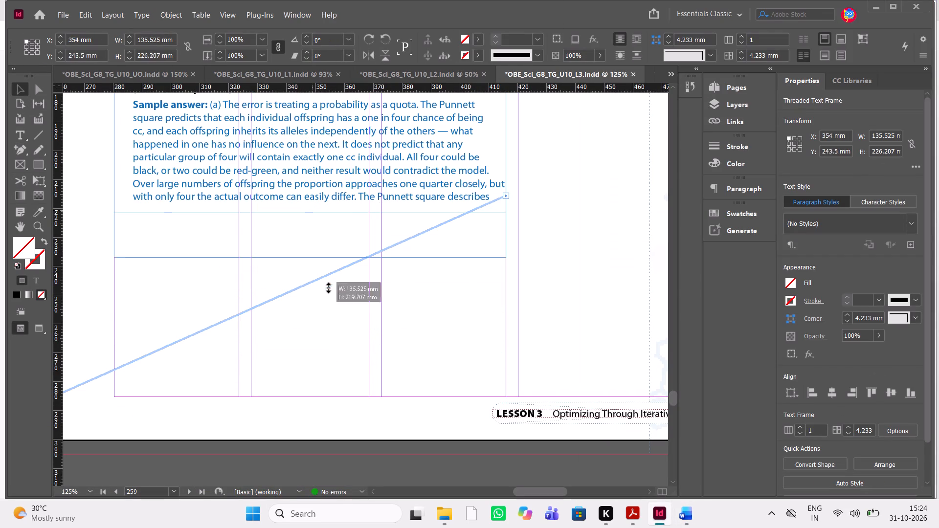
drag(329, 288, 333, 386)
Delete the item 2 placeholder answer from "(a) The error is treating" up to "birth does not use up a possibility".
scroll(425, 280, up, 1)
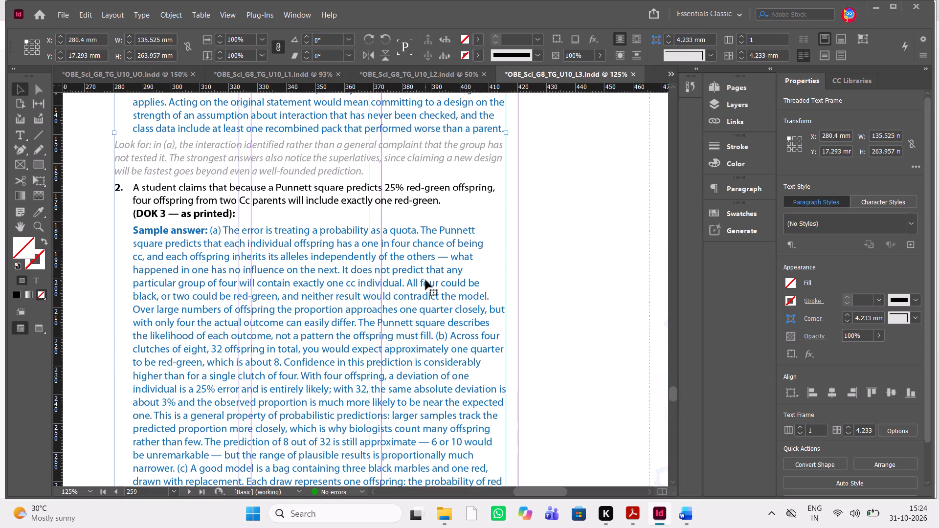
double_click(259, 256)
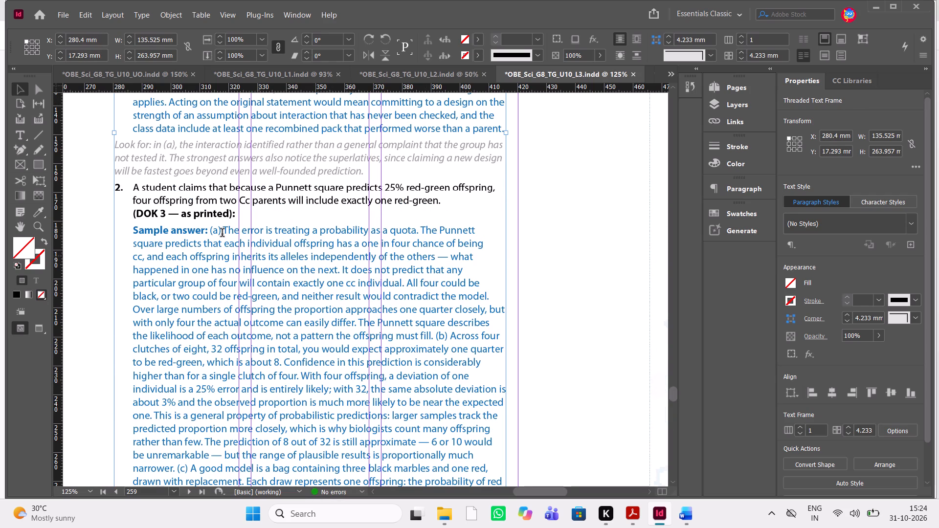
drag(210, 233, 341, 447)
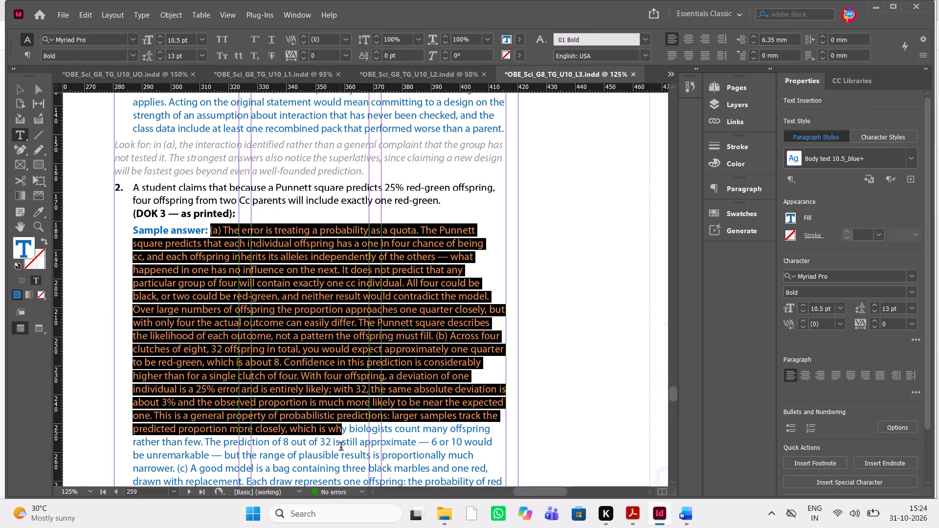
drag(341, 447, 408, 481)
key(Delete)
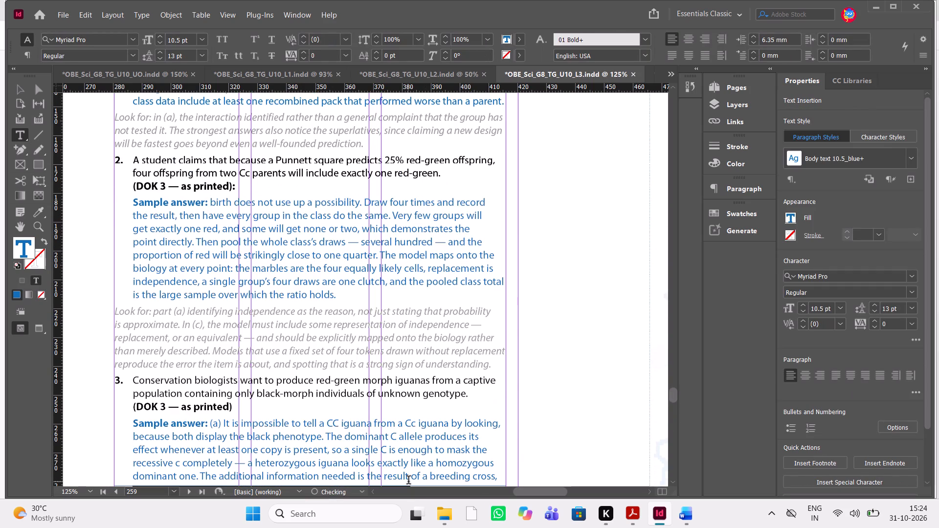
Replace the item 2 placeholder question with the manuscript text "Four designs against the criteria" through "(DOK 3)", keeping a single copy.
key(alt+Tab)
scroll(780, 429, down, 1)
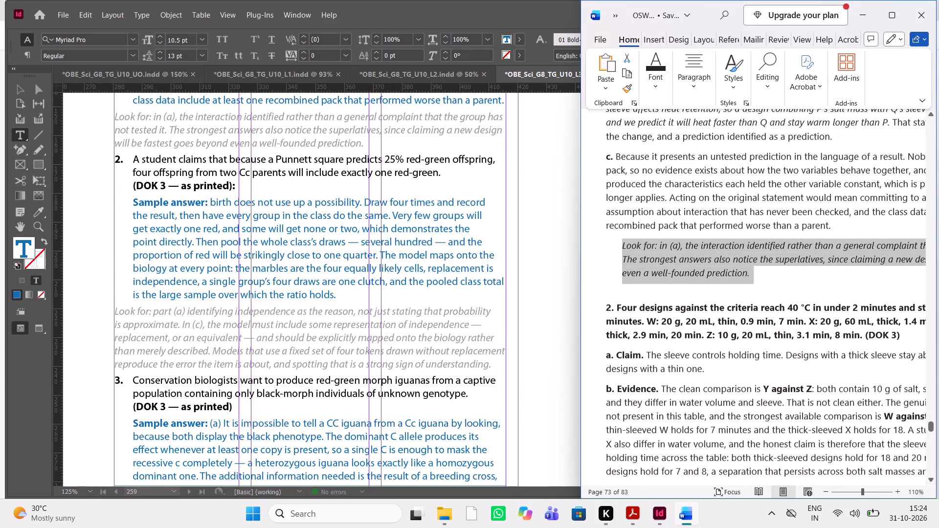
scroll(780, 429, left, 1)
drag(829, 321, 660, 308)
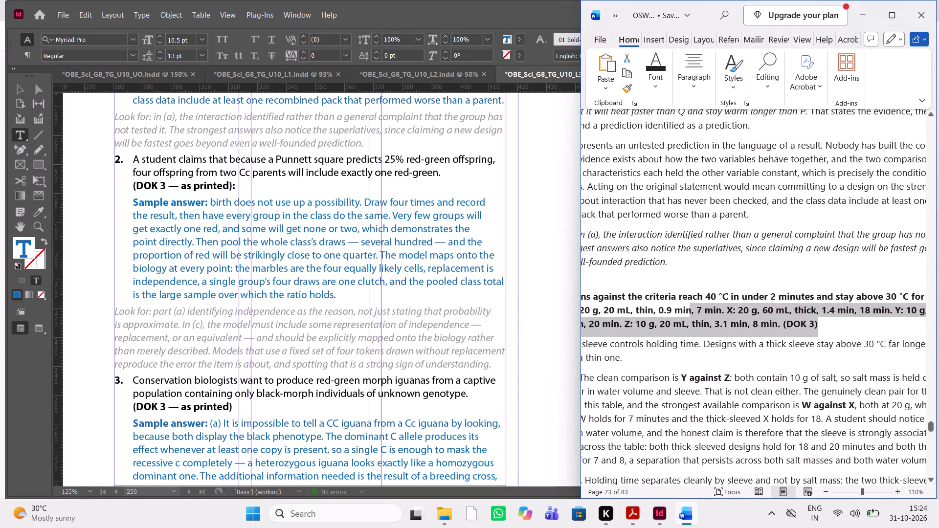
drag(660, 308, 624, 295)
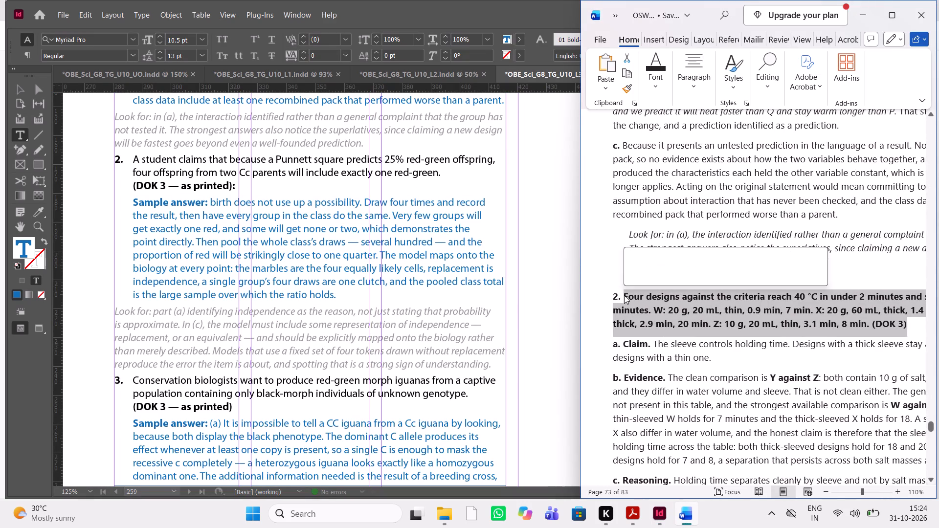
key(ctrl+c)
key(ctrl+c)
key(ctrl+c)
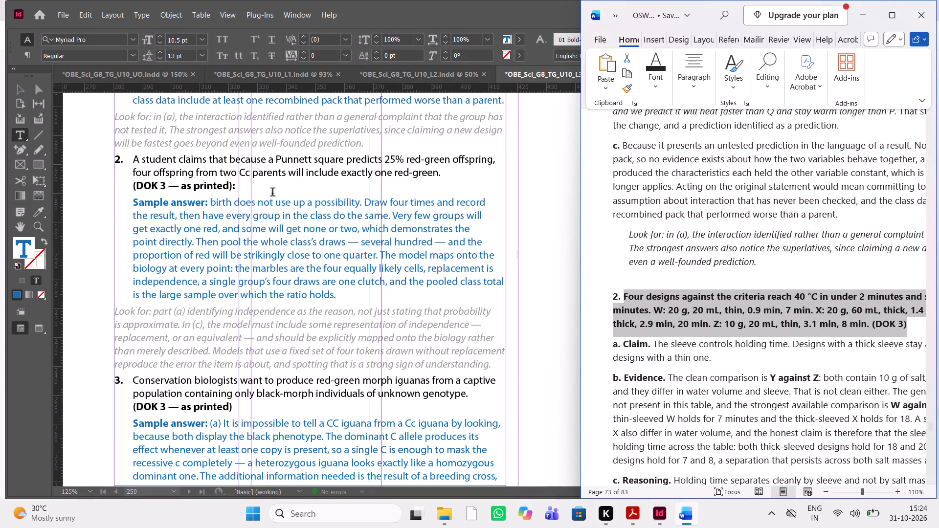
click(247, 185)
key(alt+Tab)
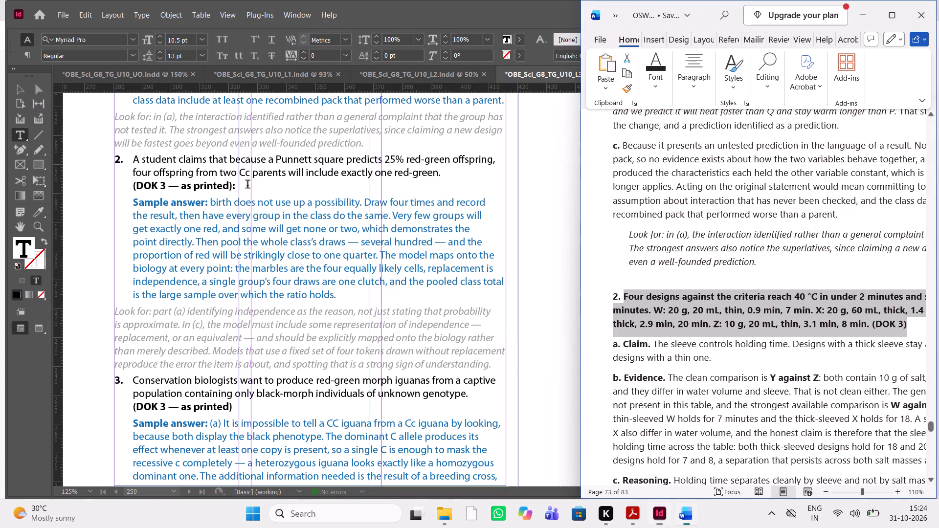
scroll(730, 253, up, 1)
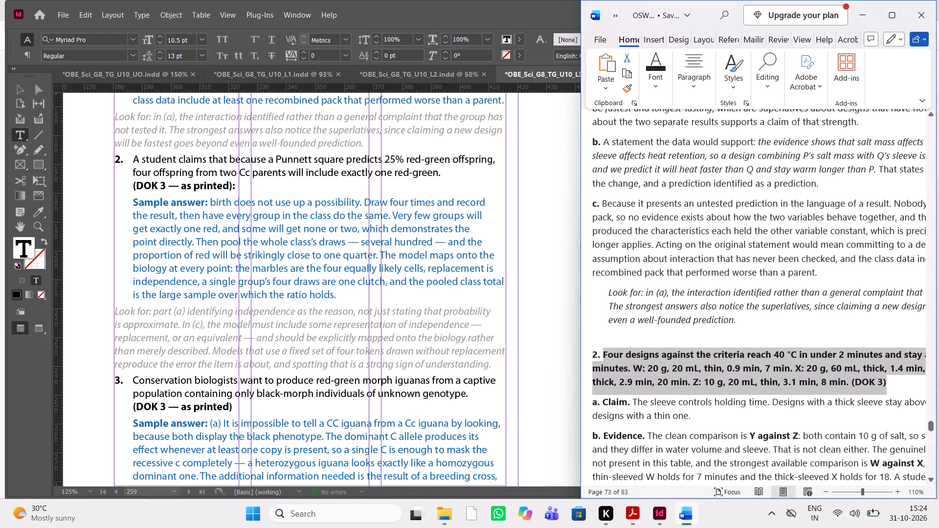
scroll(485, 255, up, 2)
scroll(485, 255, down, 1)
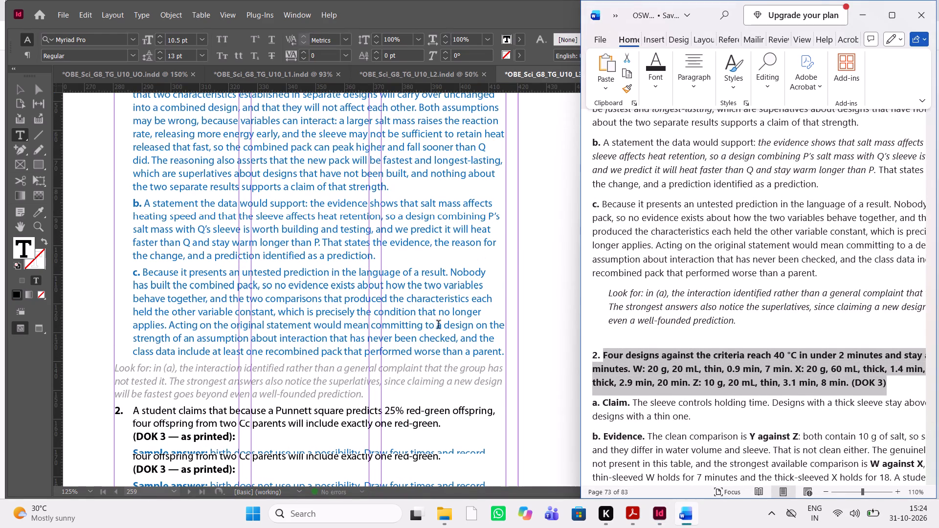
drag(447, 422, 156, 410)
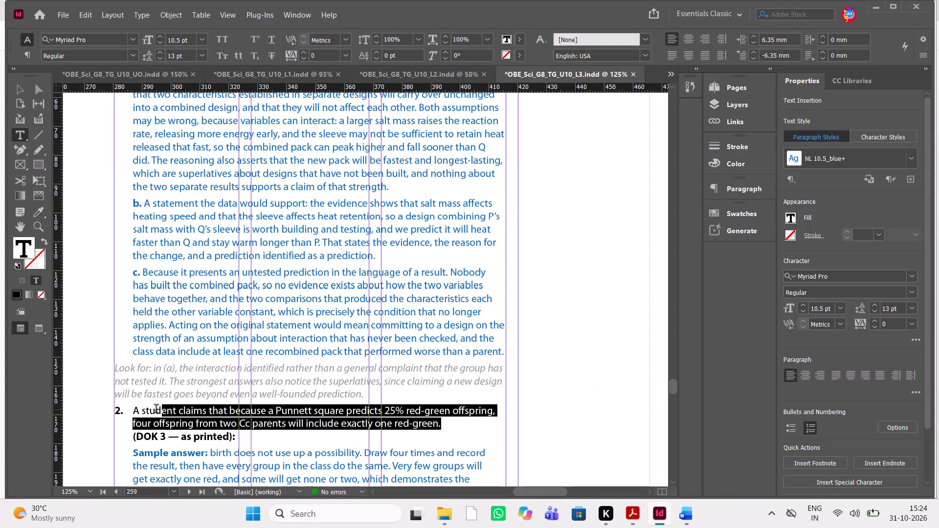
drag(156, 410, 134, 407)
key(ctrl+v)
key(ctrl+v)
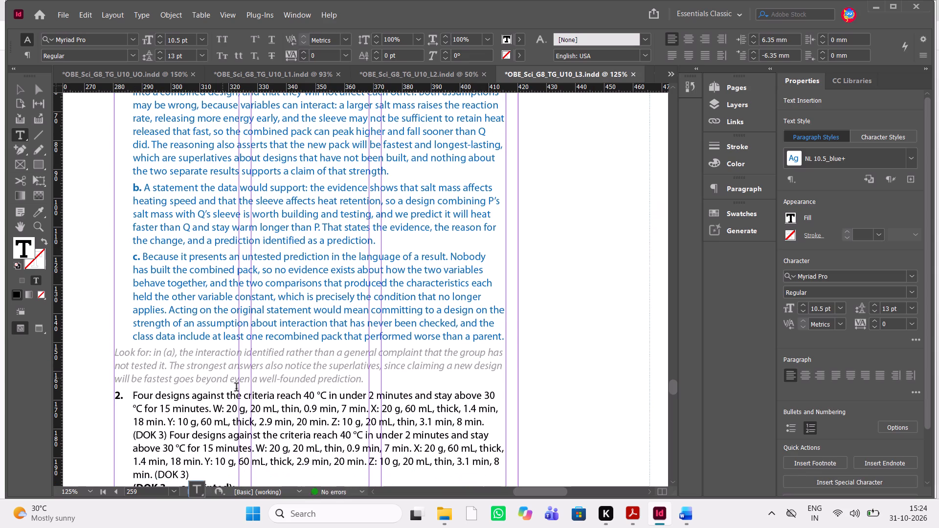
key(ctrl+z)
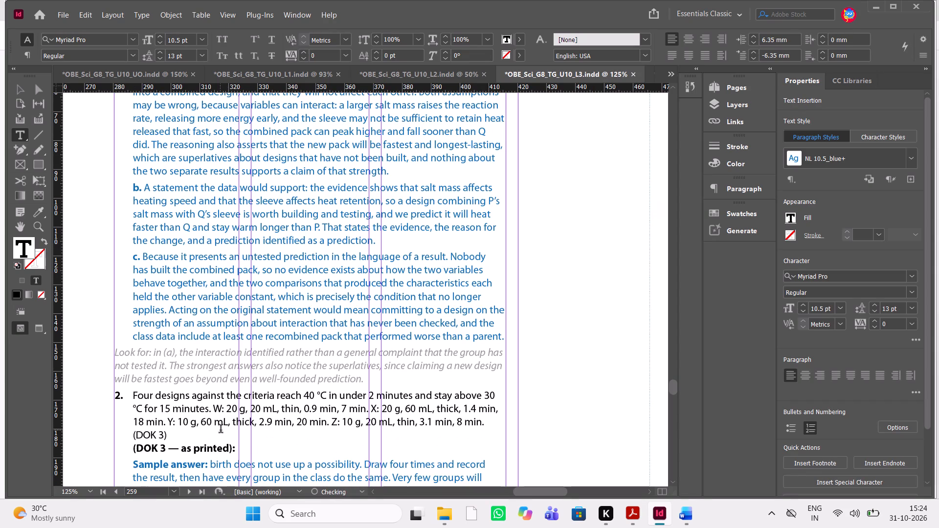
Remove the extra line break and the duplicate regular-weight "(DOK 3)" before item 2's bold "(DOK 3 — as printed):" label.
key(Delete)
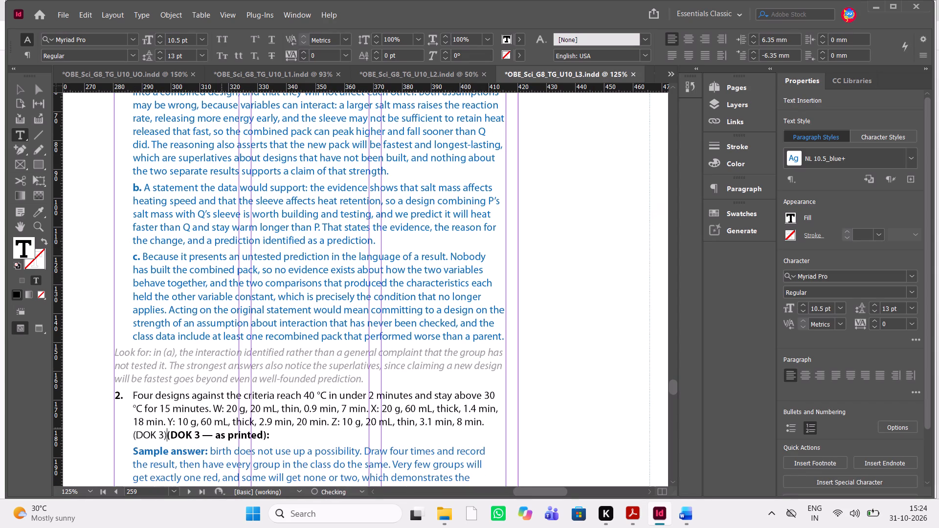
key(BackSpace)
key(BackSpace)
key(BackSpace)
key(BackSpace)
key(BackSpace)
key(BackSpace)
key(BackSpace)
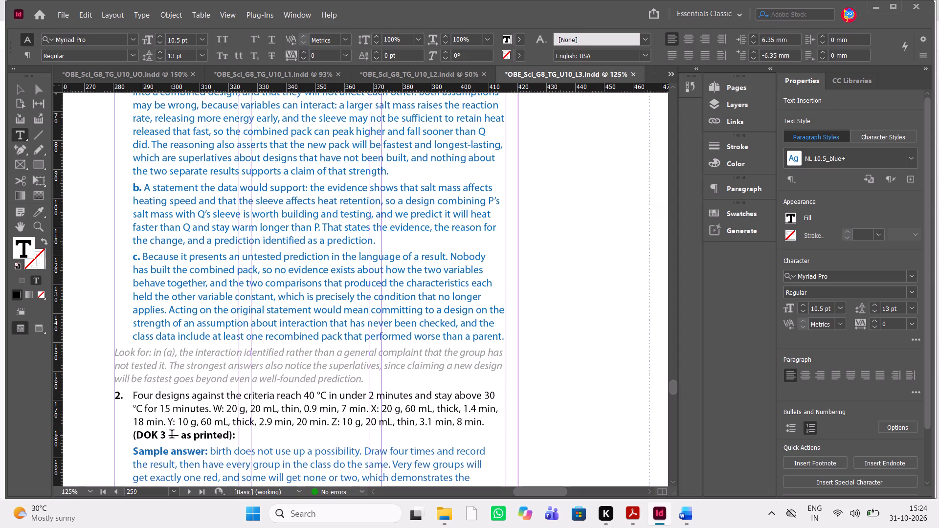
Copy "— as printed" from item 2's DOK label into item 1's "(DOK 3)" label before the closing parenthesis.
drag(172, 435, 232, 442)
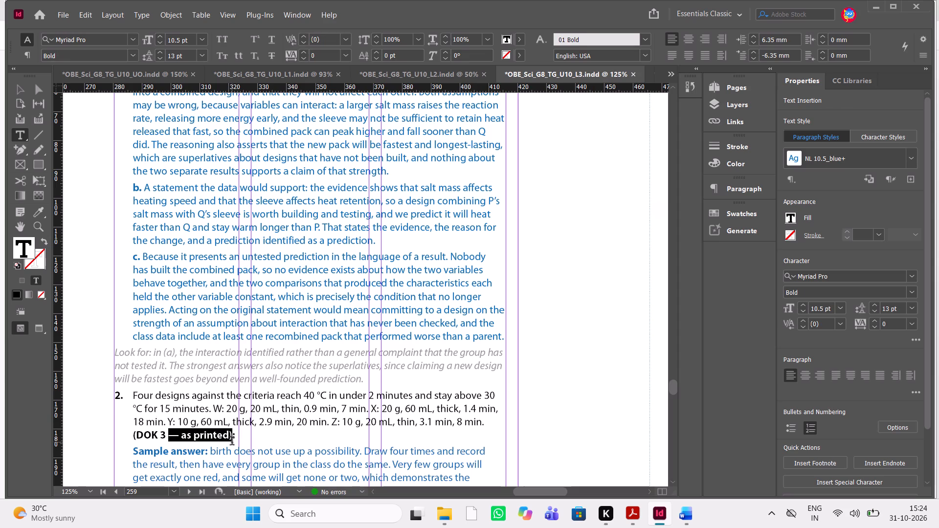
drag(232, 442, 229, 440)
key(shift+Left)
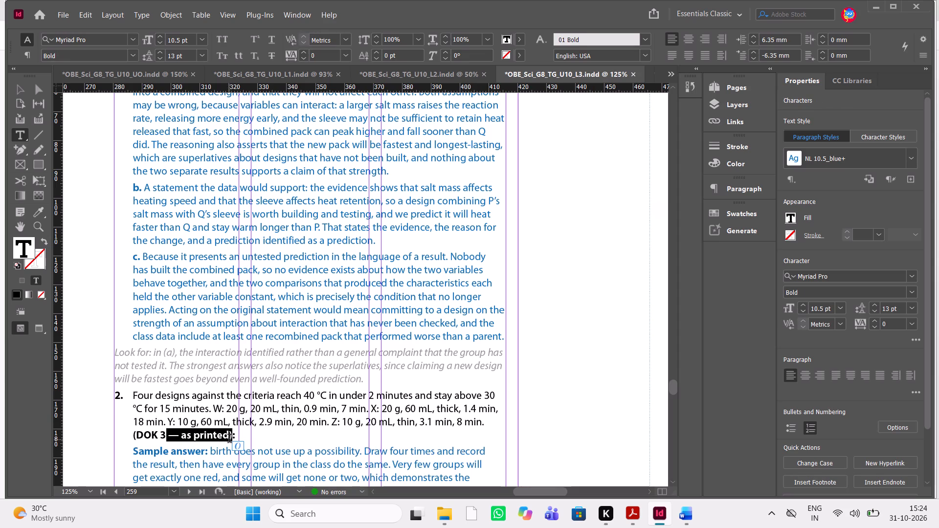
click(171, 437)
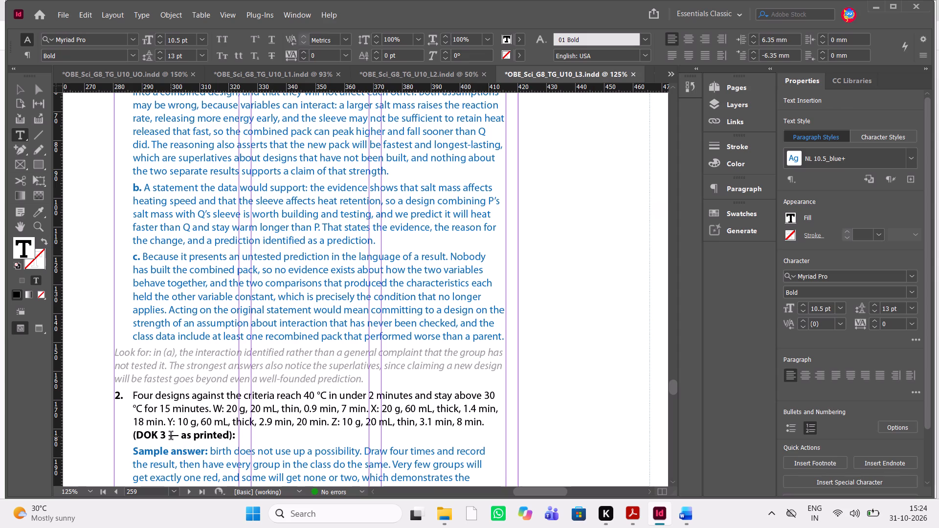
key(shift+Right)
key(shift+Right)
key(shift+Right)
key(shift+Right)
key(shift+Right)
key(shift+Right)
key(shift+Right)
key(shift+Right)
key(shift+Right)
key(shift+Right)
key(shift+Right)
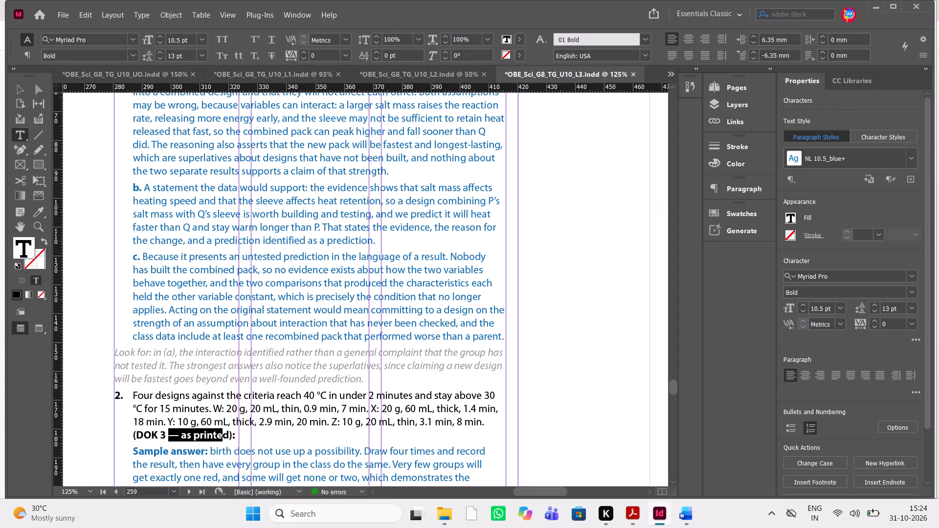
key(shift+Right)
key(ctrl+c)
key(ctrl+c)
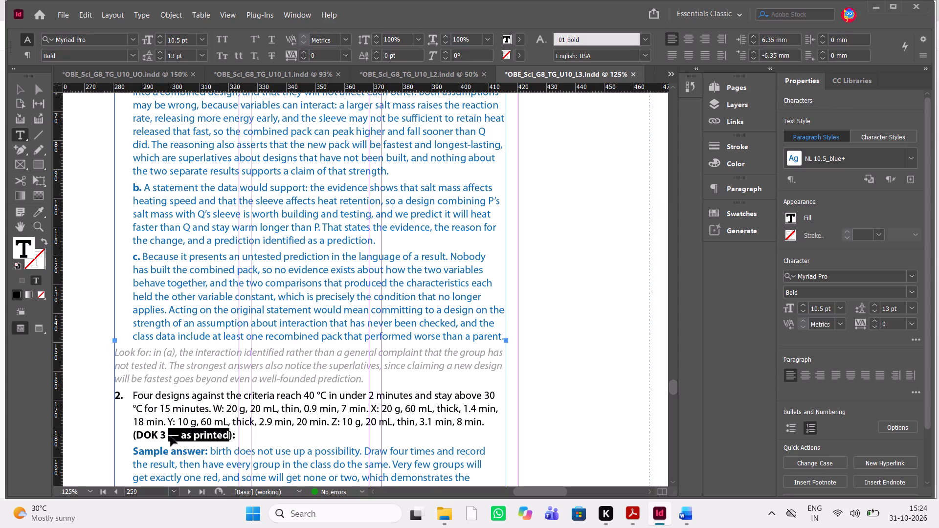
scroll(271, 381, up, 2)
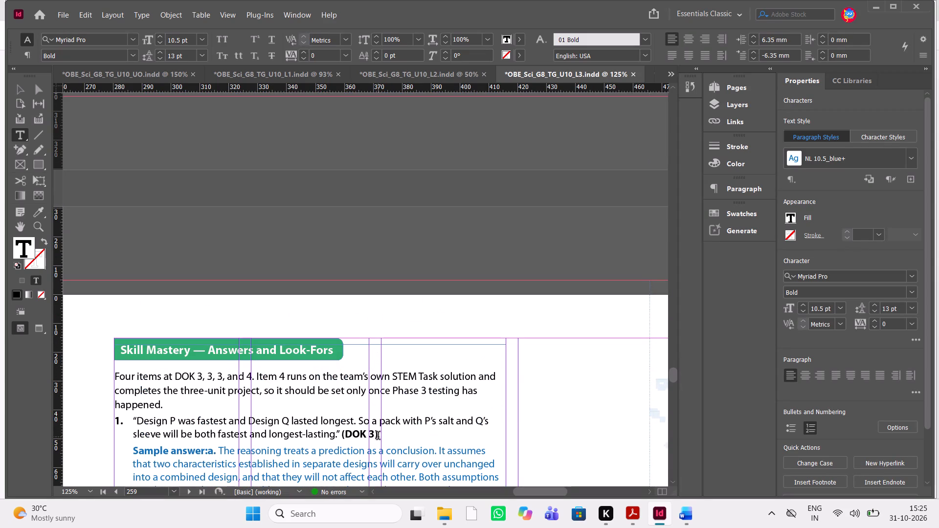
click(378, 437)
key(Left)
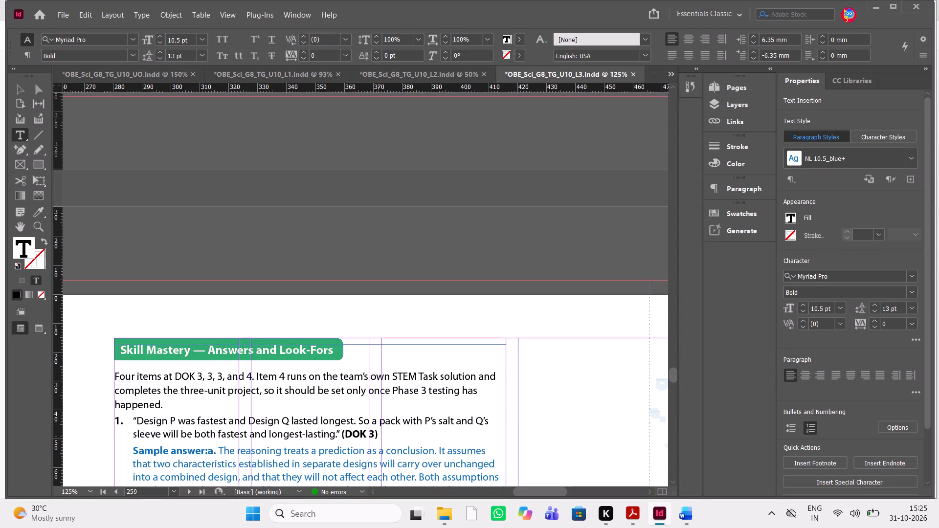
key(ctrl+v)
Replace item 2's remaining placeholder sample answer with the Word manuscript text from "a. Claim." through "no single cause can be attributed.".
scroll(406, 393, down, 3)
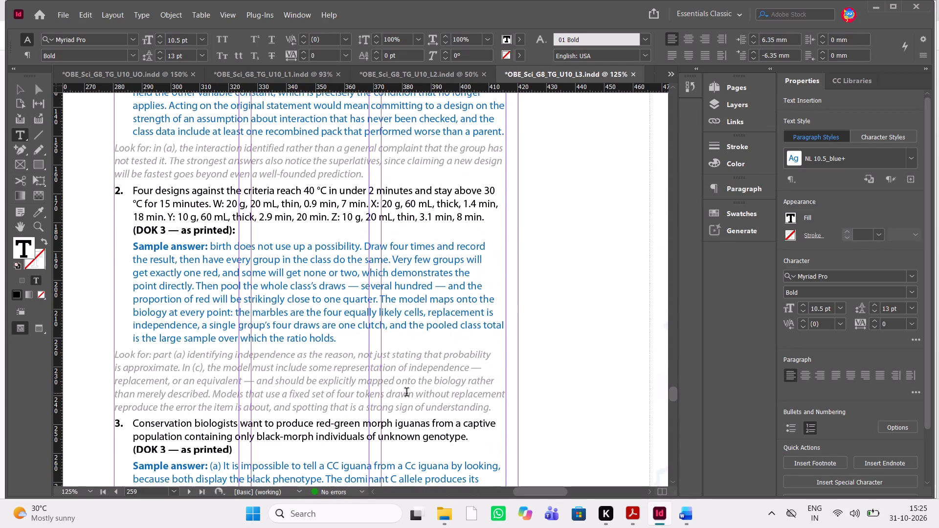
key(alt+Tab)
scroll(738, 353, down, 1)
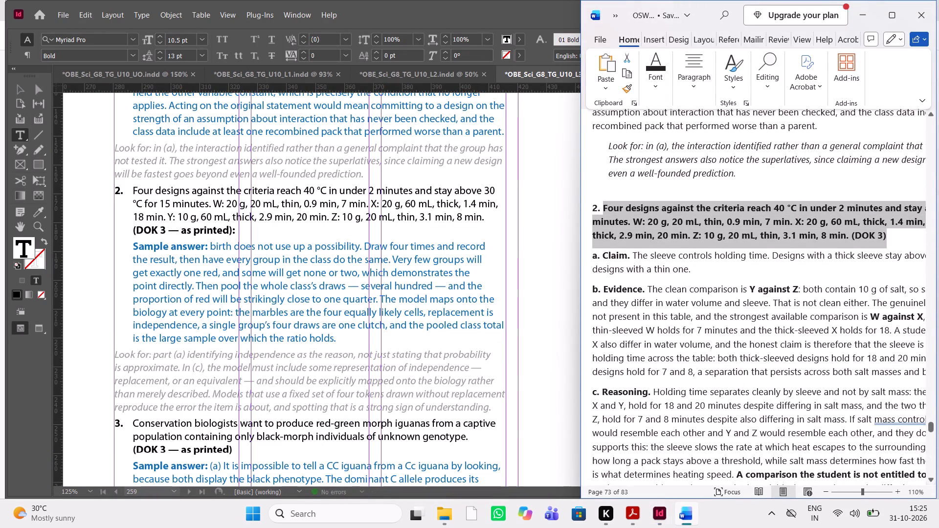
drag(590, 259, 694, 525)
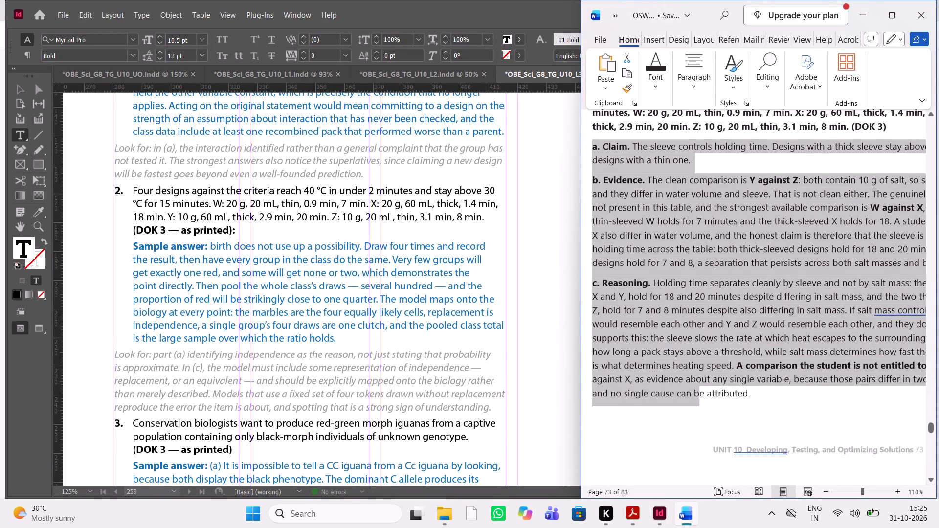
drag(694, 525, 789, 129)
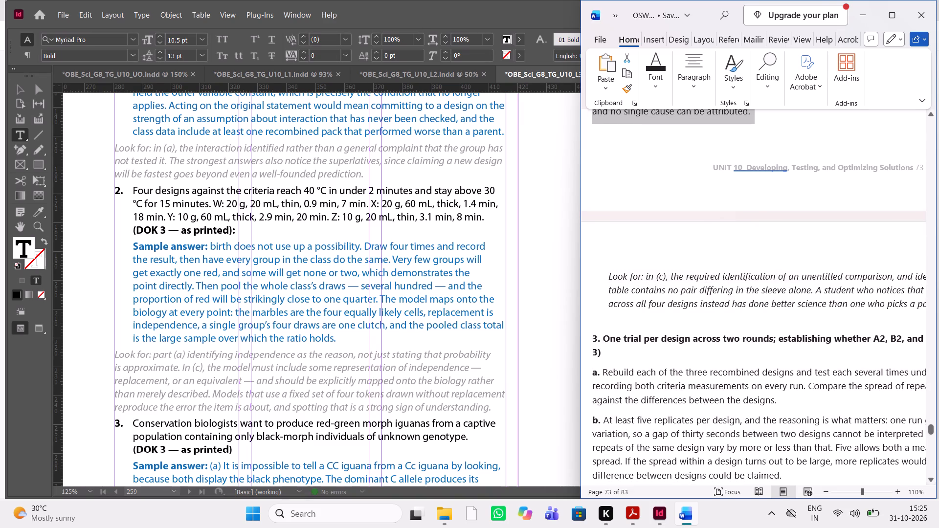
drag(789, 129, 788, 116)
key(ctrl+c)
key(ctrl+c)
scroll(343, 269, down, 1)
drag(341, 269, 172, 210)
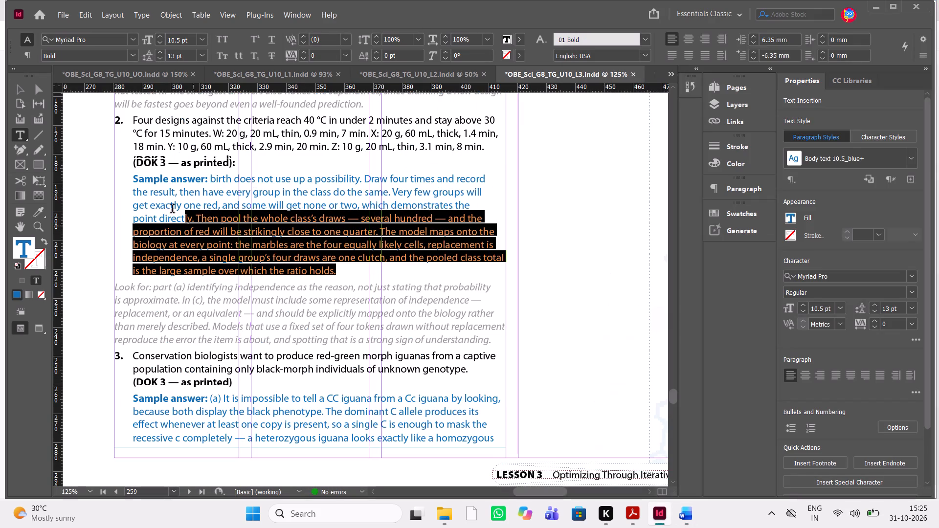
drag(172, 210, 212, 181)
key(ctrl+v)
Bold the lead-ins "a. Claim.", "b. Evidence." and "c. Reasoning." in item 2's sample answer.
scroll(276, 202, up, 1)
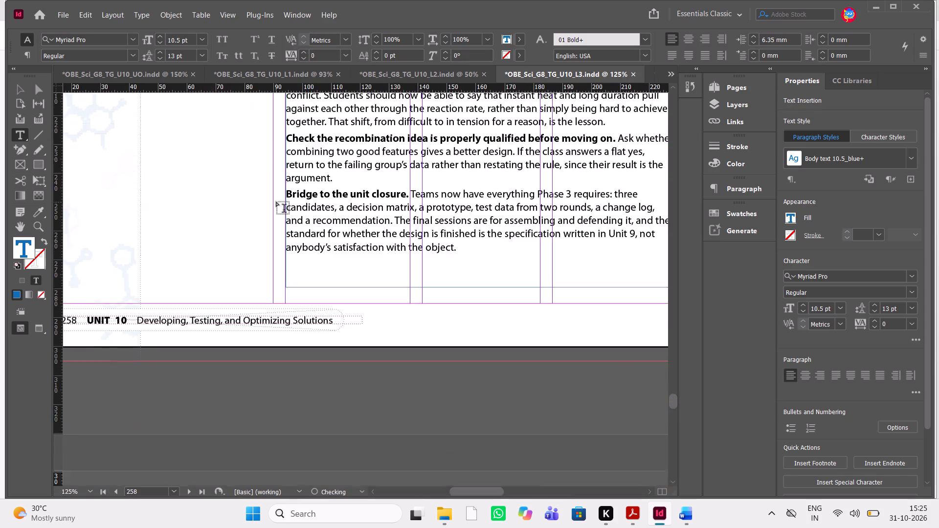
scroll(276, 202, up, 2)
scroll(276, 202, down, 1)
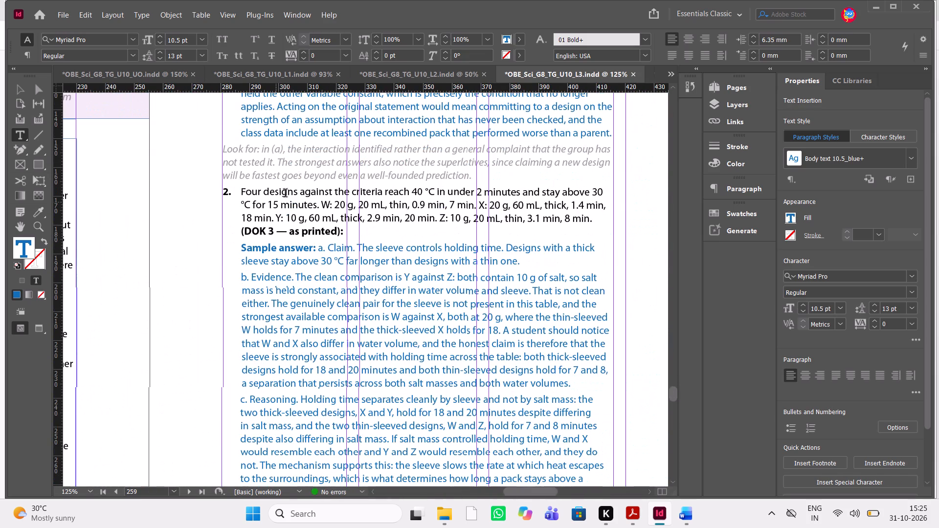
drag(357, 247, 323, 251)
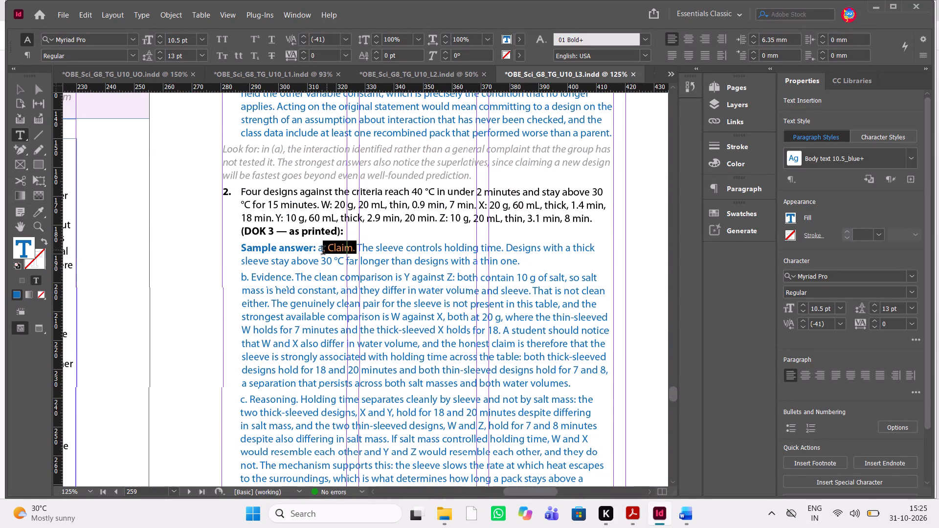
drag(323, 251, 317, 254)
drag(317, 252, 319, 252)
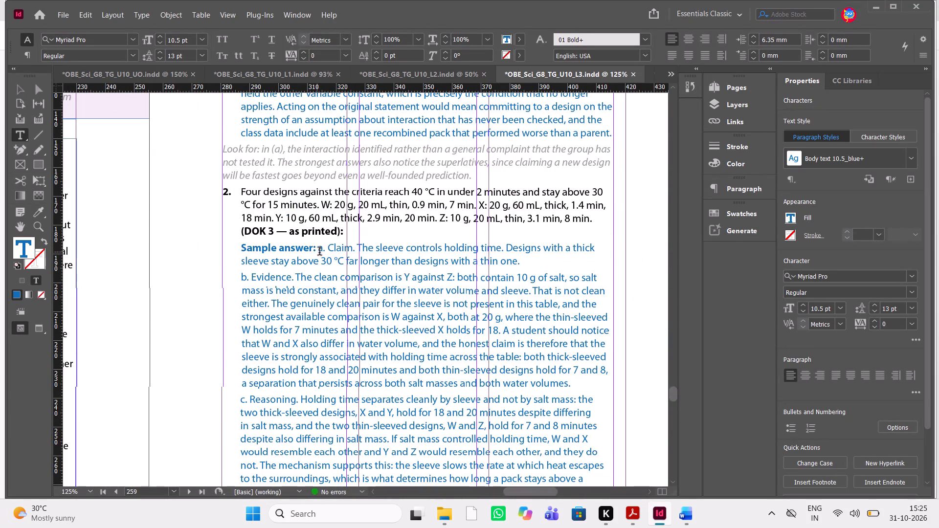
drag(319, 252, 358, 246)
key(ctrl+shift+b)
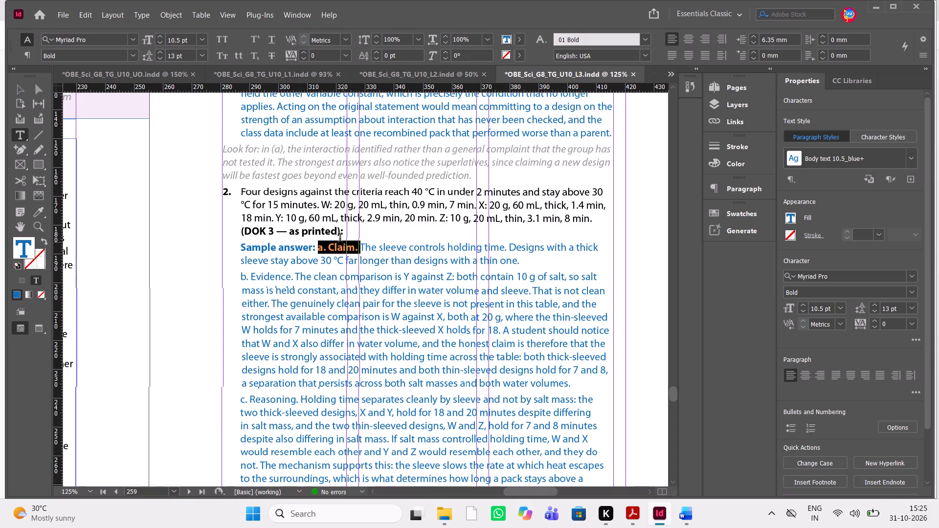
drag(295, 278, 237, 278)
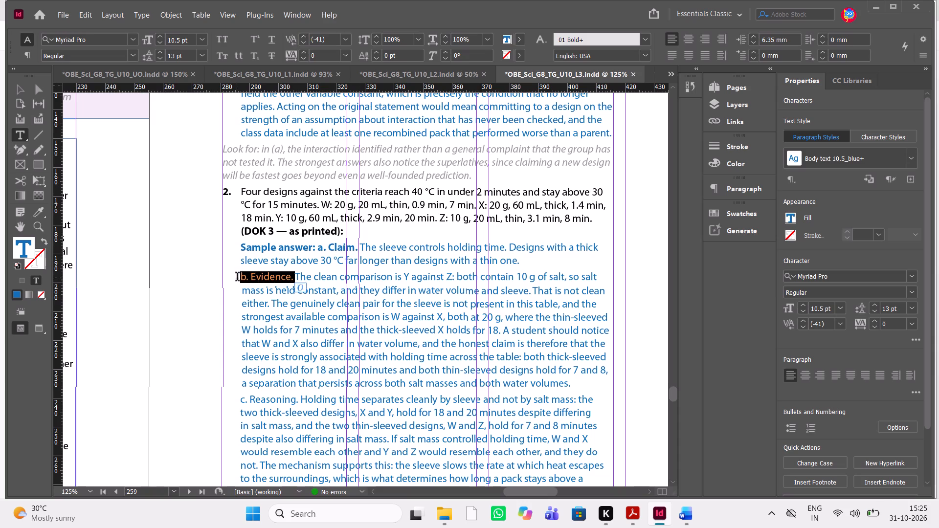
key(ctrl+shift+b)
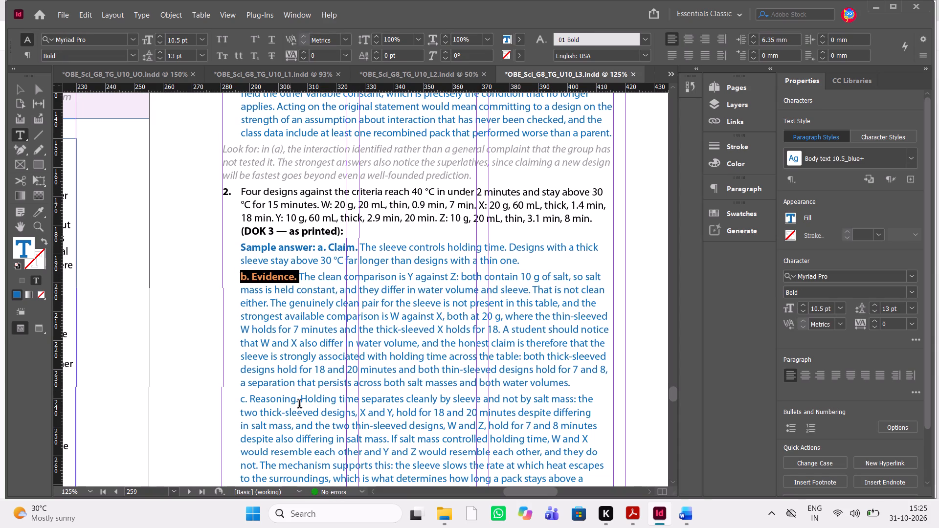
drag(302, 403, 238, 403)
key(ctrl+shift+b)
Bold "Y against Z:" and "W against X" in part b of item 2's sample answer, following the manuscript.
key(alt+Tab)
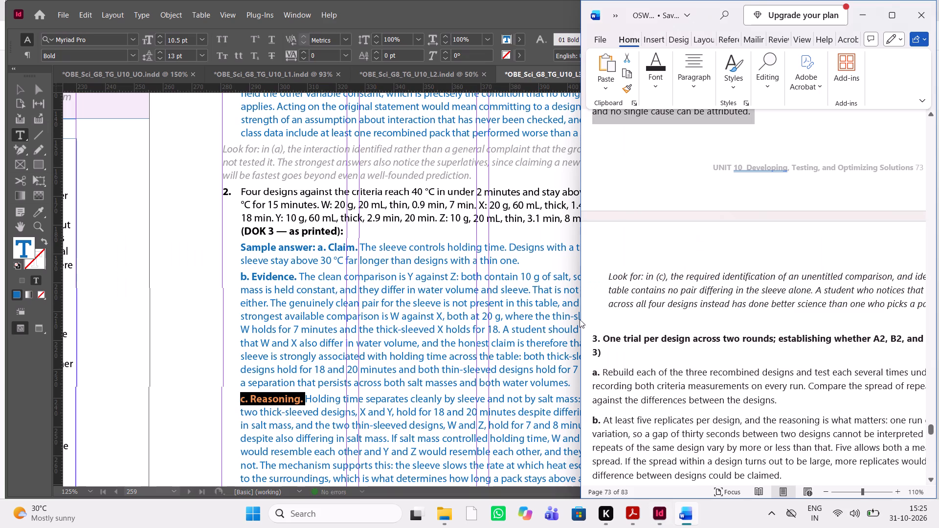
scroll(759, 353, up, 4)
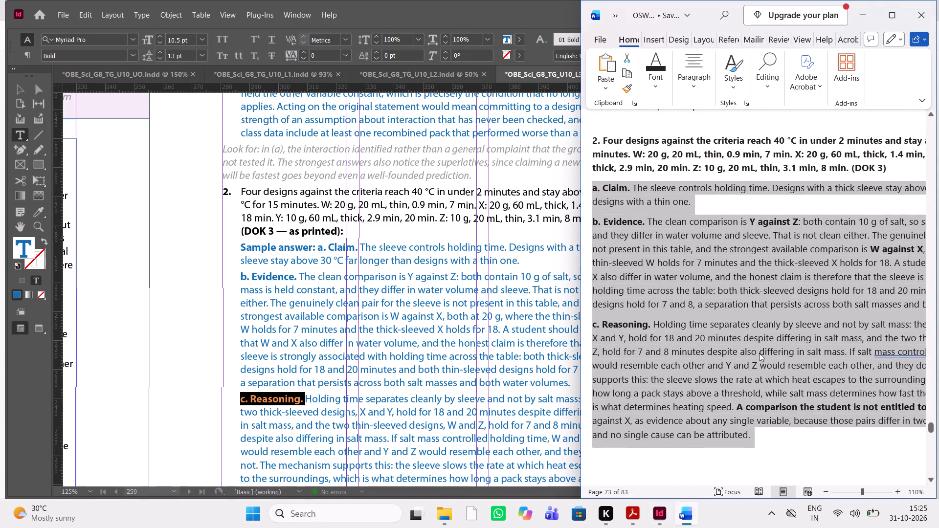
scroll(759, 353, up, 1)
scroll(534, 403, left, 1)
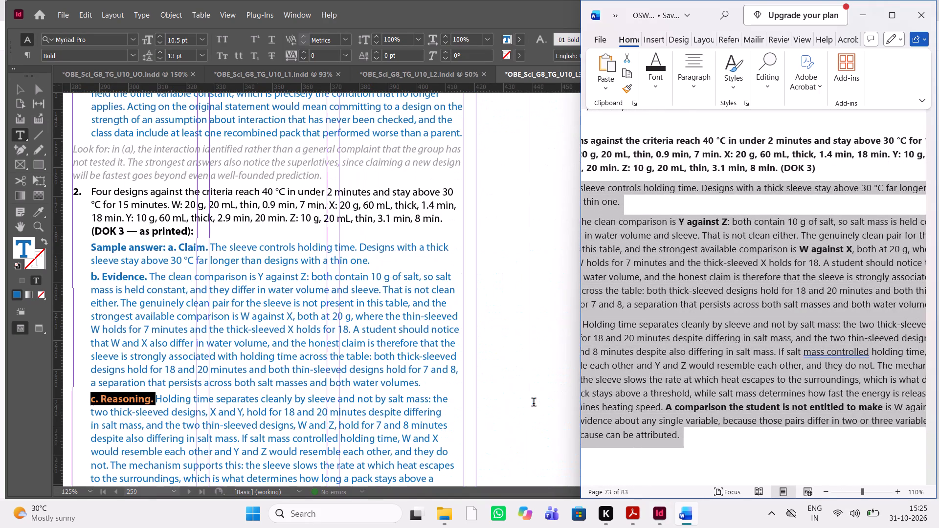
scroll(534, 403, left, 1)
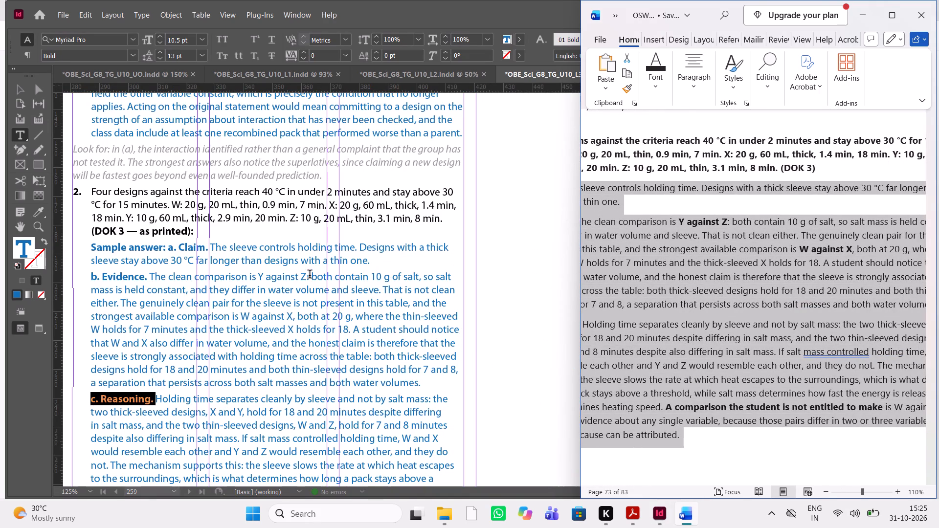
drag(310, 275, 258, 281)
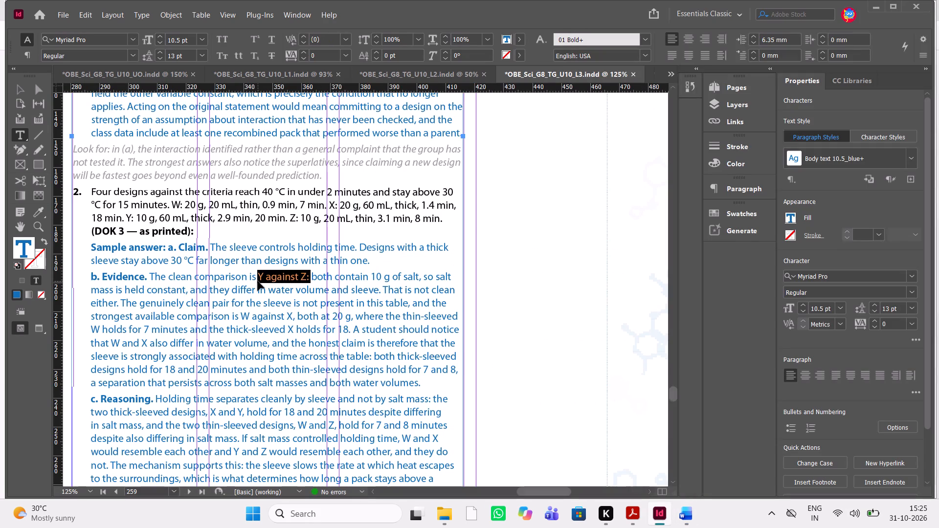
key(ctrl+shift+b)
key(alt+Tab)
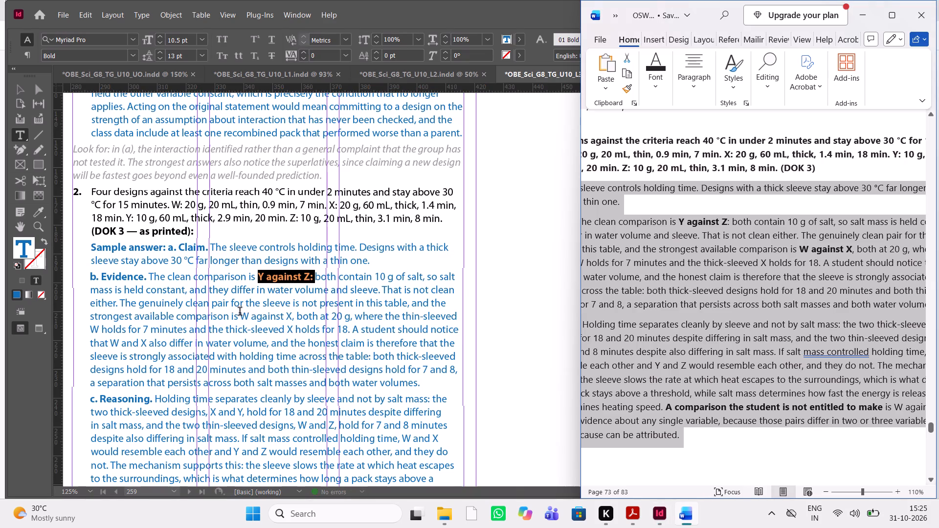
drag(240, 312, 293, 313)
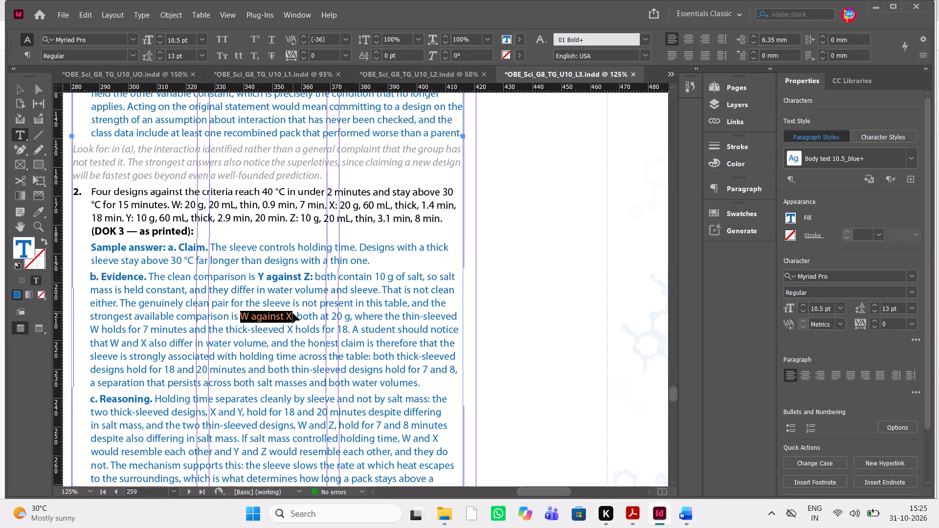
ctrl+shift+click(293, 313)
key(ctrl+shift+b)
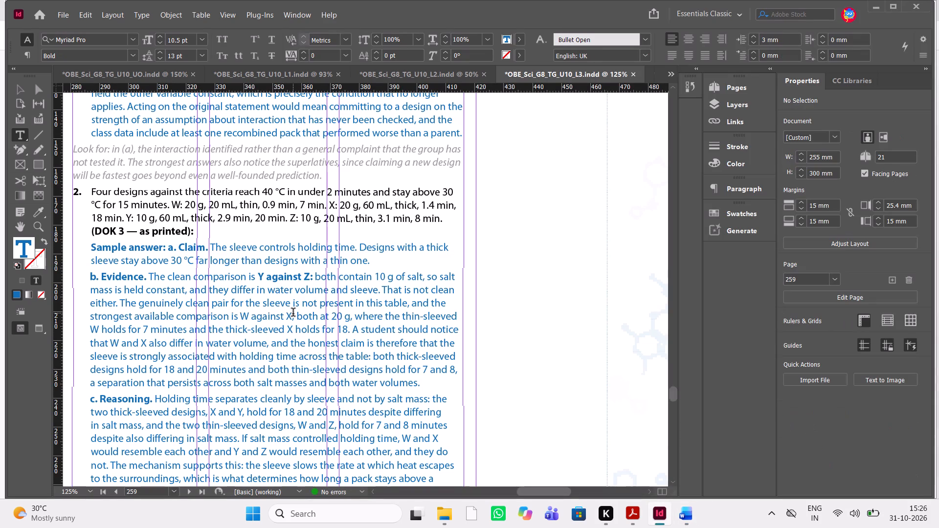
key(shift+Left)
key(shift+Left)
key(shift+Left)
key(shift+Left)
key(shift+Left)
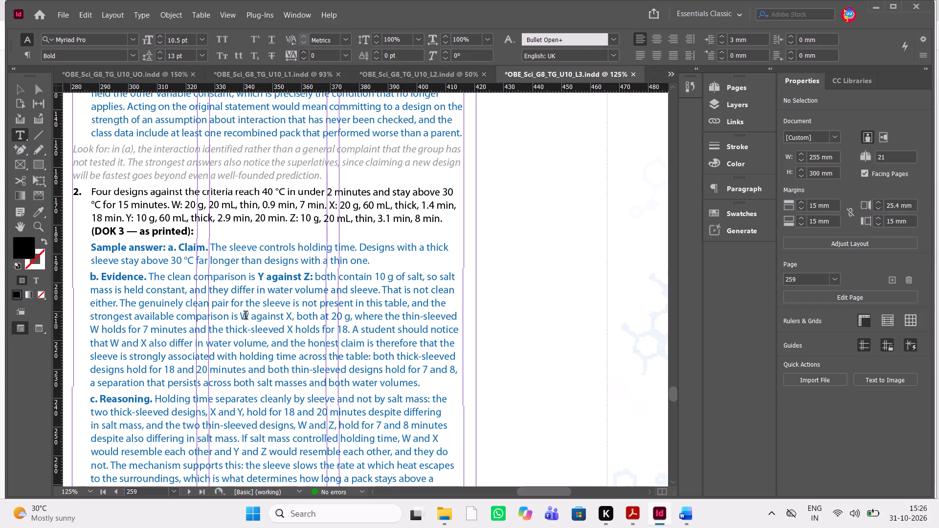
drag(242, 316, 290, 319)
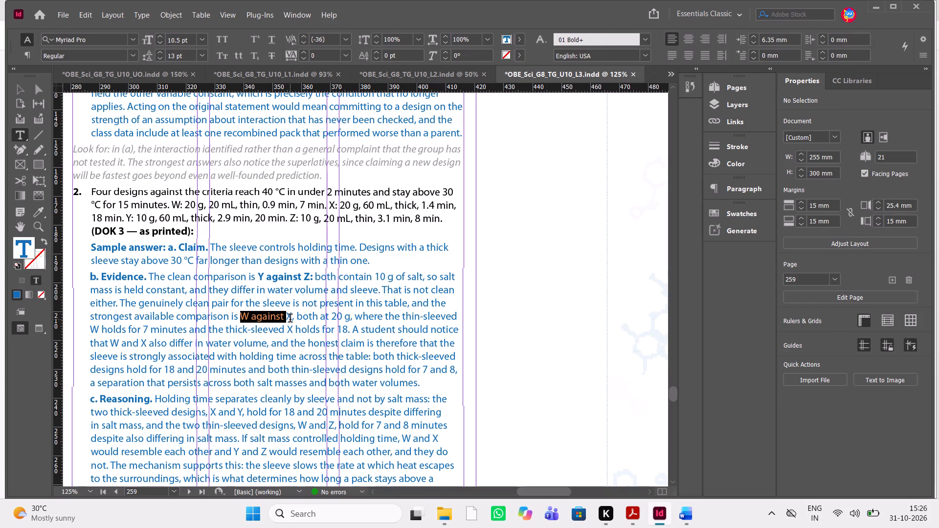
drag(290, 319, 292, 318)
key(ctrl+shift+b)
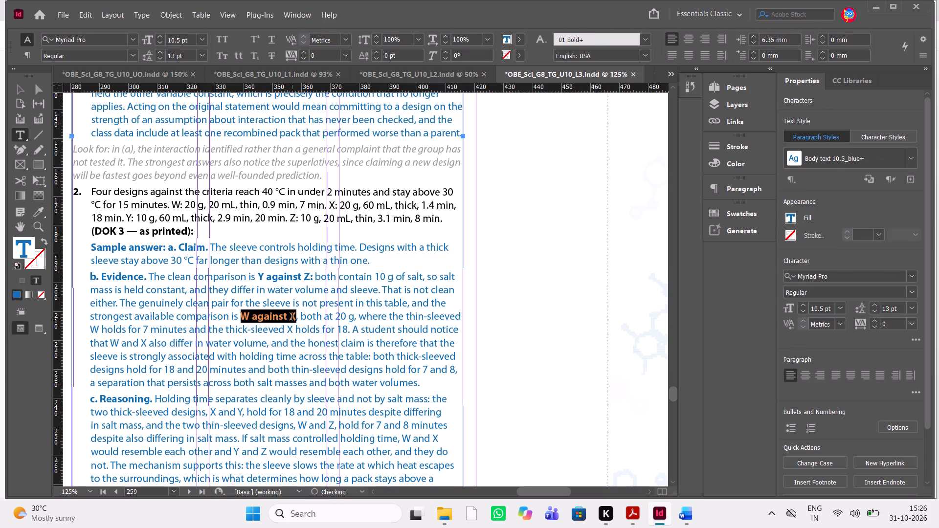
key(ctrl+shift+b)
key(ctrl+shift+b)
Bold "A comparison the student is not entitled to make" in part c of item 2's sample answer, following the manuscript.
key(alt+Tab)
scroll(740, 294, left, 1)
scroll(740, 294, down, 1)
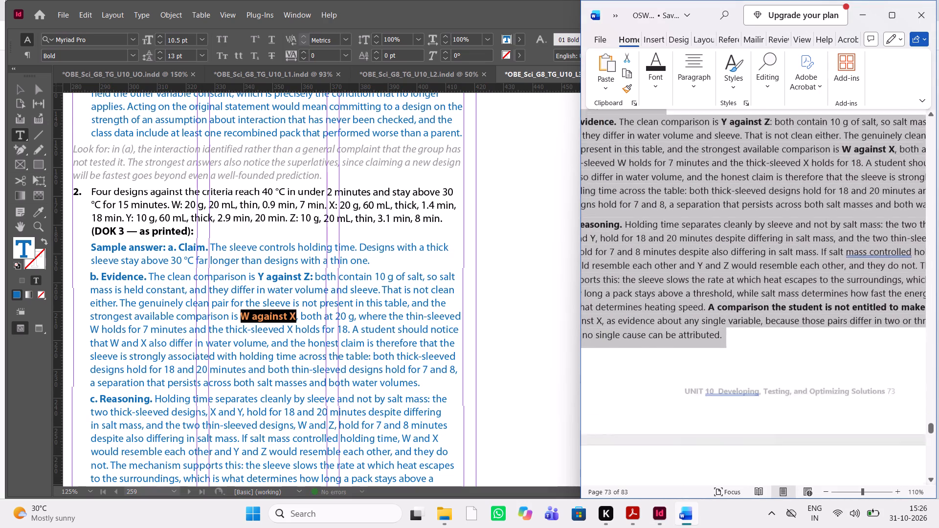
scroll(740, 294, down, 1)
scroll(740, 294, up, 1)
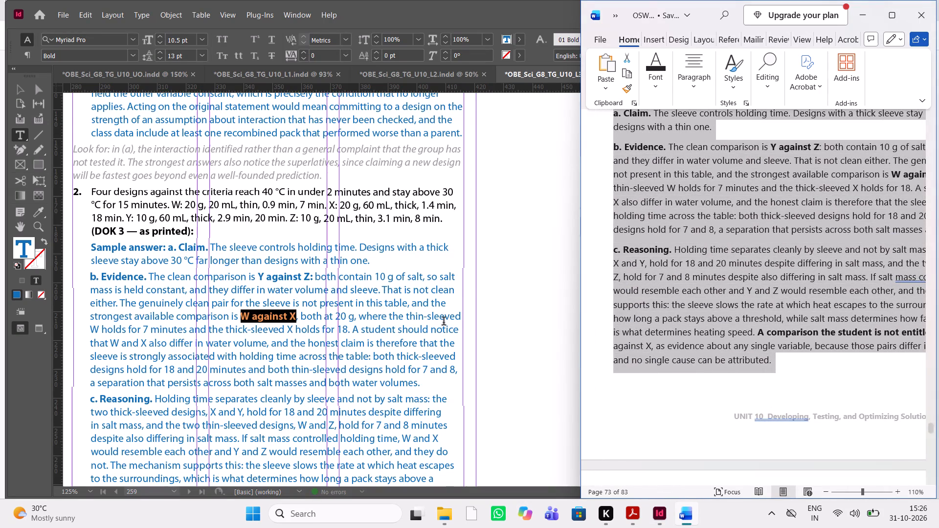
scroll(444, 322, down, 1)
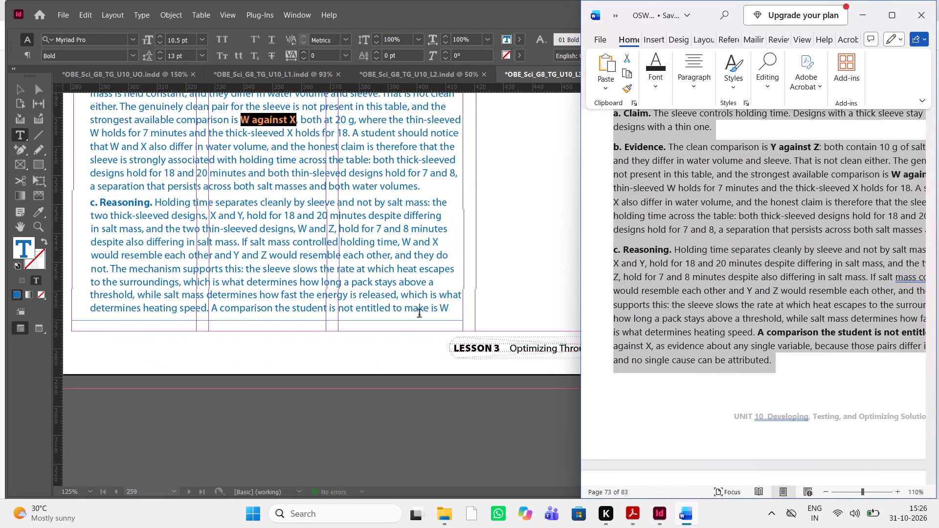
scroll(805, 299, left, 1)
scroll(805, 299, right, 1)
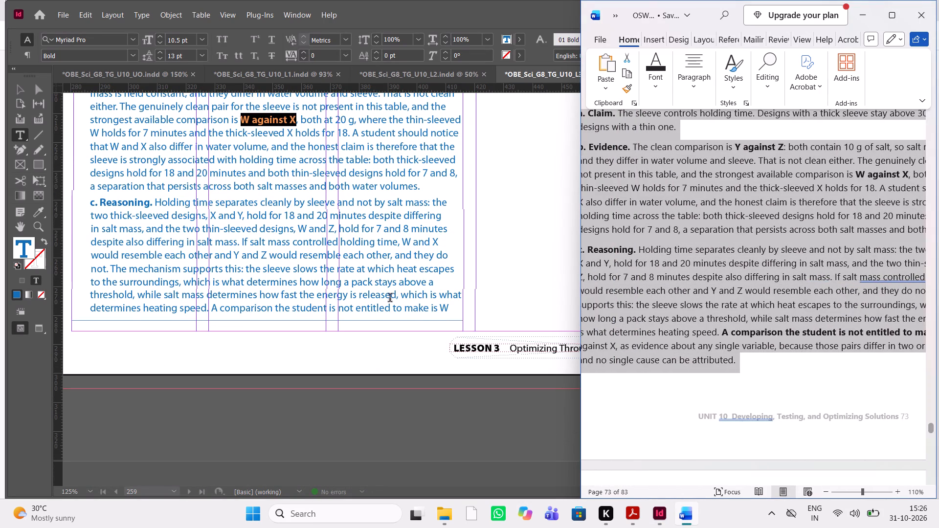
click(425, 309)
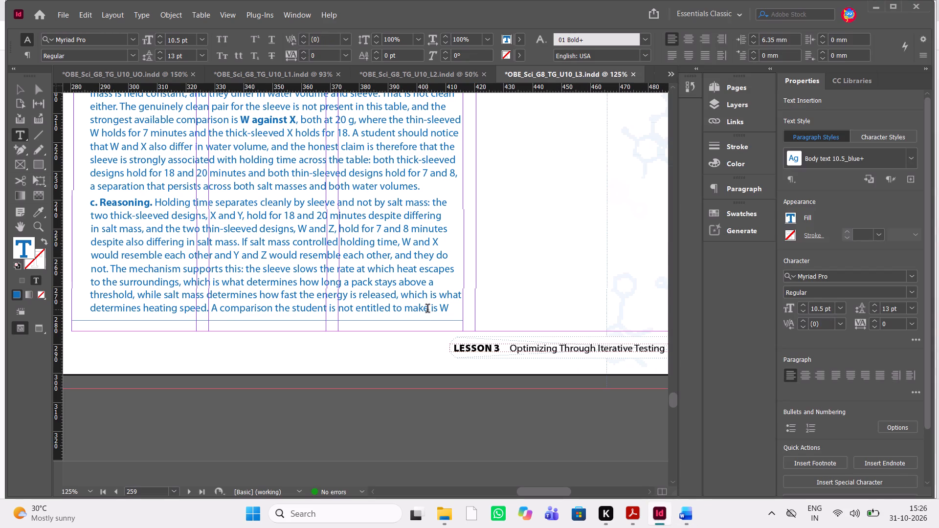
drag(427, 309, 209, 310)
key(ctrl+shift+b)
Delete the empty paragraph between item 2's sample answer and its look-for note on page 260.
scroll(306, 322, down, 1)
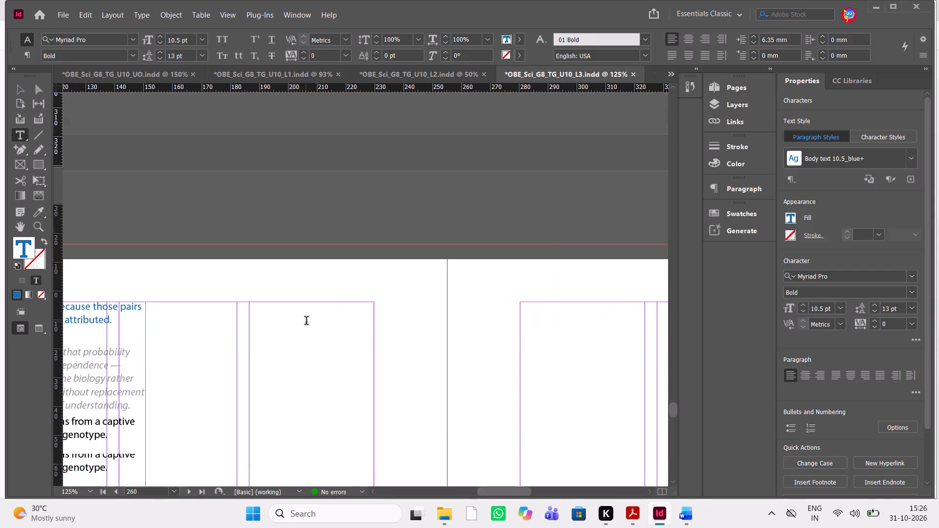
scroll(306, 322, down, 1)
scroll(306, 322, right, 2)
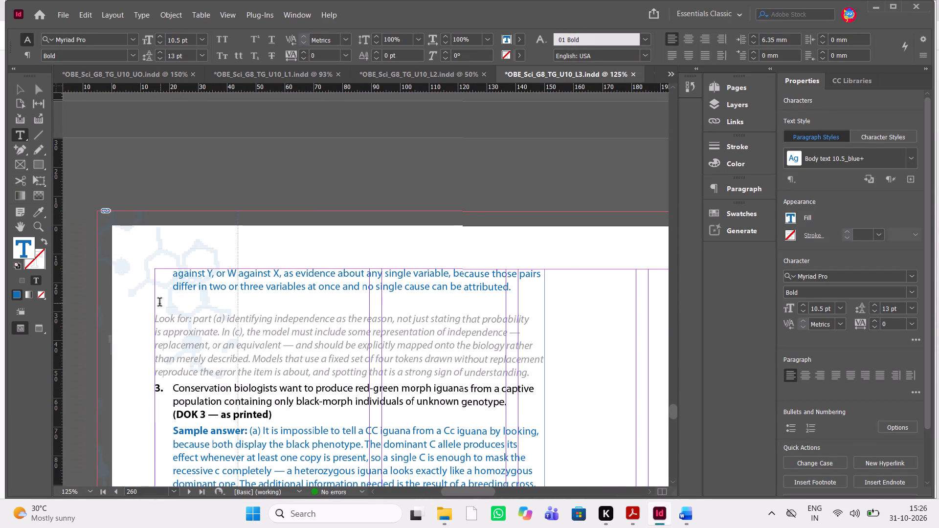
click(159, 303)
key(Delete)
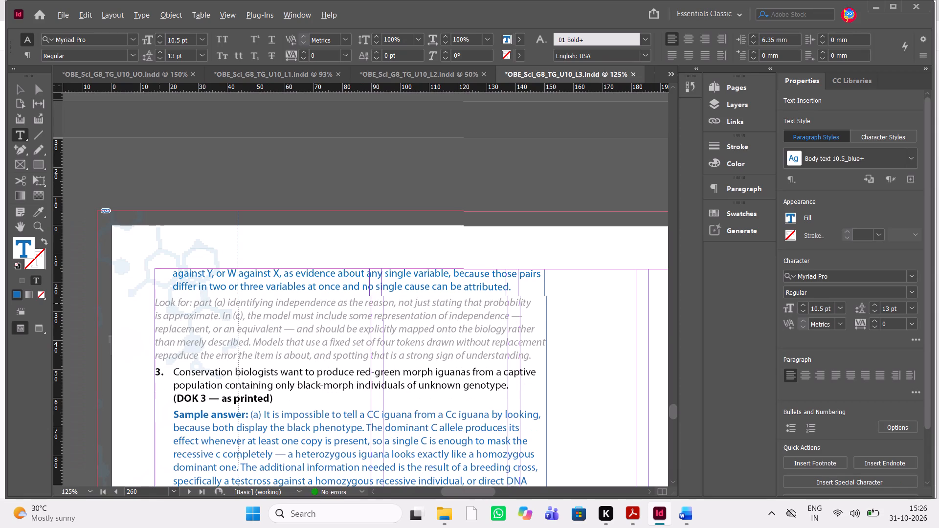
Replace item 2's placeholder look-for note on page 260 with the manuscript note beginning "Look for: in (c), the required identification".
key(alt+Tab)
scroll(728, 282, down, 1)
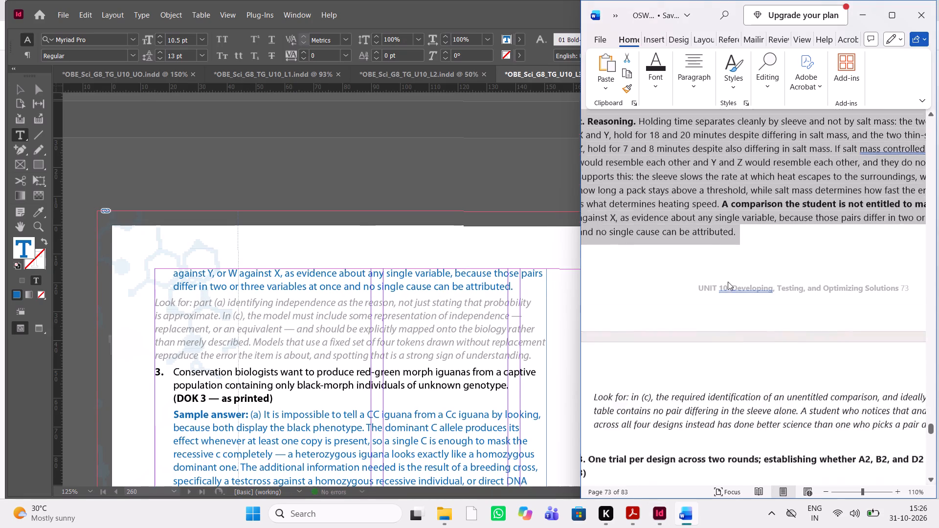
scroll(728, 282, down, 1)
scroll(728, 282, left, 1)
scroll(893, 358, left, 1)
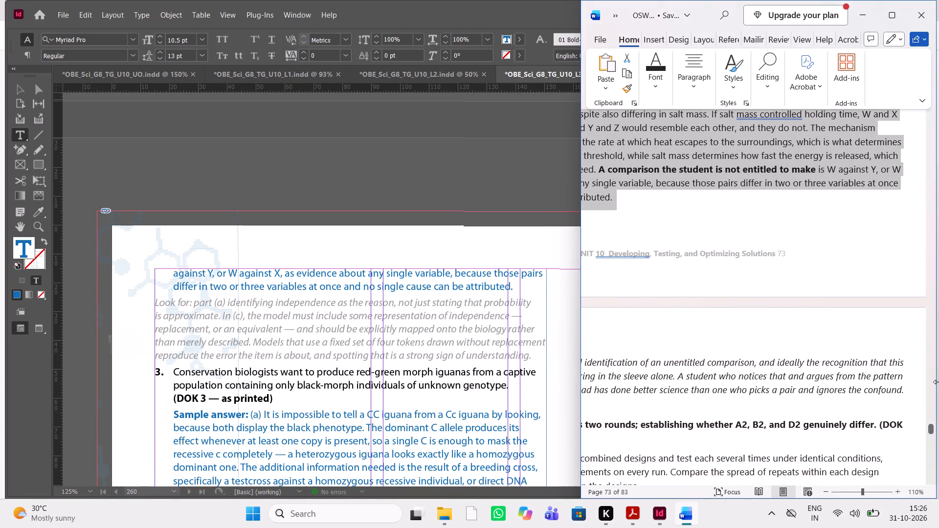
drag(908, 387, 594, 383)
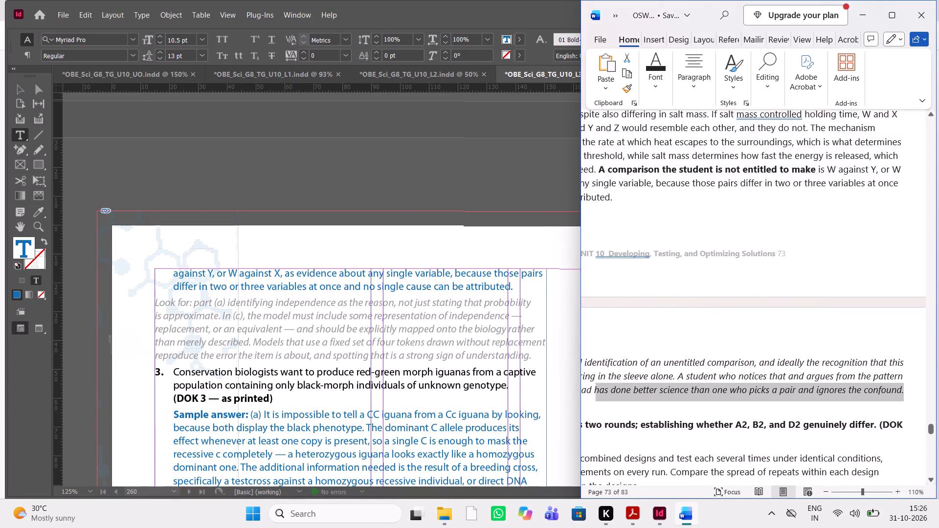
drag(594, 383, 599, 360)
key(ctrl+c)
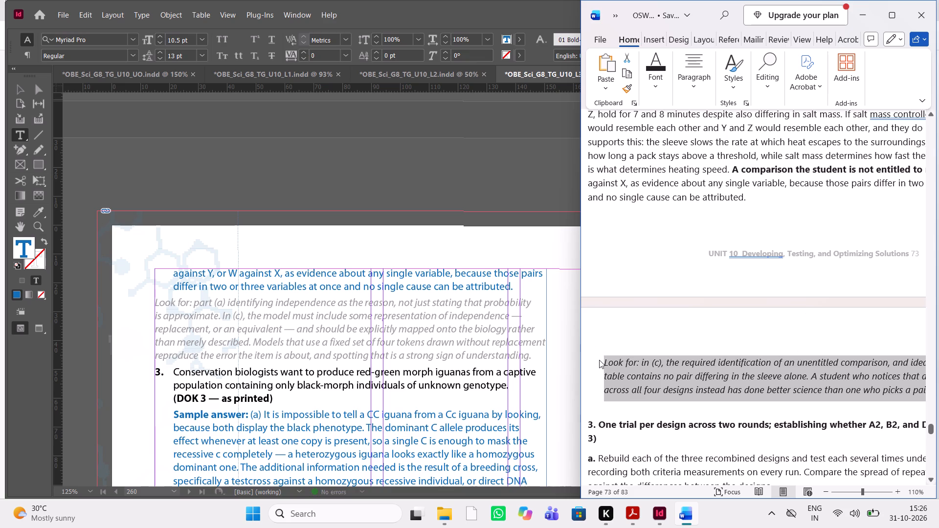
key(ctrl+c)
key(ctrl+c)
double_click(538, 346)
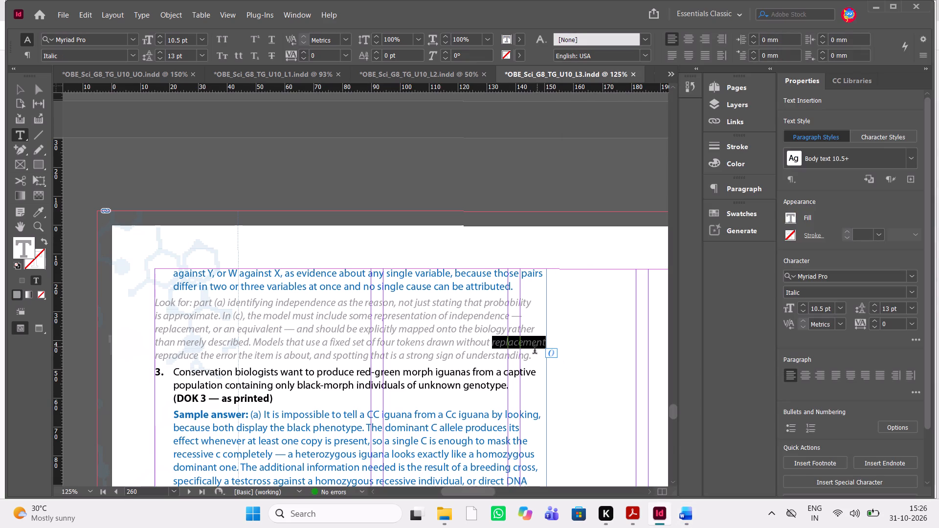
drag(534, 356, 152, 305)
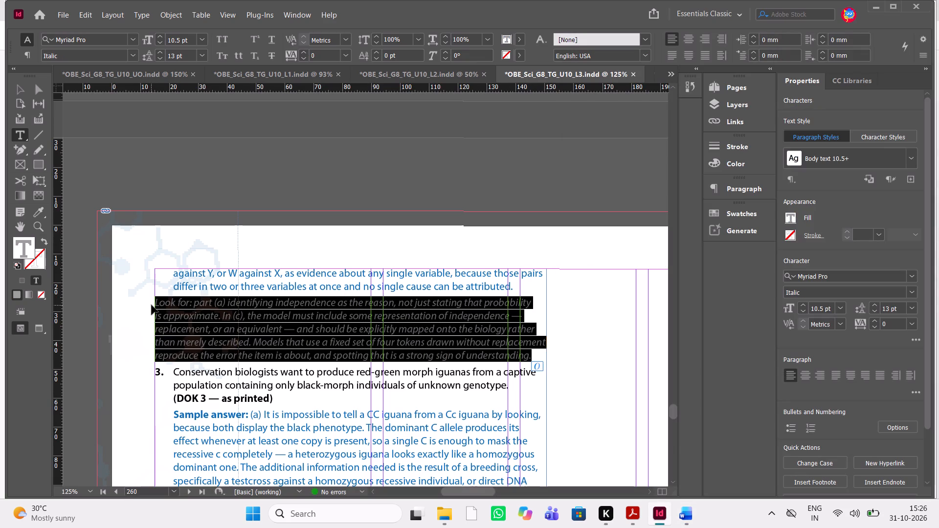
key(ctrl+v)
scroll(276, 323, left, 1)
key(grave)
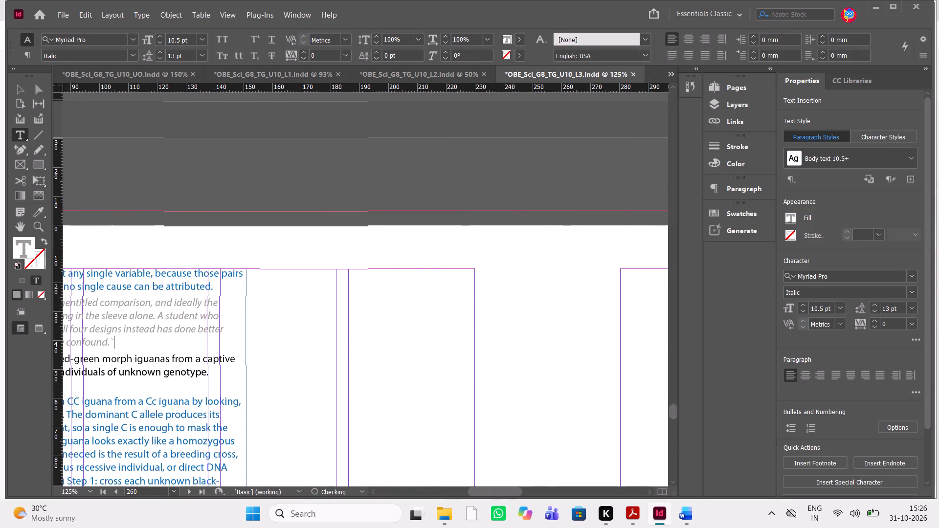
Move the page 260 text frame to the top and inner margins, at X 94.162 mm and Y 15.044 mm.
scroll(276, 323, right, 1)
click(21, 92)
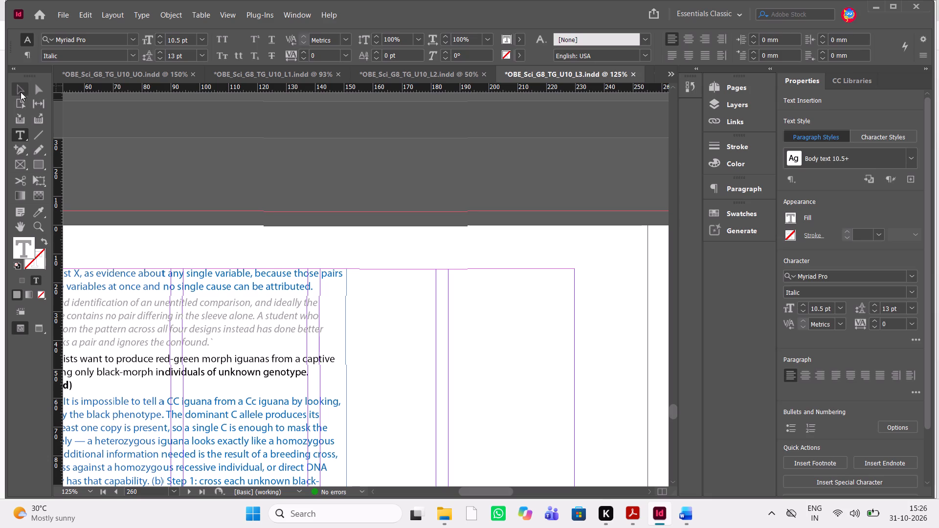
drag(139, 283, 380, 285)
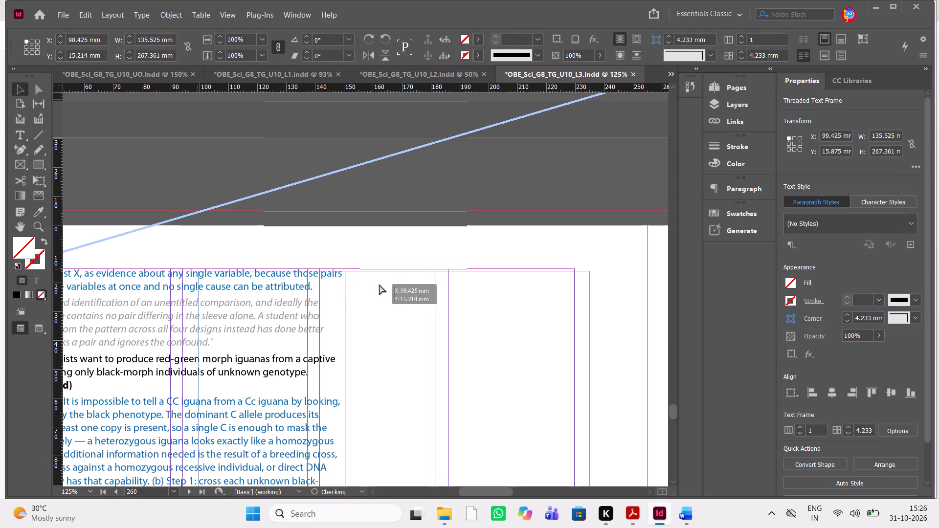
drag(380, 285, 368, 286)
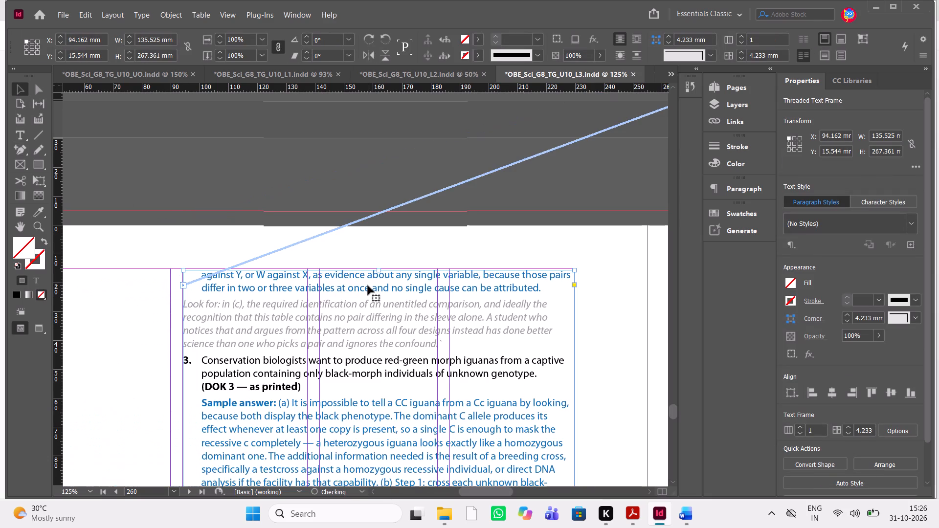
key(Up)
key(Up)
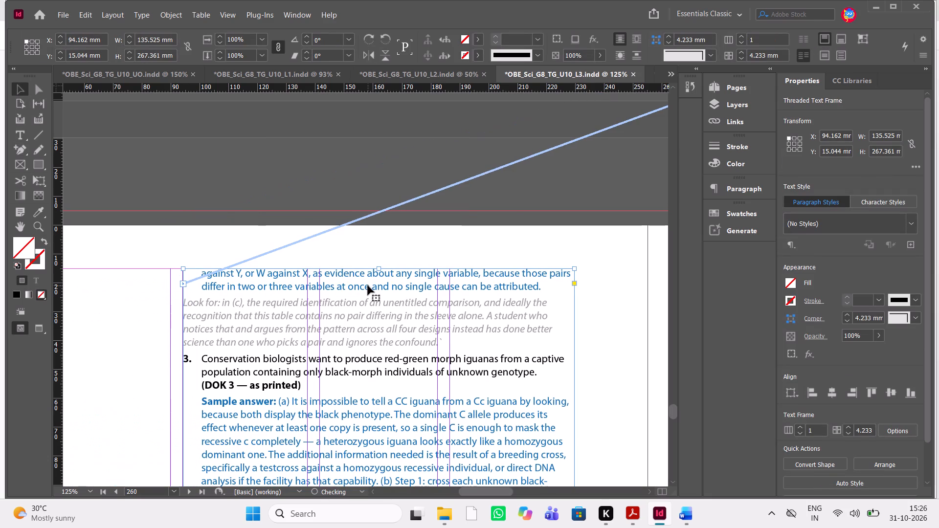
Adjust the bottom edge of the page 259 text frame so its height is 262.107 mm.
scroll(368, 286, up, 1)
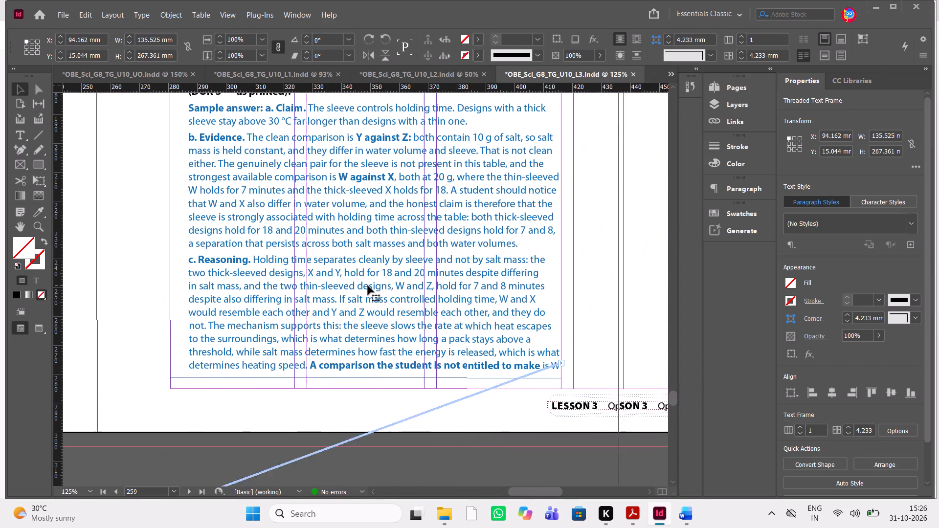
scroll(368, 286, up, 1)
click(341, 374)
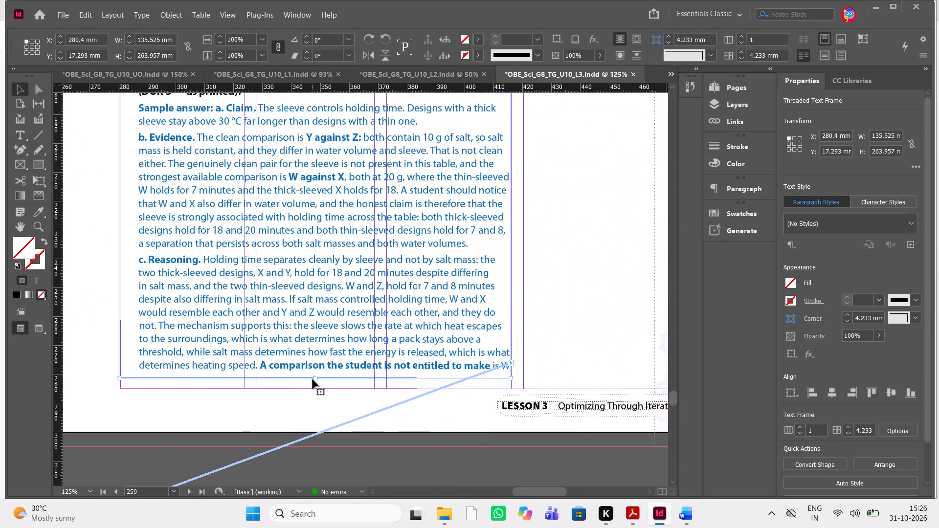
drag(315, 378, 316, 409)
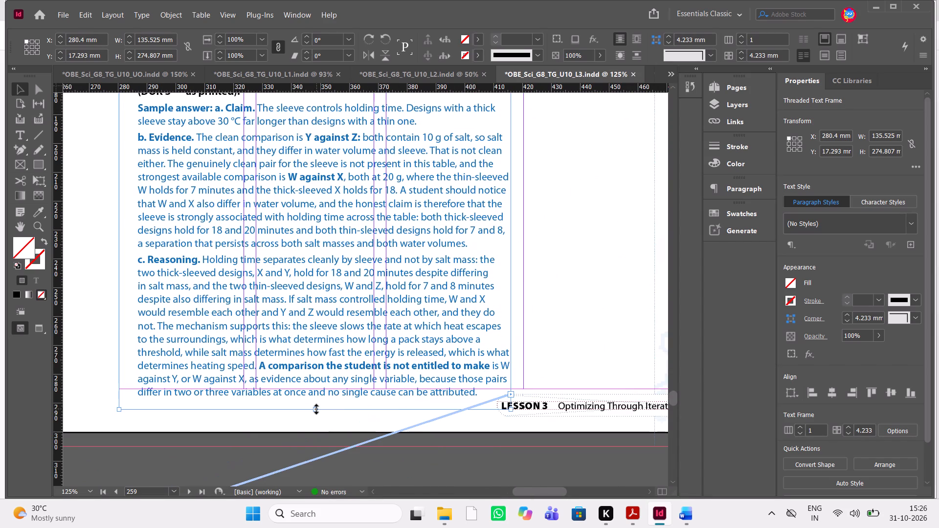
drag(316, 409, 322, 375)
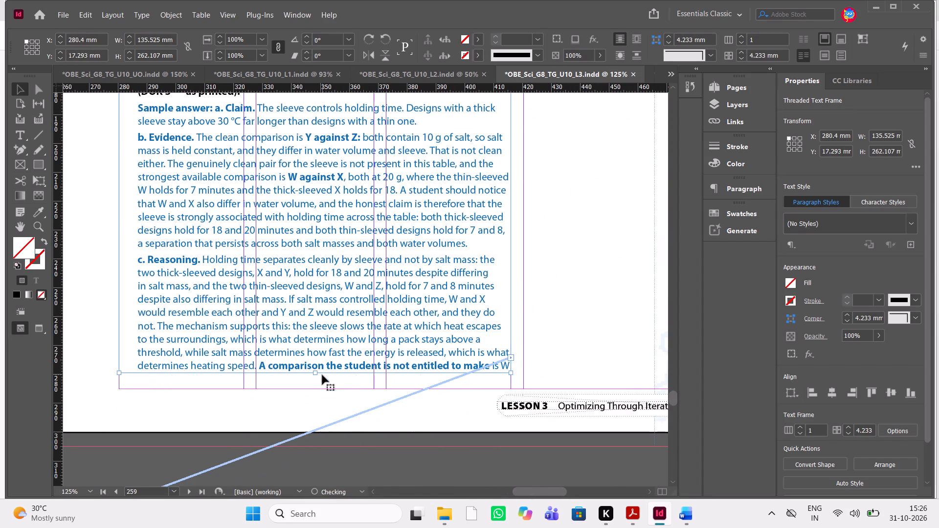
Replace item 3's placeholder prompt with the manuscript's "One trial per design across two rounds" text, deleting the pasted "(DOK 3)" and the extra line break.
scroll(284, 396, down, 1)
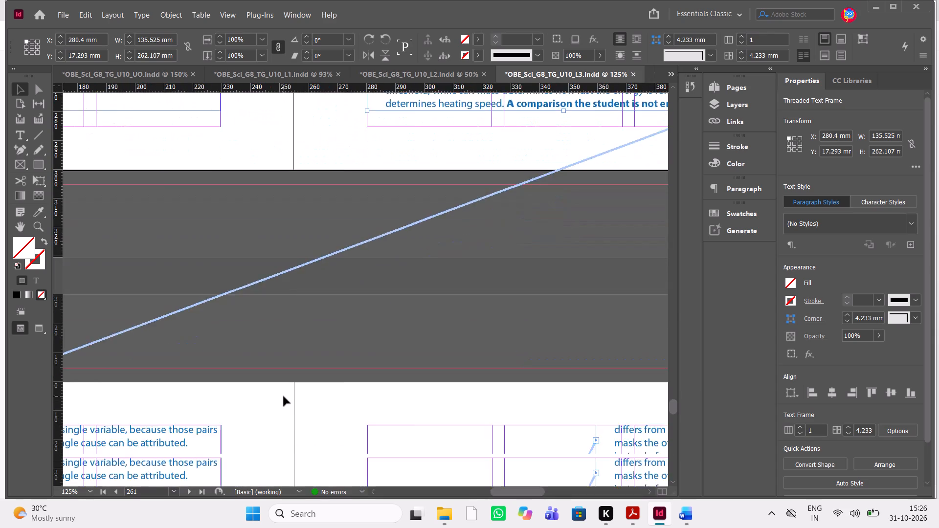
scroll(284, 396, down, 2)
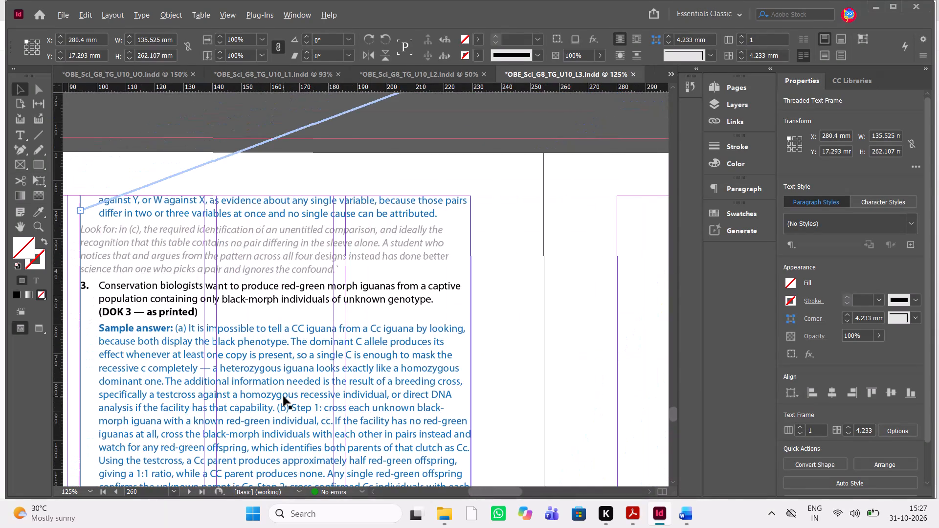
key(alt+Tab)
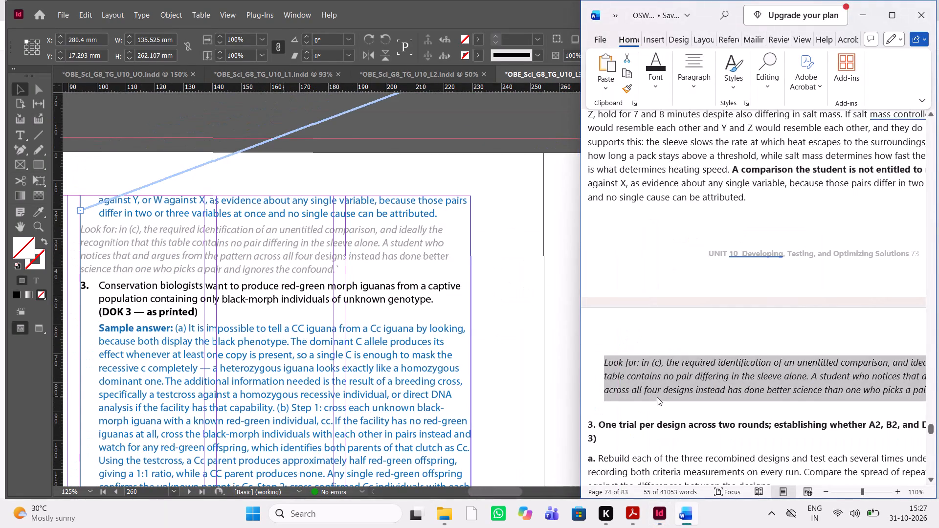
scroll(657, 397, left, 1)
scroll(657, 397, right, 1)
scroll(657, 397, left, 1)
scroll(657, 397, down, 1)
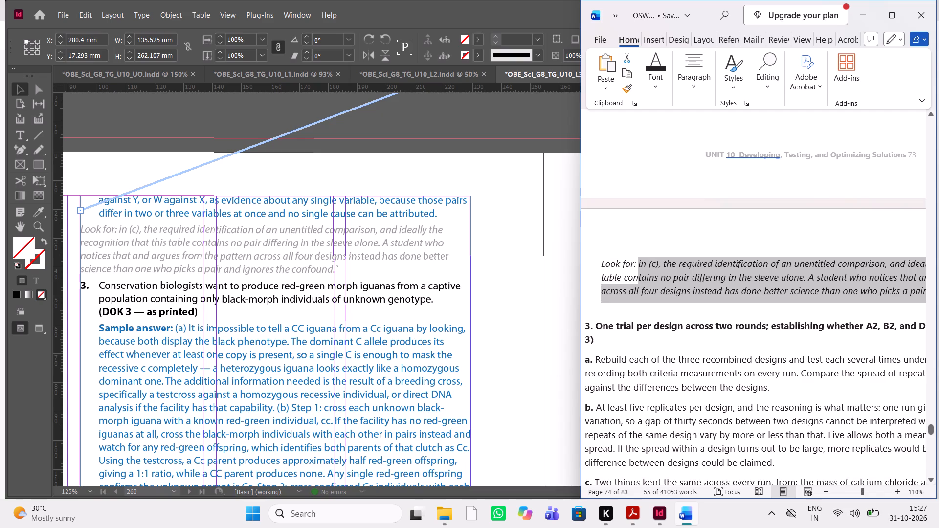
drag(610, 342, 596, 327)
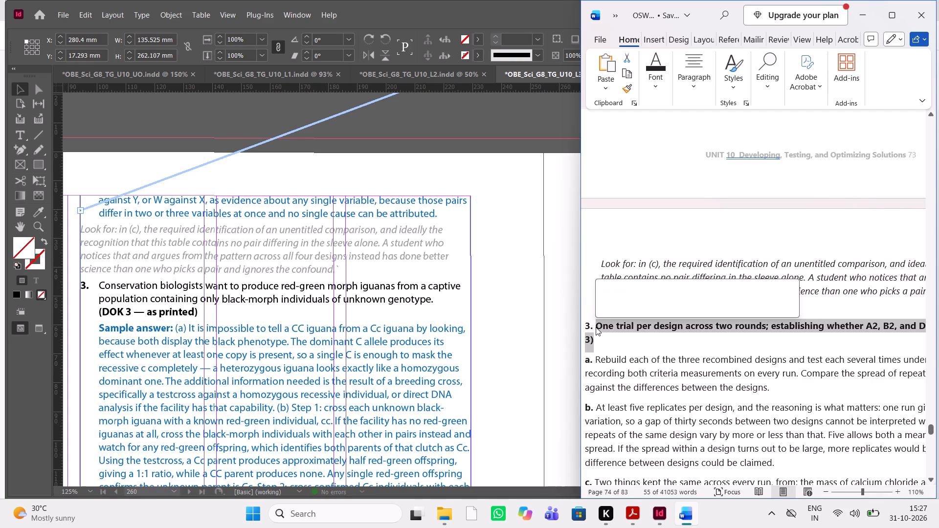
key(ctrl+c)
key(ctrl+c)
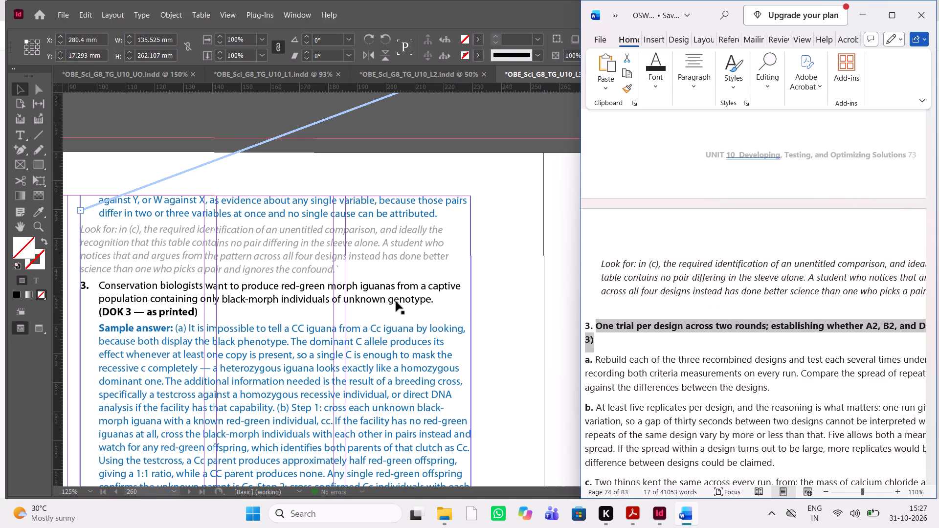
double_click(396, 302)
drag(434, 296, 97, 288)
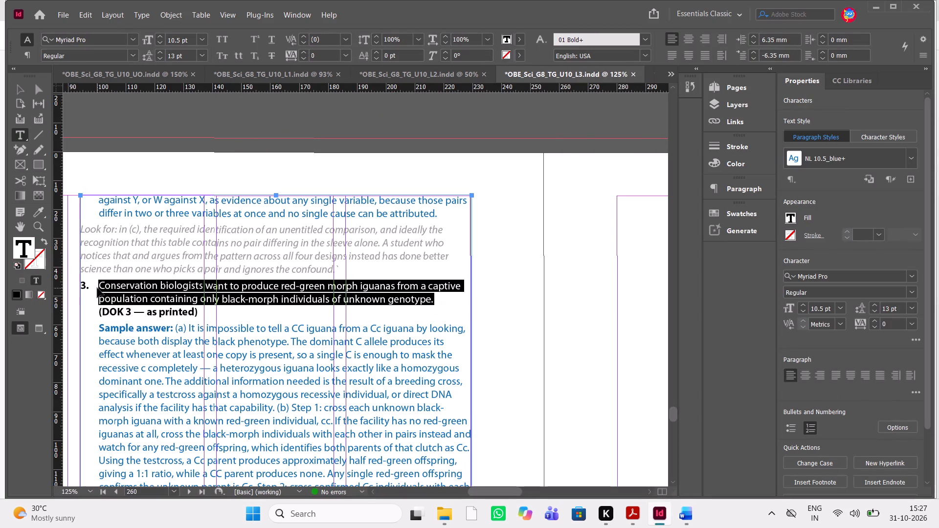
key(ctrl+v)
drag(223, 299, 181, 301)
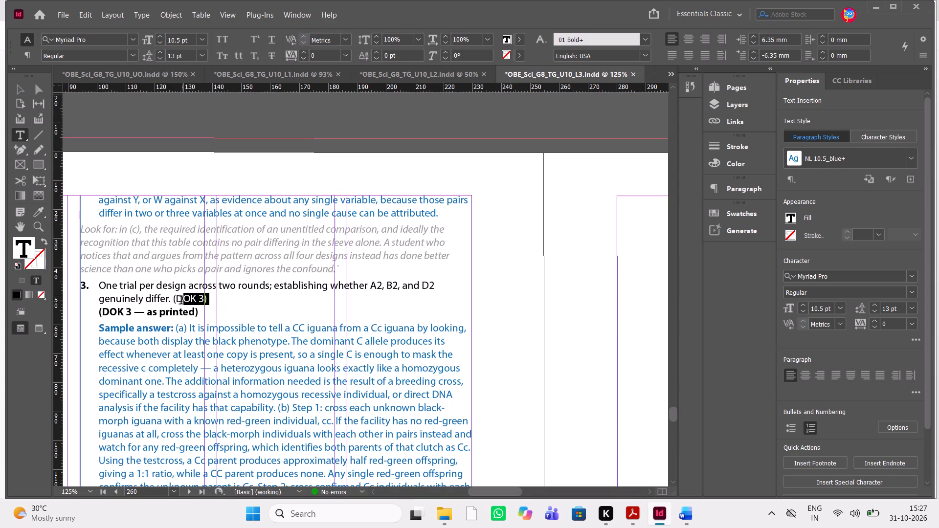
drag(181, 301, 170, 301)
key(Delete)
key(Delete)
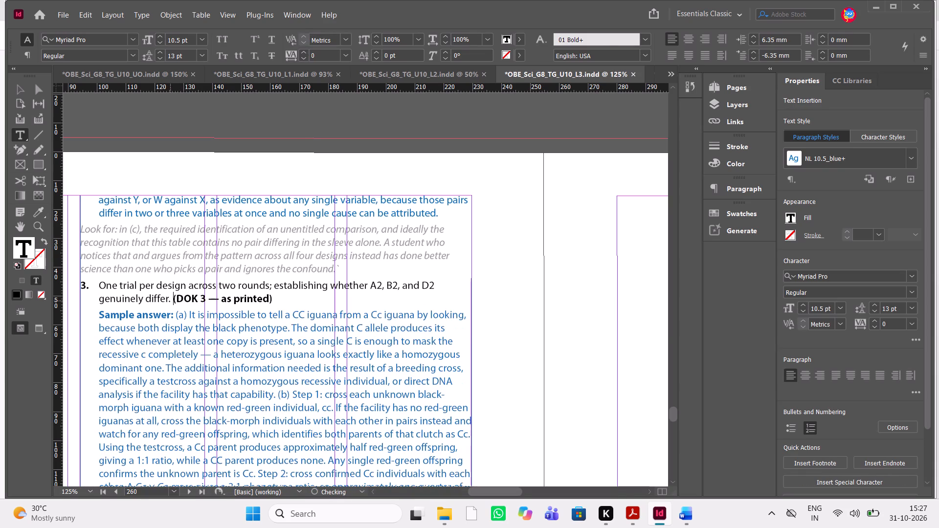
Replace item 3's placeholder sample answer after "Sample answer:" with the manuscript's parts a to d.
key(alt+Tab)
scroll(581, 310, down, 1)
scroll(698, 337, down, 1)
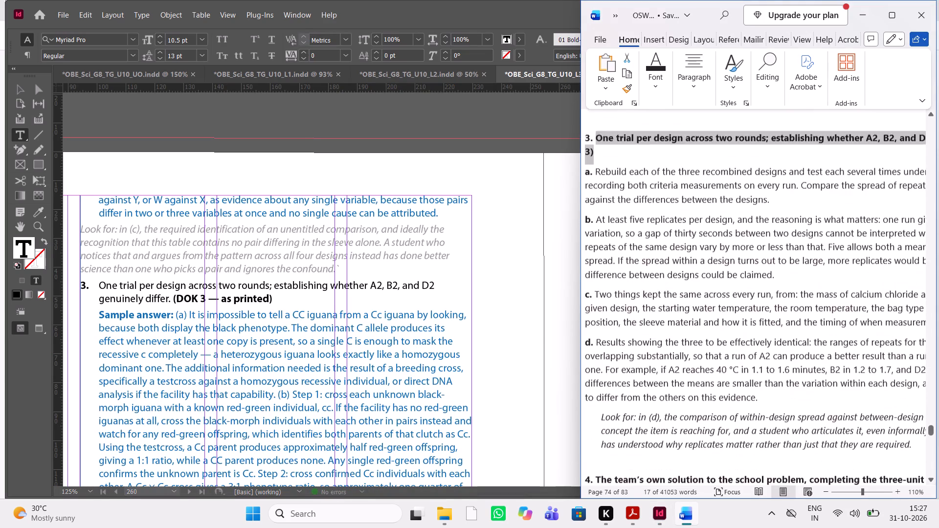
scroll(698, 337, down, 1)
drag(764, 363, 593, 162)
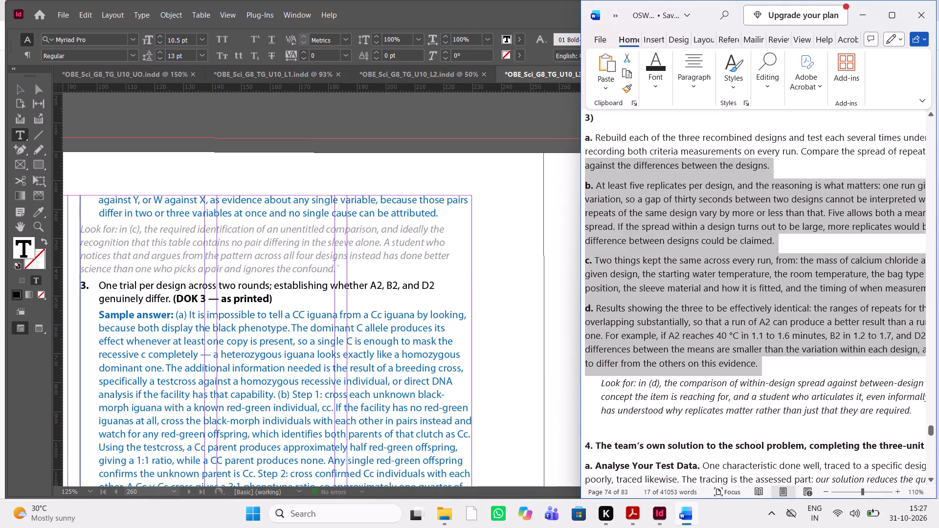
drag(593, 162, 583, 137)
key(ctrl+c)
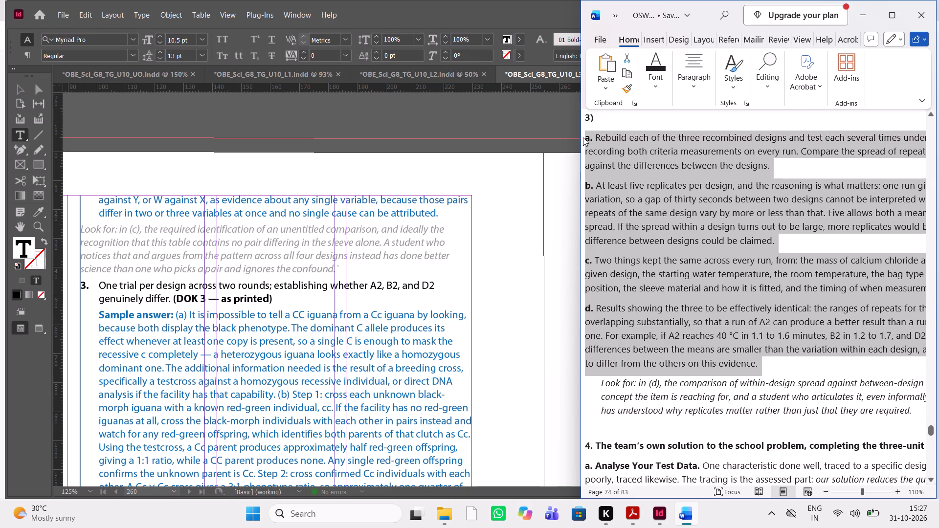
key(ctrl+c)
scroll(737, 246, up, 5)
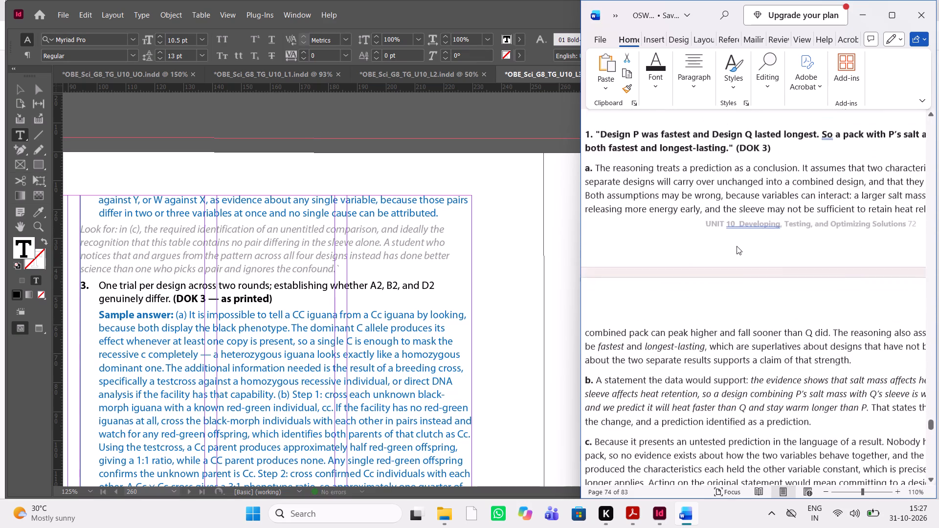
scroll(737, 246, right, 1)
scroll(737, 246, up, 1)
scroll(737, 246, down, 3)
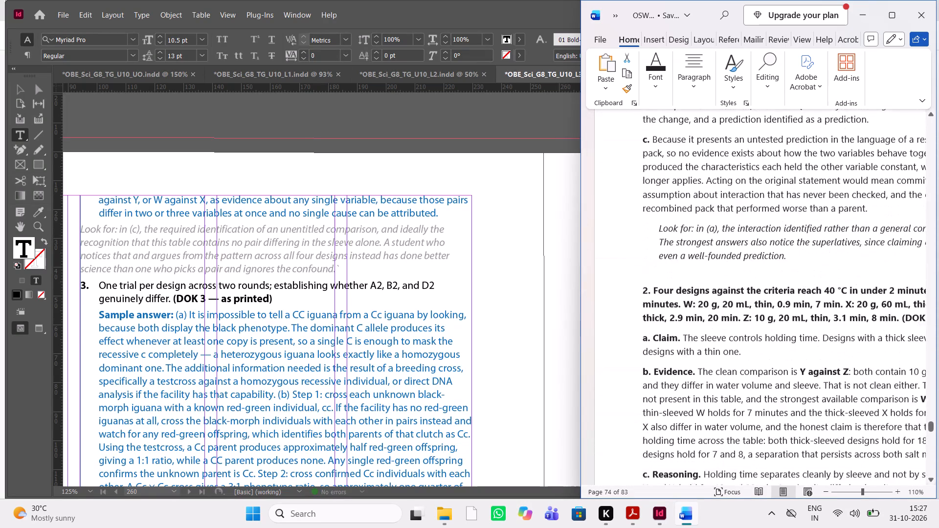
scroll(737, 246, down, 4)
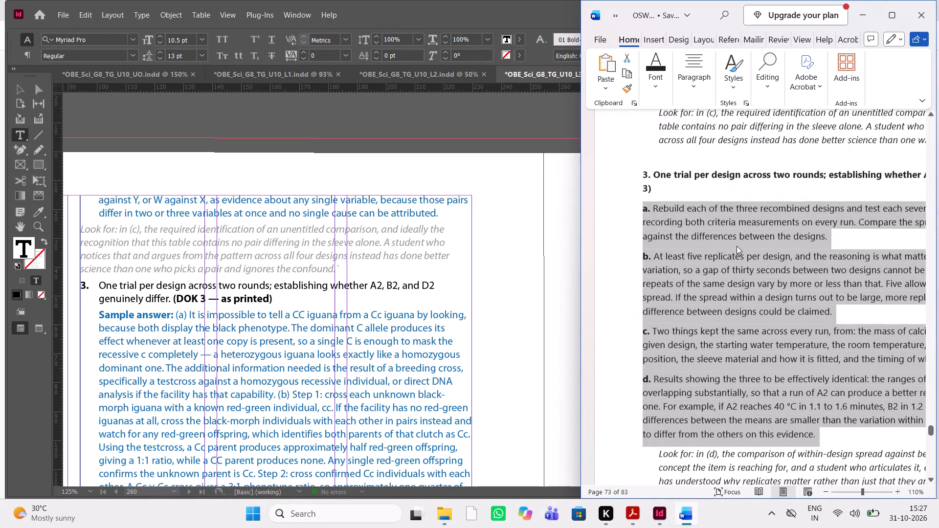
scroll(737, 246, down, 1)
scroll(394, 348, down, 1)
click(394, 348)
scroll(394, 348, down, 1)
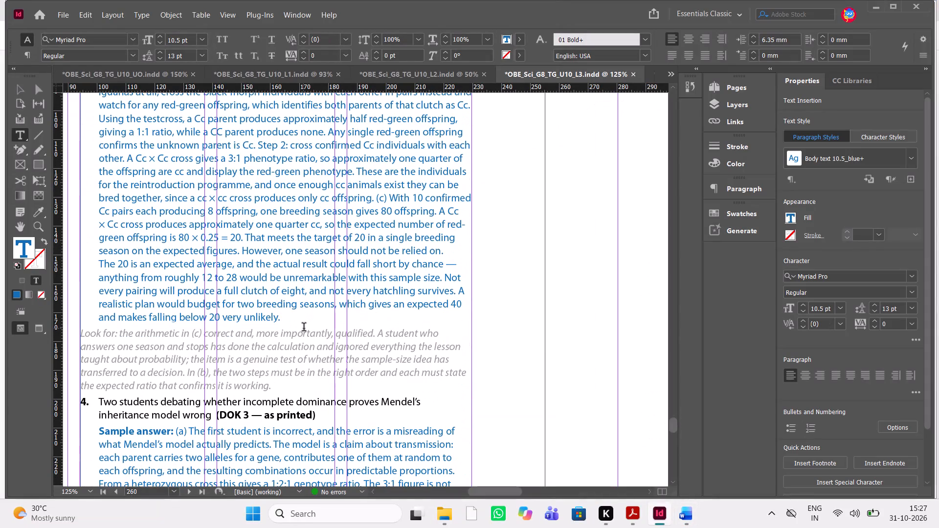
drag(282, 318, 168, 124)
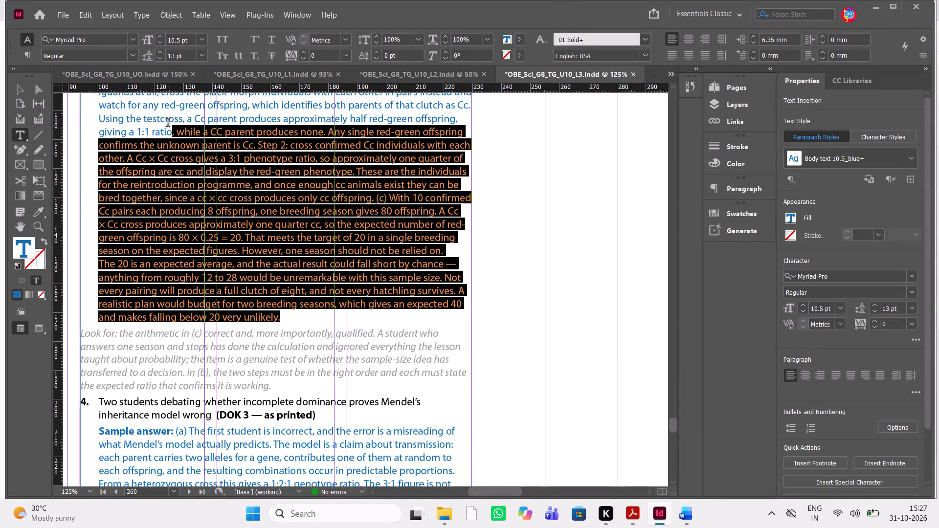
drag(168, 124, 172, 233)
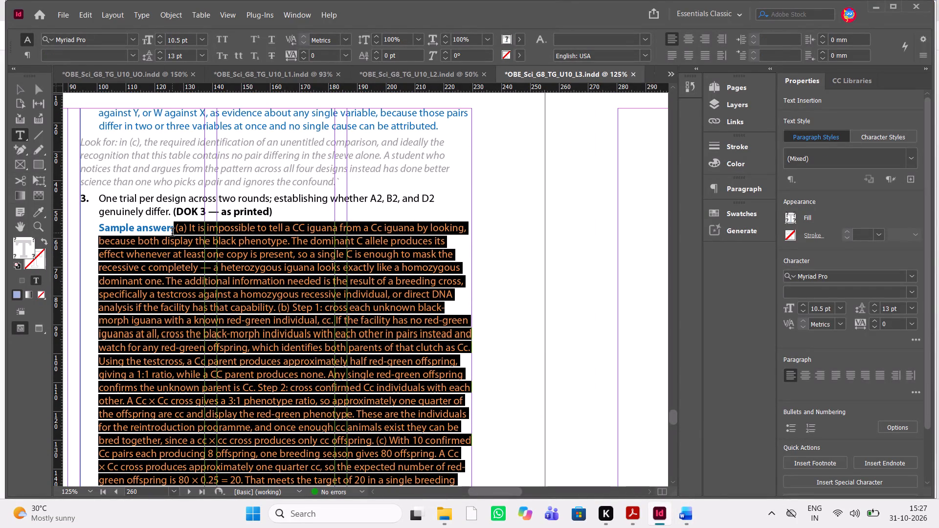
key(ctrl+v)
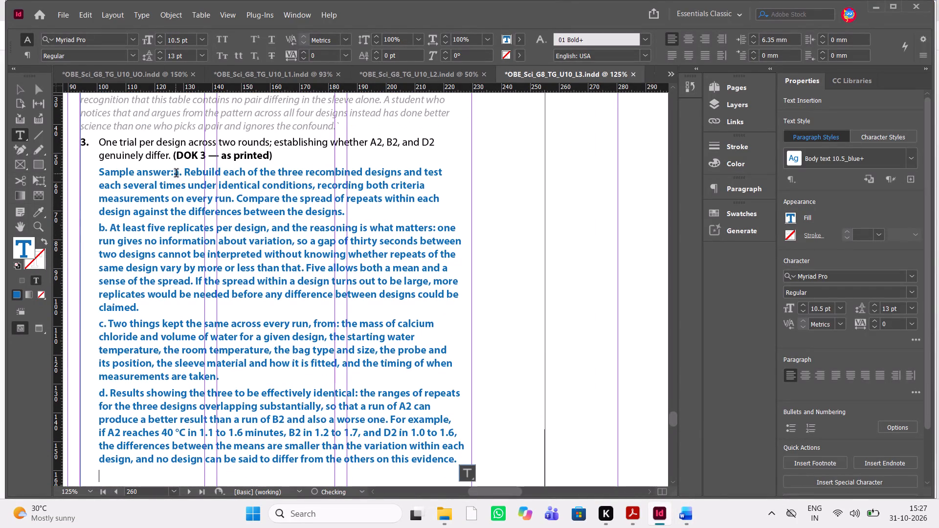
Remove bold from the body text of parts a to d in item 3's sample answer, keeping the part letters bold.
click(176, 174)
drag(186, 170, 267, 191)
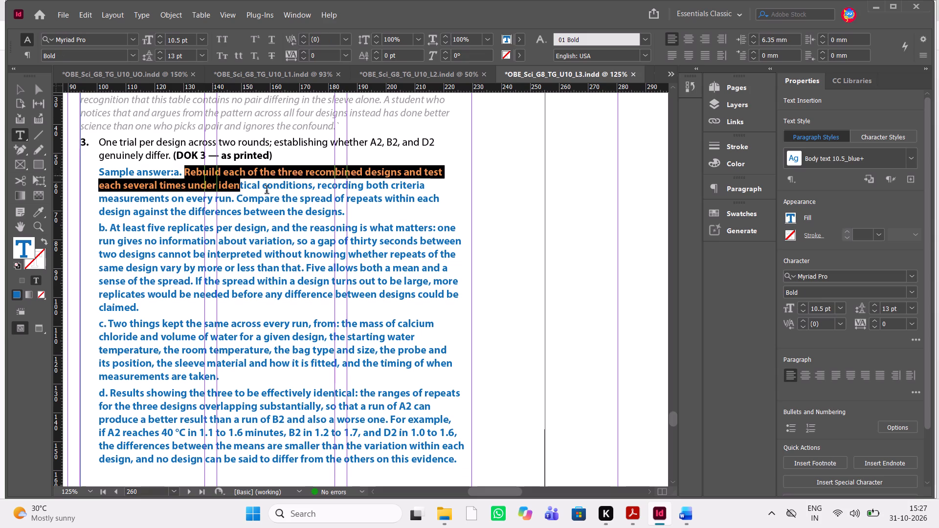
drag(267, 191, 351, 208)
key(ctrl+shift+b)
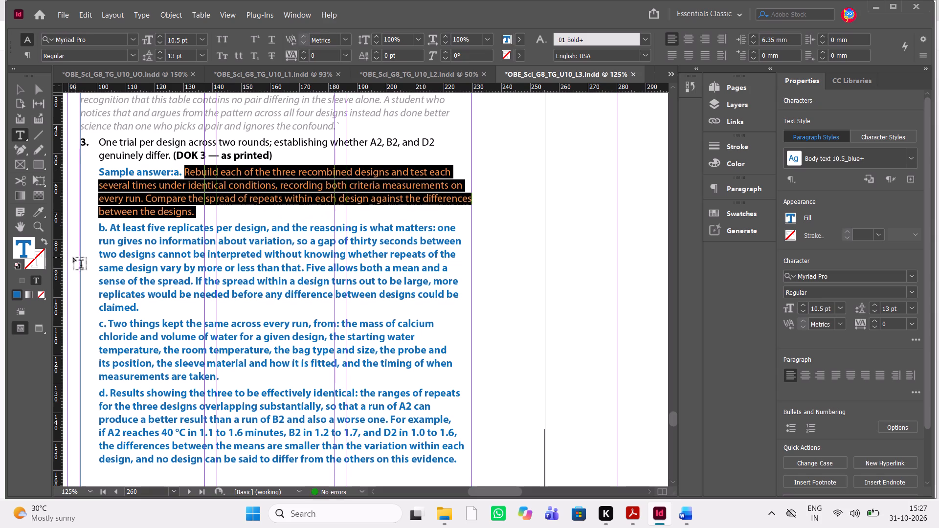
drag(109, 222, 158, 320)
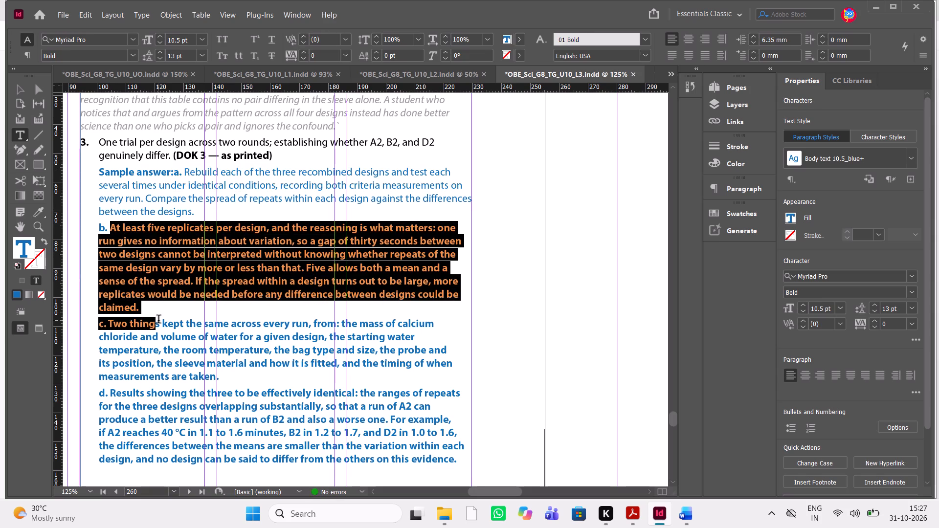
drag(158, 320, 163, 303)
key(ctrl+shift+b)
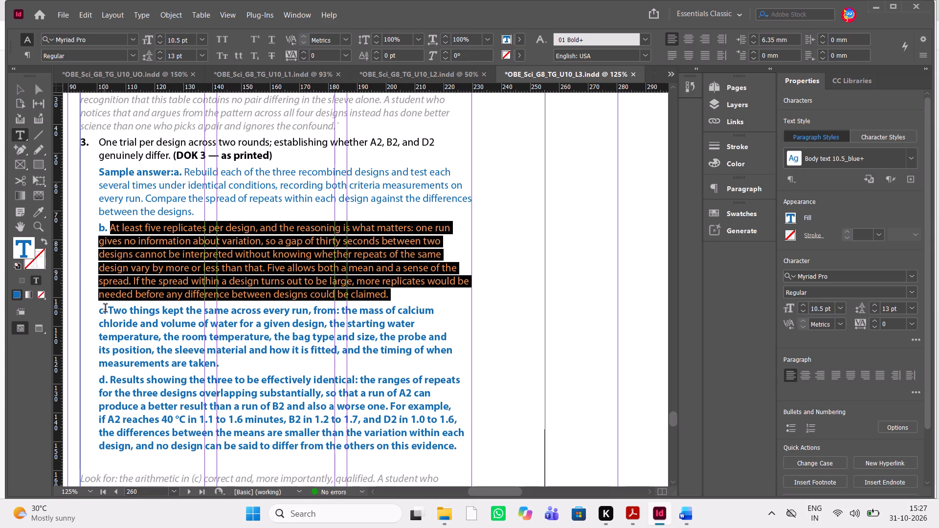
drag(108, 308, 231, 362)
key(ctrl+shift+b)
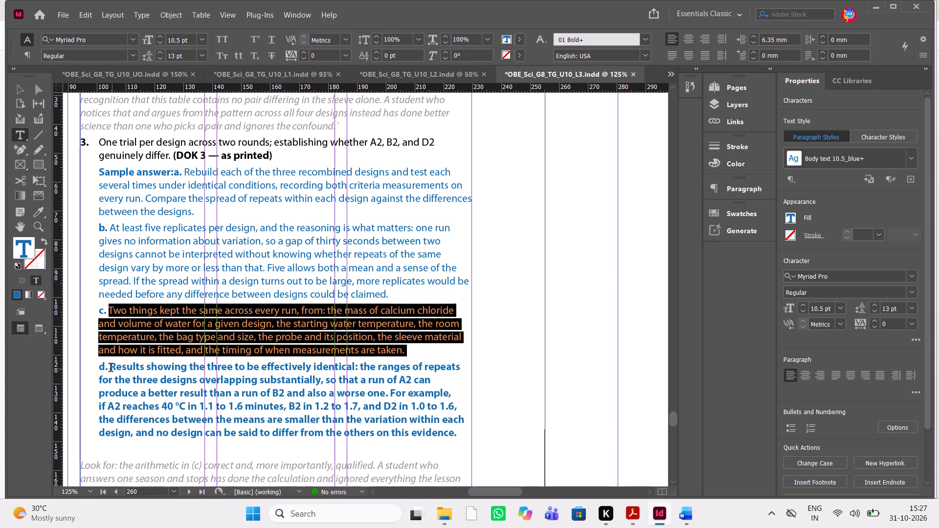
drag(110, 369, 462, 434)
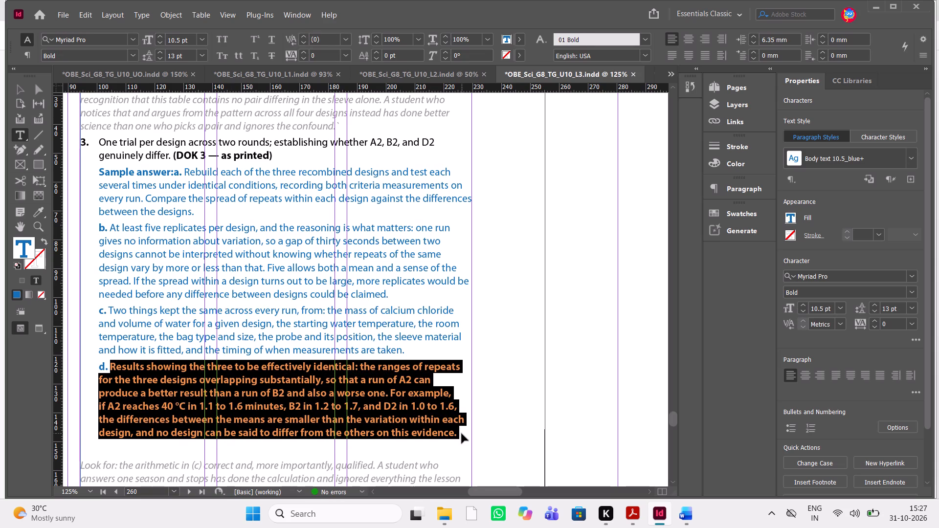
key(ctrl+shift+b)
Delete the empty line between item 3's part d and the grey "Look for" note.
key(alt+Tab)
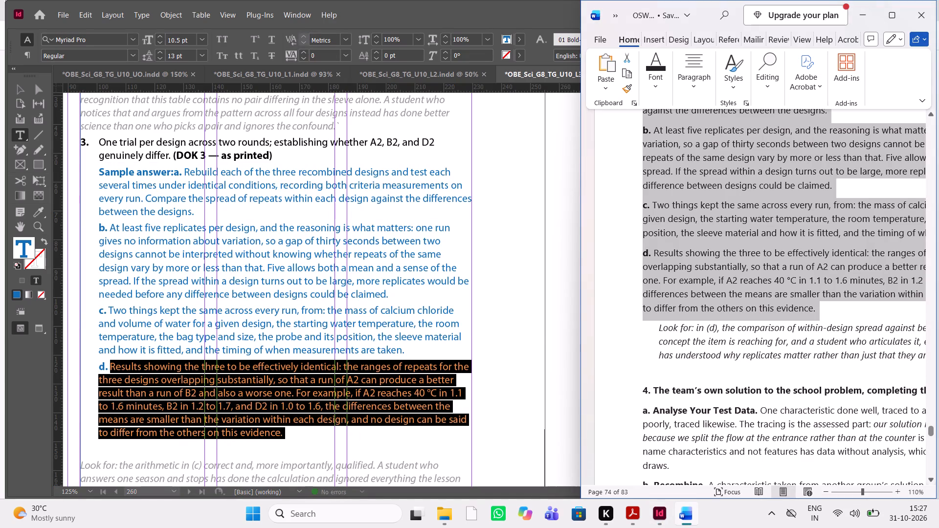
scroll(620, 385, down, 1)
scroll(498, 374, down, 1)
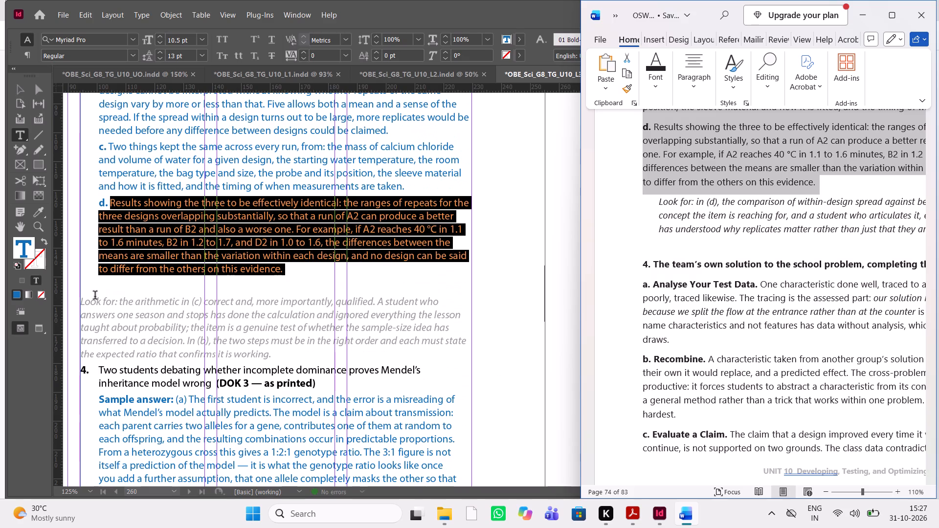
click(84, 290)
key(Delete)
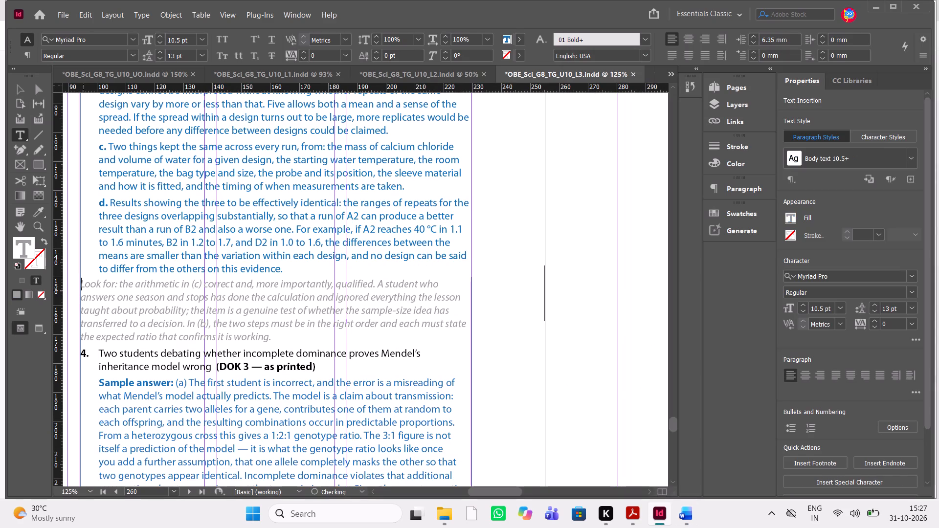
Replace item 3's placeholder "Look for" note with the manuscript's note on within-design spread against between-design difference.
key(alt+Tab)
scroll(865, 301, left, 1)
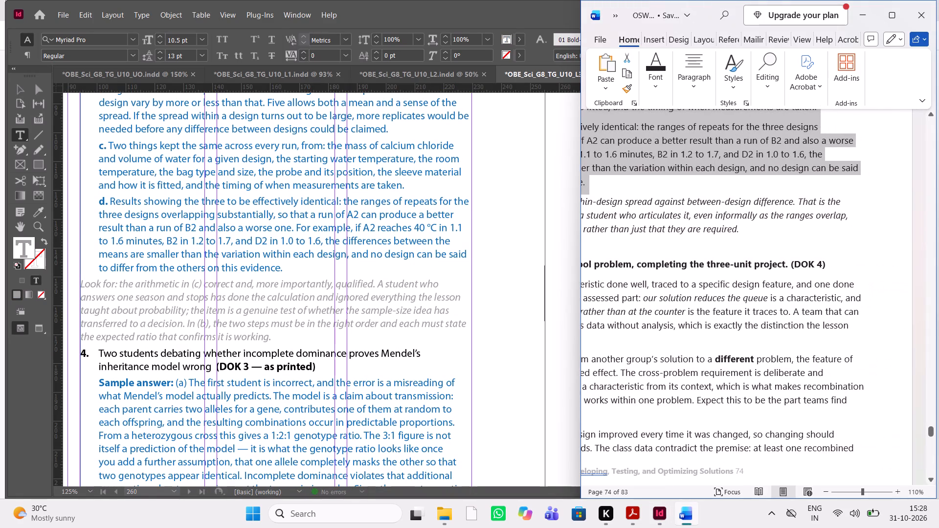
drag(746, 229, 587, 195)
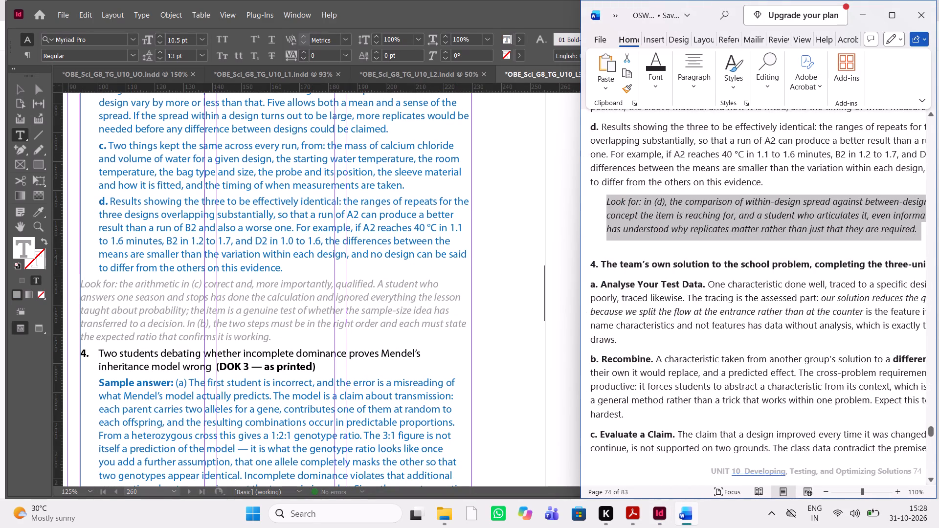
drag(587, 195, 587, 195)
key(ctrl+c)
key(ctrl+c)
key(ctrl+c)
click(265, 340)
drag(277, 339, 99, 294)
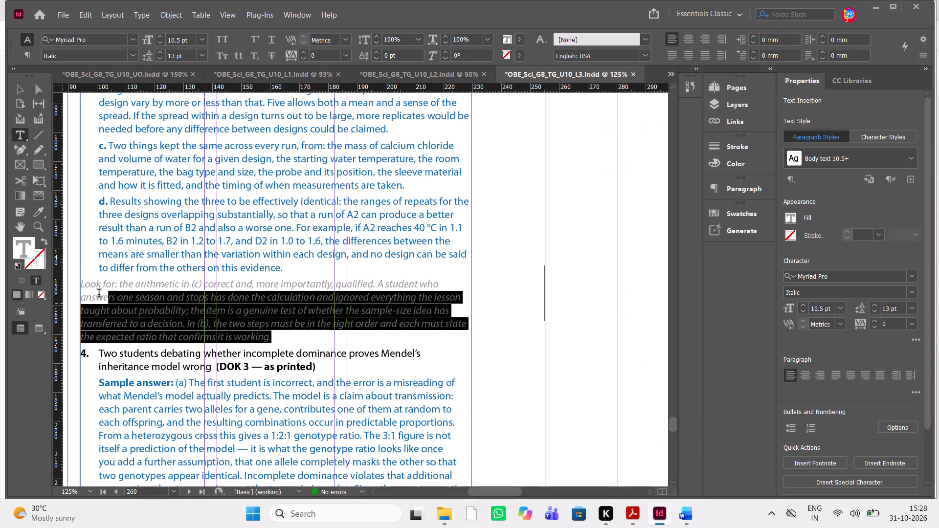
drag(99, 294, 79, 285)
key(ctrl+v)
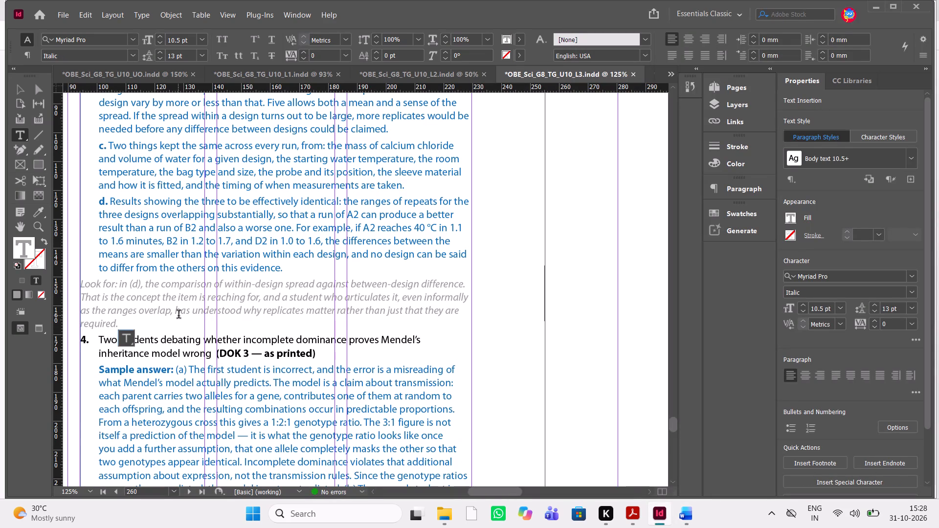
Set the tracking of item 3's whole "Look for" note to -15.
drag(129, 323, 62, 286)
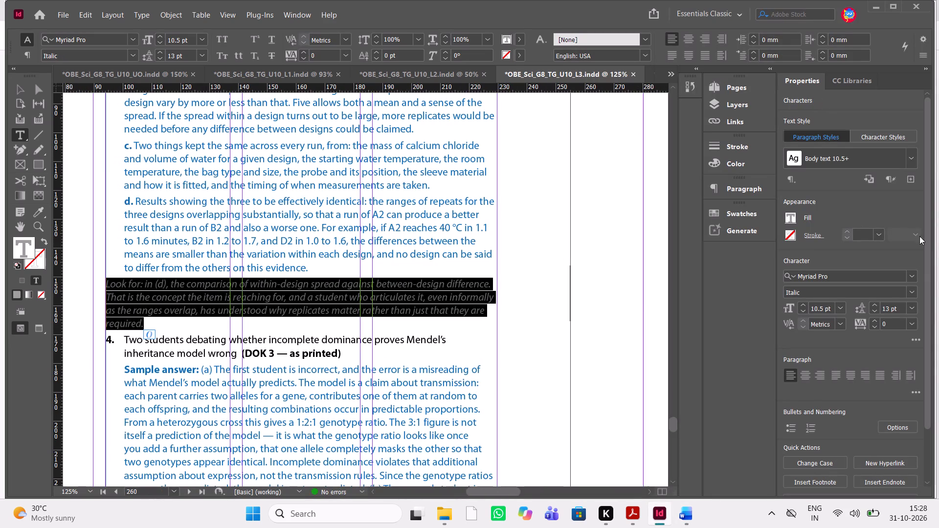
click(916, 323)
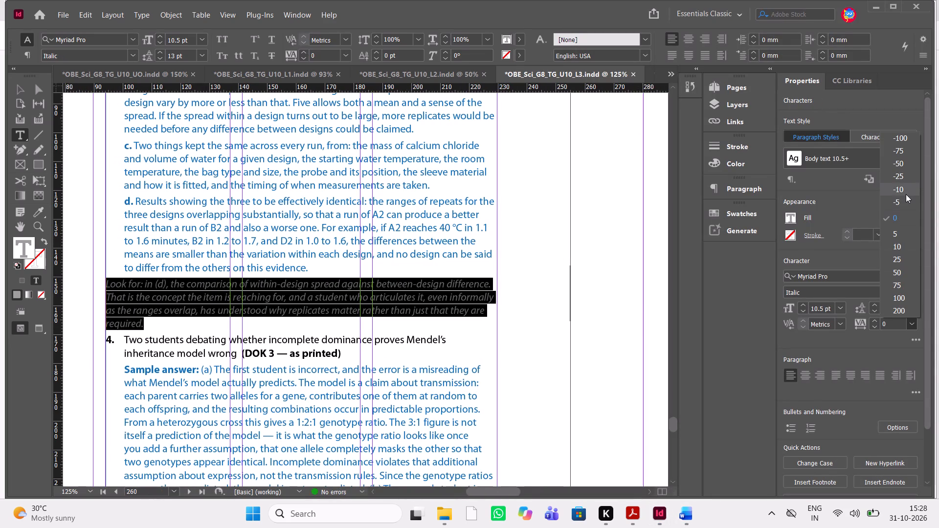
click(904, 200)
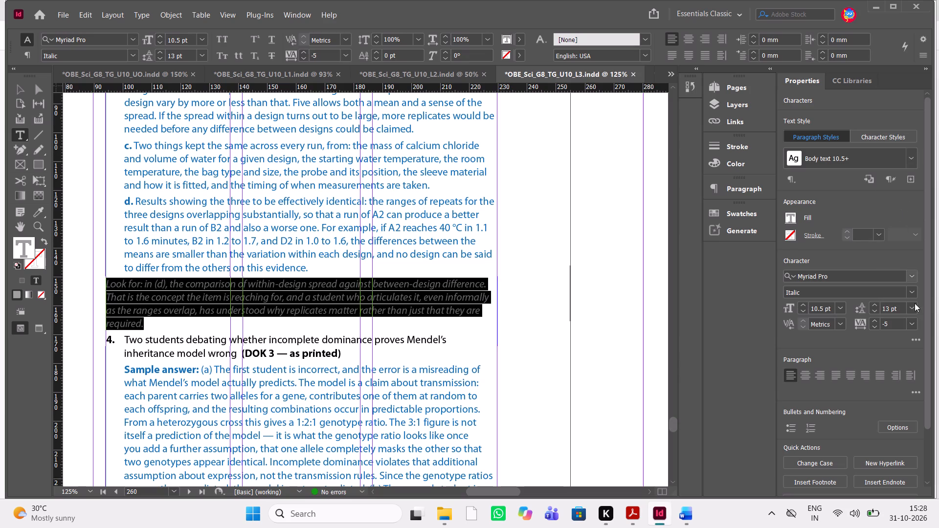
click(914, 329)
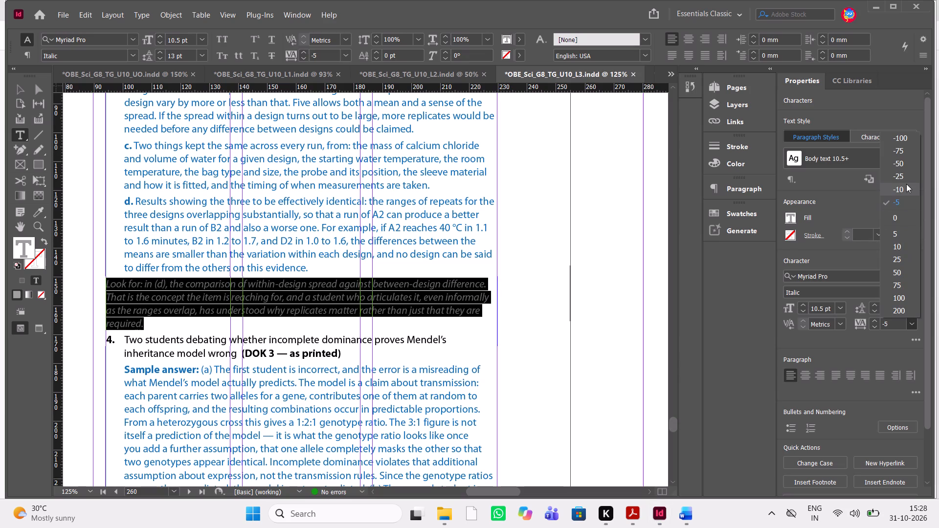
click(906, 184)
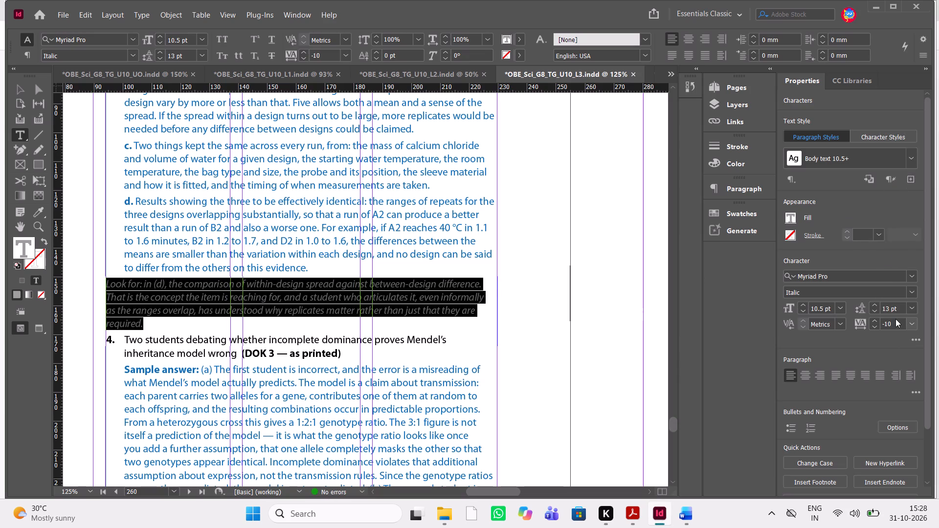
triple_click(895, 319)
key(Right)
key(Right)
key(Right)
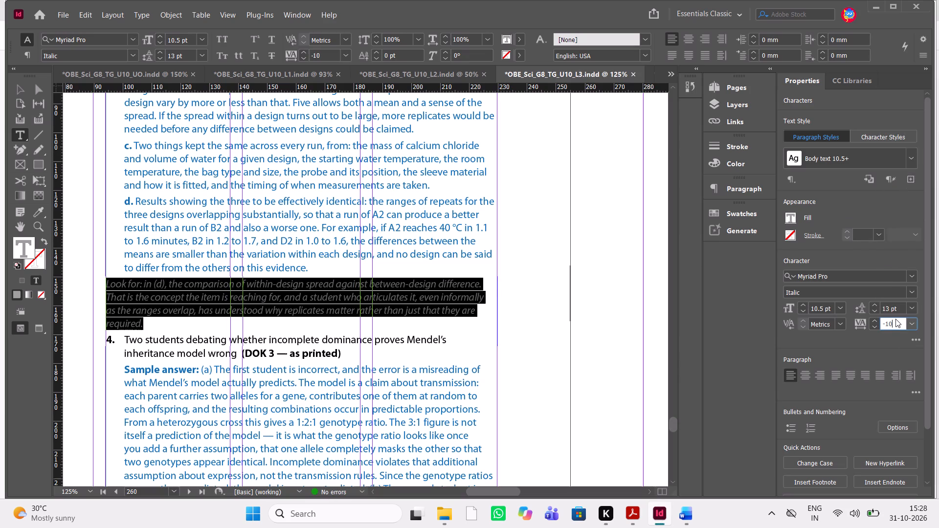
key(BackSpace)
key(Clear)
key(Return)
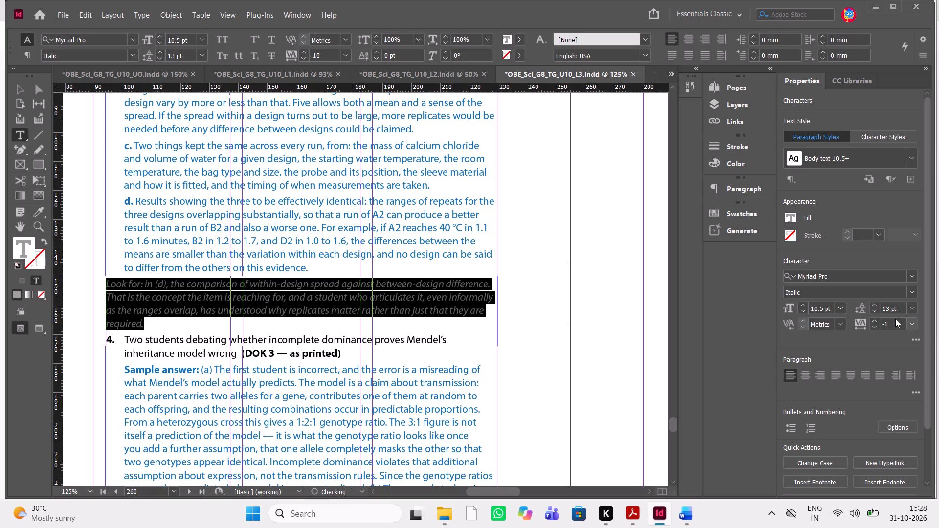
triple_click(896, 324)
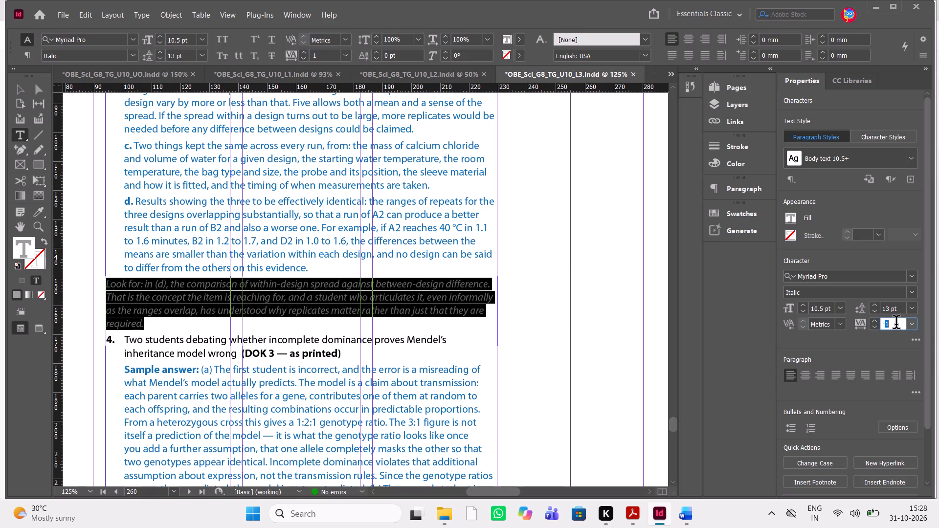
key(BackSpace)
key(End)
key(Clear)
text(14)
key(BackSpace)
key(5)
key(Return)
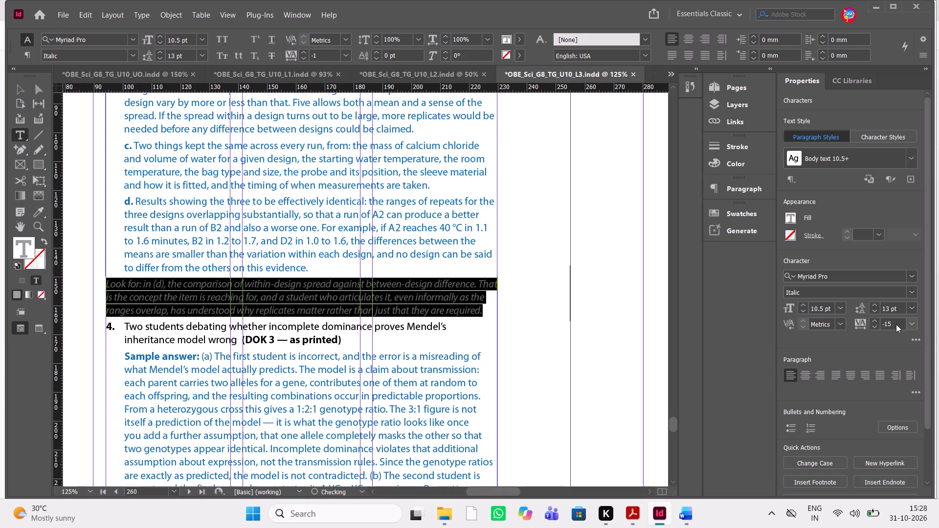
click(447, 323)
Delete item 4's placeholder sample answer from "(a) The first student is incorrect" through "an extension that adds a rule".
scroll(447, 323, down, 2)
key(alt+Tab)
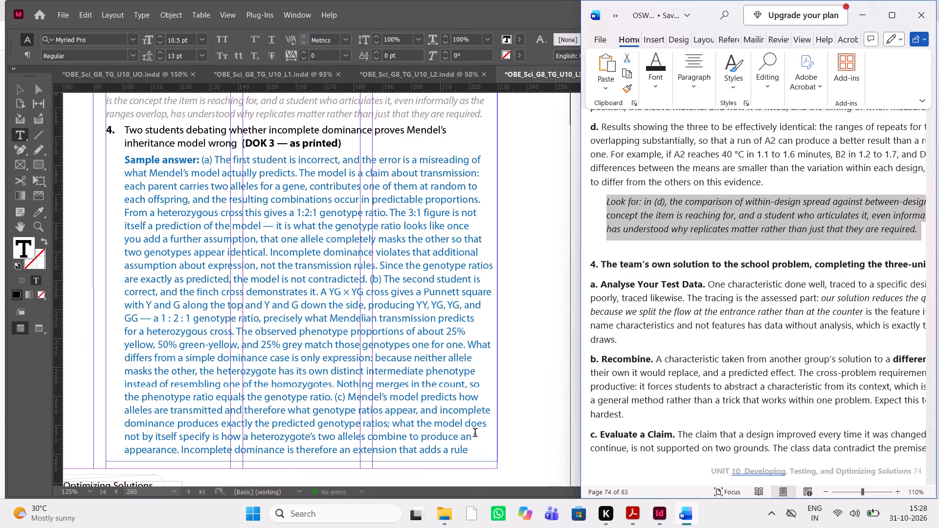
drag(470, 449, 204, 156)
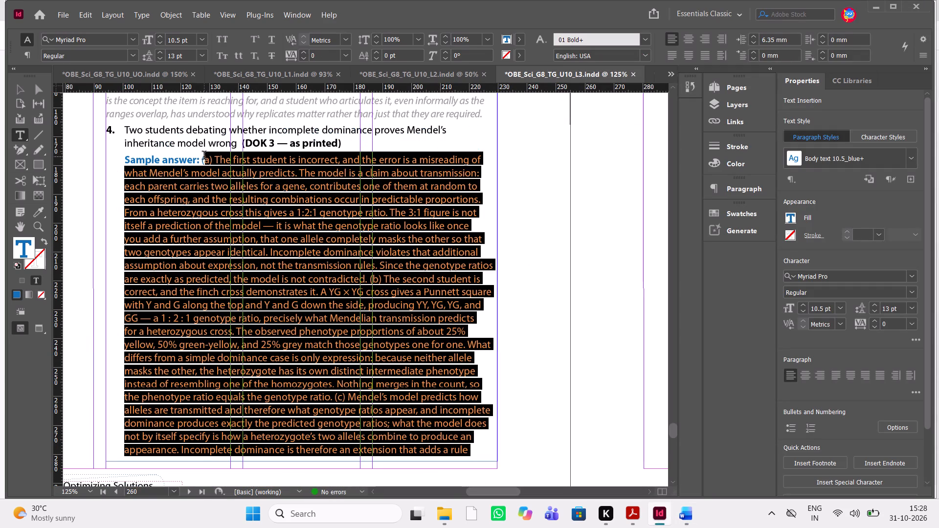
drag(204, 156, 201, 159)
key(Delete)
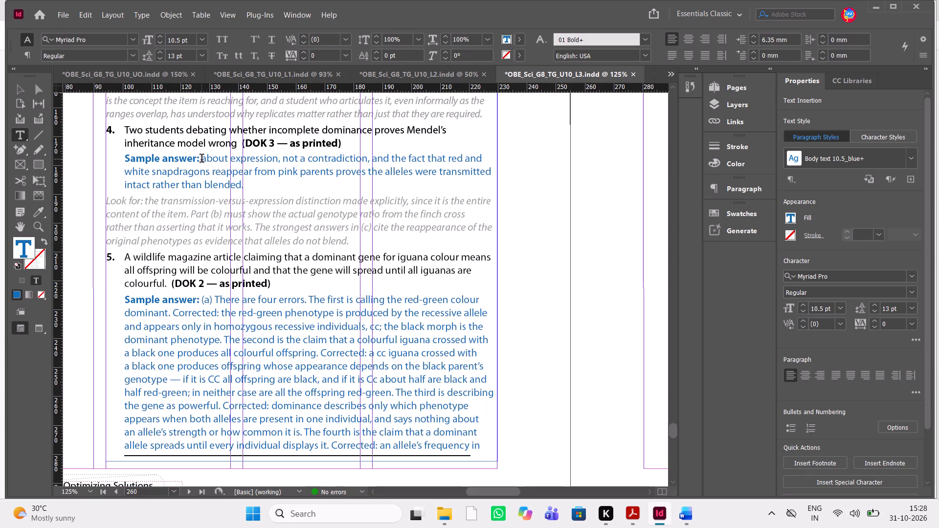
Replace item 4's placeholder prompt before the DOK label with the manuscript's "The team's own solution to the school problem, completing the three-unit project.".
key(alt+Tab)
scroll(698, 275, left, 1)
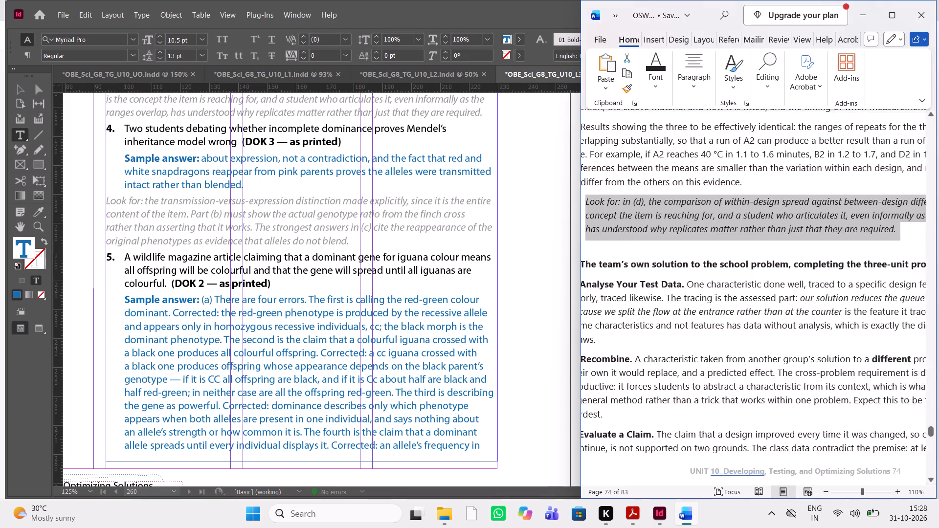
scroll(698, 275, left, 1)
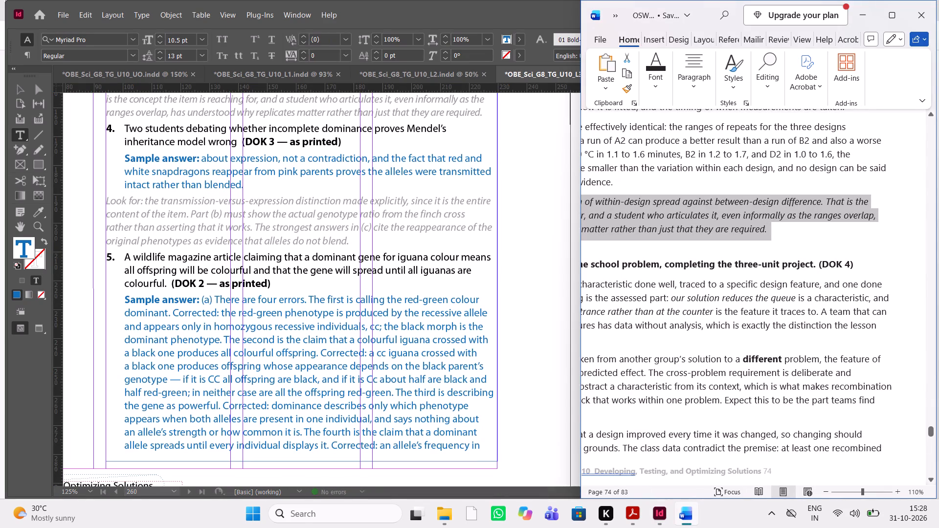
drag(815, 262, 569, 273)
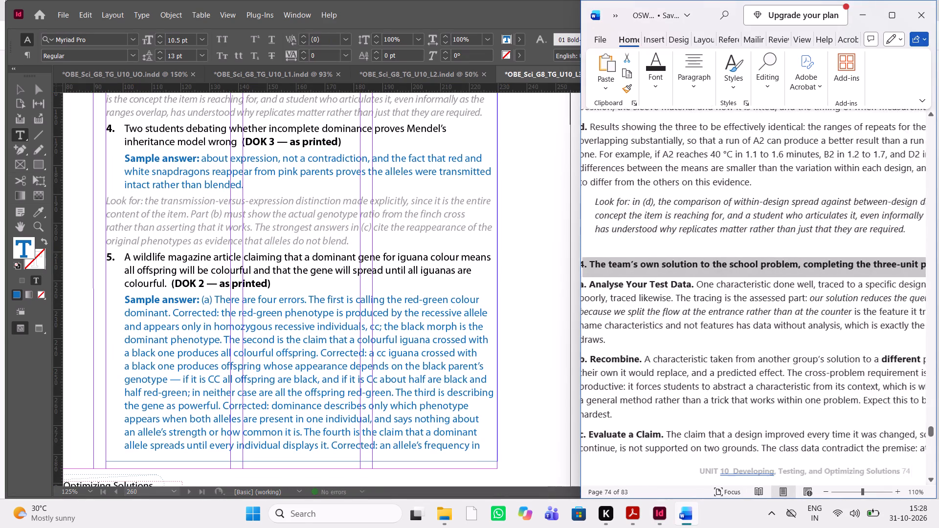
drag(569, 273, 629, 265)
key(ctrl+c)
key(ctrl+c)
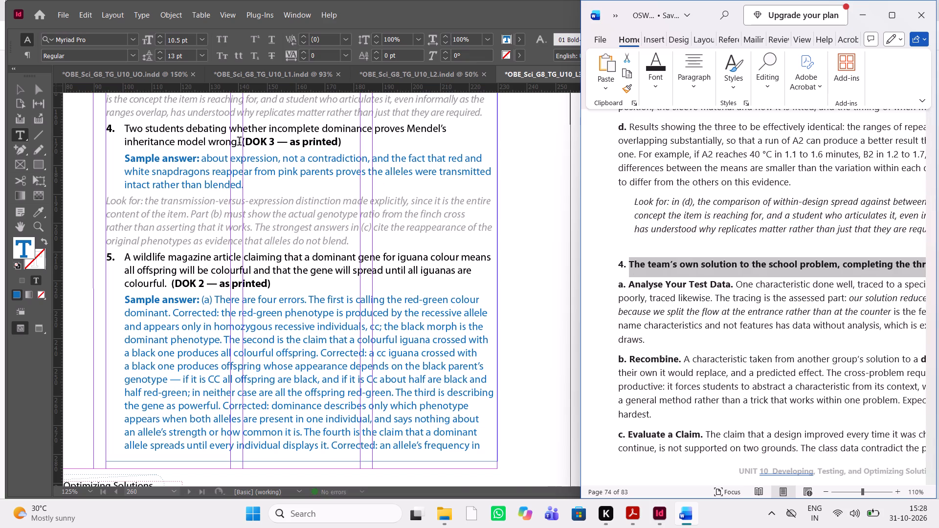
drag(239, 142, 125, 130)
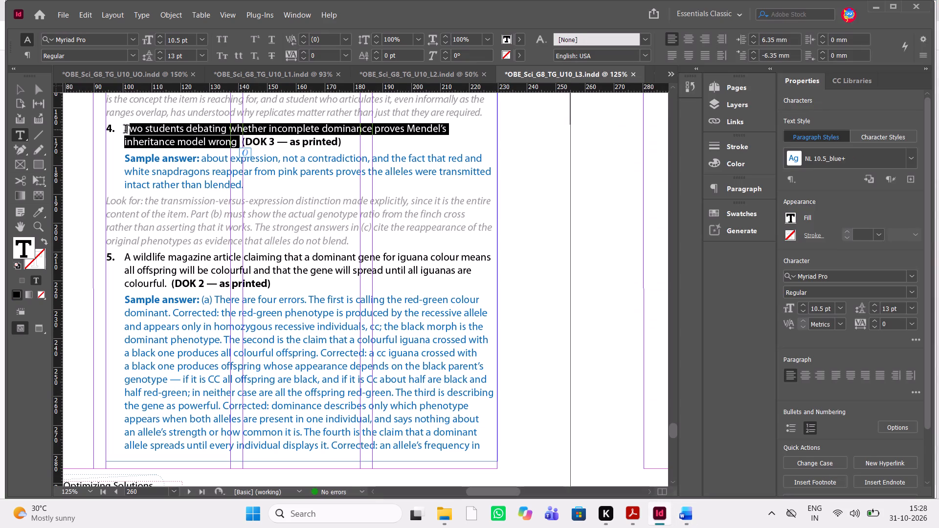
key(shift+Left)
key(ctrl+v)
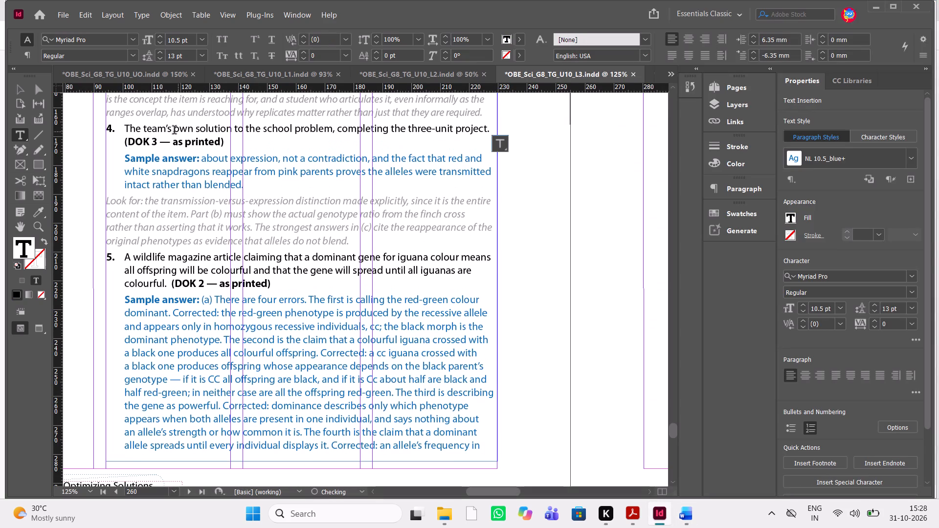
Change item 4's depth-of-knowledge label to DOK 4.
click(156, 138)
key(BackSpace)
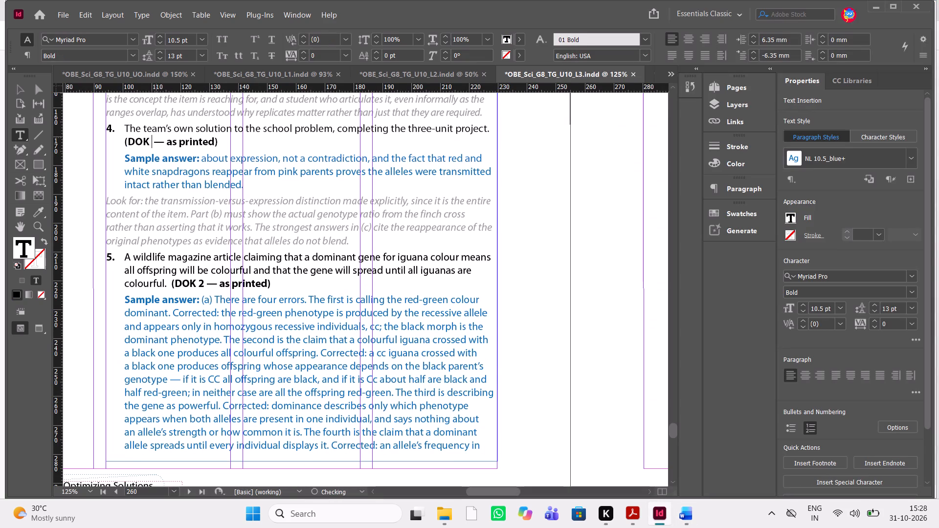
key(4)
Review the manuscript's Skill Mastery items 1 to 4 alongside the laid-out answers on the Skill Mastery pages.
scroll(200, 144, up, 2)
scroll(200, 144, down, 1)
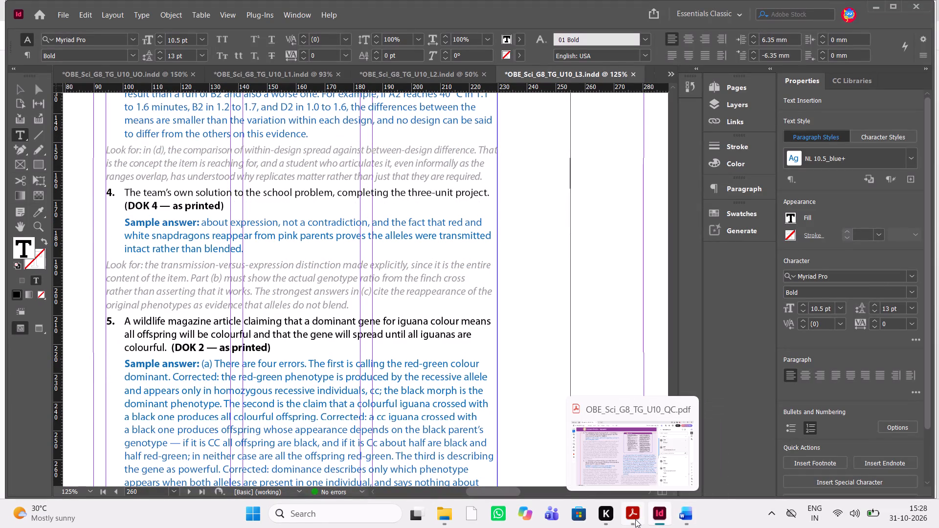
click(675, 515)
scroll(715, 274, up, 2)
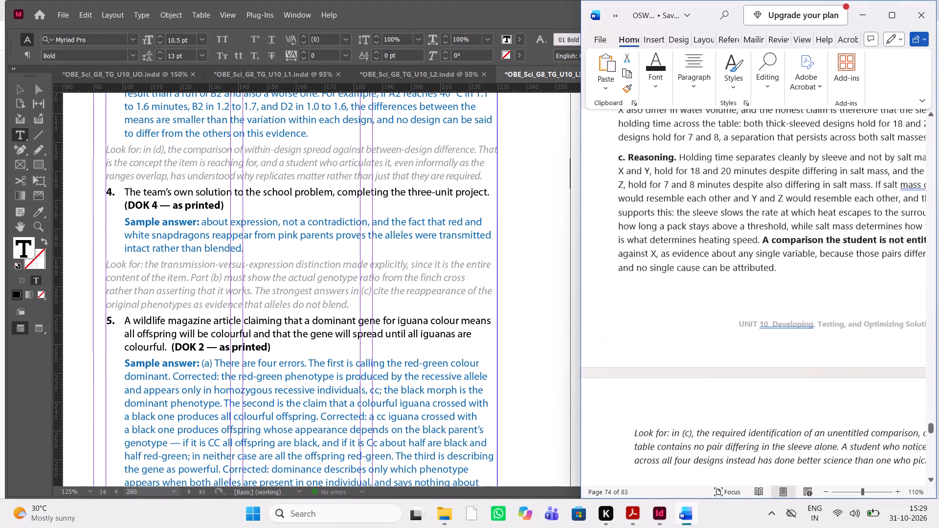
scroll(715, 274, up, 2)
scroll(715, 274, right, 1)
scroll(715, 274, up, 1)
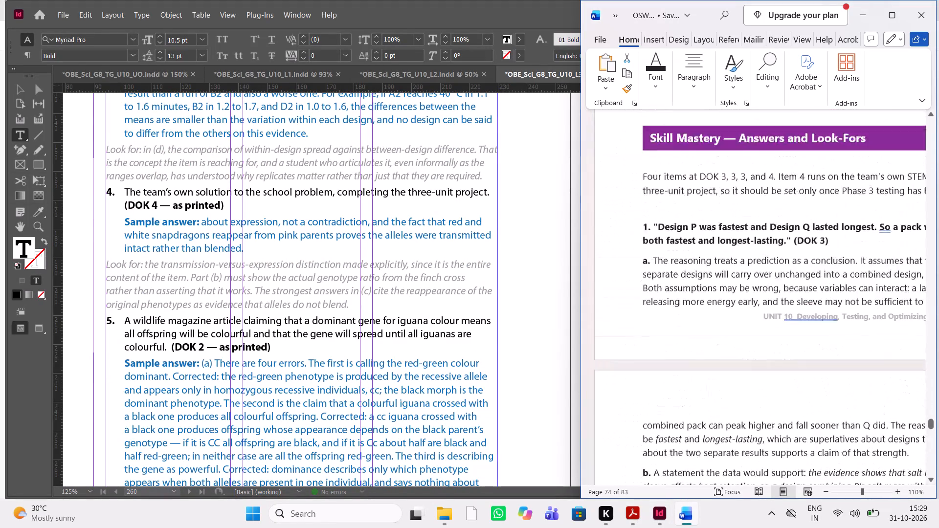
scroll(715, 274, up, 1)
scroll(715, 274, down, 3)
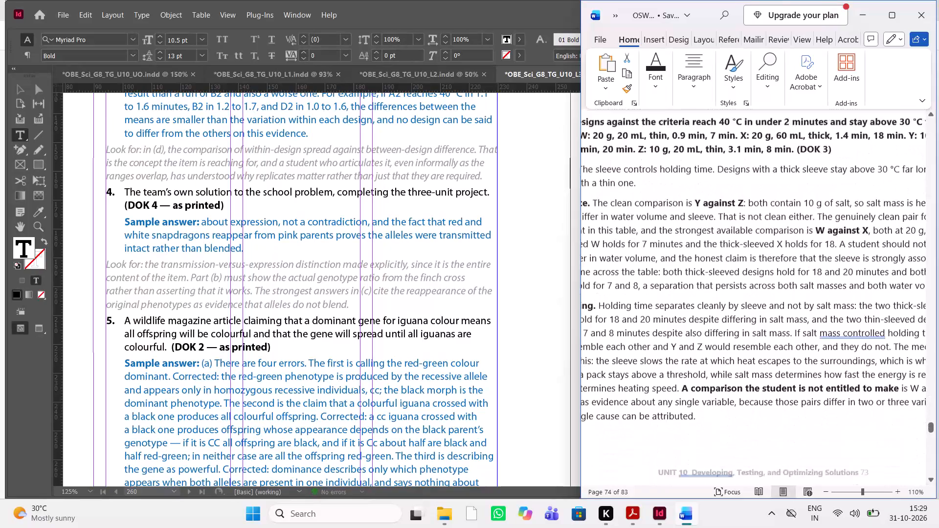
scroll(715, 274, down, 2)
scroll(715, 274, left, 1)
scroll(715, 274, down, 1)
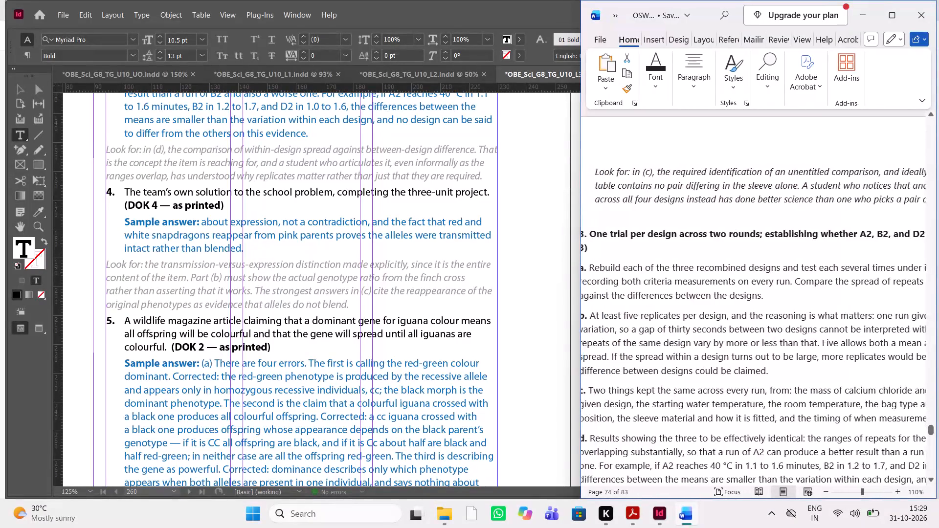
scroll(715, 274, down, 1)
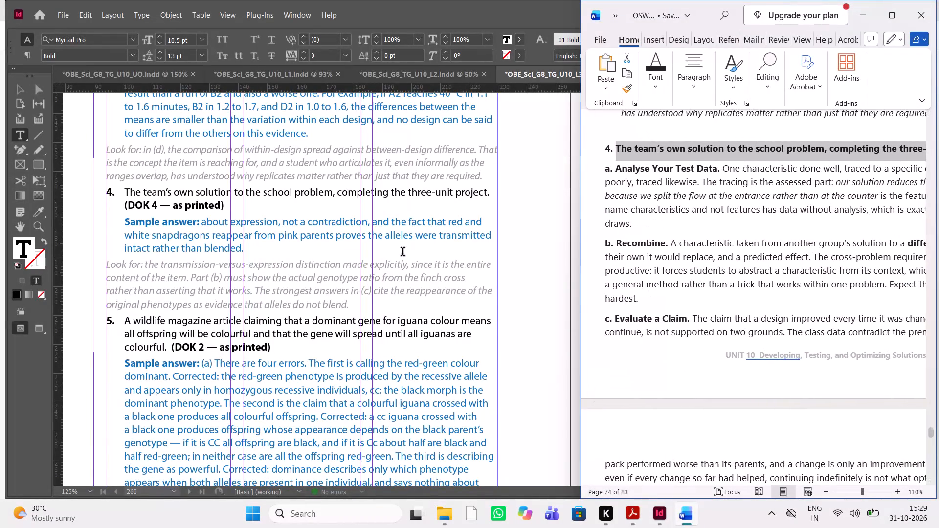
scroll(402, 253, up, 1)
scroll(402, 253, right, 1)
scroll(402, 253, up, 3)
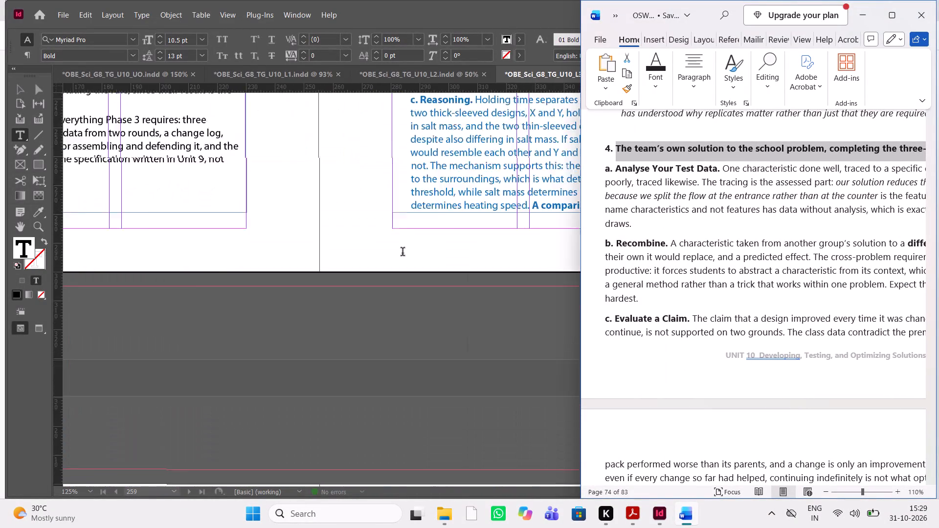
scroll(402, 253, up, 2)
scroll(402, 253, right, 1)
scroll(402, 253, up, 1)
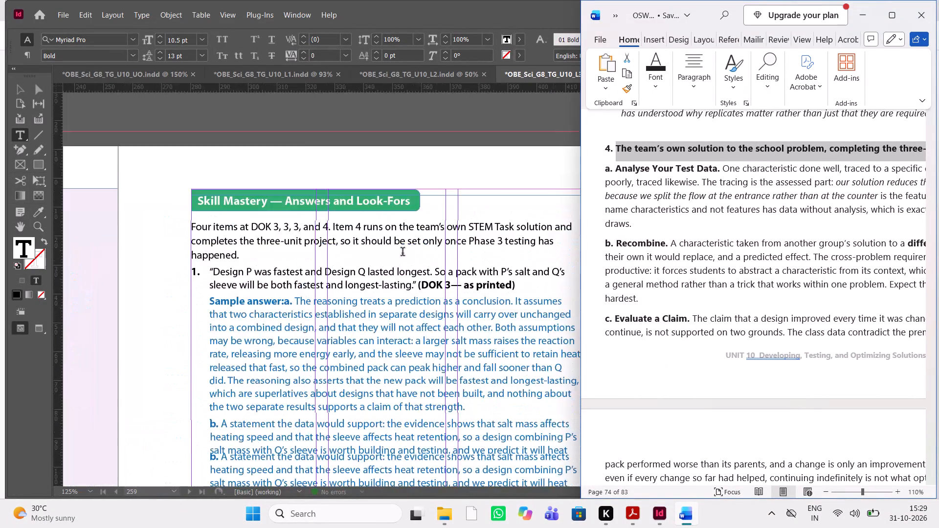
scroll(402, 253, down, 6)
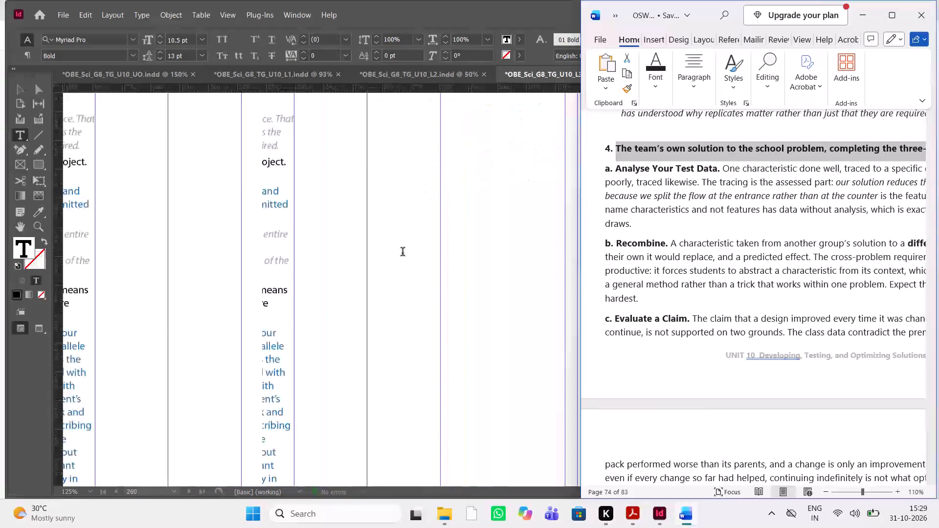
scroll(402, 253, down, 1)
scroll(402, 253, up, 1)
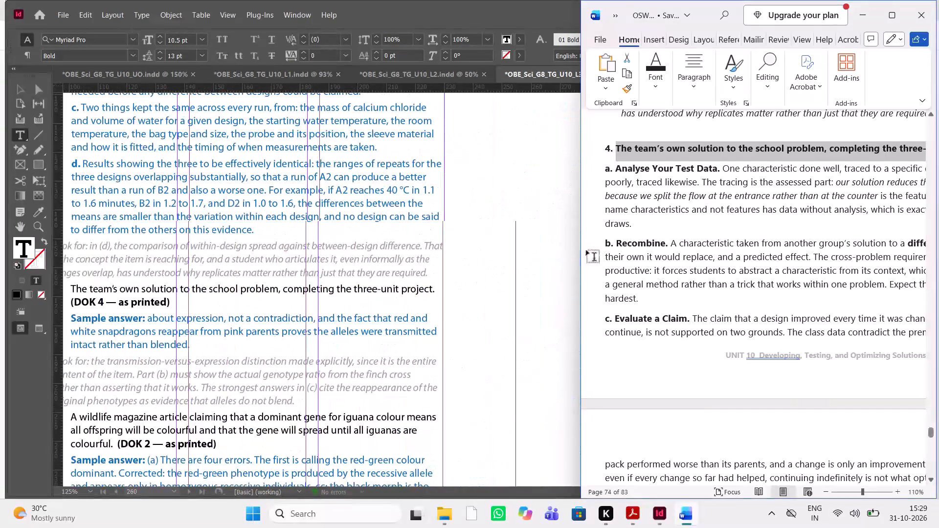
scroll(391, 288, down, 1)
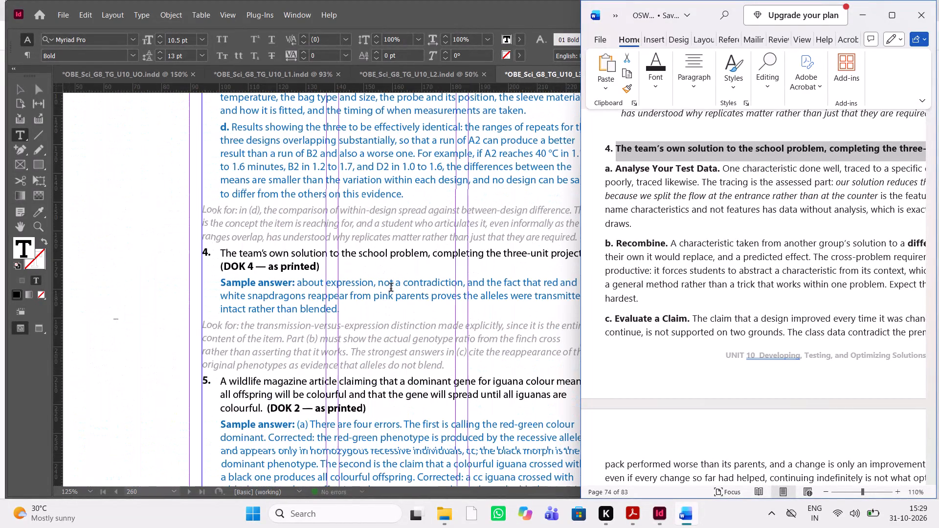
scroll(697, 315, left, 1)
scroll(697, 315, right, 1)
Replace item 4's leftover placeholder after "Sample answer:" with the manuscript's parts a to d, from "Analyse Your Test Data" through "how much time is left.".
scroll(690, 324, down, 1)
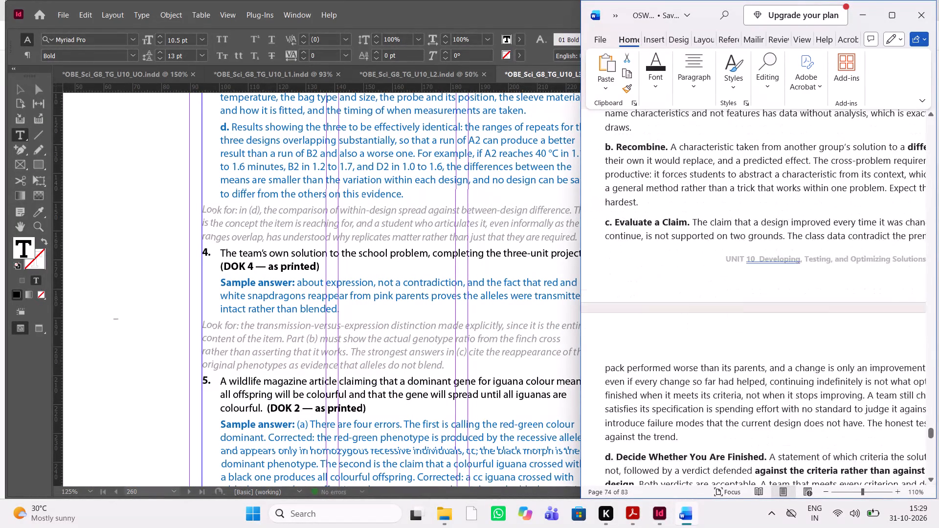
scroll(690, 324, down, 1)
scroll(681, 388, down, 1)
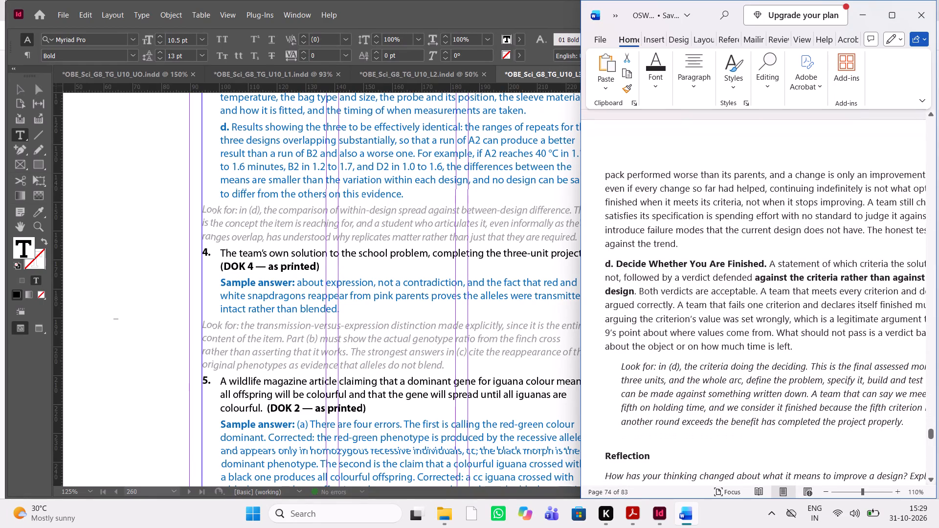
drag(796, 340, 676, 292)
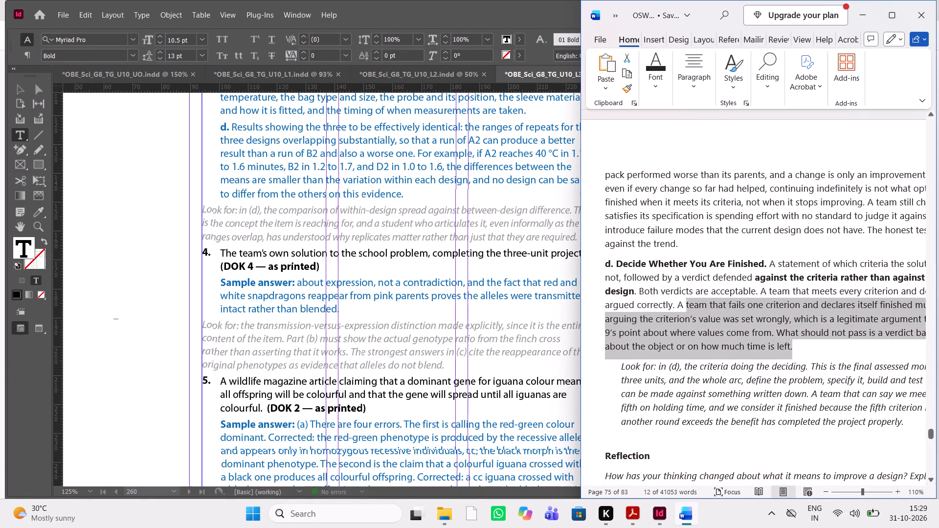
drag(676, 292, 610, 107)
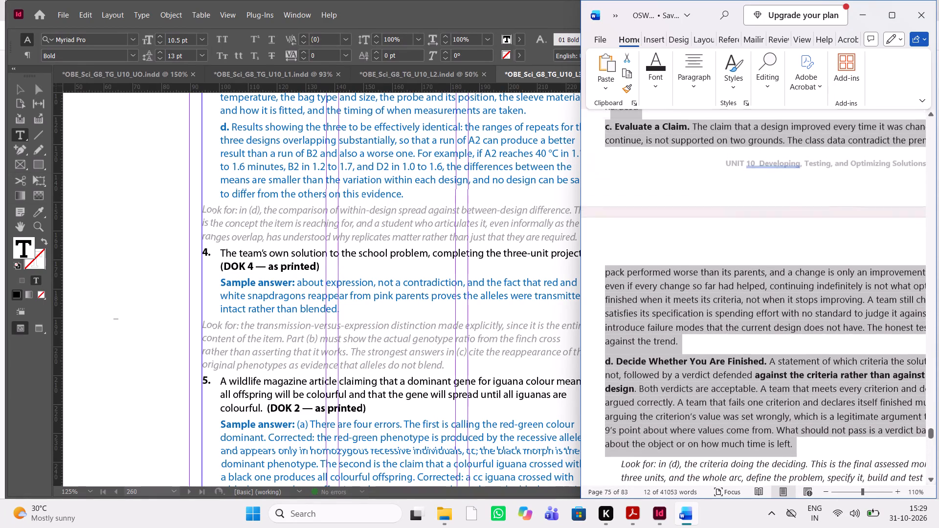
drag(610, 107, 627, 308)
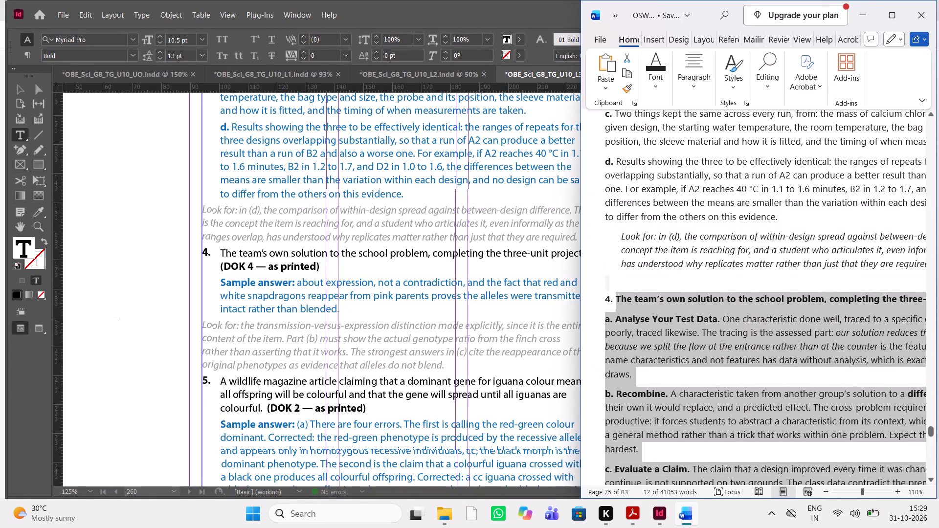
drag(627, 308, 602, 320)
key(ctrl+c)
key(ctrl+c)
key(ctrl+c)
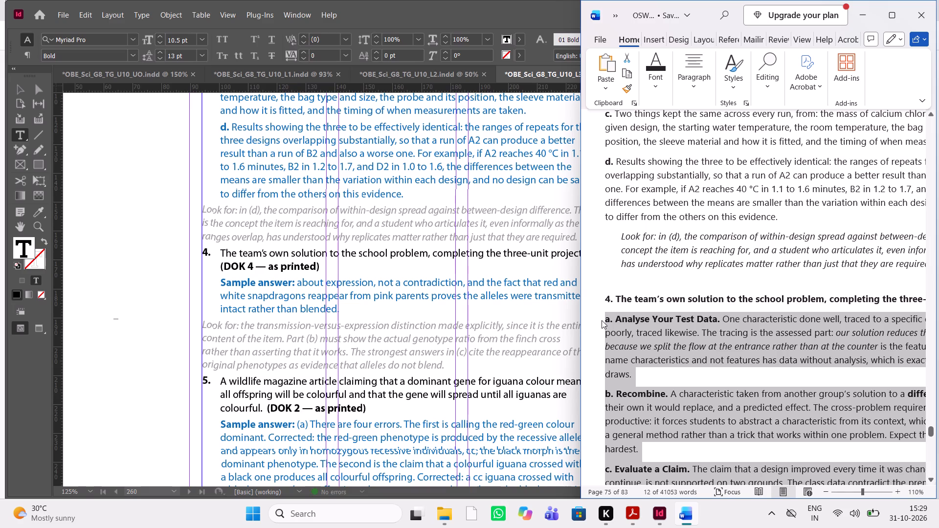
drag(347, 313, 226, 285)
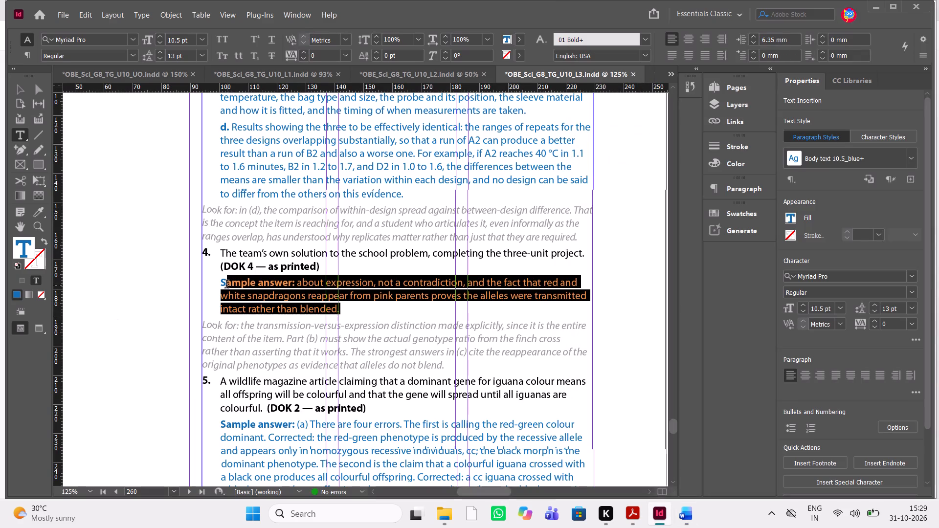
drag(226, 285, 297, 275)
key(ctrl+v)
ctrl+click(297, 275)
scroll(361, 292, right, 1)
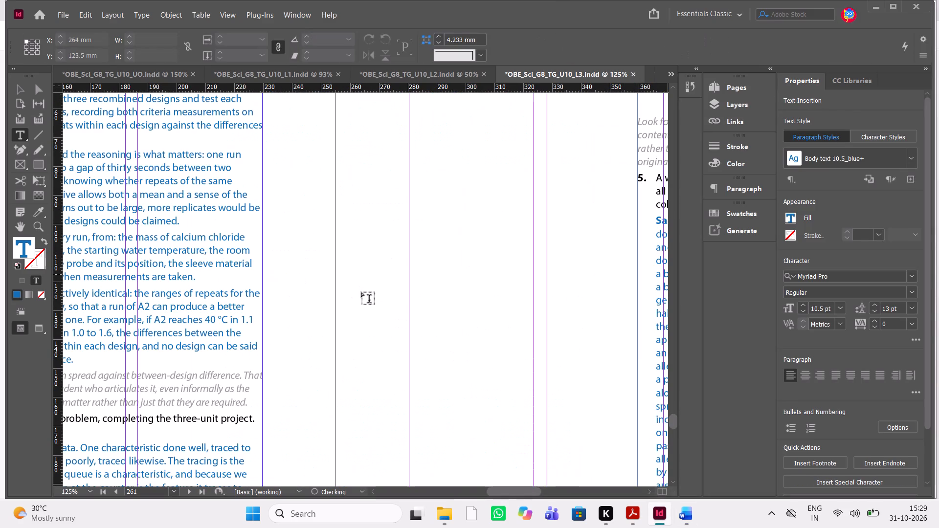
scroll(361, 292, right, 1)
scroll(424, 297, down, 2)
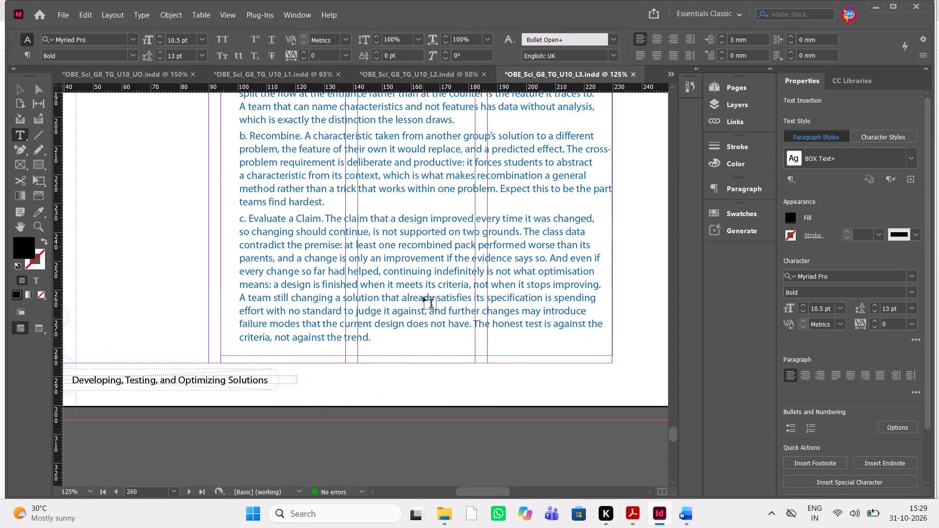
scroll(424, 297, down, 1)
scroll(424, 297, up, 1)
Make the lead-in "a. Analyse Your Test Data." bold in item 4's sample answer, matching the manuscript.
key(alt+Tab)
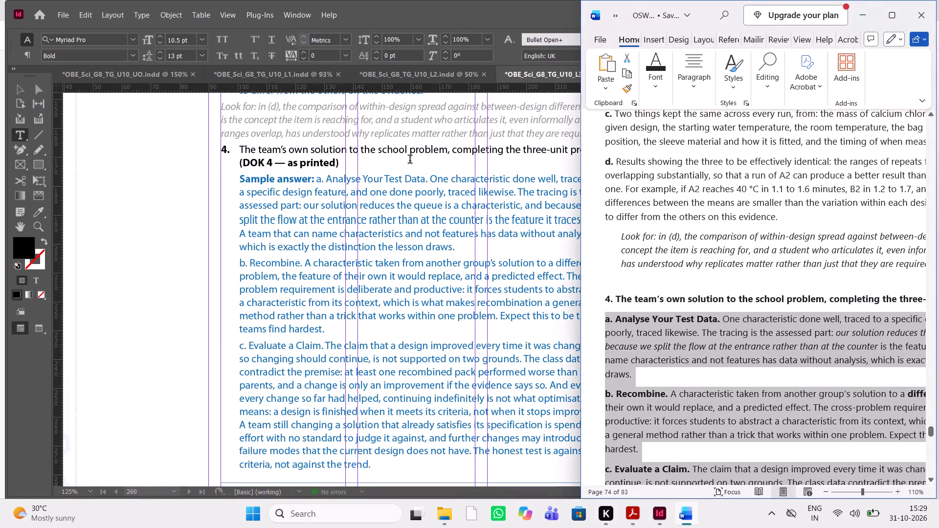
scroll(695, 285, down, 2)
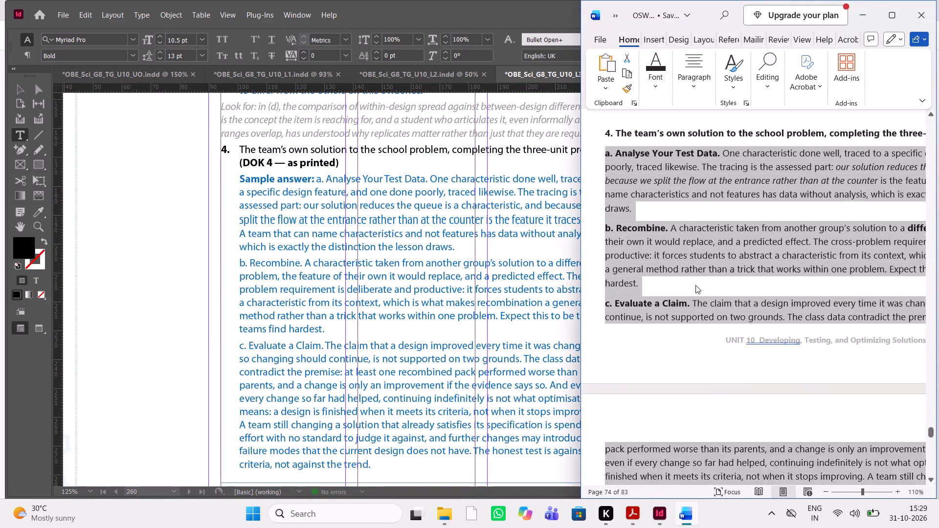
scroll(695, 285, down, 1)
scroll(695, 285, up, 1)
scroll(695, 285, right, 1)
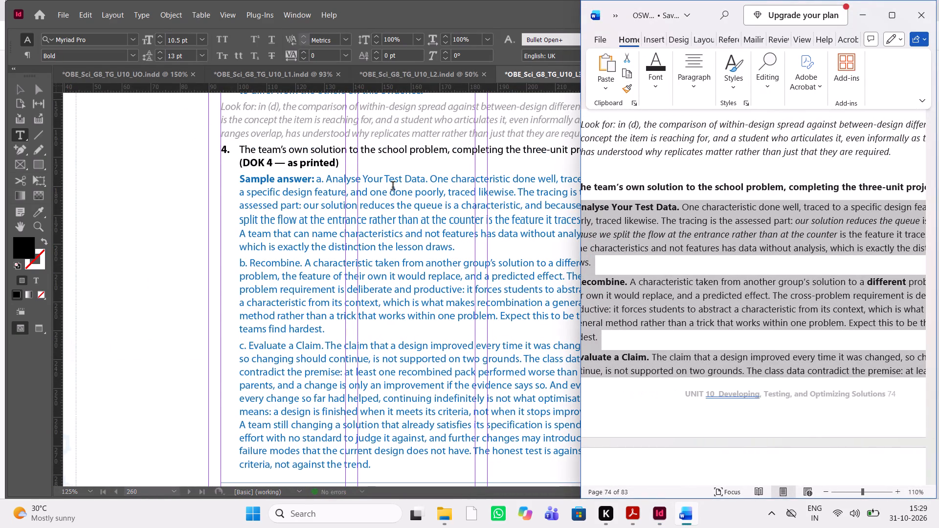
drag(427, 180, 303, 181)
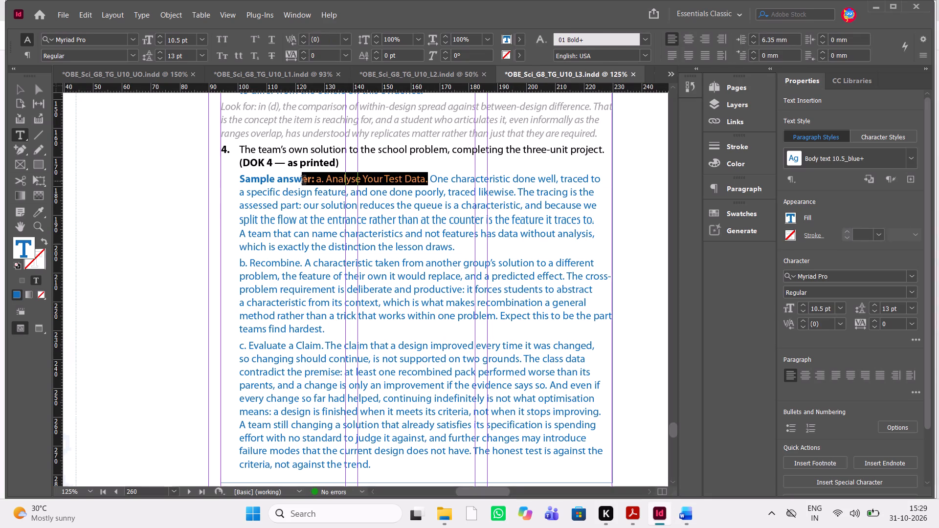
drag(303, 181, 314, 181)
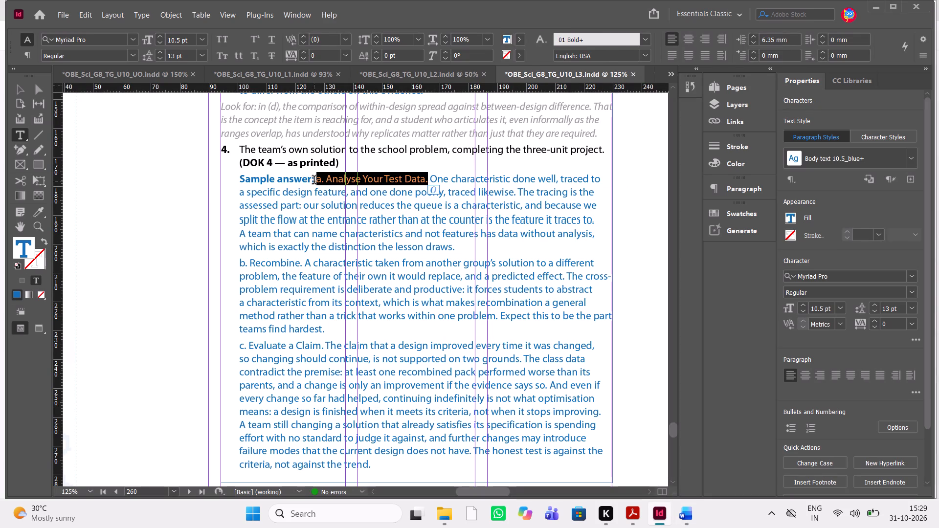
key(ctrl+shift+b)
Make the lead-in "b. Recombine." and the word "different" bold in part b of item 4's sample answer, matching the manuscript.
key(alt+Tab)
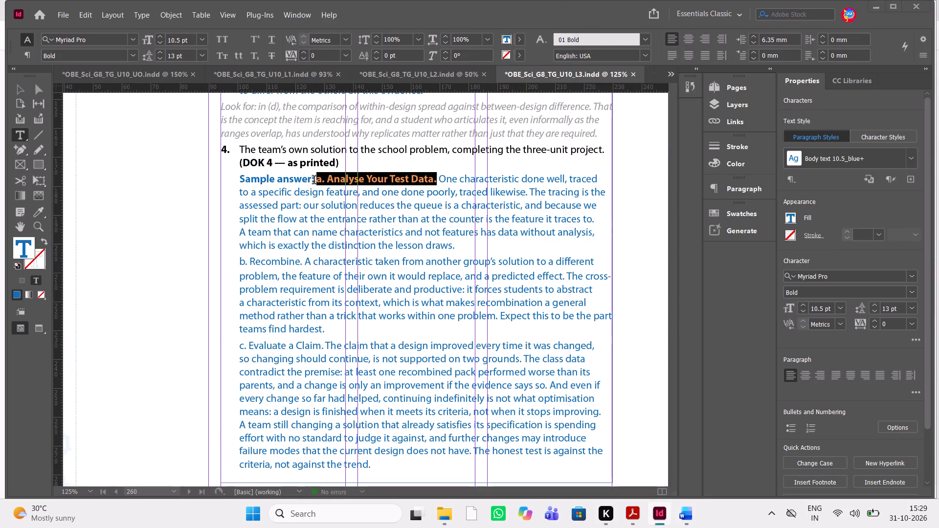
scroll(776, 248, right, 1)
scroll(776, 248, left, 1)
scroll(776, 248, right, 1)
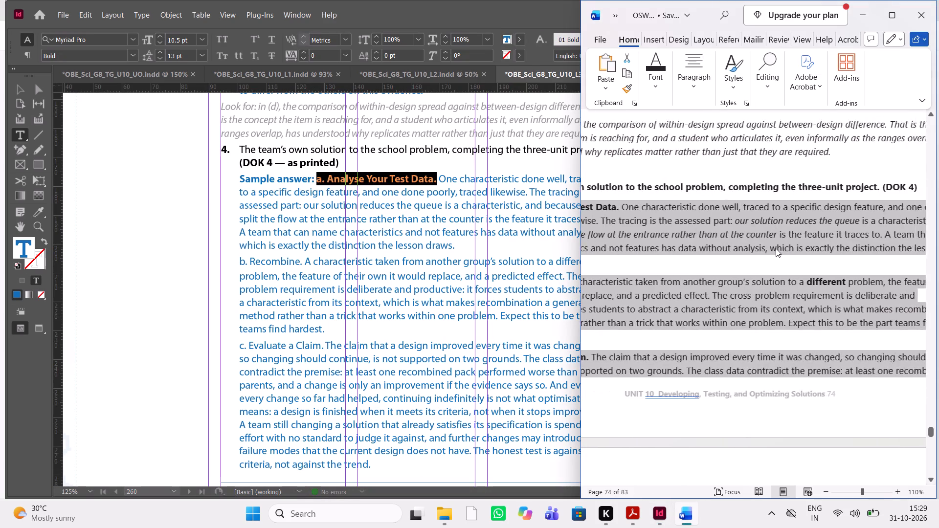
scroll(776, 248, right, 1)
drag(302, 259, 235, 266)
key(ctrl+shift+b)
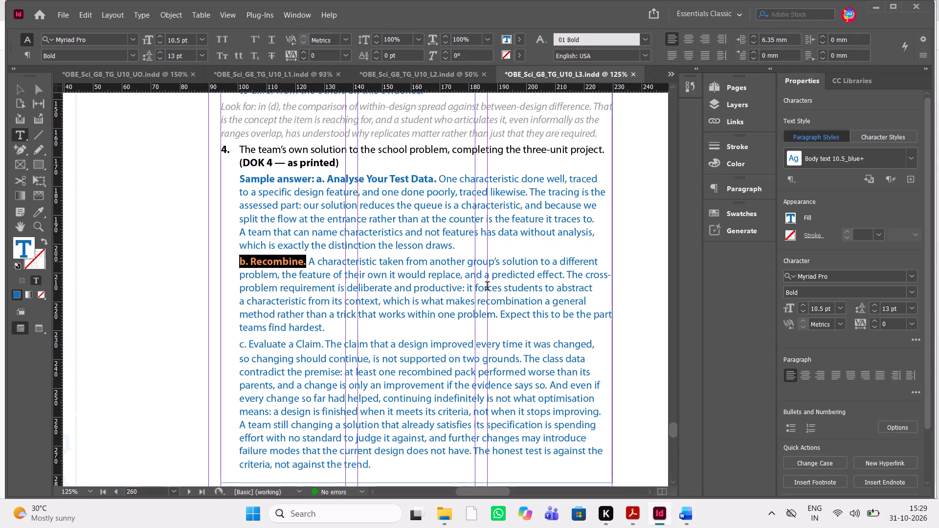
key(alt+Tab)
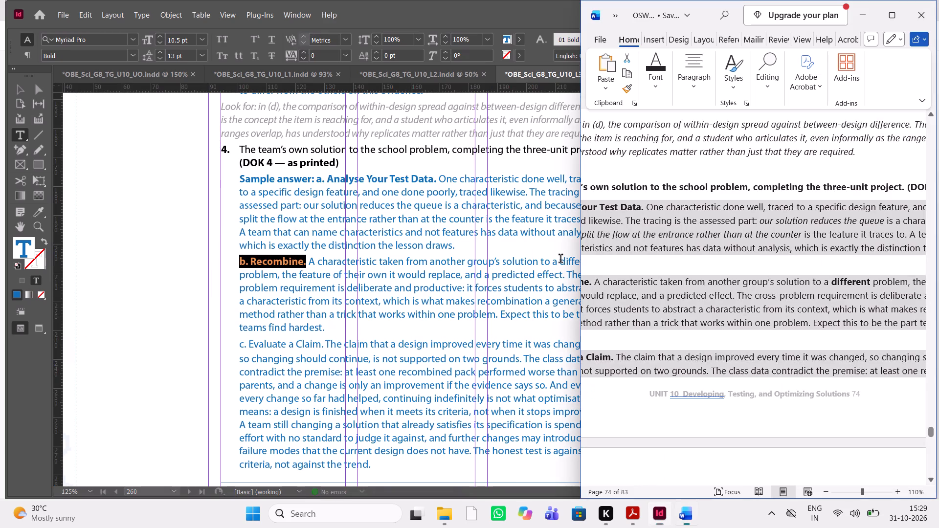
key(alt+Tab)
drag(560, 260, 604, 263)
key(ctrl+shift+b)
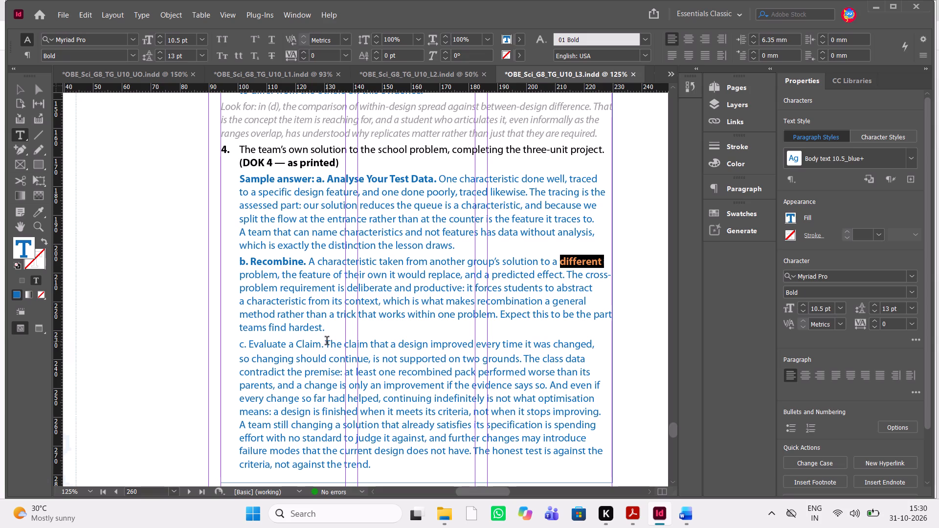
Make the lead-in "c. Evaluate a Claim." bold in item 4's sample answer.
drag(321, 345, 301, 345)
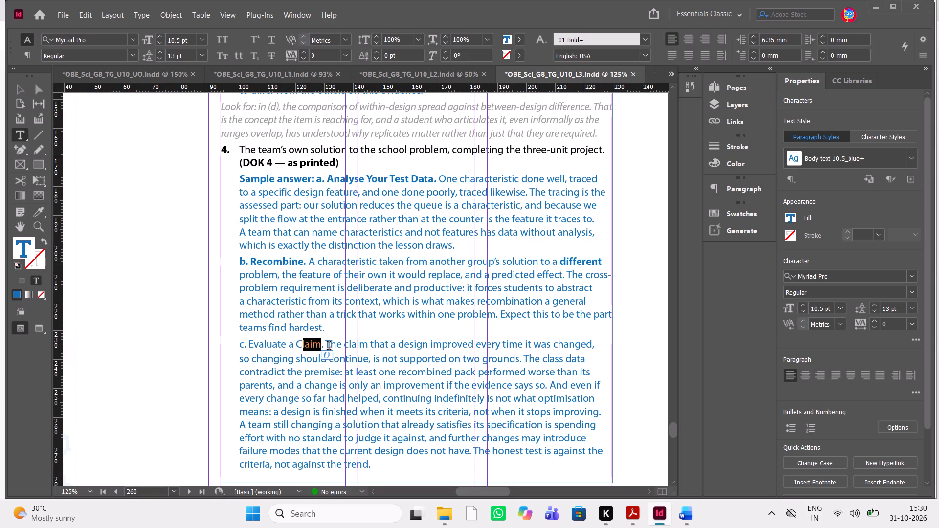
drag(329, 347, 265, 341)
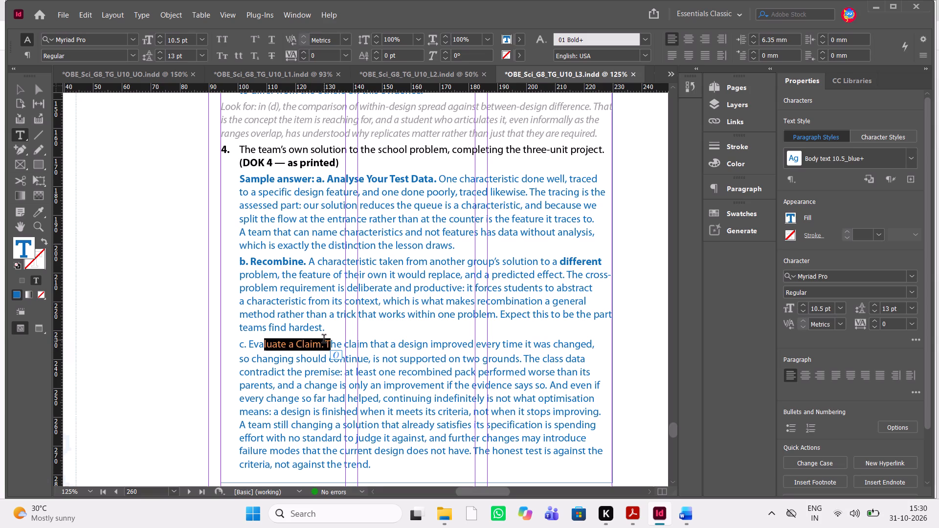
drag(324, 340, 235, 339)
key(ctrl+shift+b)
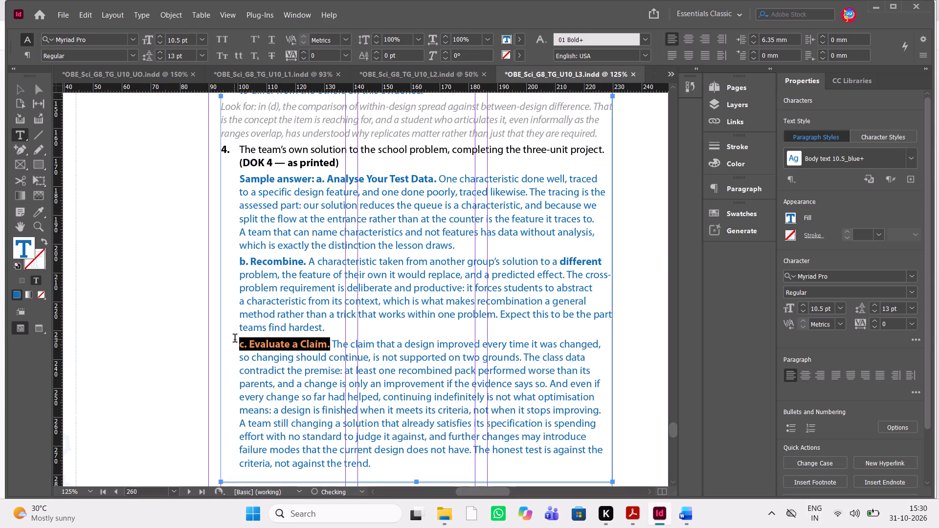
Make the lead-in "d. Decide Whether You Are Finished." bold in item 4's sample answer, matching the manuscript.
key(alt+Tab)
scroll(596, 331, down, 1)
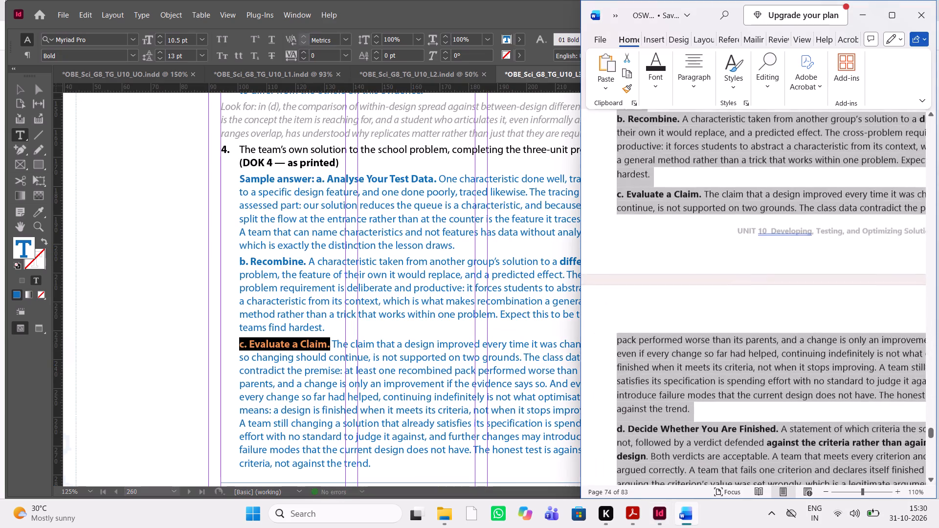
scroll(392, 374, down, 1)
scroll(411, 264, up, 1)
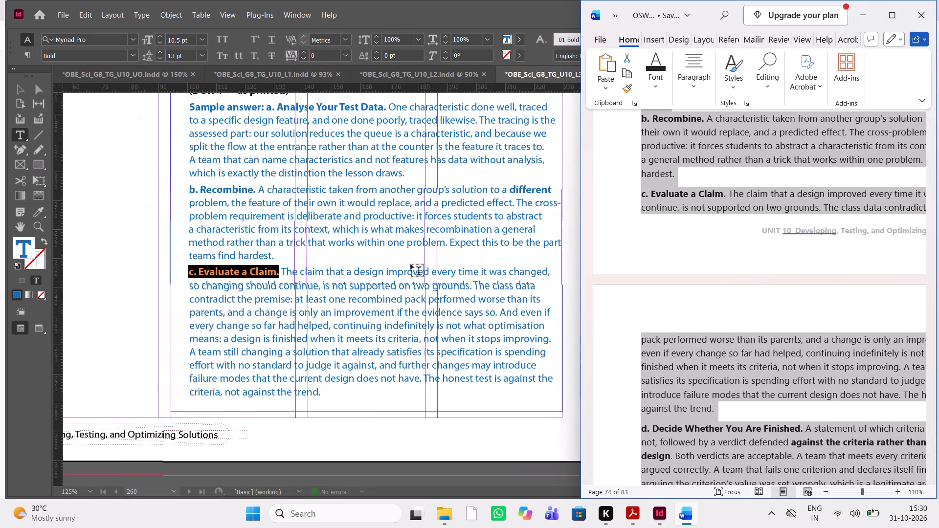
scroll(411, 264, up, 3)
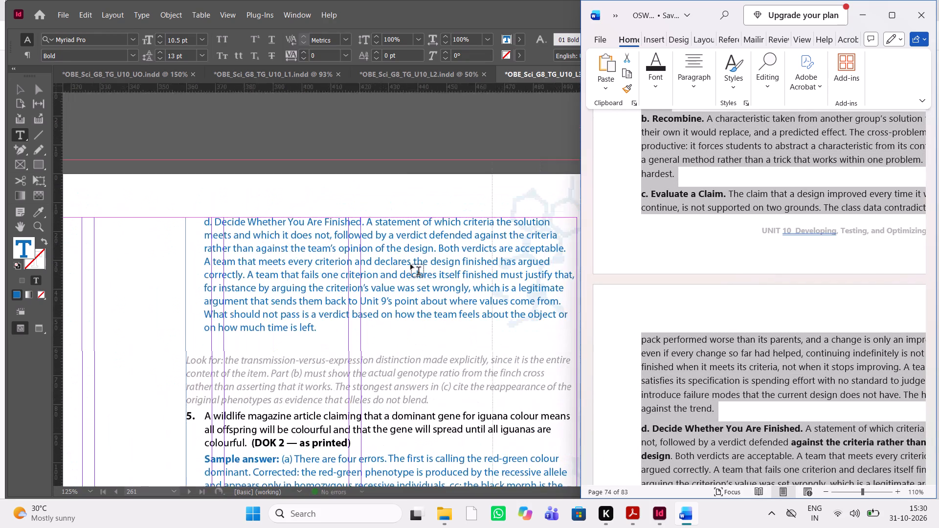
drag(365, 222, 318, 223)
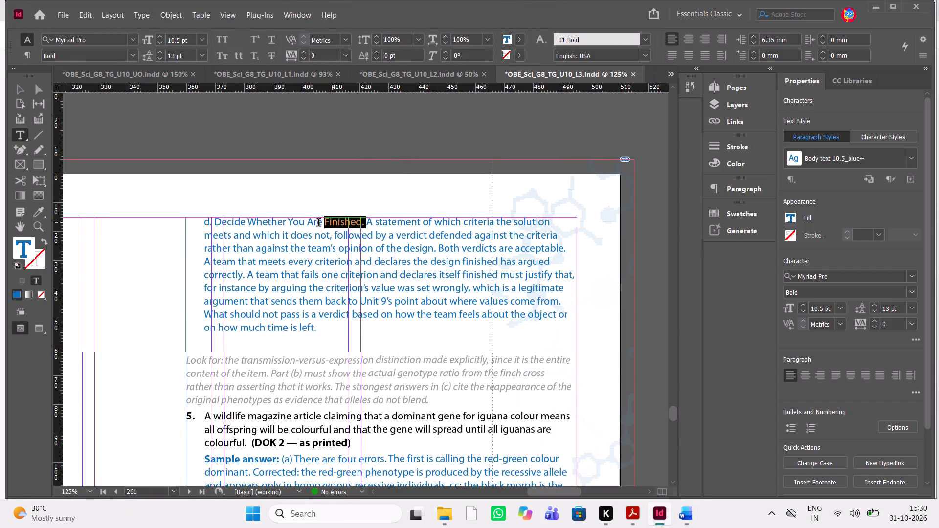
drag(318, 223, 202, 224)
key(ctrl+shift+b)
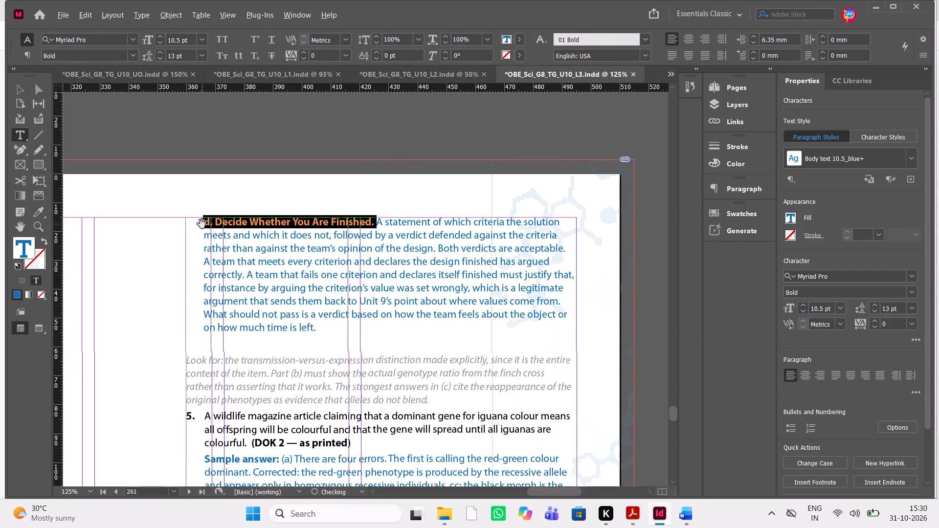
Make "against the criteria rather than against the team's opinion of the design." bold in part d of item 4's sample answer, following the manuscript.
key(alt+Tab)
scroll(710, 250, down, 1)
scroll(710, 250, left, 1)
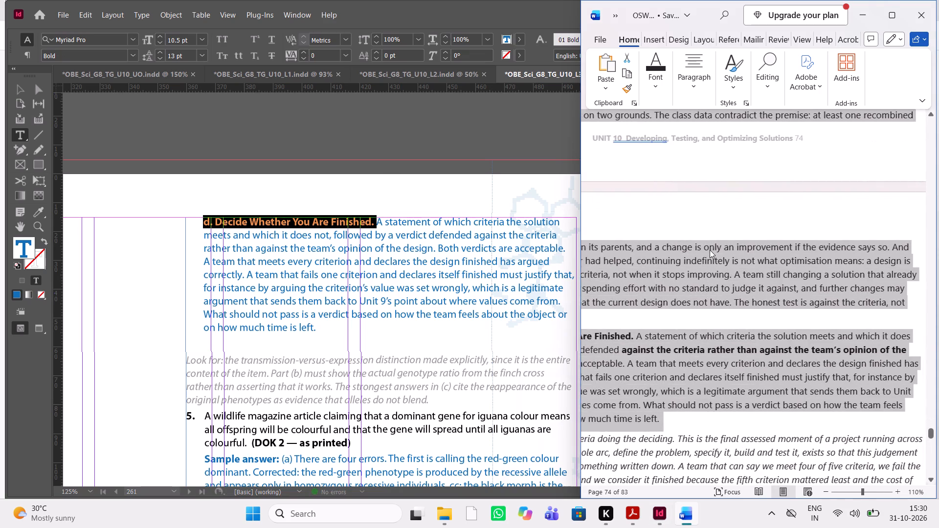
scroll(710, 250, right, 1)
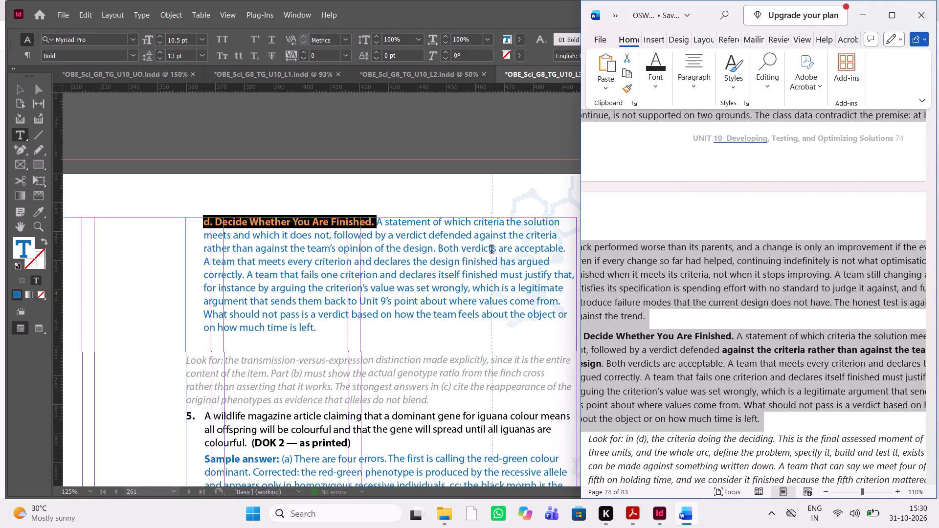
key(alt+Tab)
key(alt+Tab)
click(374, 247)
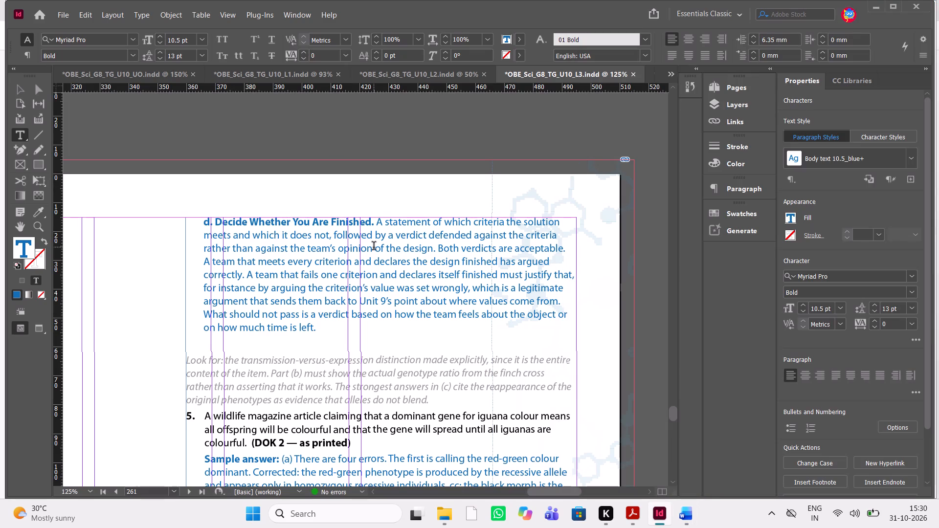
drag(473, 238, 436, 250)
key(ctrl+shift+b)
Replace the placeholder "Look for" note under item 4 with the manuscript's "Look for: in (d), the criteria doing the deciding" text and remove the blank line above it.
key(alt+Tab)
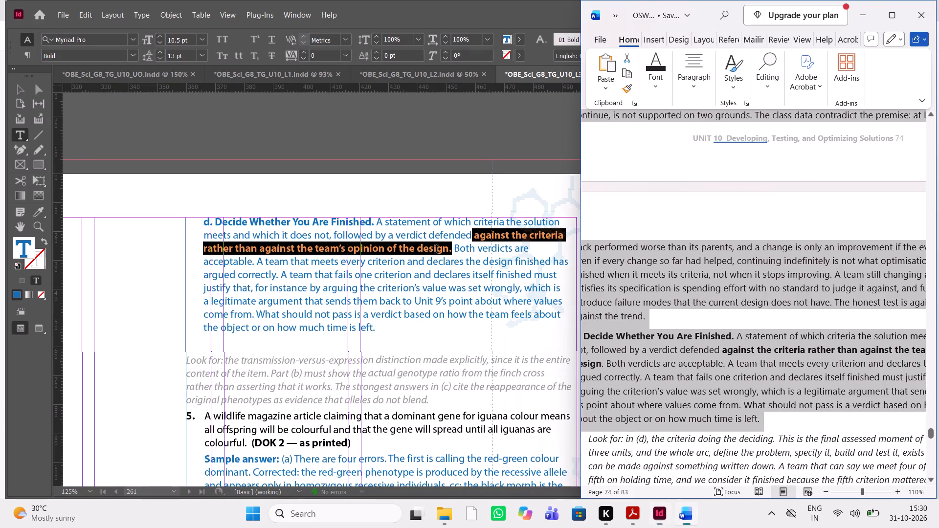
scroll(825, 346, left, 1)
scroll(825, 346, down, 1)
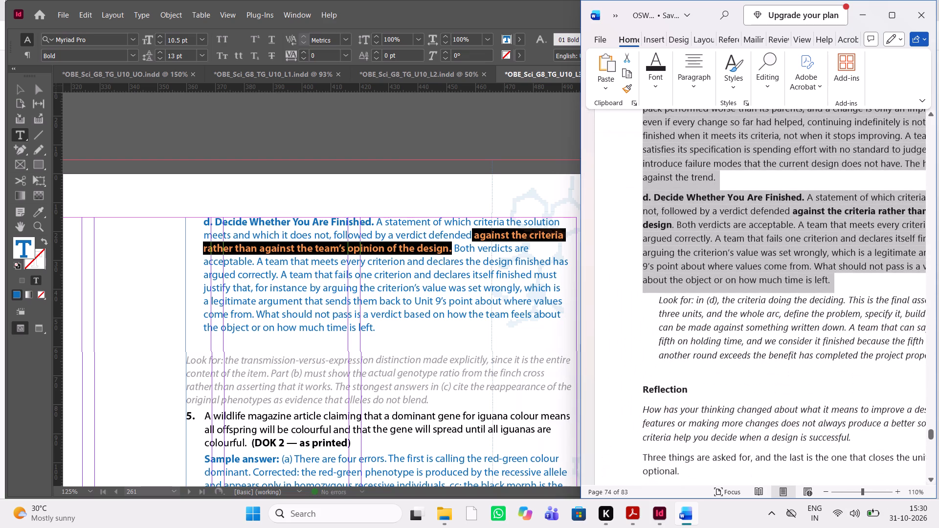
scroll(808, 369, left, 1)
drag(883, 352, 611, 322)
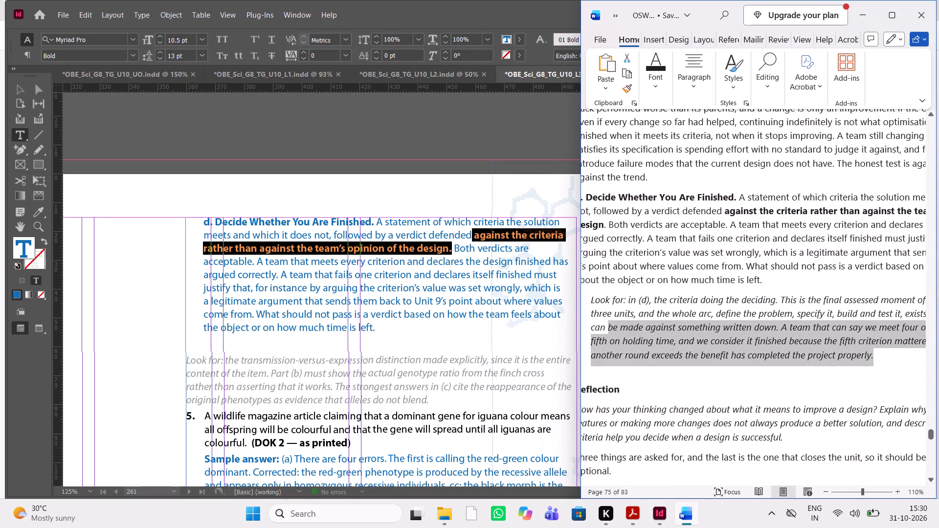
drag(611, 322, 598, 303)
key(ctrl+c)
key(ctrl+c)
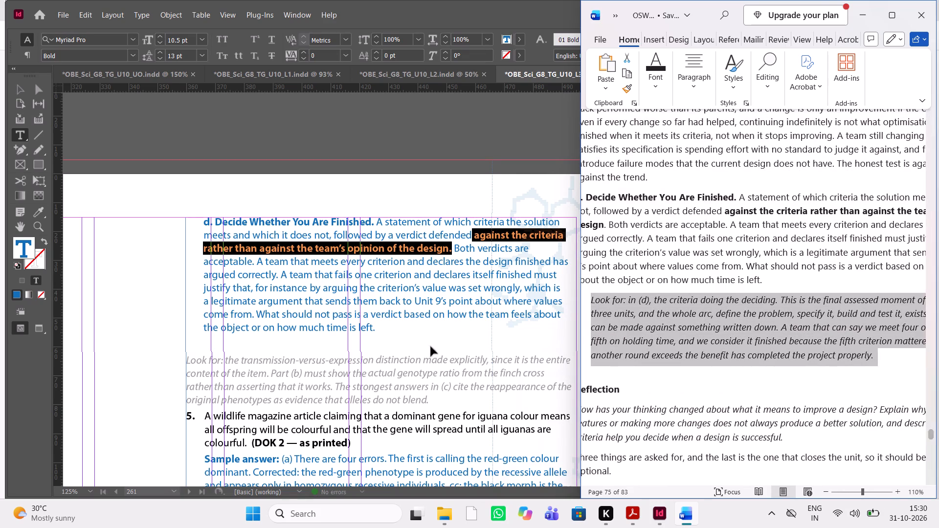
drag(433, 400, 186, 360)
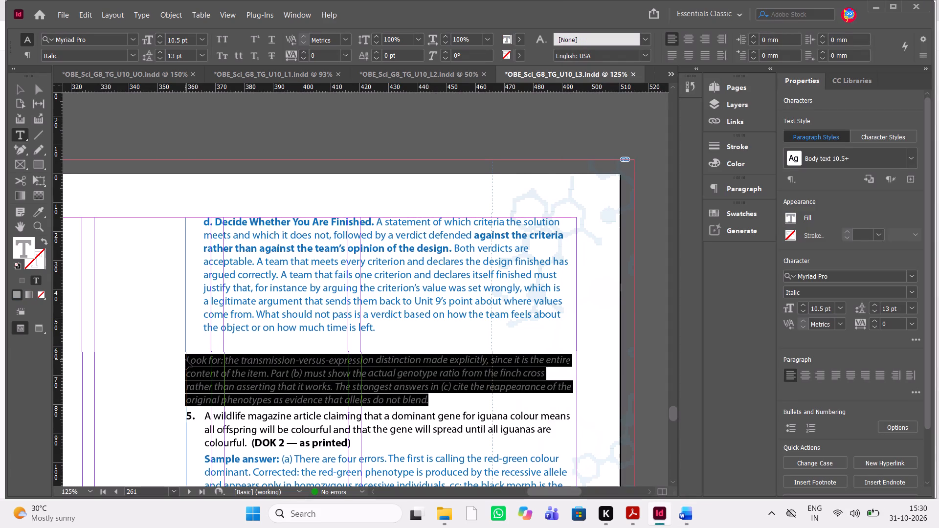
key(ctrl+v)
click(197, 347)
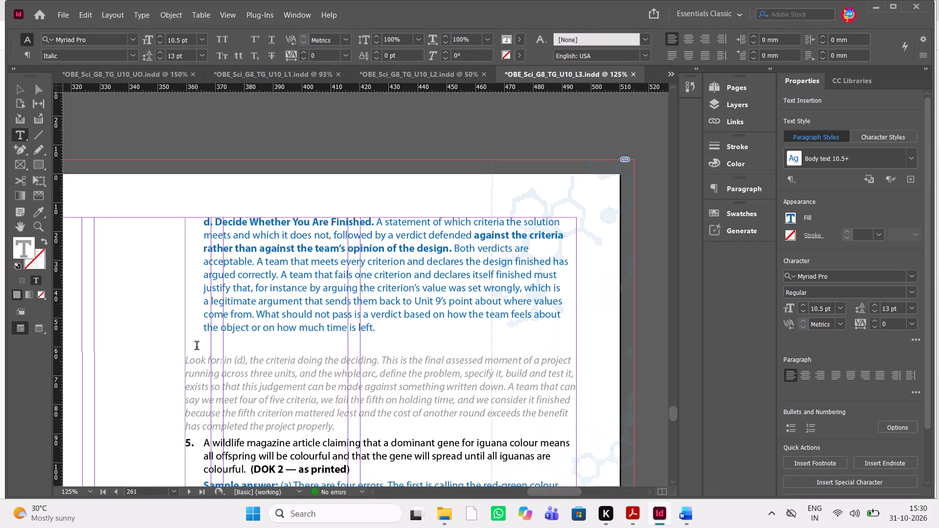
key(Delete)
Delete the leftover placeholder item 5 about iguana colour on page 261, including its sample answer and "Look for" note.
key(alt+Tab)
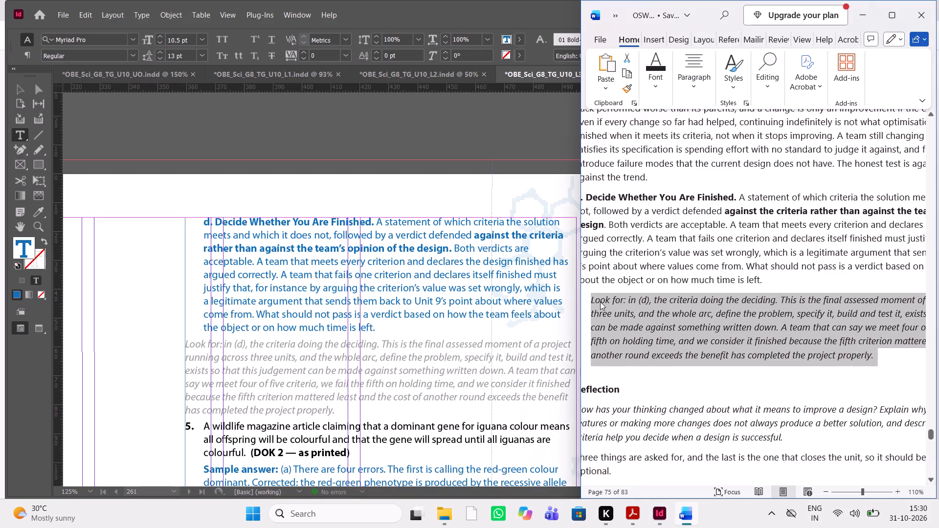
scroll(635, 350, down, 1)
scroll(341, 391, down, 2)
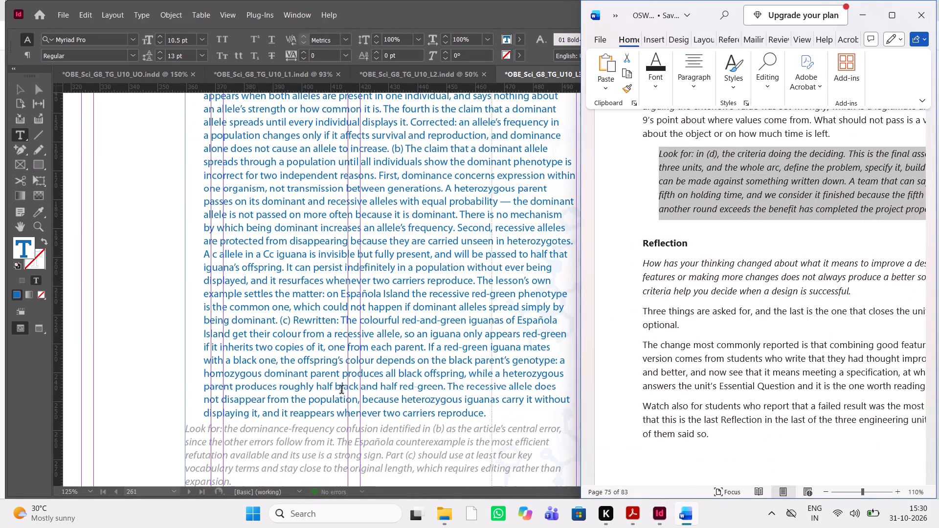
scroll(341, 391, down, 1)
drag(238, 348, 194, 167)
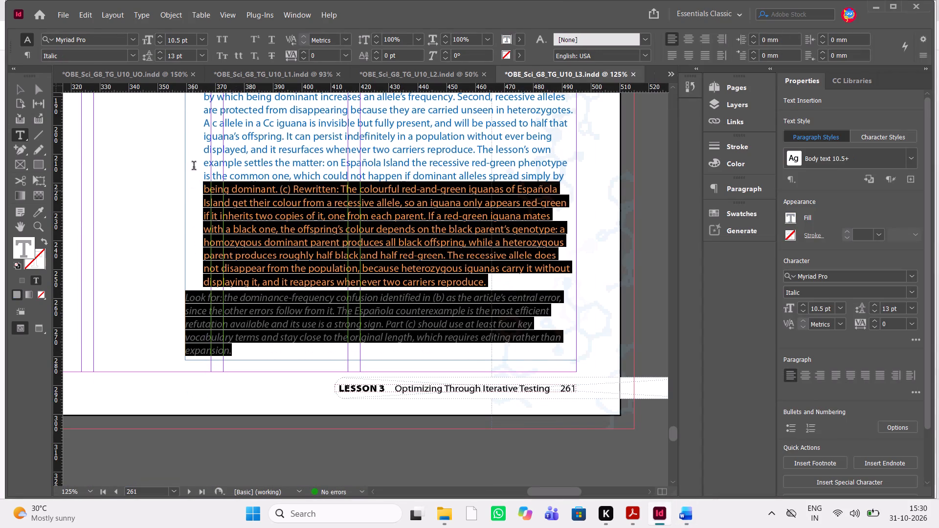
drag(194, 167, 193, 258)
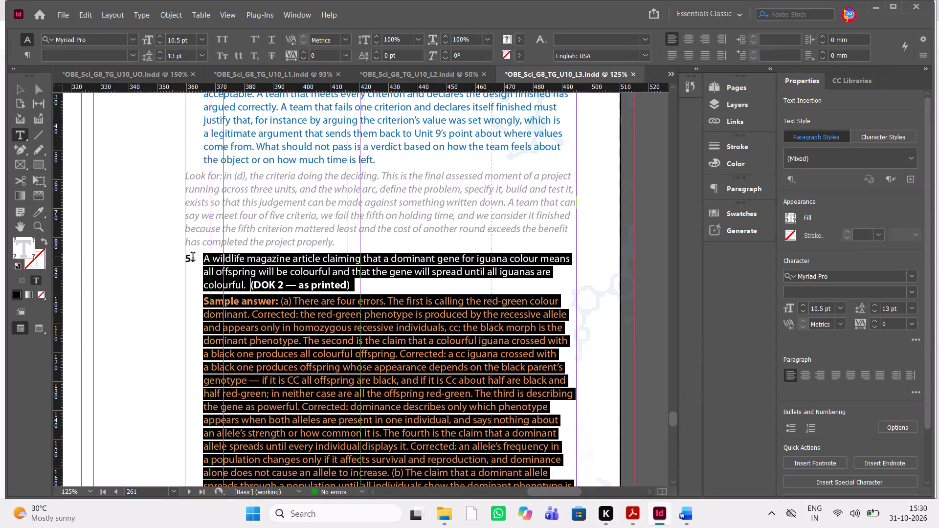
drag(193, 258, 193, 258)
key(Delete)
key(Delete)
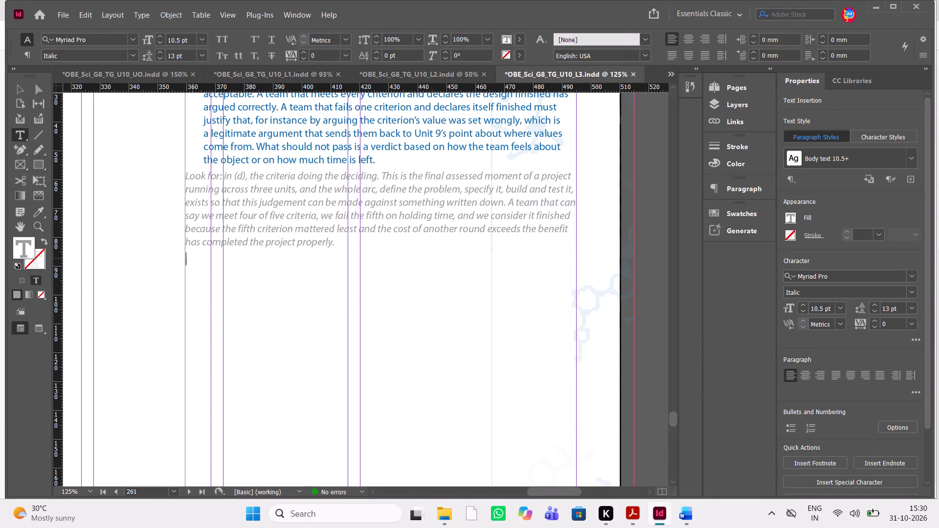
Move the page 261 text frame to the inner margin, at X 280.4 mm and Y 15.125 mm.
scroll(193, 258, up, 2)
scroll(193, 258, right, 1)
key(Escape)
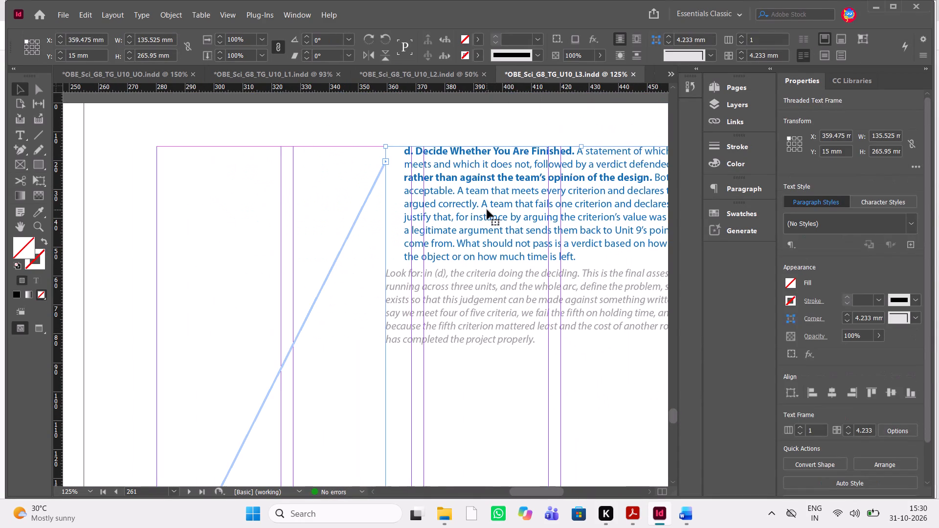
drag(487, 210, 259, 212)
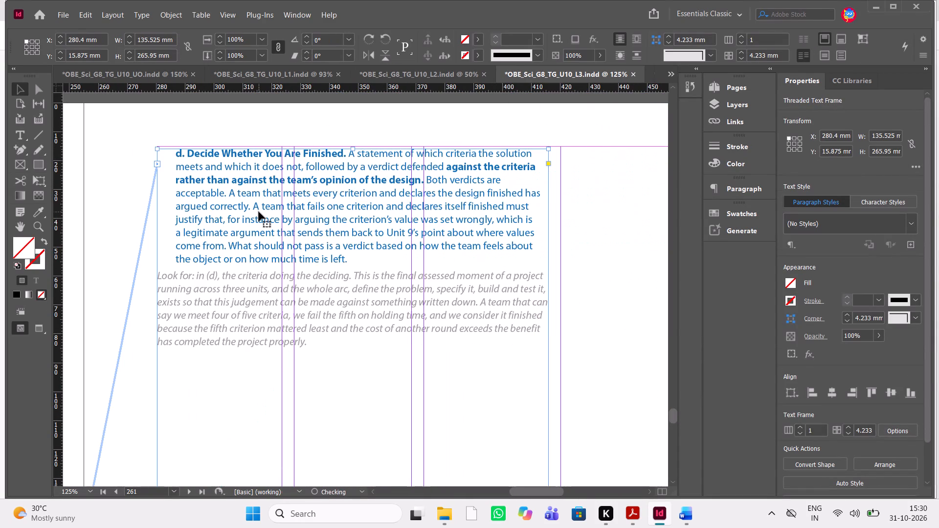
key(Up)
key(Up)
key(Up)
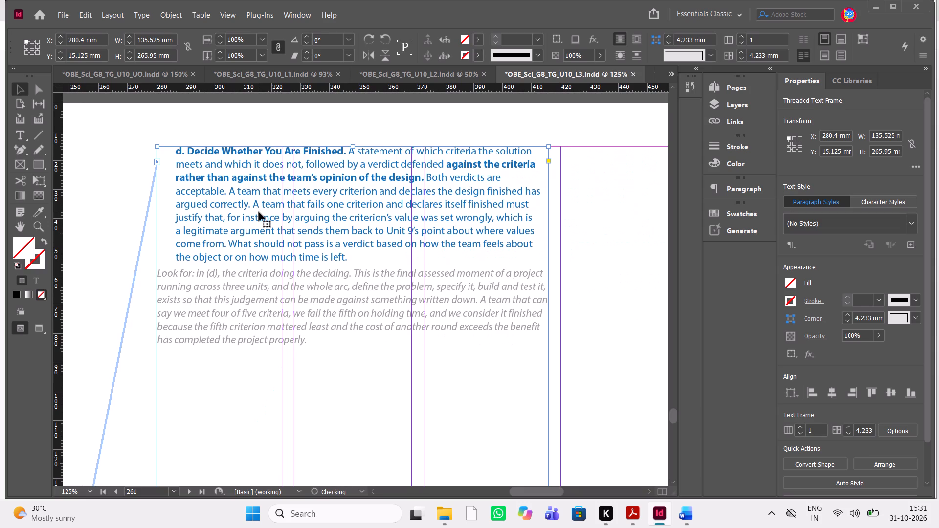
key(Up)
key(Down)
Shorten the page 261 text frame to 73.775 mm high so it ends just below the "Look for" note.
scroll(259, 212, down, 2)
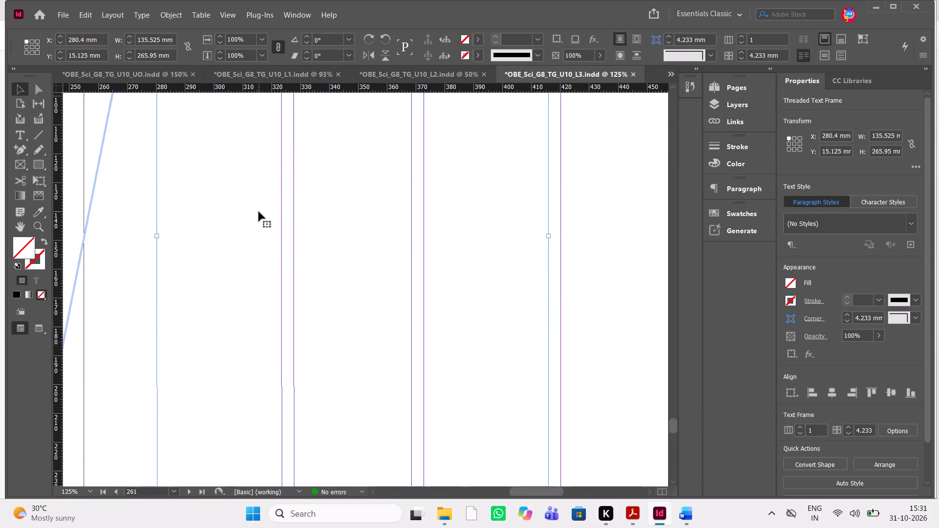
scroll(259, 212, down, 2)
scroll(259, 212, up, 1)
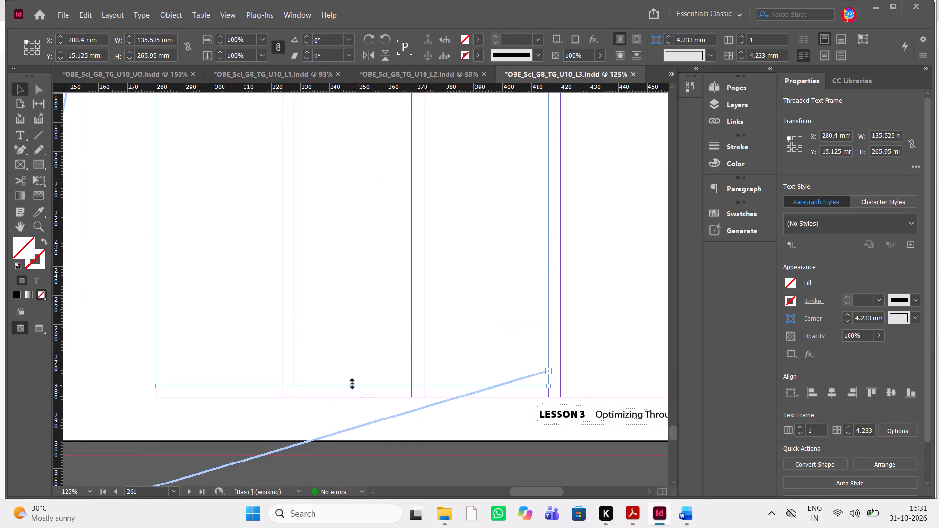
drag(352, 384, 309, 63)
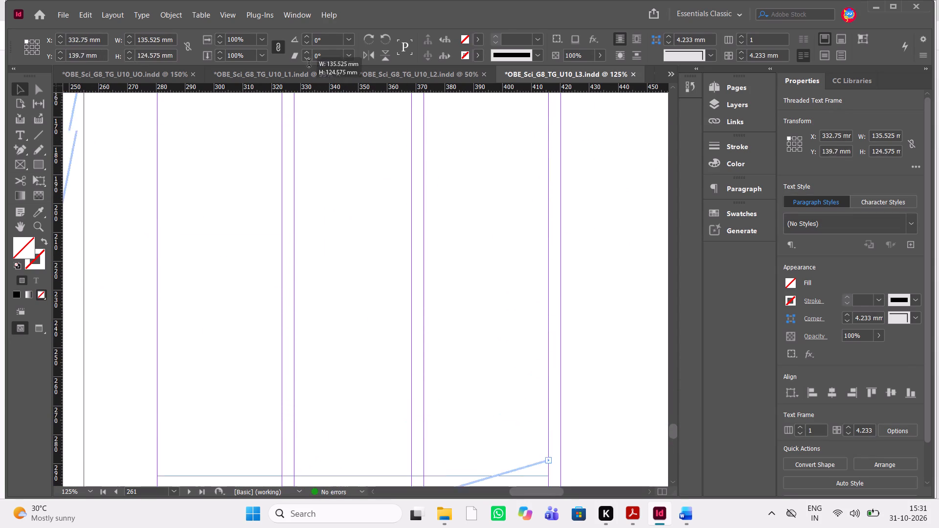
drag(309, 63, 316, 242)
Delete the empty threaded text frame at the top of page 262.
scroll(316, 242, down, 5)
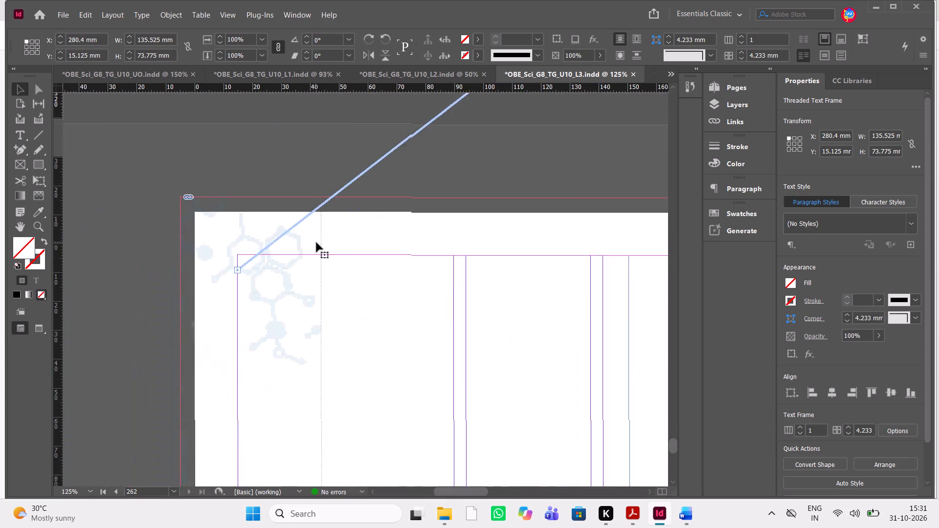
scroll(316, 242, down, 1)
scroll(316, 242, left, 1)
scroll(316, 242, down, 1)
scroll(316, 242, up, 1)
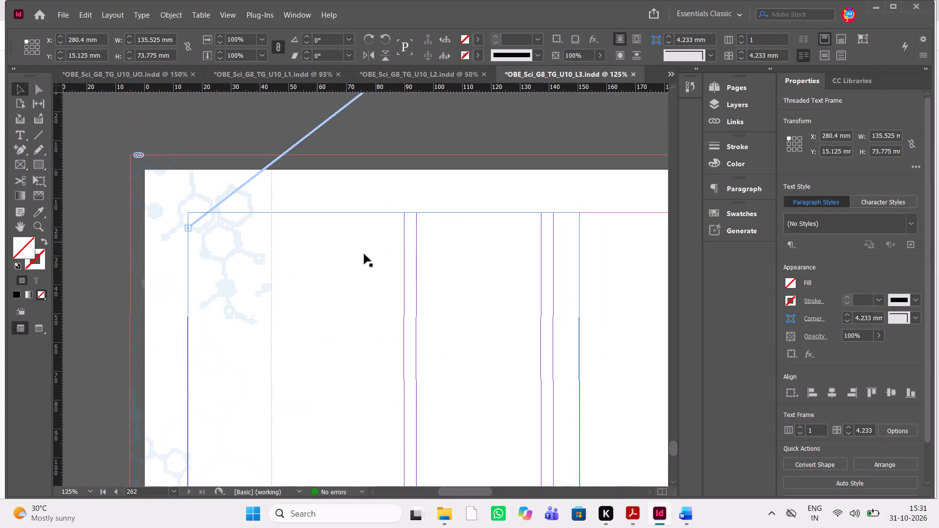
click(375, 330)
key(Delete)
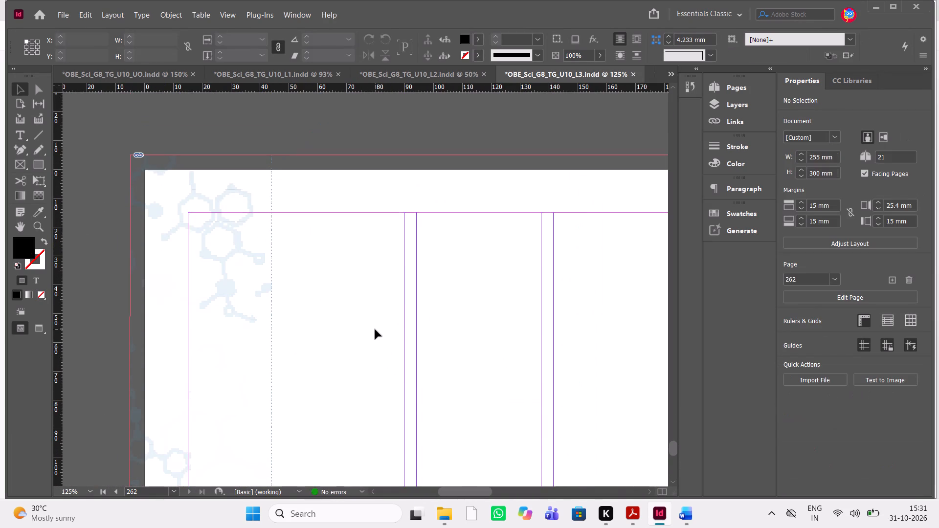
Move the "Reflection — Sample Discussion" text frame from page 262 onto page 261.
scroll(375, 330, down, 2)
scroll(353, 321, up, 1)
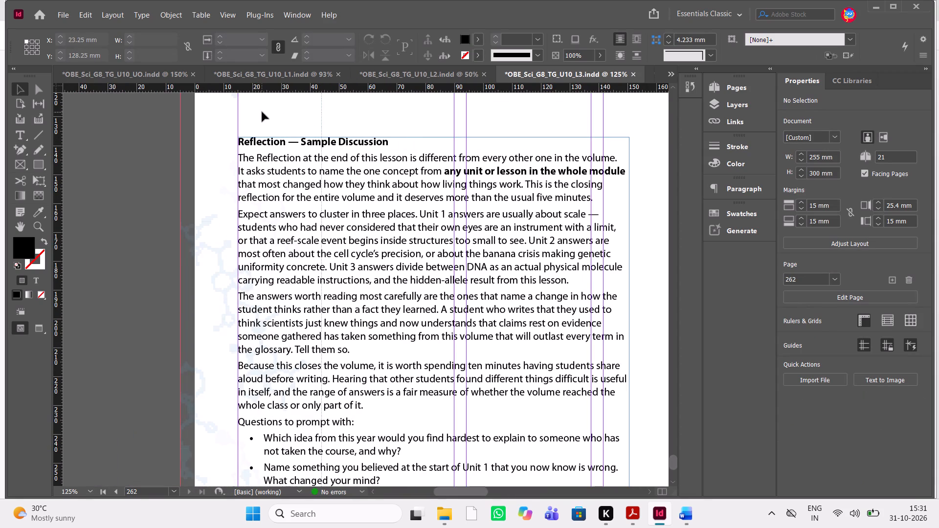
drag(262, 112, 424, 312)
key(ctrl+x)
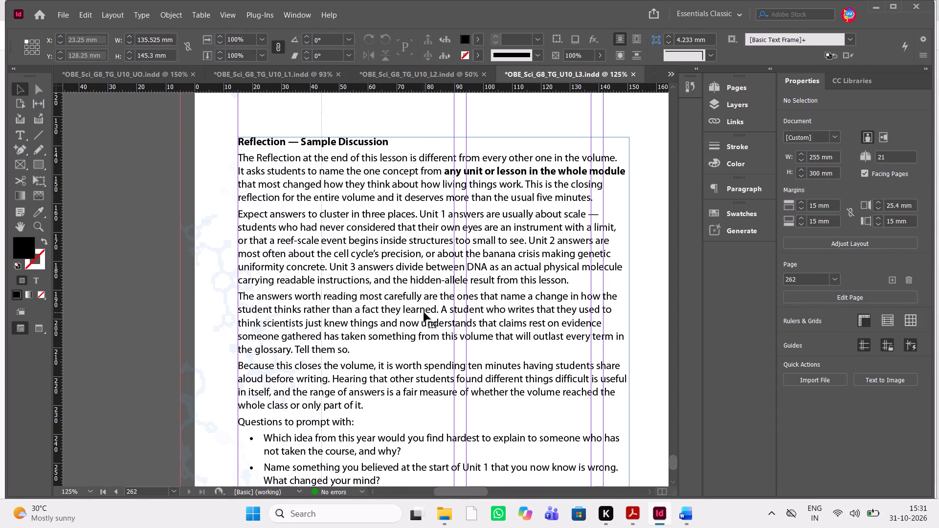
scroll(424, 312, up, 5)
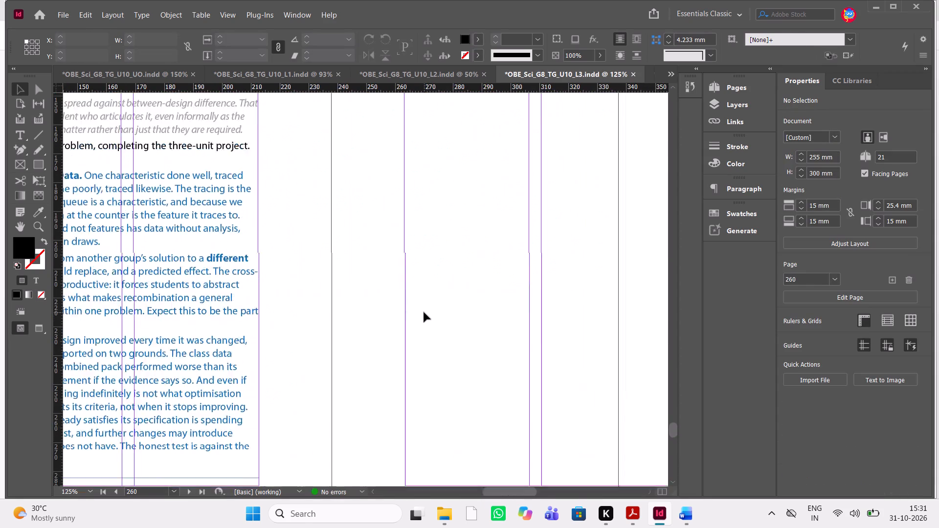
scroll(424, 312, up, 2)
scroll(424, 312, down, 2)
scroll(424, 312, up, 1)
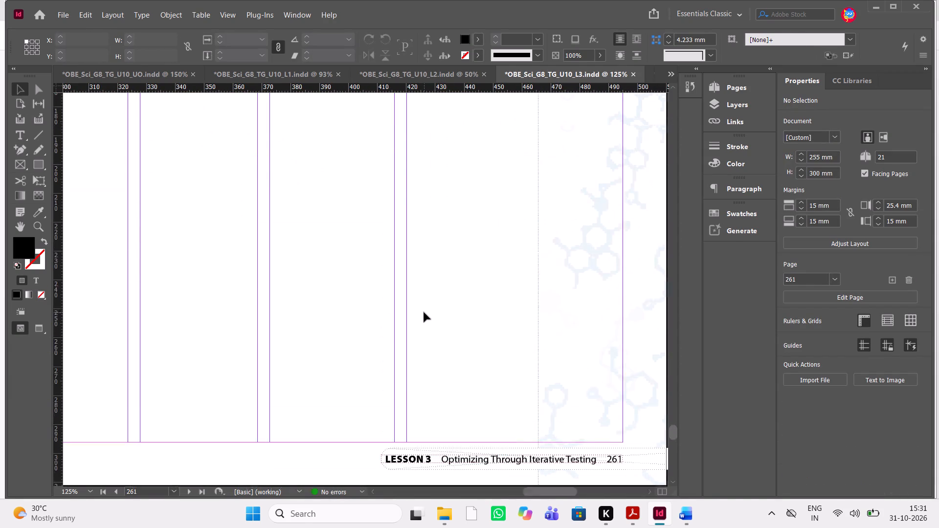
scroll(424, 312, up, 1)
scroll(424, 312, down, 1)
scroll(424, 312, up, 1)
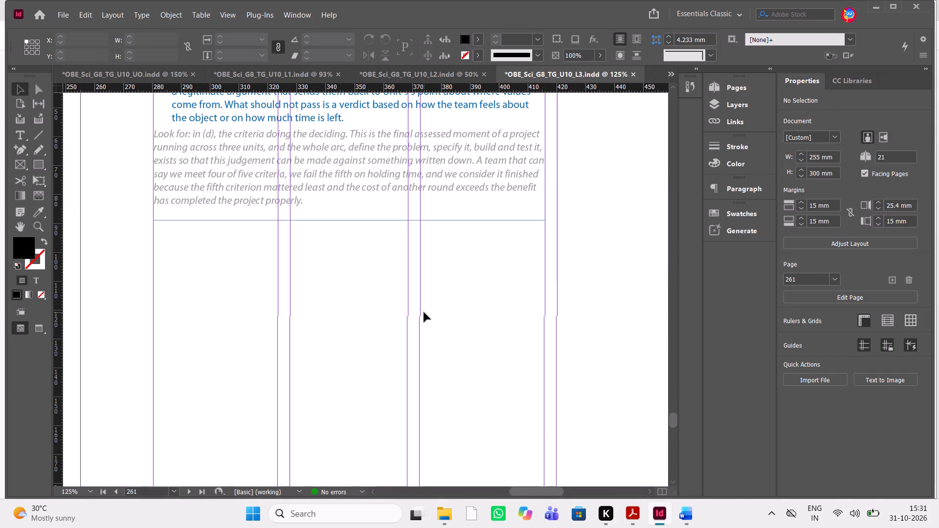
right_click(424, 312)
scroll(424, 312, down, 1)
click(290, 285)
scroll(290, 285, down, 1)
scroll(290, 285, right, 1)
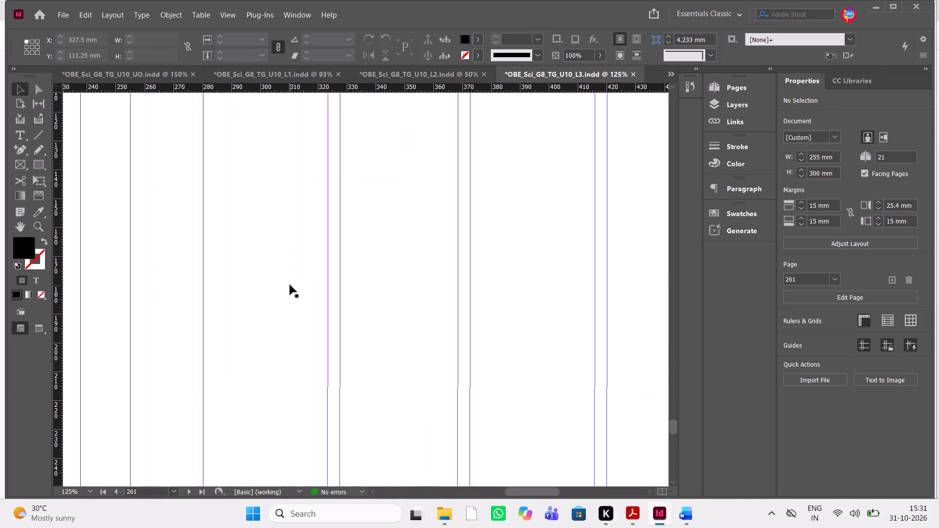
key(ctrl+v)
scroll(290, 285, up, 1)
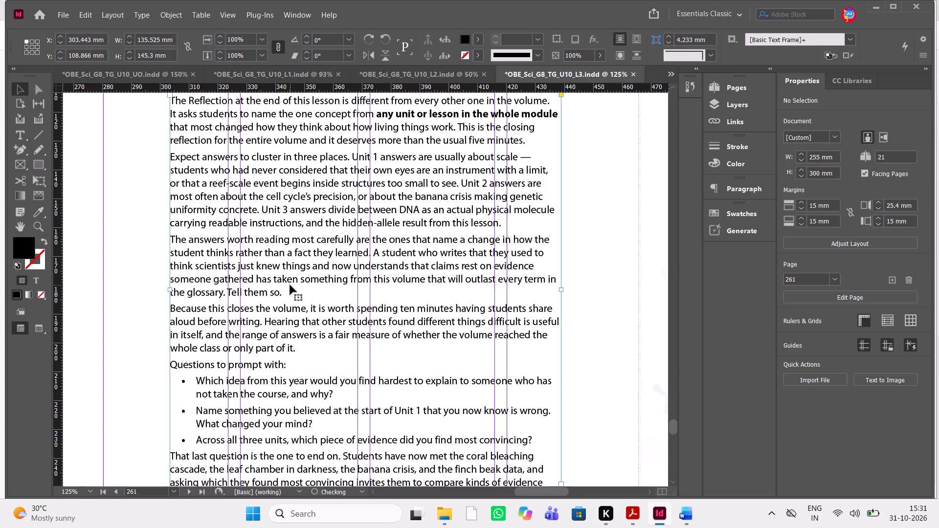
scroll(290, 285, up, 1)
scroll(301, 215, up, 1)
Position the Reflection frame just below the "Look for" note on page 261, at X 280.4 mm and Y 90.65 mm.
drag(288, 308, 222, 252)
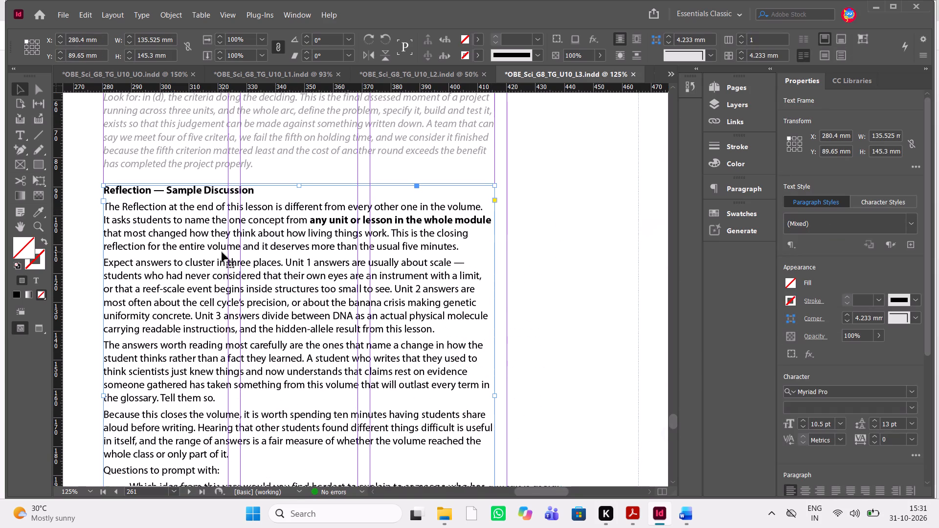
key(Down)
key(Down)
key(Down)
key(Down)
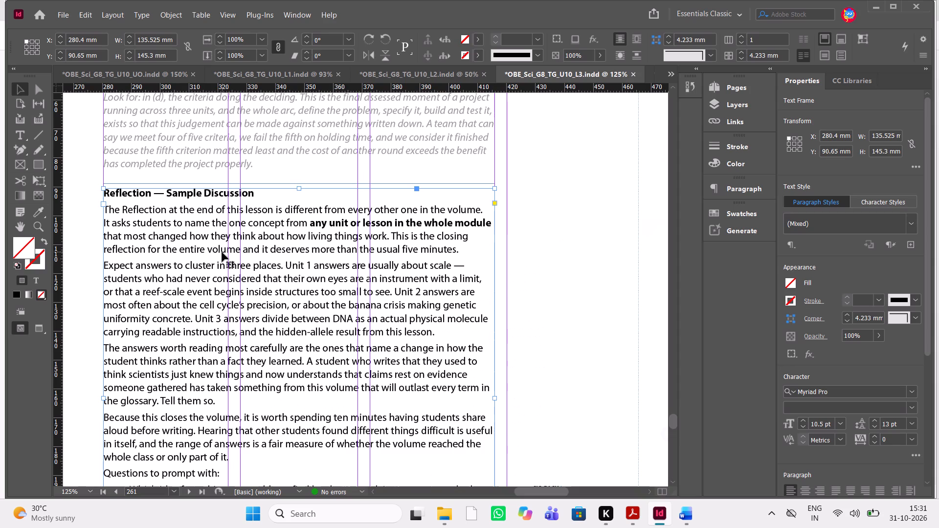
Move the Reflection frame from page 261 to the top margin of page 262, at X 94.182 mm and Y 14.686 mm.
key(ctrl+x)
scroll(222, 252, down, 2)
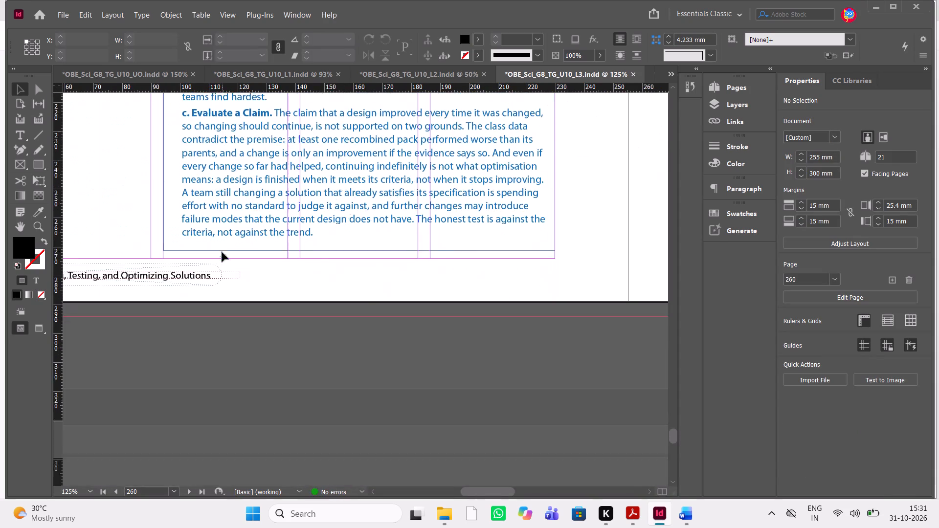
scroll(222, 252, down, 2)
key(ctrl+v)
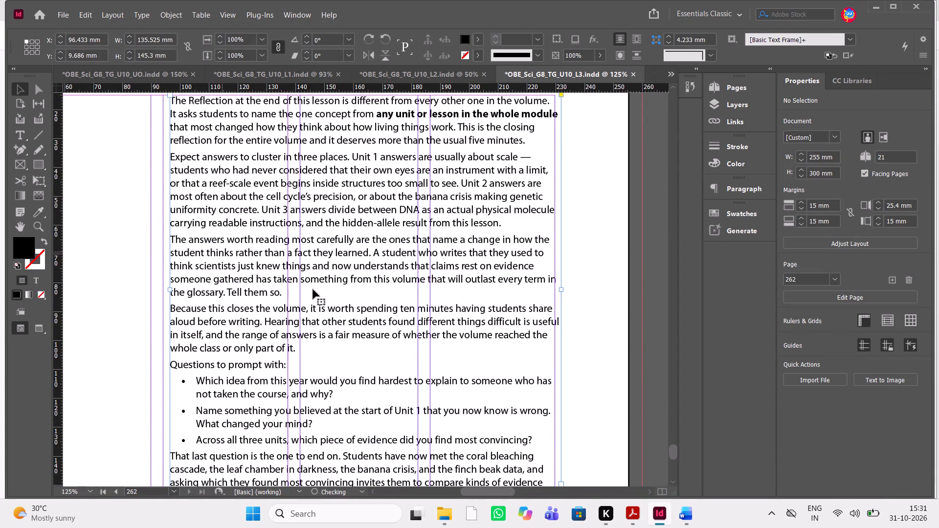
scroll(313, 289, up, 2)
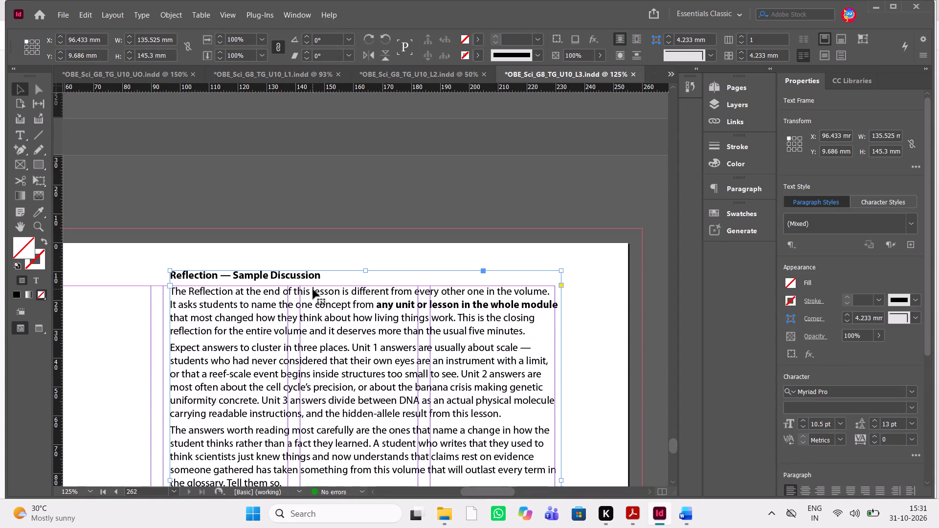
key(shift+Down)
key(shift+Down)
key(shift+Down)
key(shift+Up)
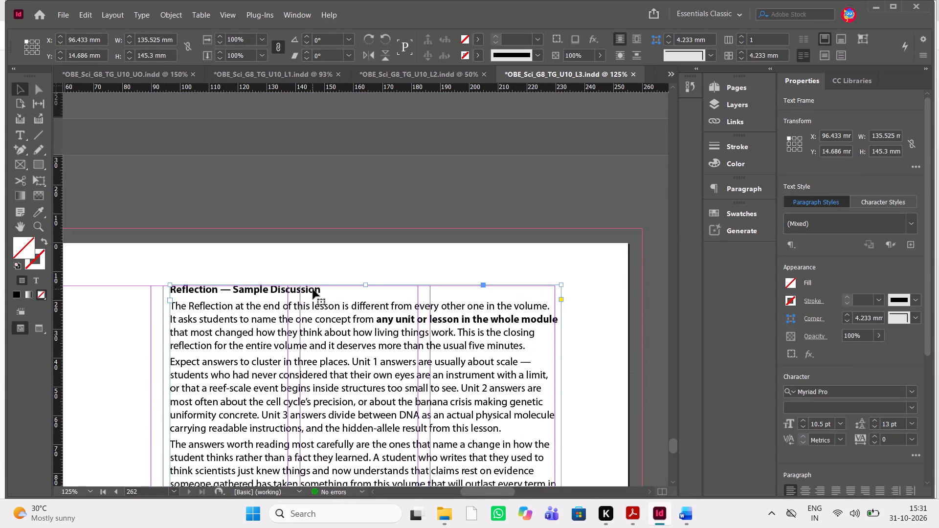
key(Left)
key(Left)
key(Left)
key(Left)
key(Left)
key(Left)
key(Left)
key(Left)
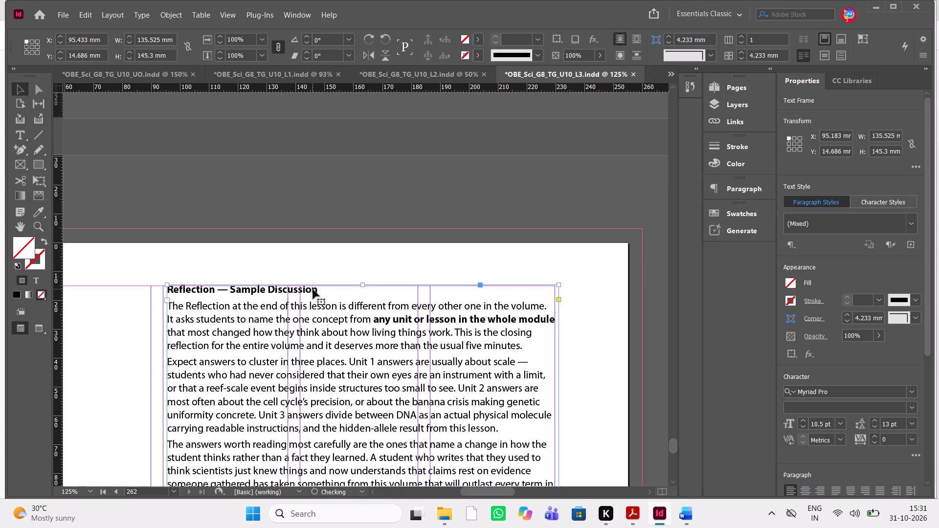
key(Left)
Shorten the heading on page 262 to "Reflection" by deleting "— Sample Discussion".
scroll(313, 289, down, 2)
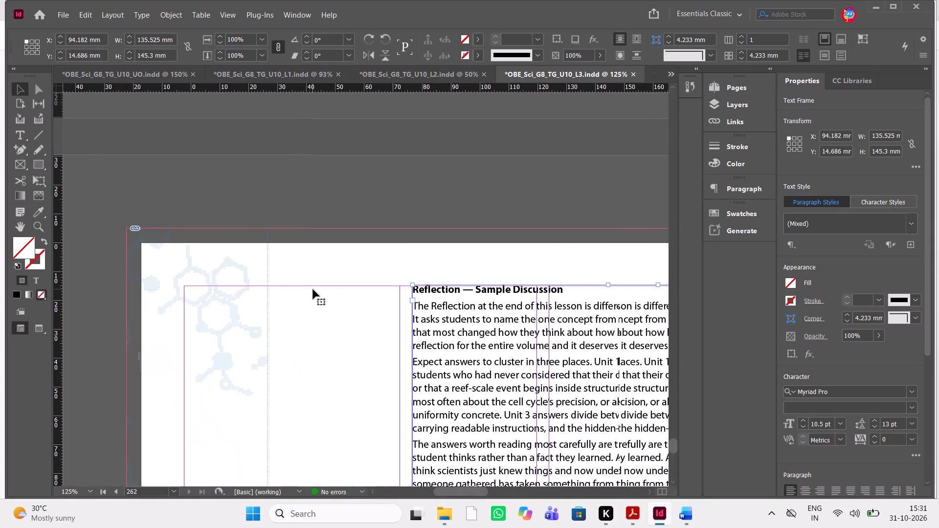
scroll(313, 289, down, 3)
scroll(313, 289, up, 2)
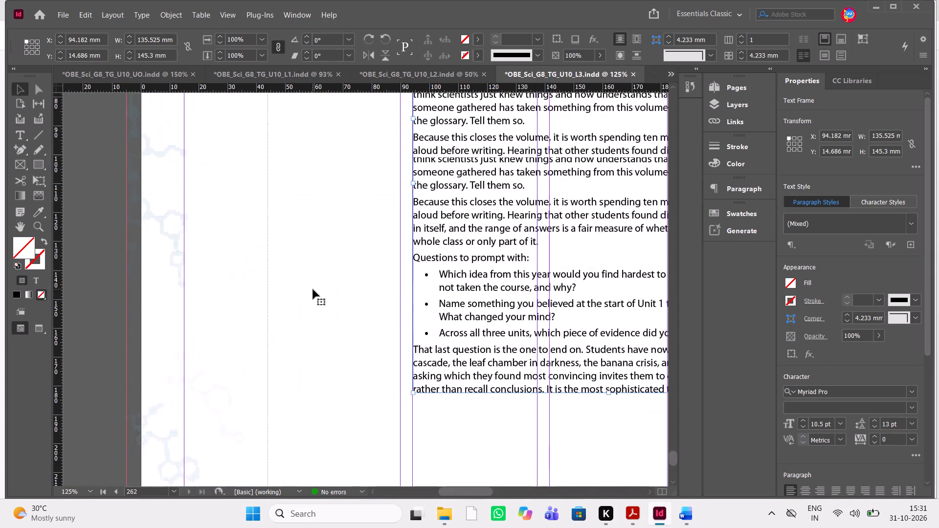
scroll(313, 289, up, 3)
scroll(313, 289, down, 2)
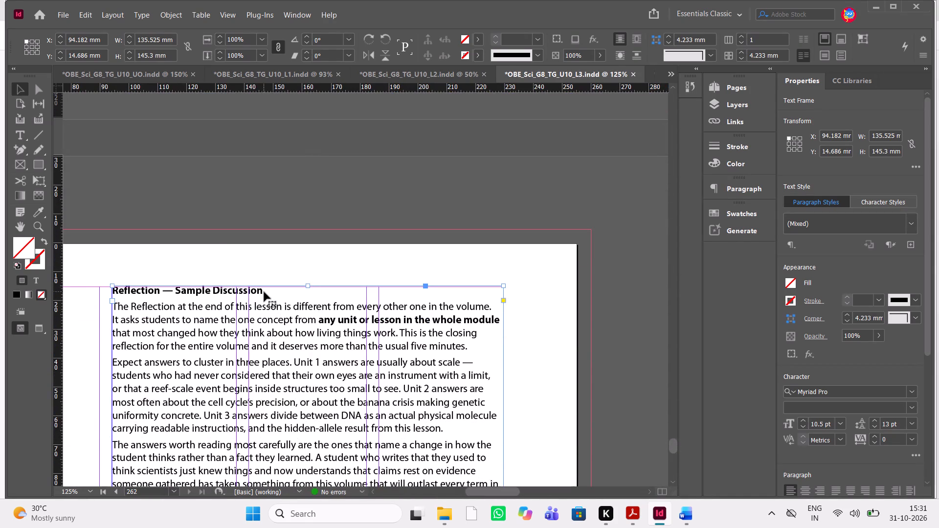
double_click(264, 292)
drag(268, 292, 172, 289)
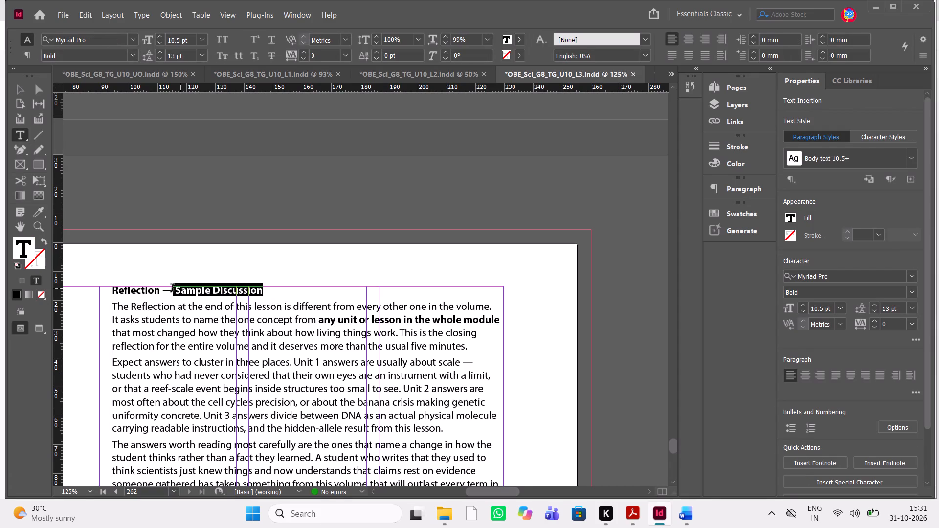
drag(172, 289, 167, 289)
key(Delete)
Replace the sample text below the Reflection heading with the four Reflection paragraphs copied from the Word manuscript.
key(alt+Tab)
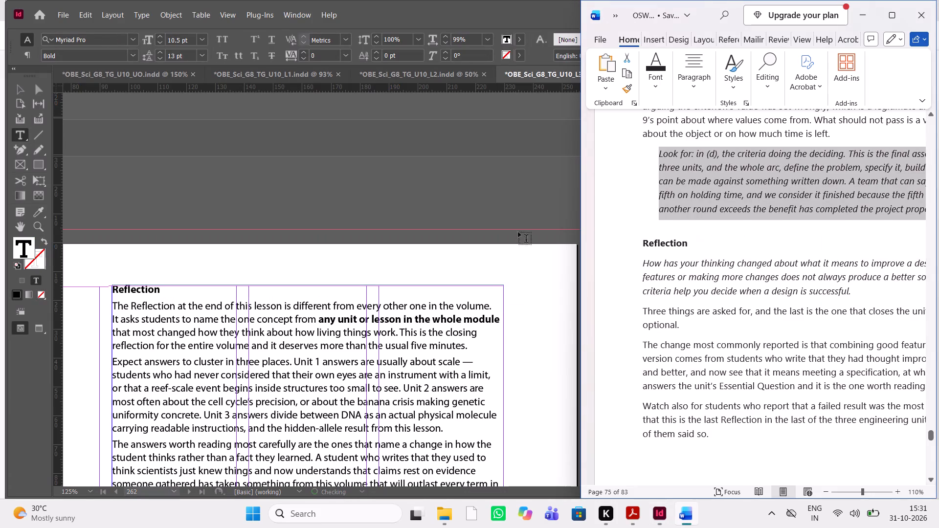
scroll(604, 294, down, 1)
drag(737, 351, 664, 186)
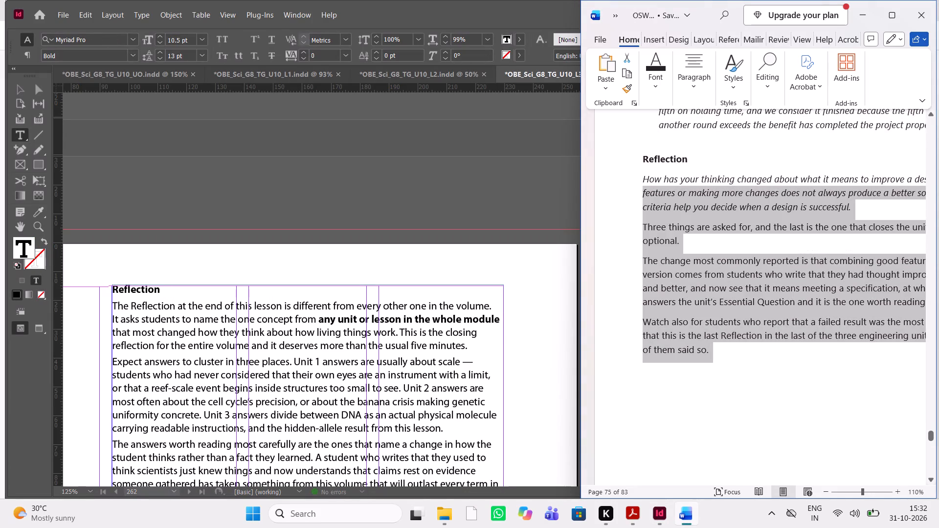
drag(664, 186, 650, 183)
key(ctrl+c)
key(ctrl+c)
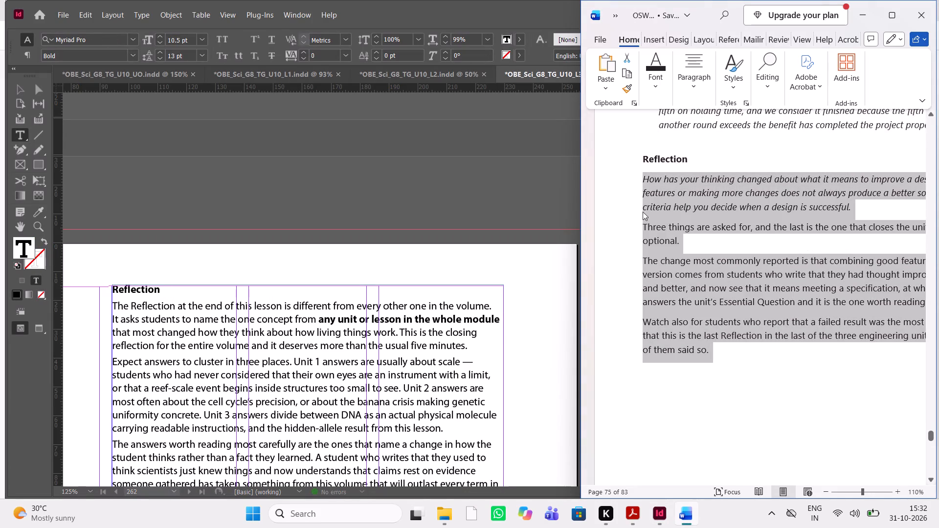
scroll(760, 402, down, 2)
scroll(760, 402, up, 1)
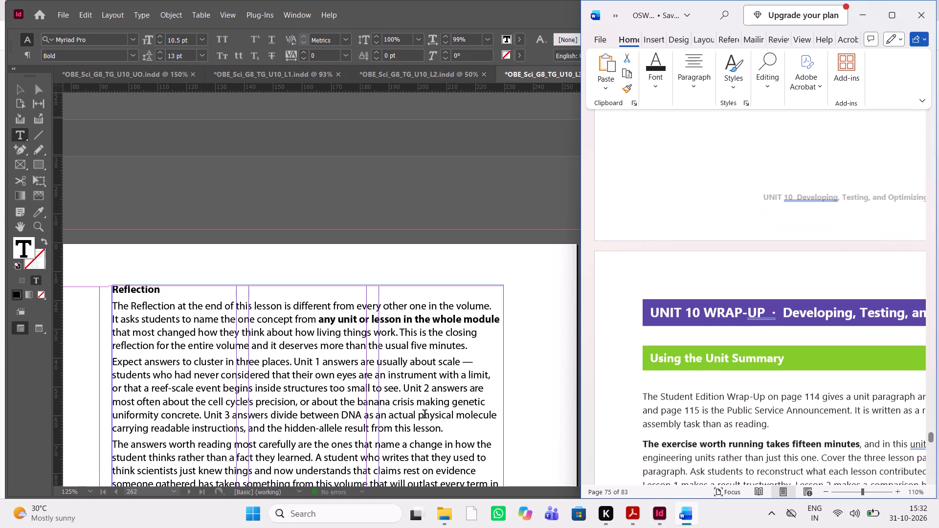
scroll(425, 415, down, 1)
scroll(306, 446, down, 1)
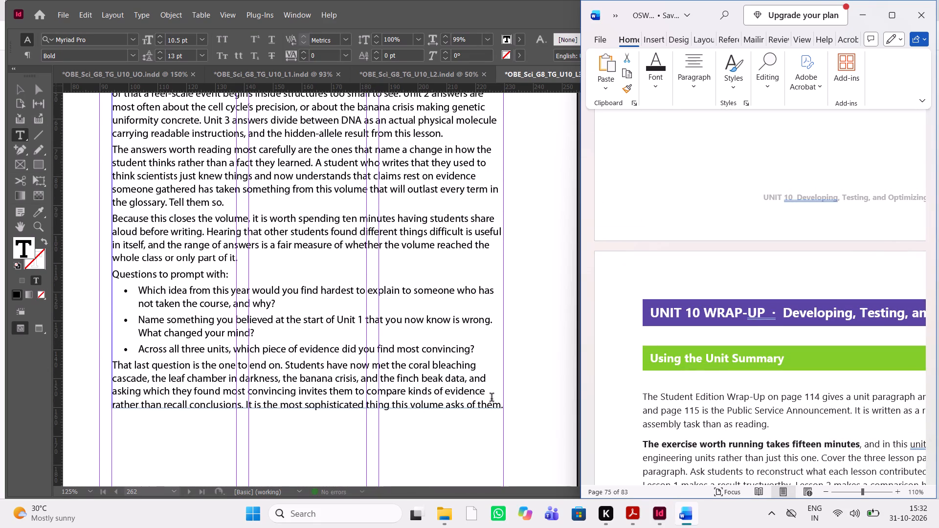
drag(498, 402, 144, 130)
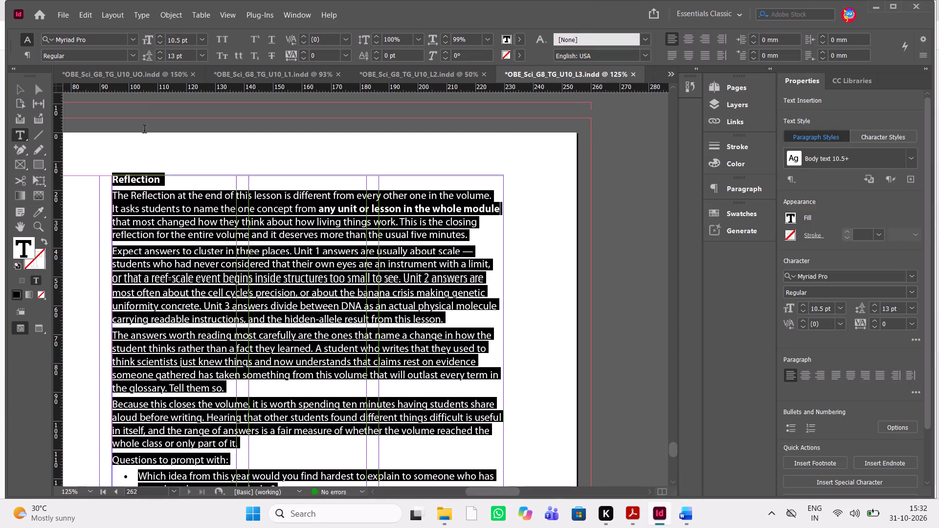
drag(144, 130, 112, 200)
key(ctrl+v)
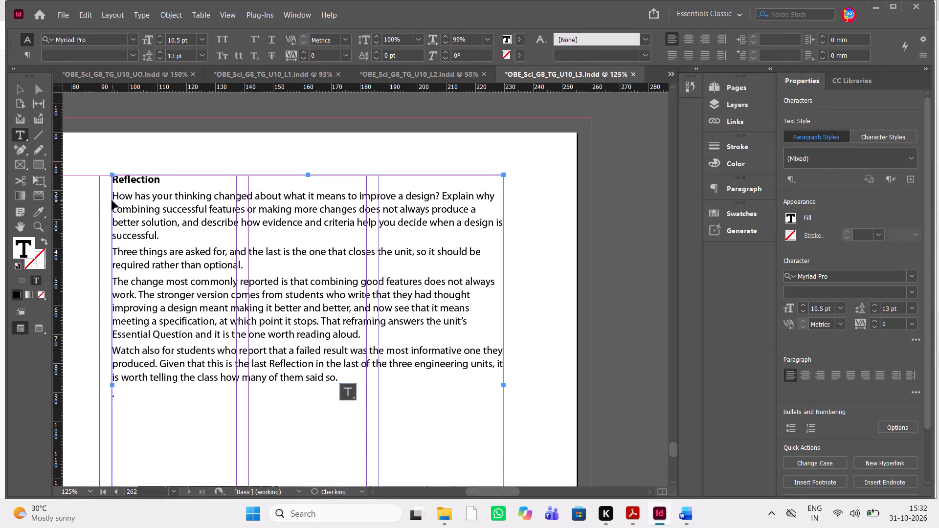
Italicize the opening question paragraph, "How has your thinking changed…", to match the manuscript.
key(alt+Tab)
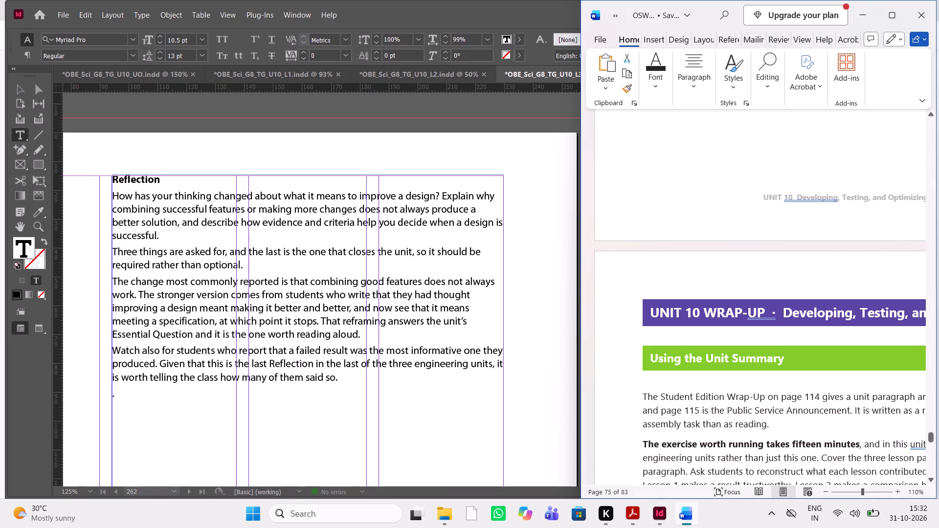
scroll(688, 261, up, 5)
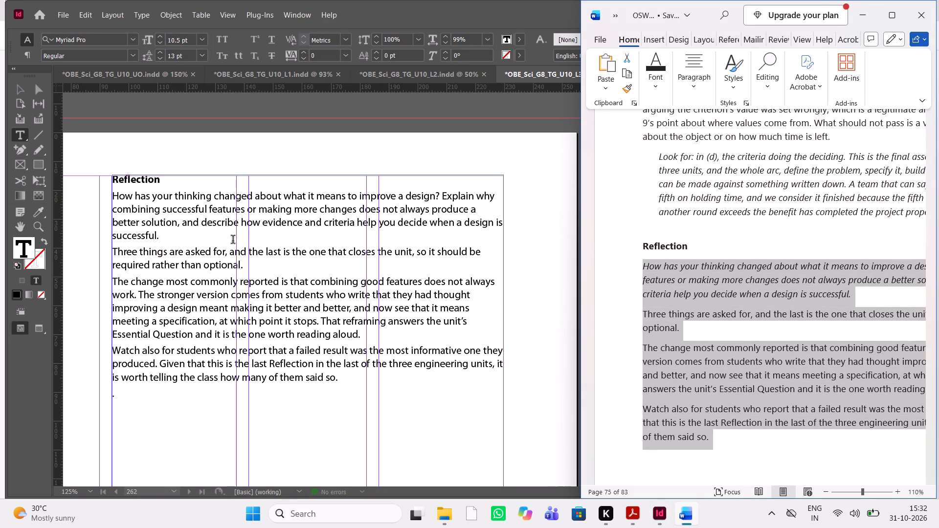
drag(167, 234, 106, 198)
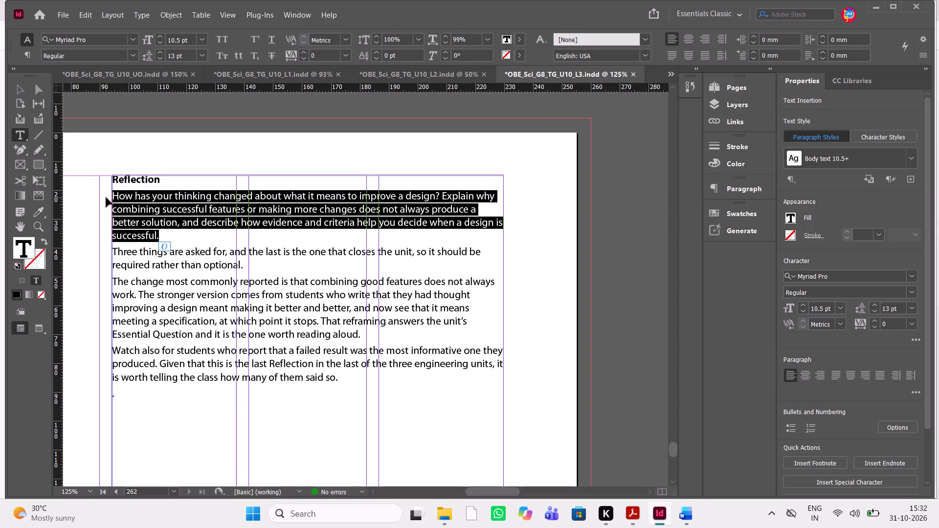
key(ctrl+shift+i)
key(alt+Tab)
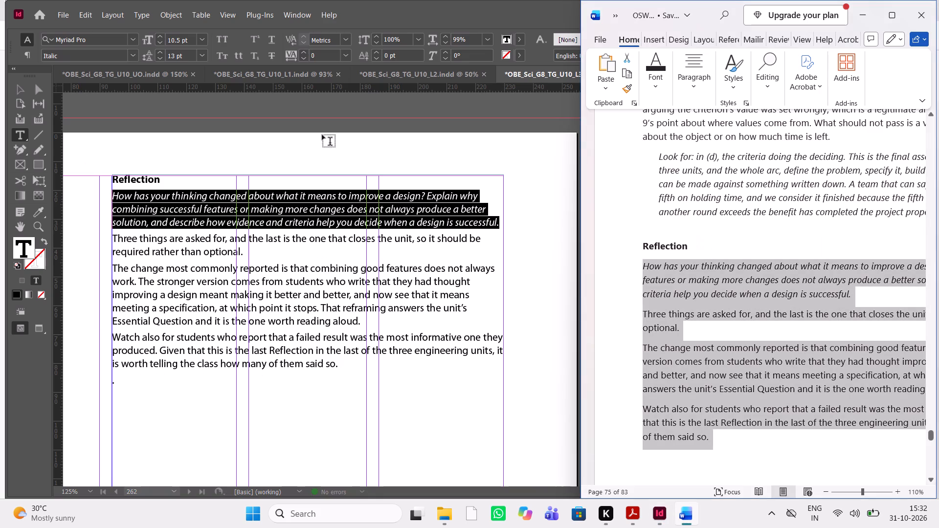
click(270, 264)
key(alt+Tab)
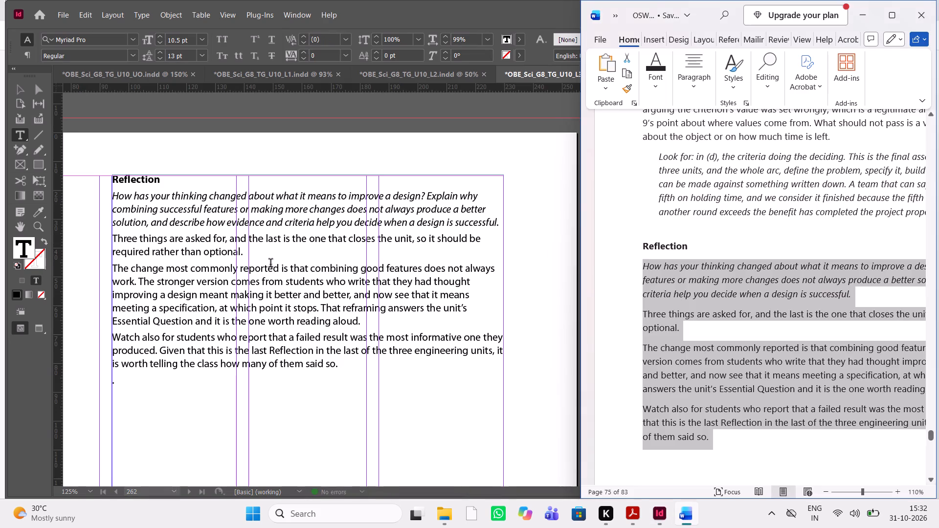
key(alt+Tab)
Review the layout and remaining space on pages 261 and 262.
scroll(270, 264, left, 2)
scroll(270, 264, right, 4)
scroll(270, 264, up, 1)
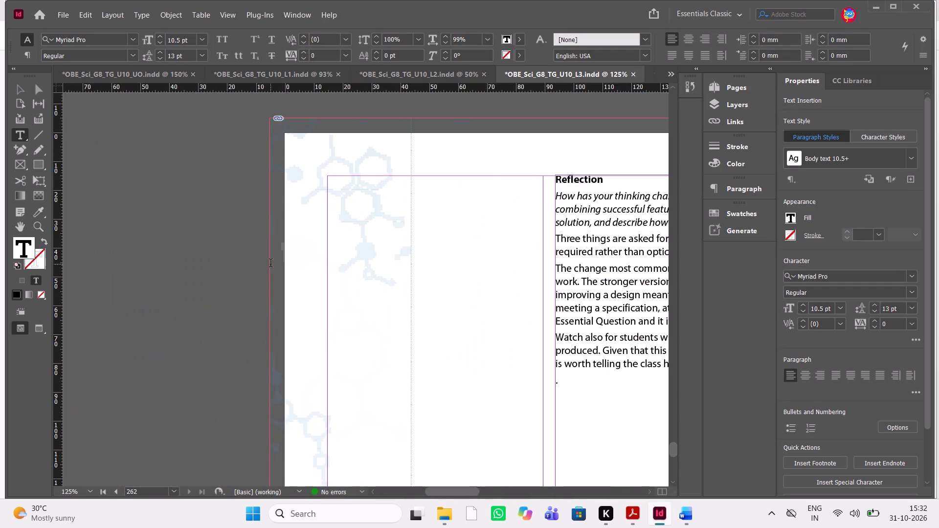
scroll(270, 264, up, 3)
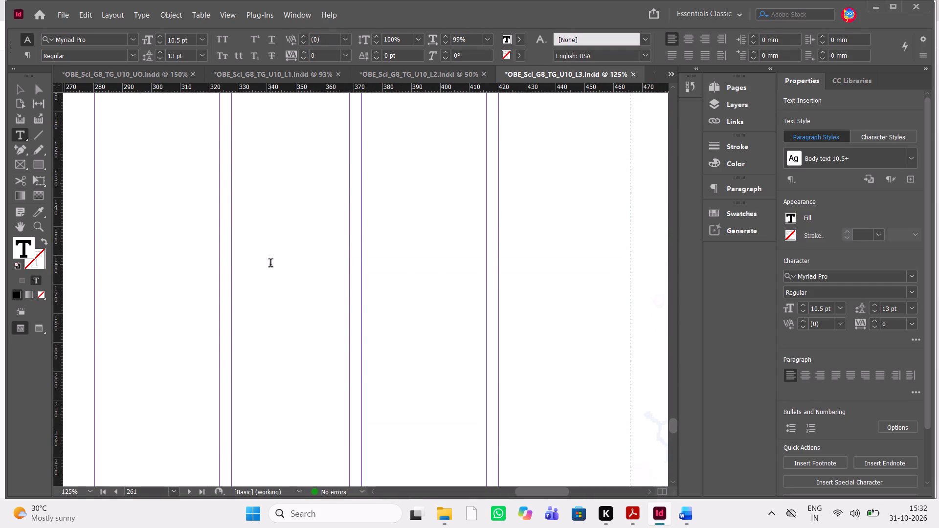
scroll(270, 264, up, 2)
scroll(270, 264, down, 3)
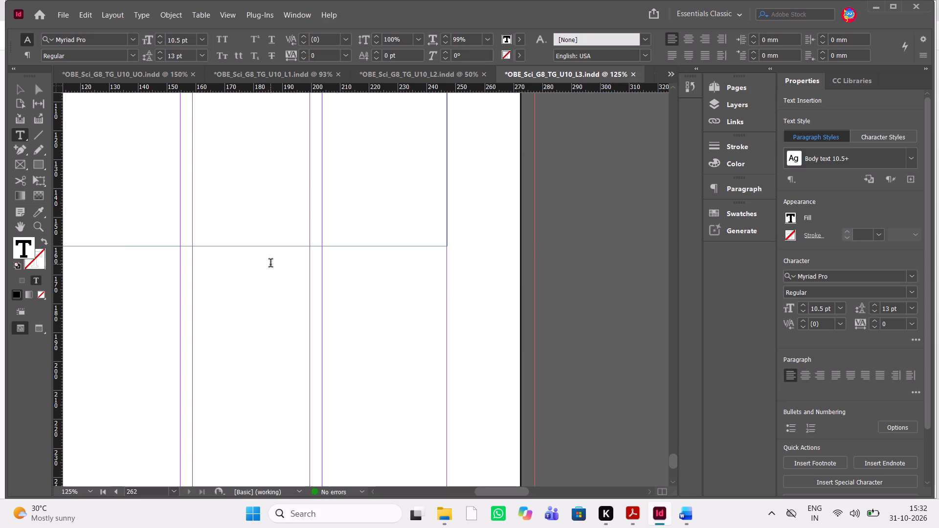
scroll(270, 264, down, 3)
scroll(270, 264, right, 1)
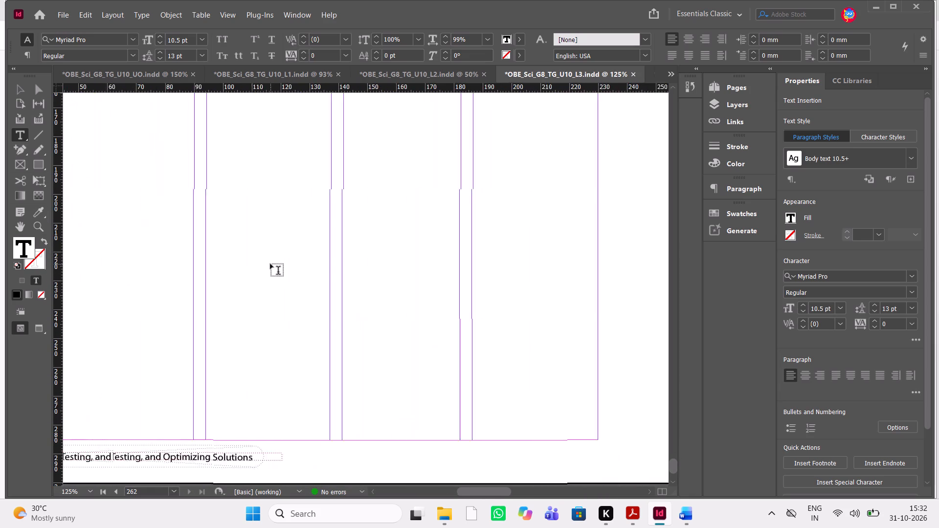
Add a new page 263 after page 262 in the Lesson 3 document.
scroll(270, 264, right, 1)
scroll(270, 264, up, 4)
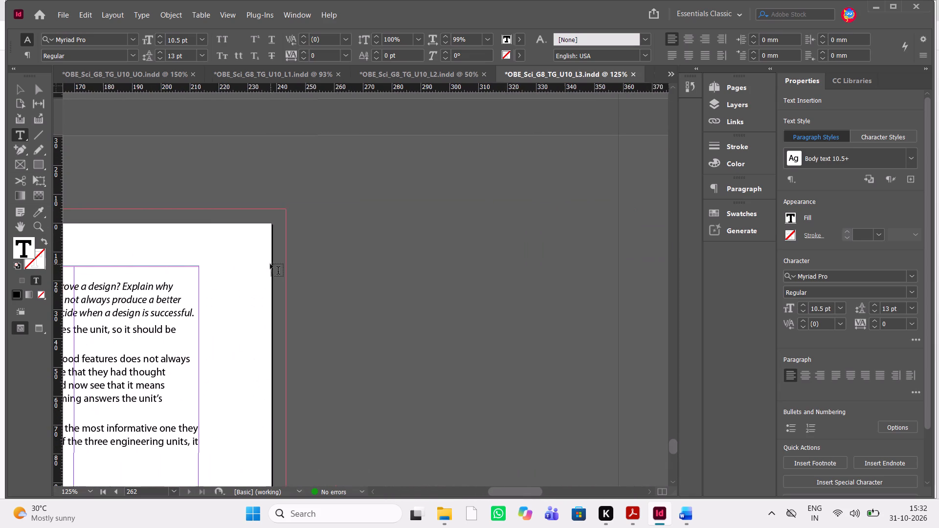
key(ctrl+minus)
key(ctrl+minus)
scroll(270, 264, left, 1)
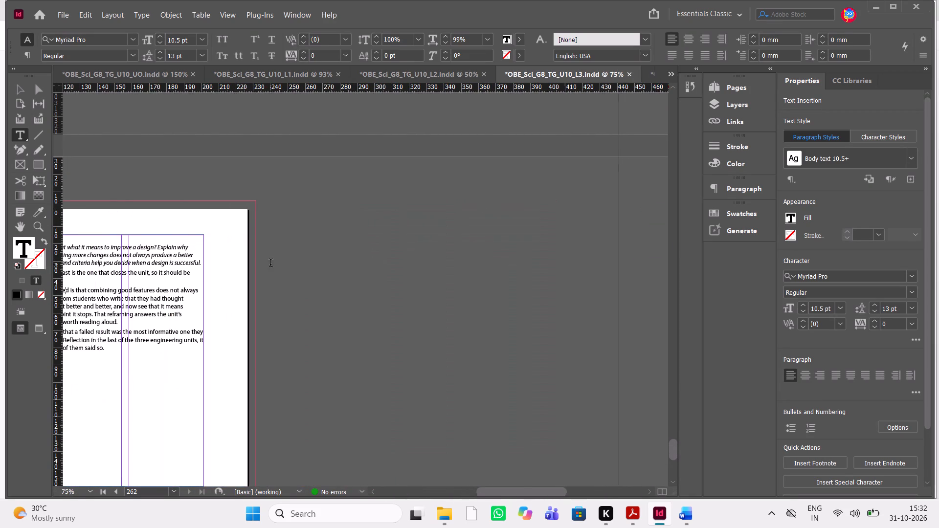
click(724, 87)
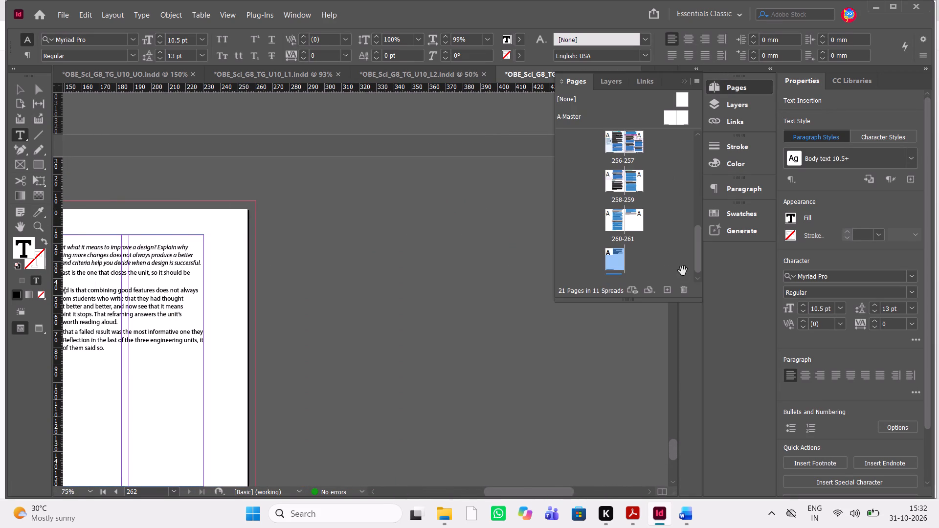
click(675, 290)
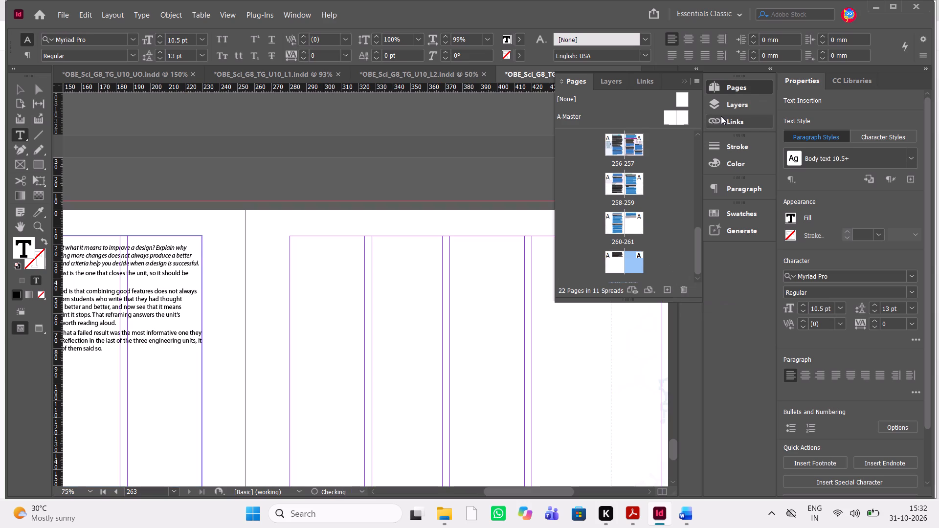
click(686, 84)
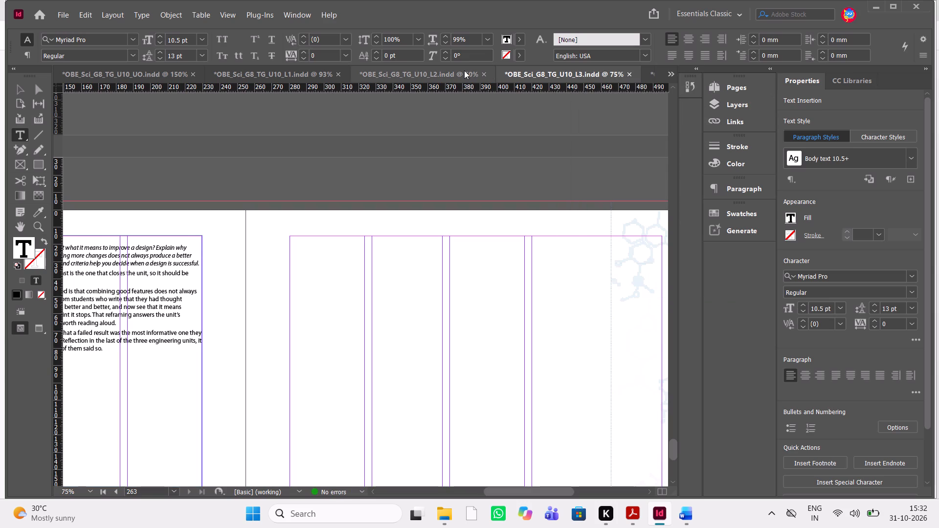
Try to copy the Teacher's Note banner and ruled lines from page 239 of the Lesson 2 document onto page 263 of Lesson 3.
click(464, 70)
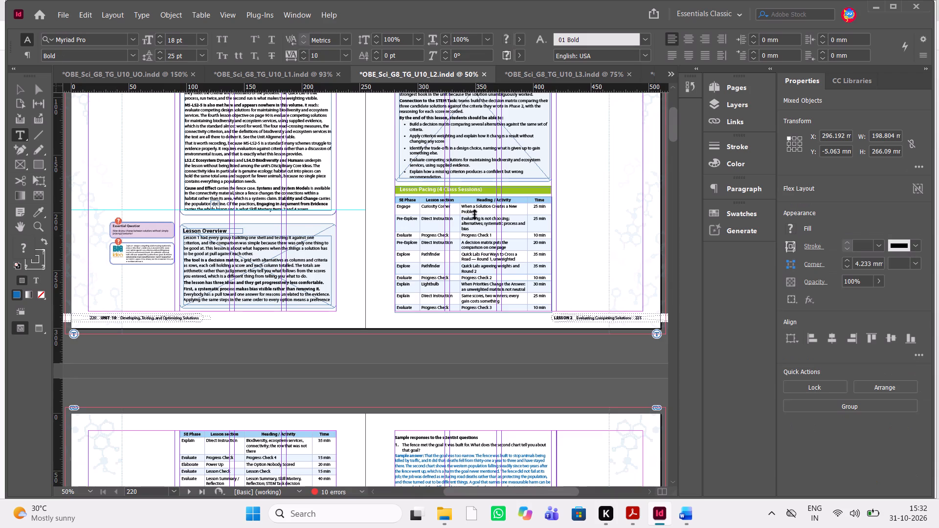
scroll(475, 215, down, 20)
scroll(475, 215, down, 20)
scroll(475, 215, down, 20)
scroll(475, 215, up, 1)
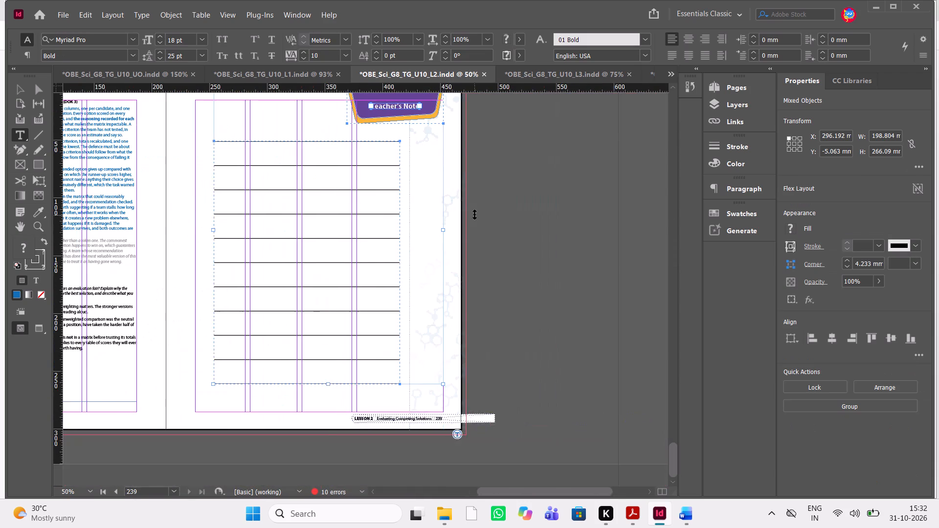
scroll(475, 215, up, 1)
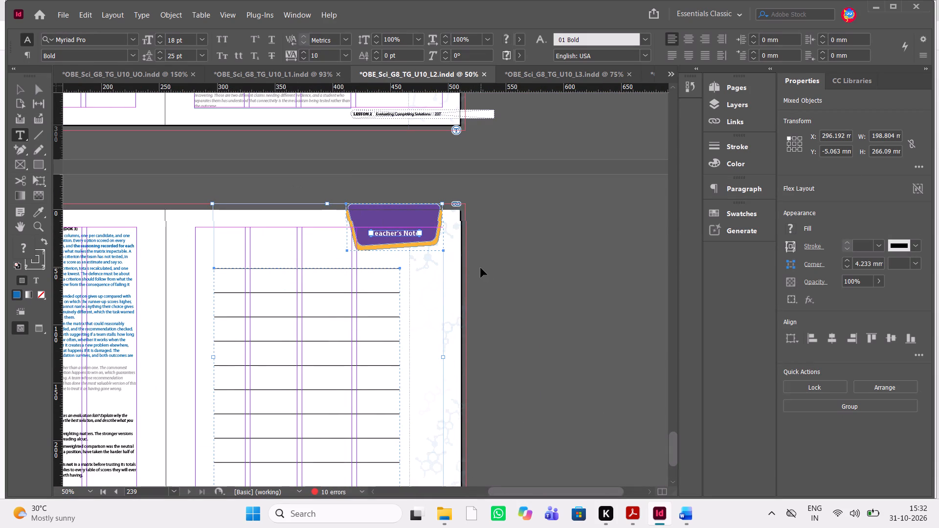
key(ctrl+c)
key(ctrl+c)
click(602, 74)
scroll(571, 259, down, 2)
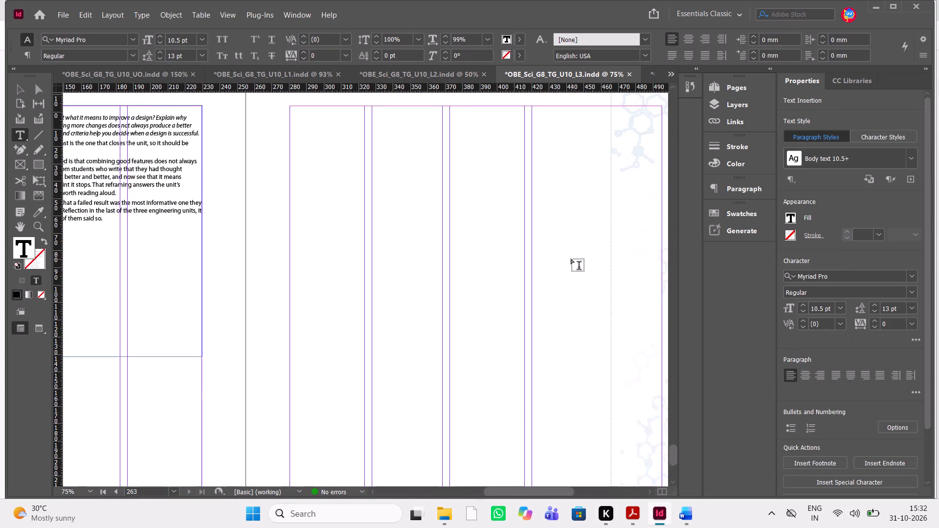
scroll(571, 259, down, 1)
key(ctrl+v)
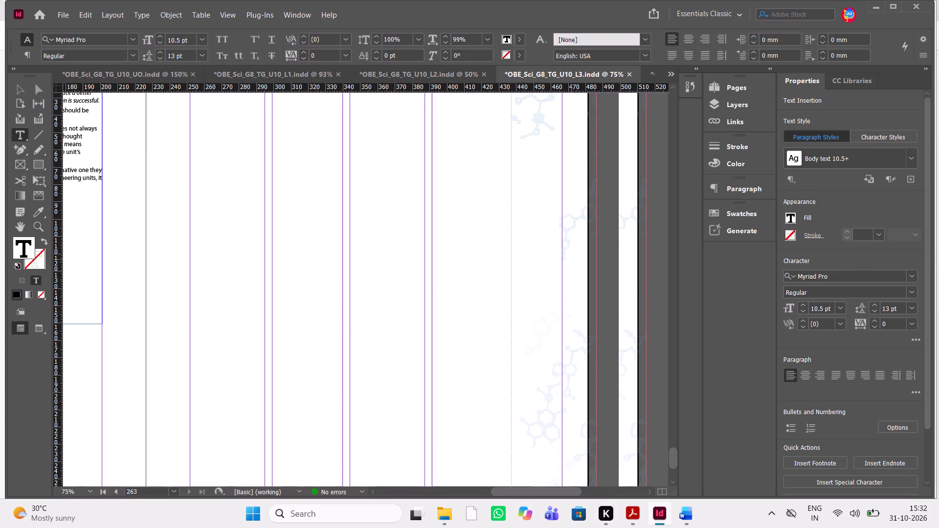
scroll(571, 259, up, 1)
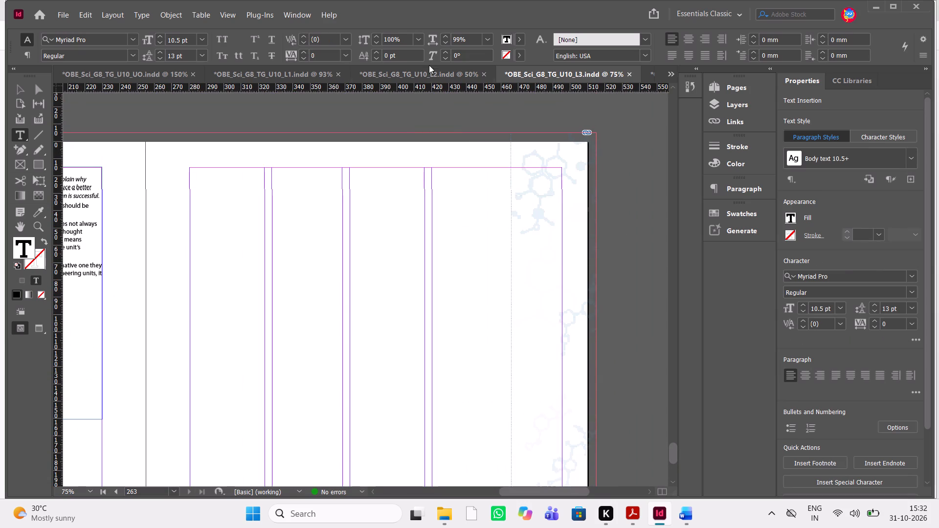
Copy the Teacher's Note banner and ruled writing lines from page 239 of the Lesson 2 document onto page 263 of Lesson 3.
click(429, 64)
click(445, 72)
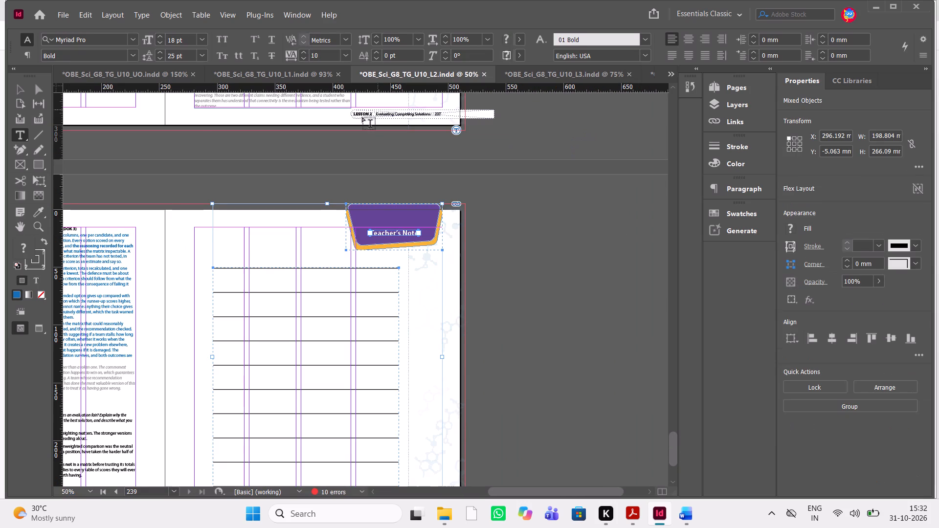
click(23, 91)
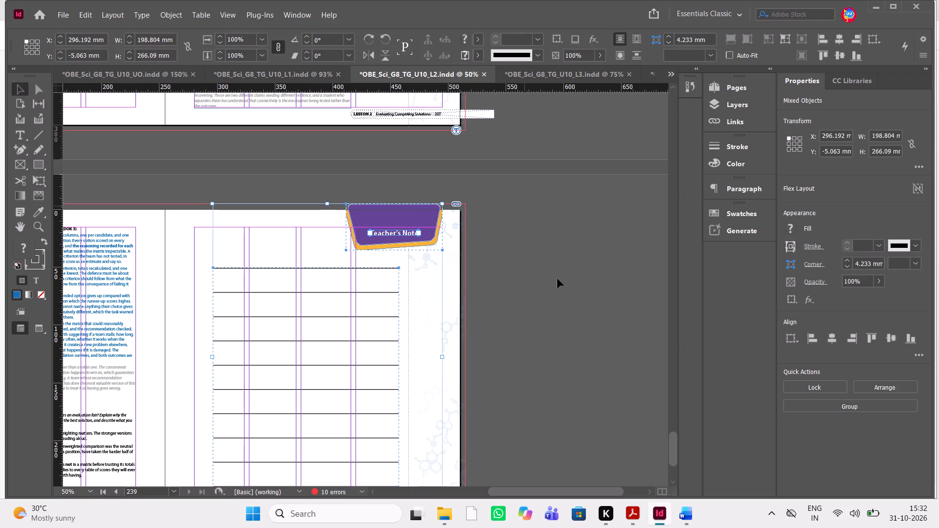
drag(630, 378, 280, 183)
key(ctrl+c)
key(ctrl+c)
key(ctrl+c)
click(579, 72)
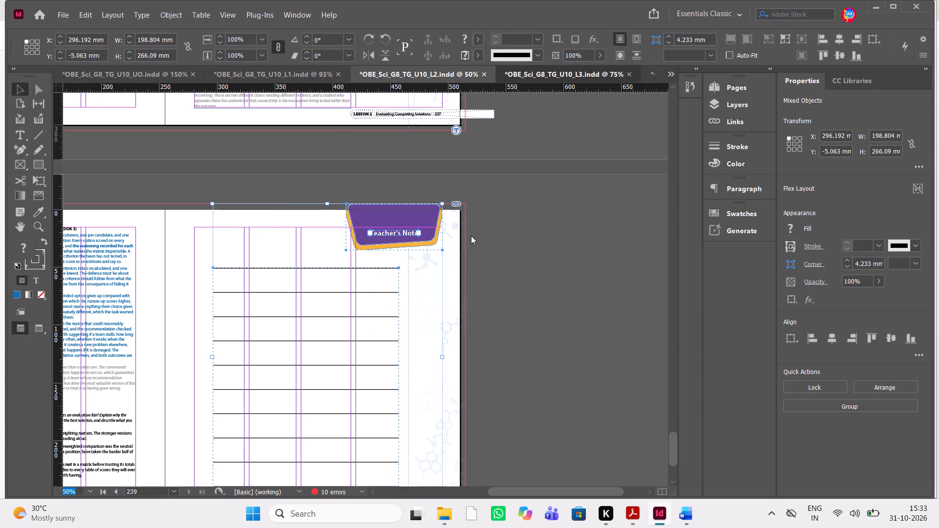
scroll(471, 236, down, 1)
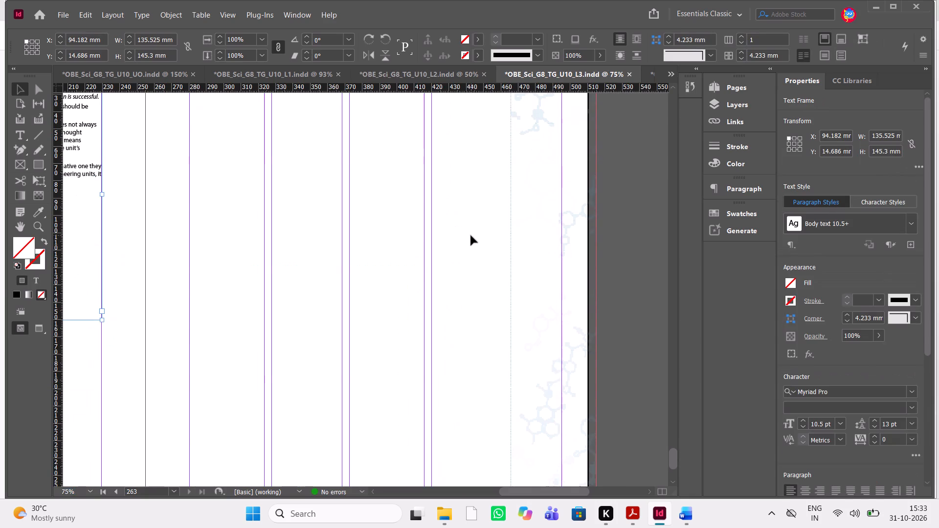
key(ctrl+v)
scroll(471, 236, up, 1)
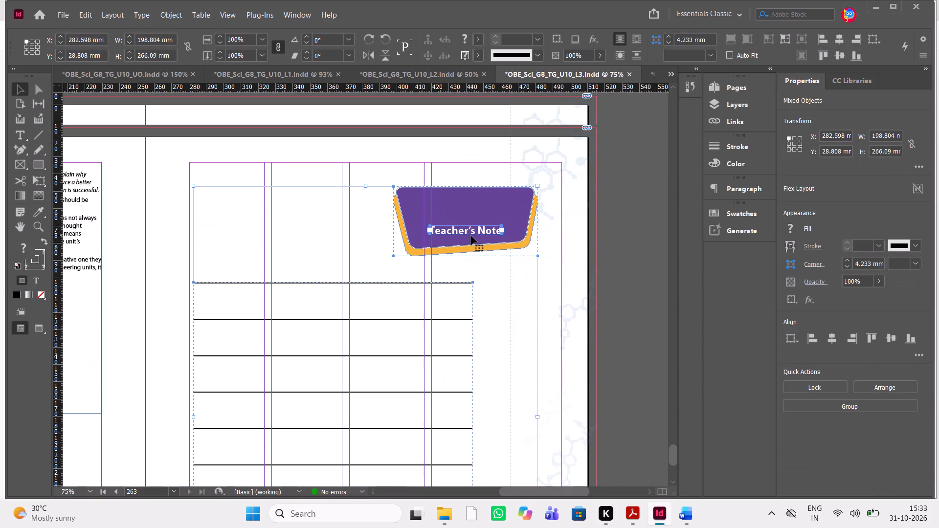
Shift the pasted Teacher's Note objects horizontally to X about 296.1 mm, aligning the banner with page 263's outer margin.
key(shift+Right)
key(shift+Right)
key(shift+Right)
key(shift+Right)
key(shift+Right)
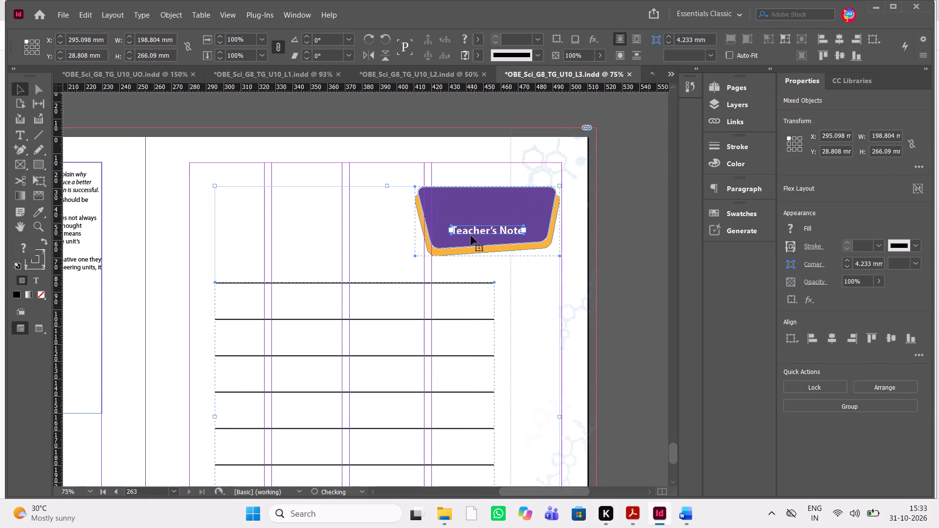
key(Right)
key(Right)
key(Right)
key(Right)
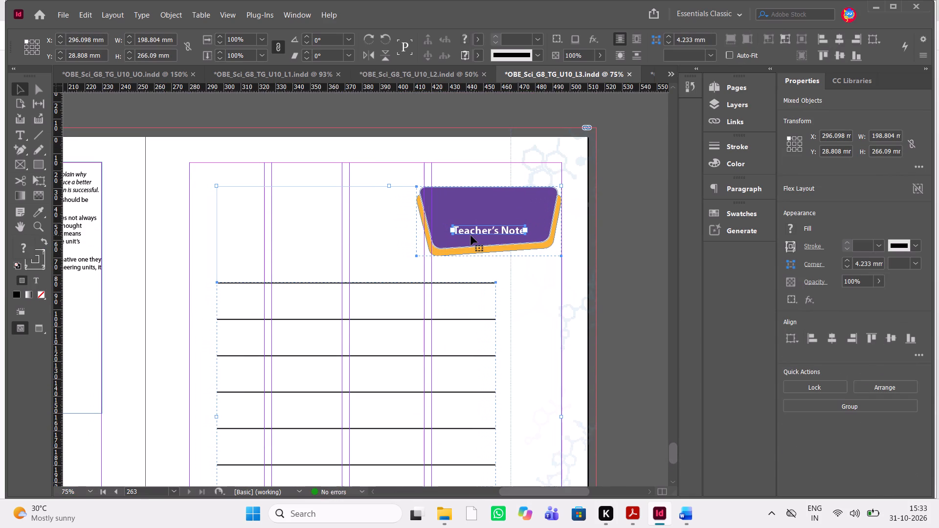
key(Left)
key(Right)
Raise the Teacher's Note objects to Y about -4.94 mm so the banner reaches the top bleed of page 263.
key(shift+Up)
key(shift+Up)
key(shift+Up)
key(shift+Up)
key(shift+Up)
key(shift+Up)
key(shift+Up)
key(shift+Up)
key(shift+Up)
key(shift+Up)
key(shift+Up)
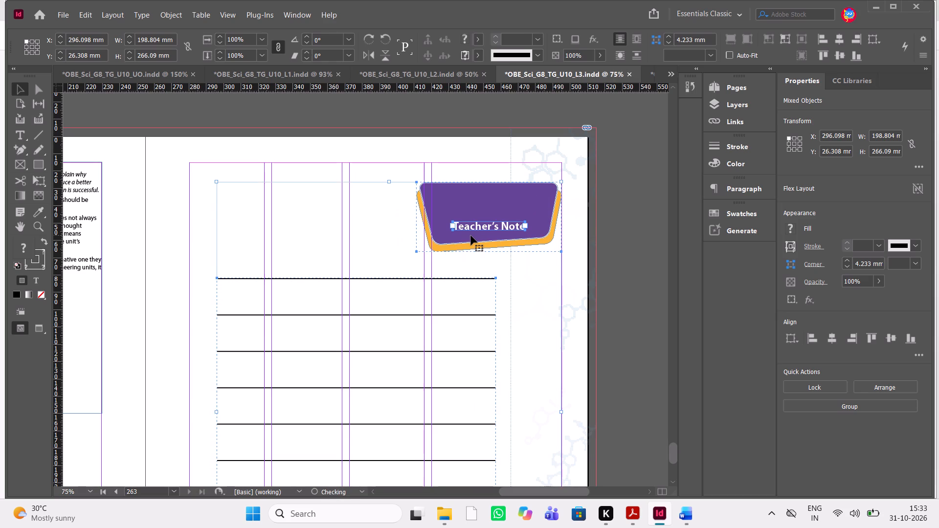
key(shift+Up)
key(shift+Up)
key(shift+Up)
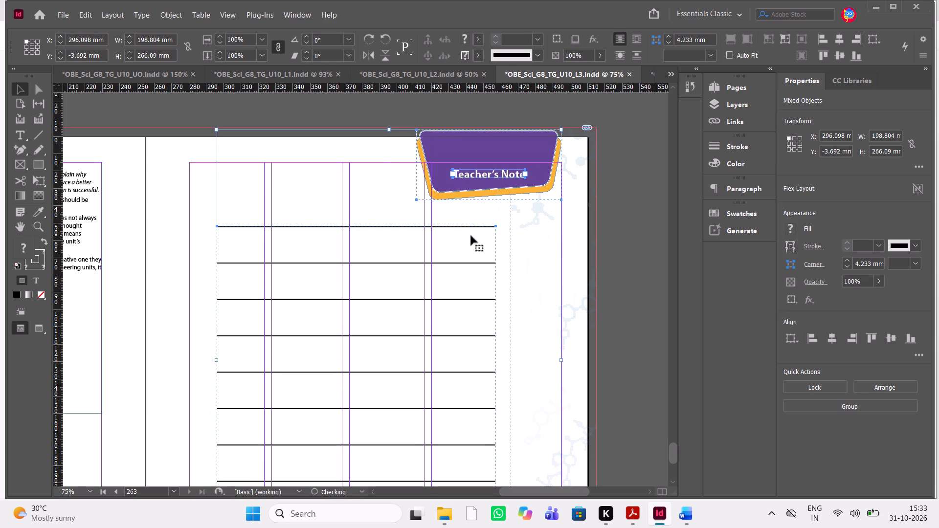
key(shift+Up)
key(shift+Down)
key(Up)
key(Up)
key(Up)
key(Up)
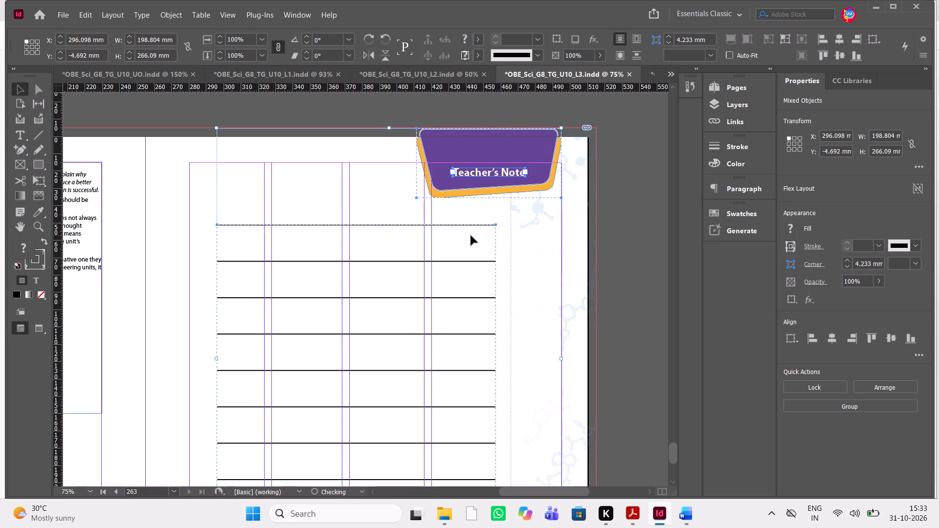
key(Up)
key(Up)
key(Down)
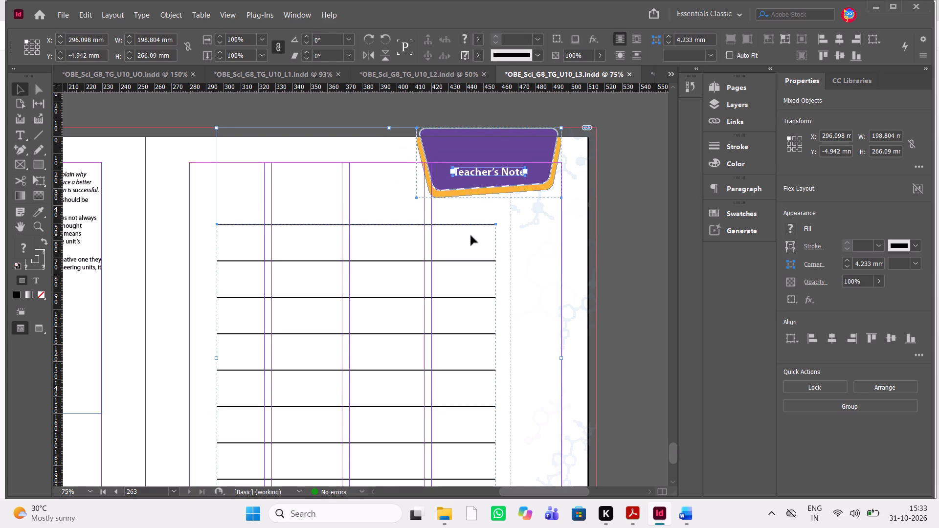
Check the Teacher's Note banner's alignment with the outer margin and top bleed line on page 263.
key(ctrl+equal)
key(ctrl+equal)
scroll(471, 236, up, 2)
scroll(471, 236, left, 1)
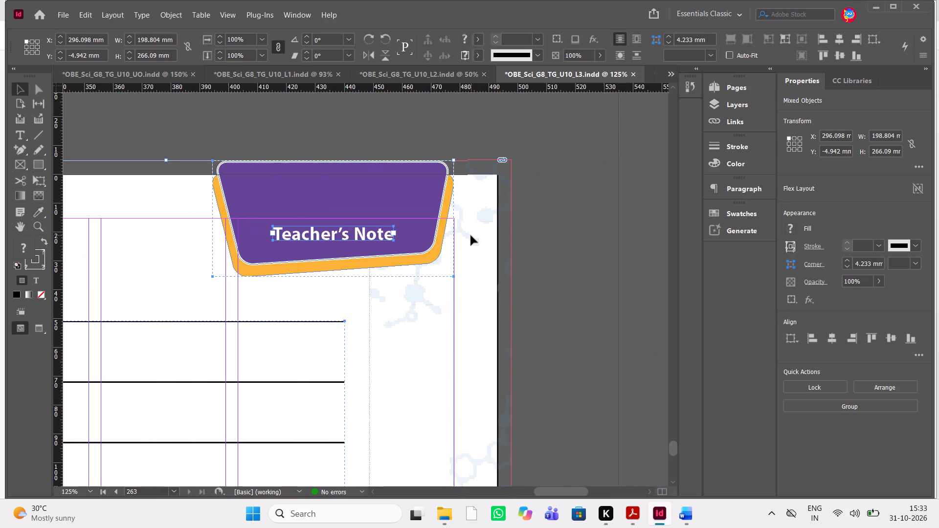
scroll(471, 236, down, 1)
key(Left)
key(Left)
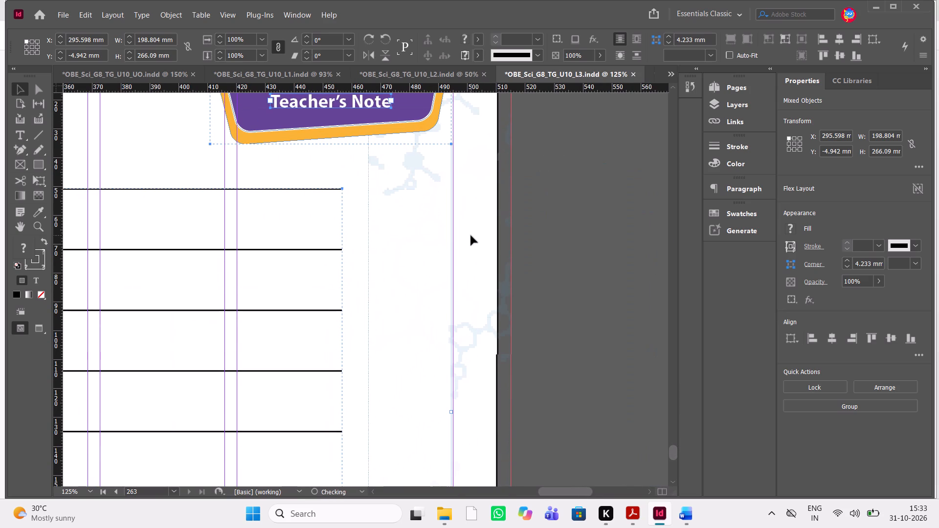
key(Right)
key(Right)
scroll(471, 236, up, 1)
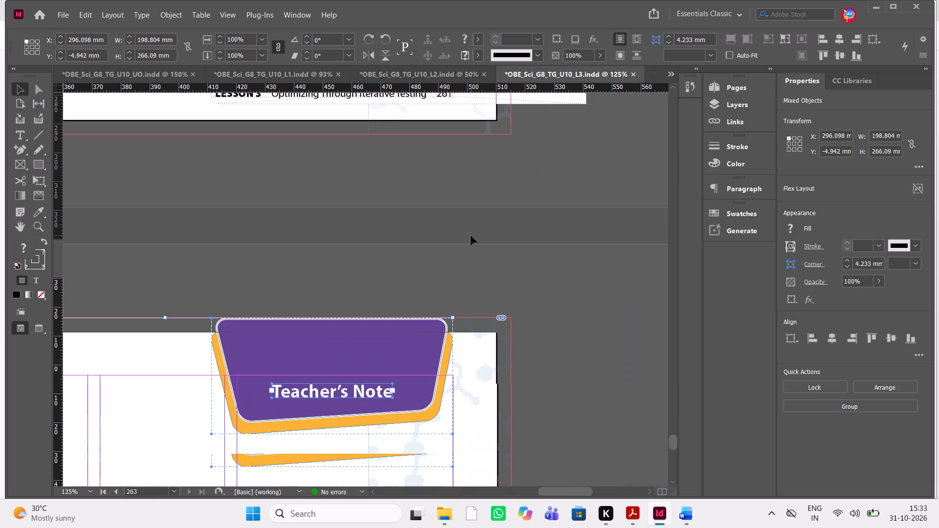
click(599, 192)
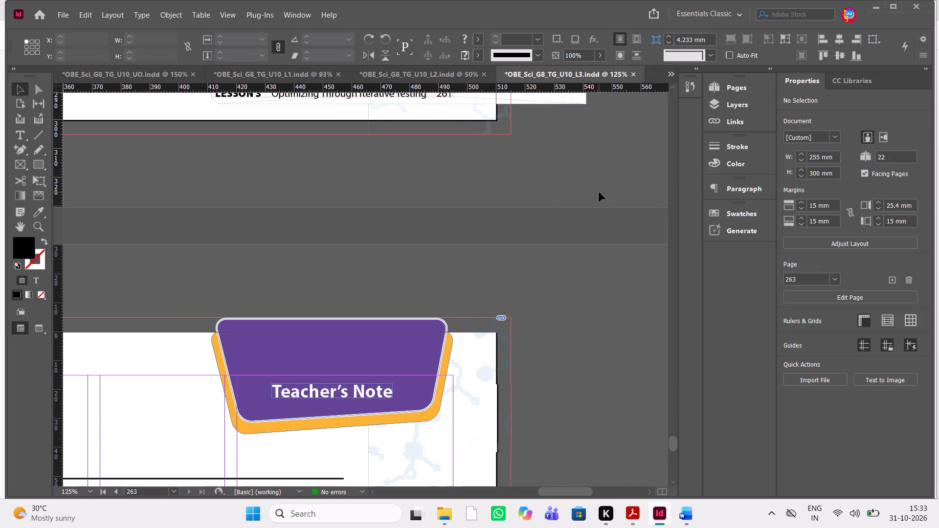
In the Unit 10 UC document, delete "developing, testing, and optimizing solutions" from the page 264 Wrap-up heading.
key(ctrl+minus)
key(ctrl+minus)
key(ctrl+minus)
scroll(599, 192, up, 1)
scroll(599, 192, right, 3)
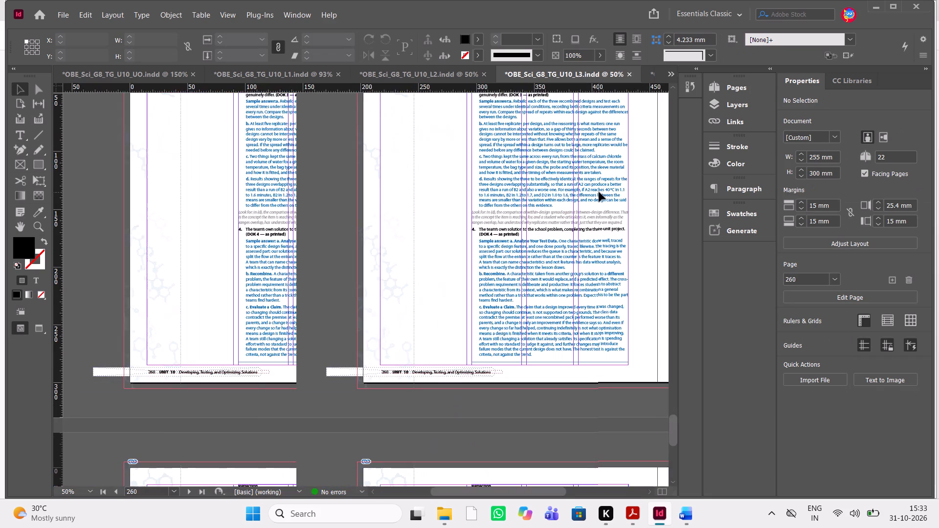
scroll(599, 192, up, 20)
scroll(599, 192, up, 9)
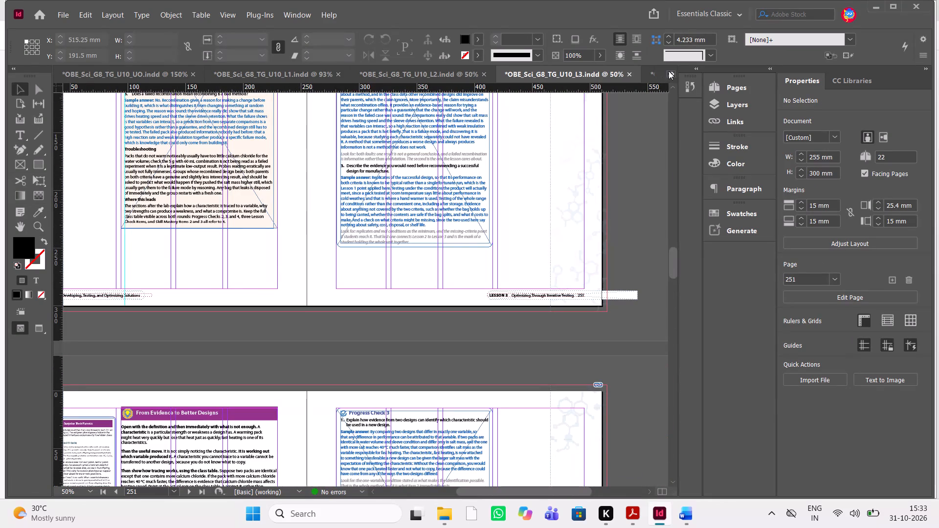
click(670, 70)
click(749, 129)
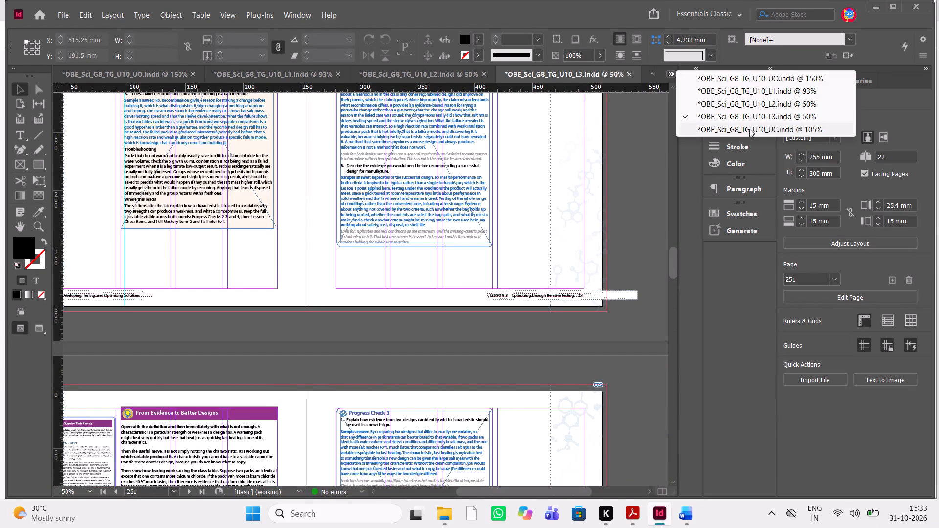
scroll(565, 210, up, 1)
scroll(565, 210, right, 1)
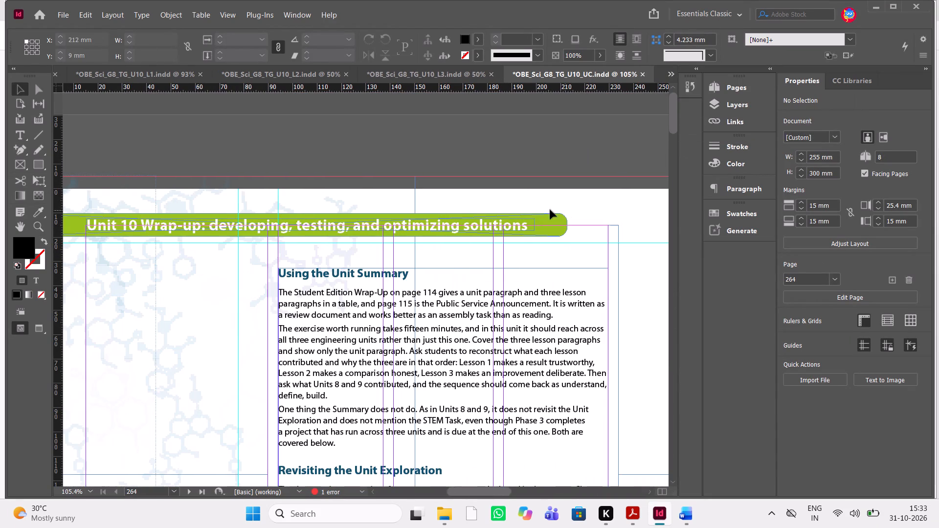
double_click(452, 228)
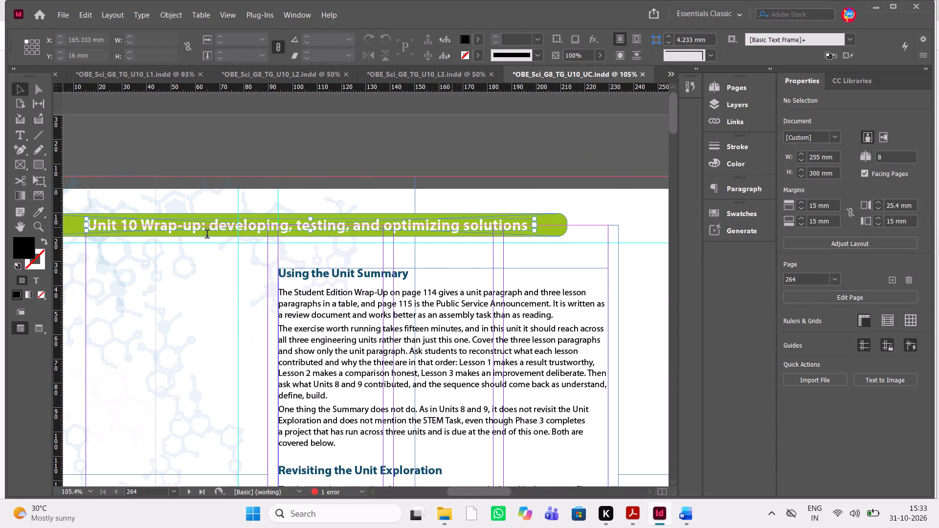
drag(207, 228, 514, 220)
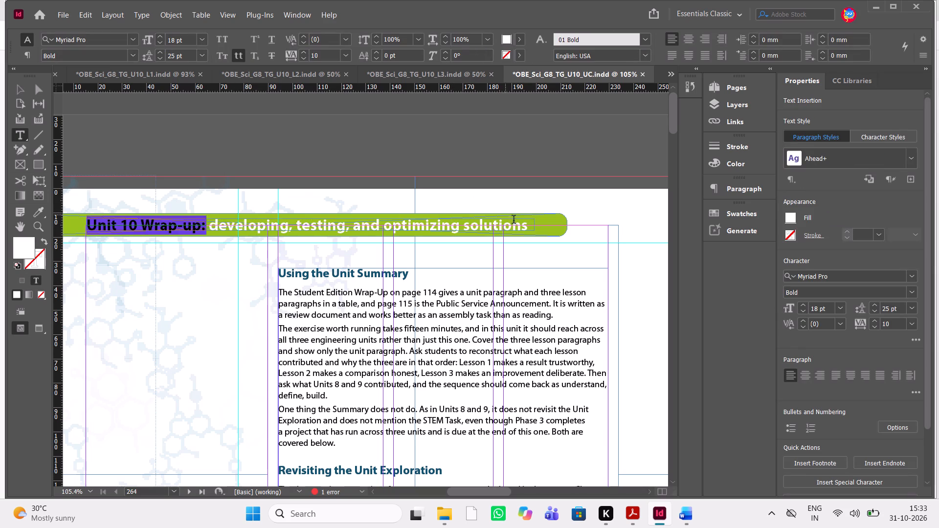
drag(514, 220, 532, 227)
key(Delete)
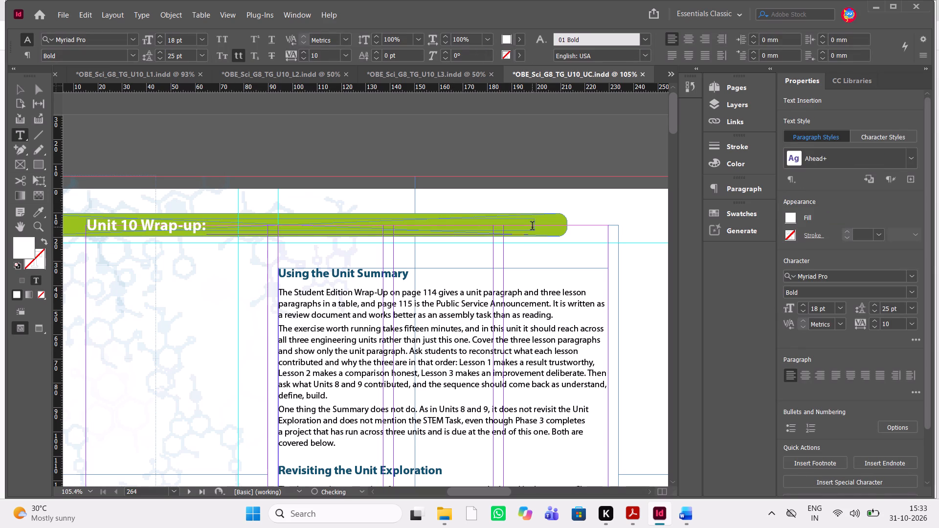
key(Escape)
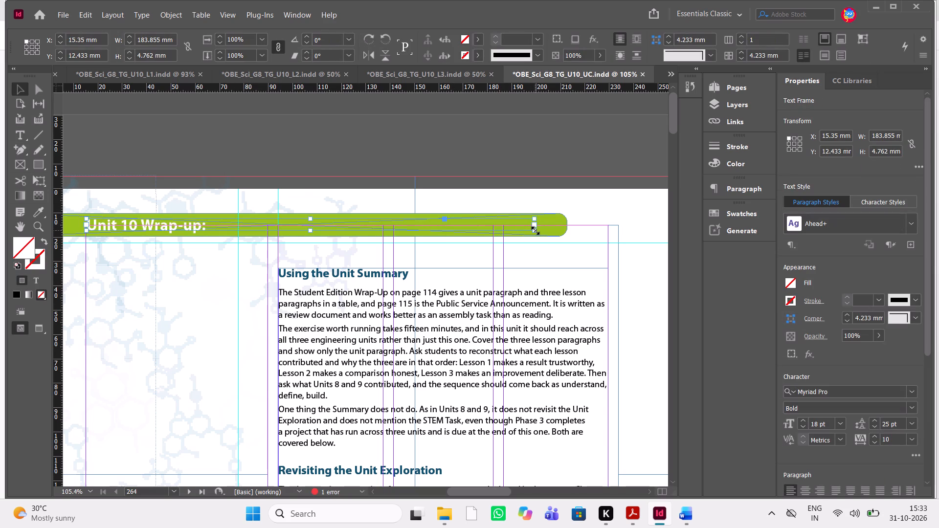
Shorten the page 264 heading's text frame to about 52.7 mm wide and its green banner to about 84.9 mm wide.
drag(536, 231, 249, 228)
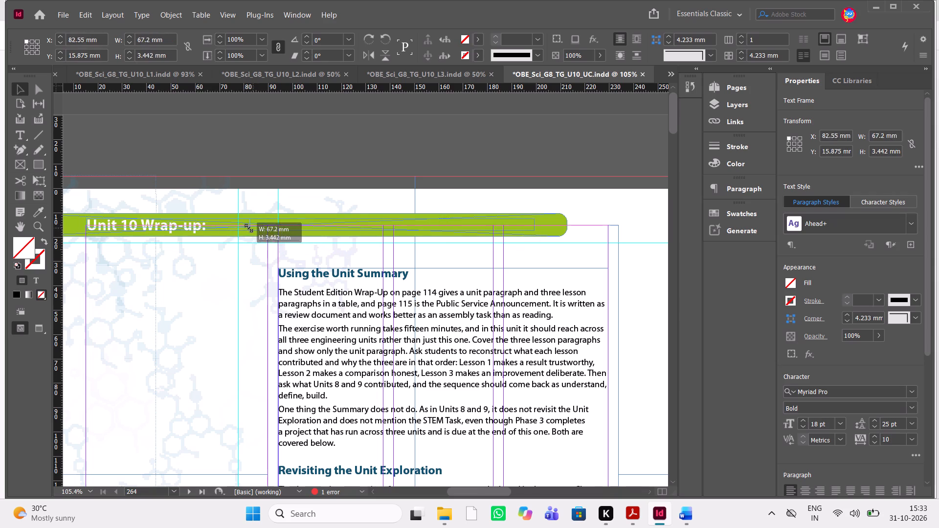
drag(249, 228, 215, 235)
click(427, 224)
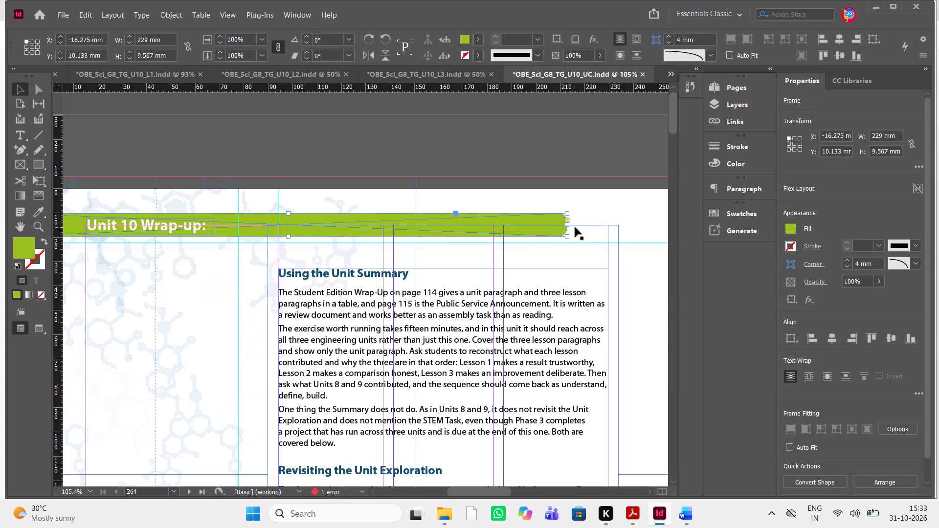
drag(568, 227, 166, 244)
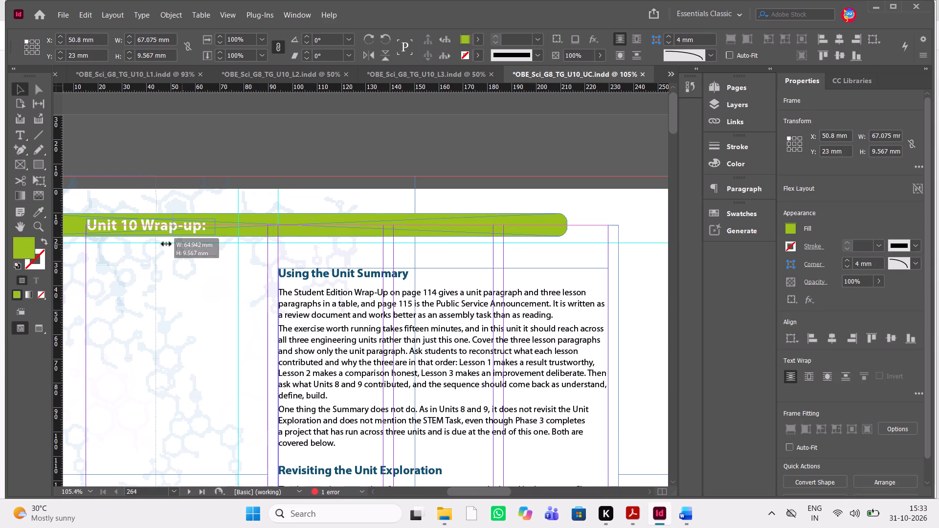
drag(166, 244, 217, 234)
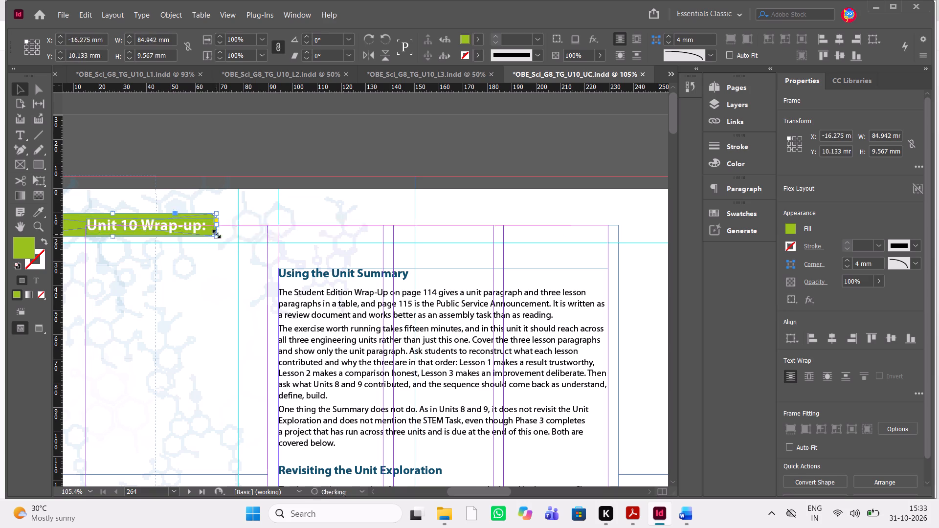
click(243, 273)
scroll(243, 273, right, 1)
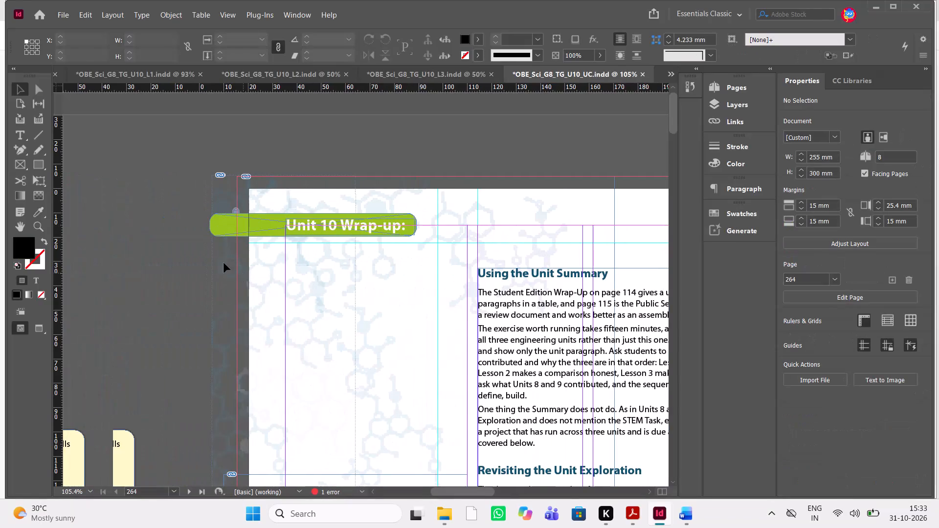
click(124, 220)
key(w)
text(ww)
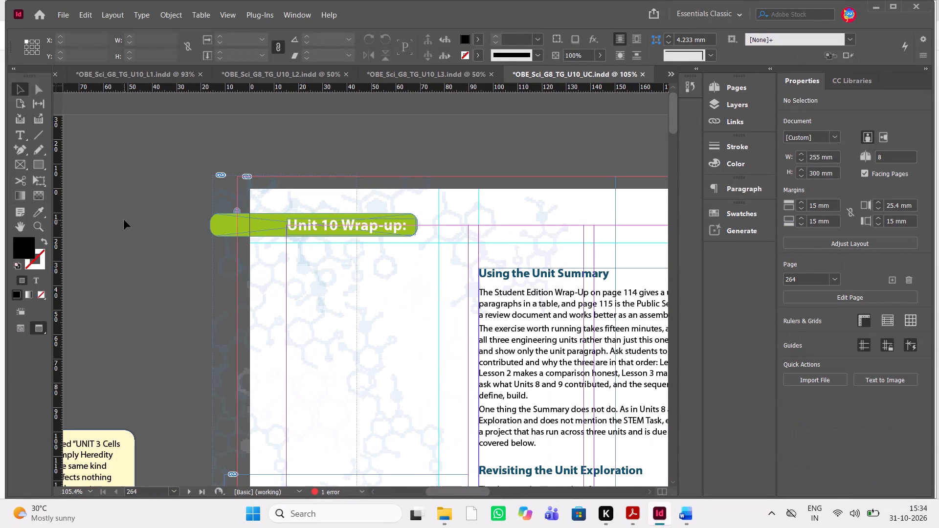
key(w)
scroll(268, 311, left, 1)
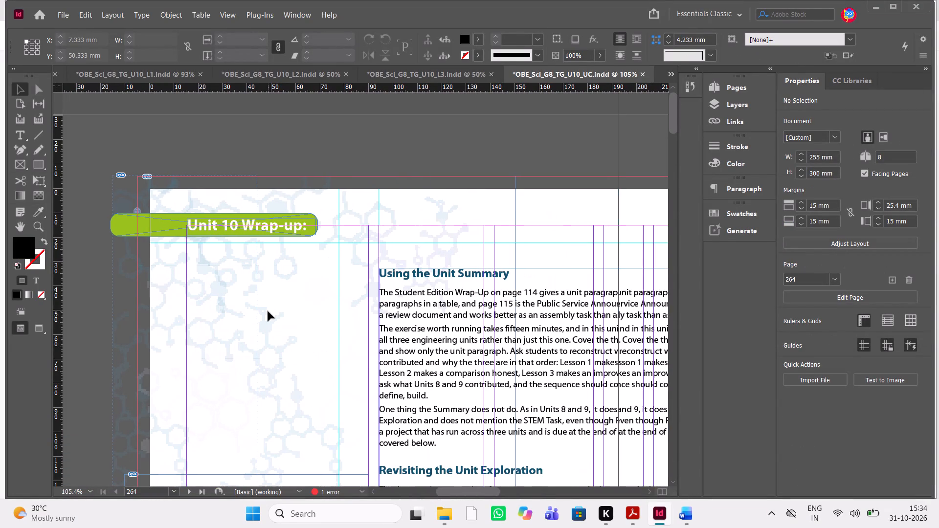
Remove the trailing colon from the page 264 heading so it reads "Unit 10 Wrap-up", and preview the page.
triple_click(304, 231)
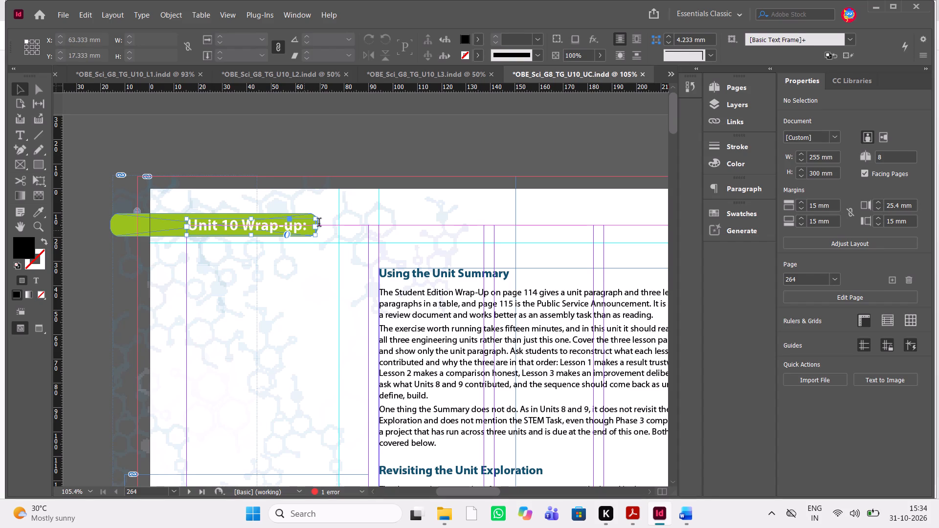
click(308, 226)
click(309, 224)
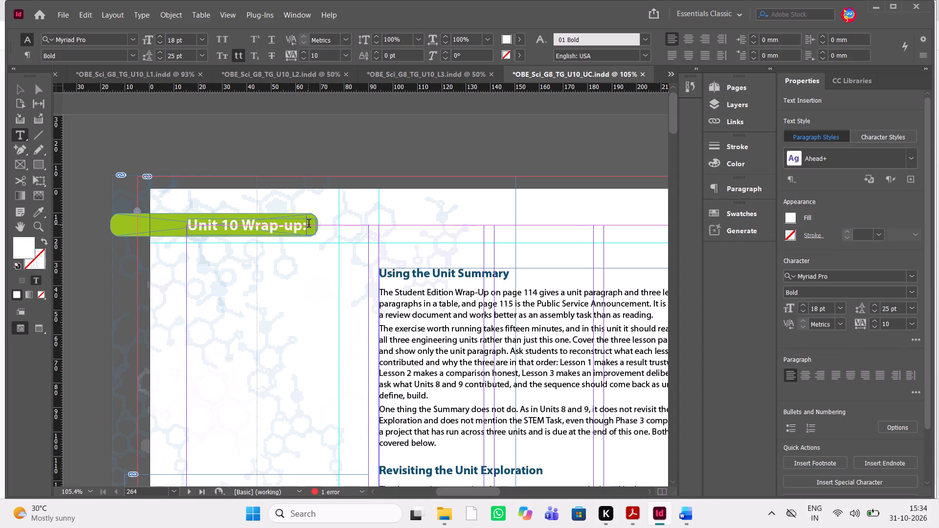
key(BackSpace)
key(Escape)
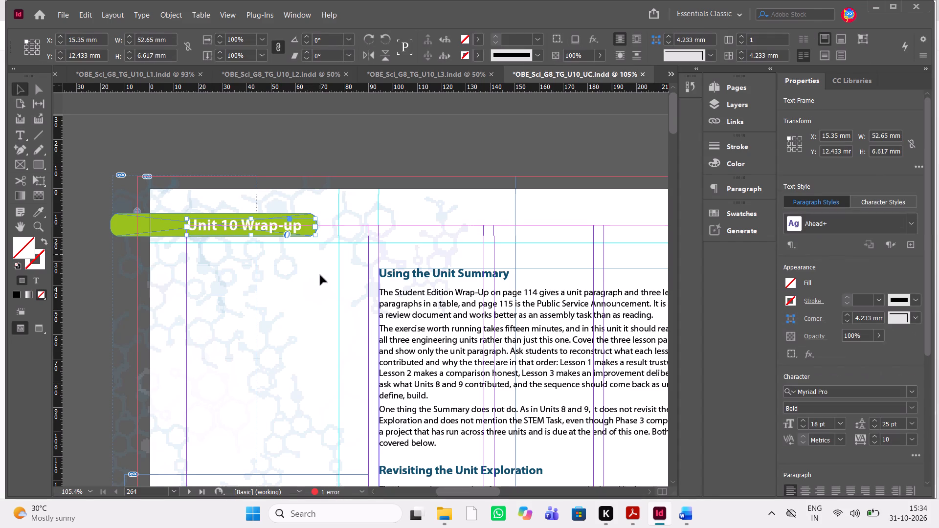
click(317, 285)
key(w)
text(ww)
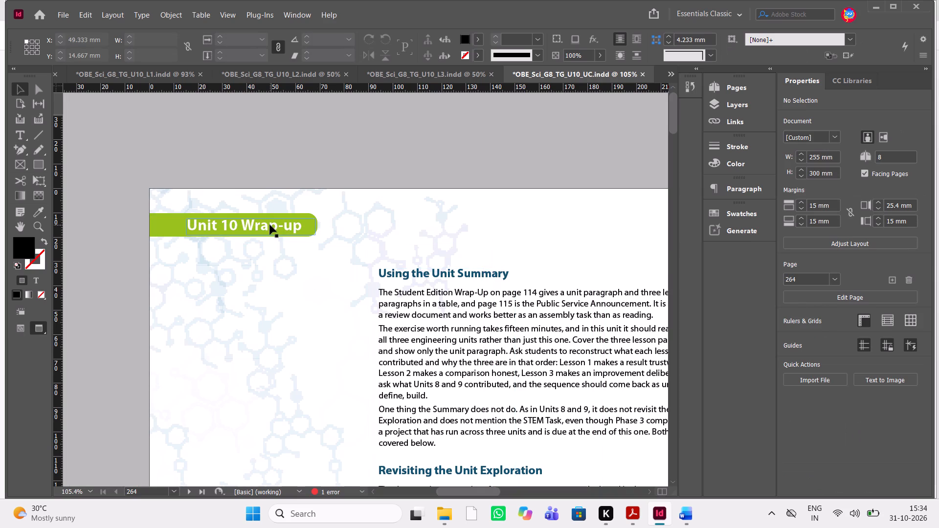
Nudge the "Unit 10 Wrap-up" text frame up to Y about 12.18 mm to centre it vertically in the green banner.
click(270, 225)
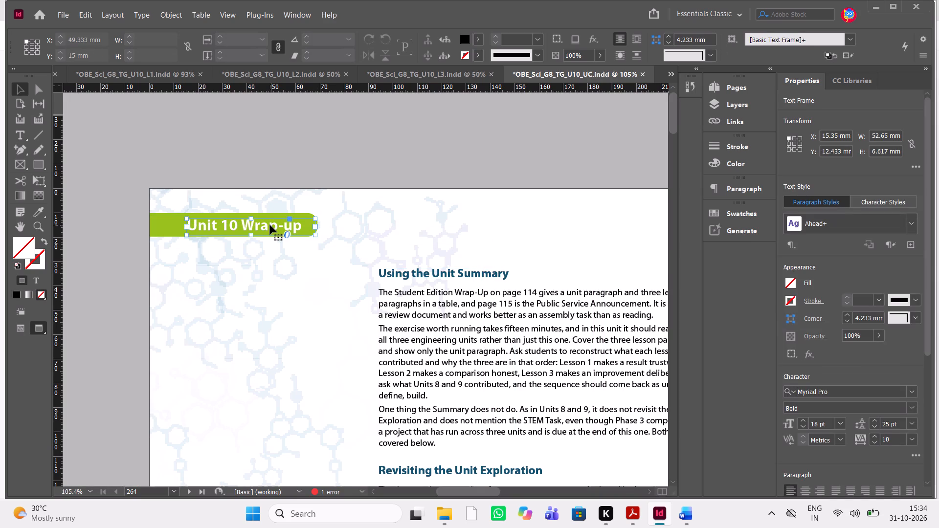
key(Up)
key(Up)
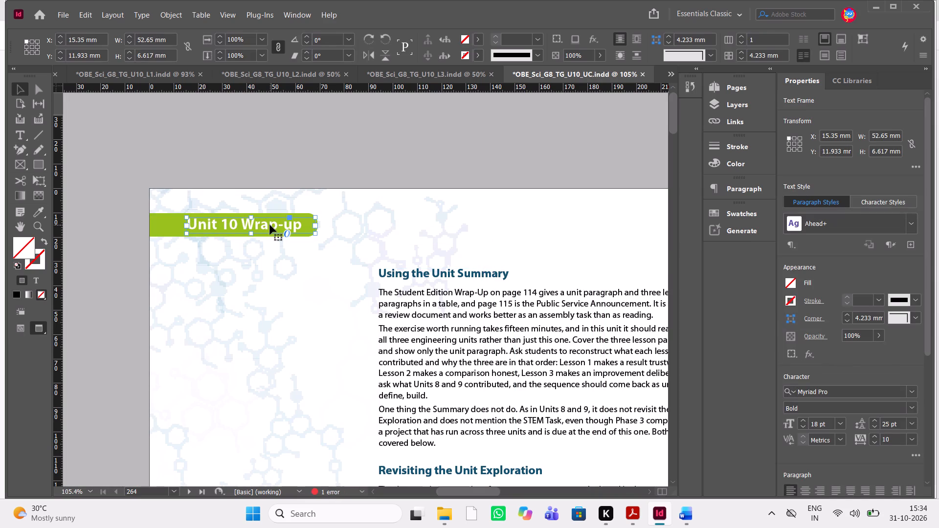
key(Down)
key(Up)
click(275, 295)
text(ww)
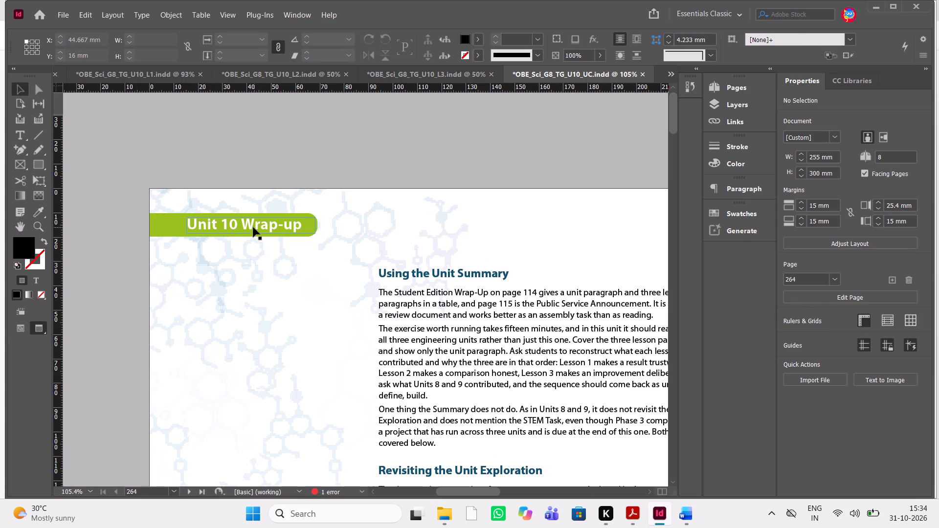
click(251, 227)
key(Down)
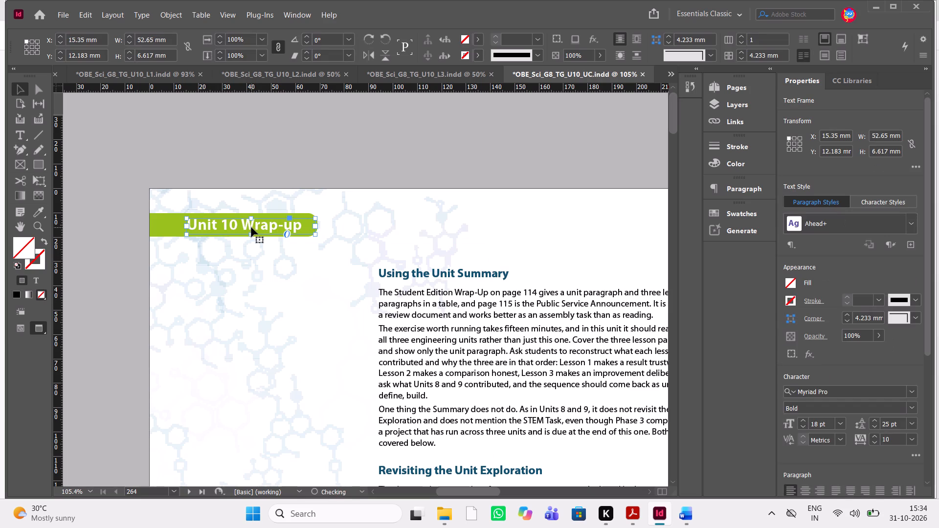
click(289, 312)
Look over page 264 of the Wrap-up document, and switch to the commented review PDF in Acrobat.
scroll(289, 312, left, 1)
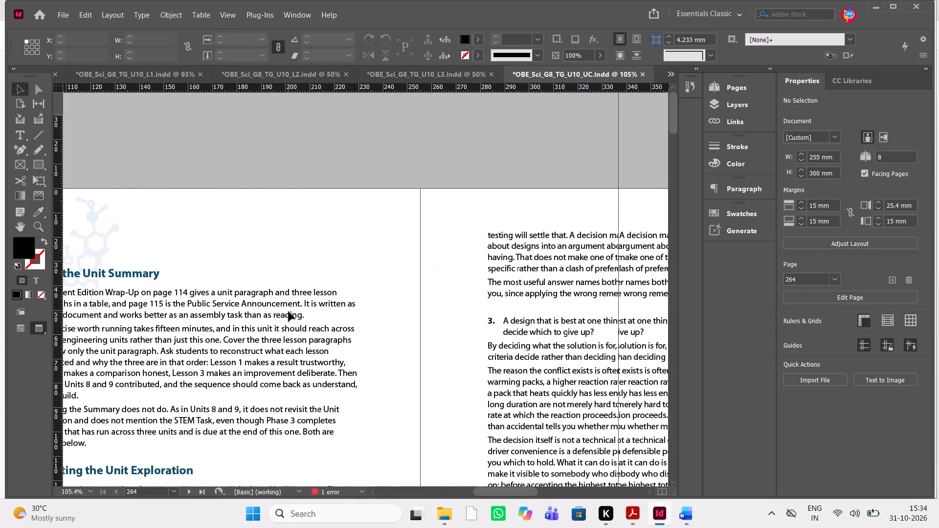
scroll(289, 312, right, 1)
click(305, 142)
key(w)
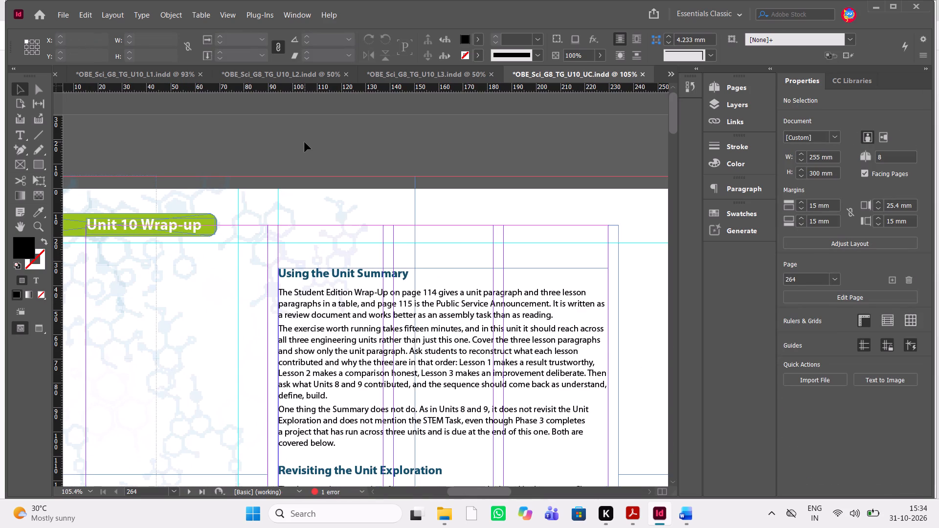
scroll(305, 142, left, 1)
scroll(305, 142, down, 2)
key(alt+Tab)
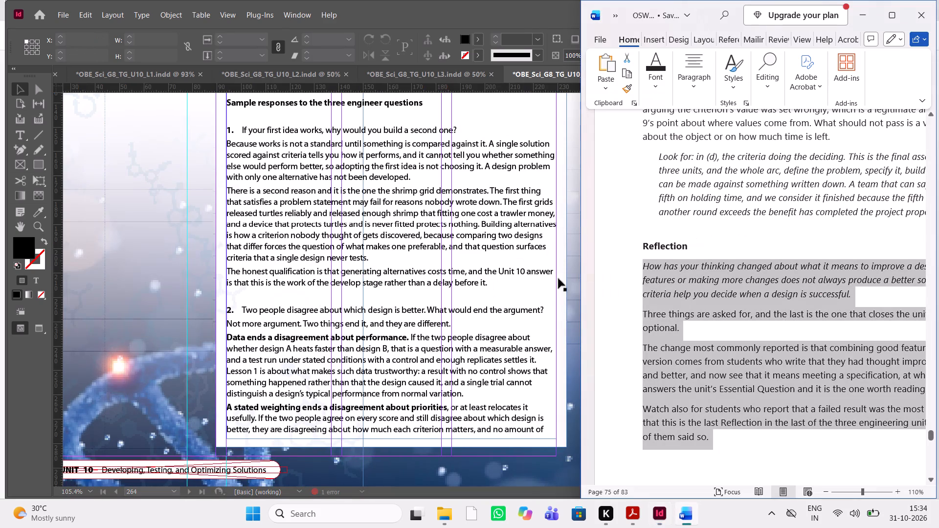
click(629, 511)
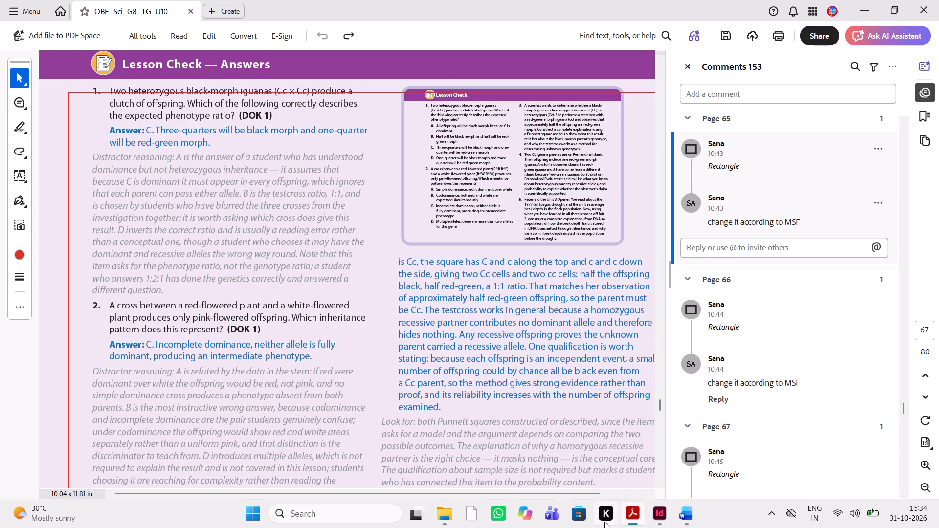
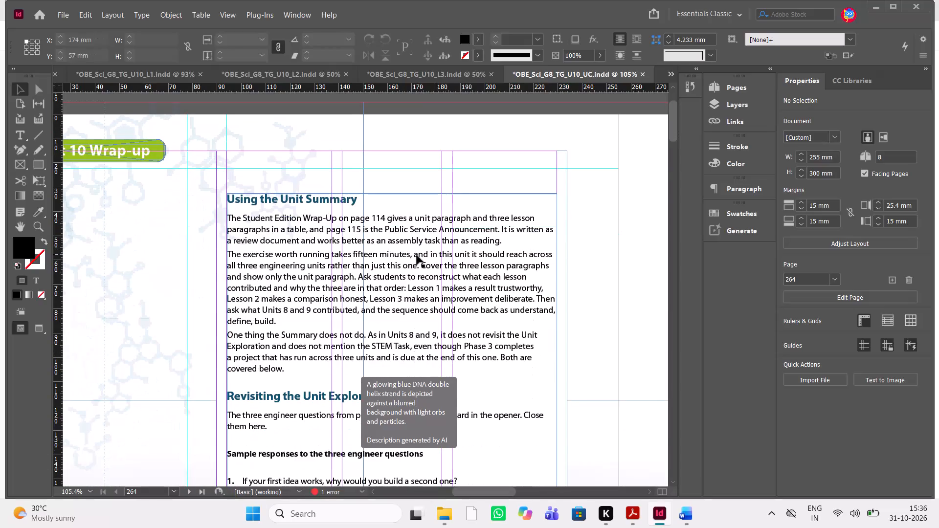
Bold the lead-ins "The exercise worth running takes fifteen minutes," and "One thing the Summary does not do." under Using the Unit Summary.
double_click(415, 264)
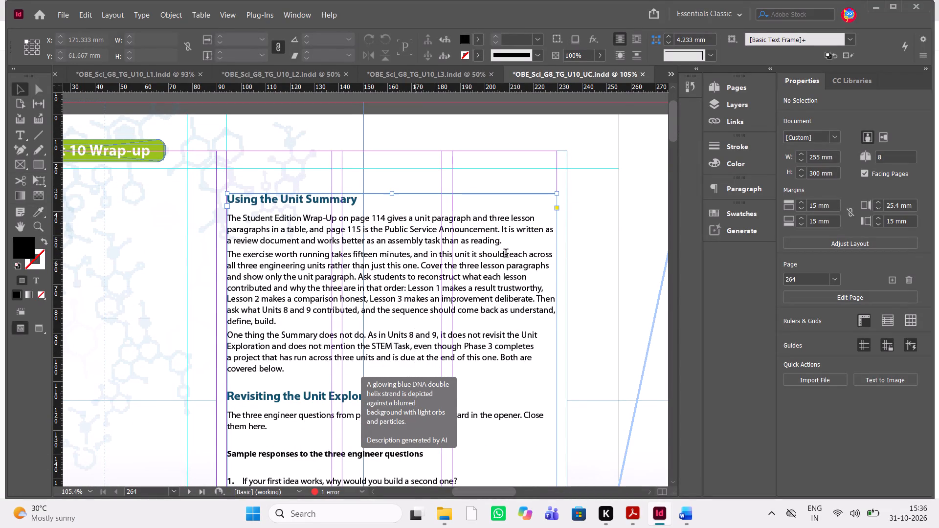
drag(413, 256, 221, 254)
key(ctrl+shift+b)
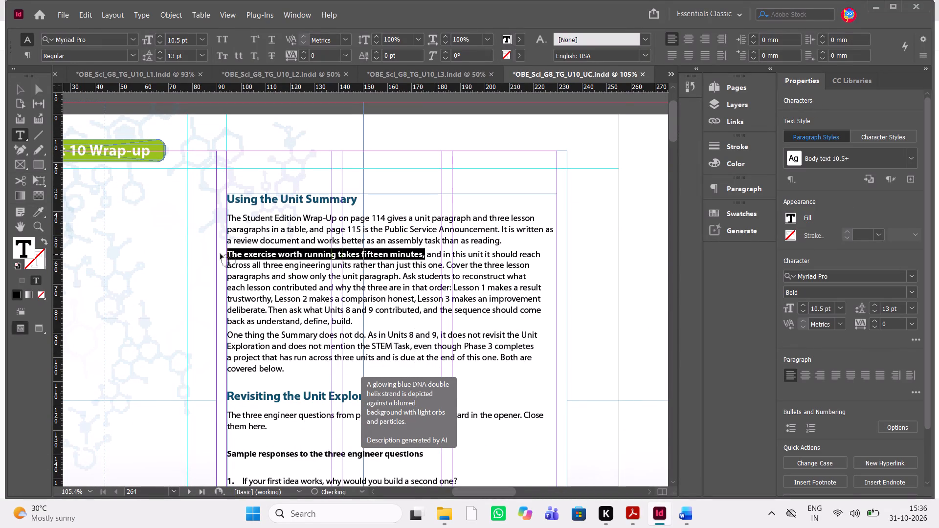
drag(366, 335, 338, 335)
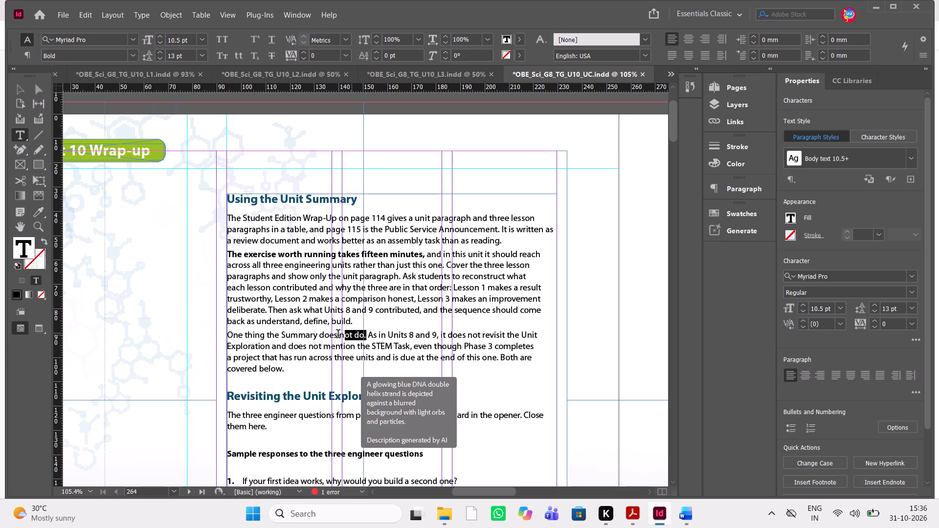
drag(338, 335, 229, 339)
key(ctrl+shift+b)
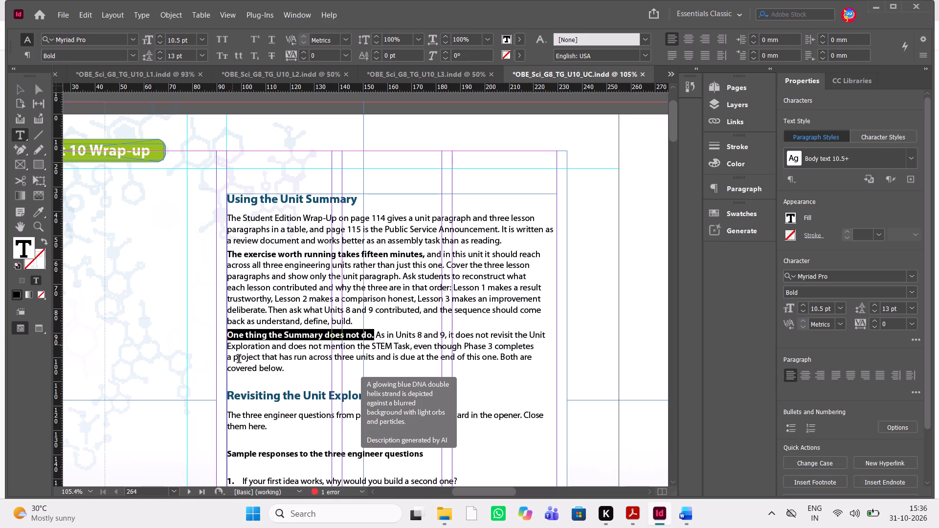
Delete the empty paragraph above "Sample responses to the three engineer questions" under Revisiting the Unit Exploration.
click(240, 395)
scroll(240, 395, down, 1)
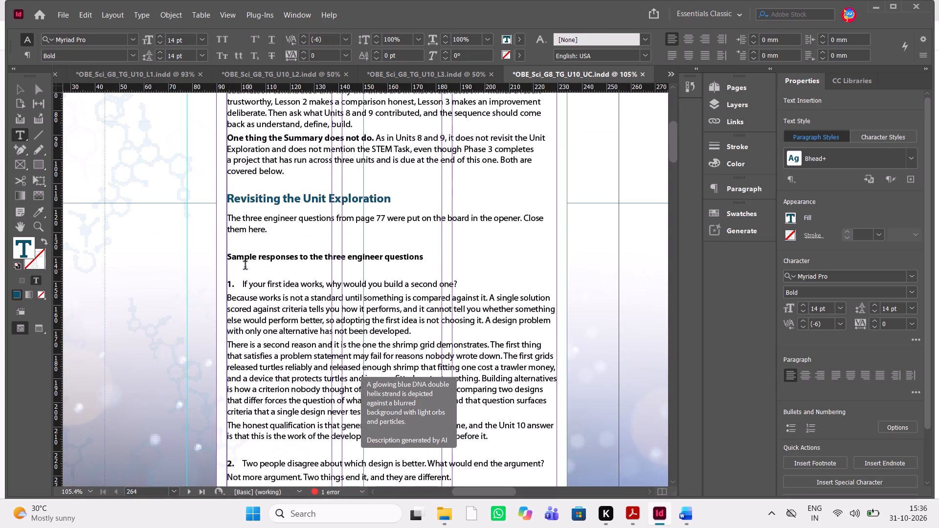
click(234, 246)
key(Delete)
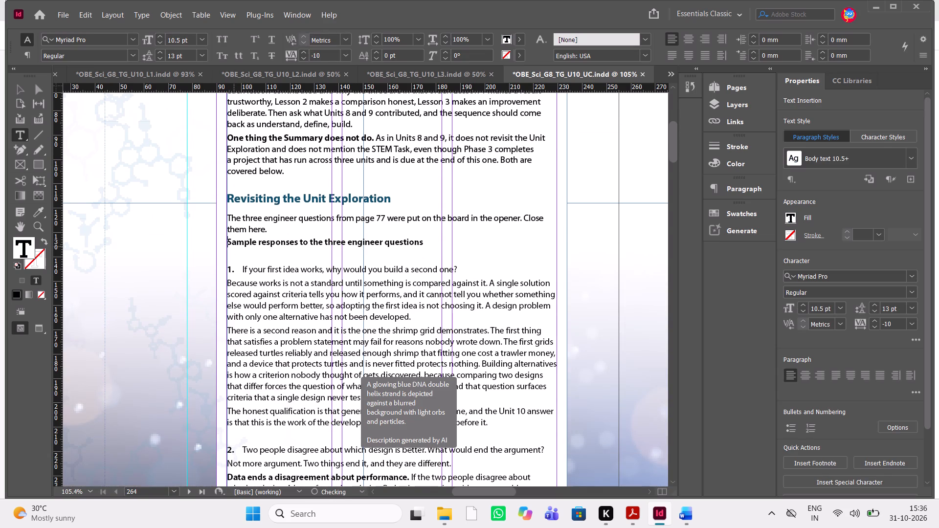
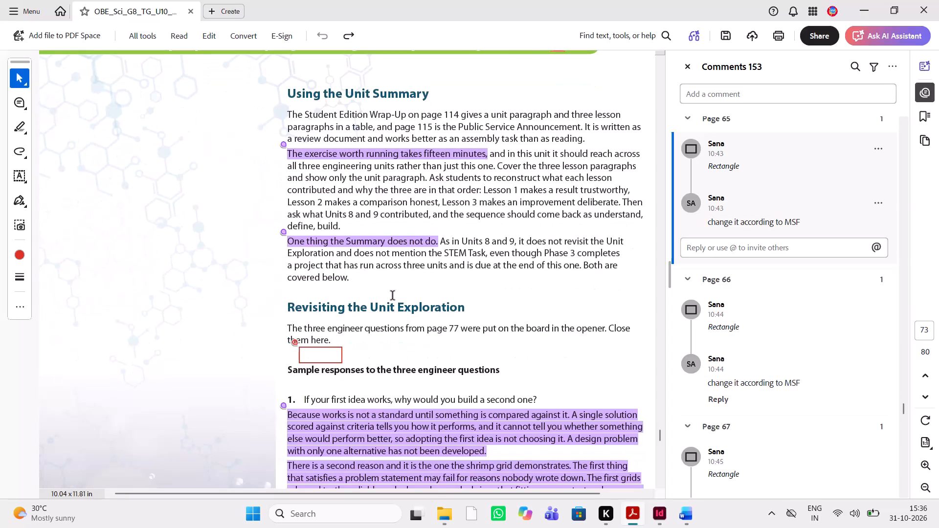
Open the review comment on the highlighted sample response to question 1, "If your first idea works, why would you build a second one?".
scroll(393, 296, down, 2)
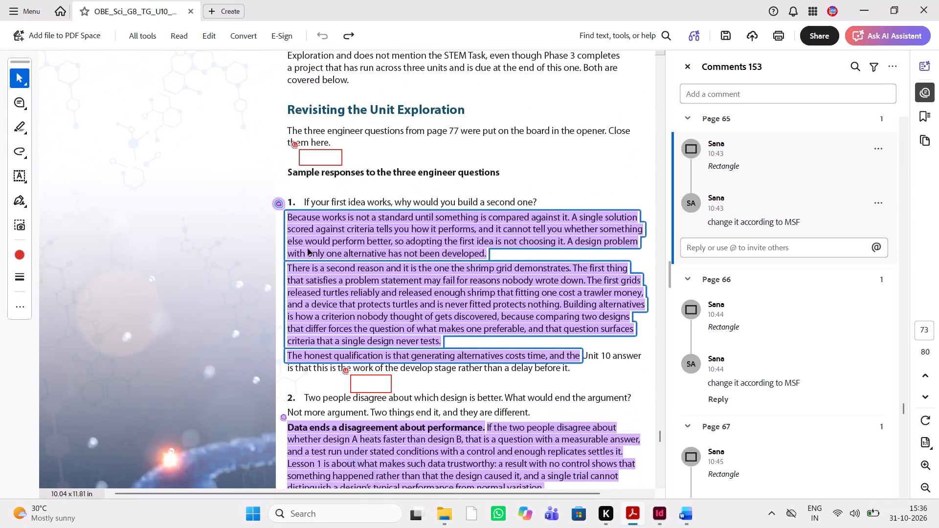
click(423, 252)
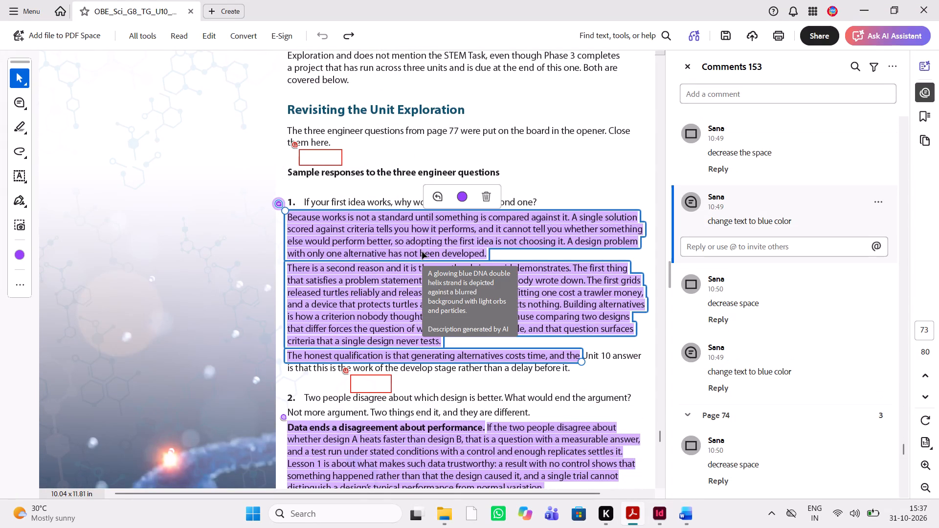
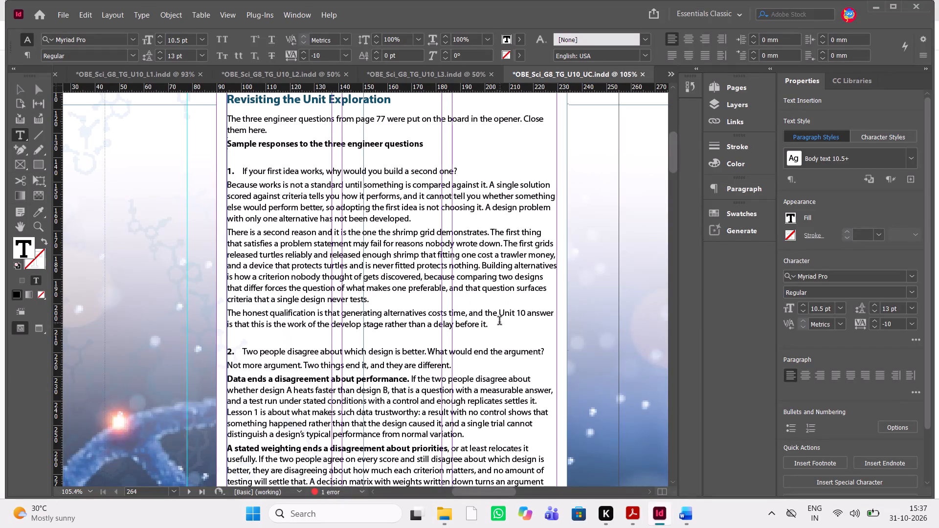
Apply the Body text 10.5_blue paragraph style to the three response paragraphs under question 1 of Revisiting the Unit Exploration.
drag(497, 320, 229, 186)
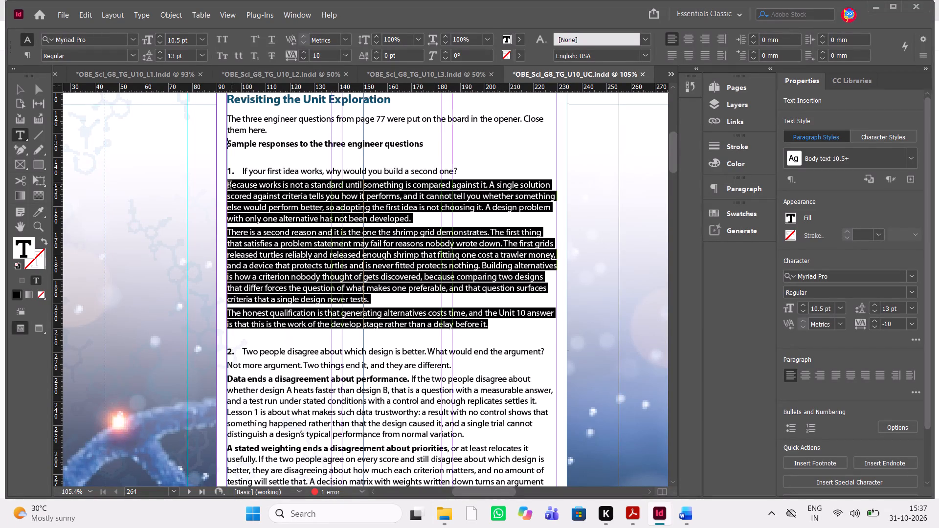
drag(229, 186, 224, 186)
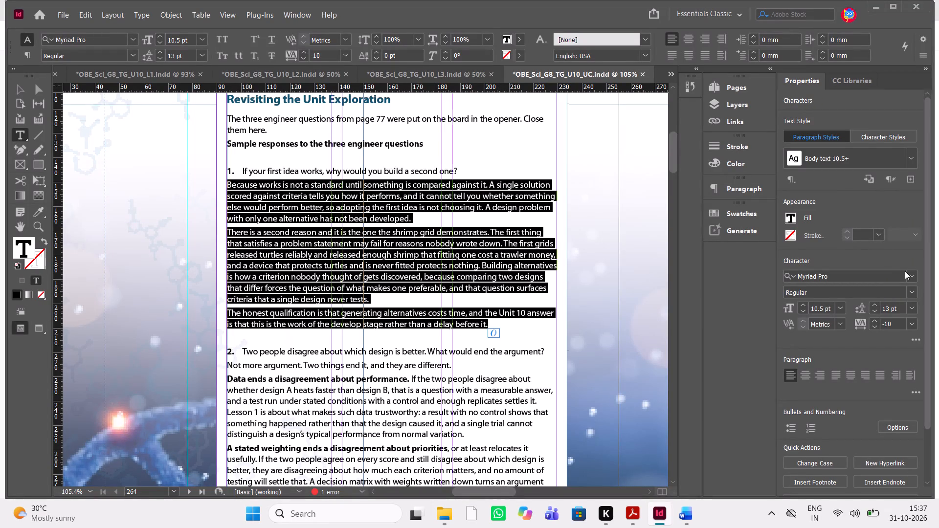
click(913, 159)
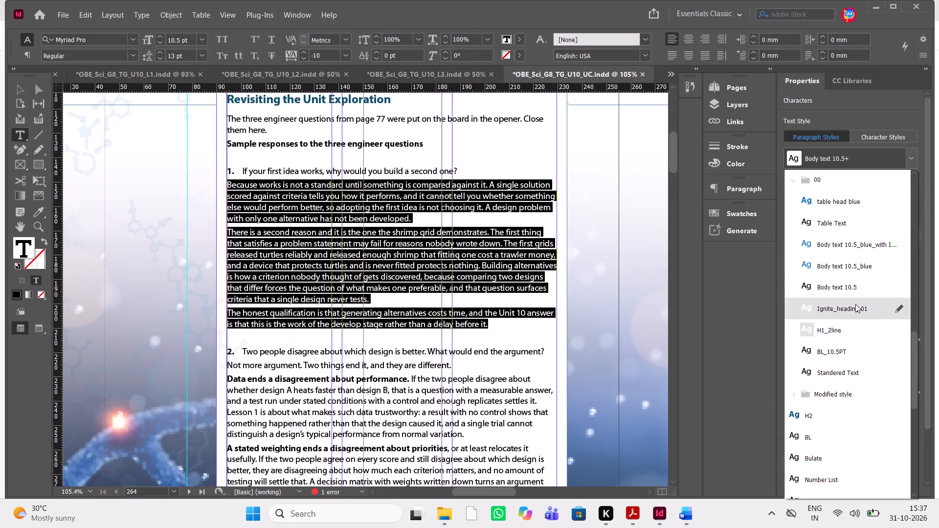
click(865, 265)
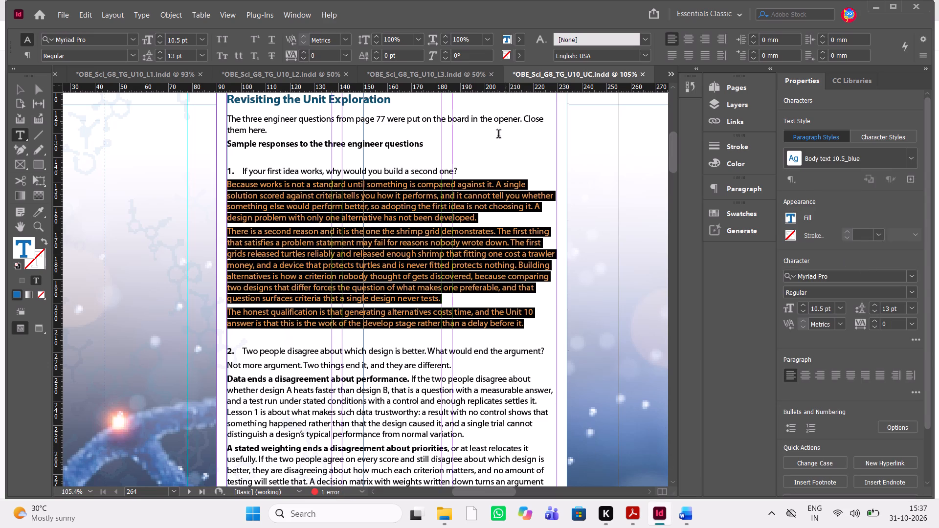
In the Unit 10 Lesson 3 document, copy the bold blue "Sample answer:" lead-in from question 1 of Progress Check 2.
click(436, 71)
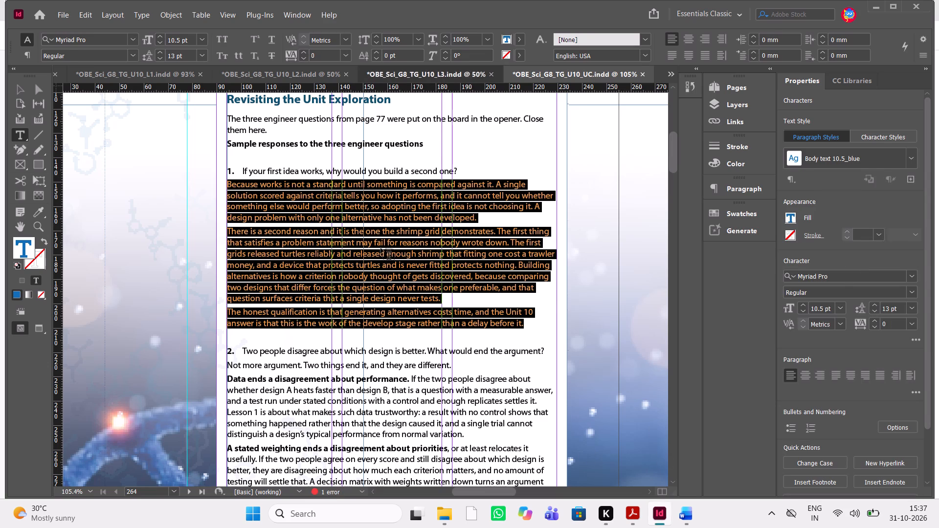
scroll(381, 248, up, 1)
scroll(381, 248, down, 3)
scroll(381, 248, up, 1)
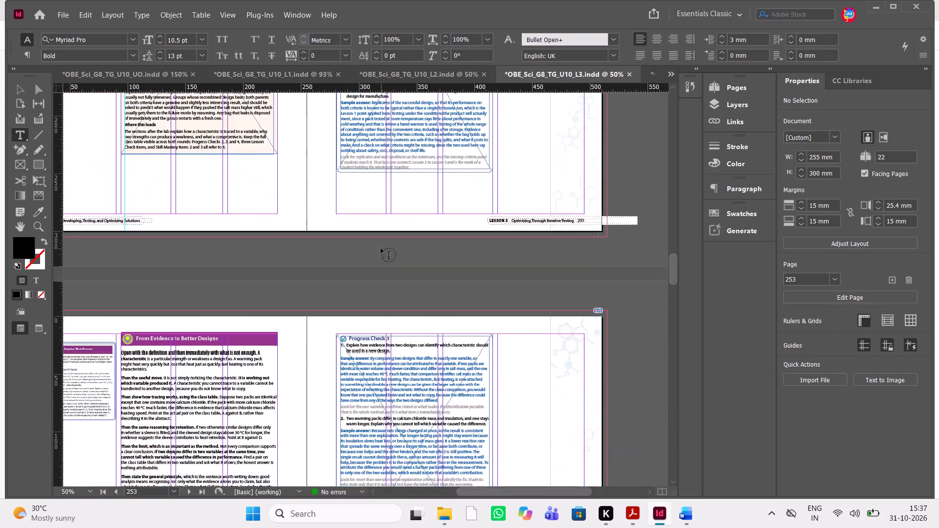
scroll(381, 248, up, 1)
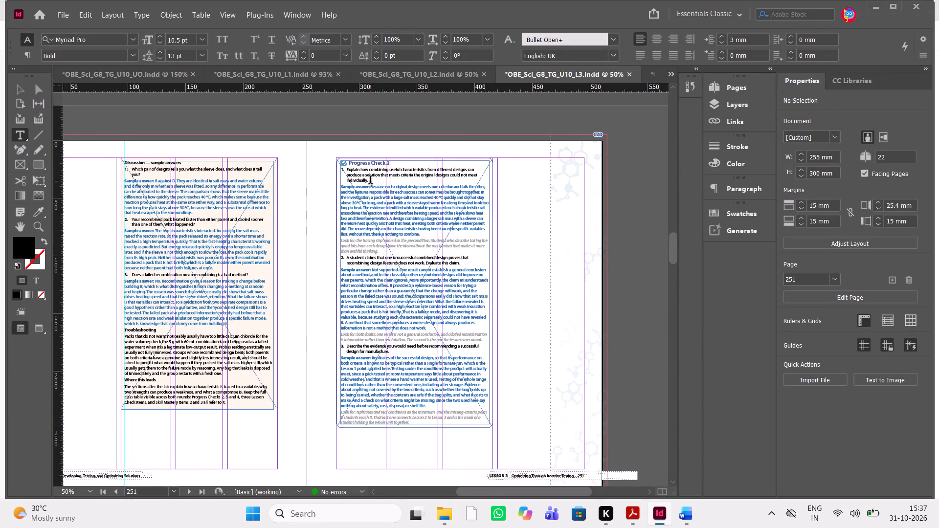
key(ctrl+equal)
key(ctrl+equal)
key(ctrl+equal)
scroll(370, 181, up, 1)
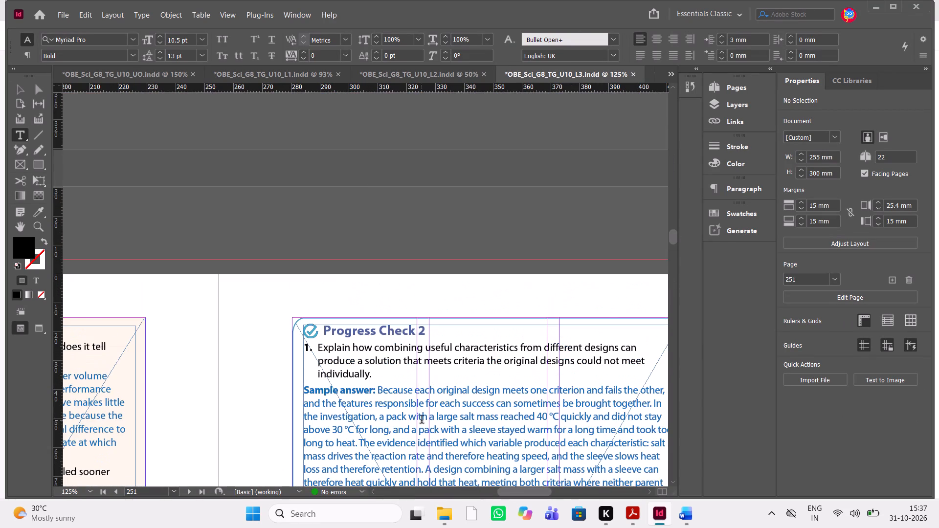
scroll(422, 420, down, 1)
drag(376, 259, 318, 262)
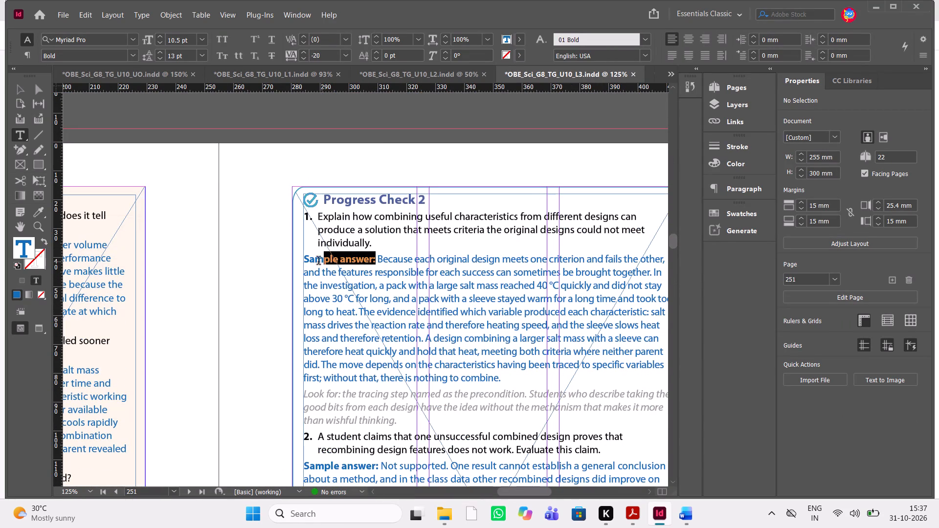
drag(318, 262, 304, 260)
key(ctrl+c)
key(ctrl+c)
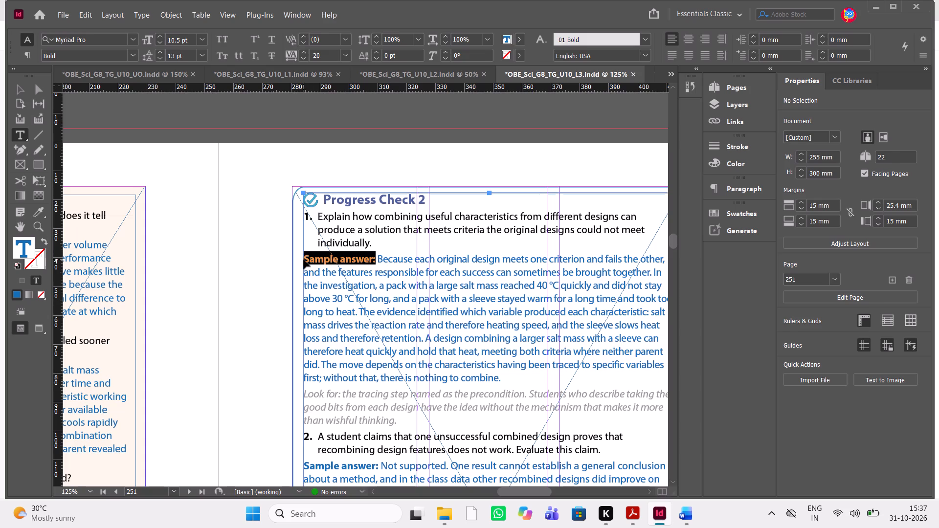
Return to the OBE_Sci_G8_TG_U10_UC document and paste the "Sample answer:" lead-in before "Because works is not a standard" under question 1.
key(ctrl+minus)
key(ctrl+minus)
key(ctrl+minus)
key(ctrl+minus)
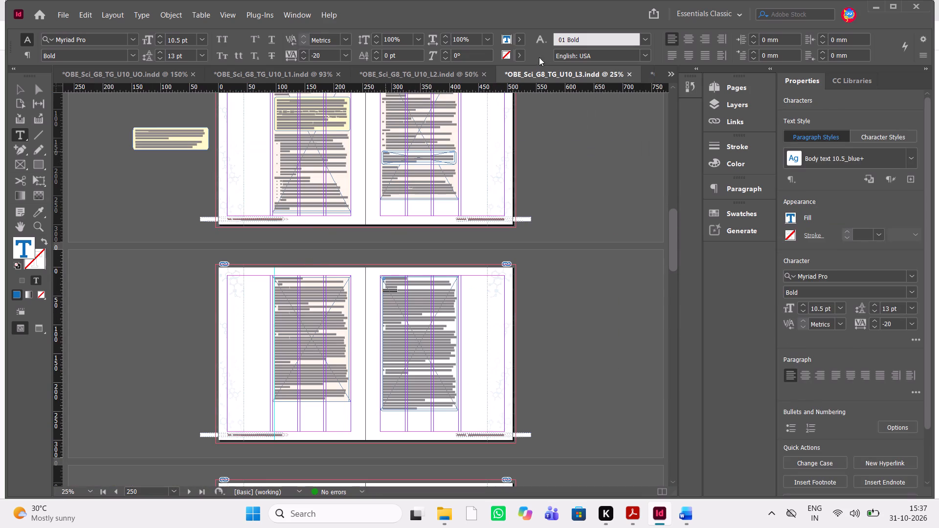
click(664, 71)
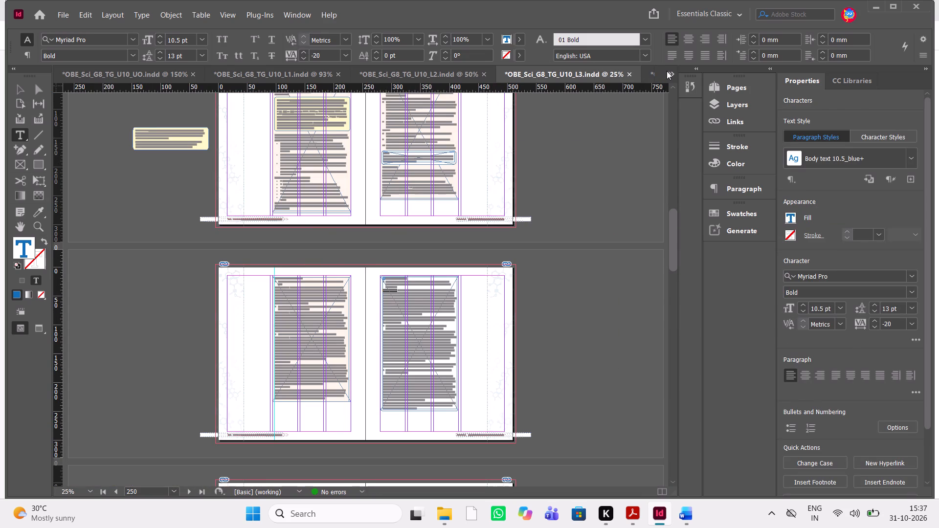
click(670, 71)
click(692, 126)
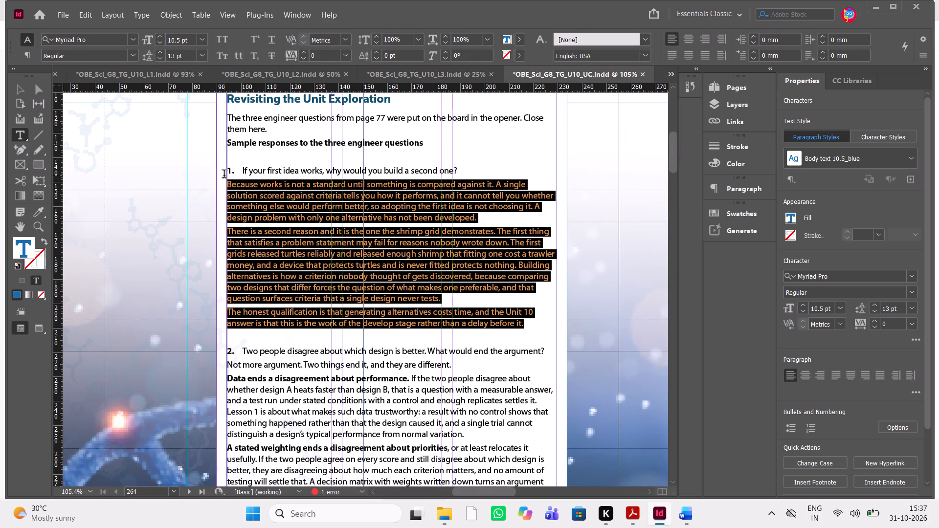
click(229, 183)
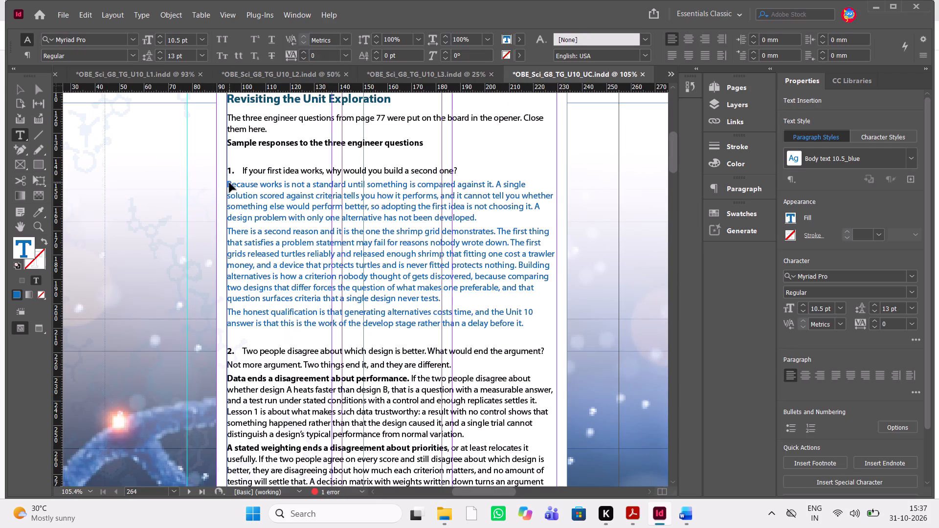
key(ctrl+v)
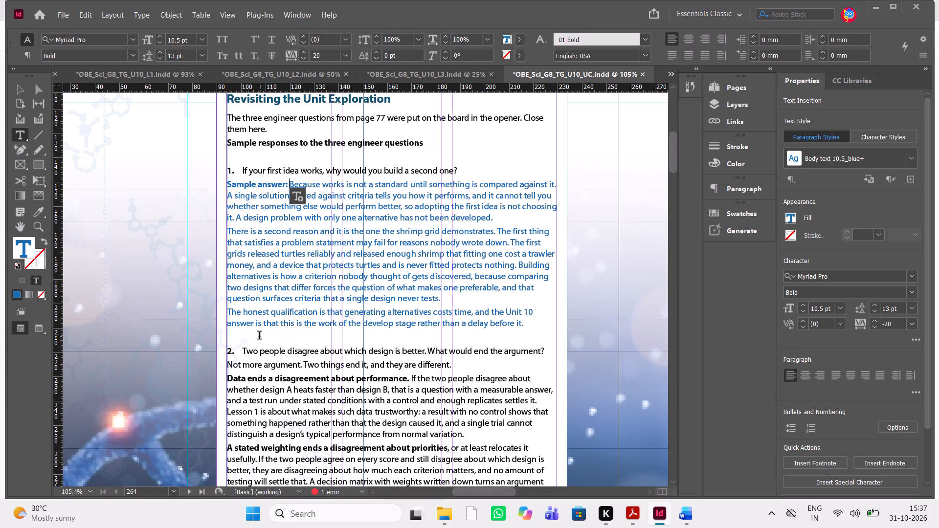
Delete the blank line between the question 1 response and question 2.
click(235, 338)
key(Delete)
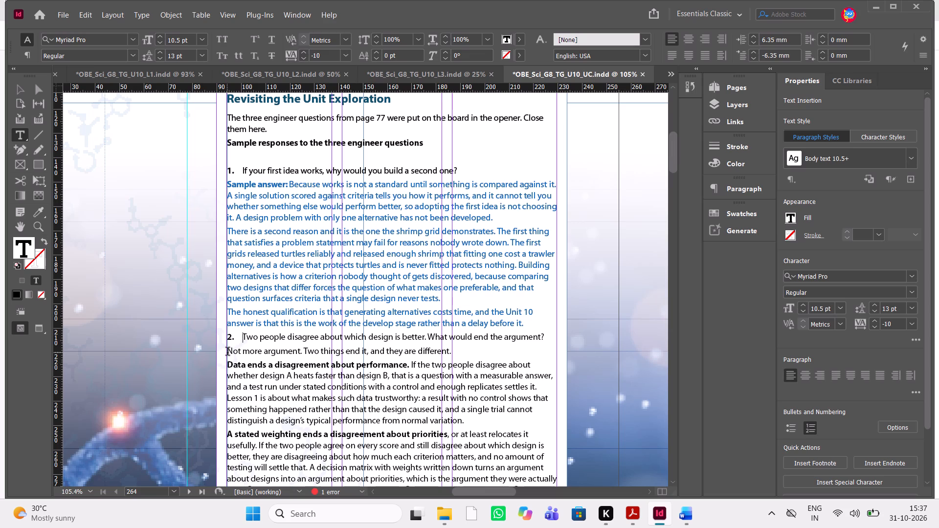
Check the extent of the question 2 response in the Word manuscript, "Two people disagree about which design is better".
scroll(363, 389, down, 1)
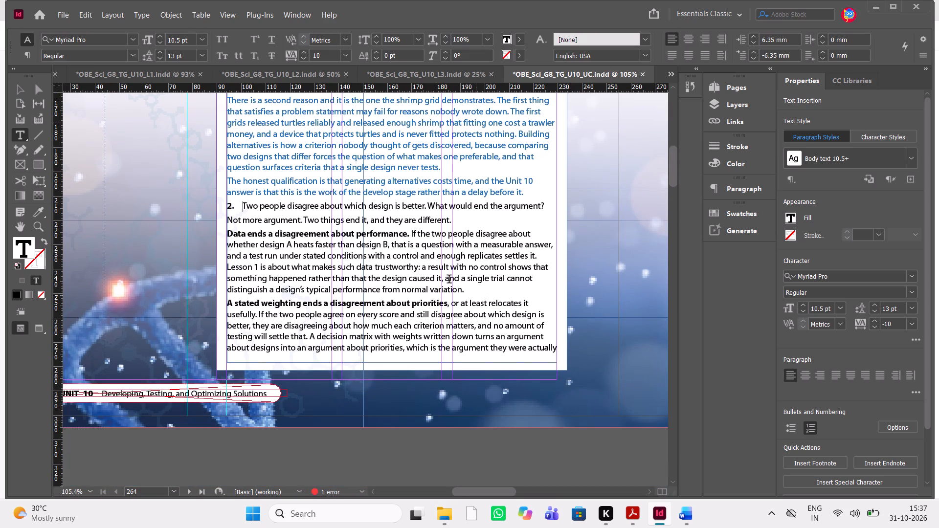
click(685, 512)
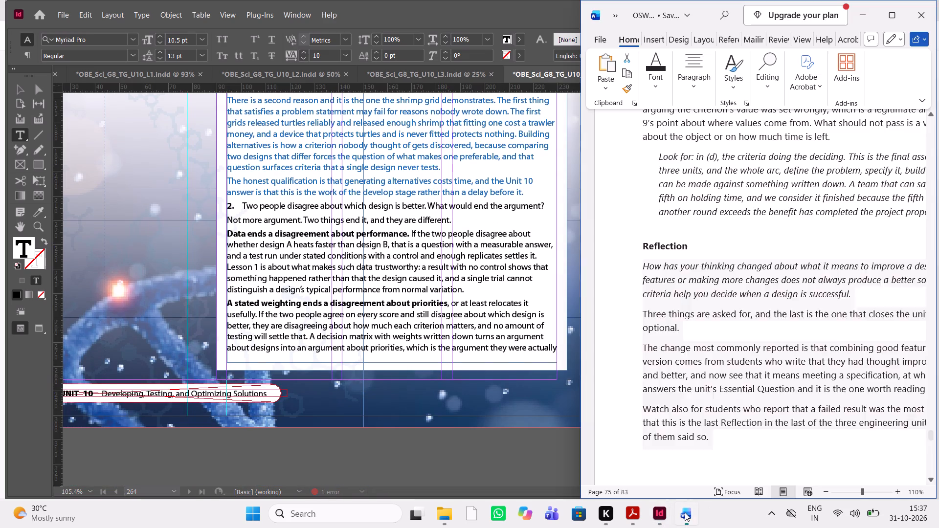
scroll(751, 332, down, 6)
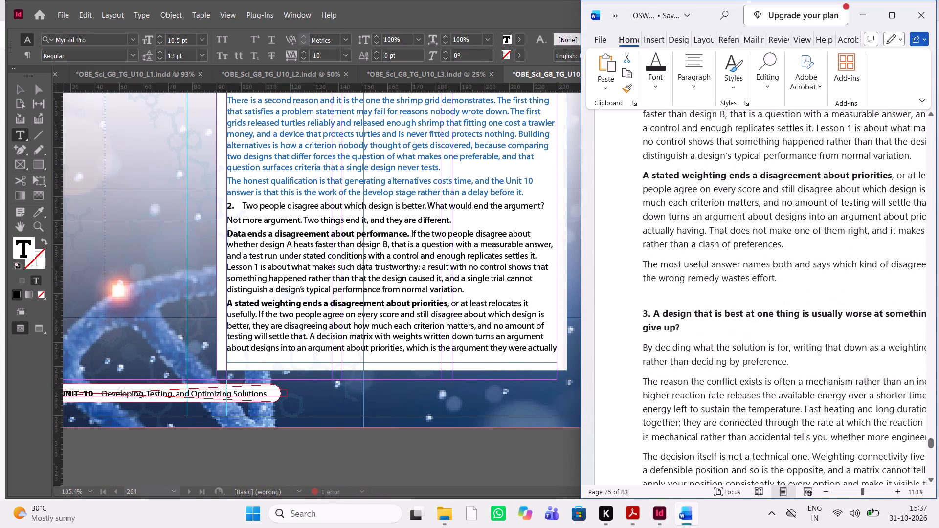
scroll(751, 332, up, 1)
scroll(751, 332, left, 1)
scroll(751, 332, right, 1)
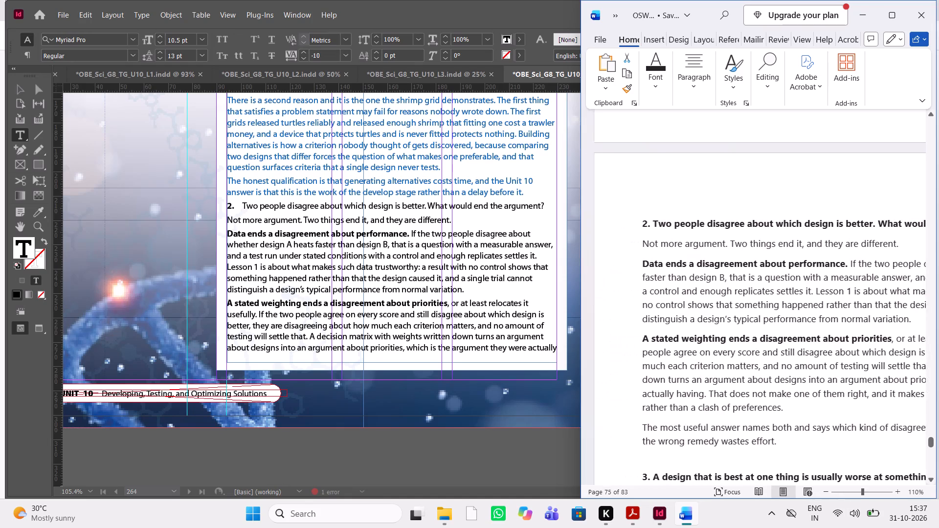
scroll(751, 332, right, 1)
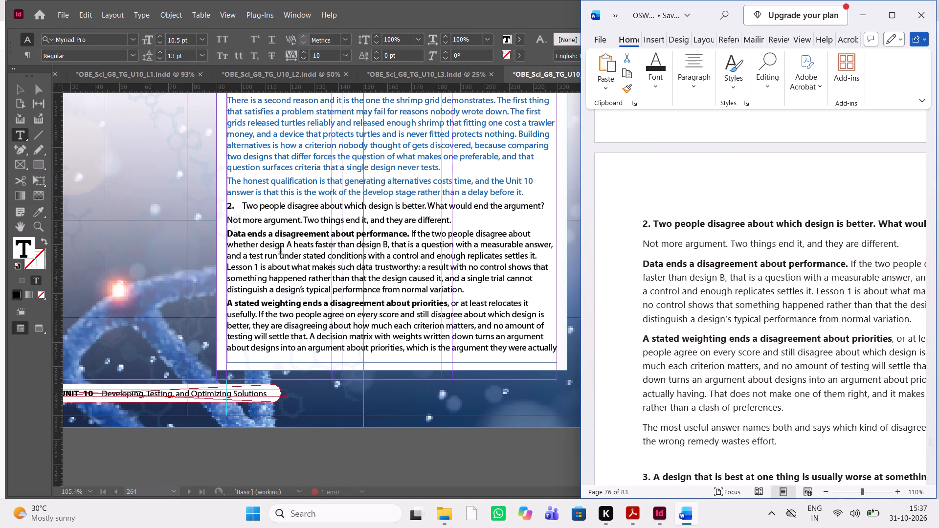
Back in InDesign, paste the "Sample answer:" lead-in before "Not more argument" under question 2.
click(278, 250)
click(226, 222)
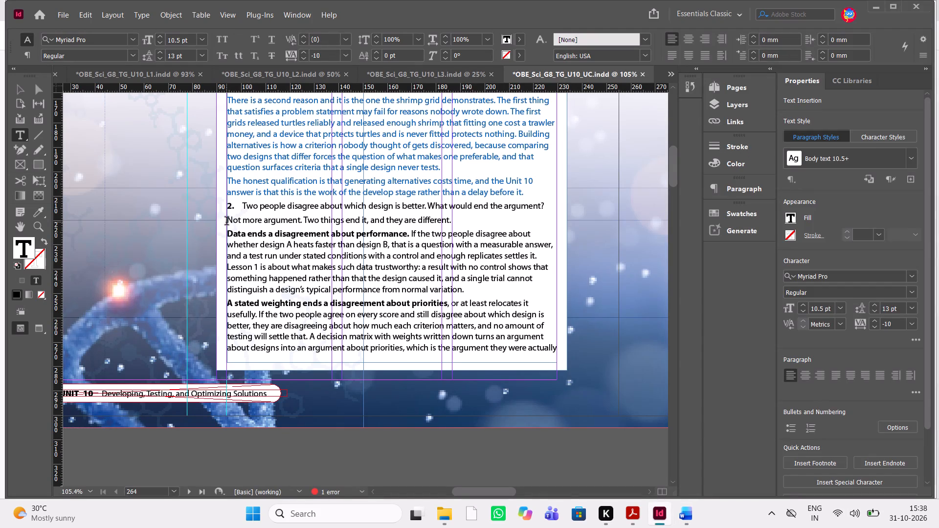
key(ctrl+v)
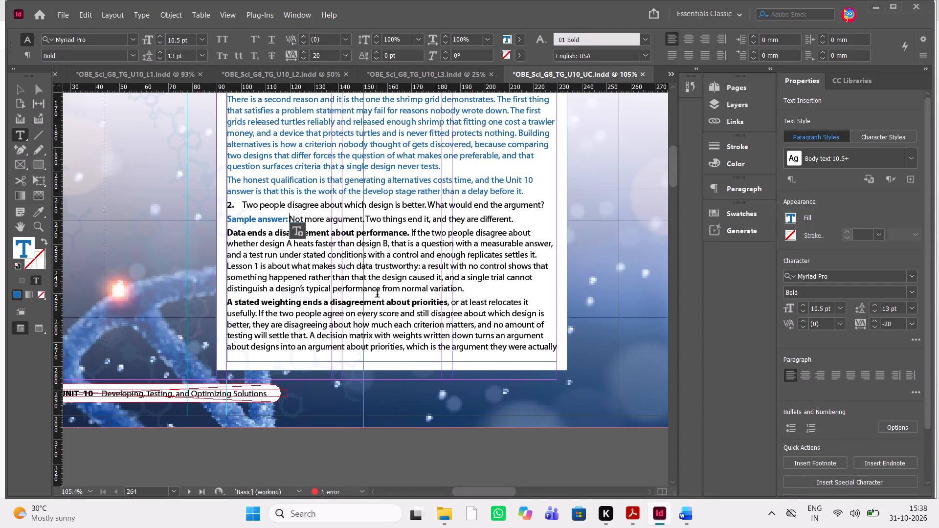
Apply the Body text 10.5_blue paragraph style to the whole question 2 response, from "Not more argument" through "wrong remedy wastes effort" on page 265.
drag(556, 349, 336, 272)
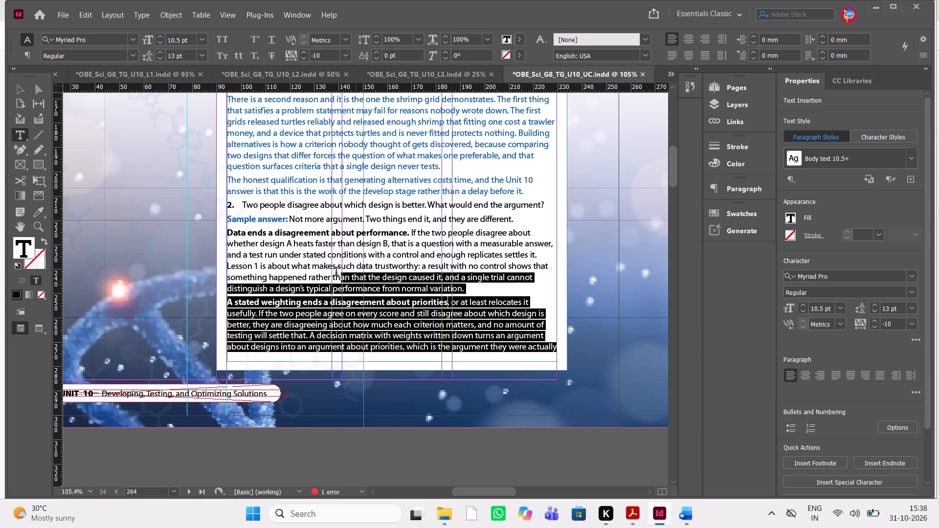
drag(336, 272, 291, 220)
scroll(487, 311, up, 1)
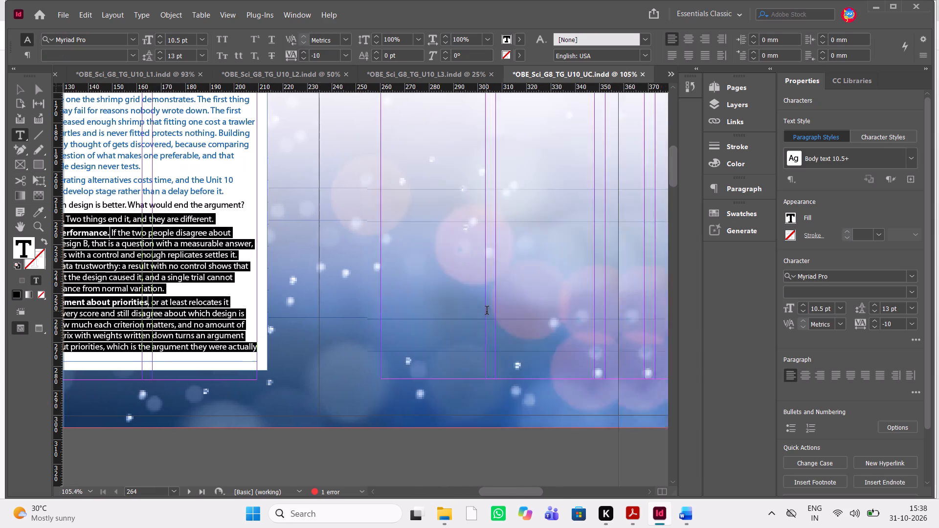
scroll(487, 311, up, 1)
key(shift+Down)
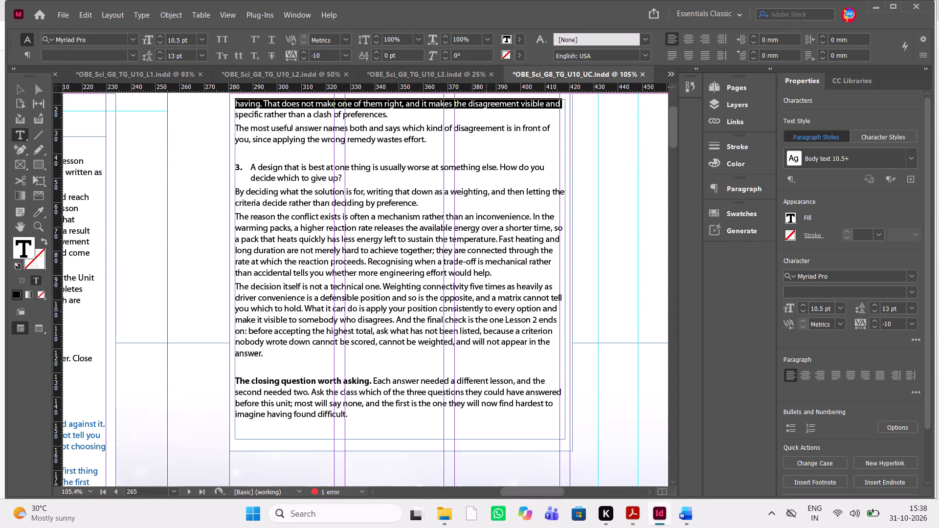
key(shift+Down)
key(shift+Down)
key(shift+Down)
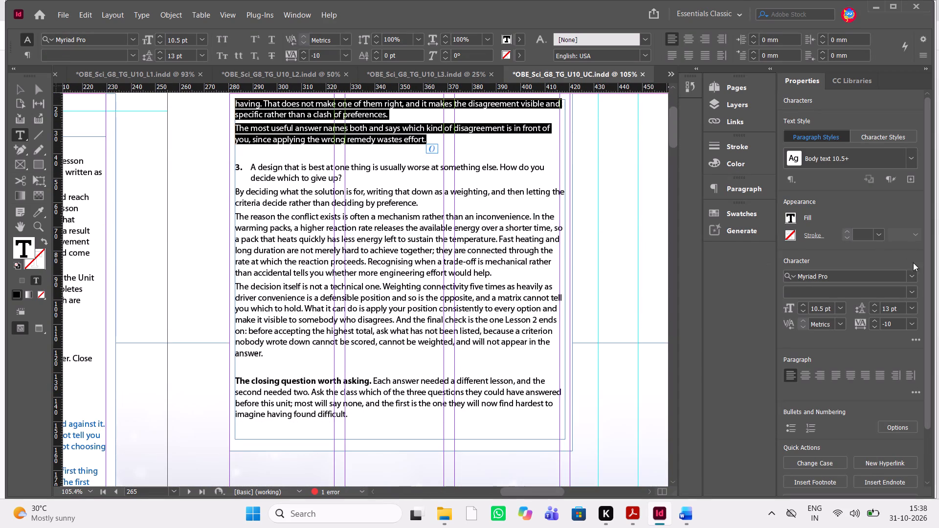
click(910, 154)
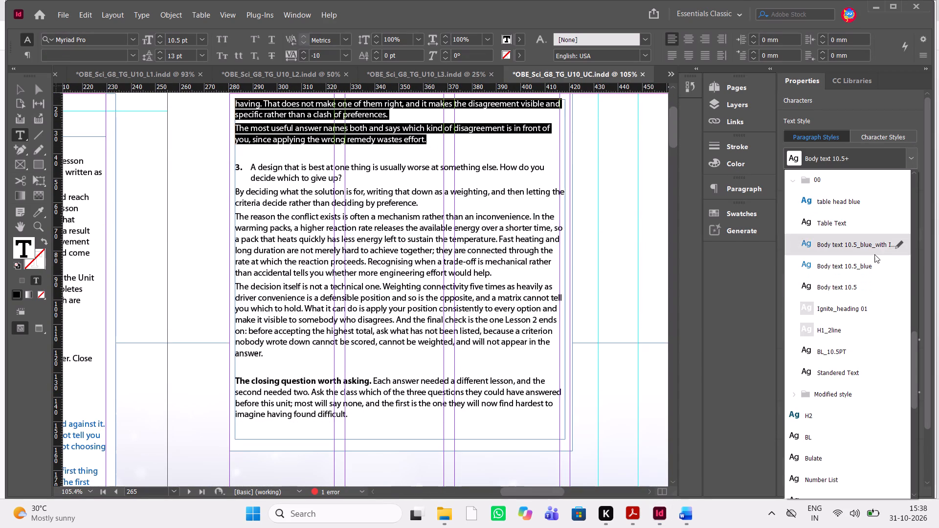
click(872, 261)
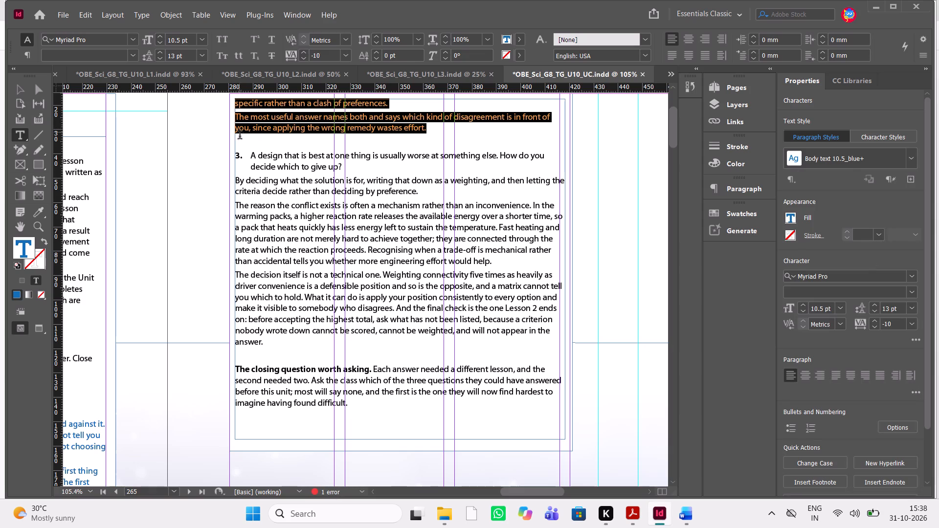
Delete the blank line between the question 2 response and question 3 on page 265.
click(240, 136)
key(Delete)
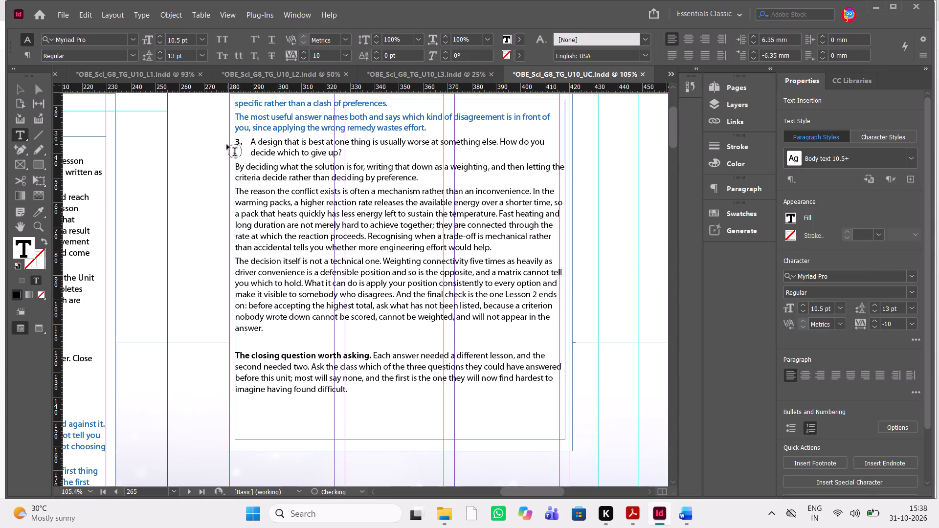
Paste the "Sample answer:" lead-in before "By deciding what the solution is for" under question 3.
scroll(279, 171, down, 3)
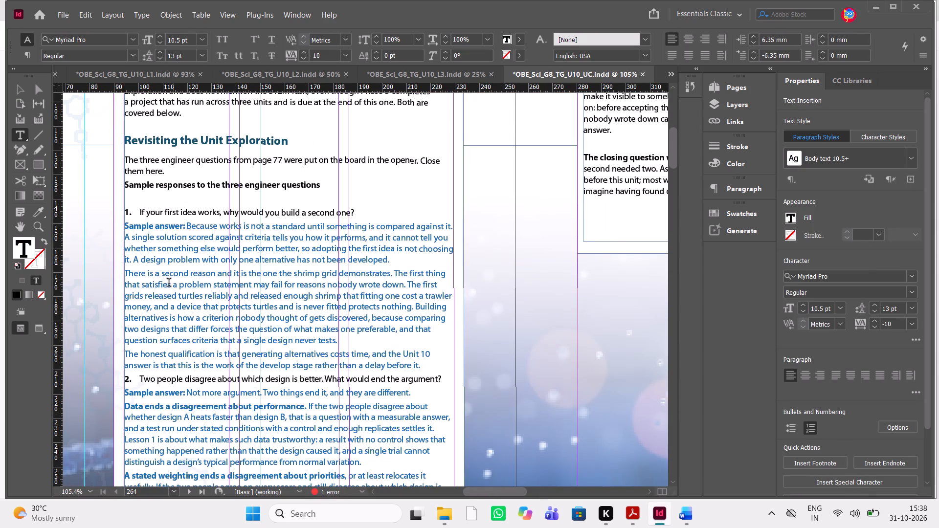
scroll(174, 308, up, 1)
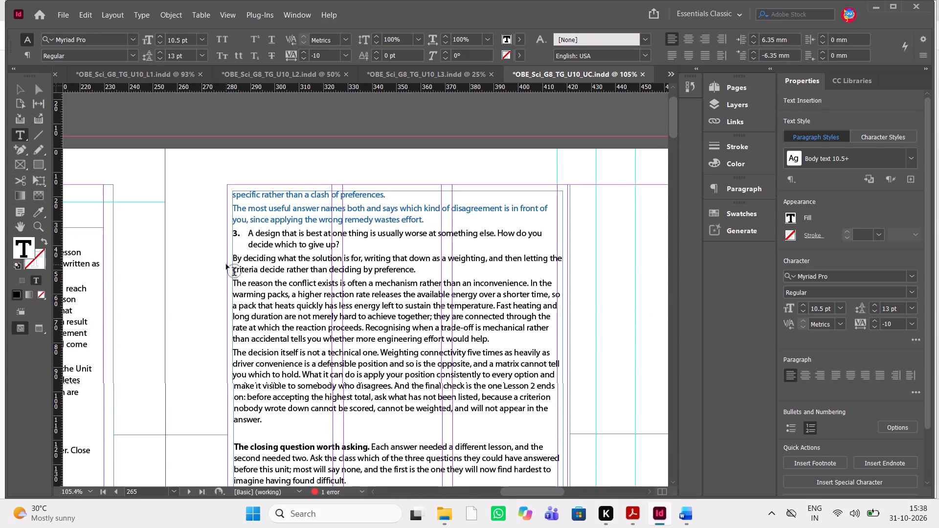
click(232, 259)
key(ctrl+v)
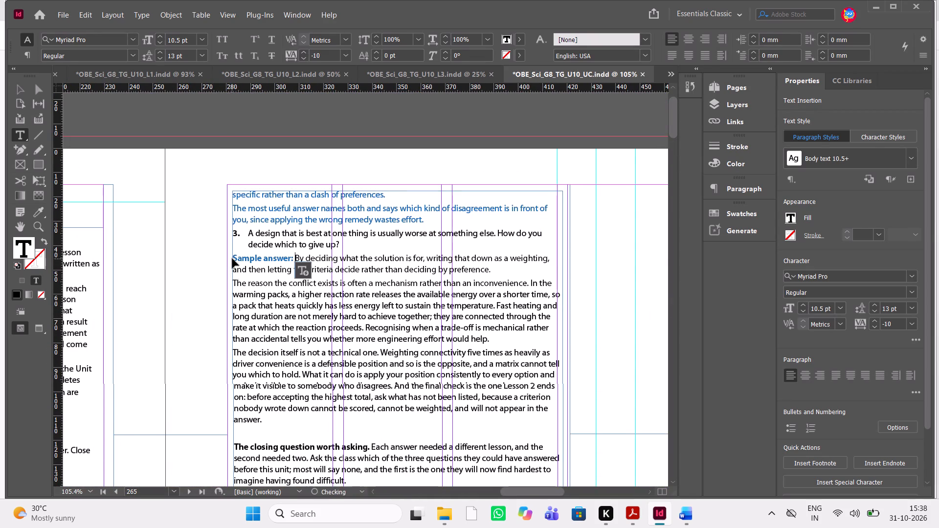
Apply the Body text 10.5_blue paragraph style to the whole question 3 response, from "By deciding" to its last paragraph.
click(267, 417)
drag(267, 417, 300, 257)
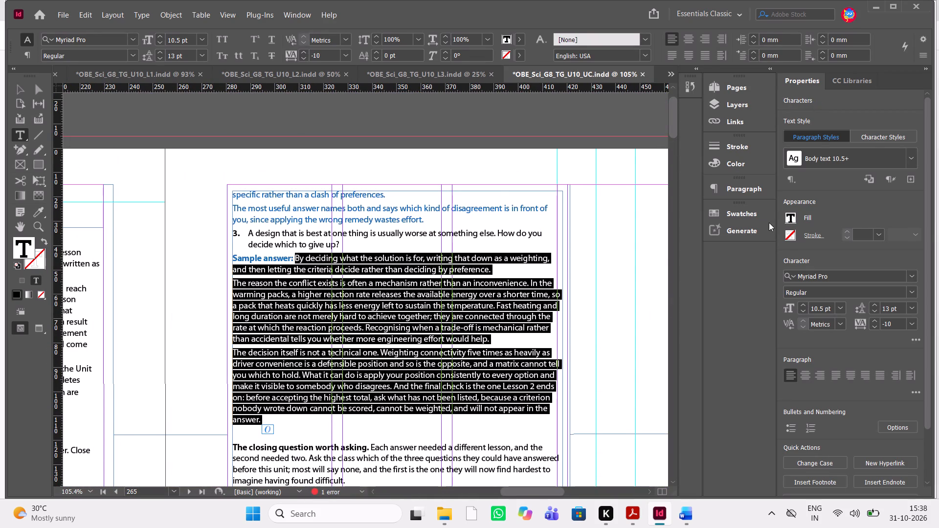
click(912, 158)
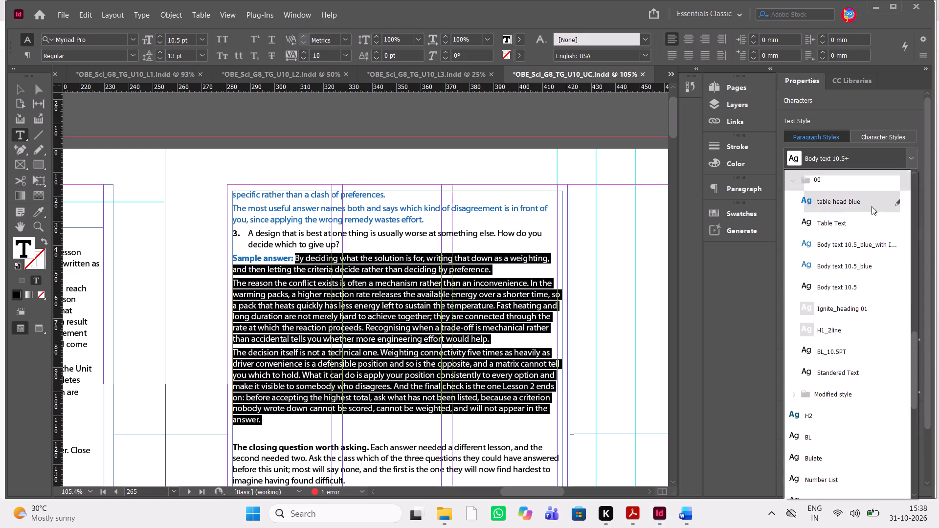
click(844, 261)
Set the tracking of the question 3 response text after the "Sample answer:" lead-in to -5.
scroll(412, 381, down, 1)
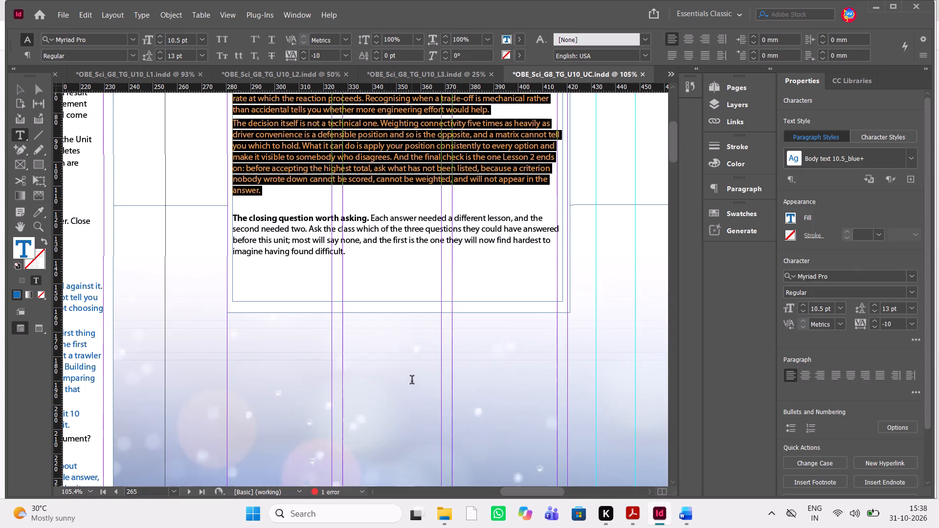
scroll(345, 209, up, 1)
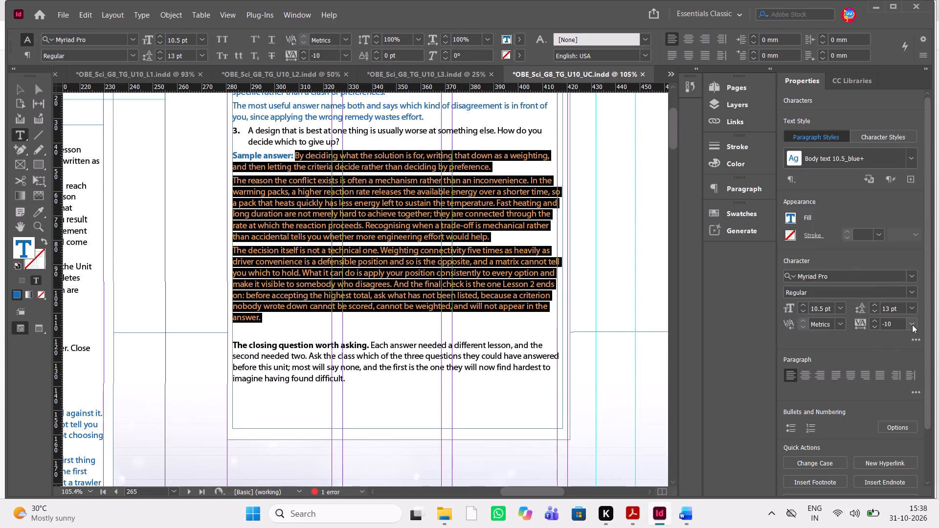
click(913, 324)
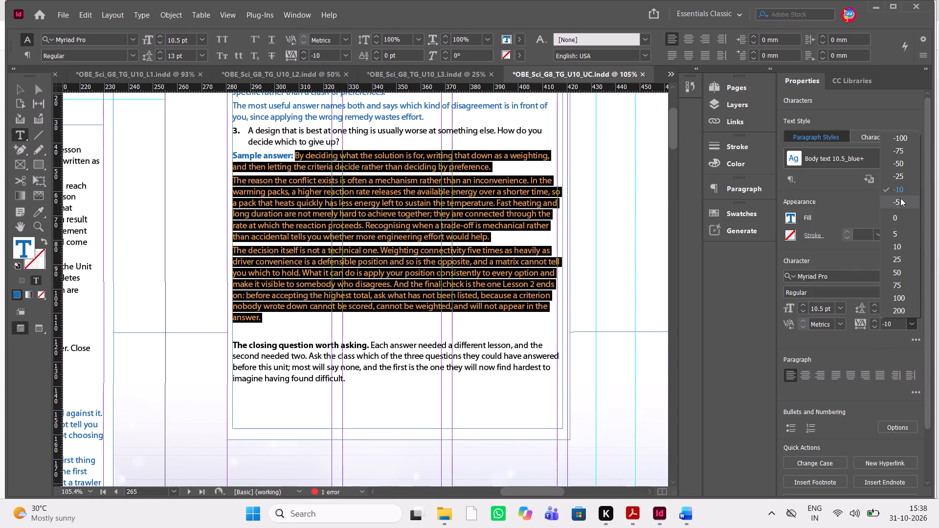
click(900, 198)
click(376, 372)
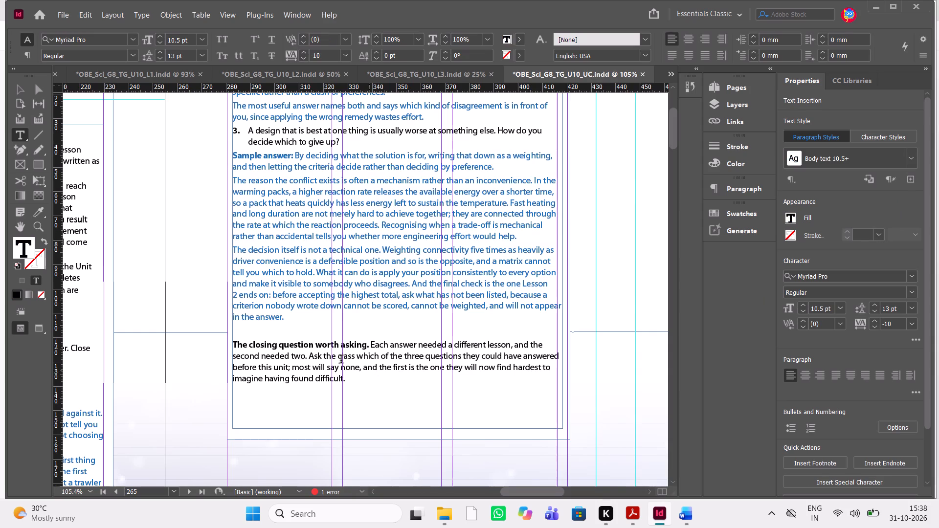
Delete the blank line between the question 3 response and "The closing question worth asking." on page 265.
click(250, 332)
key(Delete)
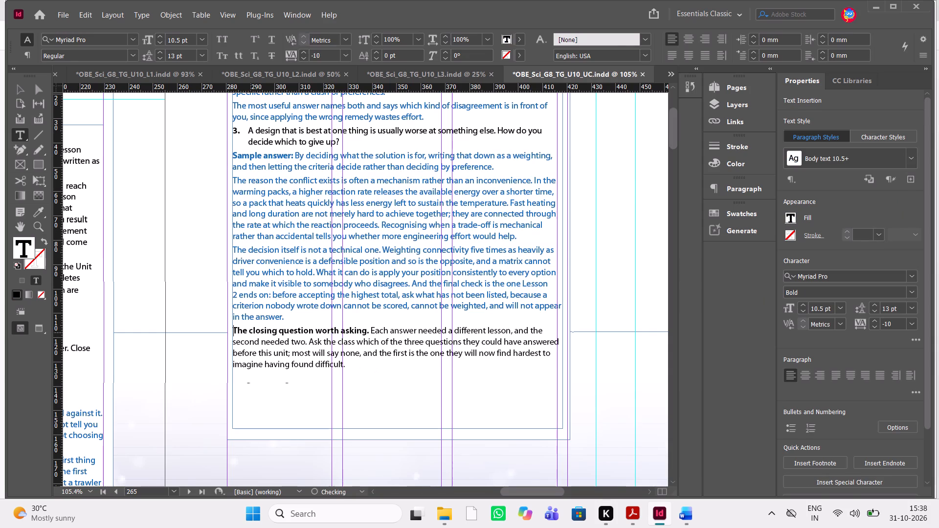
key(alt+Tab)
key(alt+Tab)
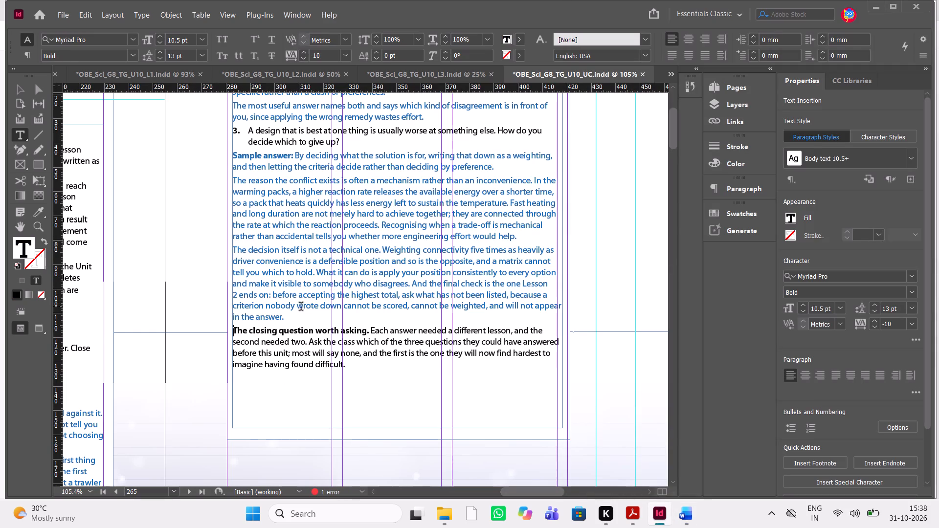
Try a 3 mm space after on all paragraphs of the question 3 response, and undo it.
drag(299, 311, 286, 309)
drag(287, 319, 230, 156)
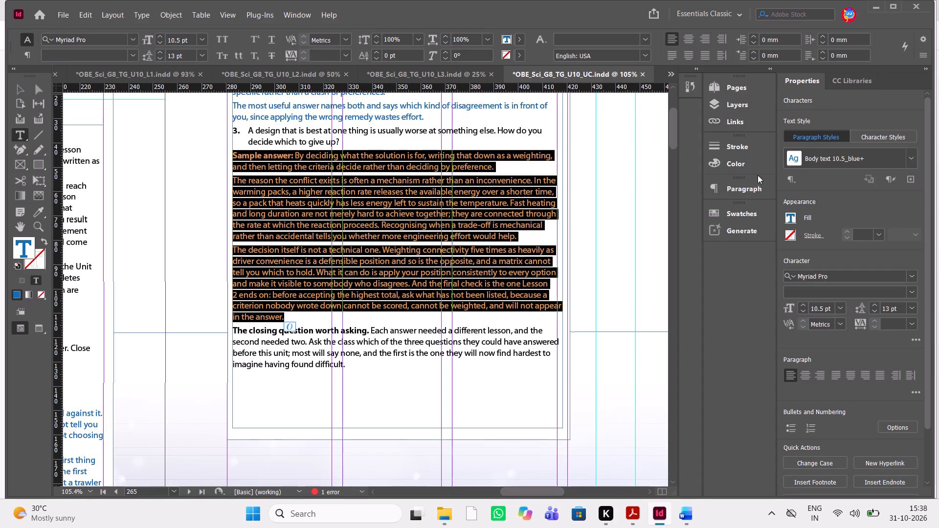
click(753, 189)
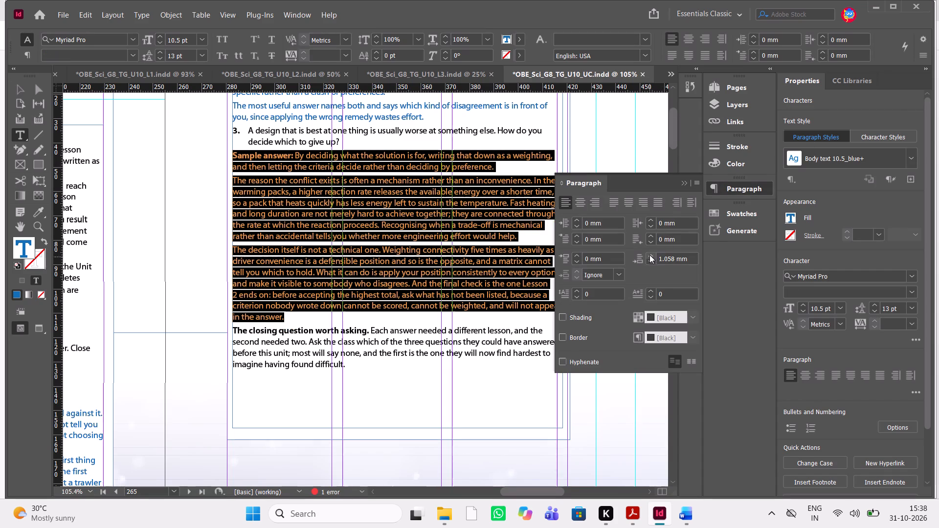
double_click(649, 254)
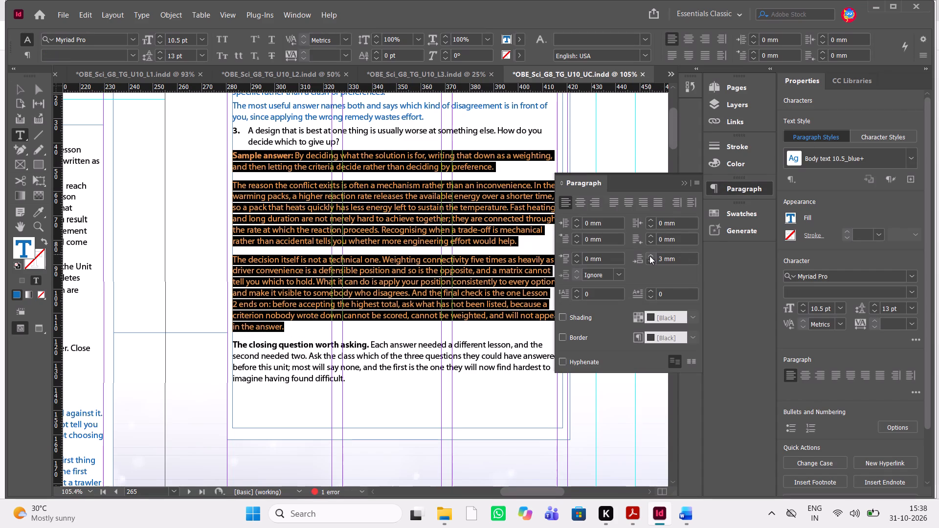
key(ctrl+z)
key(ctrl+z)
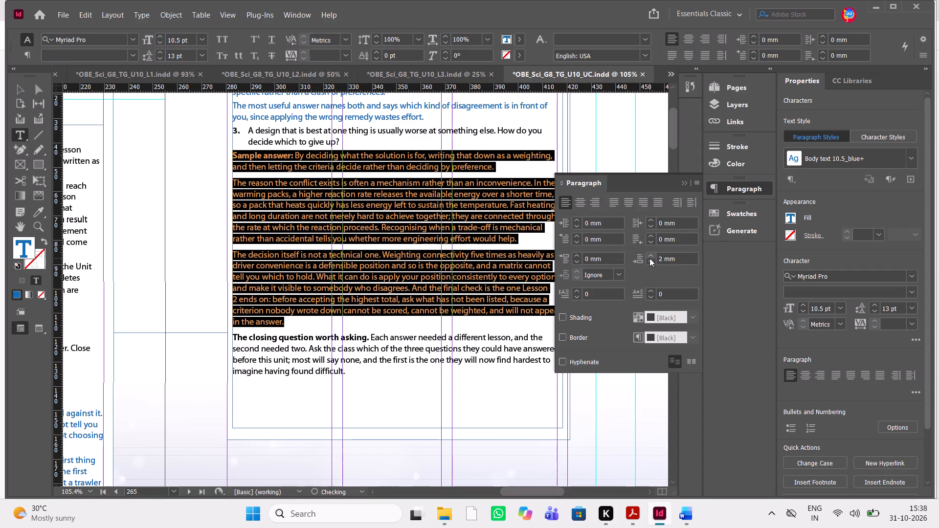
Set the space after to 3 mm on only the last paragraph of the question 3 response, and redock the paragraph settings.
drag(293, 311, 285, 314)
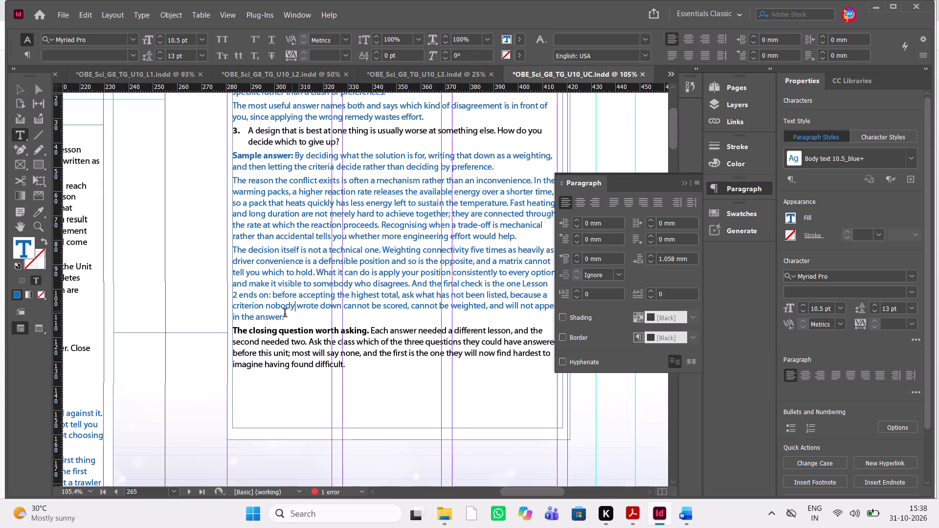
drag(285, 314, 235, 317)
drag(296, 313, 290, 314)
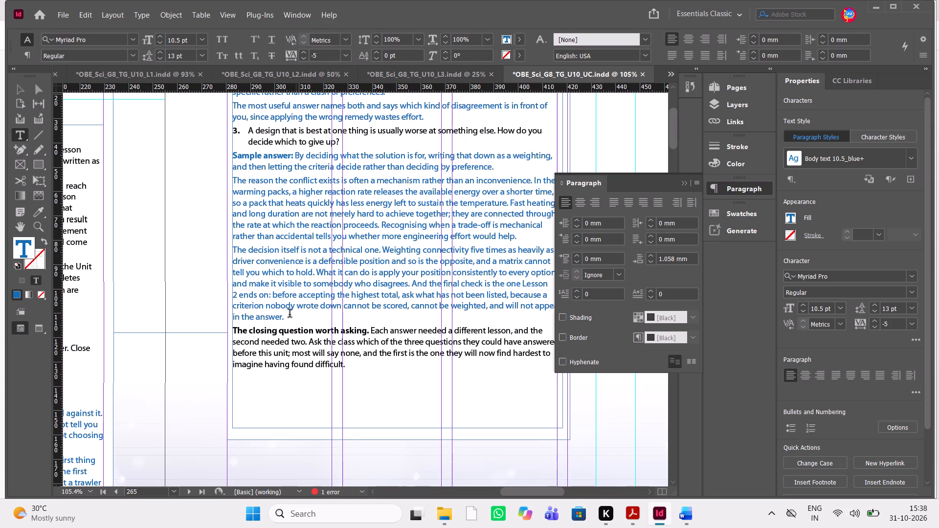
drag(290, 314, 230, 317)
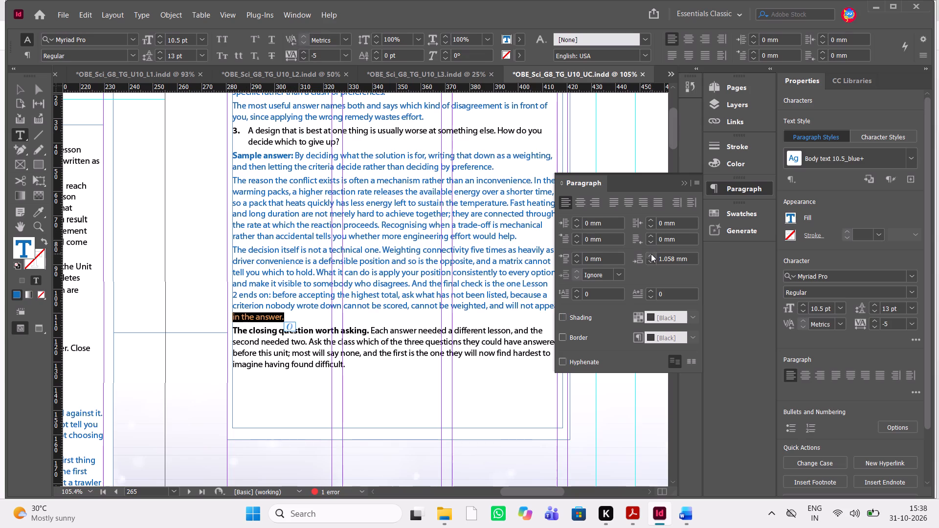
click(651, 254)
click(651, 254)
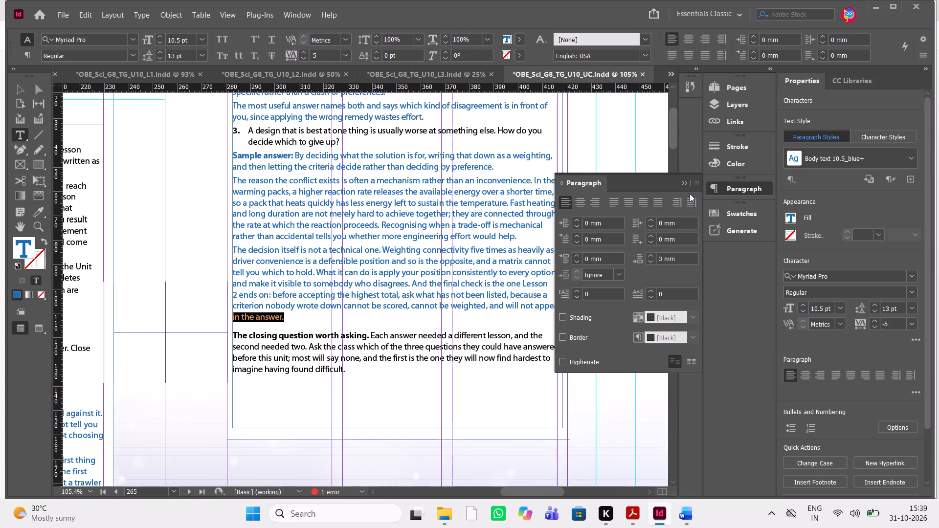
drag(678, 180, 686, 181)
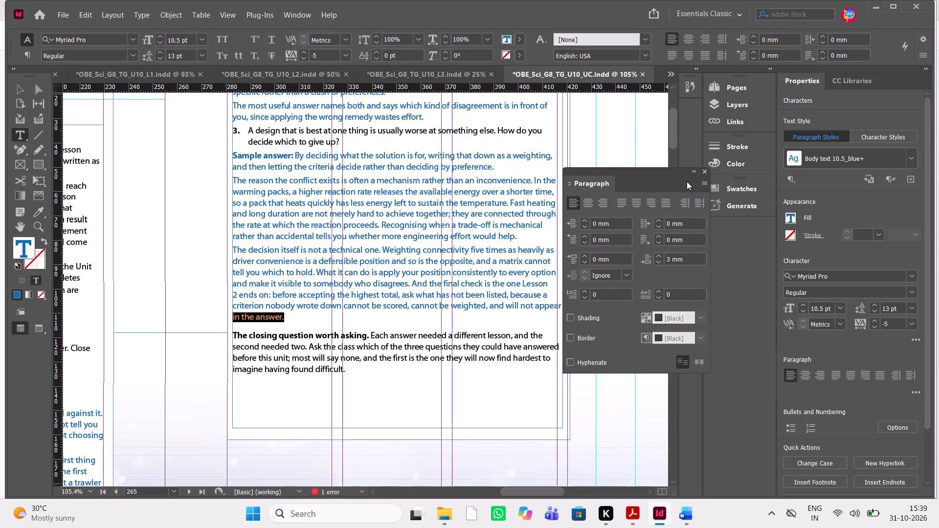
drag(664, 180, 770, 235)
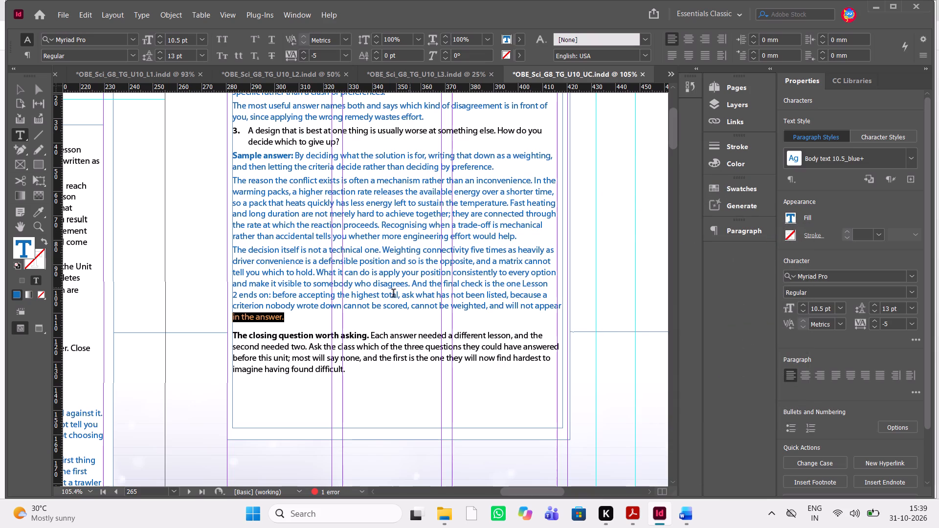
Shorten the page 265 text frame to about 120 mm high so it ends just below the closing question paragraph.
scroll(393, 294, down, 1)
key(Escape)
drag(398, 298, 402, 249)
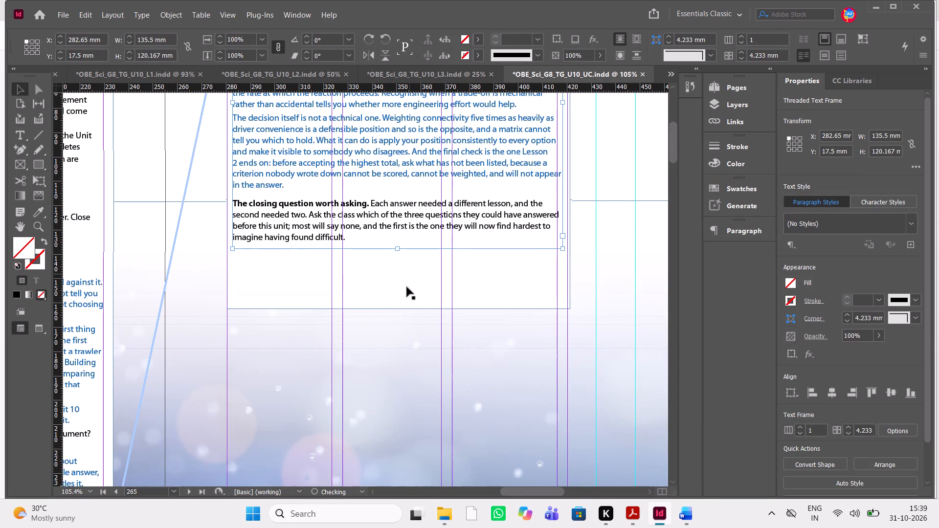
Shorten the white background rectangle on page 265 to about 123 mm high so it ends just below the text frame.
click(437, 309)
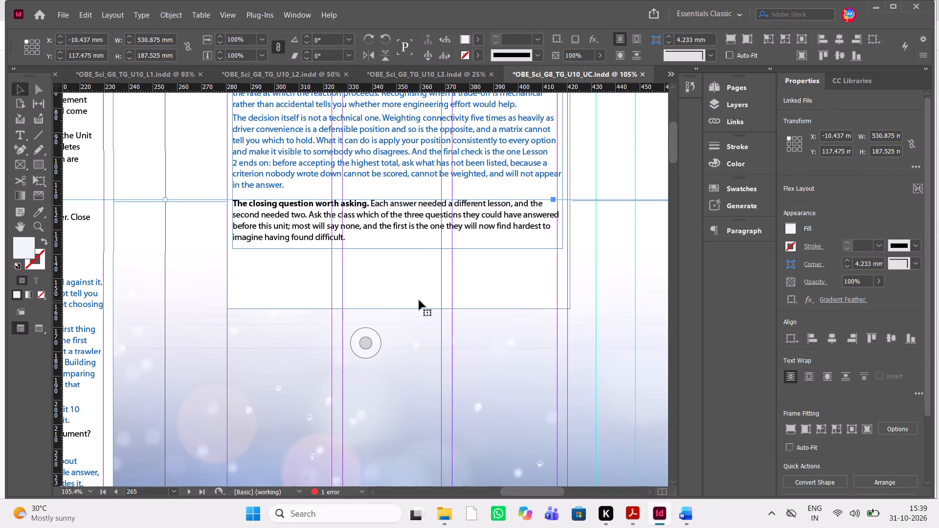
click(419, 300)
click(413, 305)
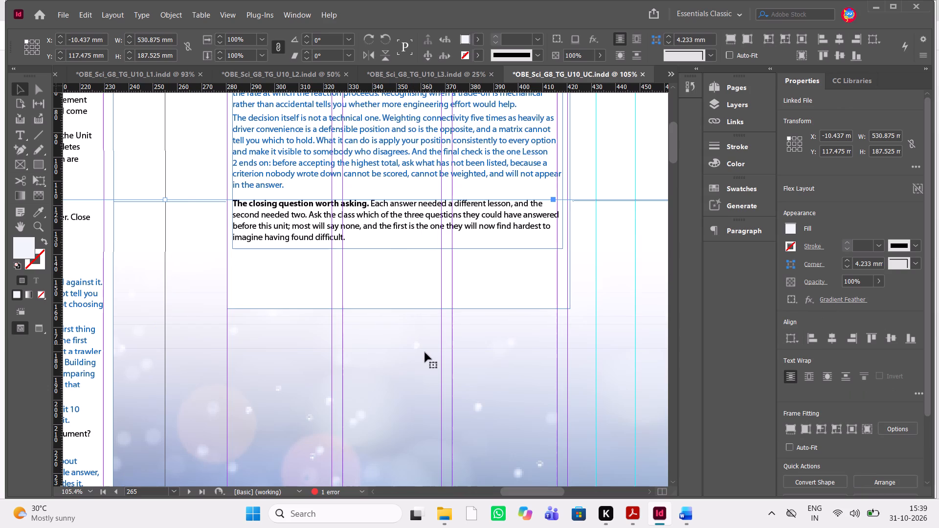
click(425, 352)
click(436, 285)
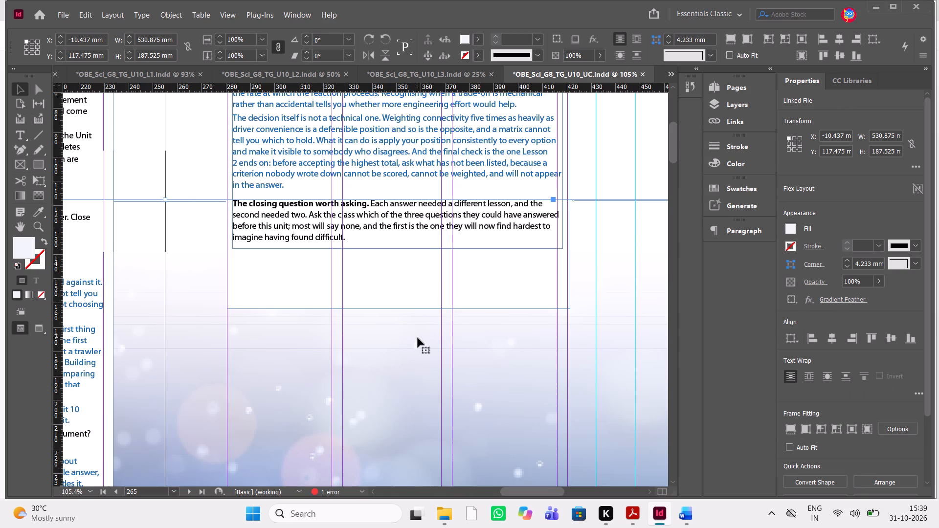
click(418, 338)
scroll(220, 277, right, 2)
scroll(220, 277, up, 1)
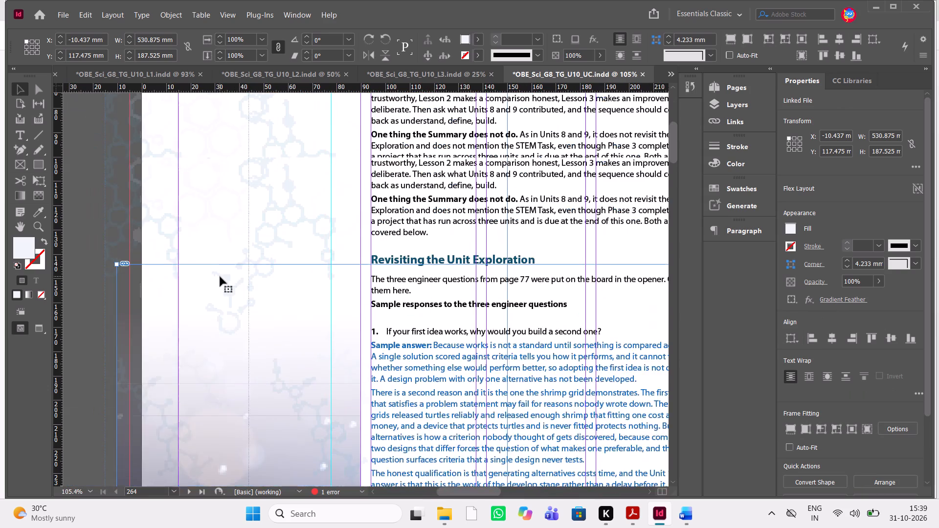
scroll(220, 277, up, 1)
scroll(220, 277, down, 3)
click(247, 363)
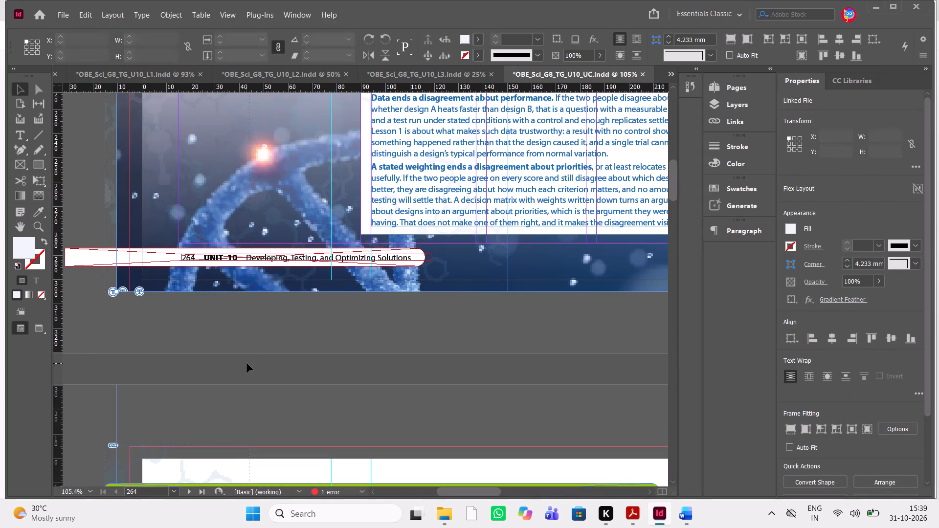
scroll(247, 363, up, 2)
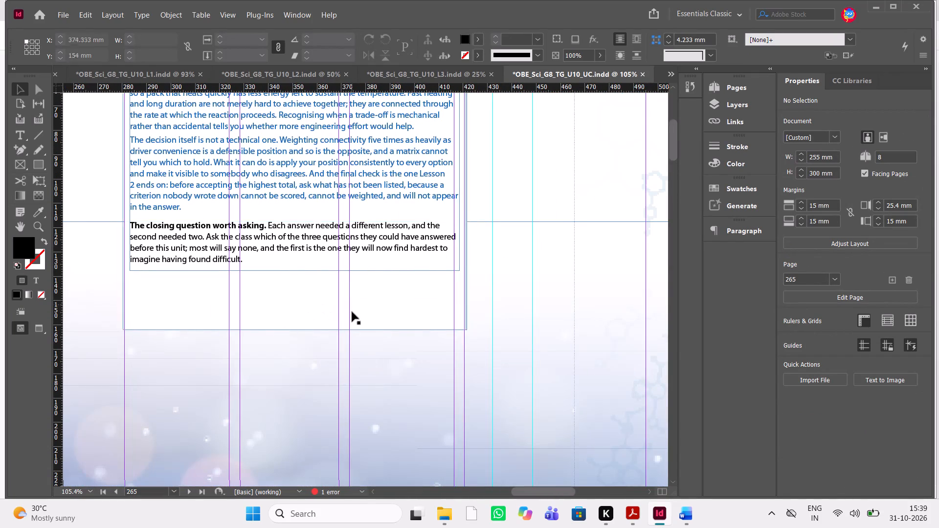
click(352, 312)
drag(294, 328, 294, 286)
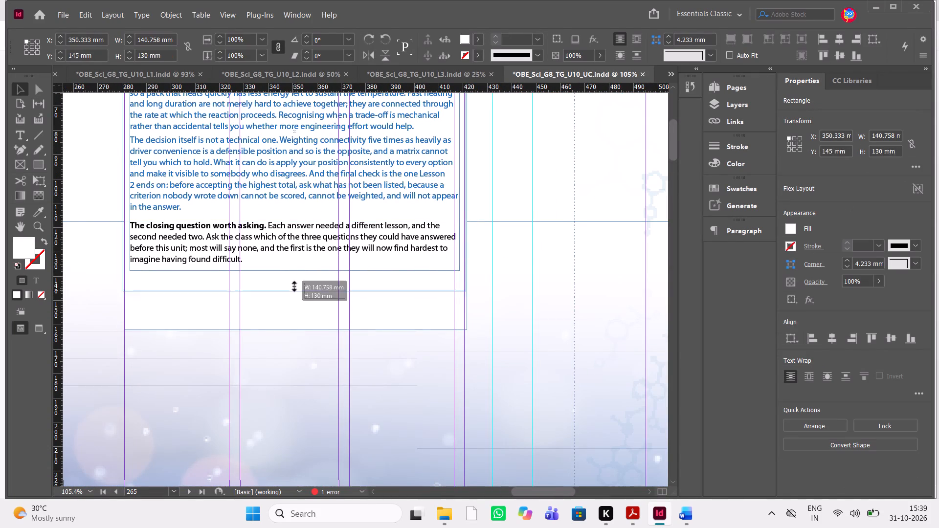
drag(294, 286, 301, 272)
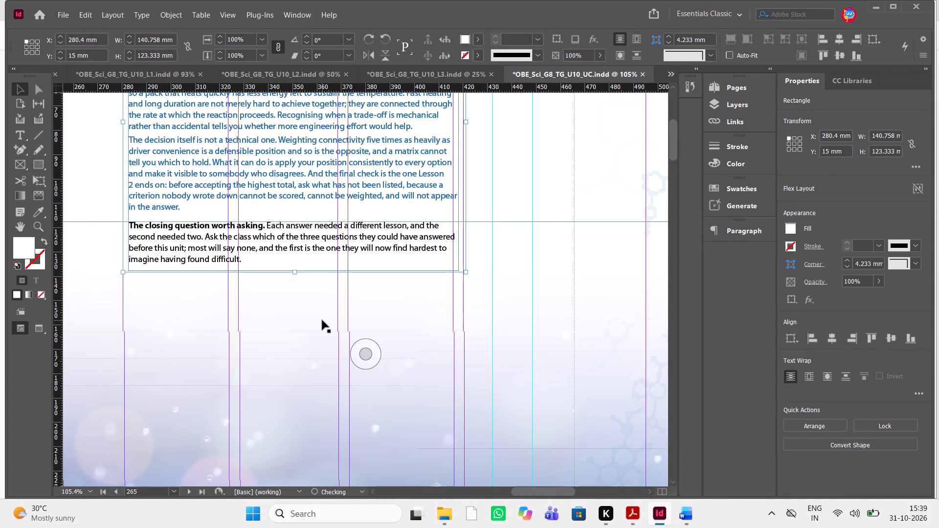
click(322, 320)
Check the page 265 layout and responses against the Word manuscript, and continue to the Wrap-up page 266.
key(w)
key(w)
scroll(322, 320, down, 1)
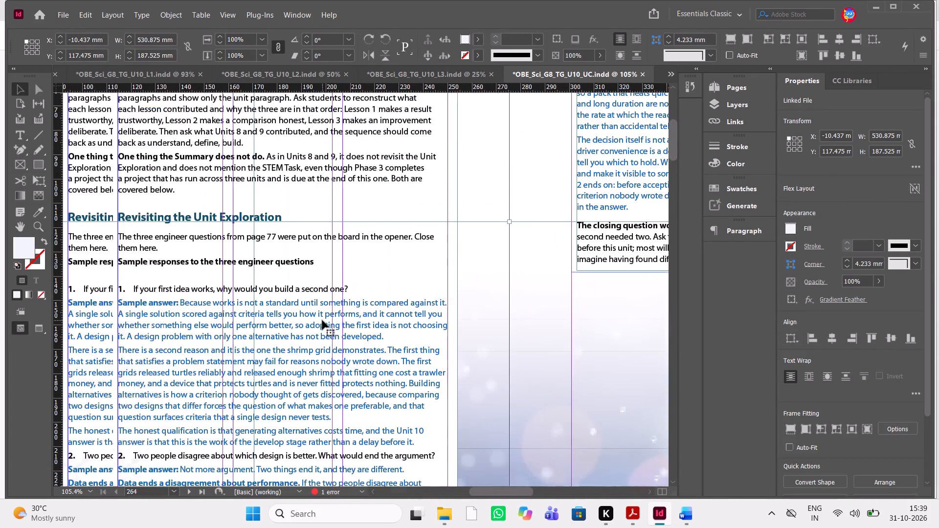
scroll(322, 320, down, 1)
key(alt+Tab)
scroll(322, 320, down, 1)
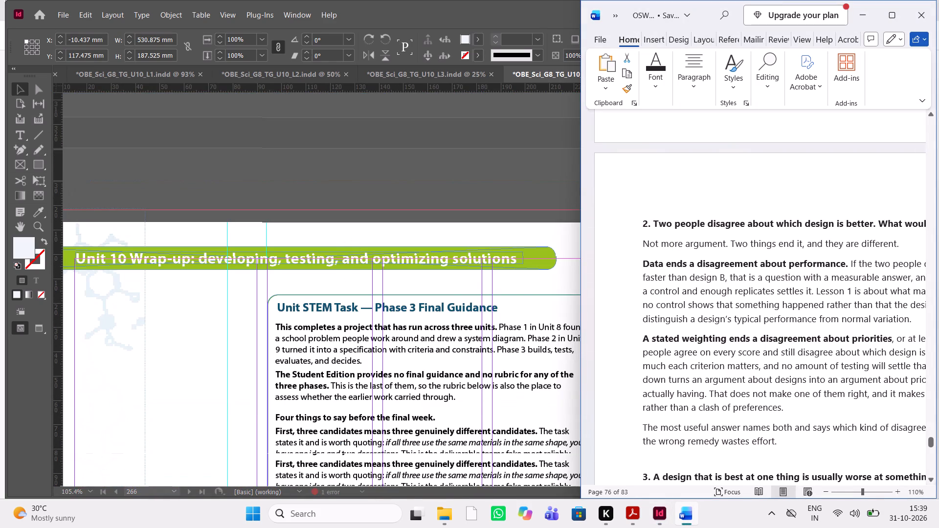
scroll(637, 361, down, 1)
scroll(492, 349, up, 2)
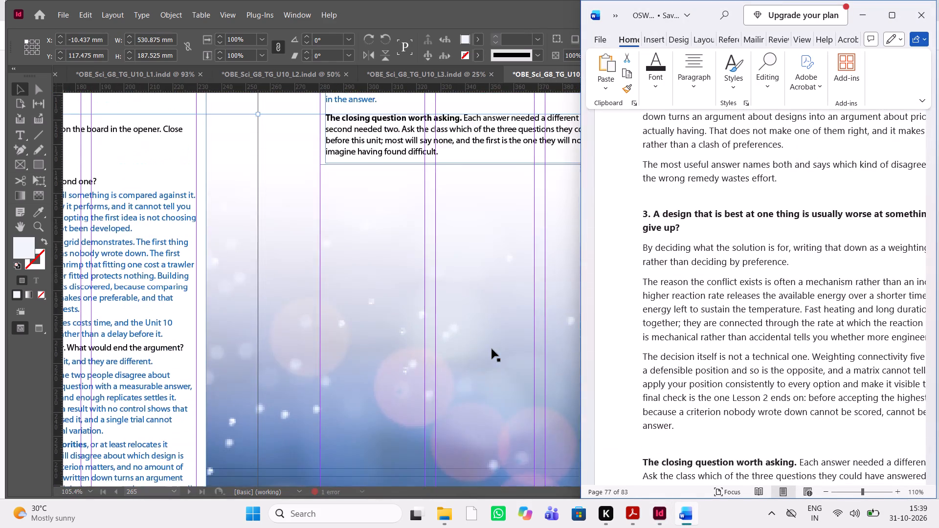
scroll(492, 349, down, 2)
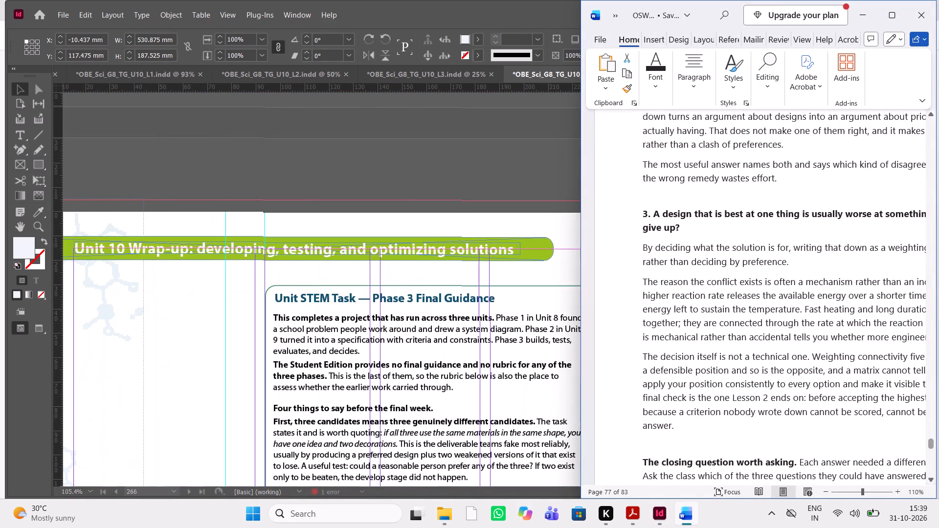
scroll(659, 276, down, 2)
Delete ": developing, testing, and optimizing solutions" from the page 266 heading so it reads "Unit 10 Wrap-up".
double_click(267, 252)
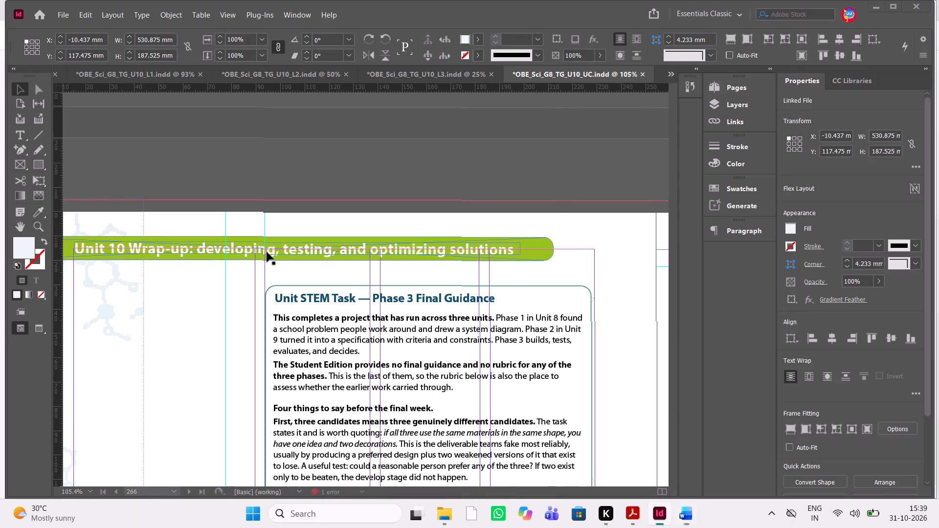
triple_click(203, 250)
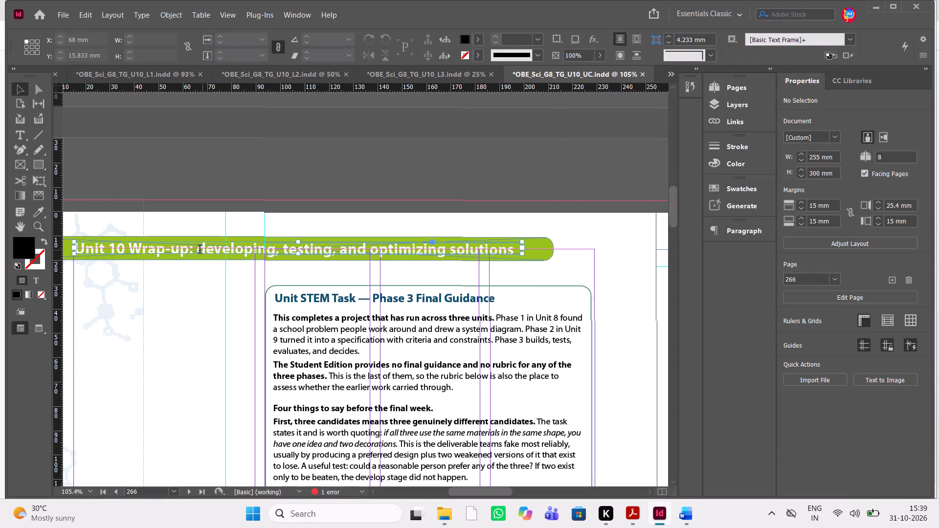
click(195, 251)
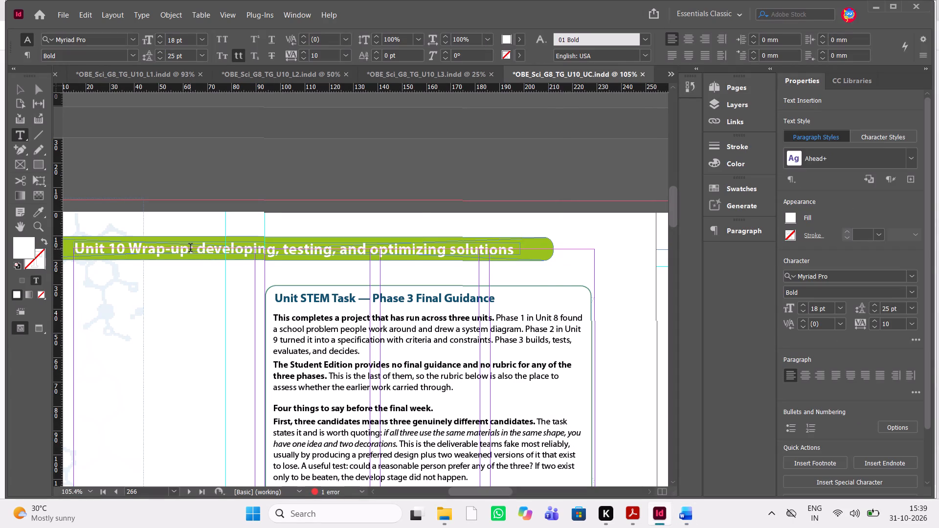
drag(189, 250, 511, 237)
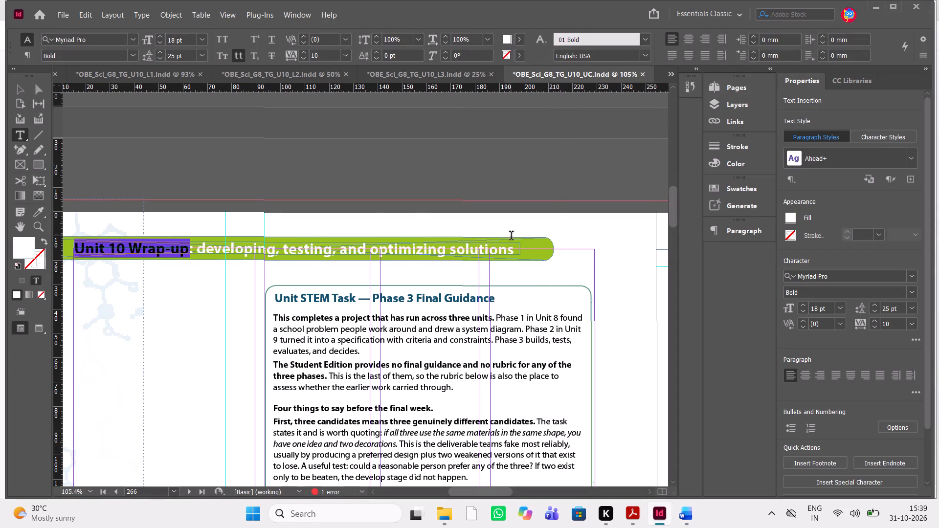
drag(511, 237, 514, 255)
key(Delete)
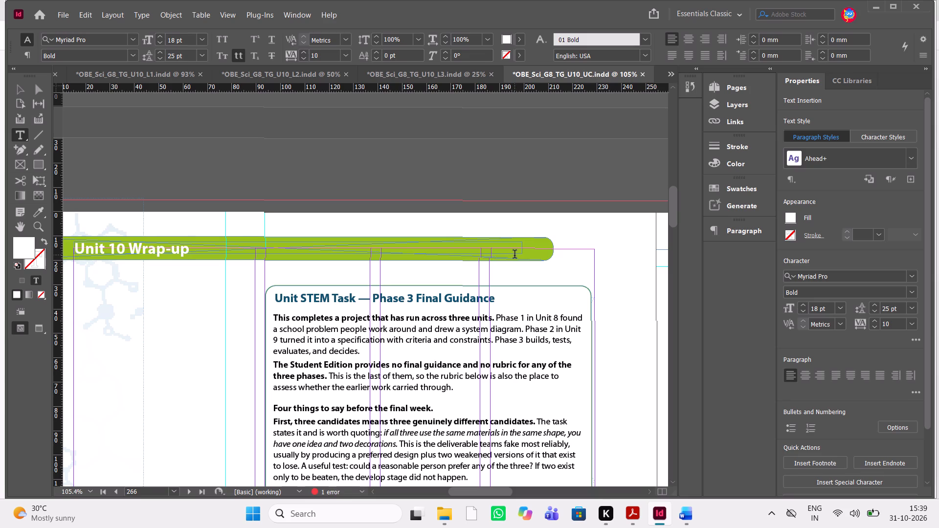
key(Escape)
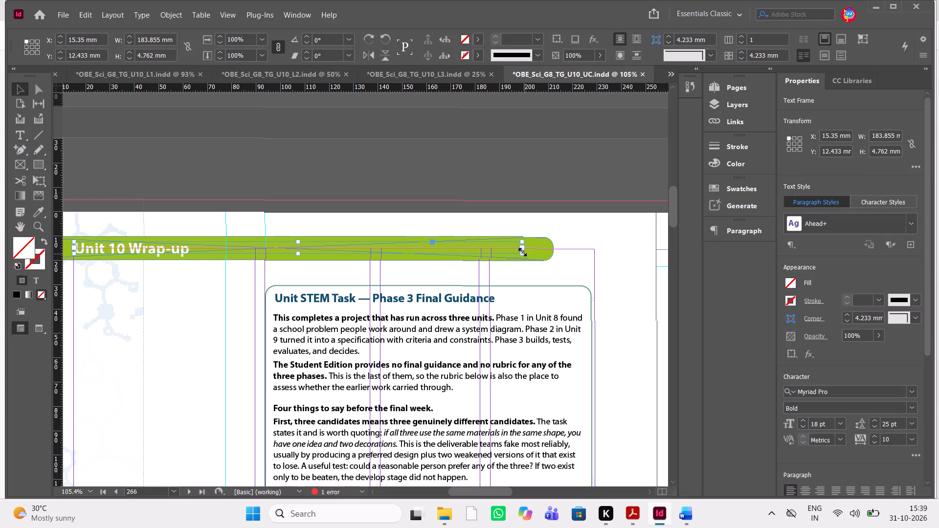
Shrink the page 266 heading's text frame to about 54.5 mm wide and 5.4 mm high around the shortened title.
drag(524, 256, 507, 256)
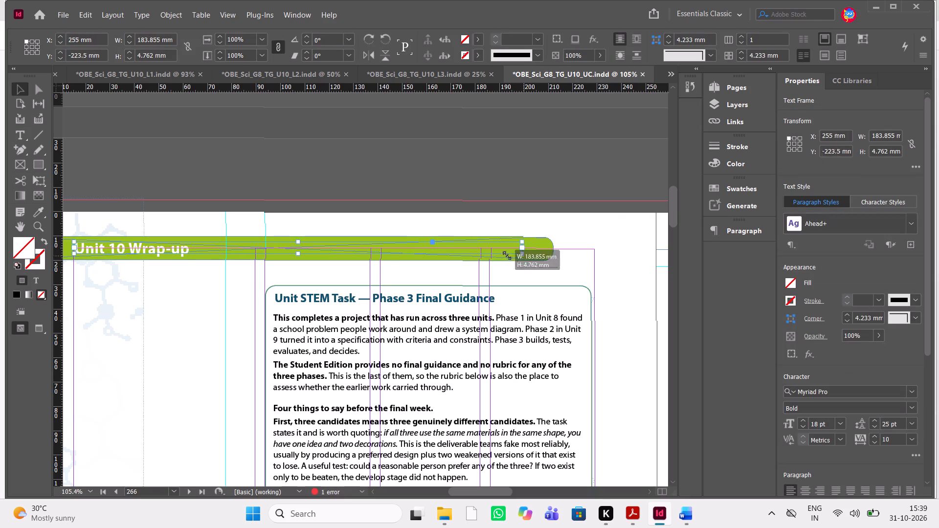
drag(507, 256, 199, 250)
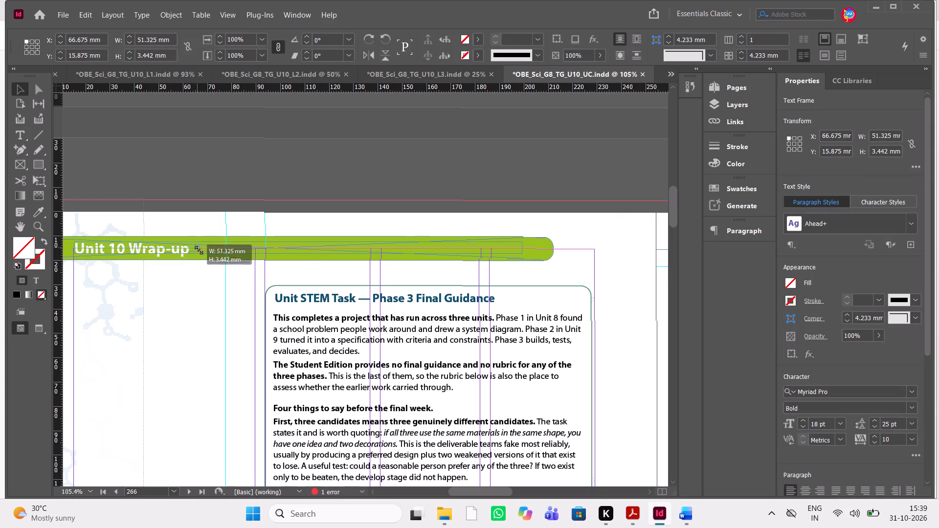
drag(199, 250, 202, 253)
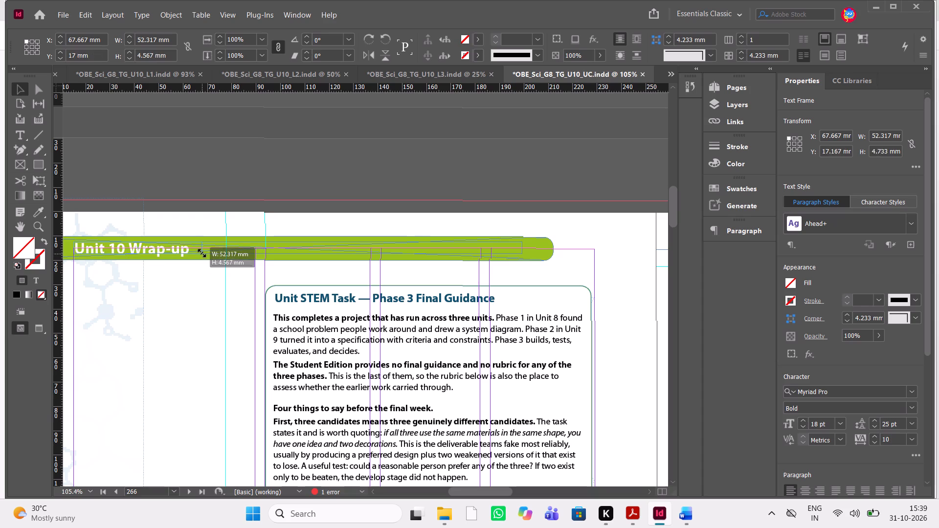
drag(202, 253, 209, 275)
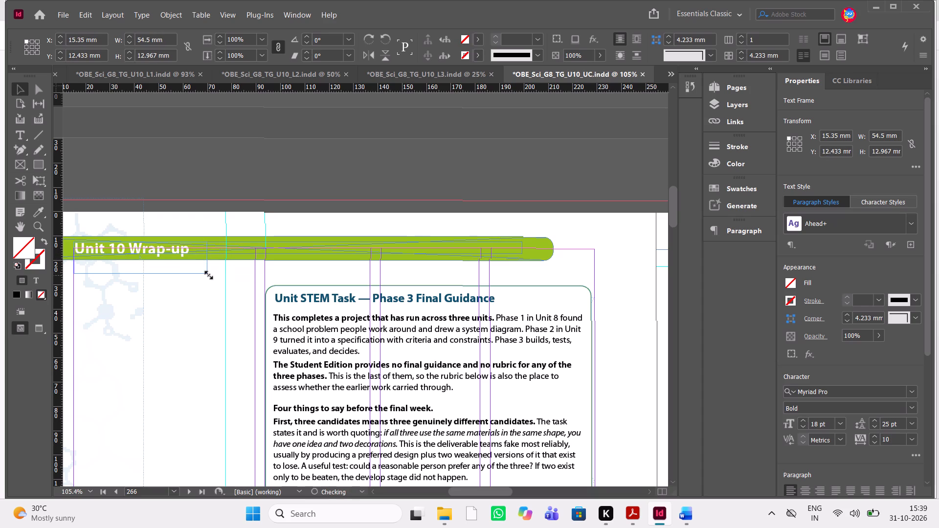
drag(141, 273, 144, 253)
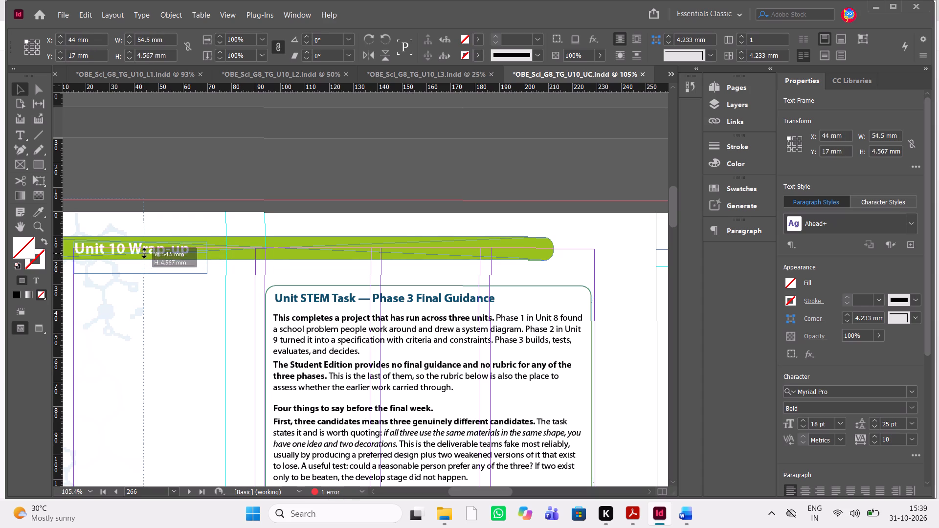
drag(144, 253, 149, 255)
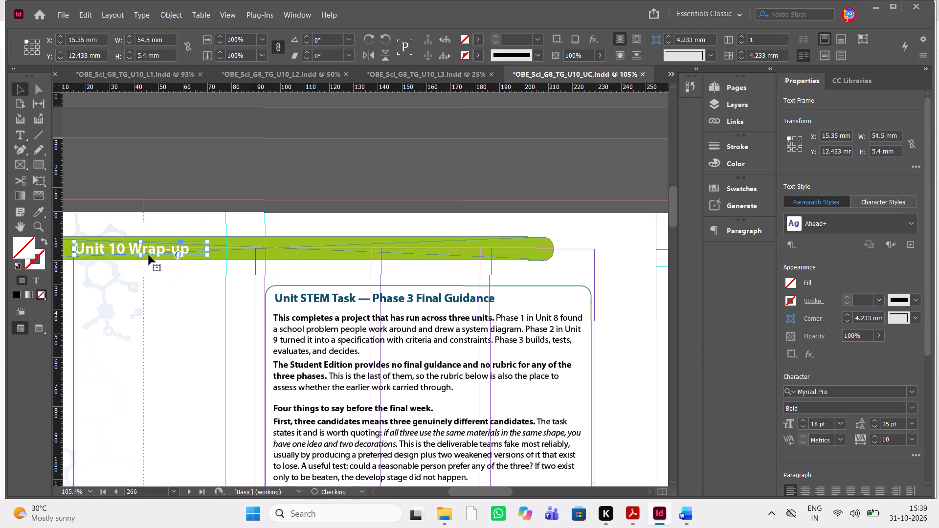
Shorten the green heading bar on page 266 to about 83 mm wide to fit the title.
click(363, 242)
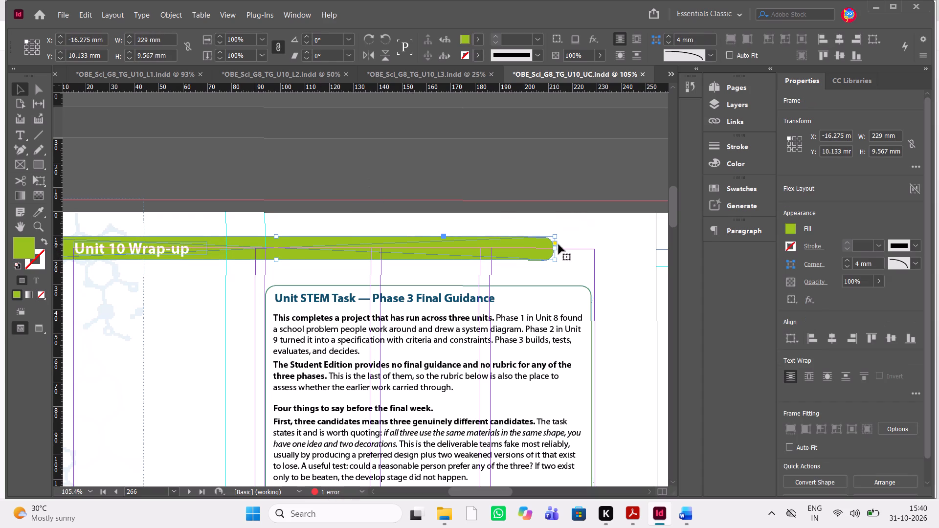
drag(557, 248, 152, 257)
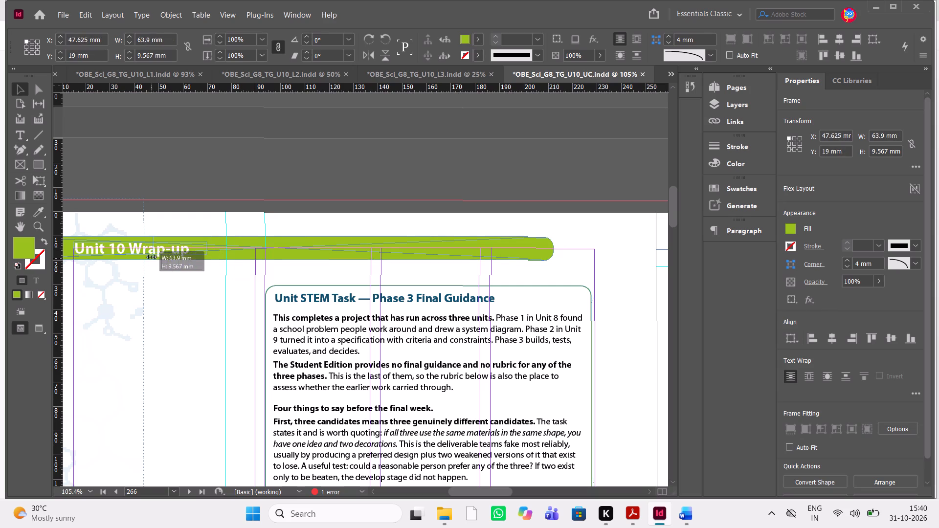
drag(152, 257, 201, 257)
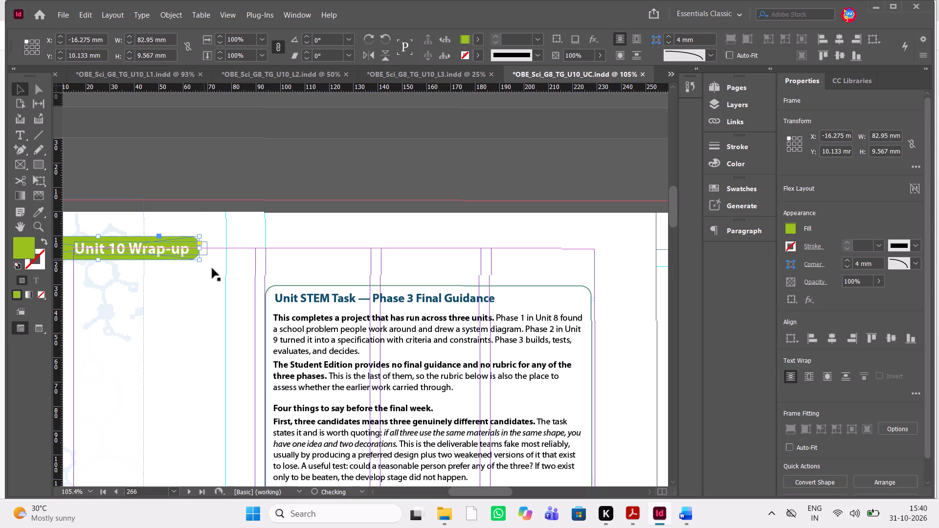
click(225, 282)
Preview the page and nudge the "Unit 10 Wrap-up" text frame up about 0.5 mm within the green bar.
scroll(225, 282, right, 1)
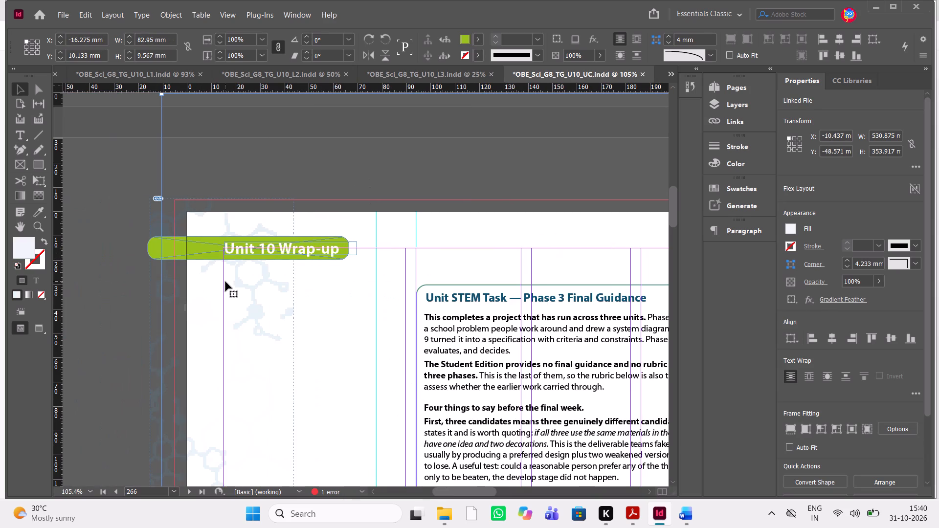
key(w)
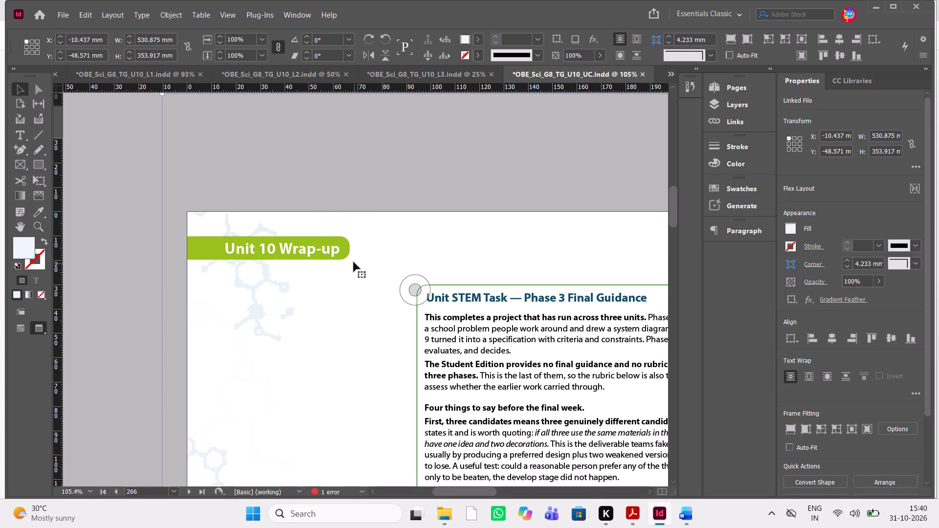
click(314, 253)
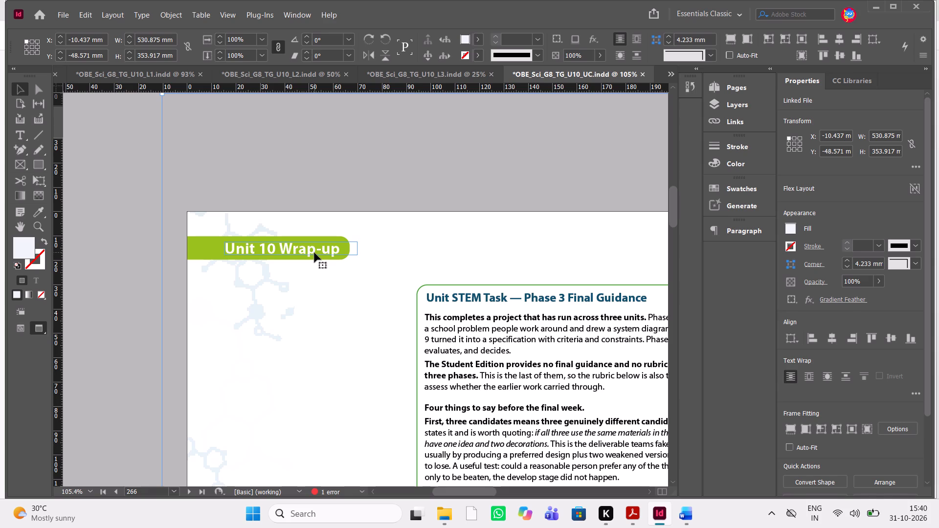
key(Up)
key(Up)
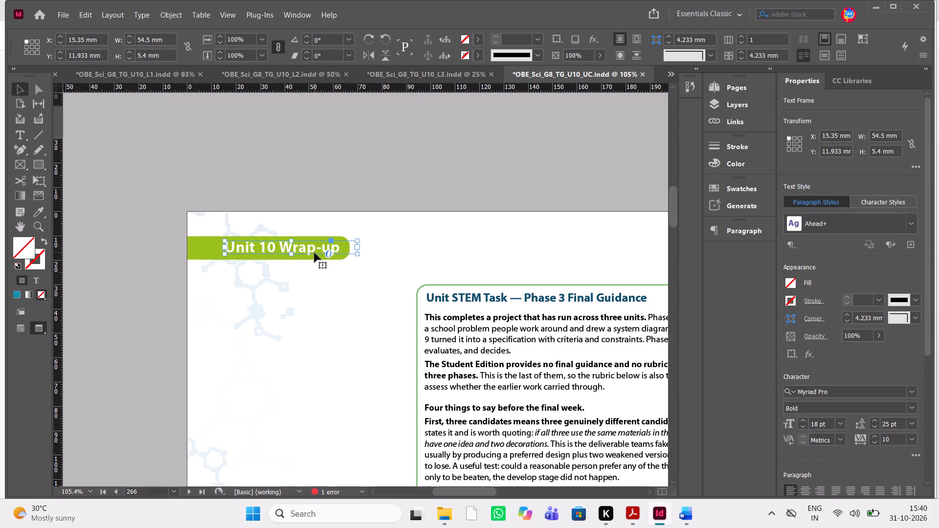
key(Down)
key(Up)
click(341, 285)
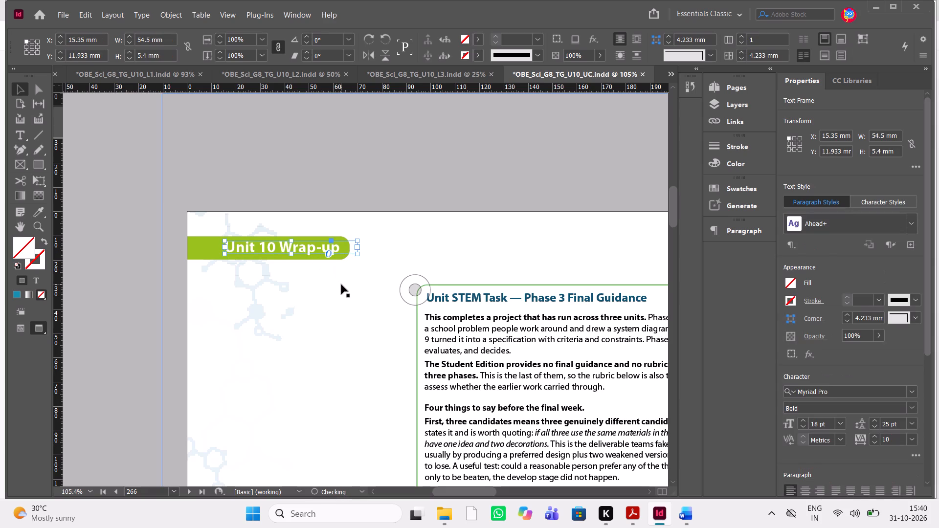
Widen the green heading bar to about 84.6 mm to leave more room after the title.
click(347, 252)
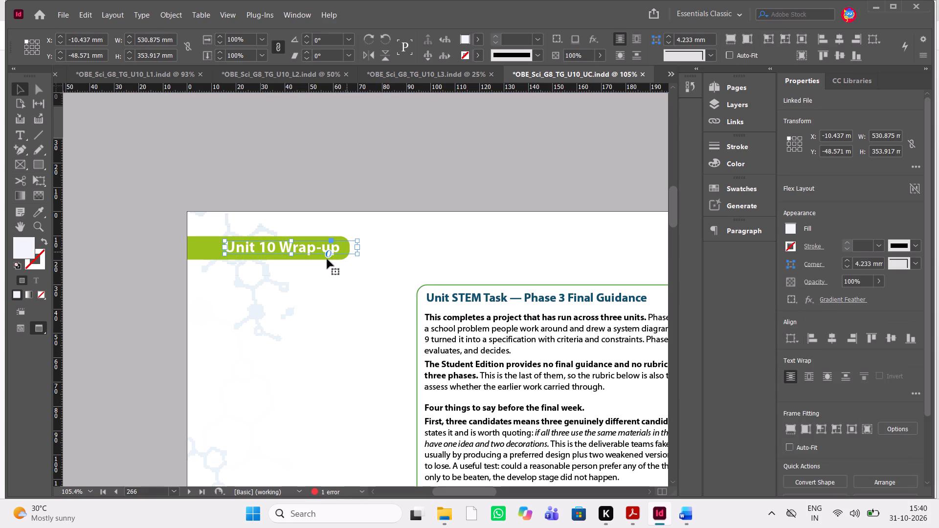
click(326, 259)
click(291, 260)
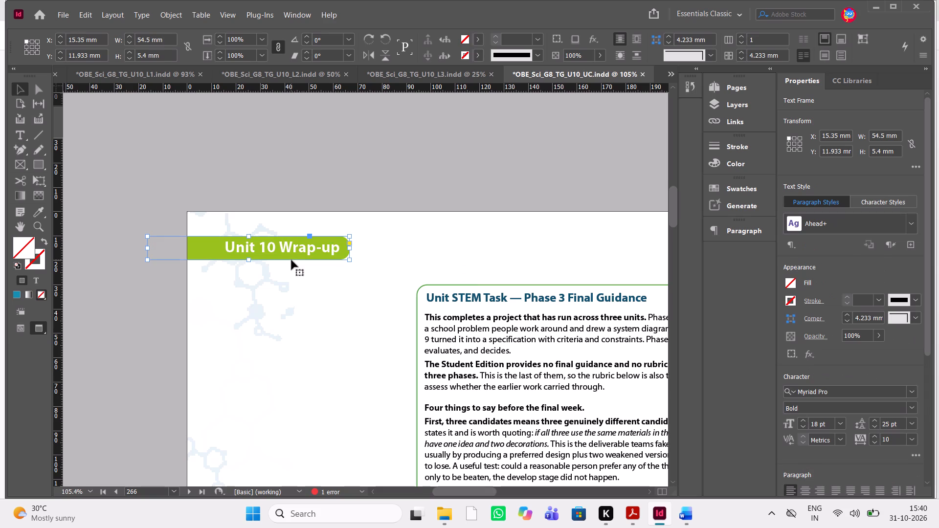
drag(350, 248, 355, 248)
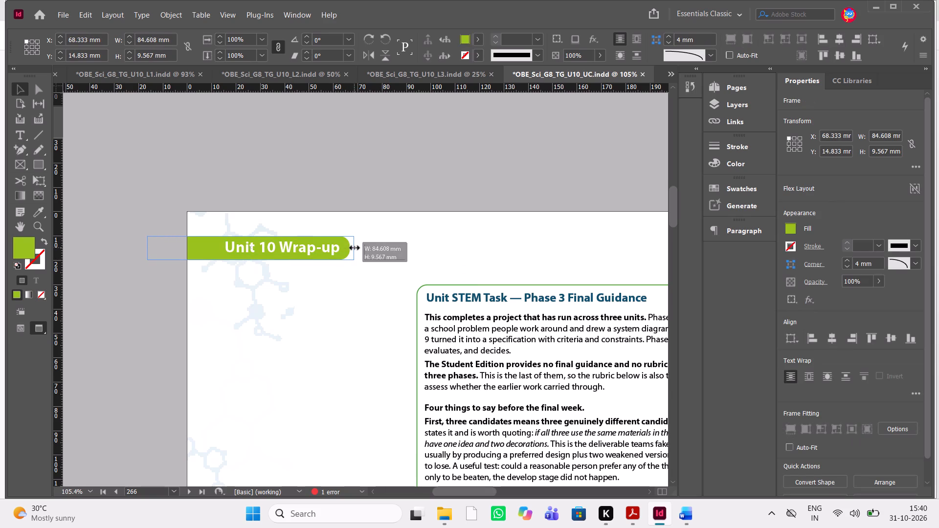
drag(355, 248, 355, 248)
click(390, 194)
Check pages 266 and 267 against the Word manuscript and the review comments in the Acrobat PDF.
scroll(390, 194, left, 1)
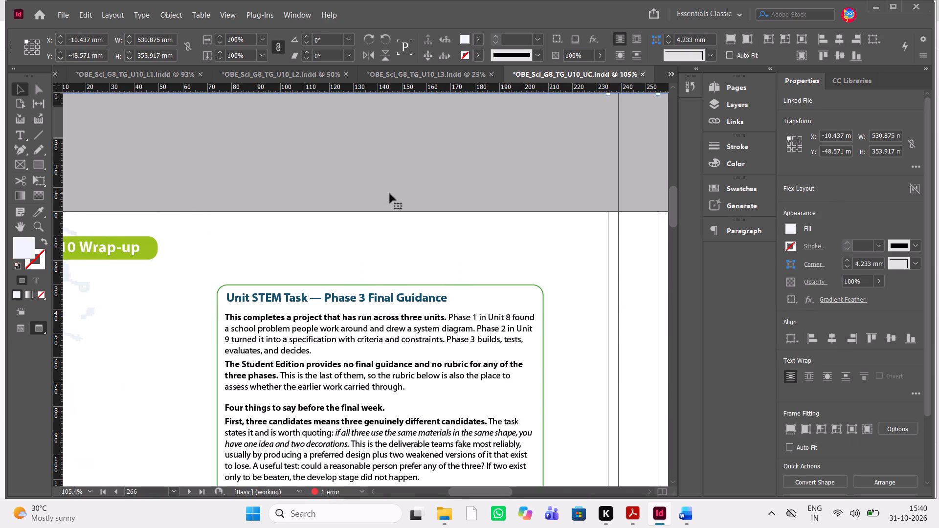
scroll(390, 194, left, 1)
scroll(390, 194, down, 2)
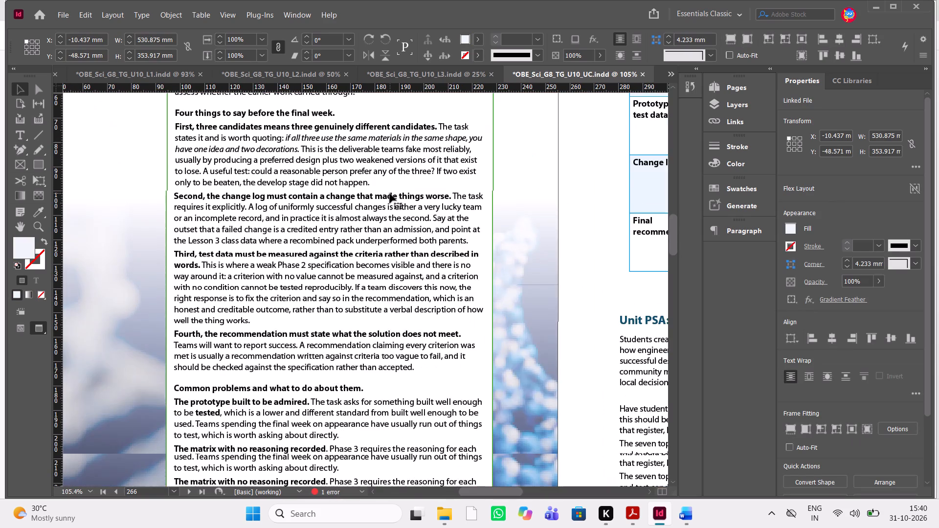
scroll(390, 194, down, 1)
scroll(390, 194, up, 1)
click(372, 133)
key(w)
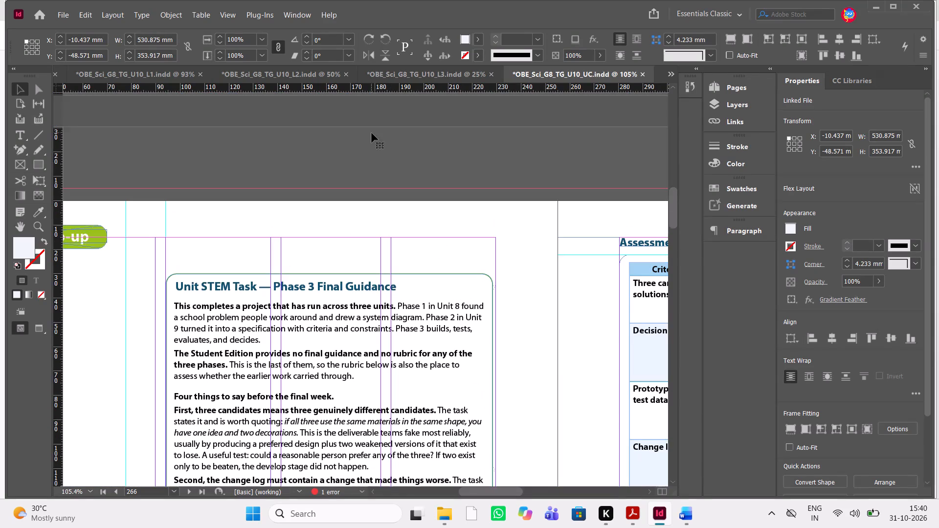
key(alt+Tab)
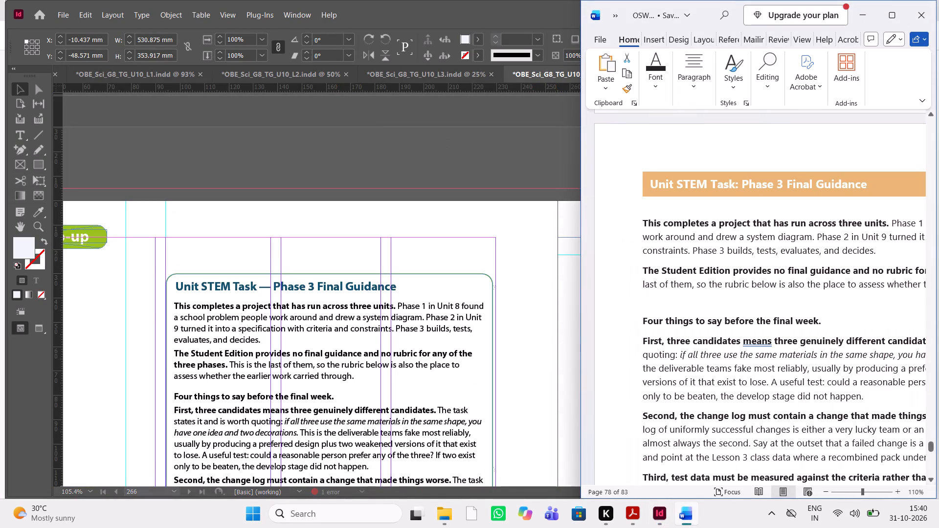
scroll(708, 300, left, 1)
scroll(708, 300, right, 1)
scroll(444, 351, down, 1)
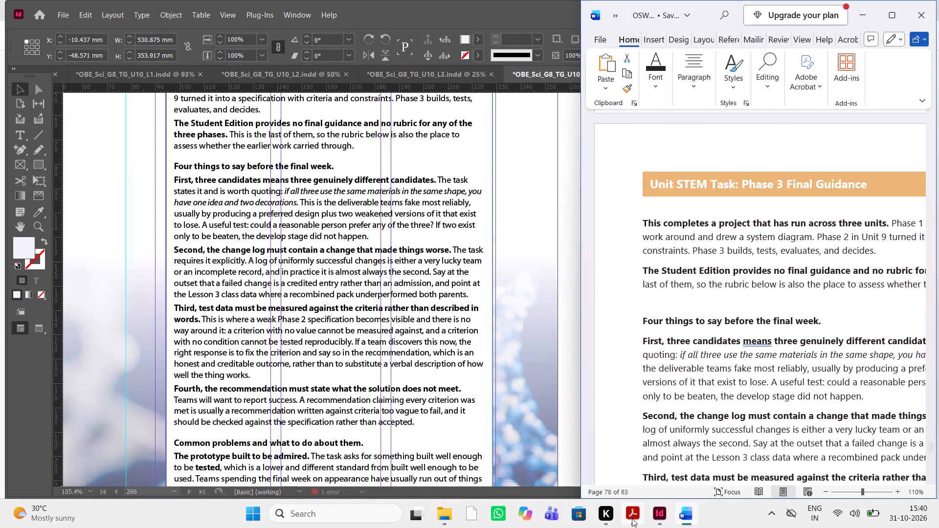
click(632, 518)
scroll(518, 356, down, 3)
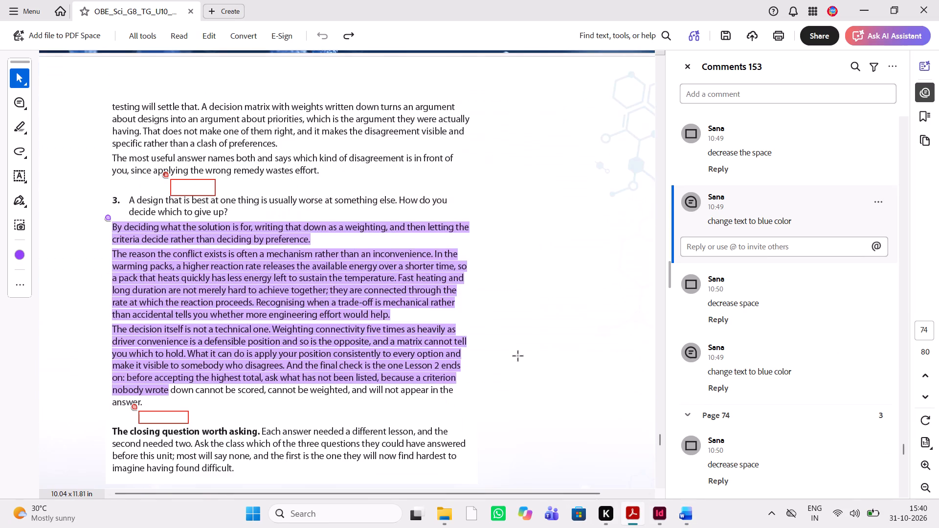
scroll(518, 356, down, 5)
scroll(518, 356, up, 1)
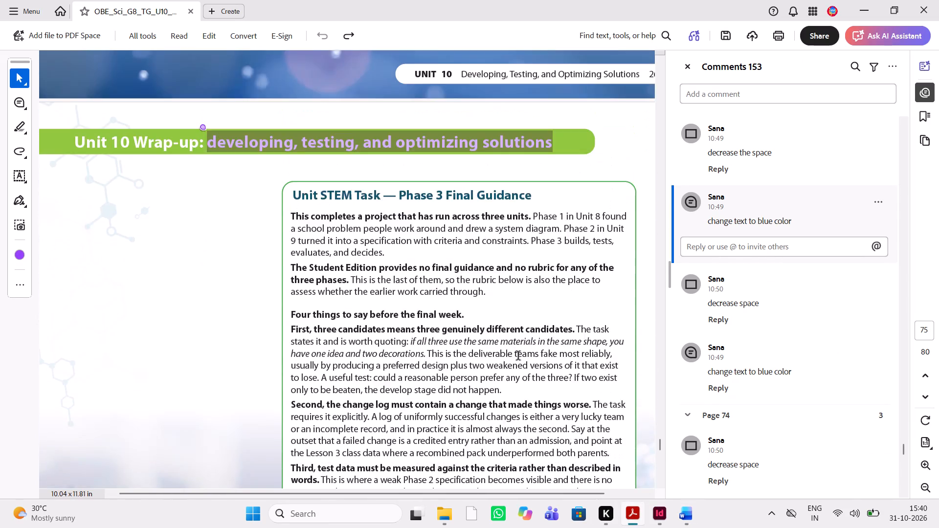
scroll(518, 356, down, 4)
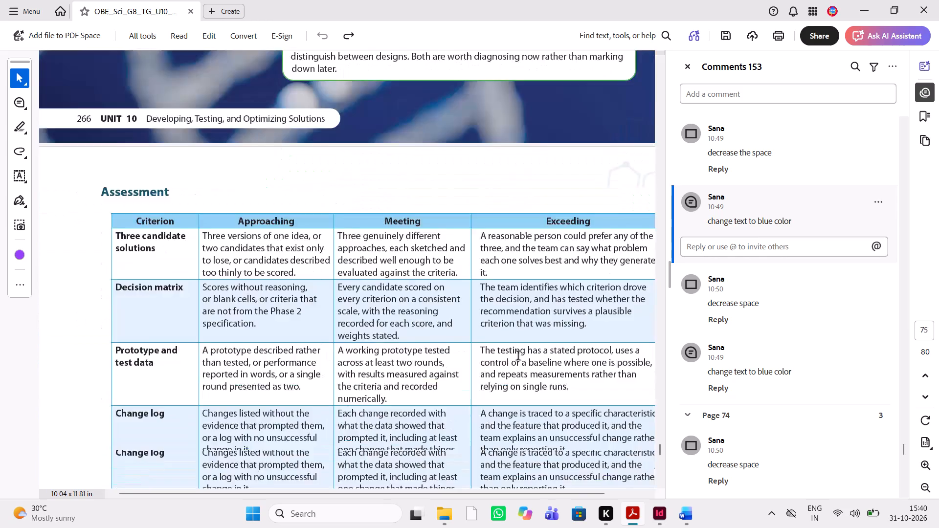
scroll(518, 356, down, 1)
Back in InDesign, move the "Unit PSA: Guidance" text frame on page 267 up about 10 mm, closer to the Assessment table.
key(alt+Tab)
alt+right_click(518, 356)
key(alt+Tab)
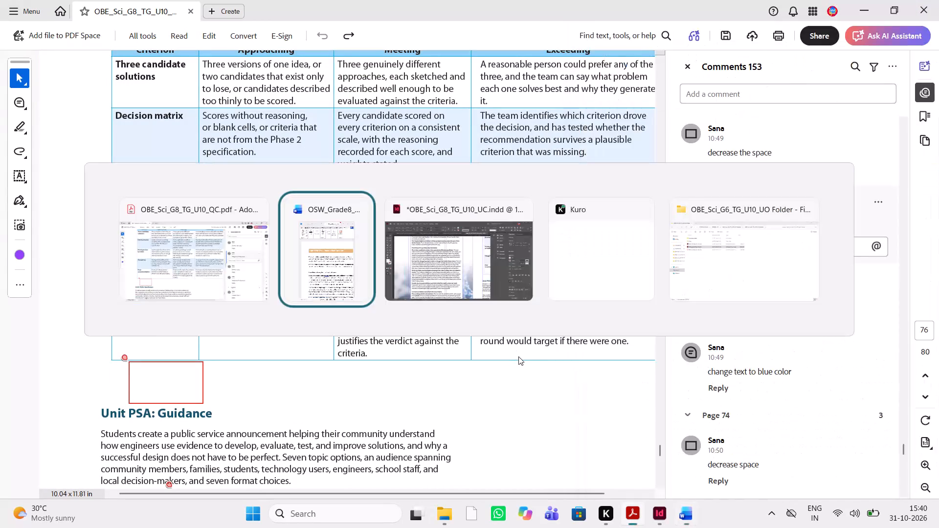
key(alt+Tab)
scroll(518, 356, down, 1)
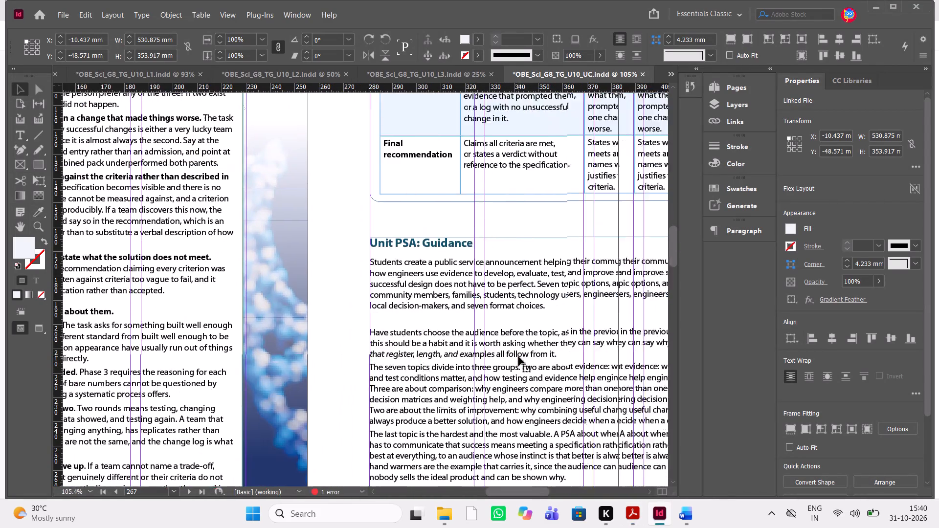
click(447, 370)
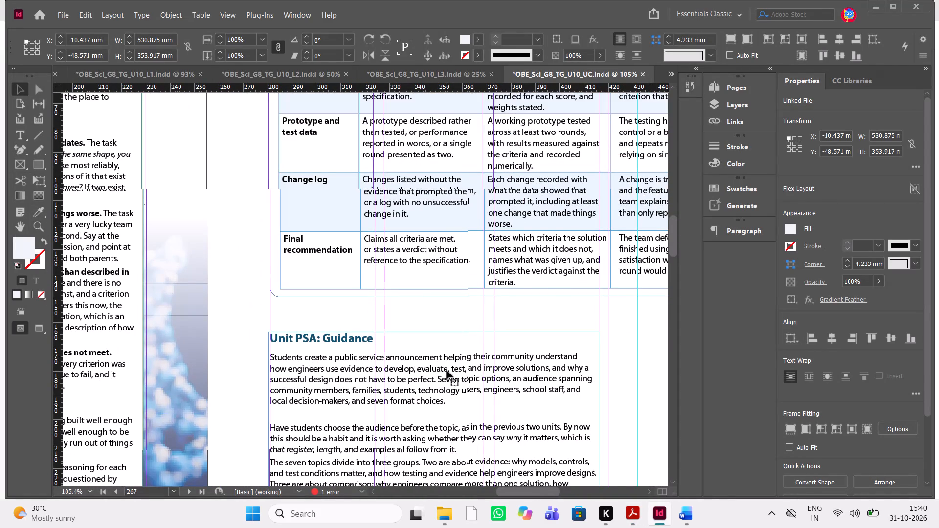
key(shift+Up)
key(shift+Up)
key(shift+Up)
key(shift+Up)
key(Up)
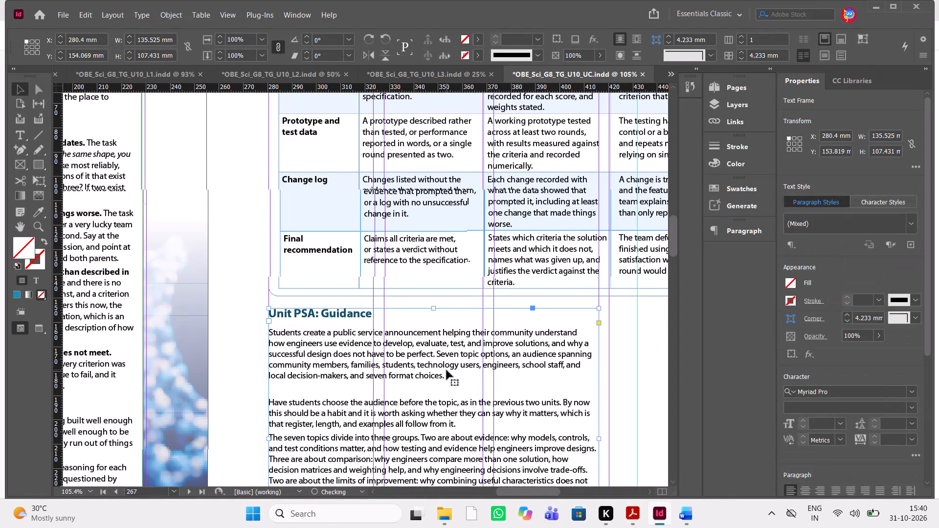
Nudge the "Unit PSA: Guidance" text frame on page 267 up about 1.25 mm and preview the page.
key(Up)
key(Up)
key(Up)
key(Up)
key(Up)
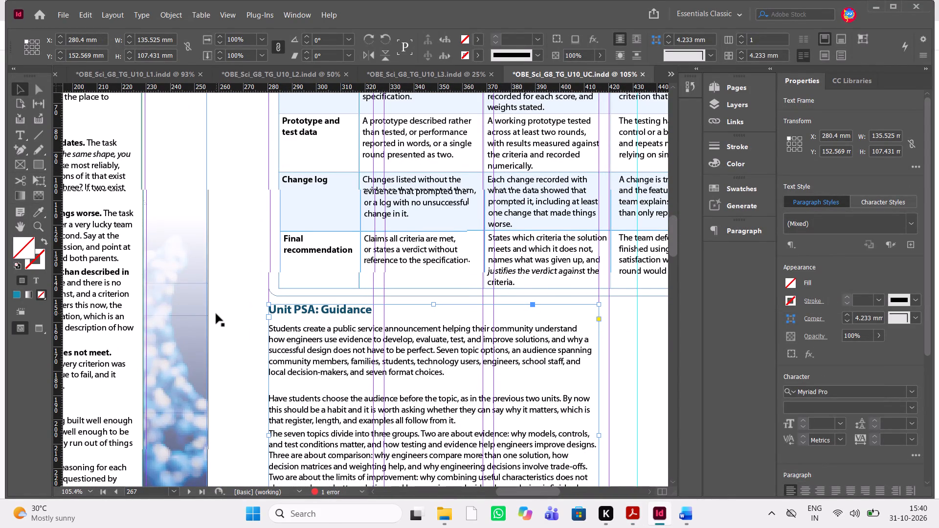
click(216, 314)
key(w)
key(w)
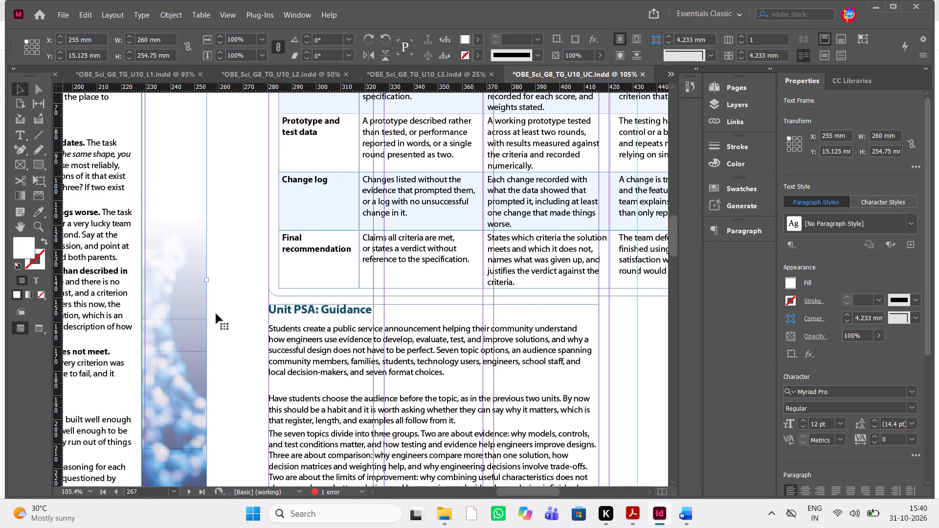
Move the Assessment table frame on page 267 about 3.5 mm left so the table's edge lines up with the text margin.
click(356, 256)
scroll(356, 256, up, 1)
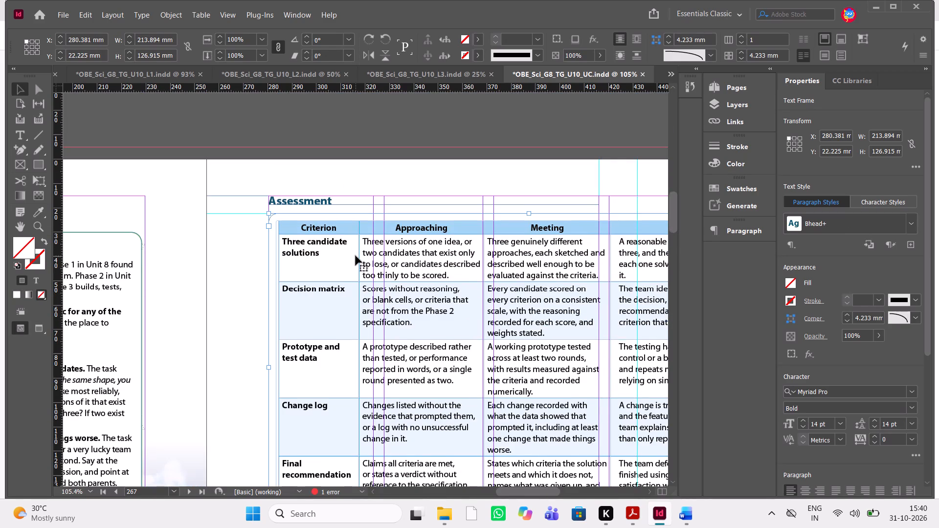
key(shift+Left)
key(Left)
key(Left)
key(Left)
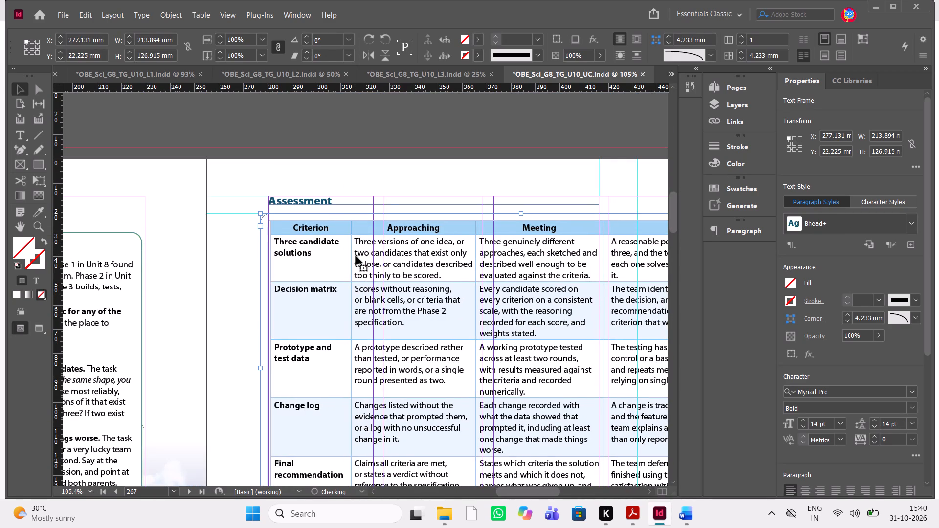
key(Right)
key(Left)
key(Left)
key(Right)
key(Left)
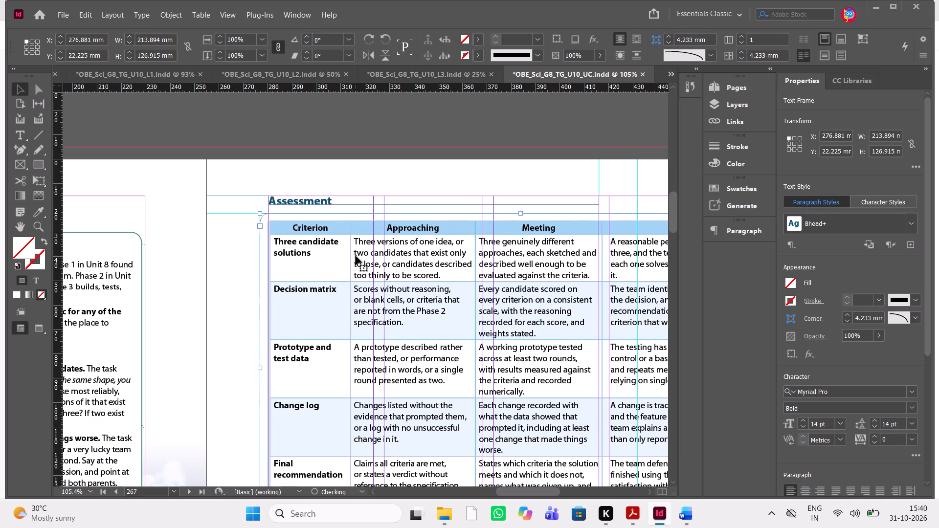
scroll(356, 256, down, 2)
Check the Acrobat review marks on Unit PSA: Guidance, and in InDesign delete the empty line before "Have students choose the audience".
key(alt+Tab)
scroll(356, 256, down, 1)
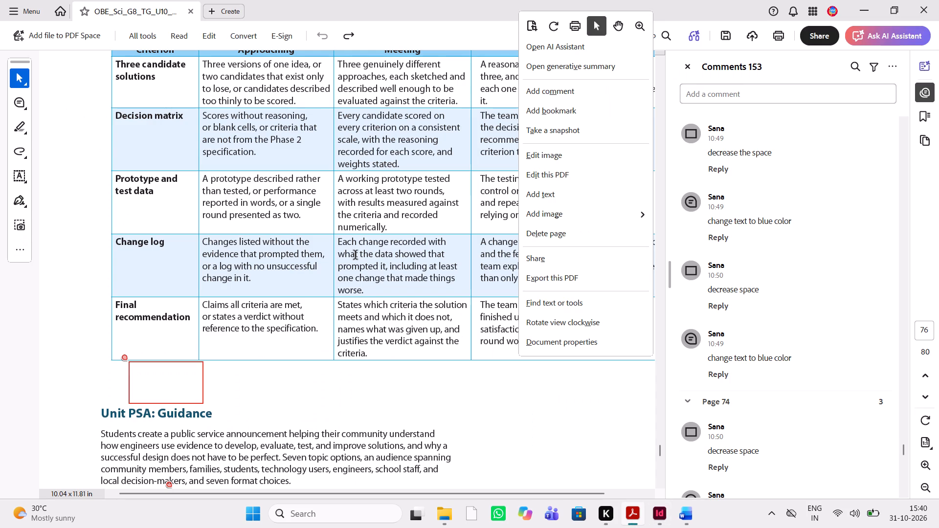
scroll(356, 256, down, 1)
scroll(201, 334, down, 2)
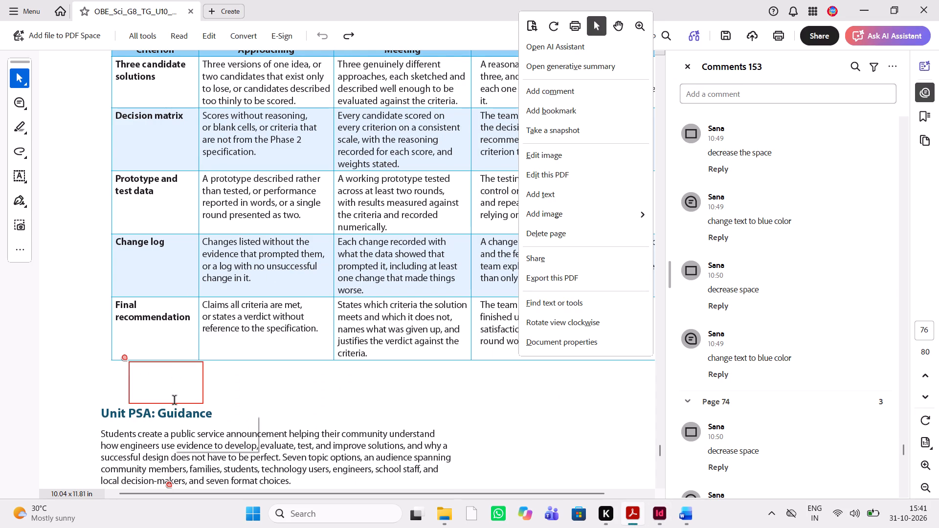
scroll(175, 401, down, 1)
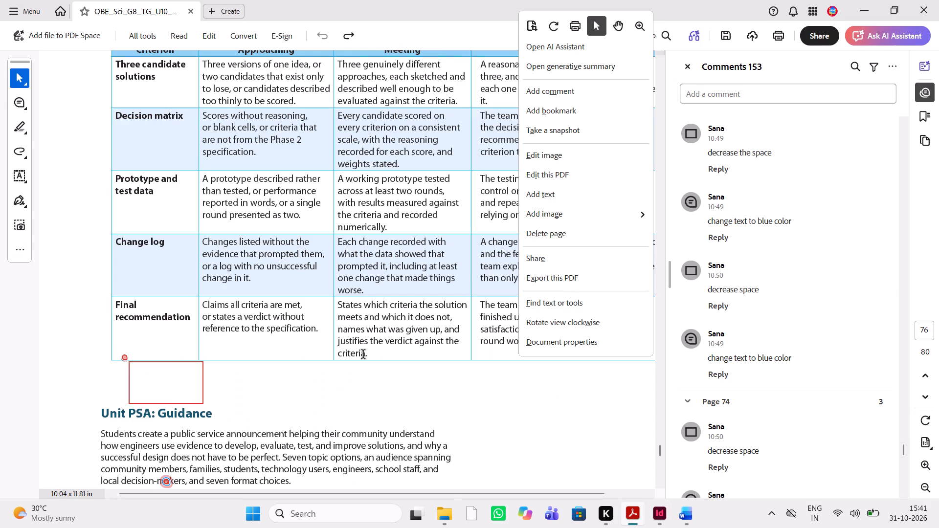
scroll(363, 355, down, 2)
scroll(312, 345, up, 2)
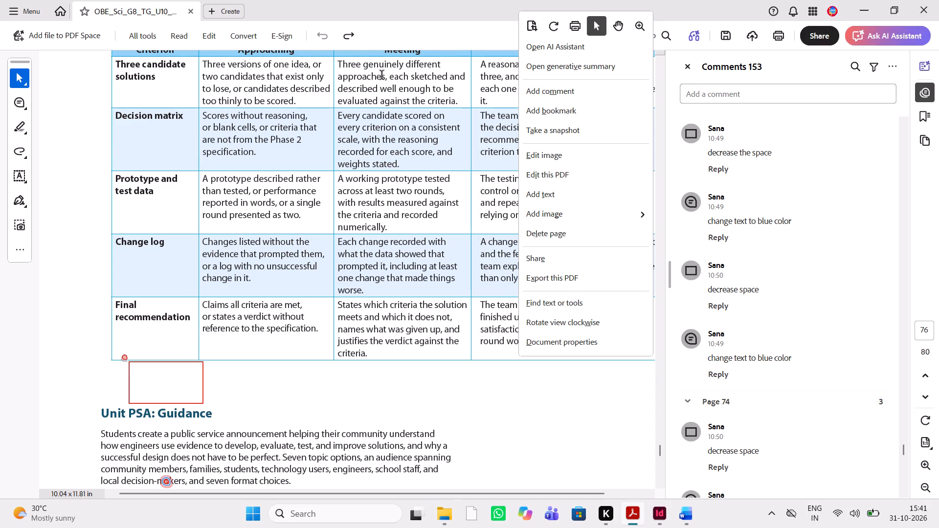
click(382, 76)
scroll(357, 181, down, 2)
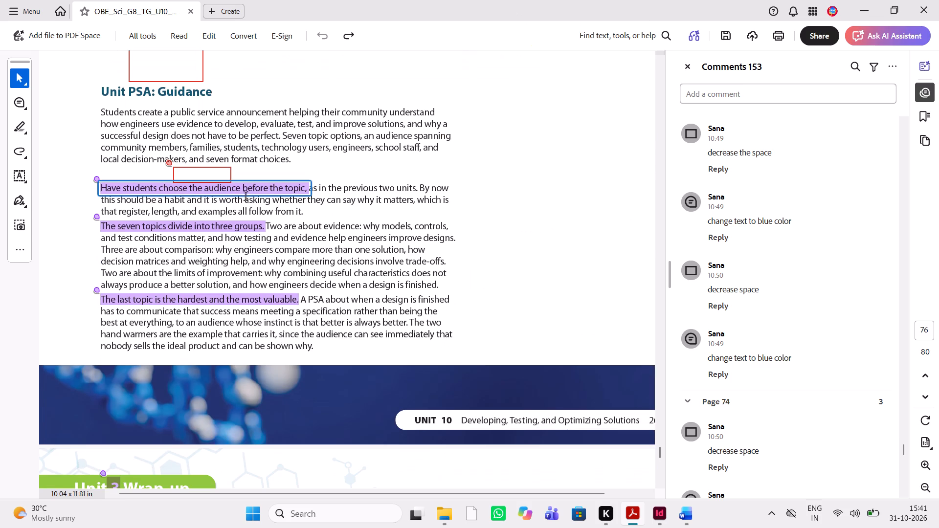
key(alt+Tab)
scroll(487, 243, up, 1)
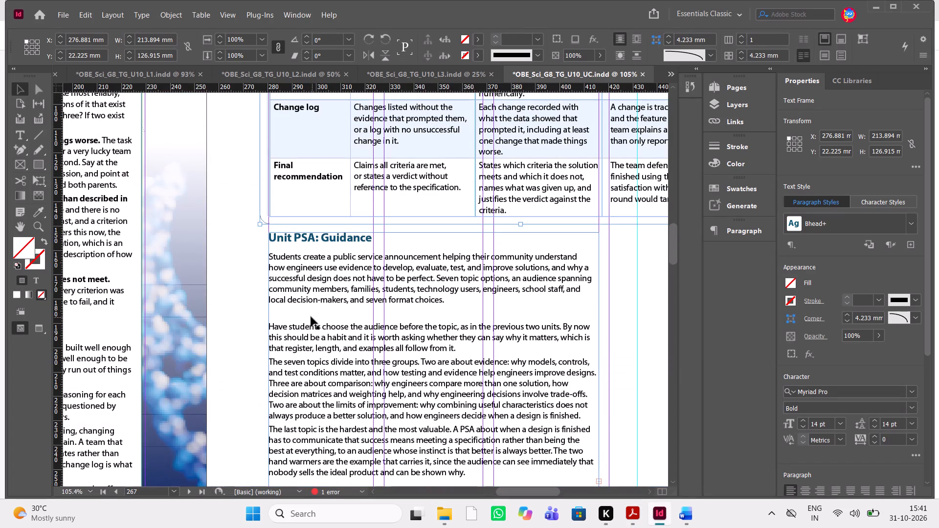
double_click(310, 316)
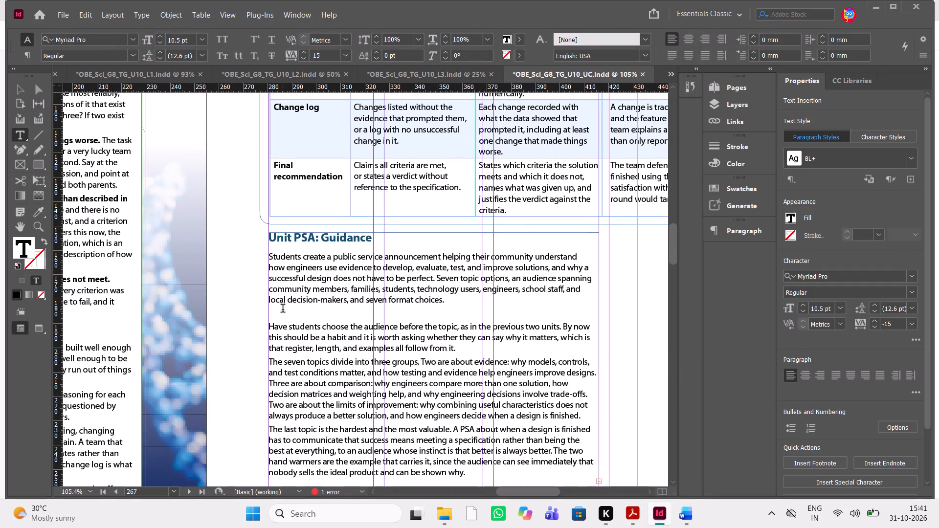
key(Delete)
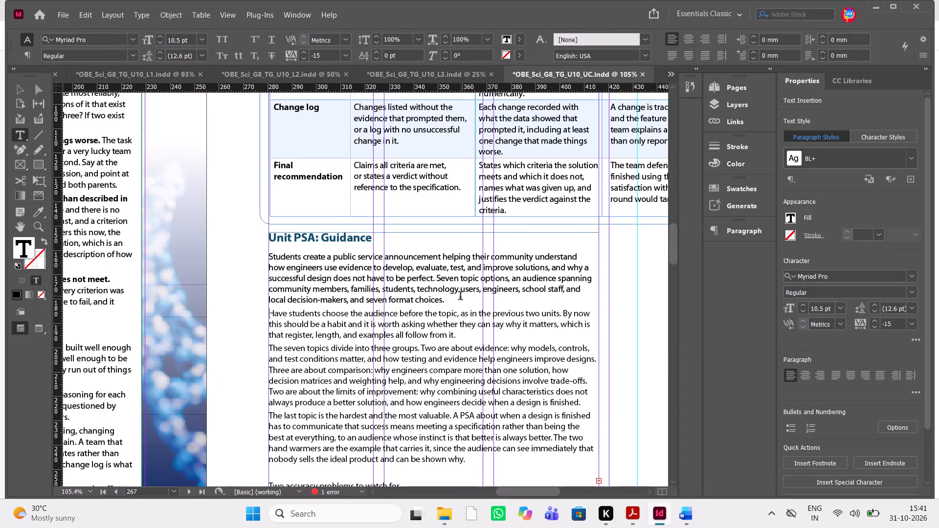
Make the lead-in "Have students choose the audience before the topic" bold, matching the phrase highlighted in the PDF.
drag(459, 311, 391, 312)
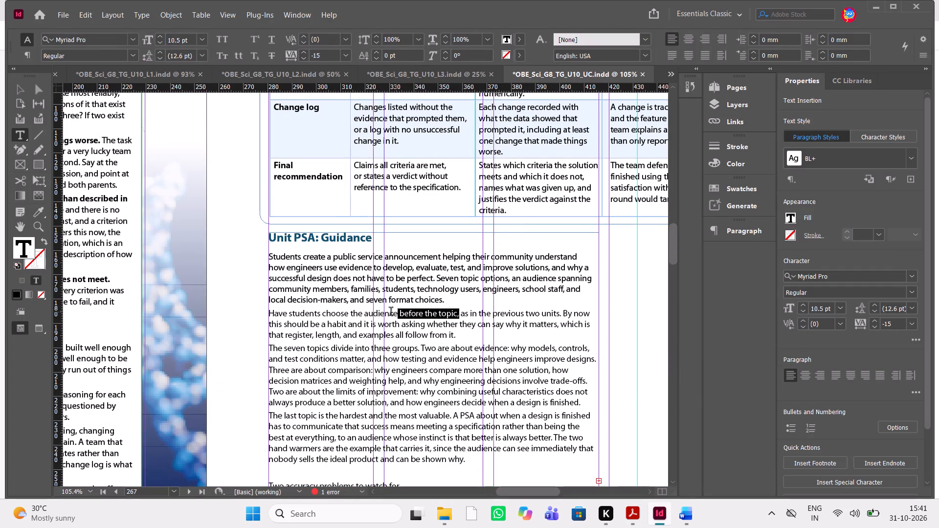
drag(391, 312, 343, 312)
drag(561, 310, 557, 310)
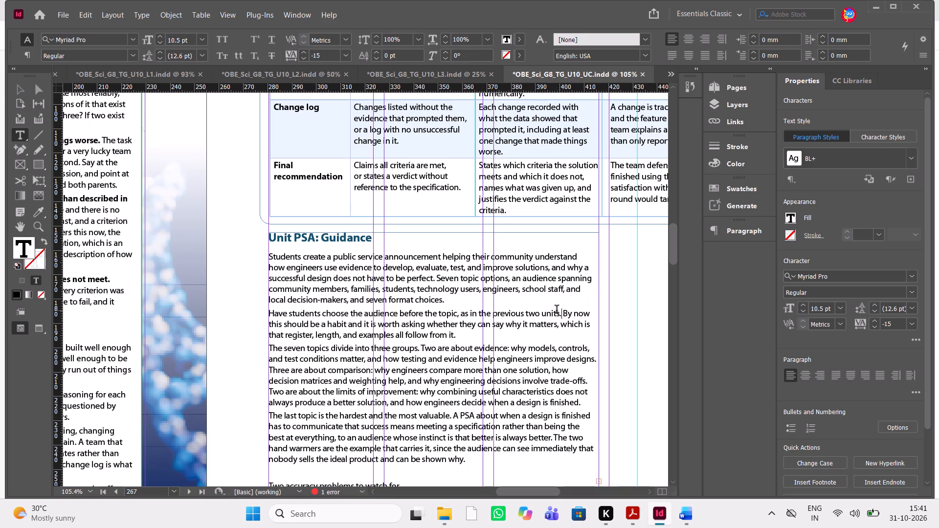
drag(557, 310, 276, 318)
key(alt+Tab)
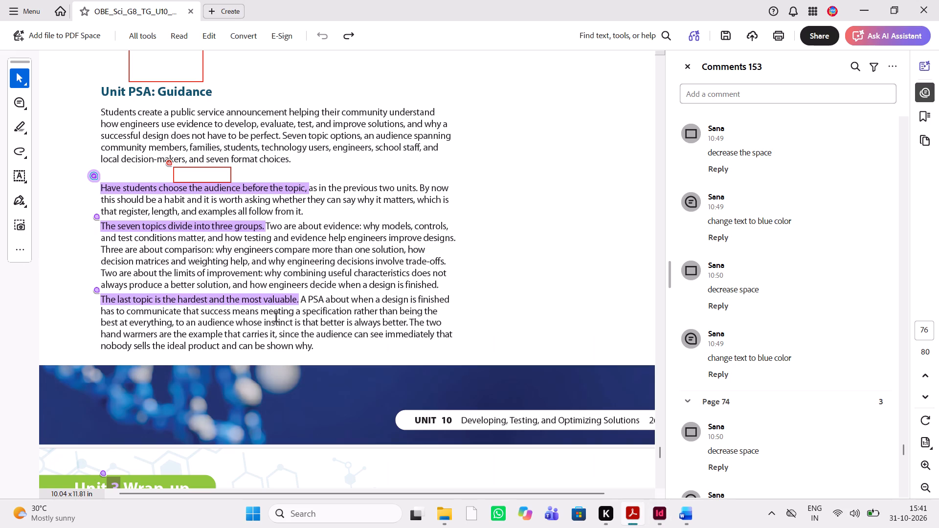
key(alt+Tab)
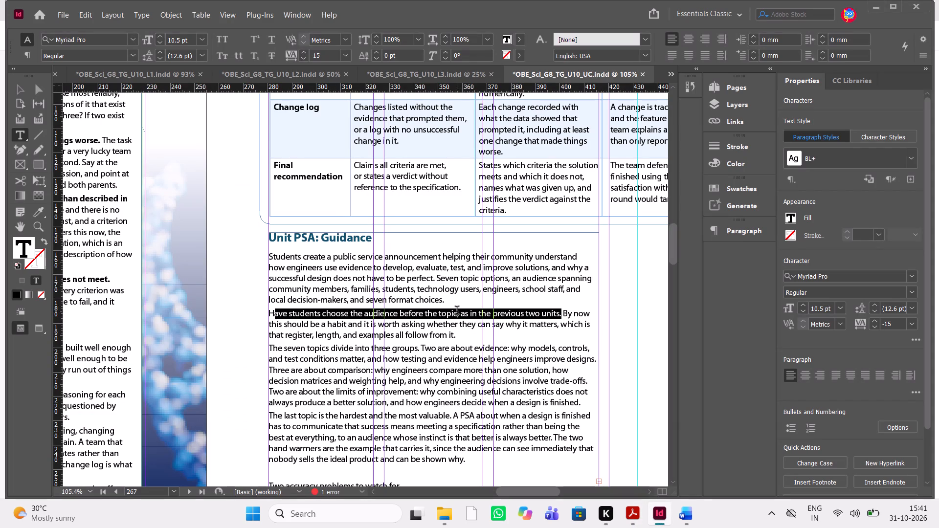
drag(457, 311, 265, 311)
key(ctrl+shift+b)
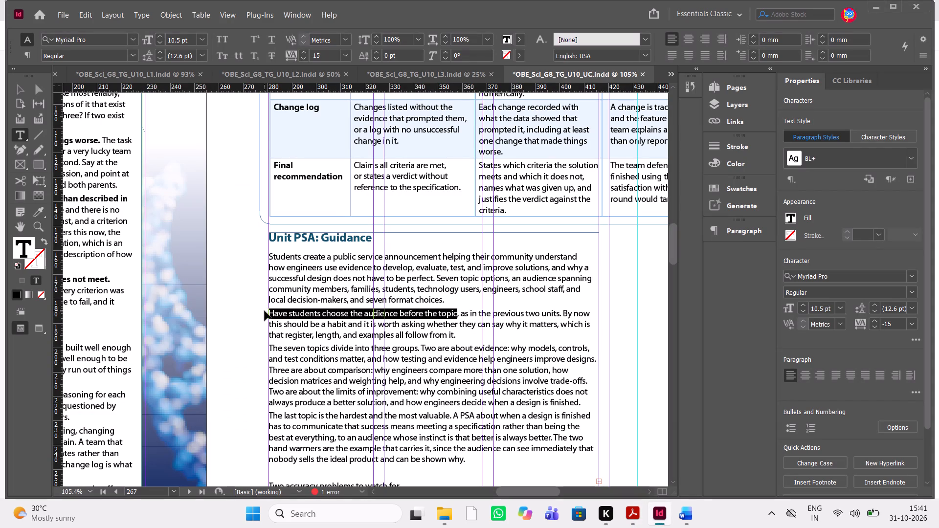
Make the lead-ins "The seven topics divide into three groups." and "The last topic is the hardest and the most valuable" bold.
key(alt+Tab)
key(alt+Tab)
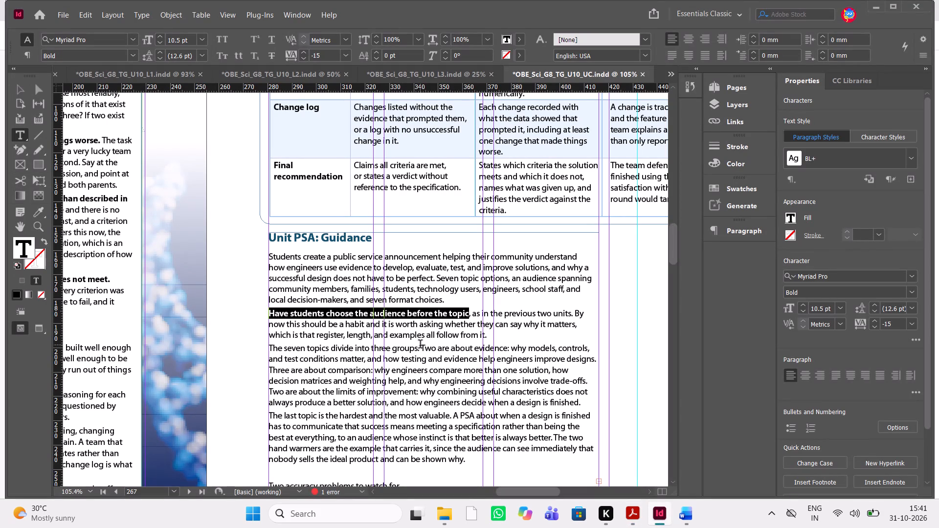
drag(420, 349, 258, 350)
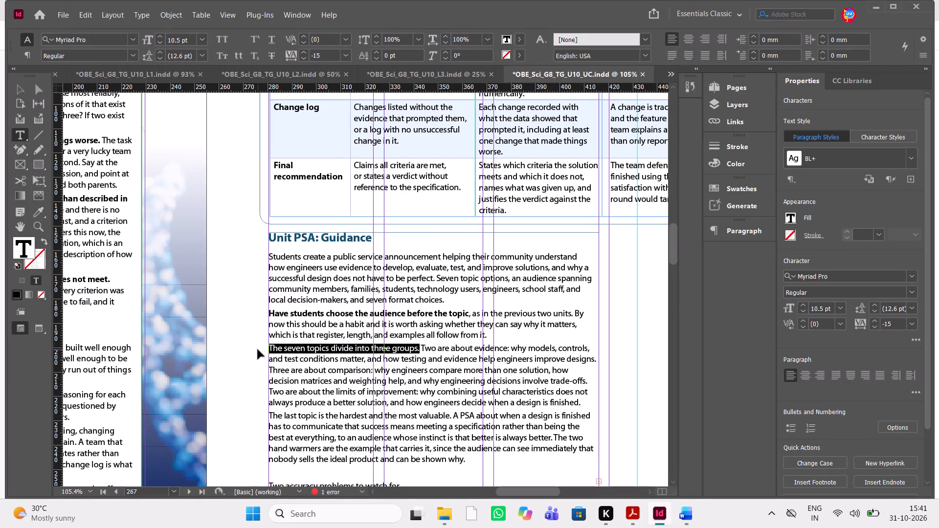
key(ctrl+shift+b)
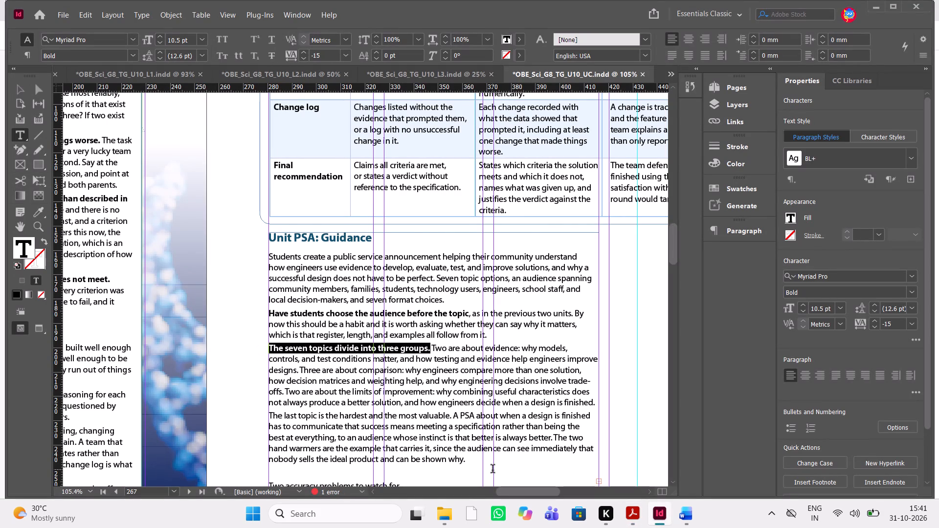
scroll(483, 462, down, 1)
drag(492, 332, 304, 237)
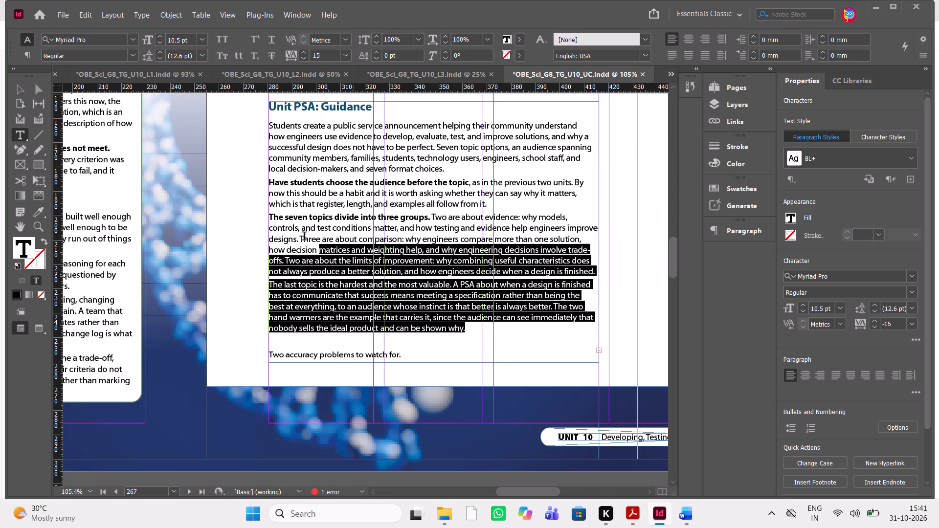
drag(304, 237, 401, 317)
key(alt+Tab)
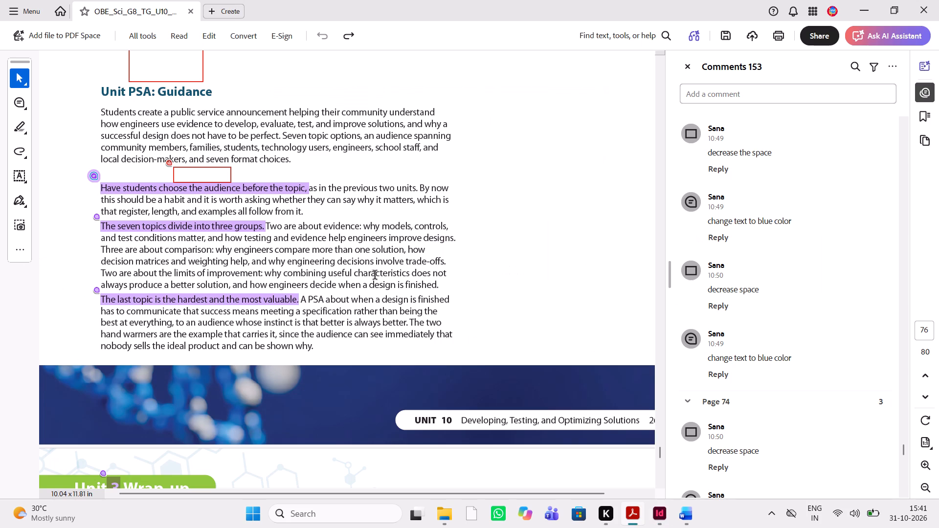
key(alt+Tab)
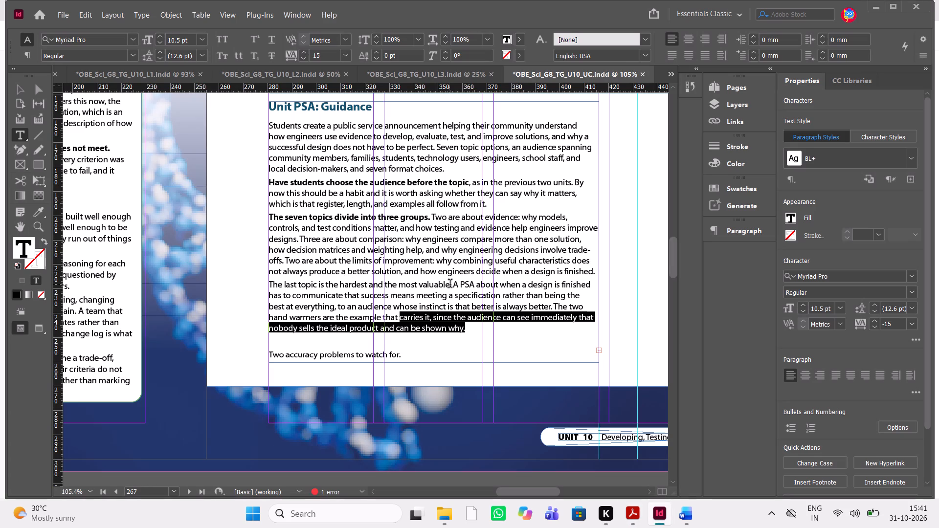
drag(450, 289, 263, 284)
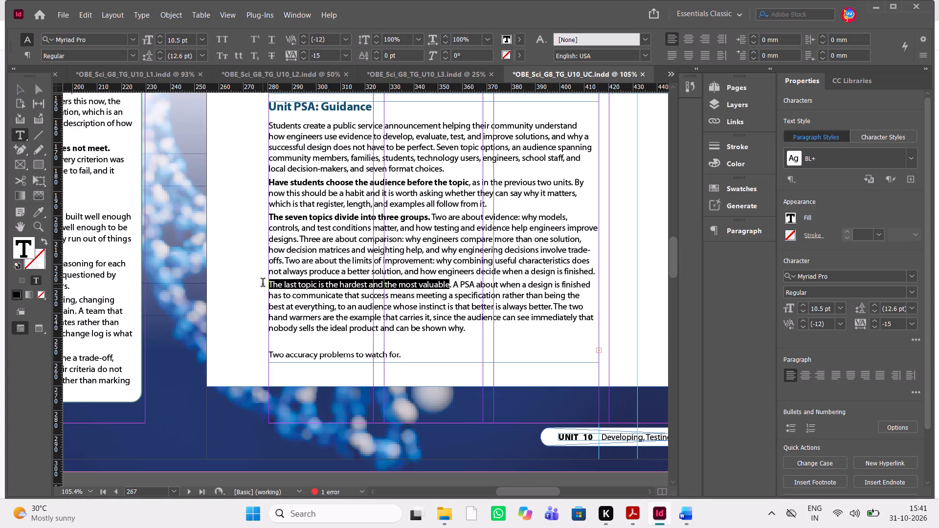
drag(263, 284, 263, 283)
key(ctrl+shift+b)
Compare with the PDF and add two paragraph breaks before "Two accuracy problems to watch for." to push it off page 267.
key(alt+Tab)
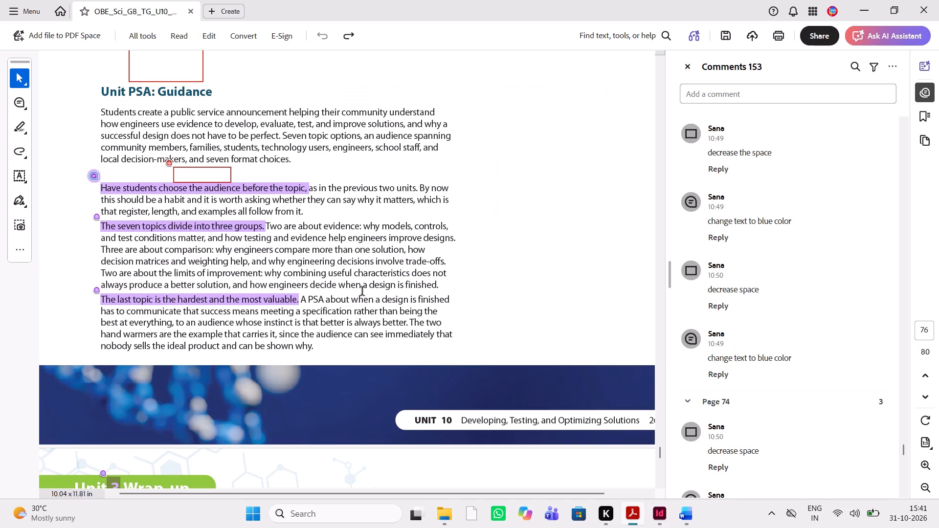
scroll(354, 330, down, 2)
scroll(354, 330, left, 1)
scroll(354, 330, right, 1)
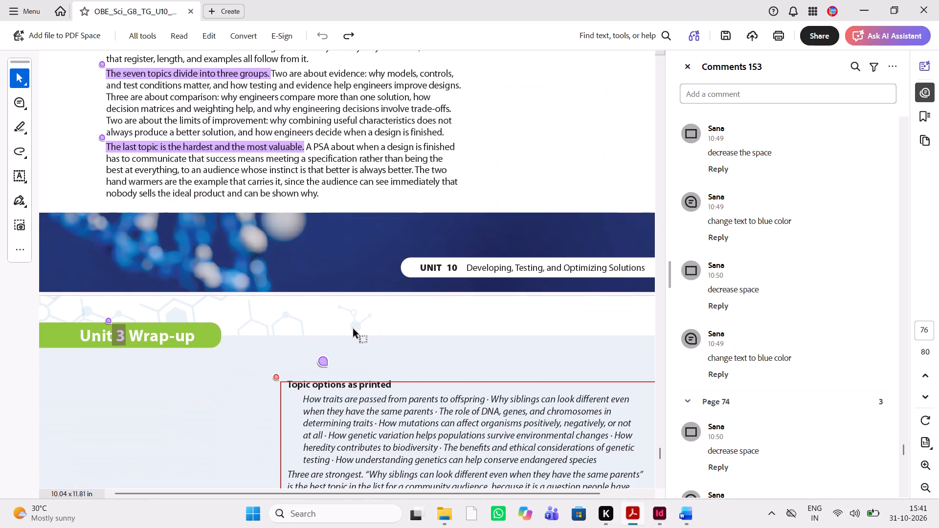
key(alt+Tab)
key(alt+Tab)
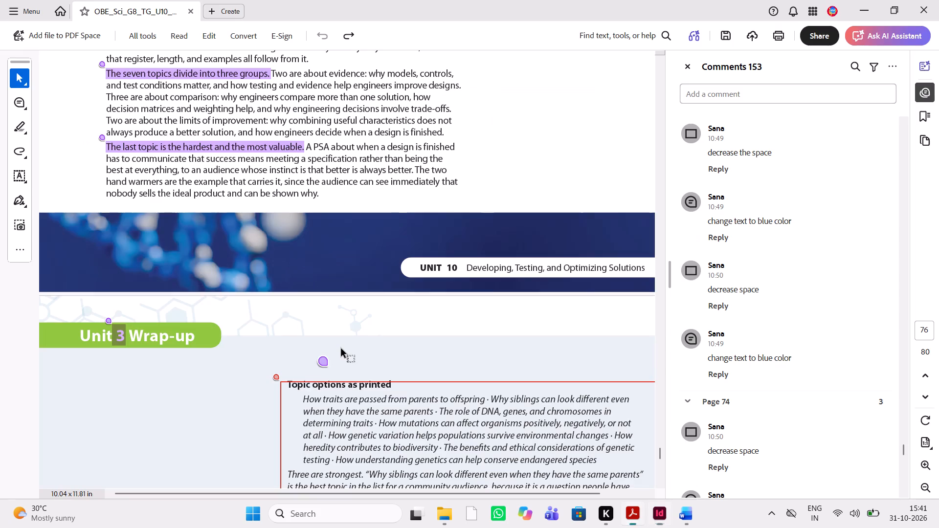
key(alt+Tab)
scroll(342, 349, down, 1)
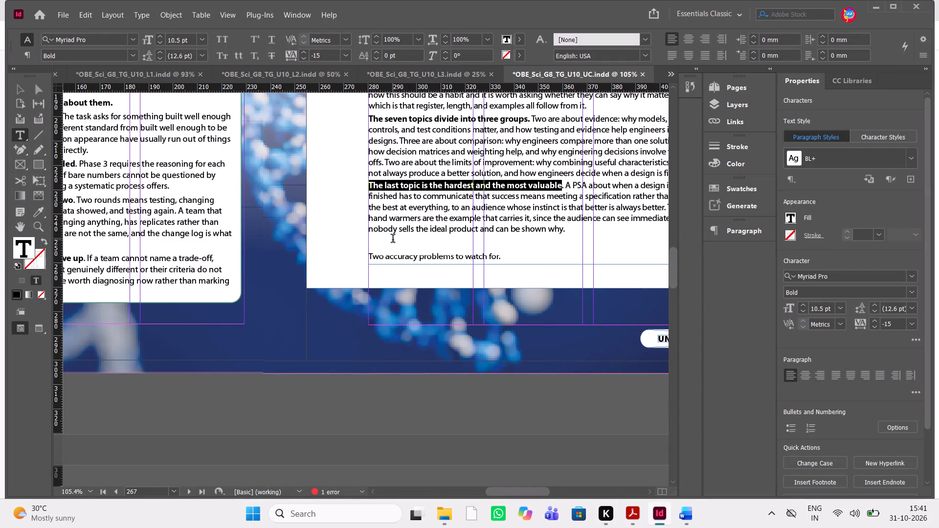
click(376, 246)
key(Return)
key(Return)
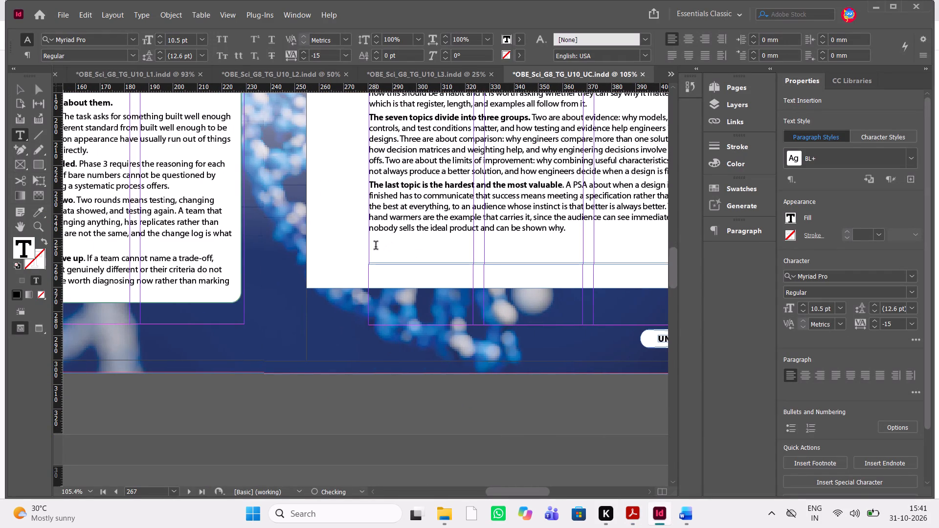
Examine the Unit PSA: Guidance section in the Word manuscript against the PDF review comments on the following Wrap-up page.
key(alt+Tab)
key(alt+Tab)
key(alt+Tab)
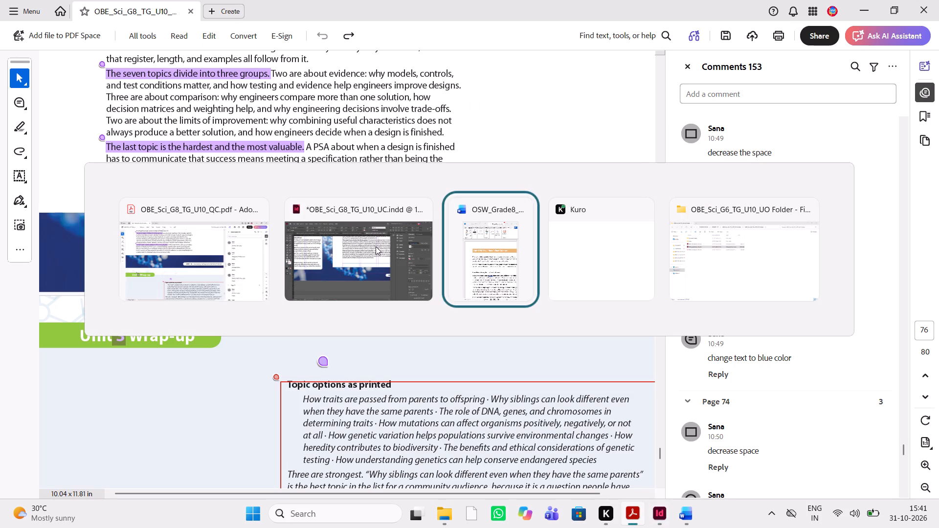
key(alt+Tab)
key(alt+Tab)
key(alt+Tab)
key(alt+Tab)
key(alt+Tab)
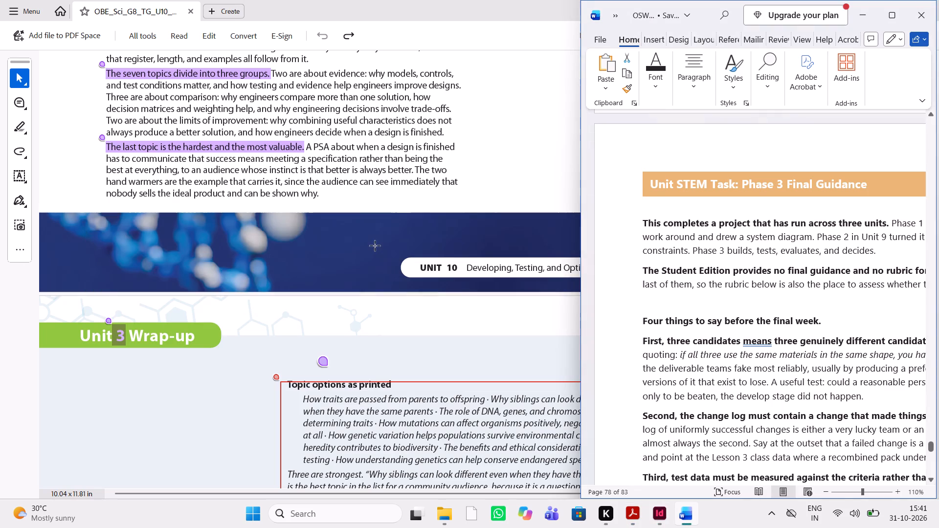
scroll(753, 288, right, 1)
scroll(760, 286, down, 1)
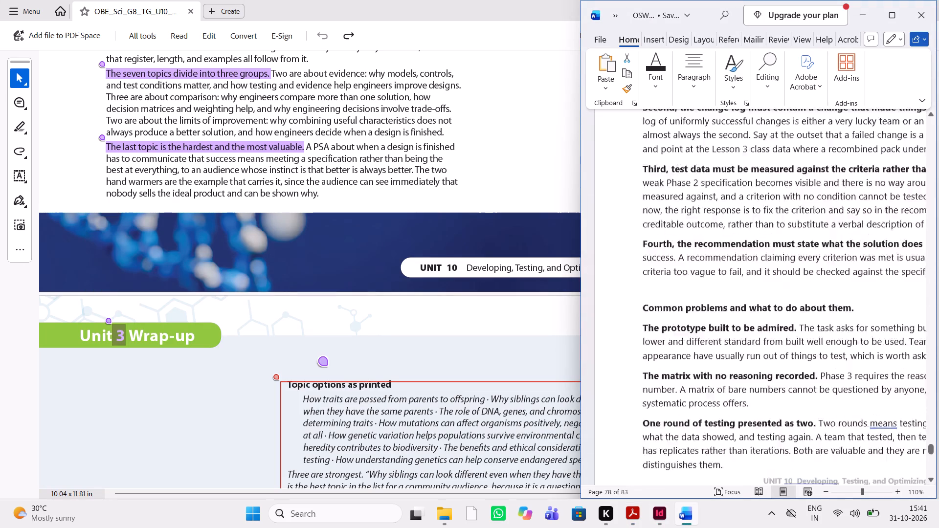
scroll(760, 286, down, 6)
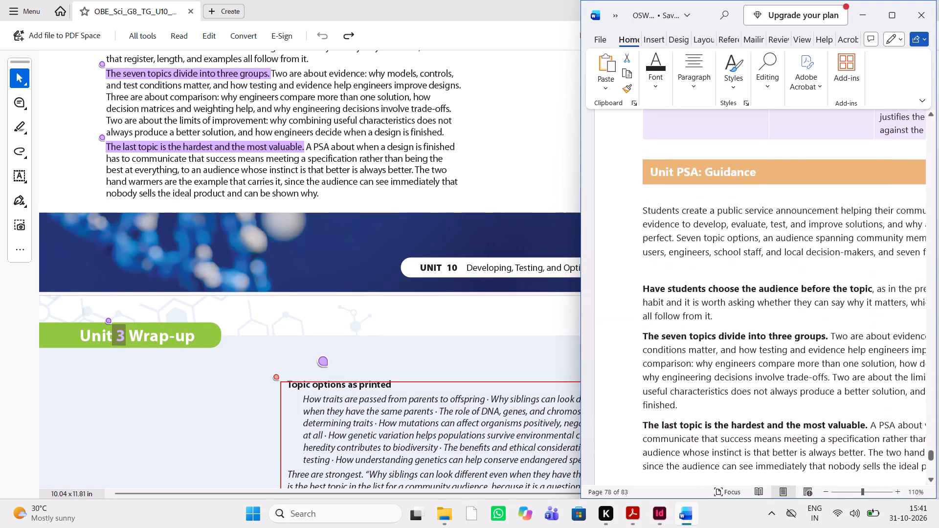
scroll(760, 286, down, 1)
scroll(760, 286, up, 1)
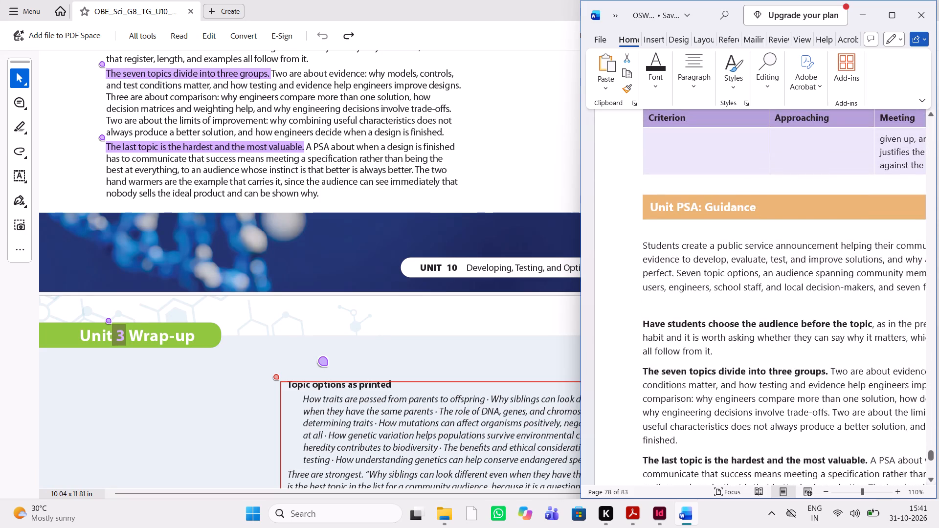
scroll(760, 286, down, 1)
scroll(760, 286, left, 1)
scroll(760, 286, right, 1)
scroll(760, 286, up, 1)
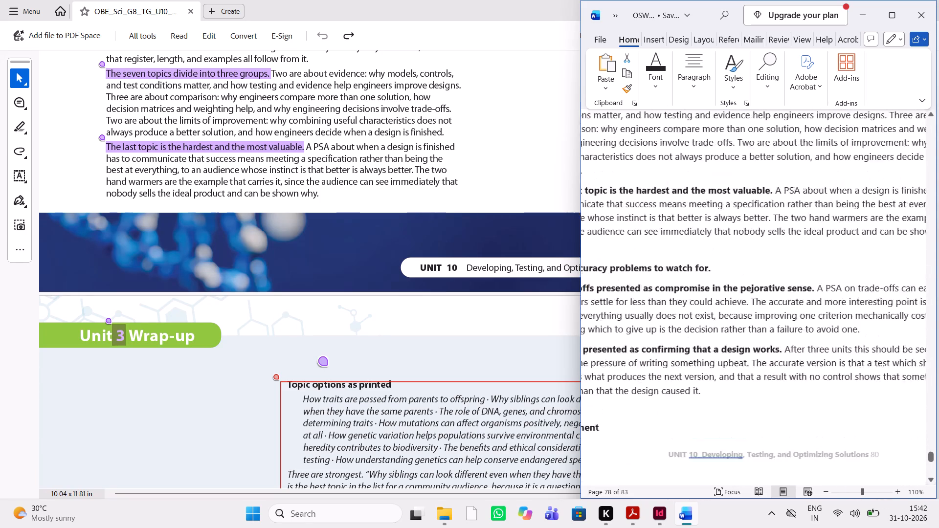
scroll(760, 286, up, 1)
scroll(760, 286, down, 1)
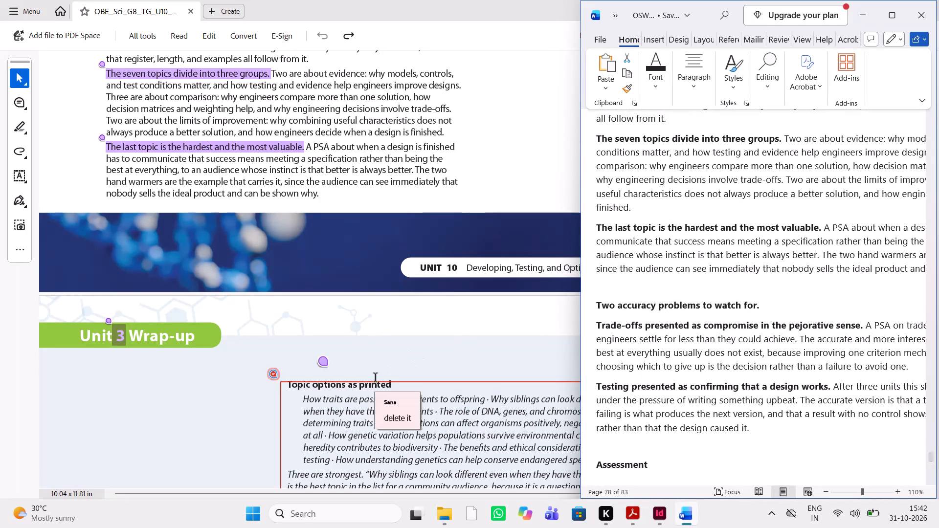
scroll(376, 378, left, 1)
scroll(376, 378, down, 2)
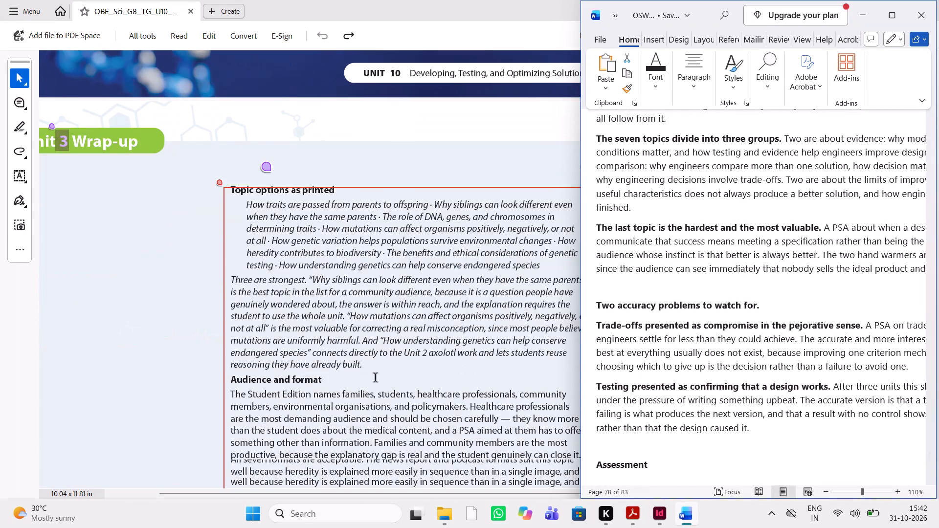
scroll(376, 378, left, 1)
scroll(376, 378, up, 1)
scroll(376, 378, down, 1)
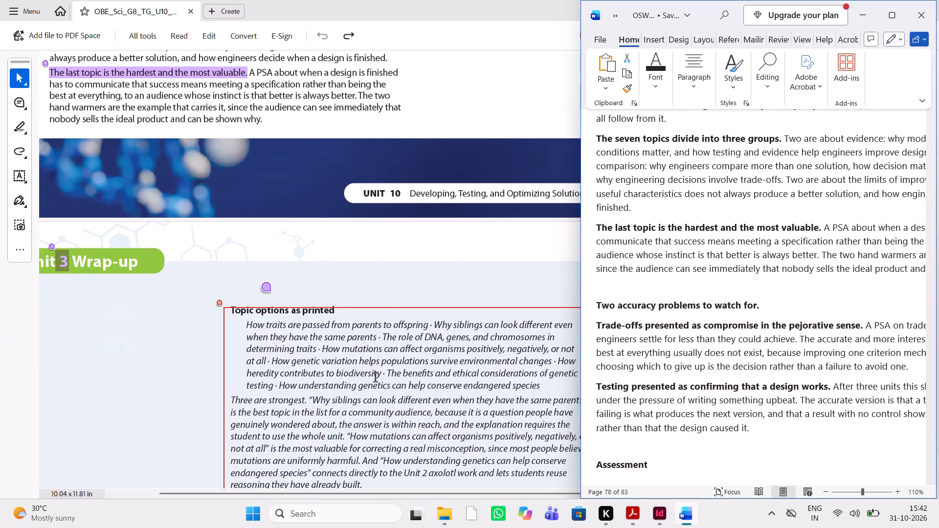
scroll(376, 378, down, 1)
scroll(376, 378, left, 1)
scroll(697, 412, down, 1)
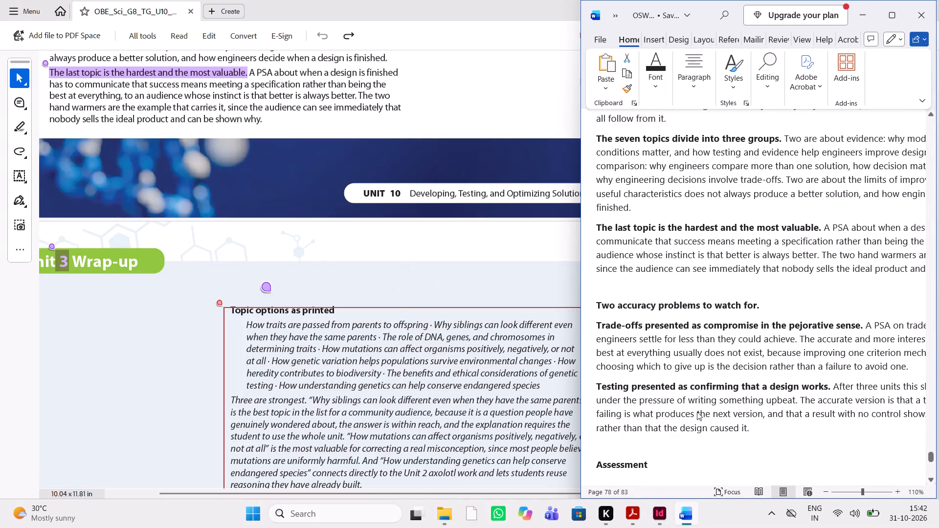
scroll(697, 412, down, 1)
scroll(697, 412, up, 1)
Copy the Word passage from "Two accuracy problems to watch for." through the "Testing presented" paragraph and paste it after the Unit PSA text in InDesign.
drag(758, 374, 655, 306)
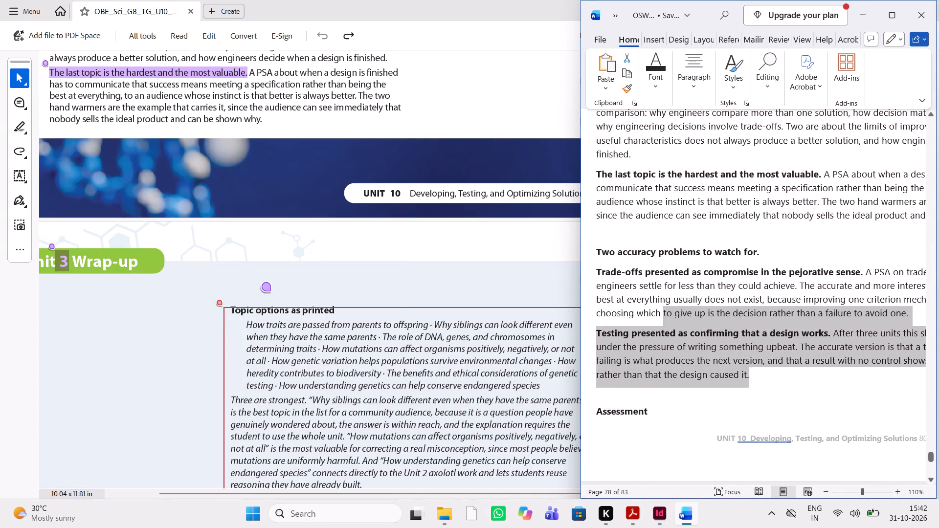
drag(655, 306, 601, 249)
key(ctrl+c)
key(ctrl+v)
key(ctrl+c)
key(ctrl+c)
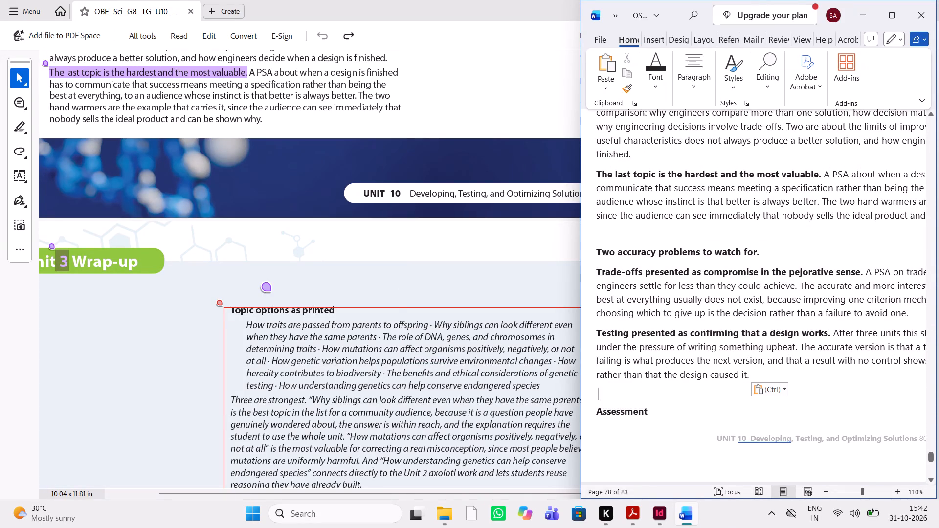
drag(756, 371, 602, 246)
key(ctrl+c)
key(ctrl+c)
click(660, 524)
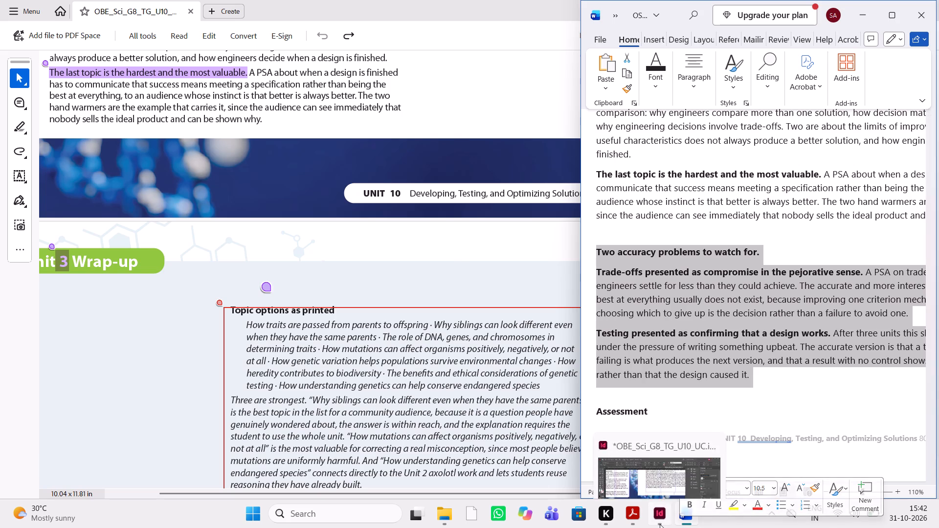
click(397, 250)
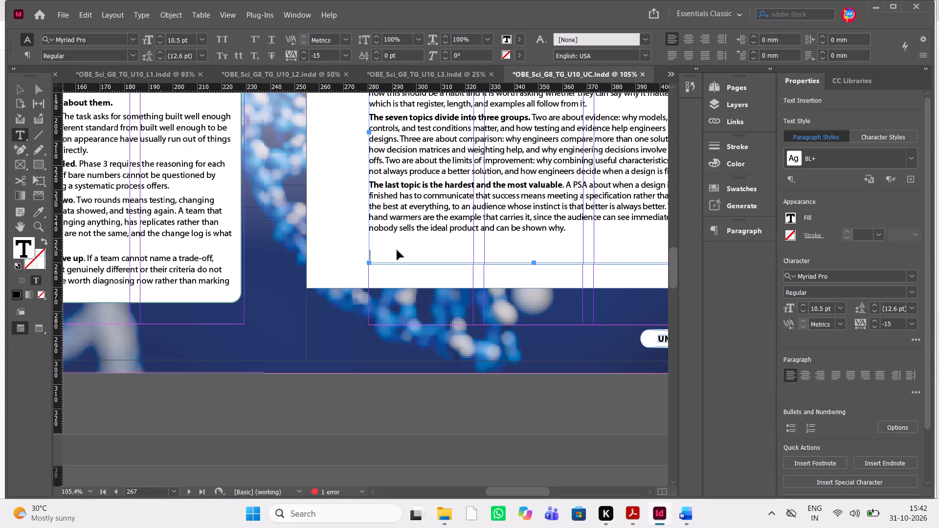
key(ctrl+v)
Delete the empty line before "Two accuracy problems to watch for." and add two paragraph breaks to push the passage off page 267.
click(378, 239)
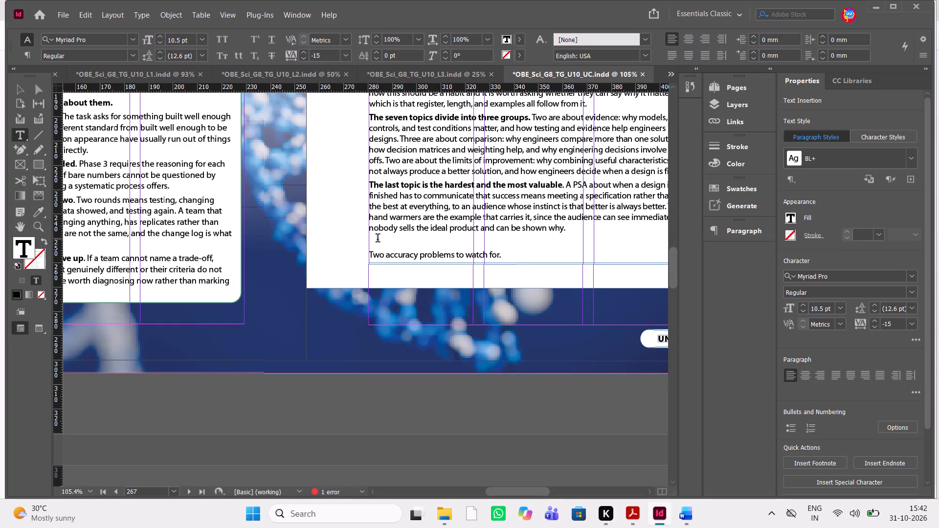
key(Delete)
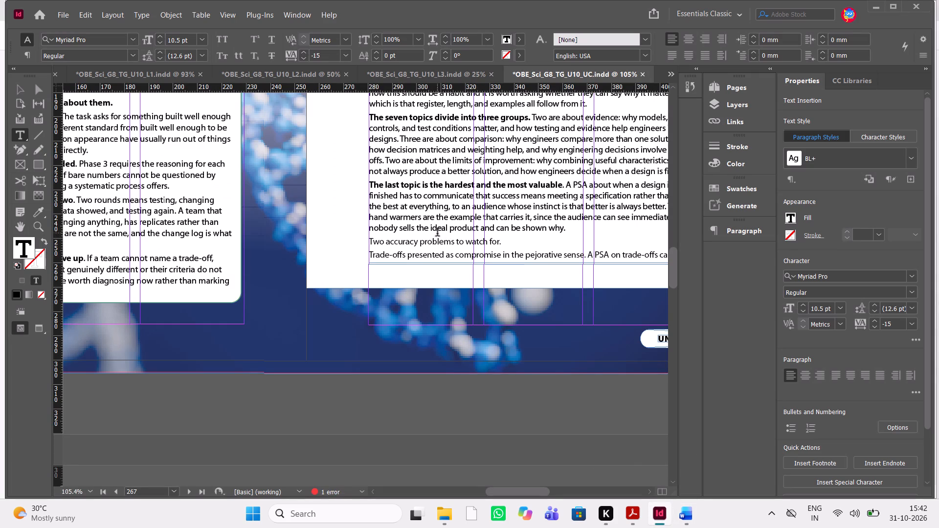
key(Return)
key(Return)
Shorten the white background frame on page 267 to about 235.7 mm high, ending just below the last-topic paragraph.
scroll(437, 233, down, 1)
scroll(437, 233, up, 1)
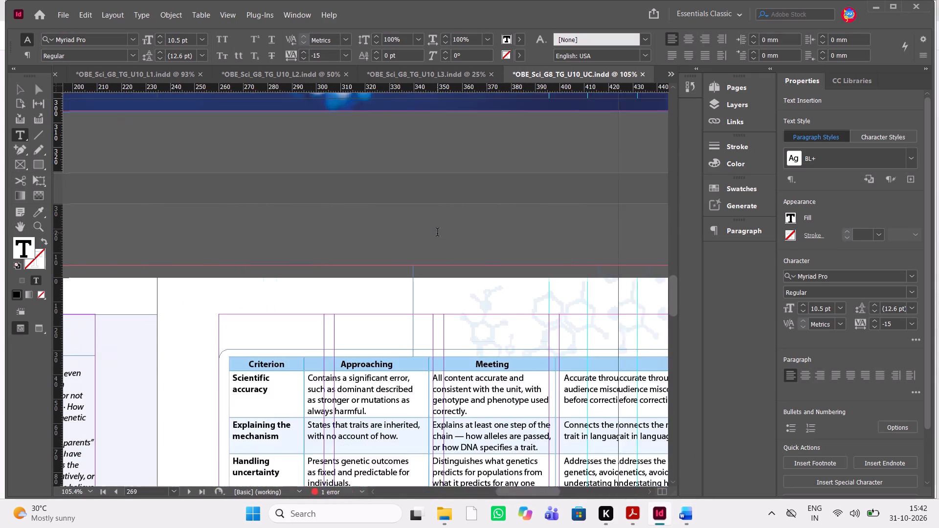
scroll(437, 233, up, 1)
scroll(437, 233, right, 1)
key(Escape)
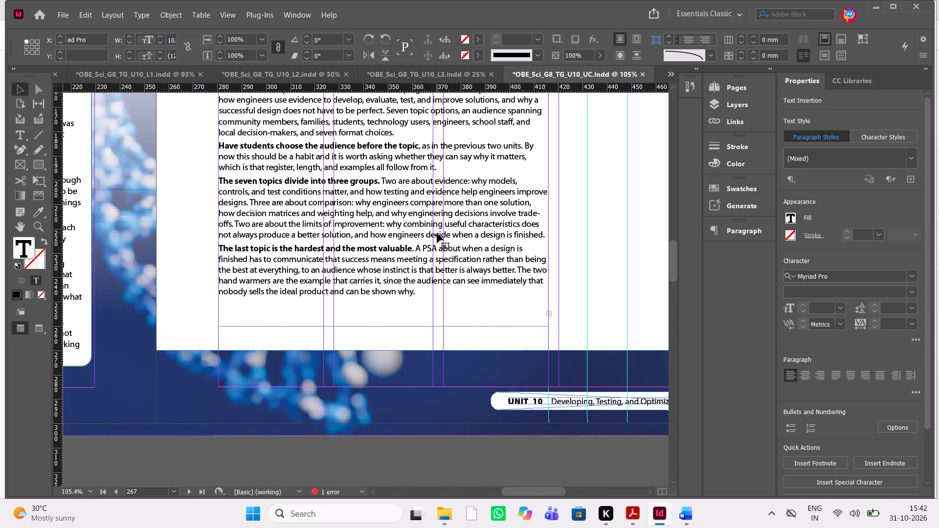
click(456, 341)
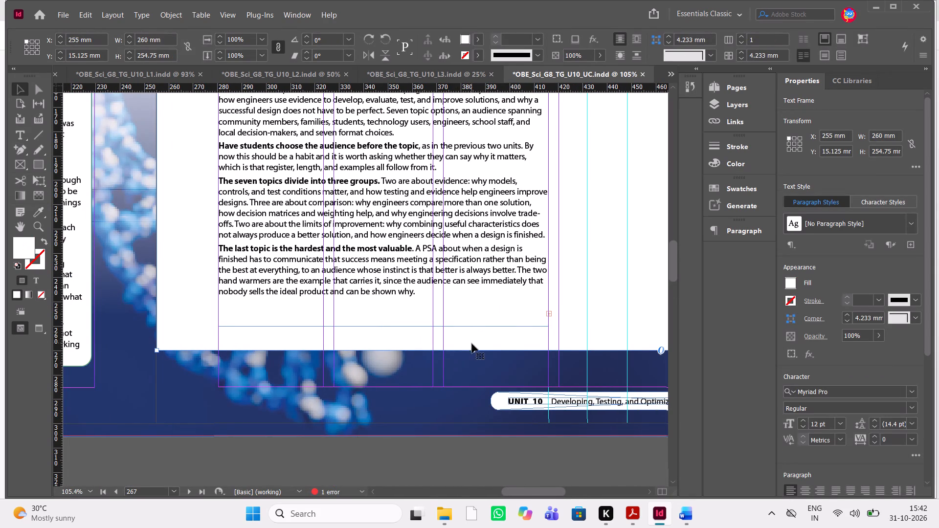
drag(472, 351, 490, 304)
Delete the old text frame beginning "Topic options as printed" on page 268.
scroll(429, 323, down, 1)
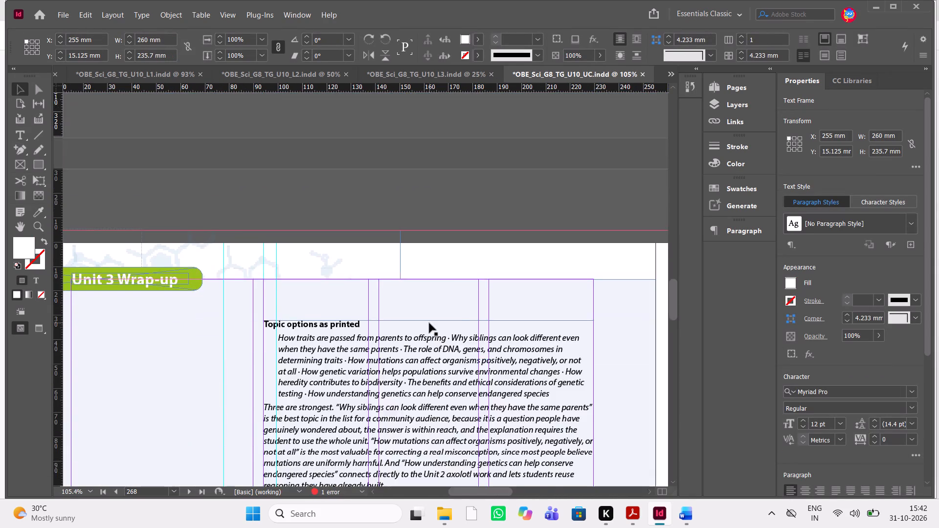
scroll(429, 323, down, 1)
scroll(429, 323, left, 1)
click(392, 360)
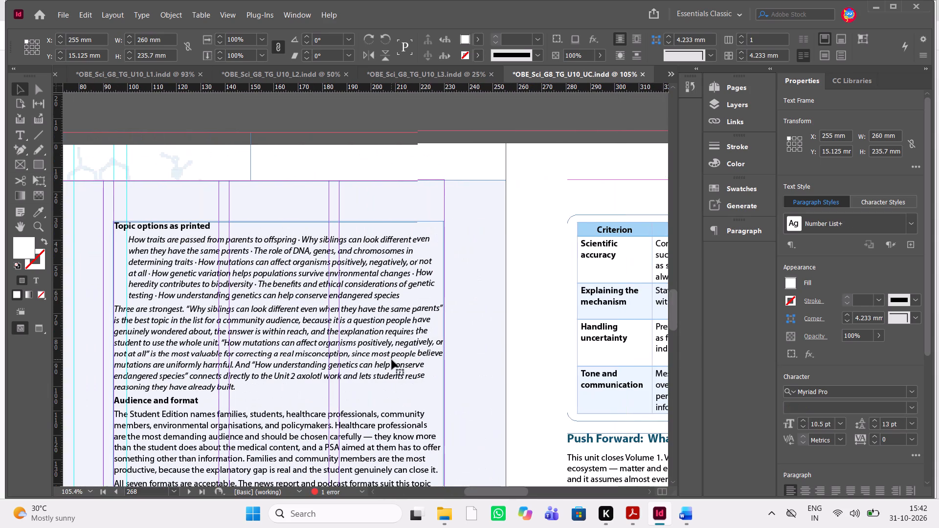
key(Delete)
Change the unit number in the green heading on page 268 so it reads "Unit 10 Wrap-up".
scroll(392, 360, up, 2)
scroll(392, 360, down, 1)
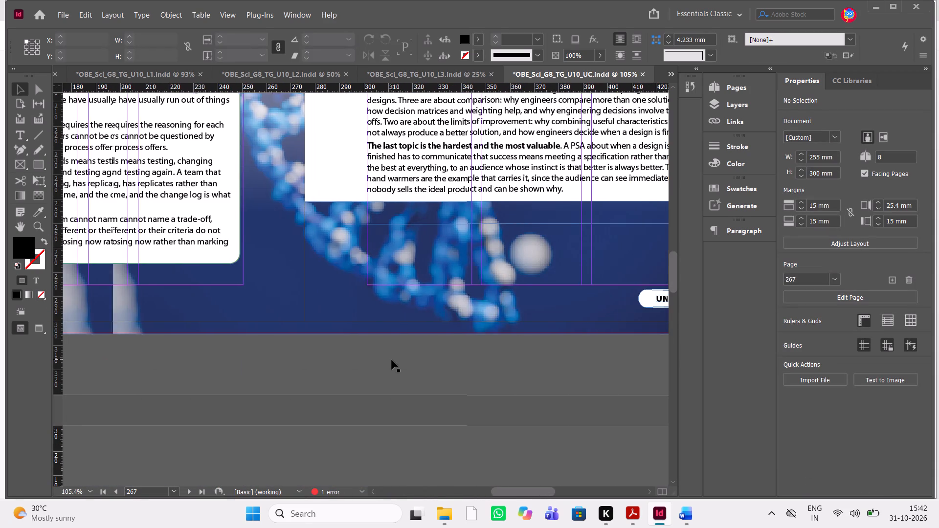
scroll(392, 360, down, 1)
scroll(392, 360, left, 1)
scroll(392, 360, right, 1)
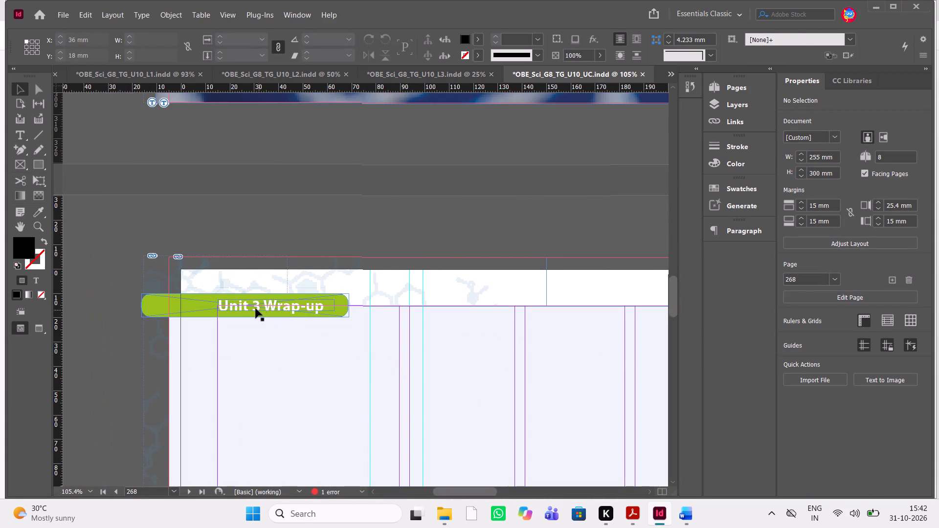
double_click(255, 308)
click(260, 308)
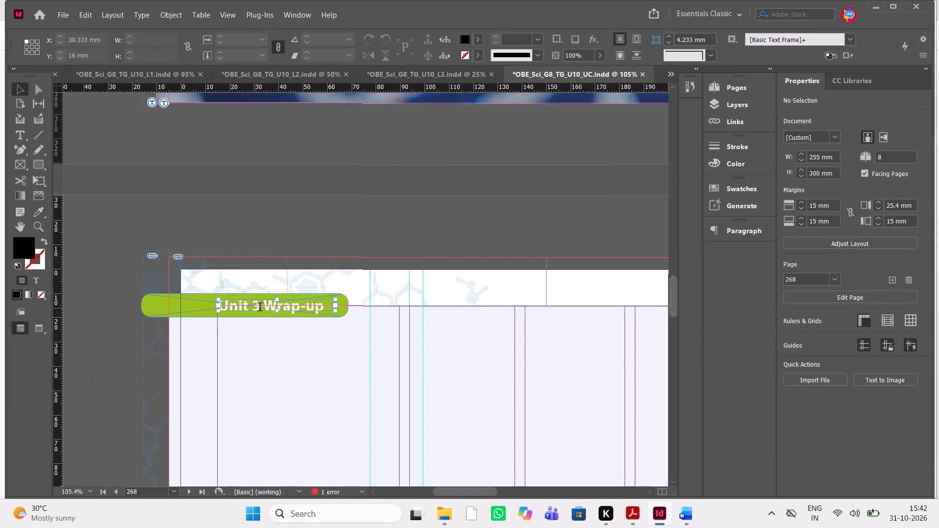
key(BackSpace)
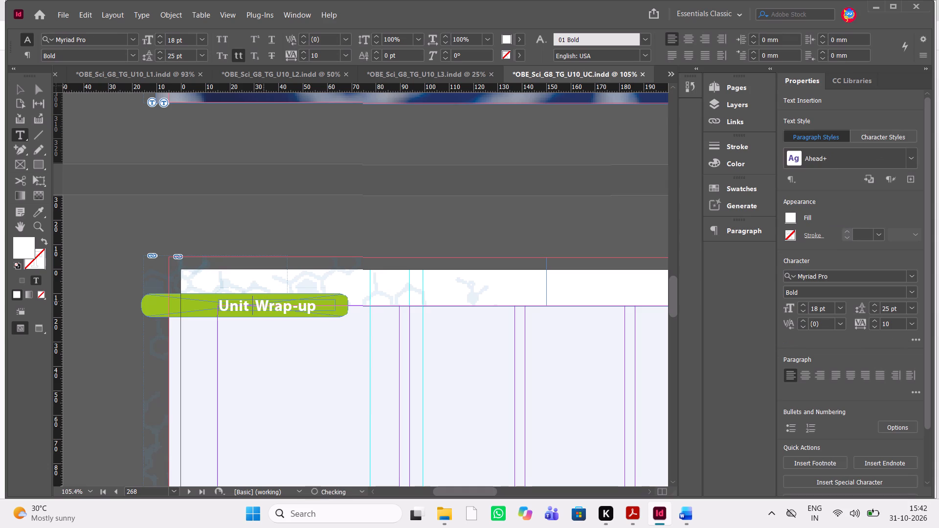
text(10)
key(space)
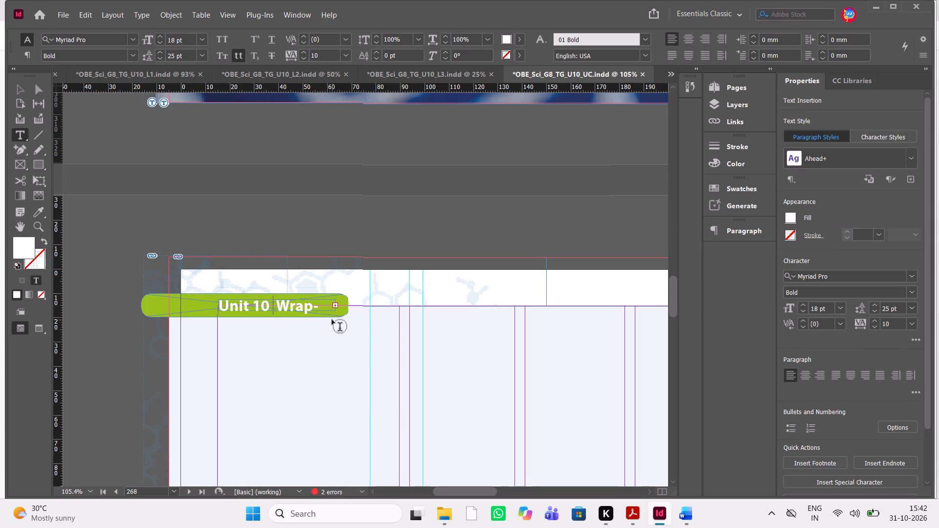
key(BackSpace)
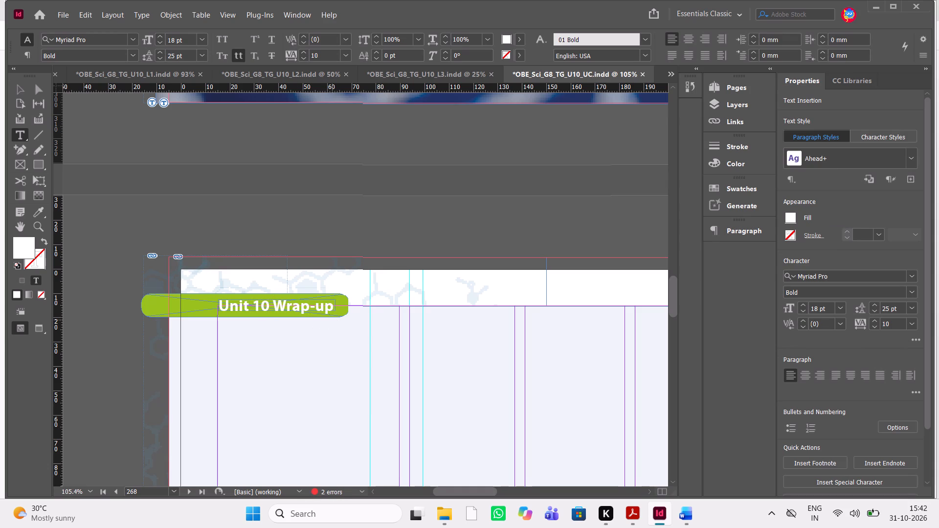
Thread the overset Unit PSA: Guidance text from page 267 into a new frame on page 268, about 135.5 mm wide and 148 mm high.
scroll(332, 320, up, 1)
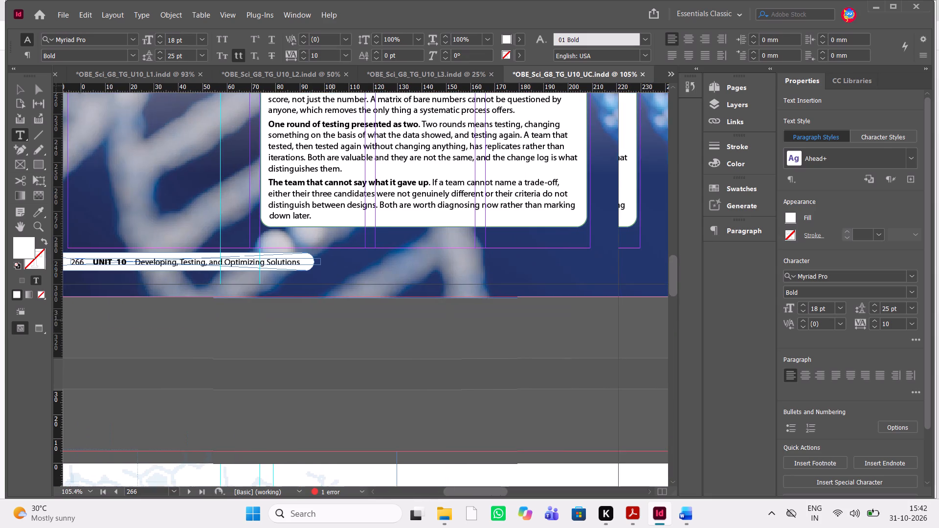
scroll(332, 320, up, 1)
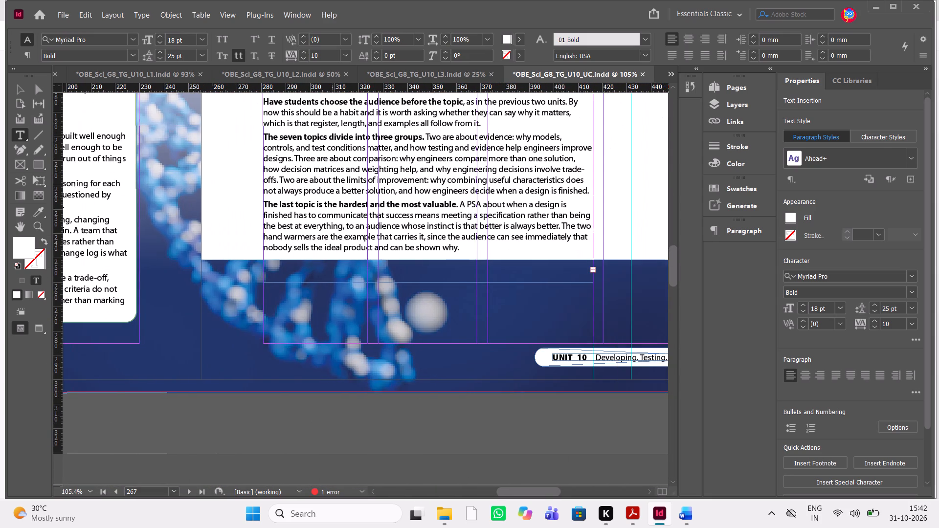
scroll(332, 320, down, 3)
scroll(332, 320, up, 2)
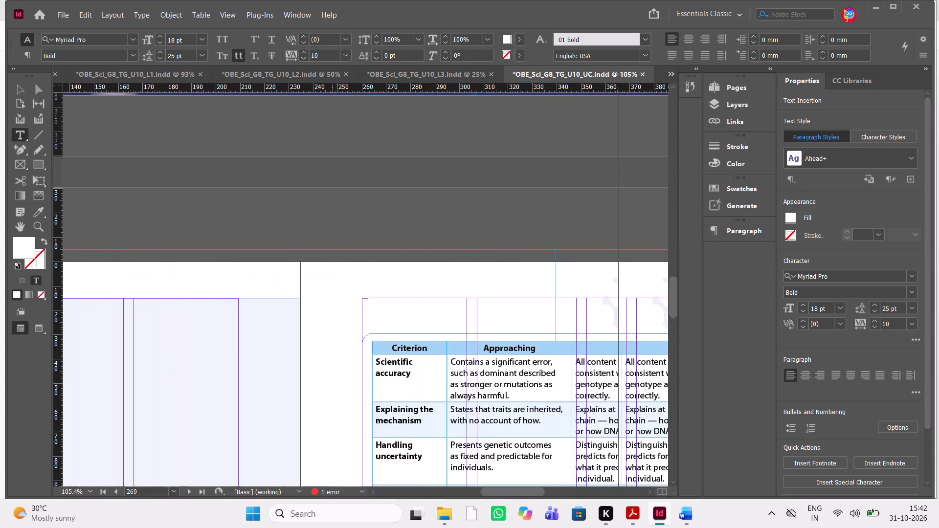
scroll(332, 320, up, 3)
scroll(332, 320, down, 1)
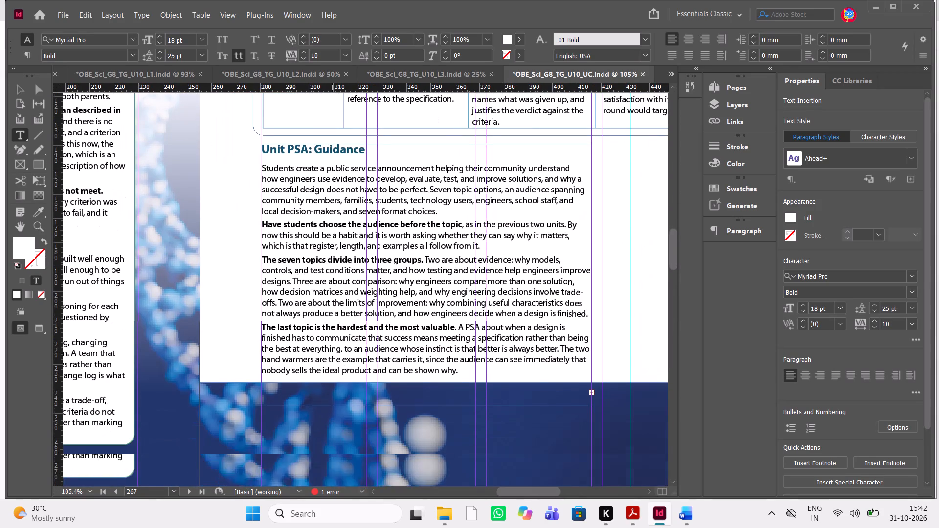
scroll(332, 320, down, 1)
key(Escape)
click(390, 352)
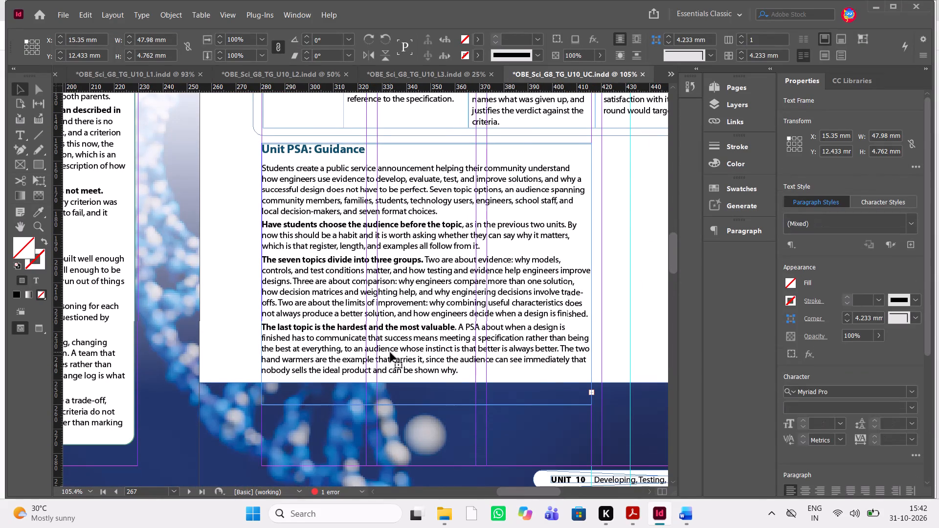
click(595, 394)
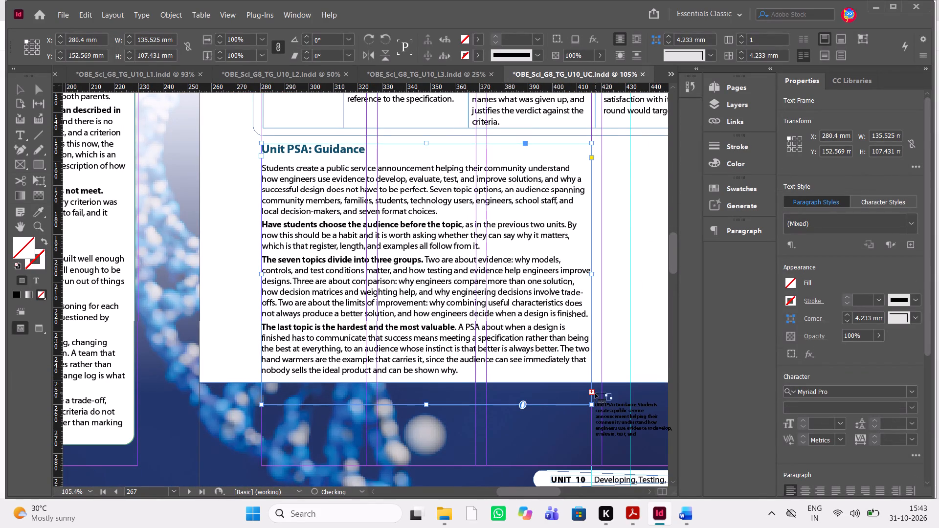
scroll(465, 406, down, 2)
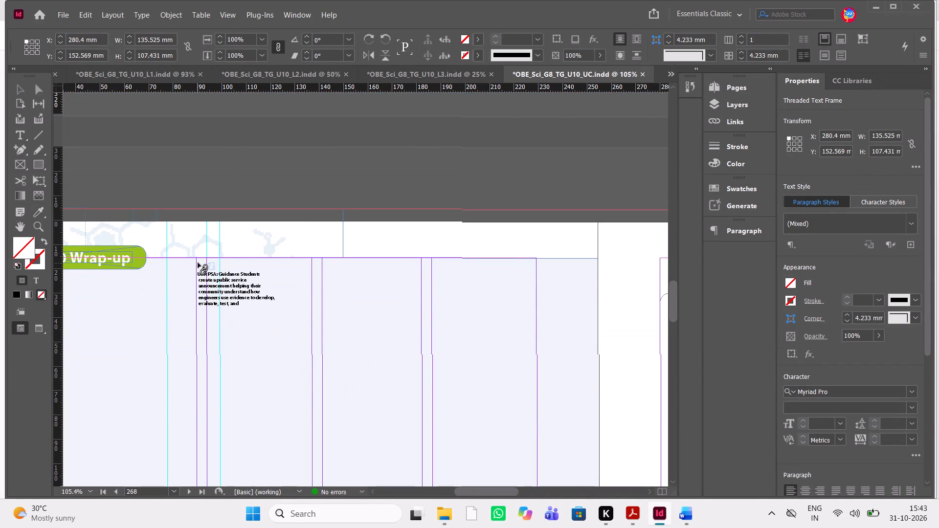
drag(206, 266, 489, 458)
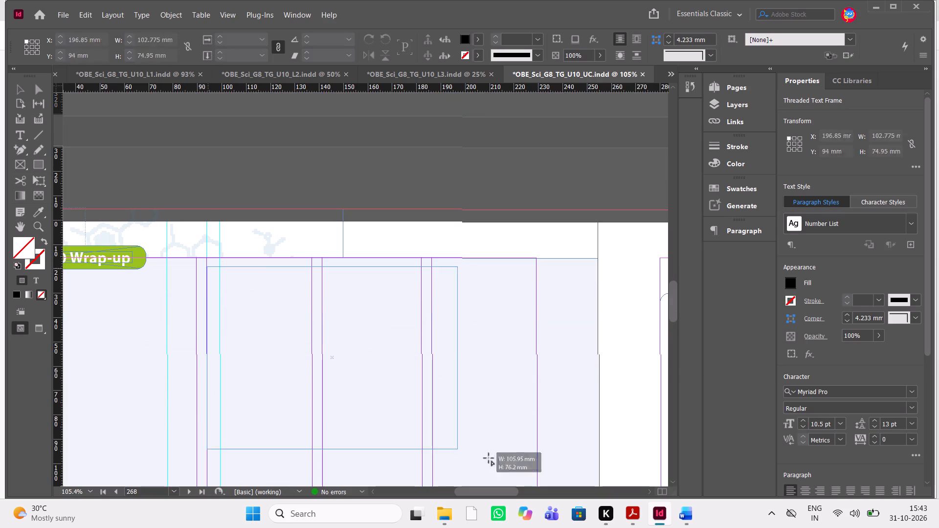
drag(489, 458, 536, 463)
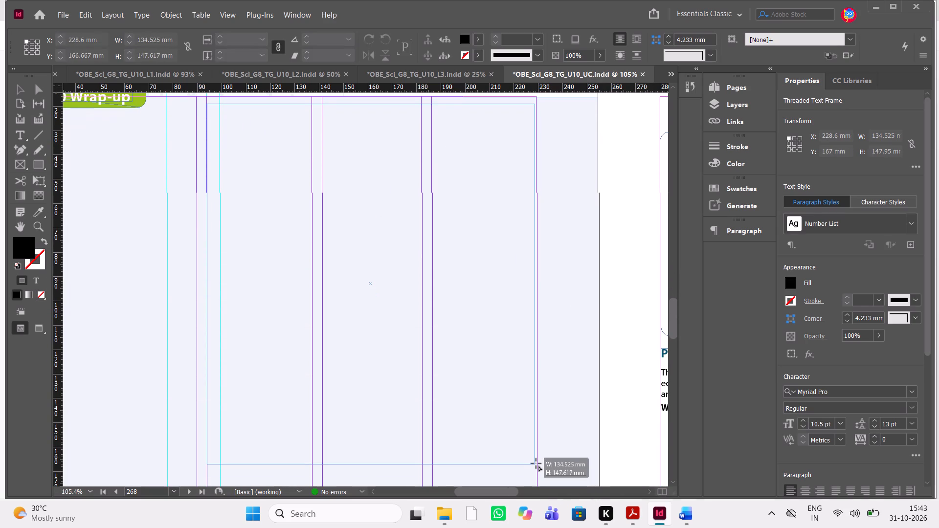
drag(536, 463, 537, 464)
Nudge the new threaded text frame on page 268 up to the top margin, at Y 15.05 mm.
scroll(427, 364, up, 1)
click(374, 295)
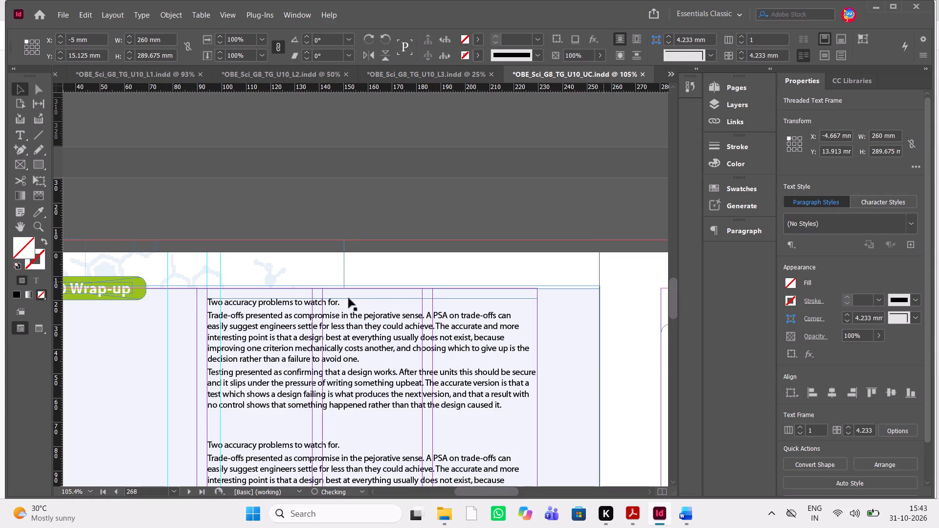
click(357, 322)
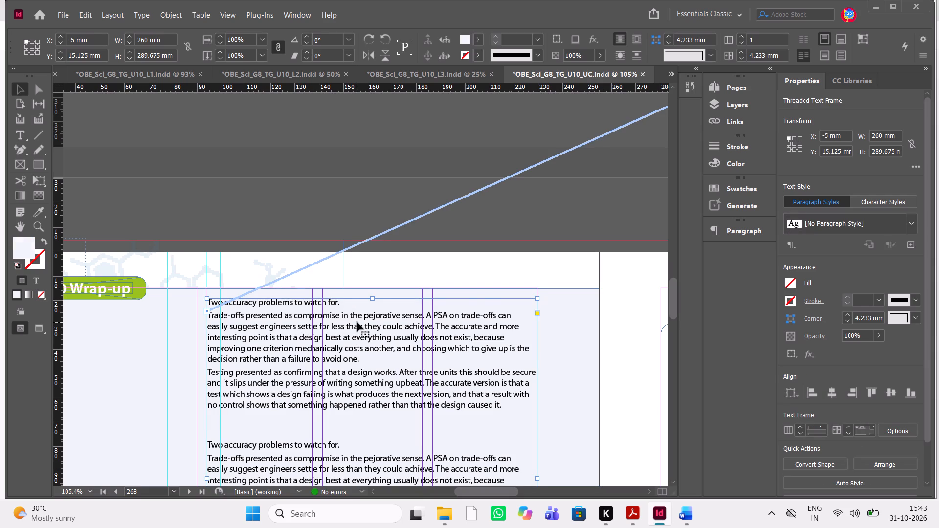
key(shift+Up)
key(shift+Up)
key(Down)
key(Down)
key(Down)
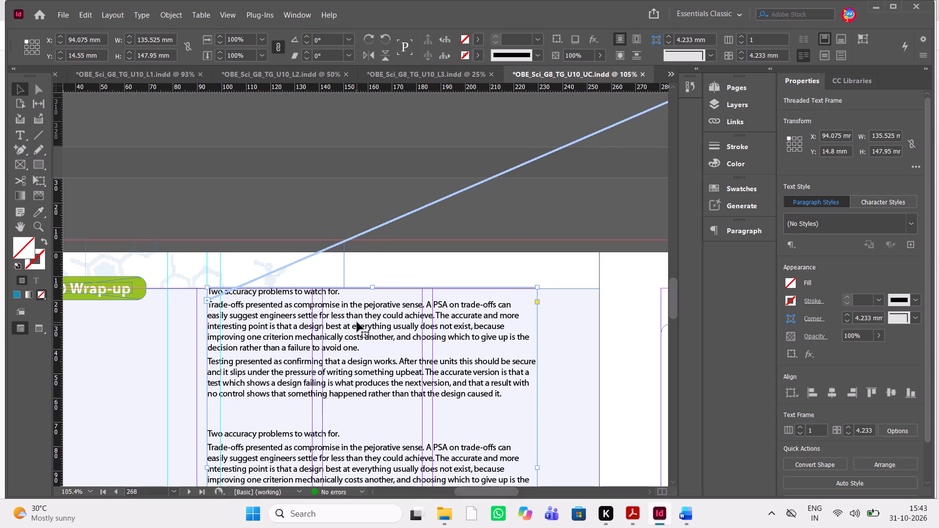
key(Down)
Delete the duplicate second copy of the "Two accuracy problems to watch for." passage on page 268.
scroll(357, 322, down, 1)
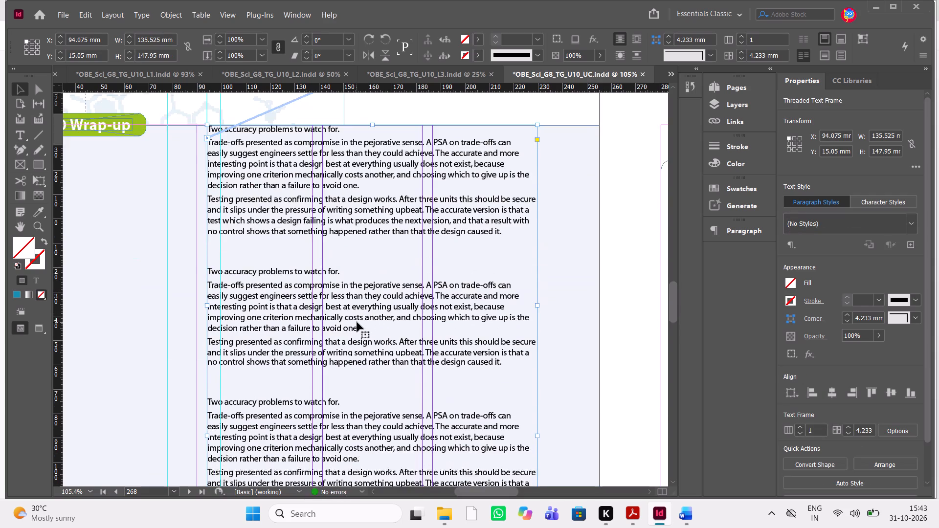
scroll(357, 322, down, 1)
key(alt+Tab)
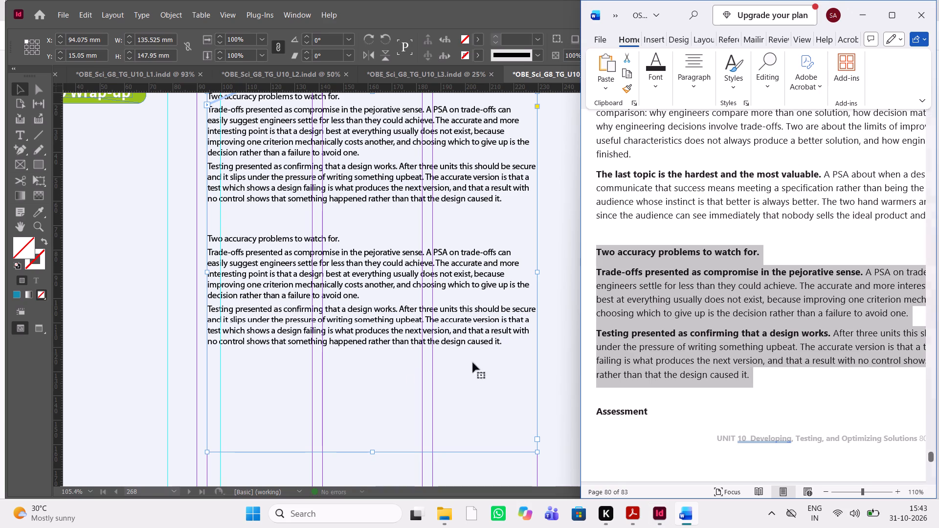
double_click(408, 377)
drag(512, 339, 207, 239)
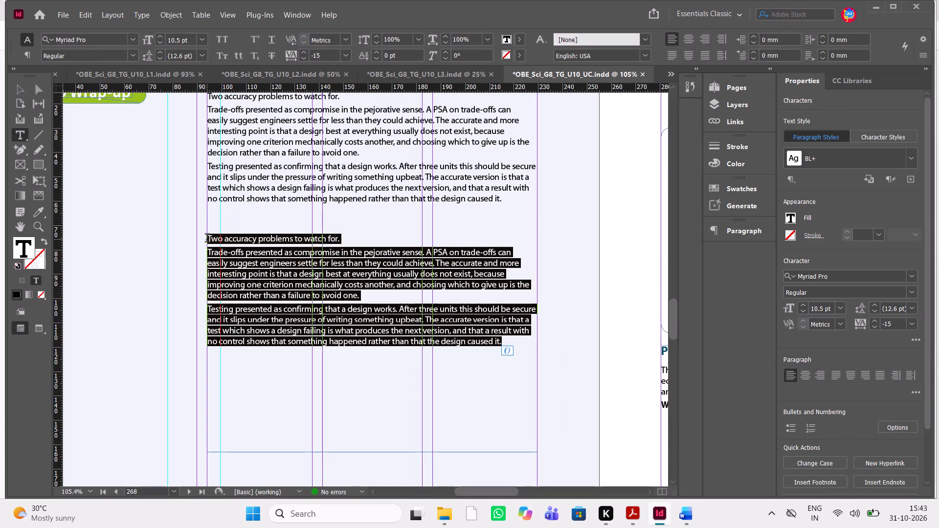
key(Delete)
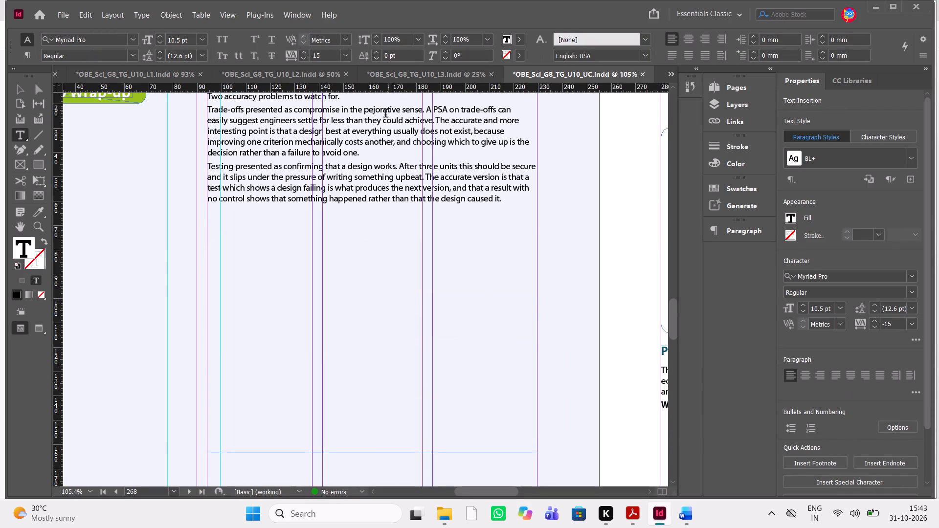
Bold the "Two accuracy problems to watch for." line and the opening sentence of each of the two paragraphs below it.
drag(397, 168, 208, 158)
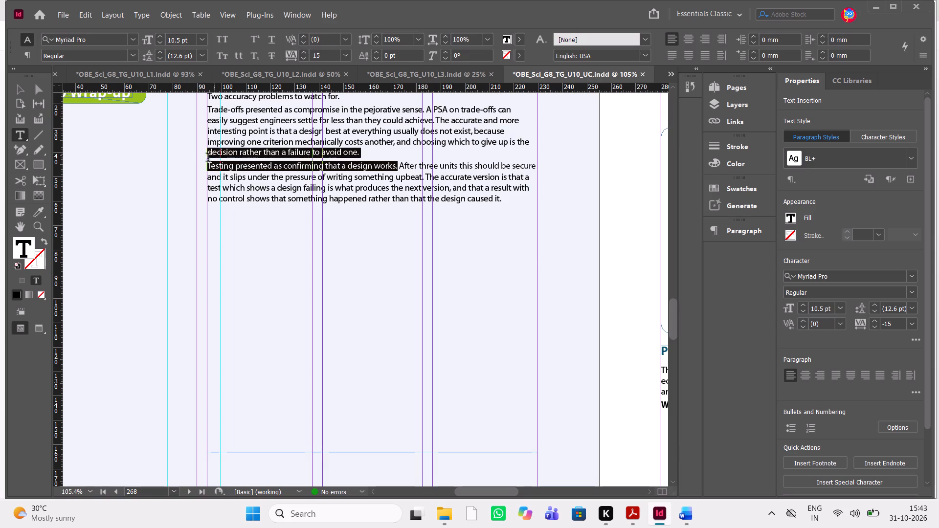
drag(208, 158, 196, 165)
key(ctrl+shift+b)
ctrl+scroll(321, 194, up, 1)
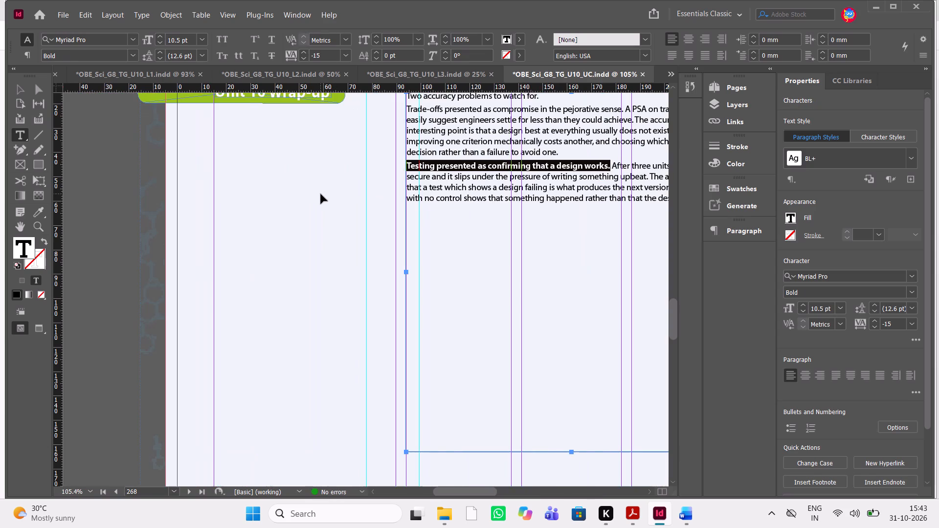
ctrl+scroll(321, 194, up, 1)
ctrl+scroll(321, 194, left, 2)
key(ctrl+minus)
key(ctrl+minus)
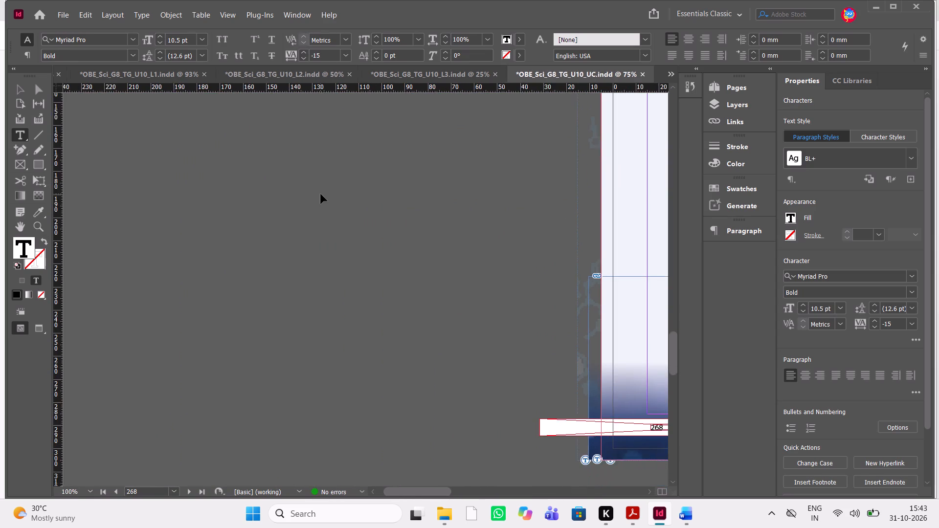
key(ctrl+minus)
key(ctrl+minus)
key(ctrl+minus)
key(ctrl+equal)
key(ctrl+equal)
key(ctrl+equal)
key(ctrl+equal)
key(ctrl+equal)
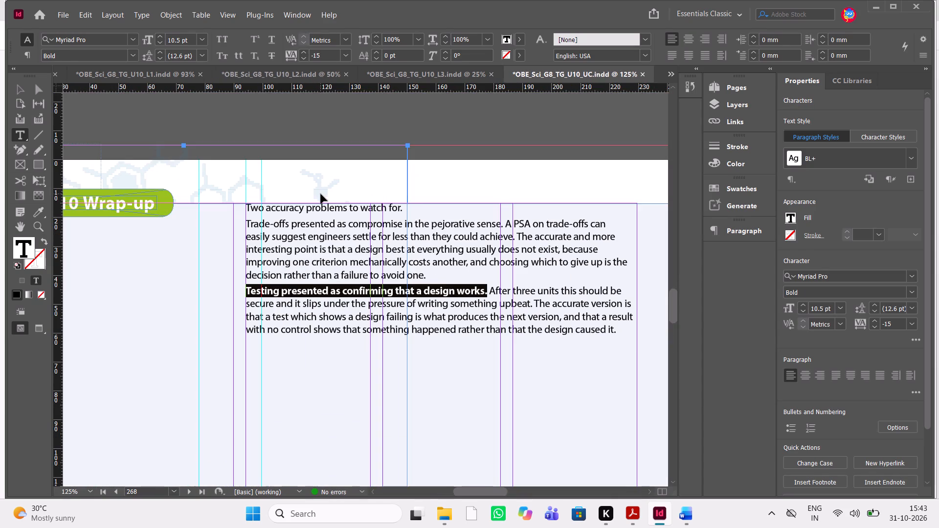
drag(506, 226, 281, 227)
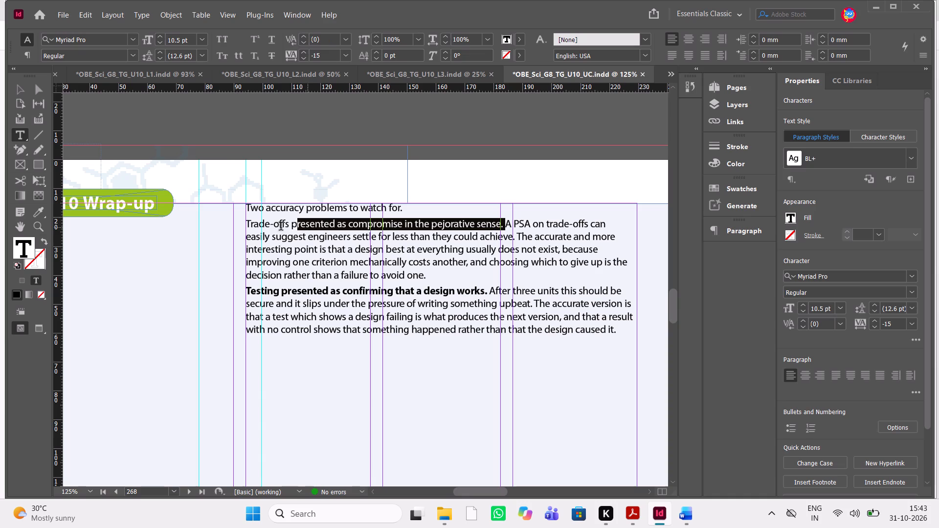
drag(281, 227, 240, 225)
key(ctrl+shift+b)
key(alt+Tab)
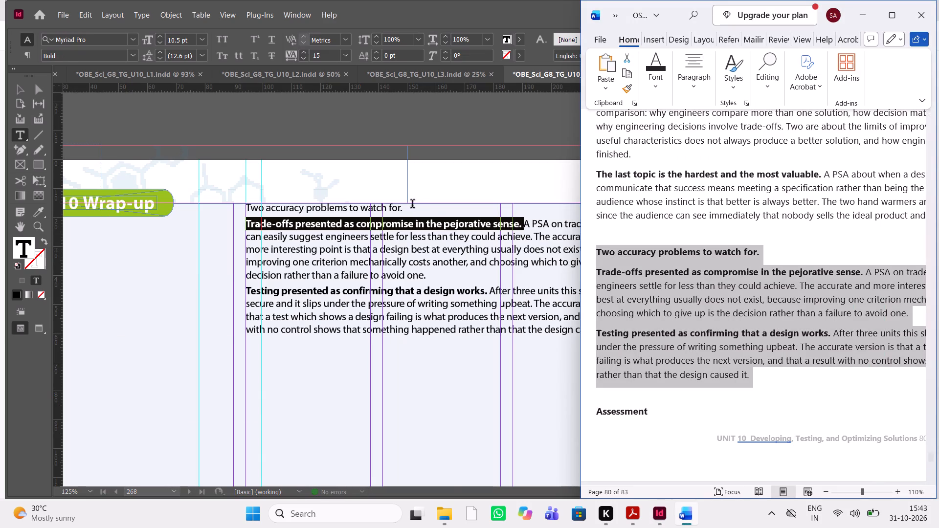
drag(410, 206, 203, 207)
key(ctrl+shift+b)
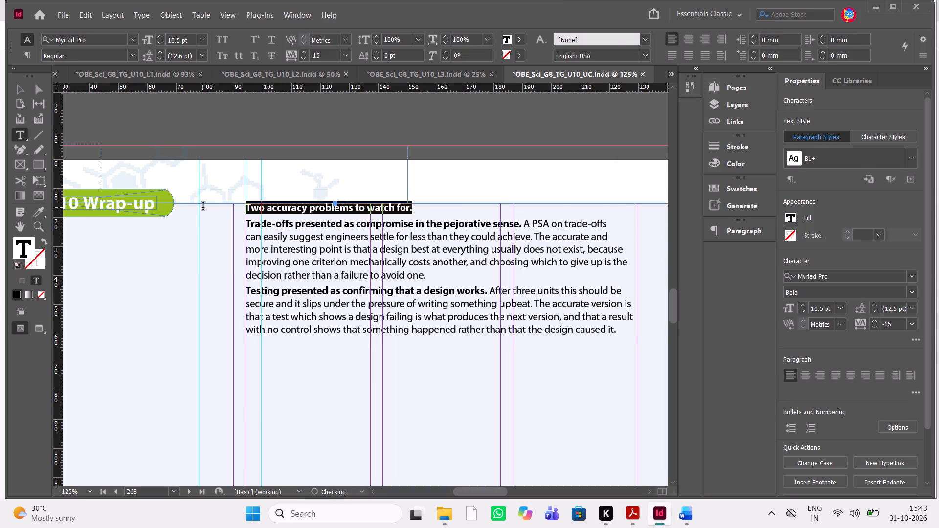
Shorten the threaded text frame on page 268 to about 46.7 mm high, ending just below the accuracy passage.
key(alt+Tab)
scroll(672, 340, down, 2)
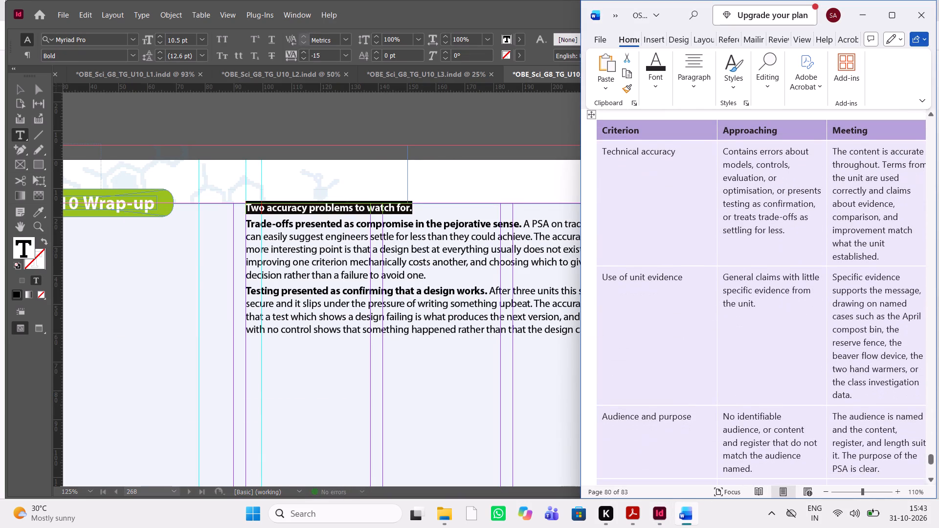
click(862, 15)
scroll(454, 358, down, 1)
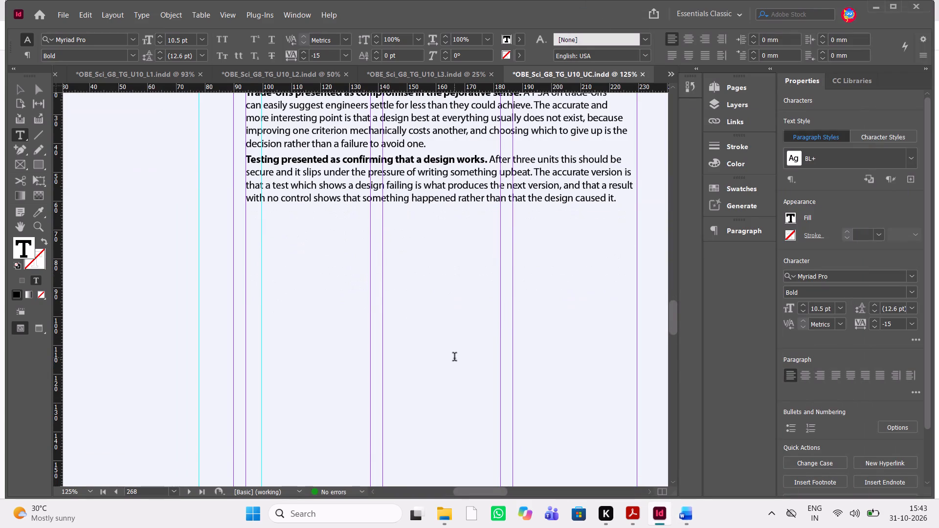
scroll(454, 358, down, 1)
key(Escape)
click(480, 372)
scroll(480, 372, down, 1)
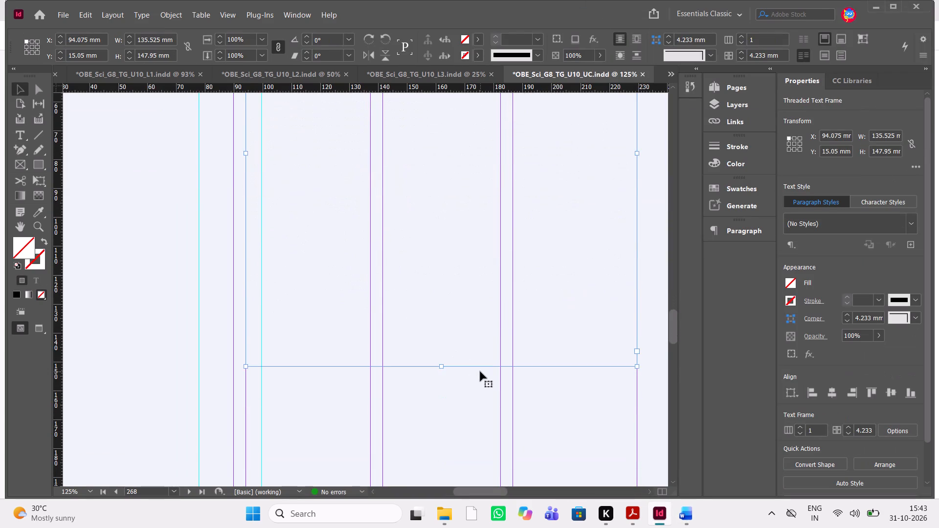
scroll(481, 393, up, 1)
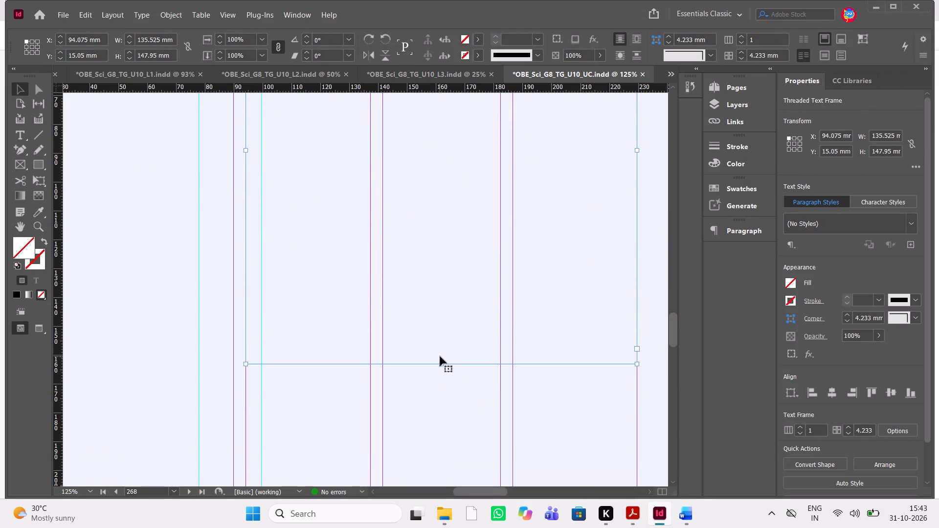
drag(440, 362, 413, 361)
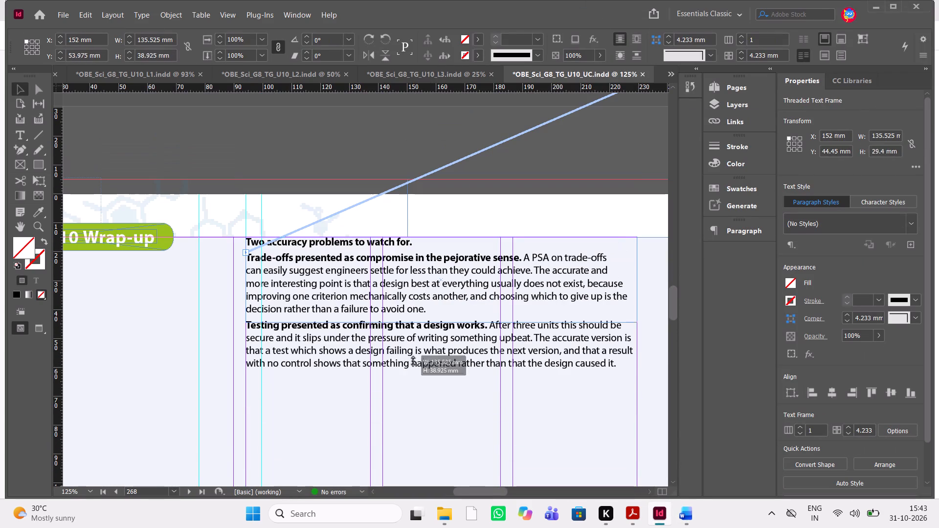
drag(413, 361, 422, 369)
scroll(422, 369, down, 1)
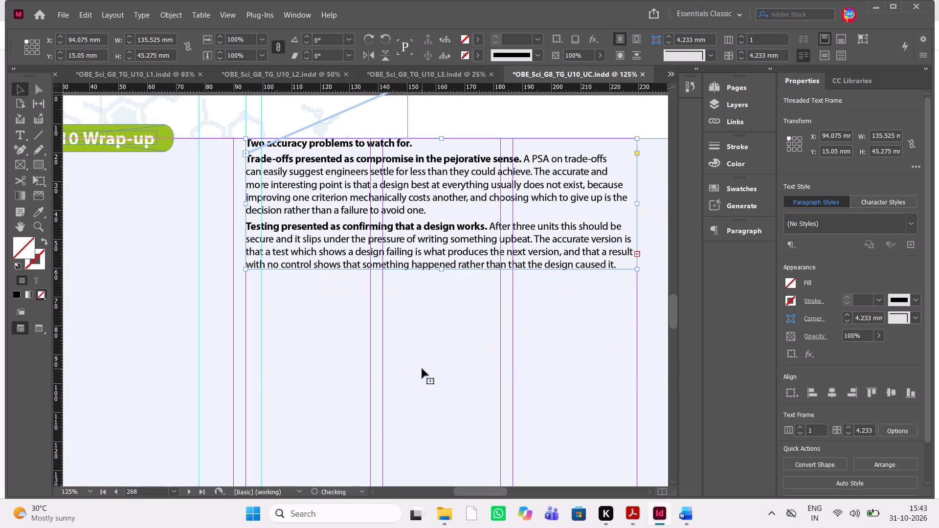
scroll(422, 369, down, 1)
drag(443, 267, 444, 273)
Delete the leftover overset content after the passage's final sentence, which ends "the design caused it.".
click(612, 259)
drag(612, 259, 623, 261)
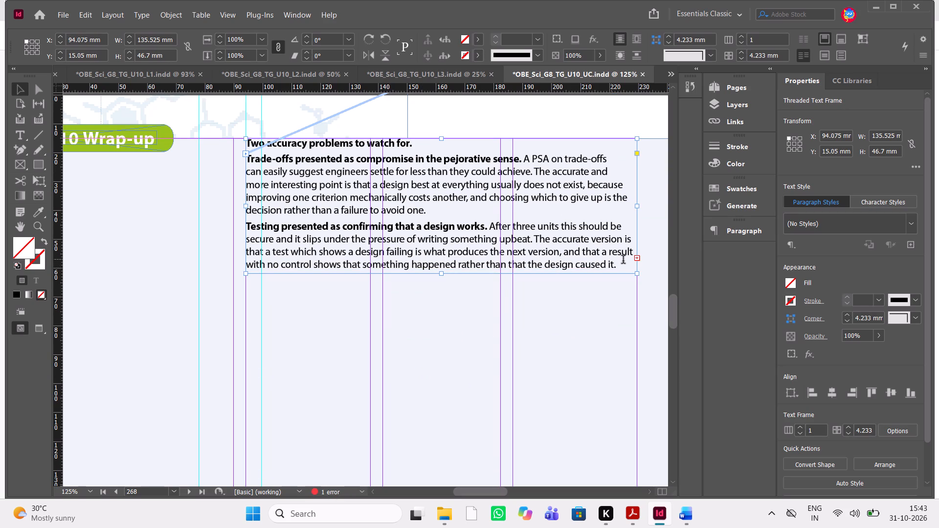
drag(623, 261, 621, 264)
click(621, 264)
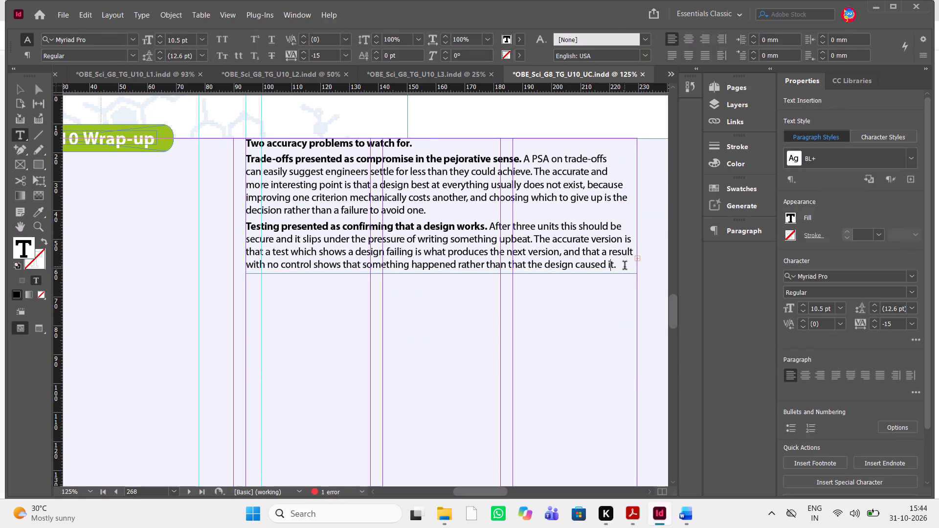
click(621, 266)
key(Delete)
key(Delete)
key(Delete)
key(Delete)
key(Delete)
key(Delete)
key(Delete)
key(Delete)
key(Delete)
key(Delete)
key(Delete)
key(Delete)
key(Delete)
key(Delete)
key(Delete)
key(Delete)
key(Delete)
key(Delete)
key(Delete)
key(Delete)
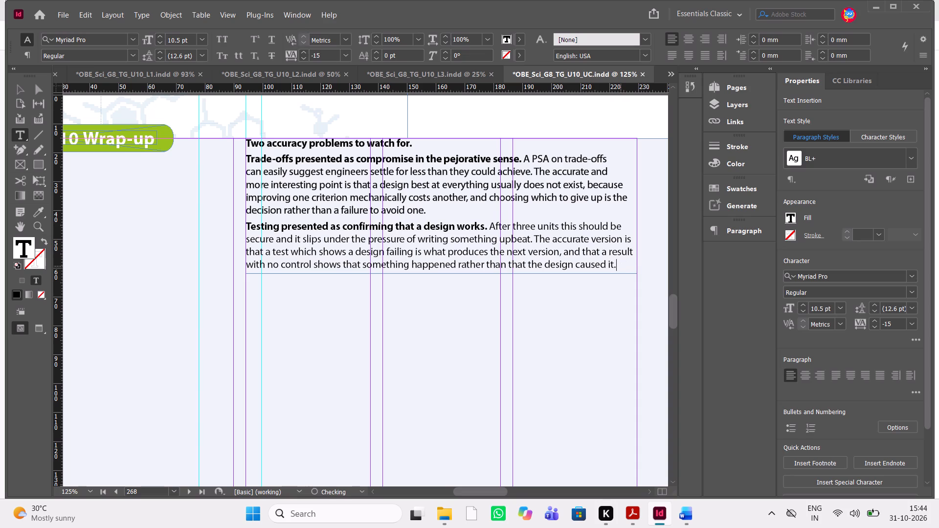
key(Escape)
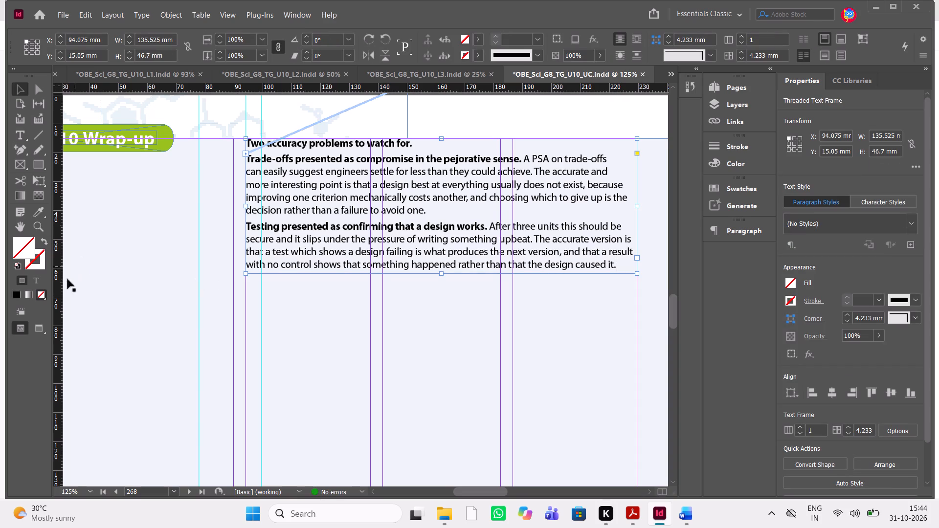
Draw an empty graphic frame about 36.6 × 13.5 mm just below the accuracy text frame on page 268.
click(19, 163)
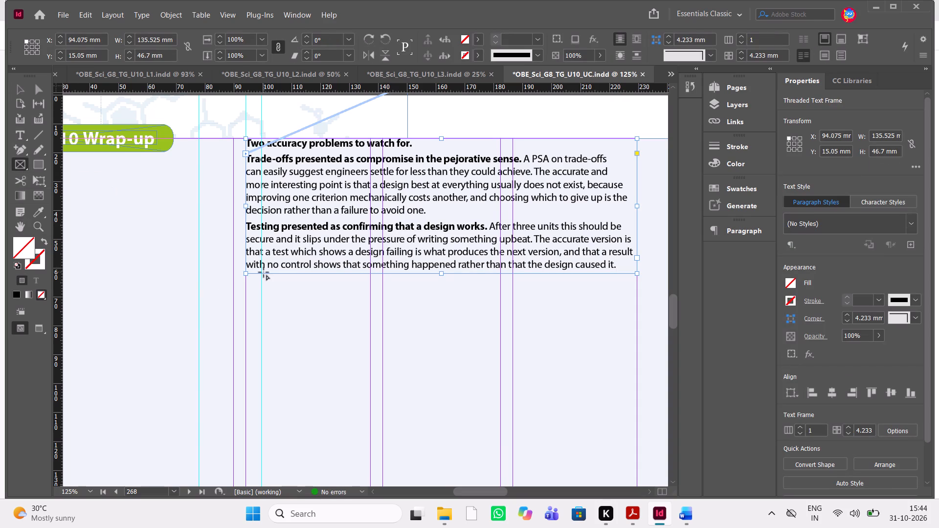
drag(318, 273, 422, 311)
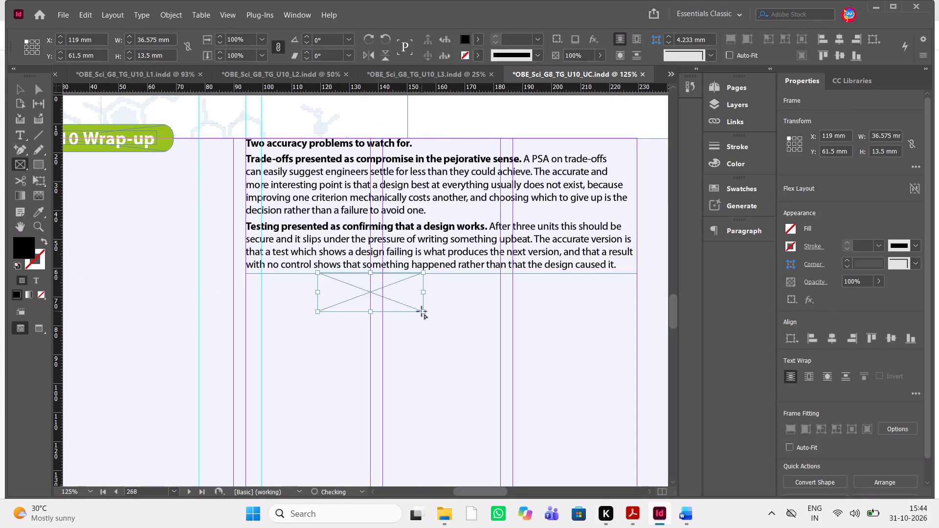
key(Down)
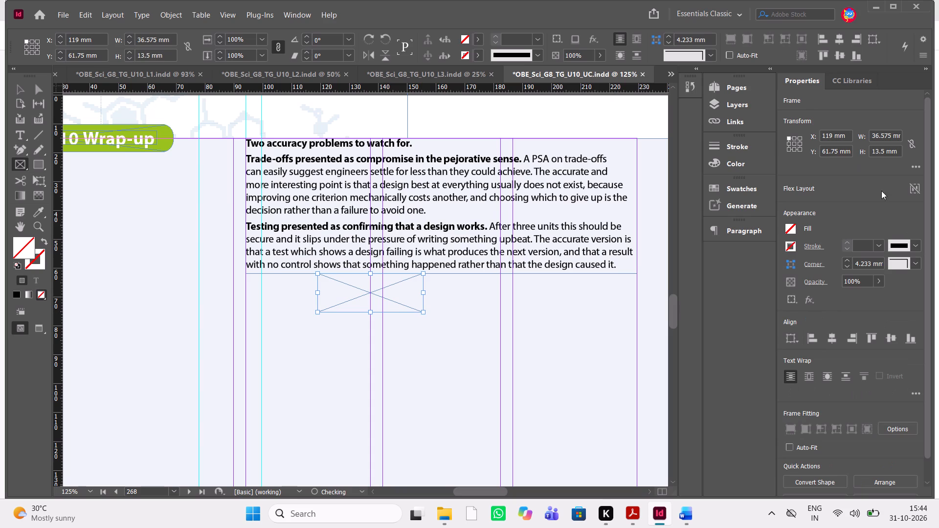
Set the height of the new empty frame to 3.5 mm.
drag(884, 148, 840, 154)
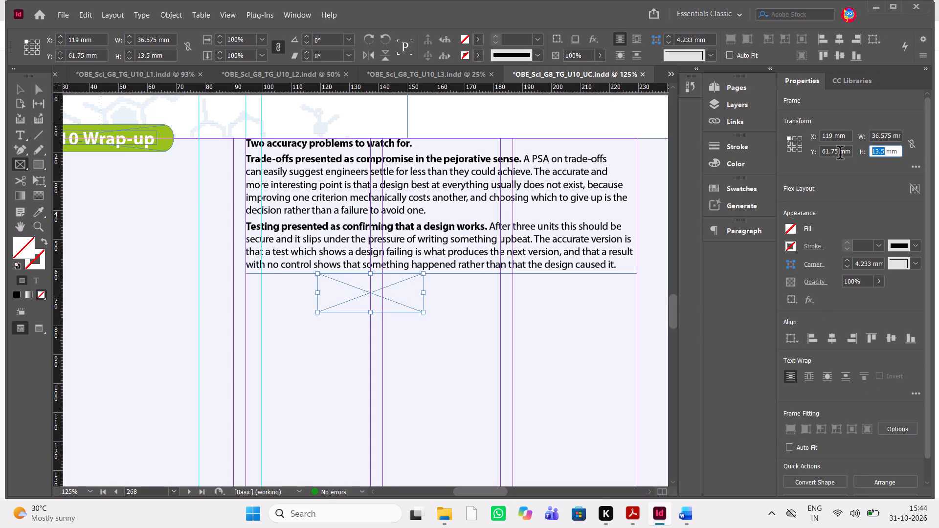
drag(840, 154, 829, 156)
key(BackSpace)
key(Page_Down)
key(Delete)
key(Clear)
key(Return)
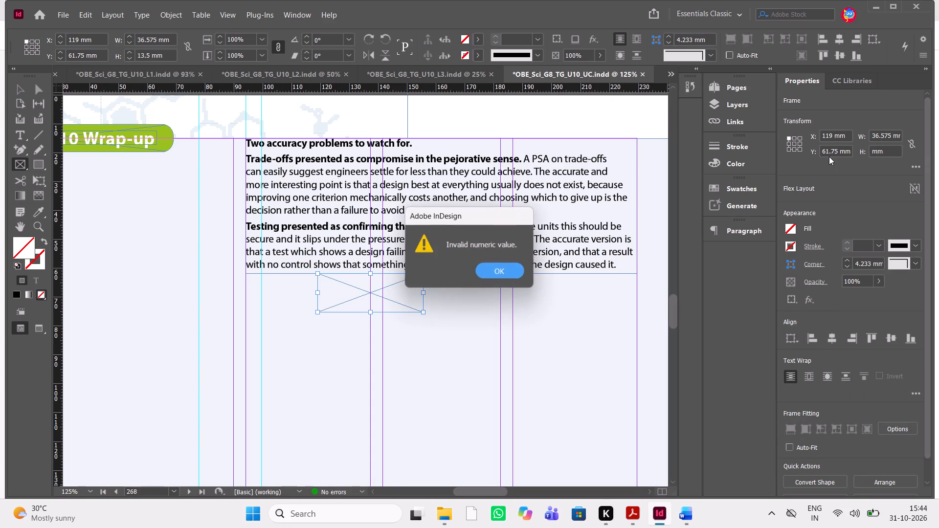
click(503, 271)
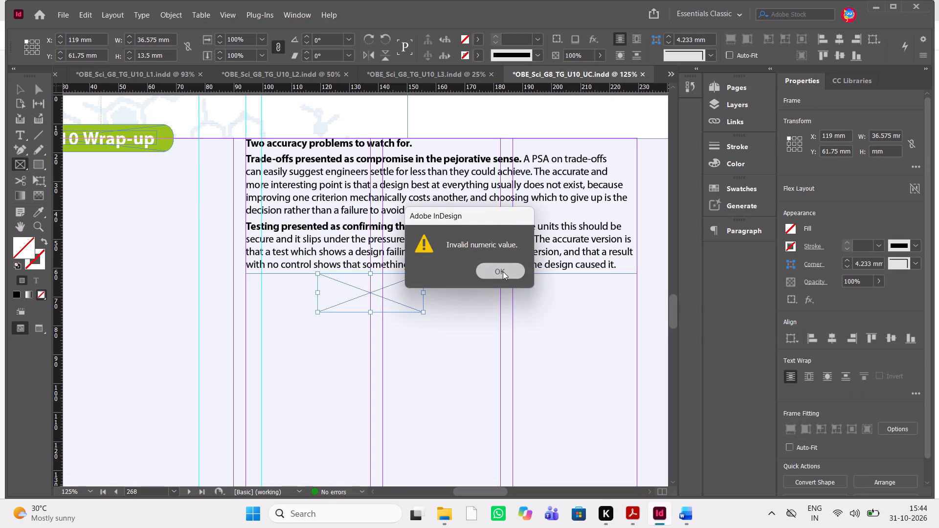
double_click(879, 158)
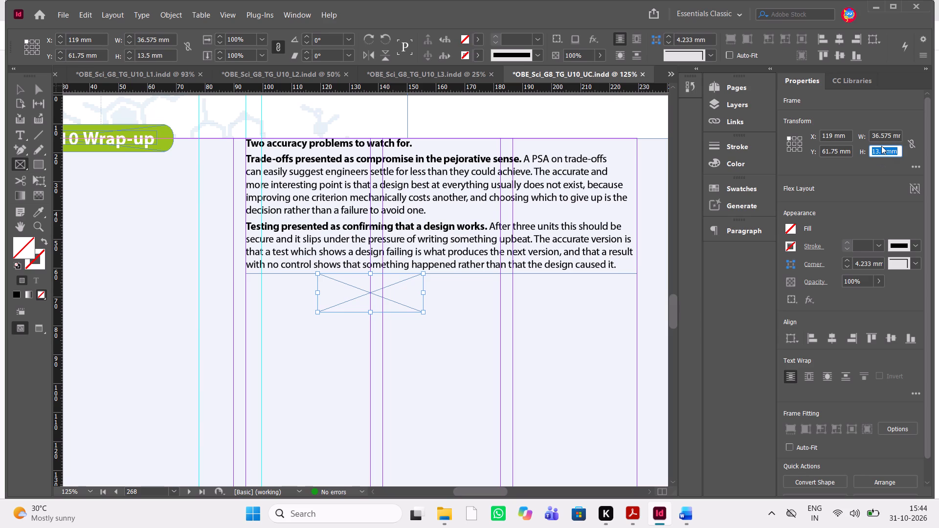
click(878, 155)
click(875, 153)
key(BackSpace)
key(BackSpace)
key(Return)
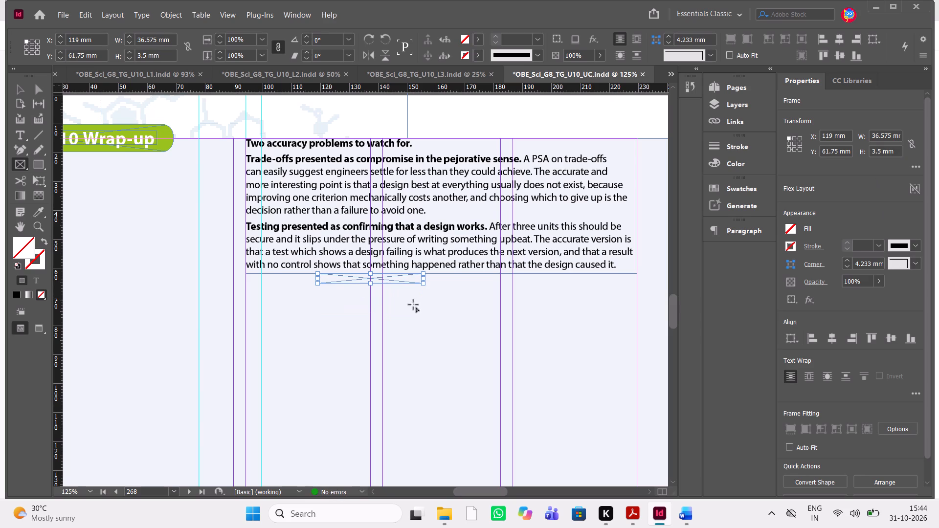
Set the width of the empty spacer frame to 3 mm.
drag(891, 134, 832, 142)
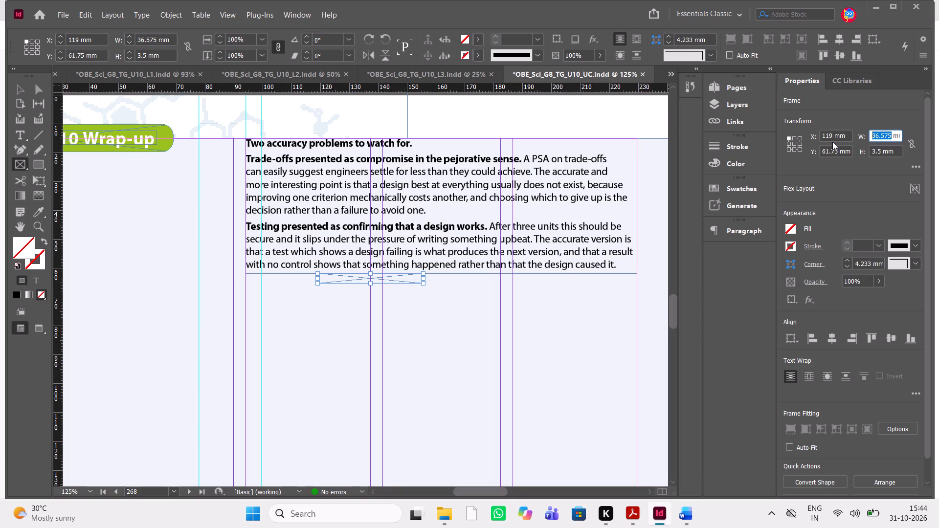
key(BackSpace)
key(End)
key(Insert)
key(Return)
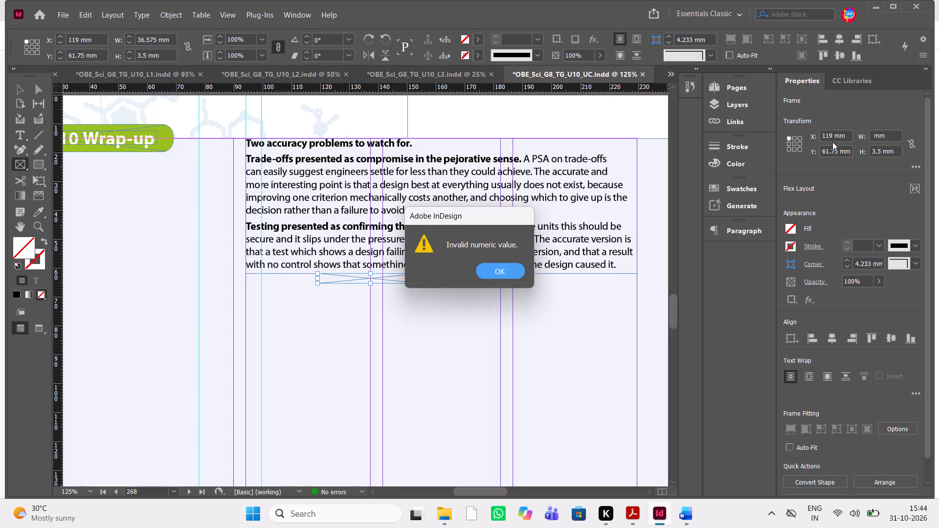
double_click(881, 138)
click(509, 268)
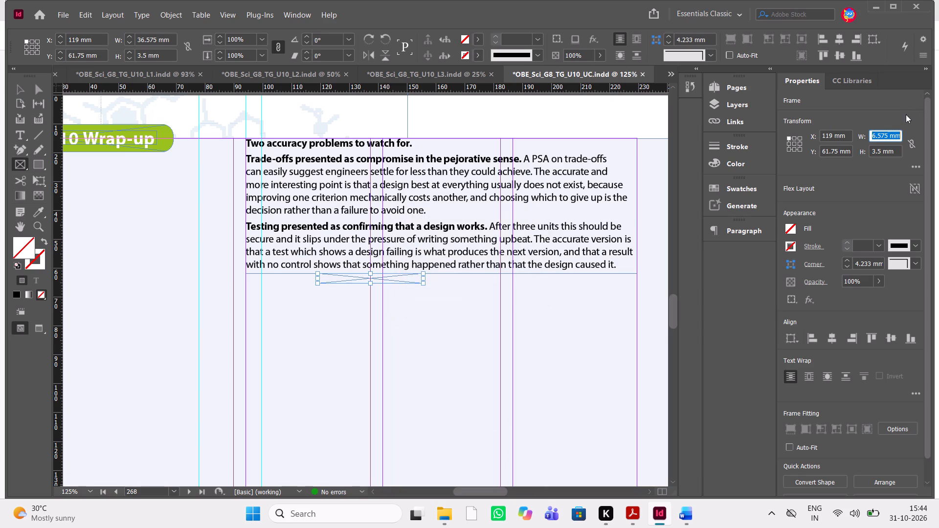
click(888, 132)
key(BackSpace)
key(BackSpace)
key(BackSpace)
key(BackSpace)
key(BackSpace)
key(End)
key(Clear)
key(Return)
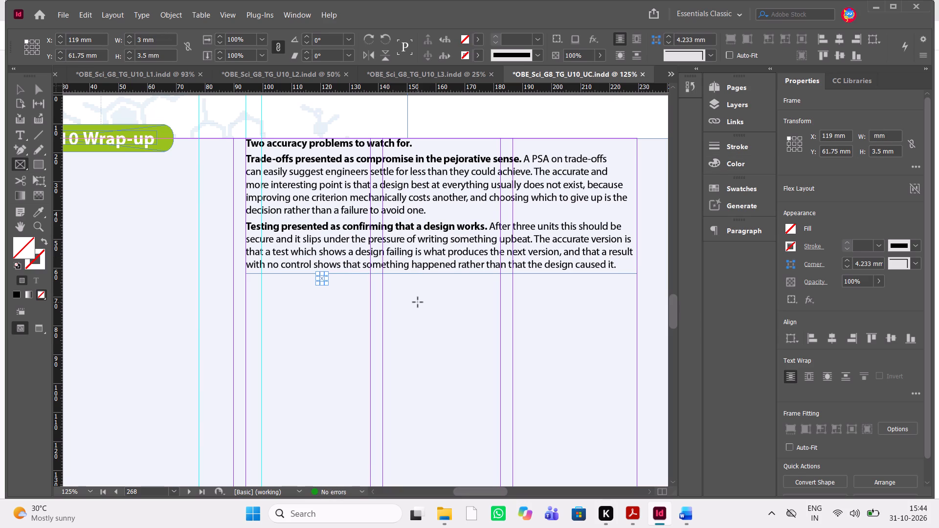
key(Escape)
Resize the spacer frame below the accuracy passage to about 8 mm wide.
click(19, 87)
click(230, 308)
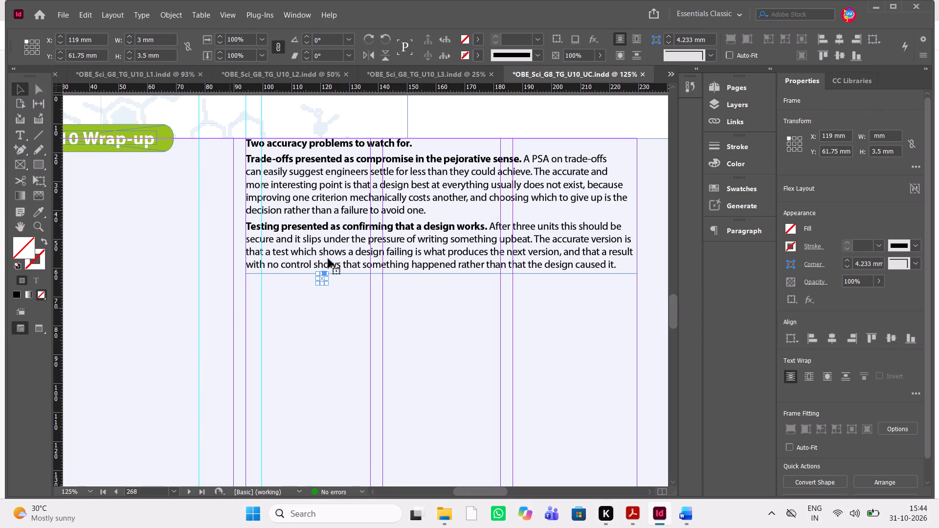
click(322, 283)
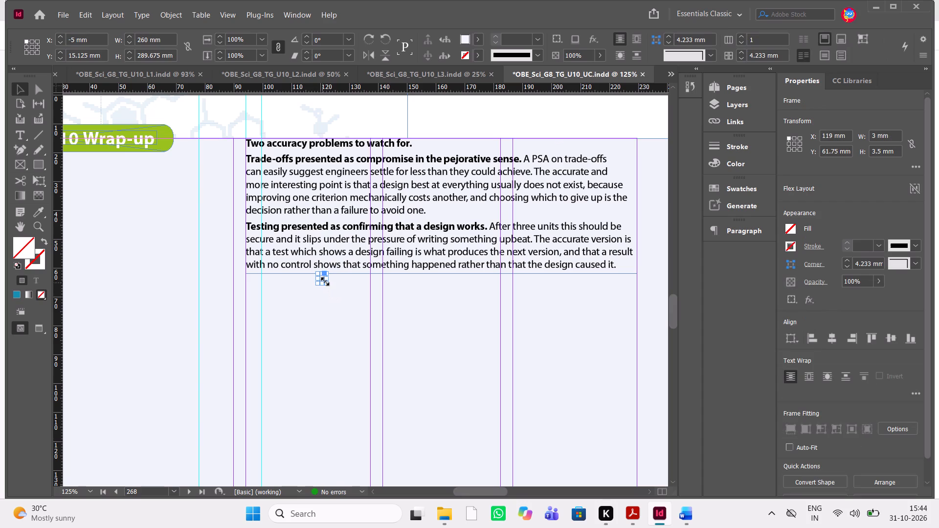
drag(329, 280, 342, 283)
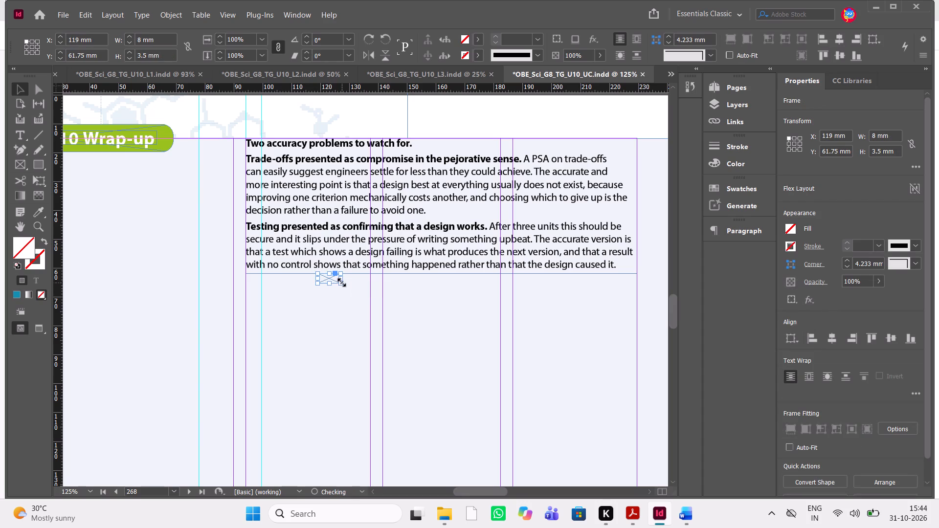
click(320, 303)
Move the Criterion/Approaching/Meeting/Exceeding rubric table frame from page 269 to page 268, below the accuracy passage.
scroll(320, 303, up, 2)
scroll(404, 208, left, 2)
scroll(404, 208, down, 3)
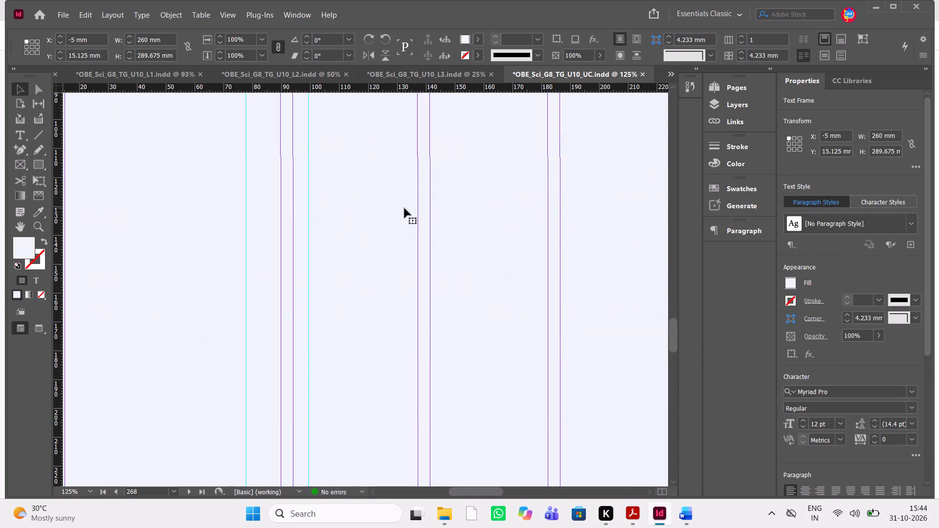
scroll(404, 208, down, 2)
scroll(404, 208, up, 4)
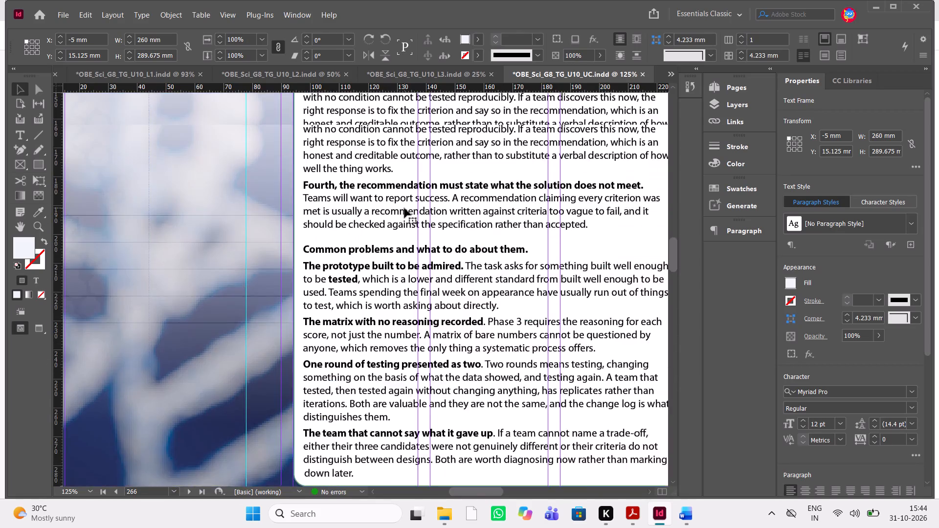
scroll(404, 208, up, 2)
scroll(404, 208, down, 6)
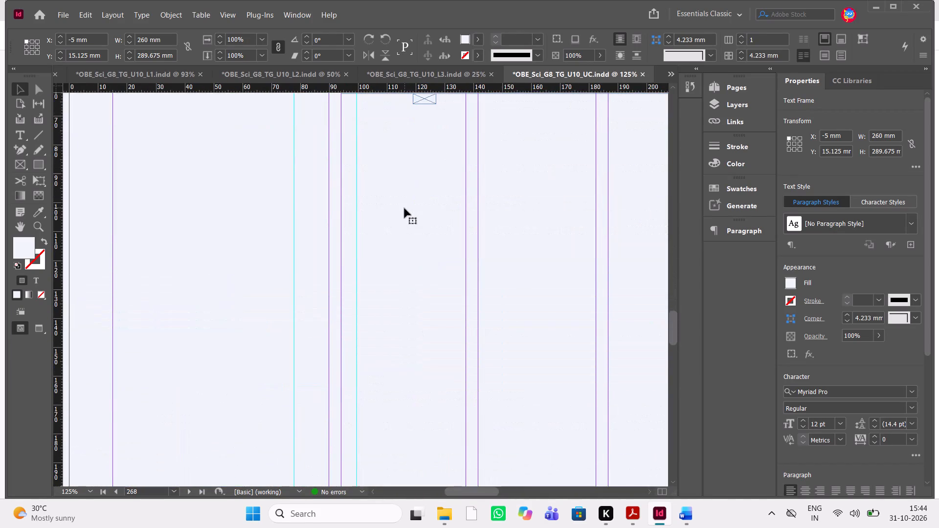
scroll(404, 208, down, 3)
scroll(404, 208, up, 2)
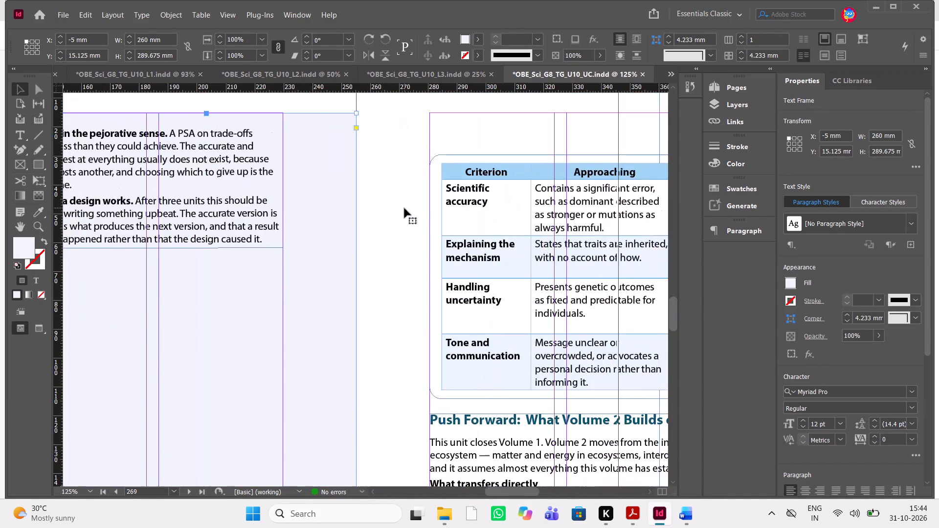
scroll(404, 208, up, 1)
drag(179, 124, 419, 286)
key(ctrl+z)
ctrl+click(419, 286)
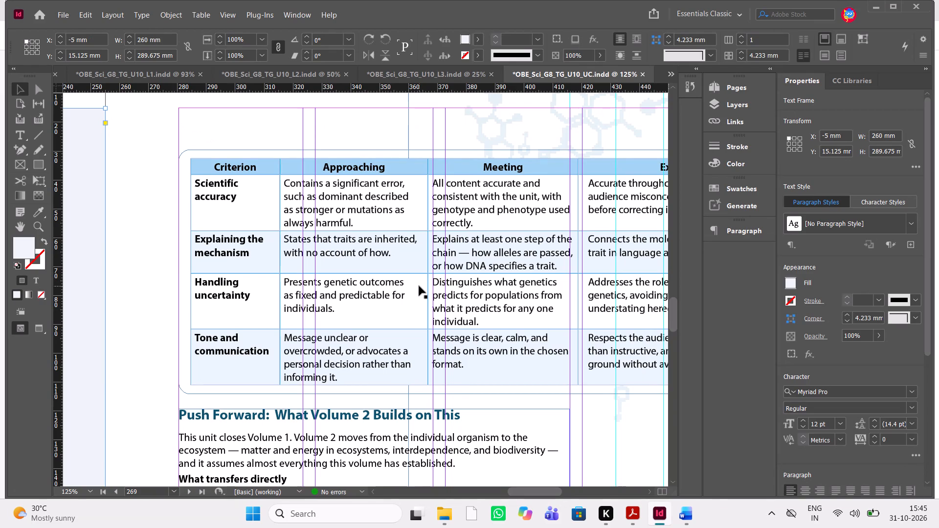
key(ctrl+x)
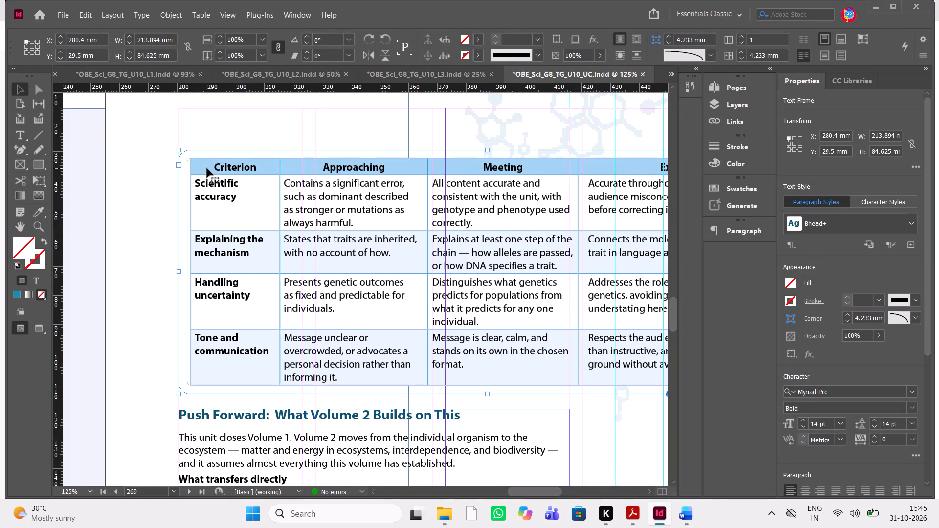
scroll(207, 168, down, 1)
scroll(207, 168, left, 1)
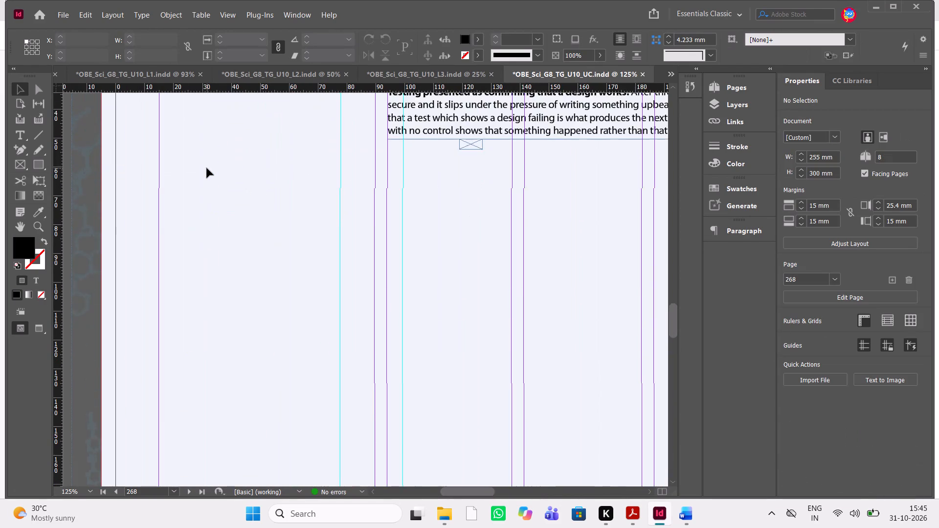
scroll(207, 168, left, 1)
key(ctrl+v)
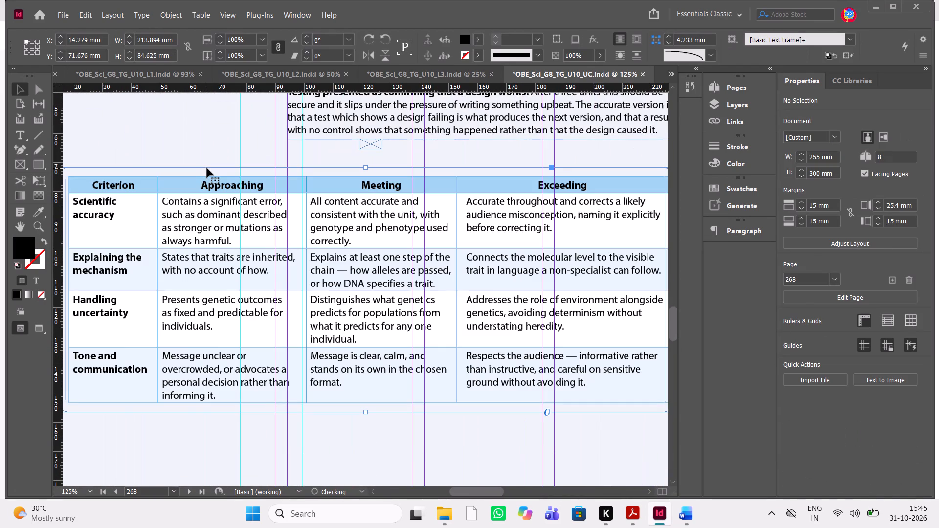
scroll(207, 168, left, 1)
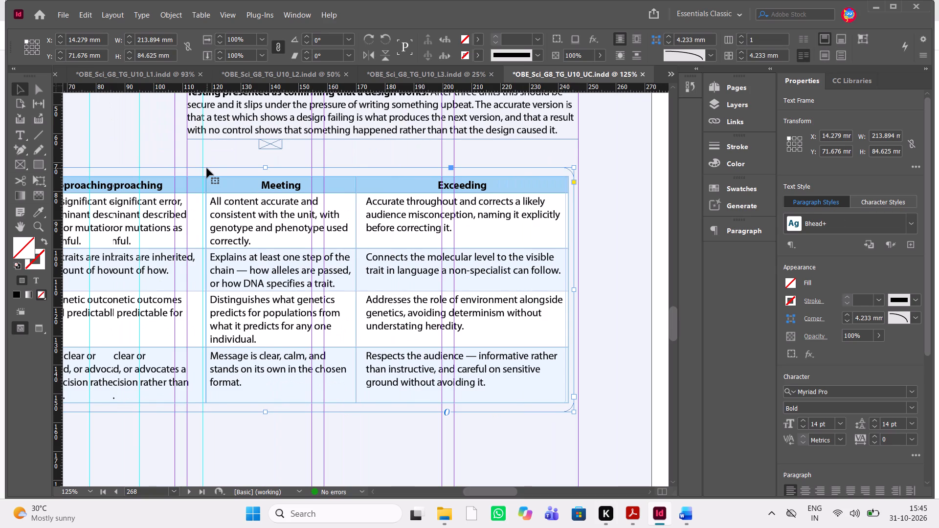
Nudge the rubric table frame right and up to about X 17.5 mm, Y 62.4 mm, just below the accuracy passage.
key(Right)
key(Right)
key(Right)
key(Right)
key(Right)
key(Right)
key(Right)
key(Right)
key(Right)
key(Right)
key(Right)
key(Right)
key(Right)
key(Right)
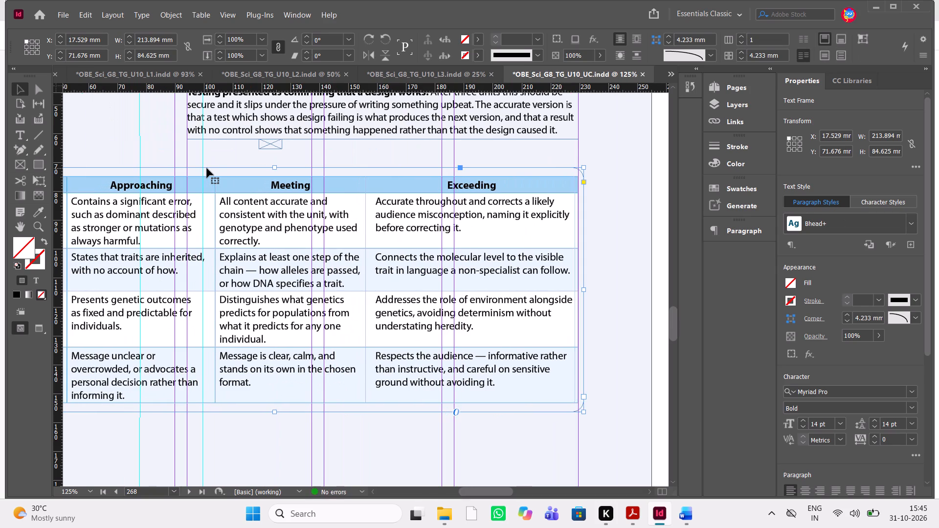
key(Up)
key(Up)
key(Up)
key(Up)
key(Up)
key(Up)
key(Up)
key(Up)
key(Up)
key(Up)
key(Up)
key(Up)
key(Up)
key(Up)
key(Up)
key(Up)
key(Up)
key(Up)
key(Up)
key(Up)
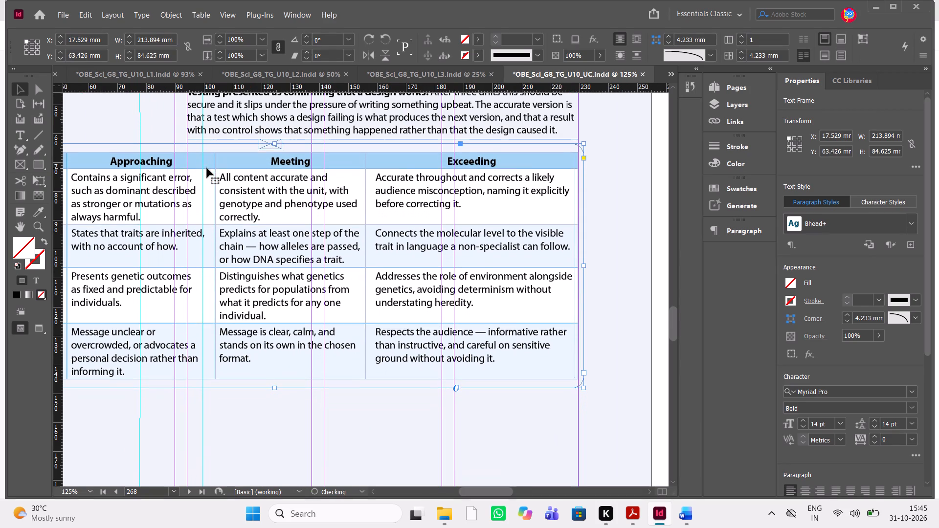
key(Up)
key(Up)
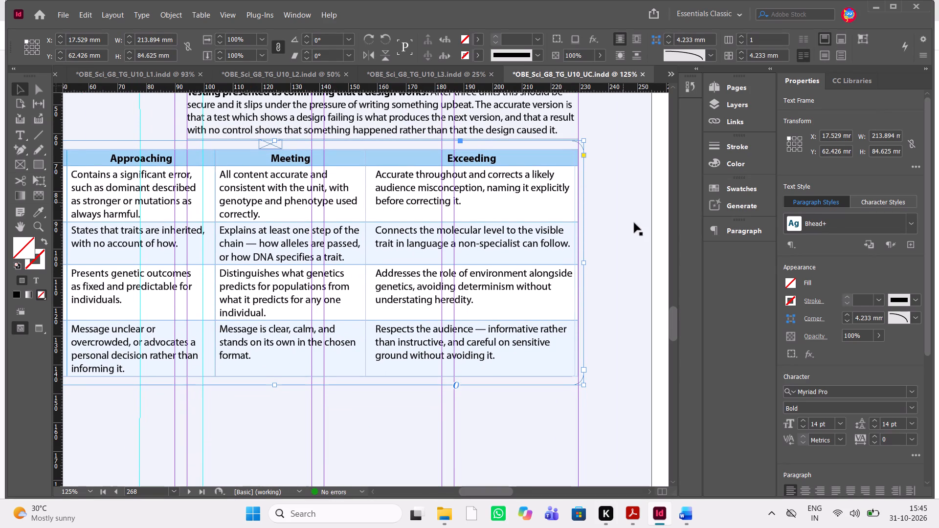
click(655, 253)
text(ww)
scroll(655, 253, right, 1)
Switch to the Word manuscript and copy the Technical accuracy row of the rubric table, from its criterion through the Exceeding cell.
key(alt+Tab)
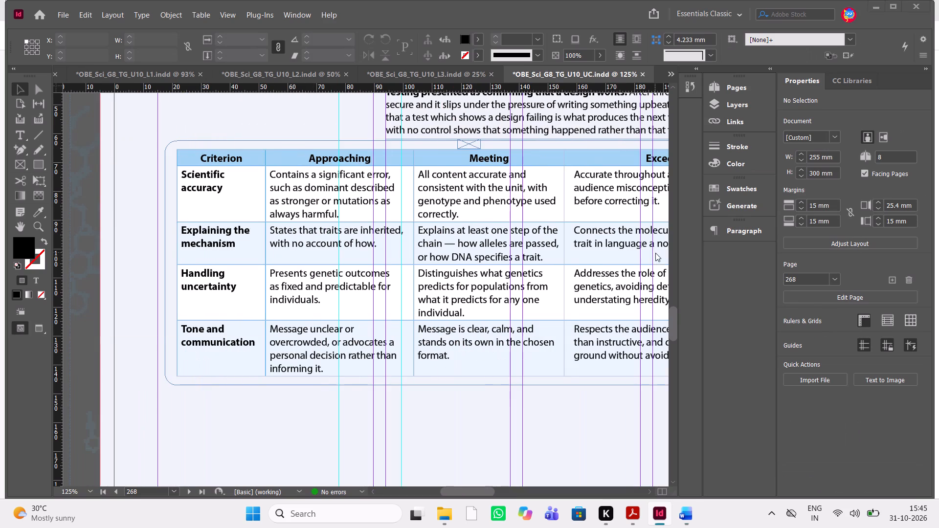
scroll(813, 288, up, 1)
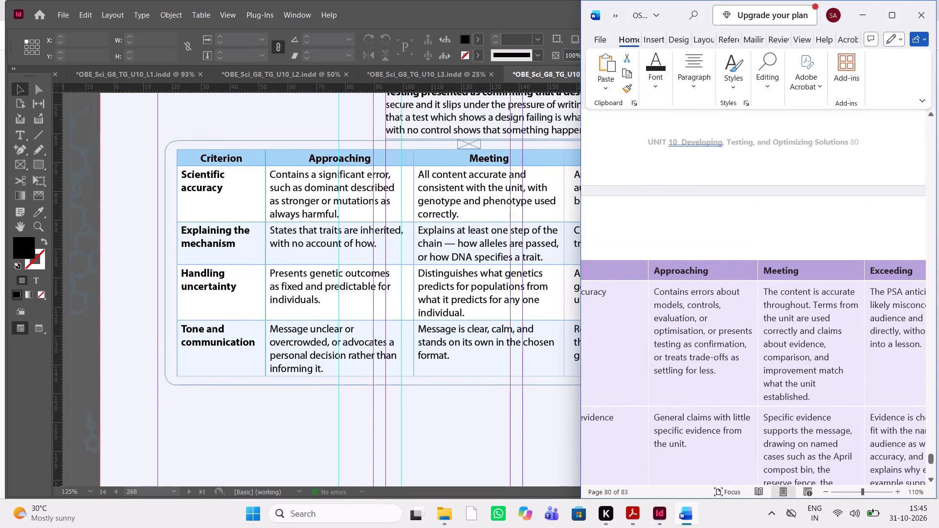
scroll(888, 282, right, 1)
scroll(480, 309, left, 1)
scroll(480, 309, right, 1)
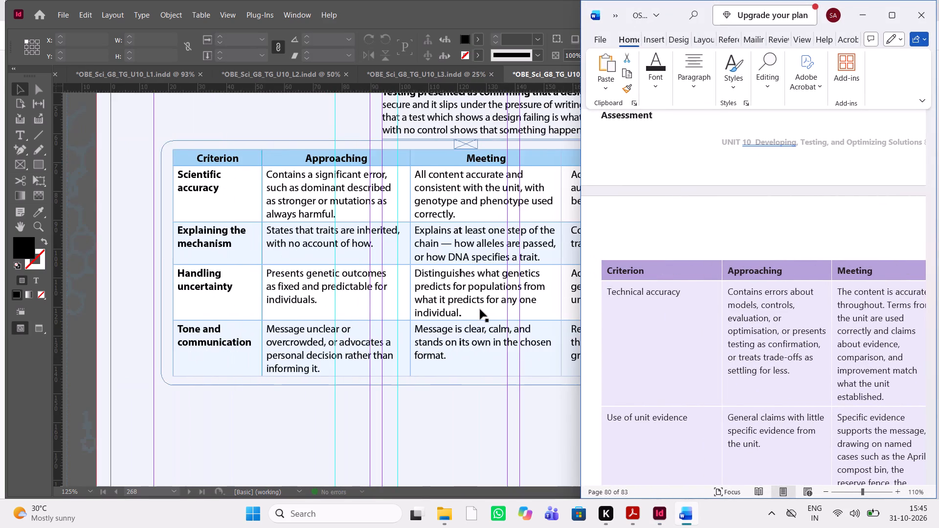
scroll(480, 309, left, 1)
scroll(480, 309, right, 1)
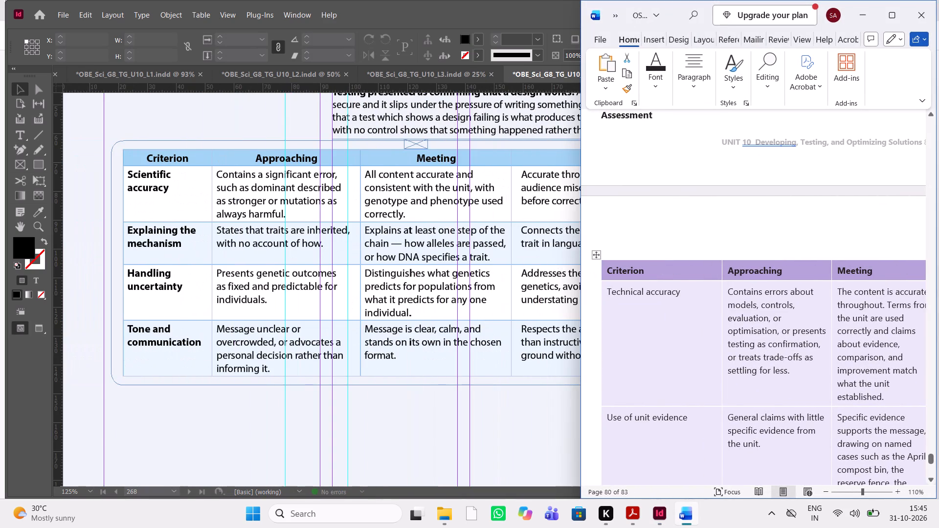
scroll(652, 316, down, 1)
scroll(652, 316, left, 1)
drag(586, 197, 881, 286)
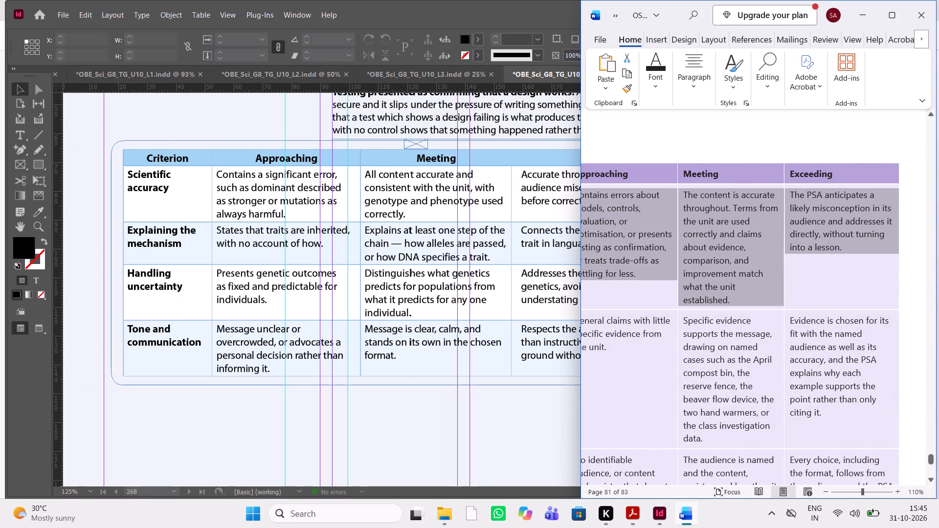
key(ctrl+c)
key(ctrl+c)
Back in InDesign, clear the old text from all four criterion rows of the page 268 rubric table, keeping the header row.
double_click(355, 333)
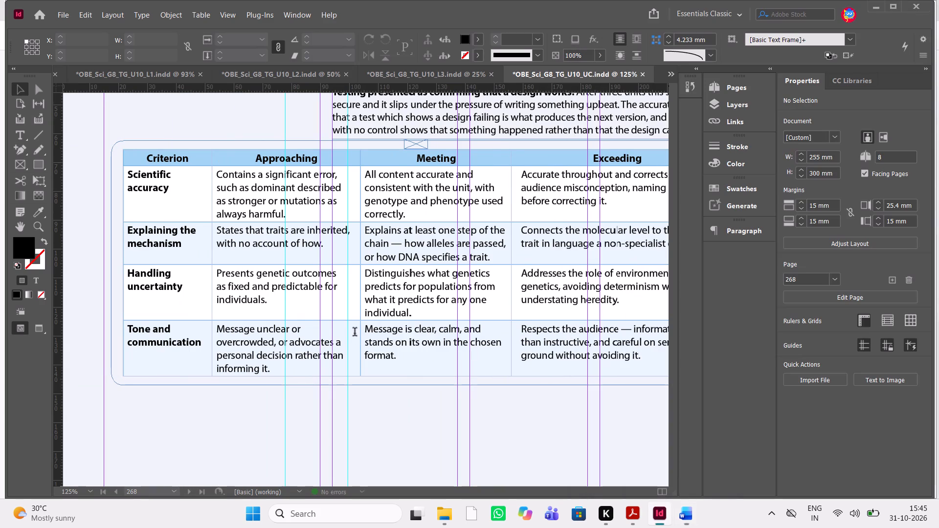
drag(658, 352, 646, 360)
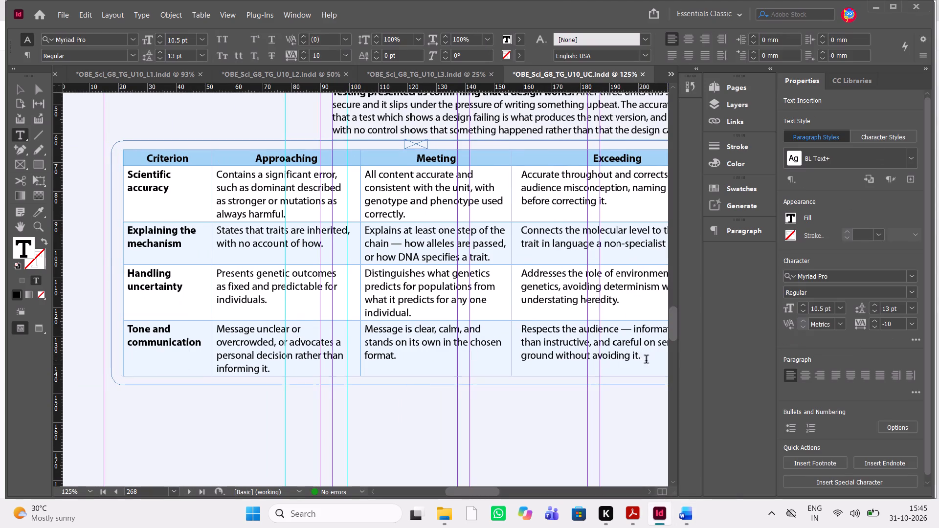
drag(646, 360, 166, 201)
key(Delete)
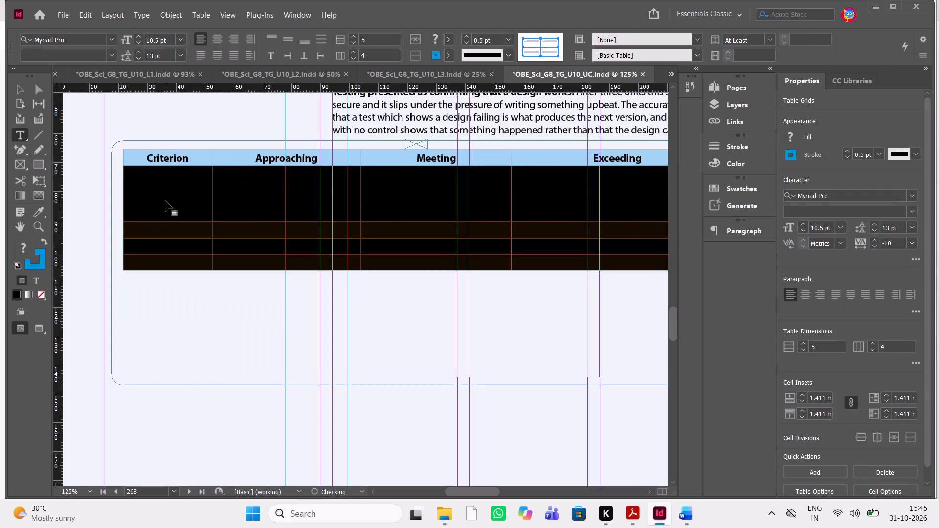
Paste the copied Technical accuracy row into the first empty row below the rubric table's header.
double_click(161, 194)
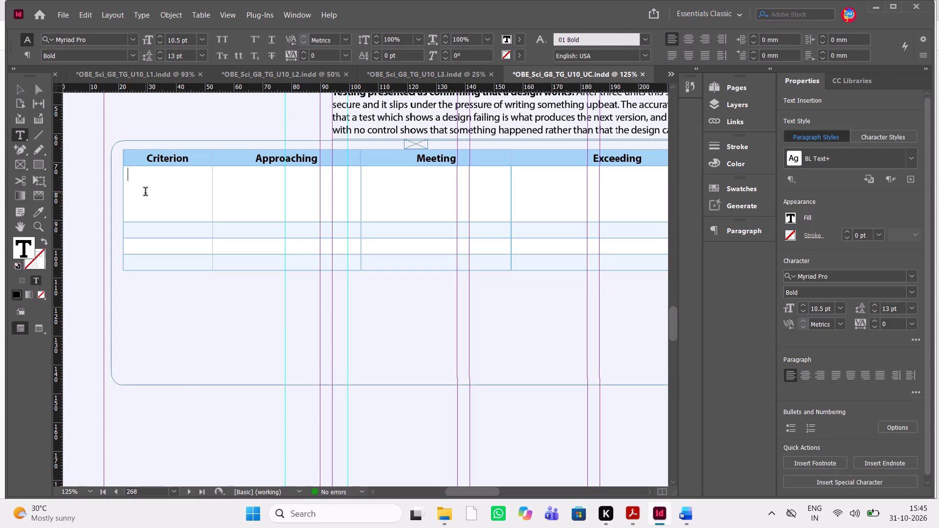
drag(145, 193, 584, 195)
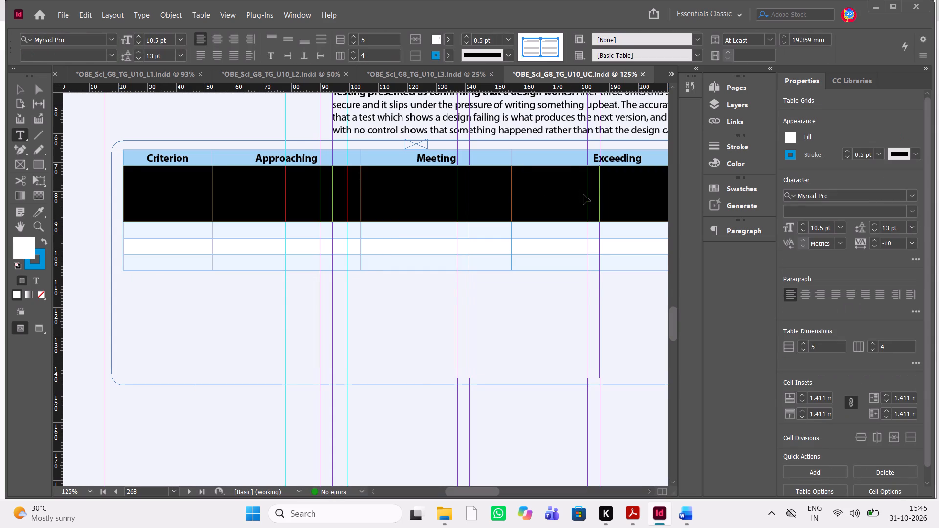
key(ctrl+v)
click(425, 266)
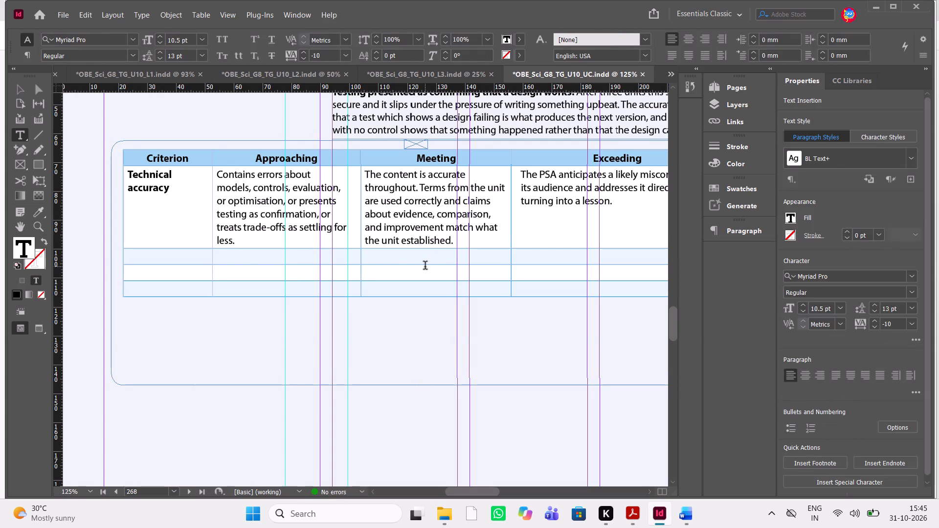
Copy the Use of unit evidence row from the Word rubric and paste it into the InDesign table's second criterion row.
key(alt+Tab)
scroll(782, 253, right, 1)
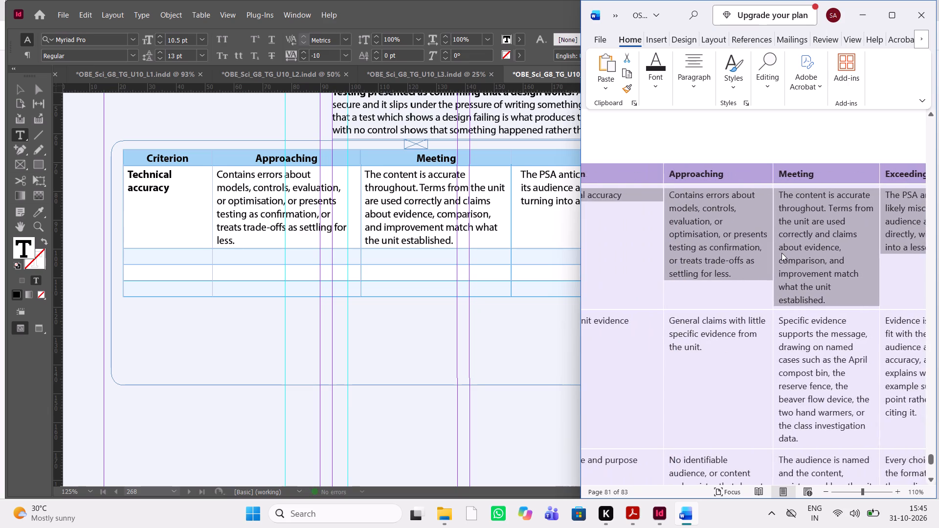
scroll(782, 253, left, 1)
drag(882, 417, 686, 410)
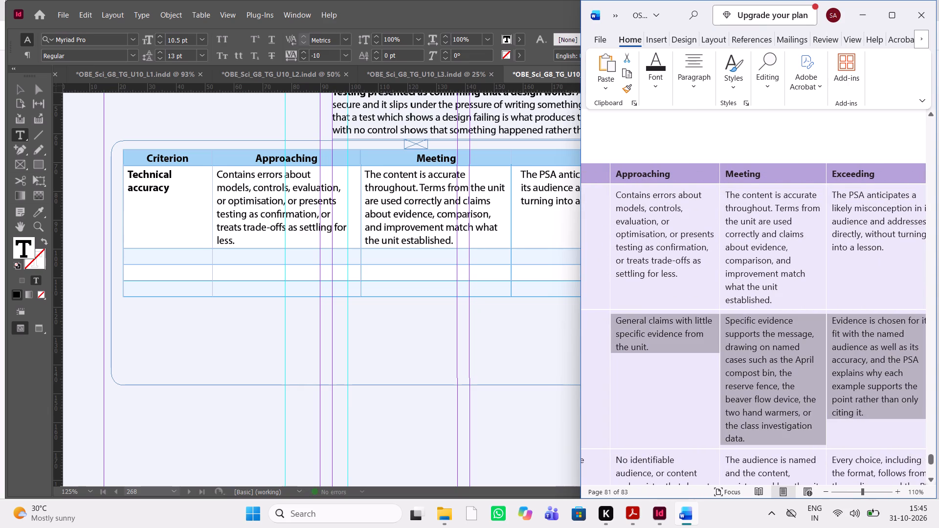
drag(686, 410, 641, 349)
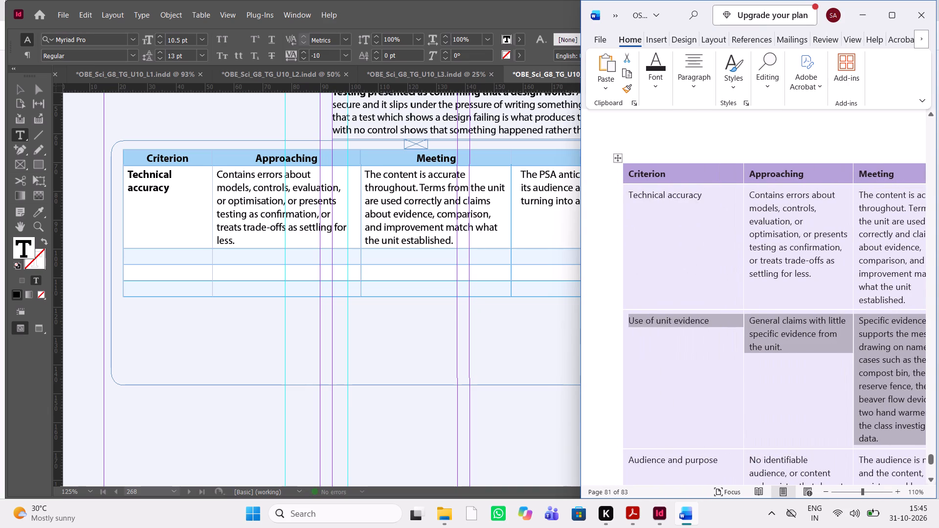
key(ctrl+c)
key(ctrl+c)
drag(187, 258, 558, 279)
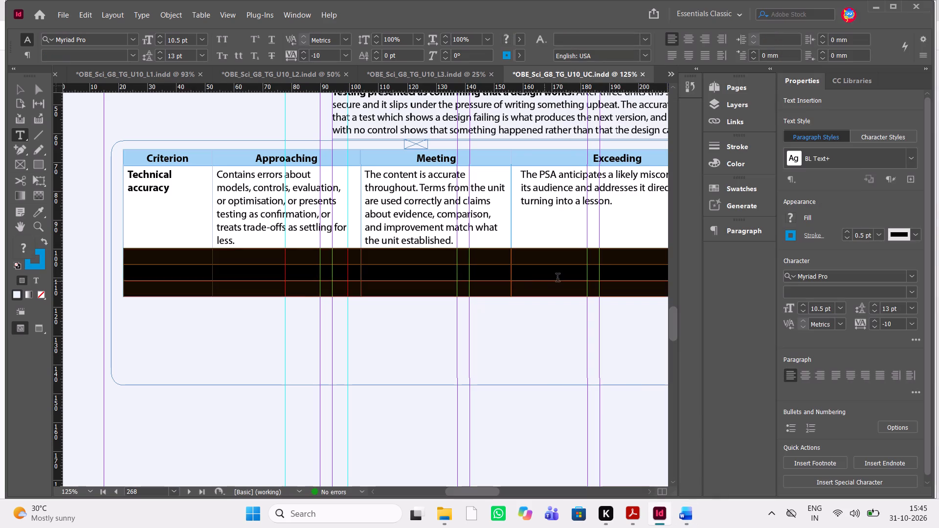
drag(558, 279, 631, 260)
key(ctrl+v)
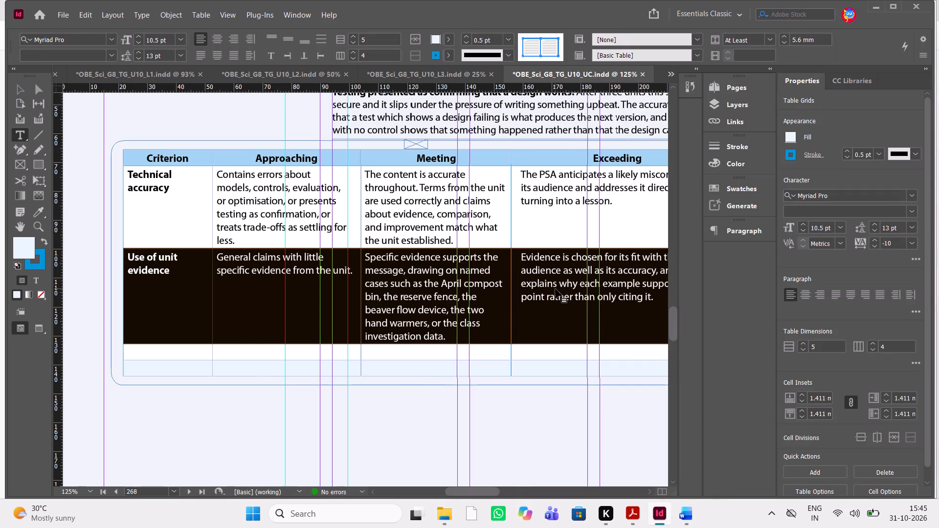
Copy the Audience and purpose row from the Word rubric and paste it into the InDesign table's third criterion row.
scroll(556, 289, left, 1)
scroll(556, 289, right, 1)
key(alt+Tab)
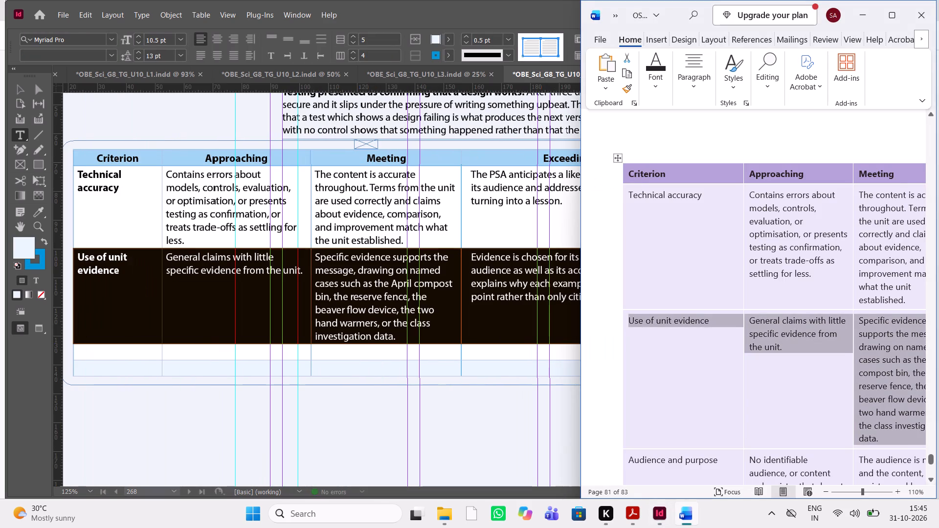
scroll(789, 308, left, 1)
scroll(789, 308, down, 1)
scroll(789, 308, left, 1)
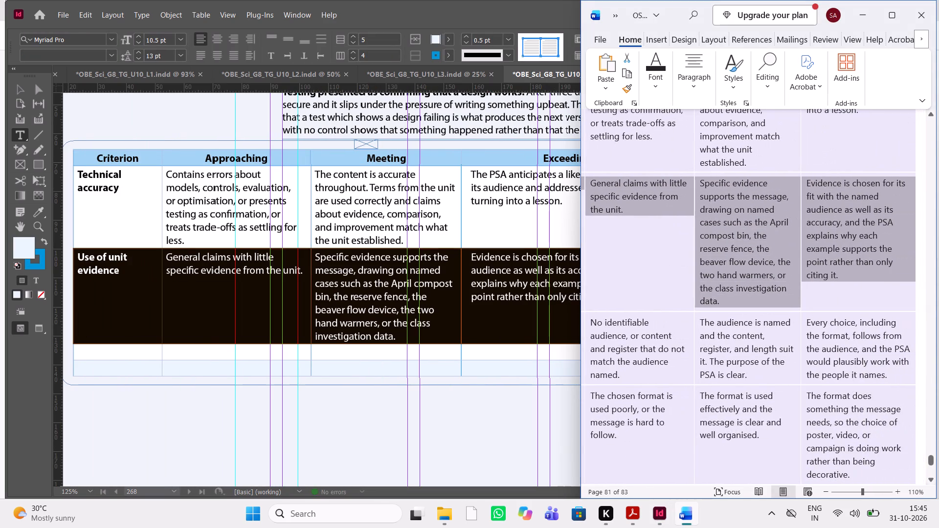
scroll(789, 308, down, 1)
scroll(885, 307, left, 1)
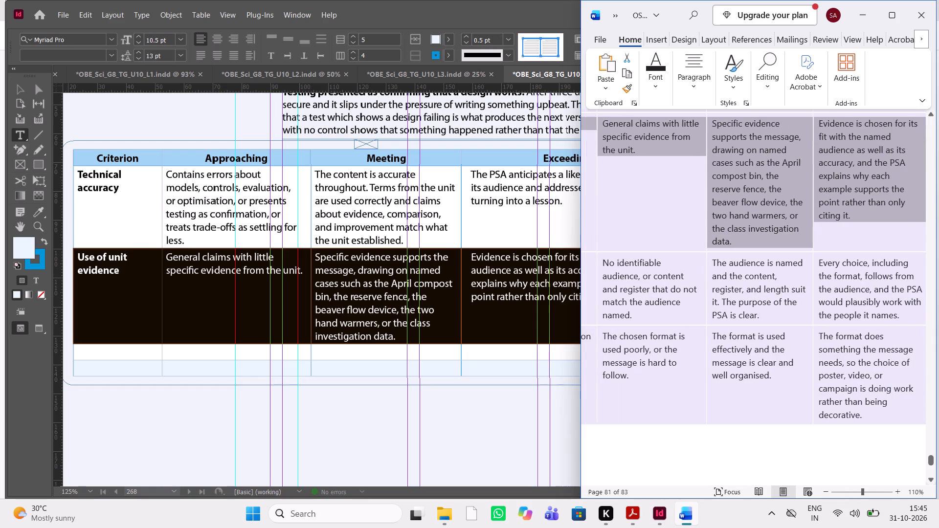
drag(886, 312, 853, 311)
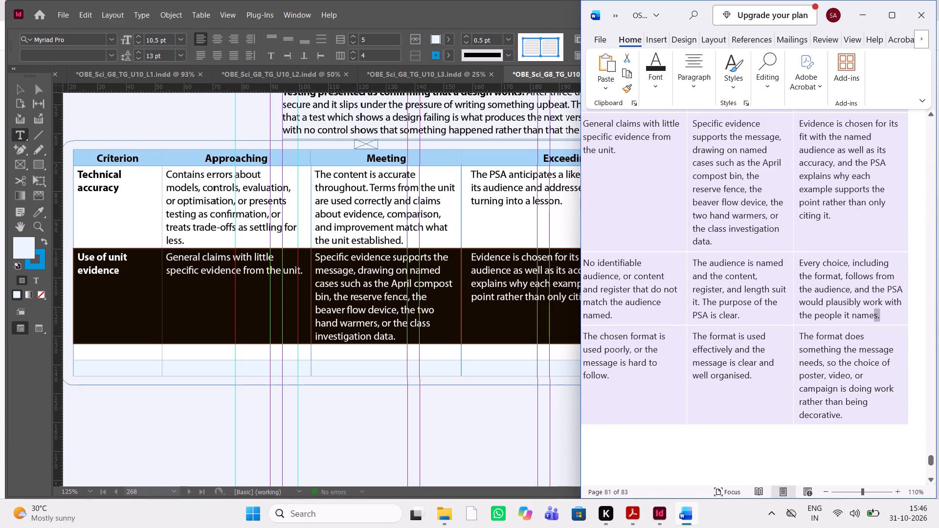
drag(853, 311, 612, 268)
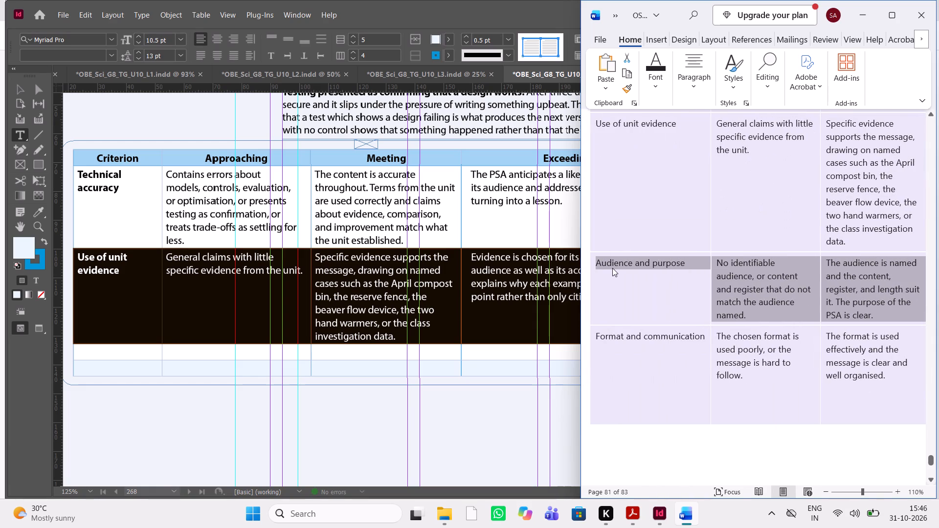
key(ctrl+c)
key(ctrl+c)
triple_click(401, 355)
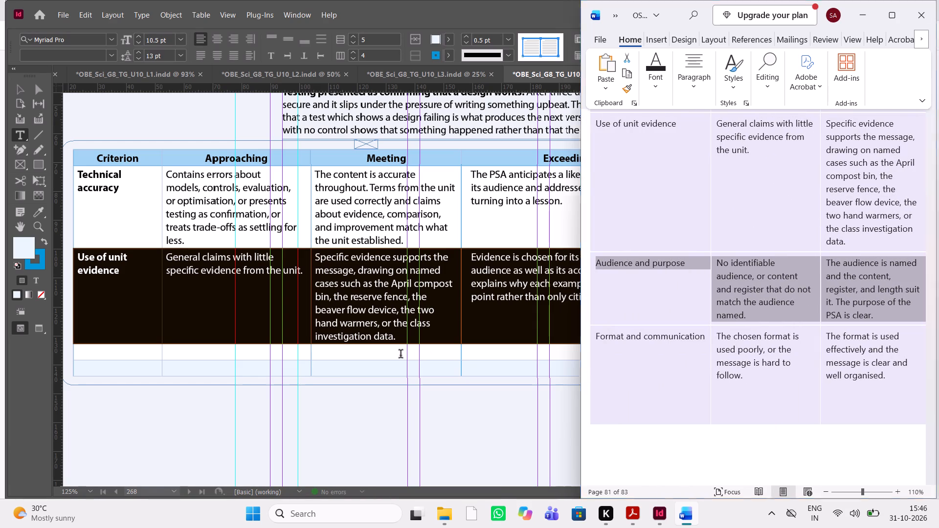
click(401, 355)
drag(80, 354, 591, 350)
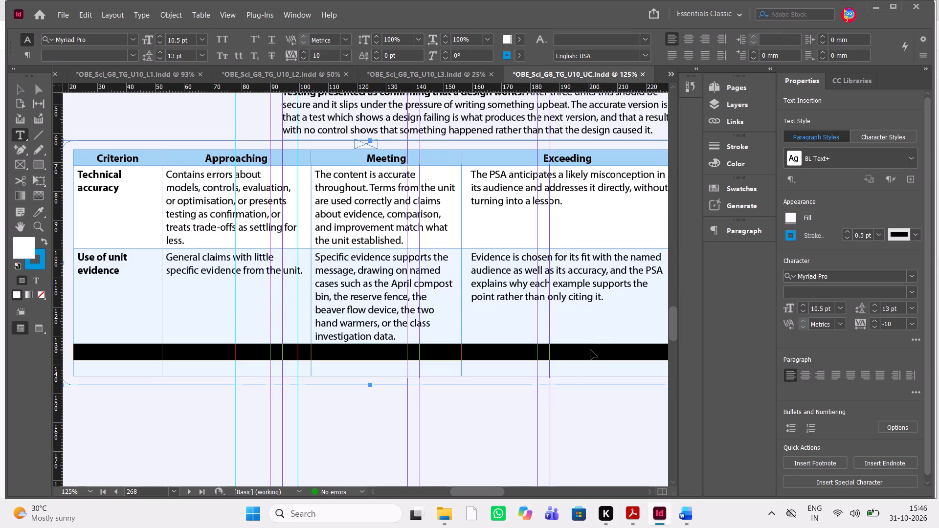
key(ctrl+v)
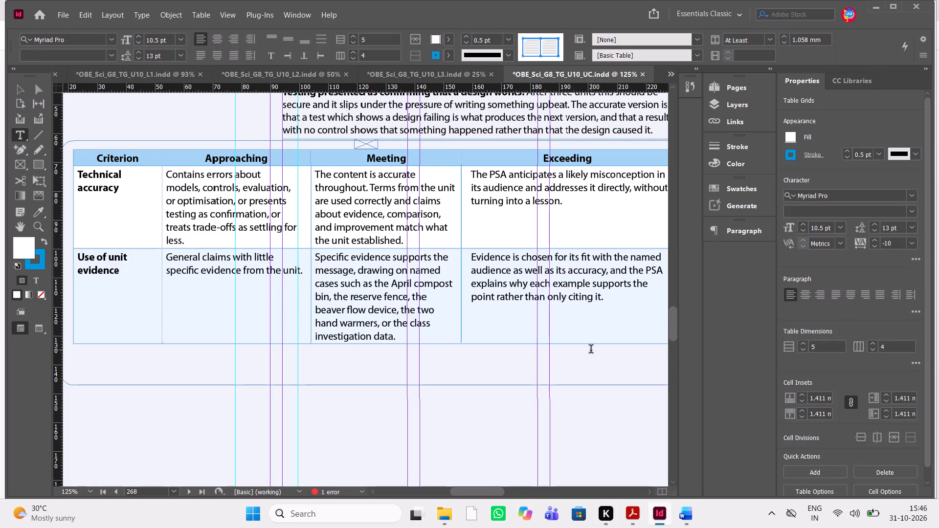
Extend the bottom of the rubric table frame on page 268 to a height of about 163 mm.
scroll(591, 350, down, 1)
scroll(591, 350, right, 1)
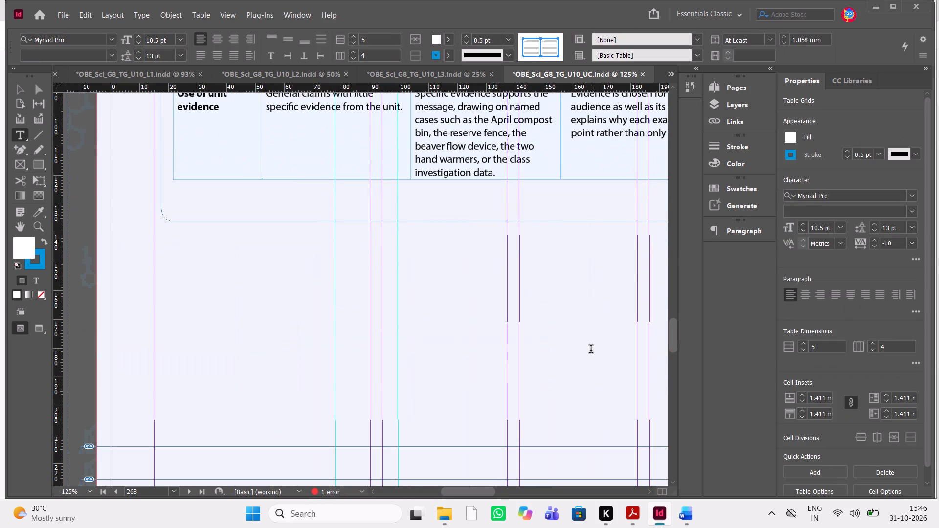
key(Escape)
scroll(591, 350, left, 1)
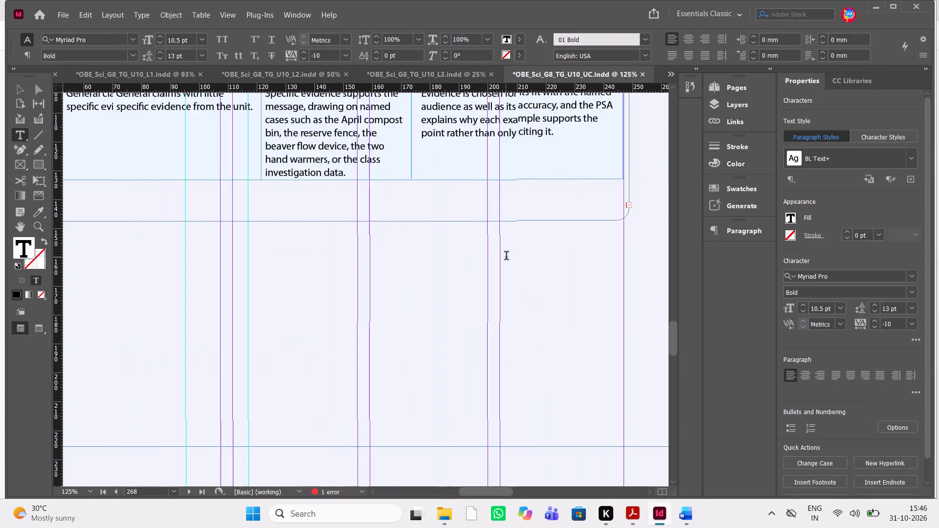
click(13, 84)
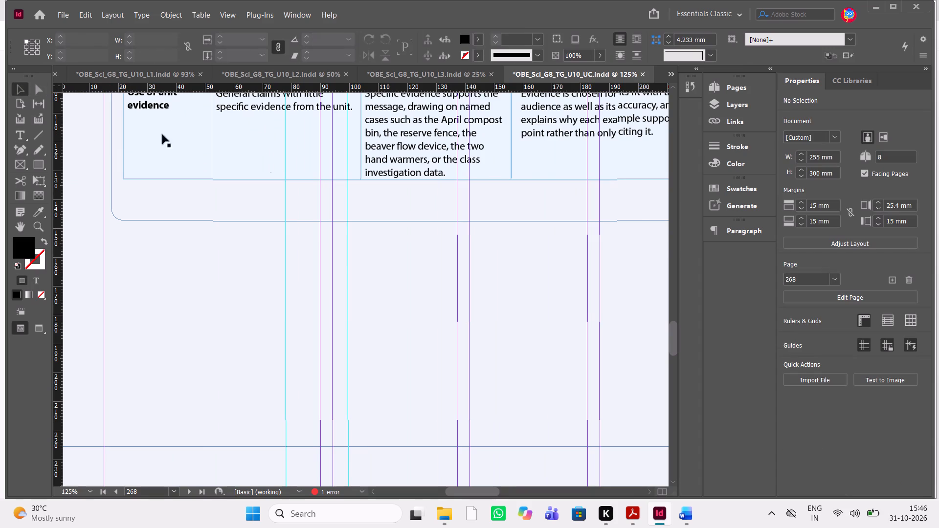
click(502, 219)
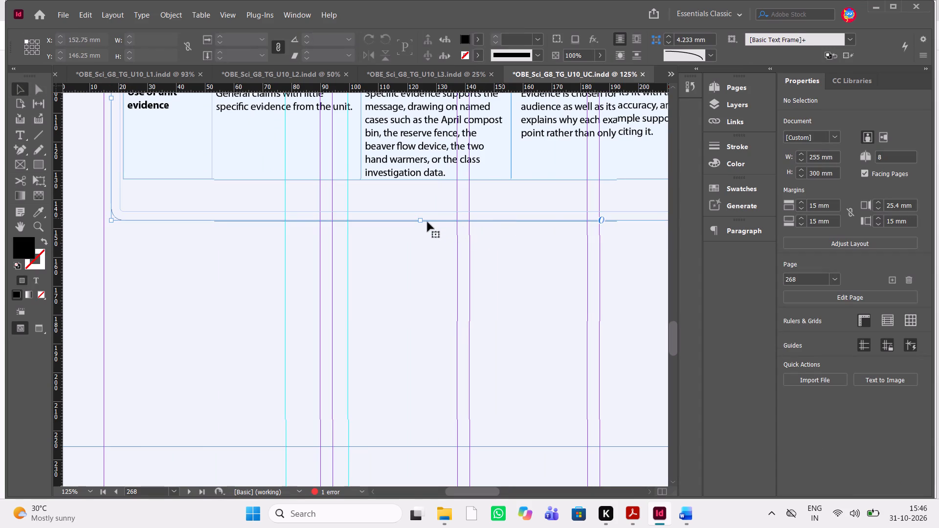
scroll(420, 220, left, 1)
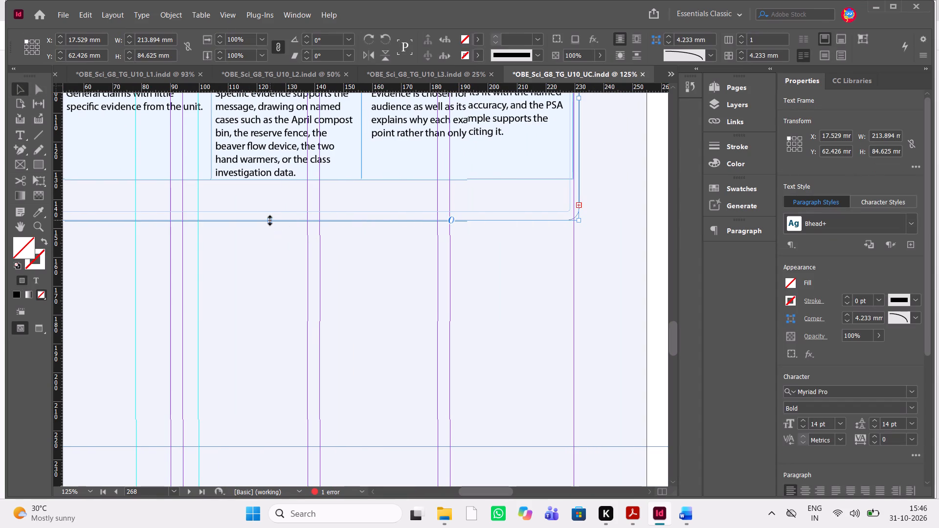
drag(270, 220, 345, 444)
Copy the Format and communication row from the Word rubric and paste it into the InDesign table's fourth criterion row.
scroll(447, 310, right, 1)
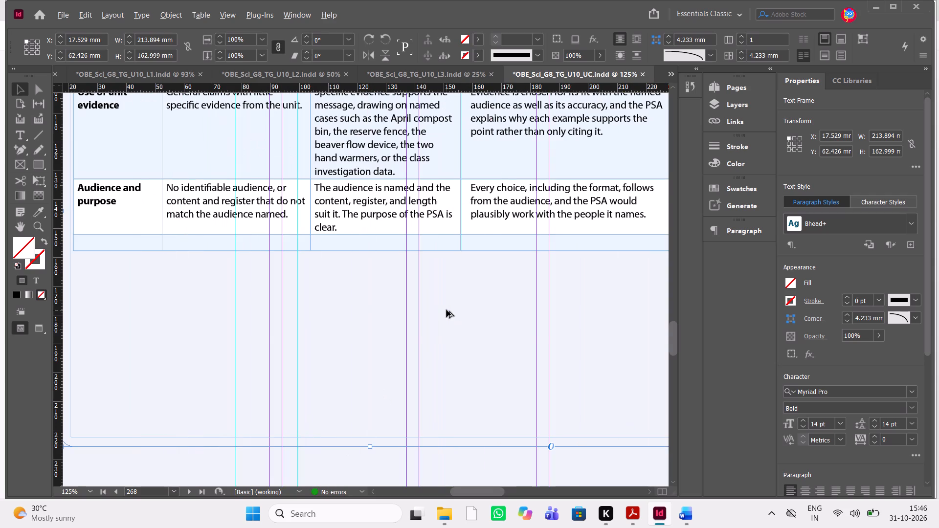
key(alt+Tab)
scroll(732, 302, right, 1)
scroll(732, 302, left, 1)
scroll(932, 482, left, 1)
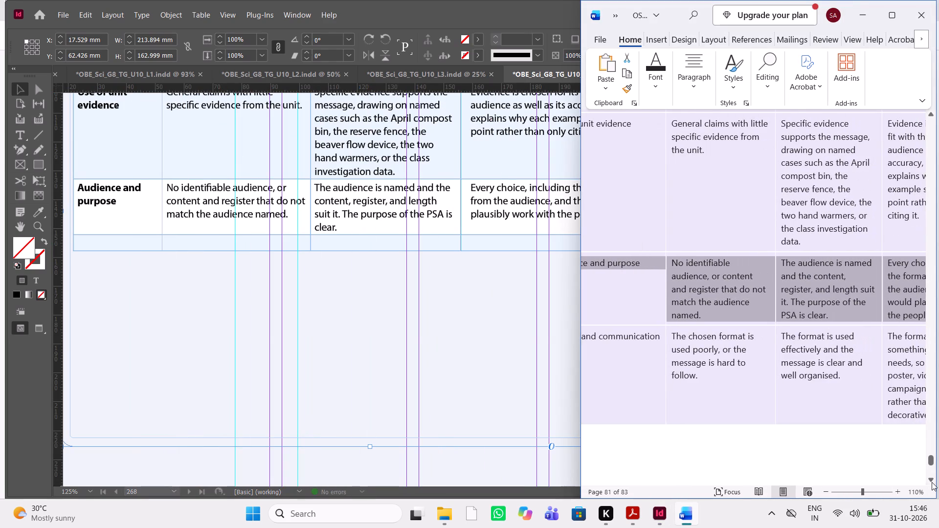
scroll(932, 482, left, 2)
scroll(882, 386, left, 2)
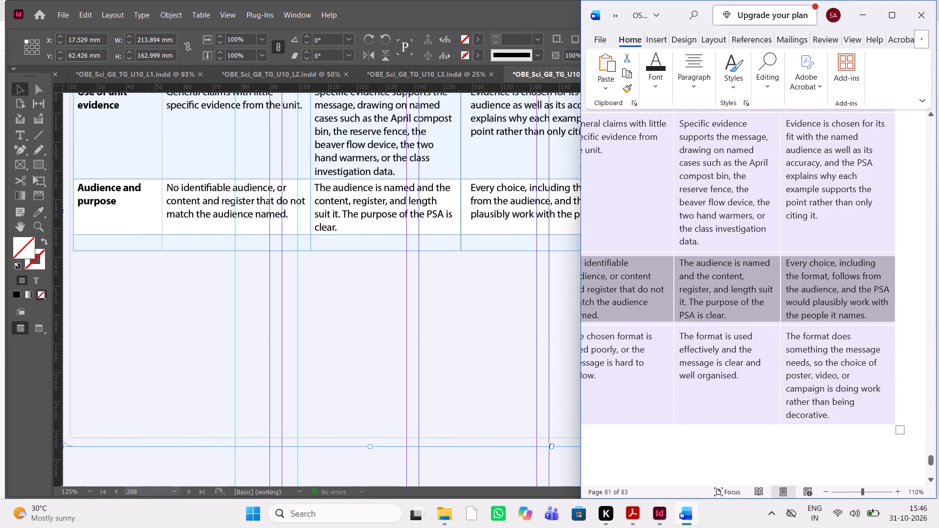
drag(832, 413, 571, 354)
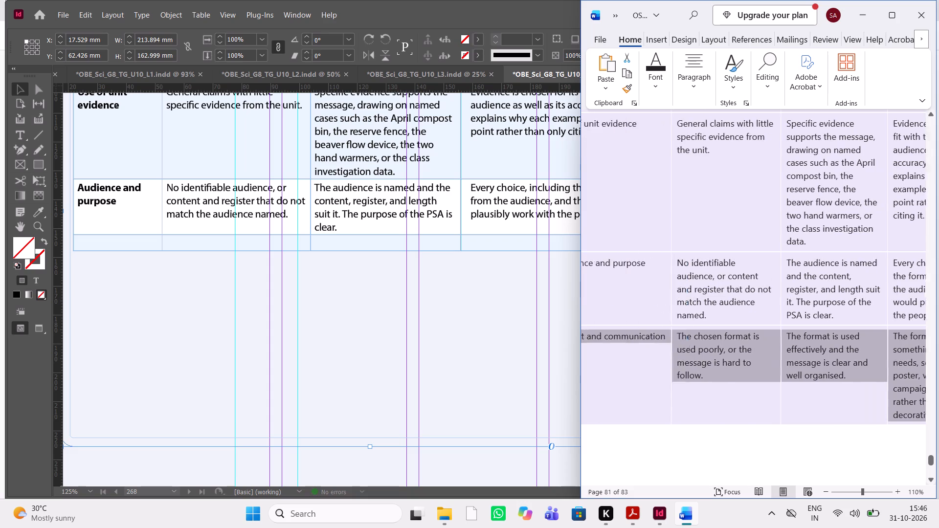
drag(571, 354, 616, 337)
key(ctrl+c)
key(ctrl+c)
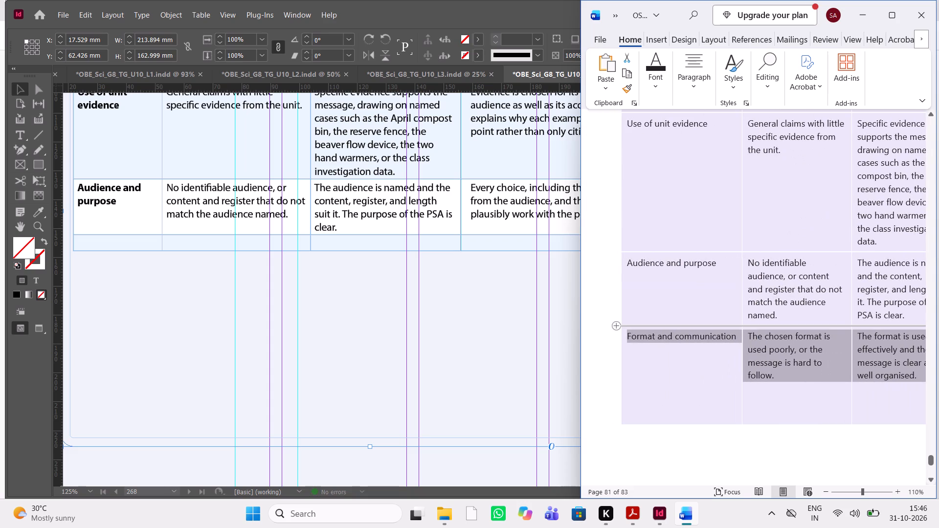
key(ctrl+c)
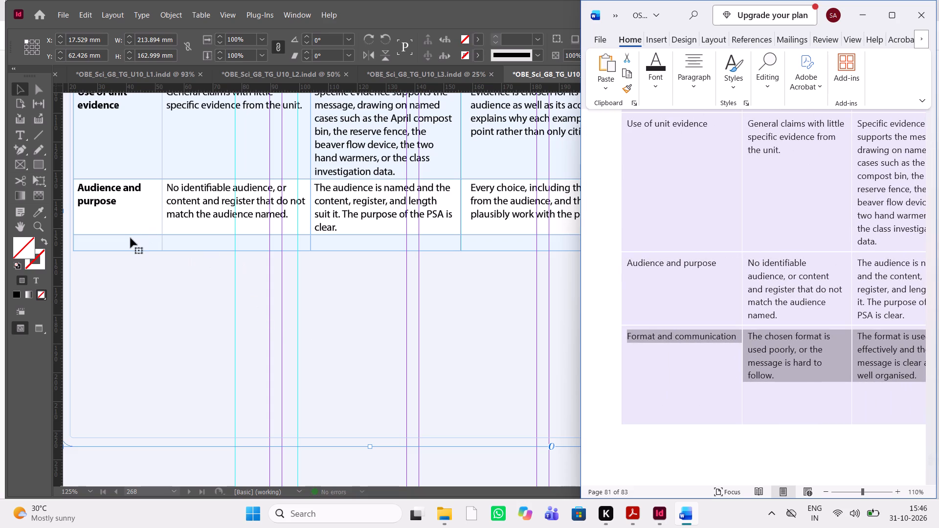
double_click(131, 238)
drag(88, 242, 377, 242)
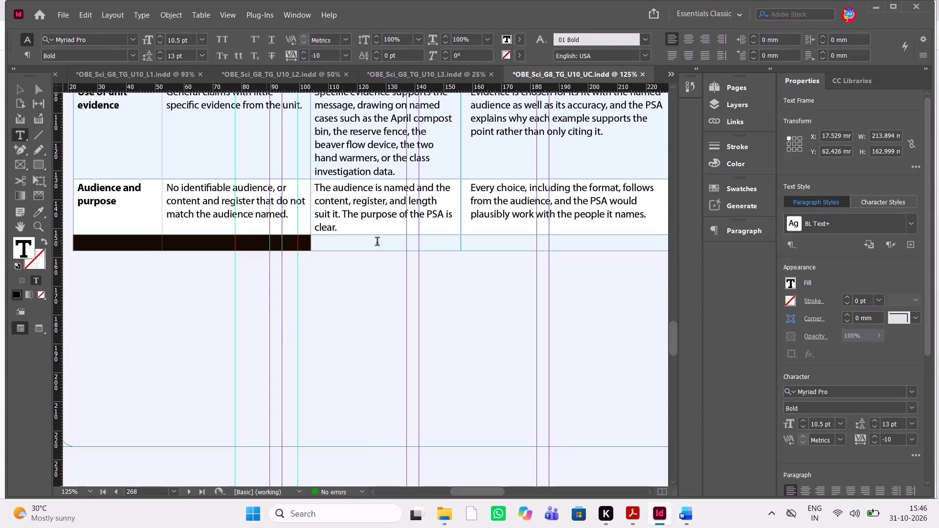
drag(377, 242, 509, 243)
key(ctrl+v)
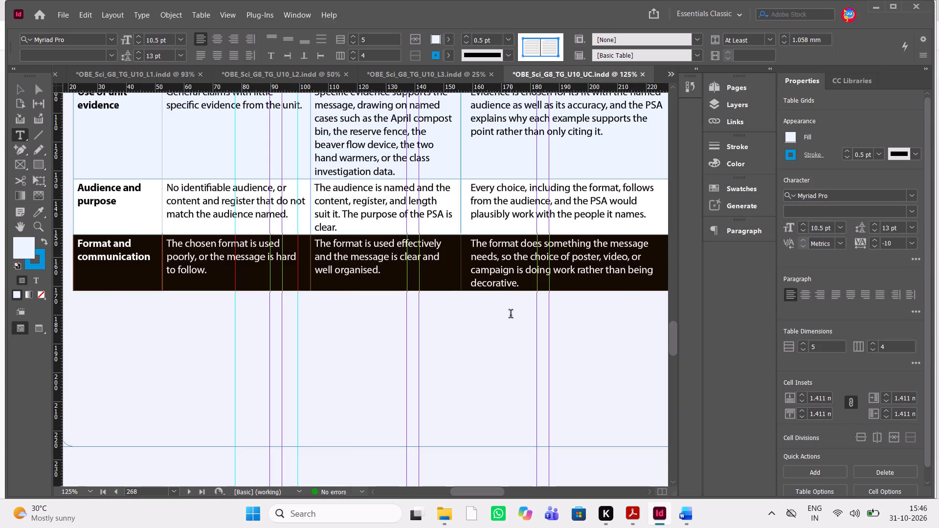
Shorten the rubric table frame on page 268 from its bottom edge to a height of about 112 mm.
click(511, 315)
scroll(511, 315, right, 1)
scroll(511, 315, left, 1)
scroll(511, 315, down, 1)
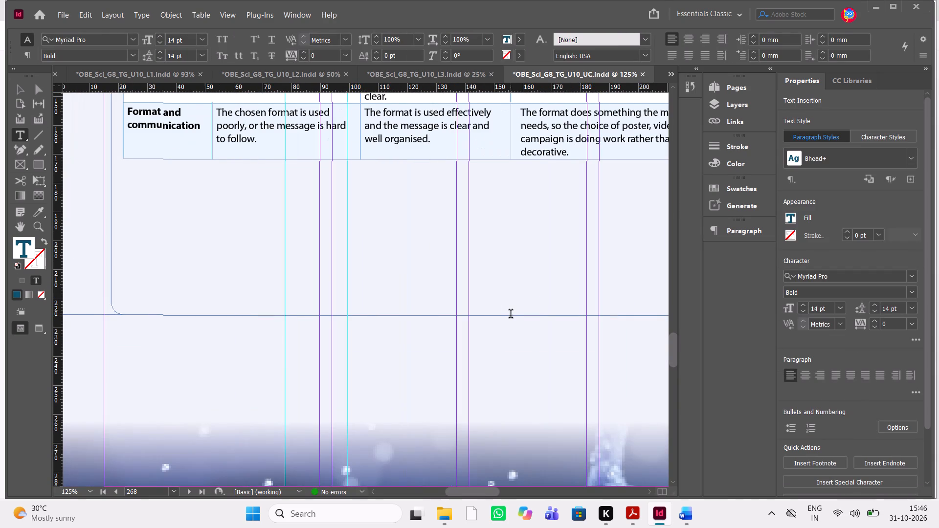
key(Escape)
drag(422, 316, 426, 168)
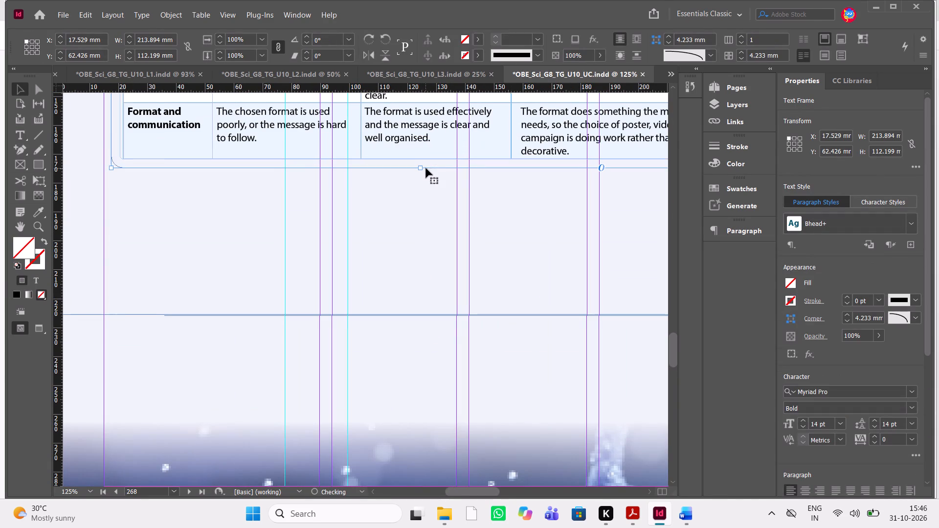
Move the Push Forward text frame from page 269 to page 268 below the rubric, at about X 94 mm, Y 178 mm.
scroll(219, 268, up, 2)
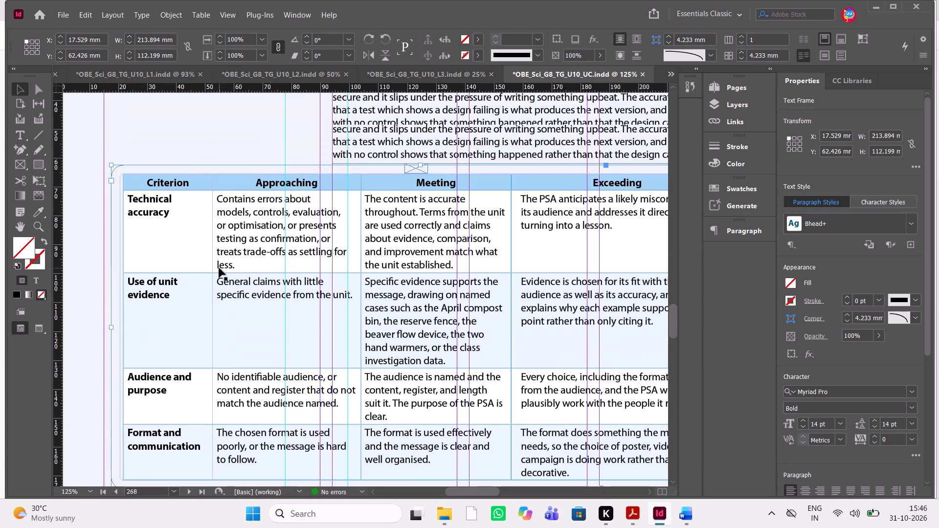
scroll(219, 268, down, 1)
key(alt+Tab)
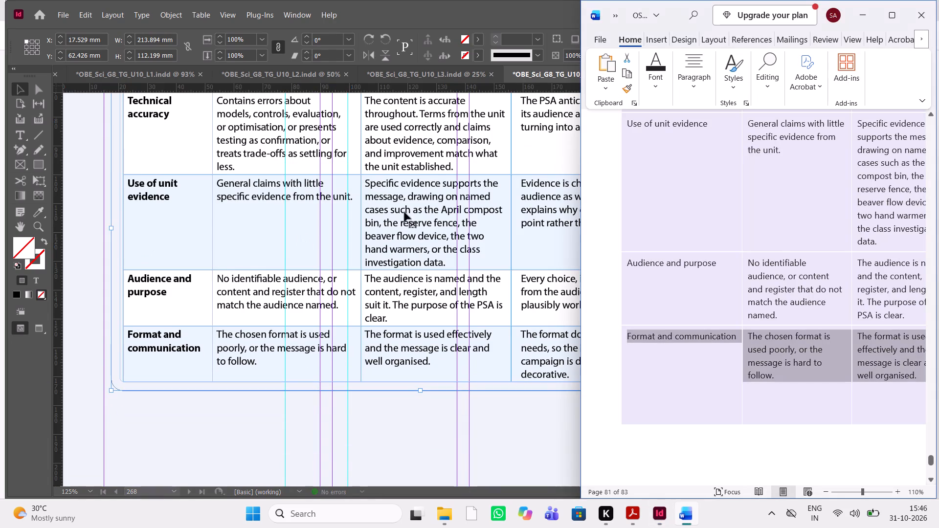
scroll(664, 349, down, 2)
scroll(664, 349, left, 1)
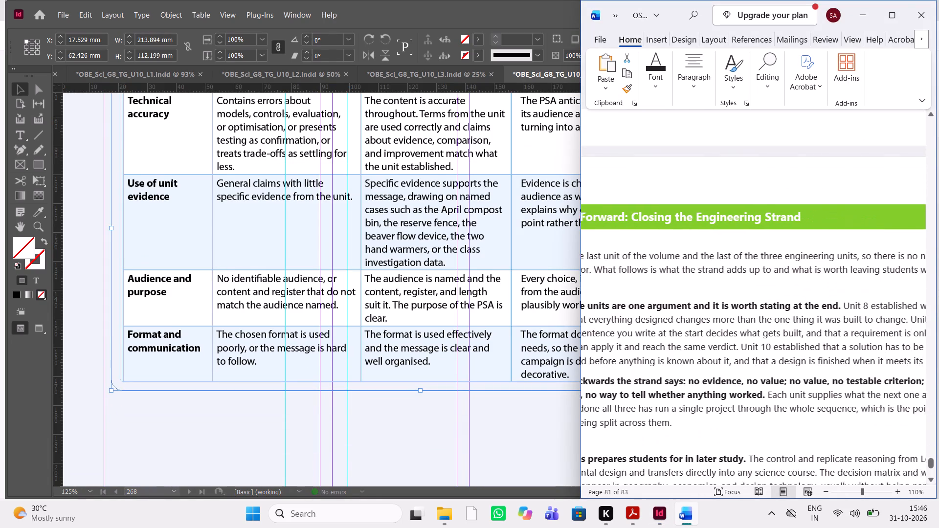
click(867, 10)
scroll(644, 230, up, 1)
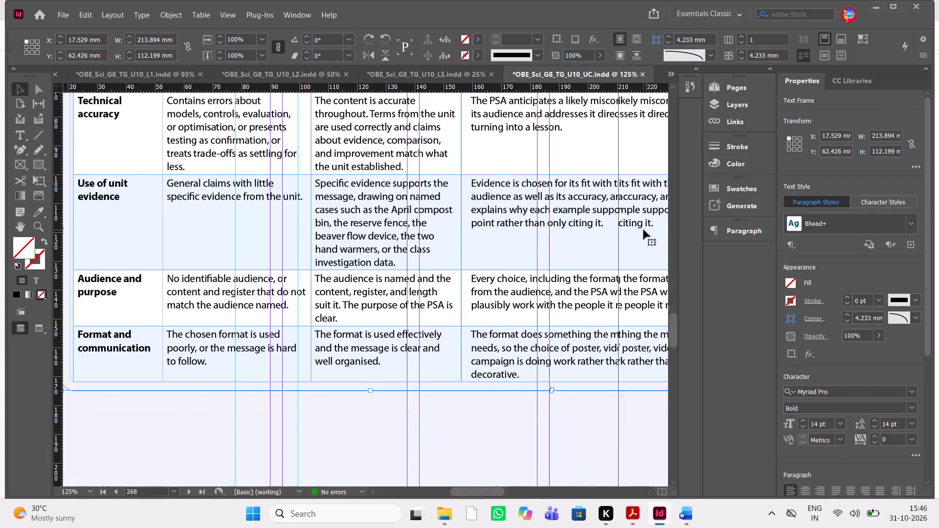
scroll(644, 230, up, 1)
scroll(644, 230, down, 1)
scroll(644, 230, left, 1)
scroll(644, 230, down, 2)
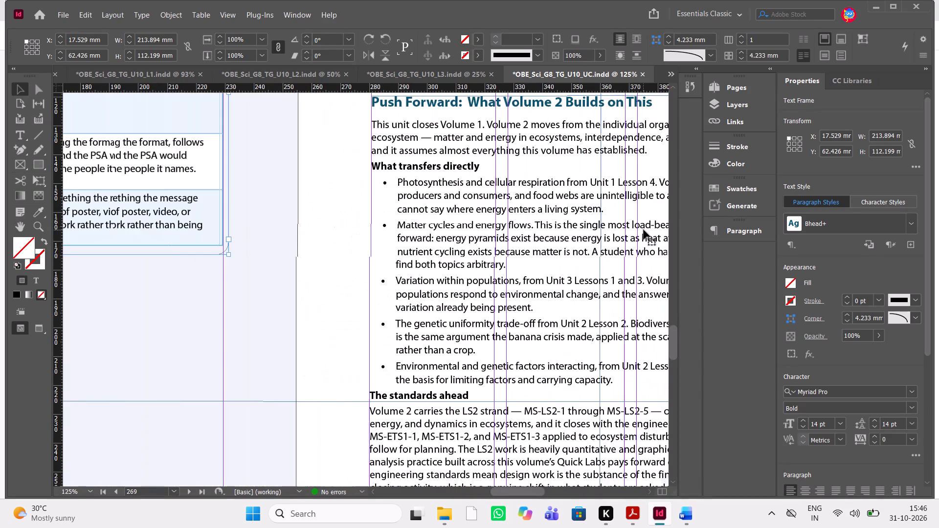
key(ctrl+minus)
key(ctrl+minus)
scroll(644, 230, down, 1)
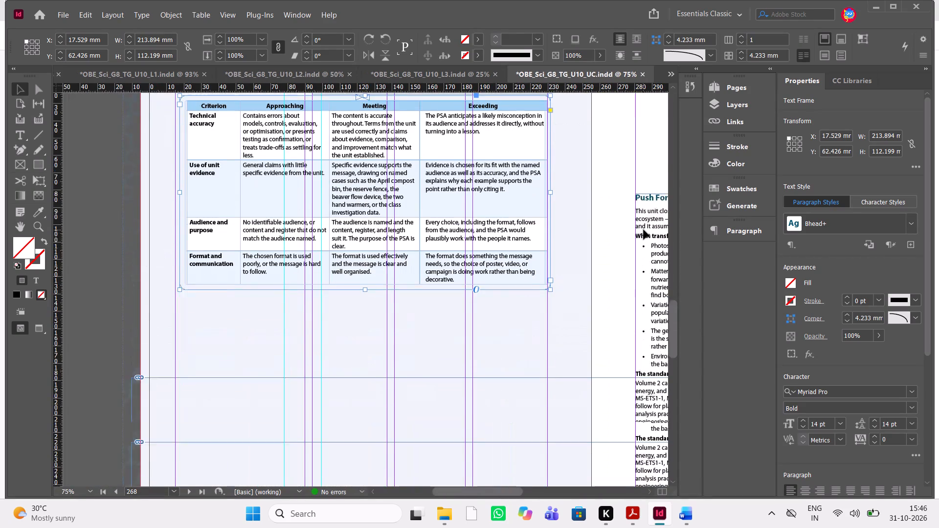
scroll(644, 230, down, 2)
scroll(644, 230, up, 1)
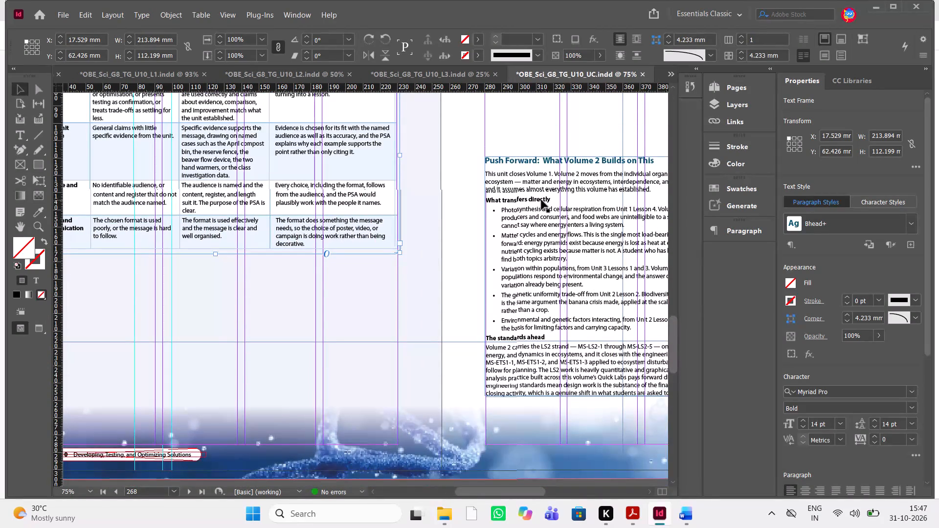
drag(541, 200, 138, 317)
scroll(138, 317, right, 1)
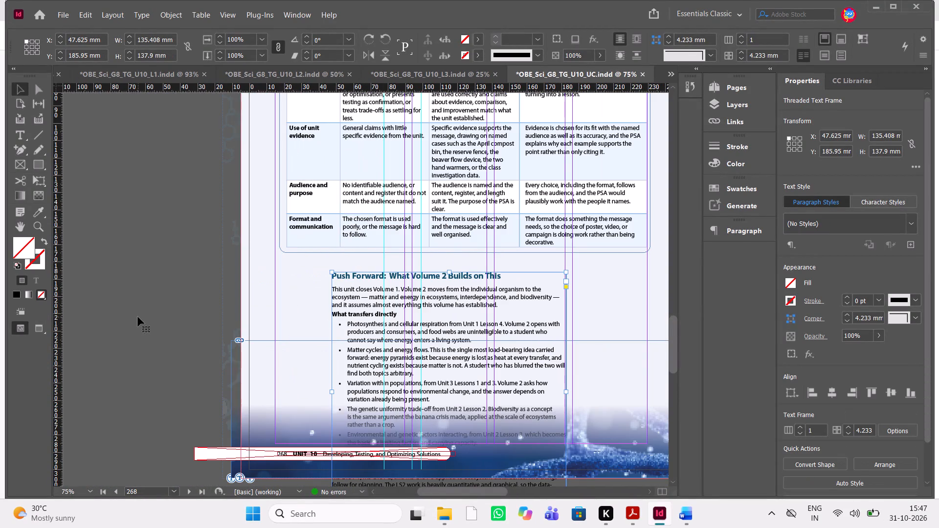
drag(419, 343, 383, 324)
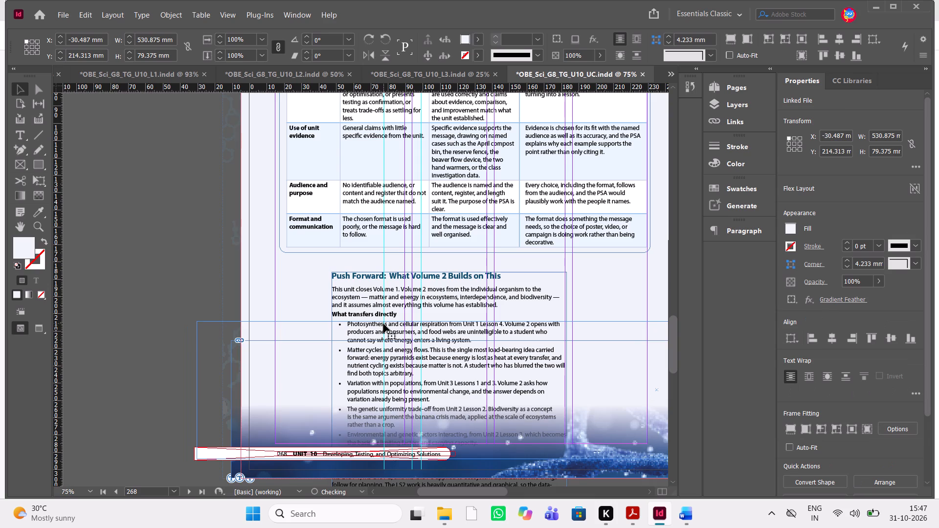
key(ctrl+z)
scroll(383, 324, left, 1)
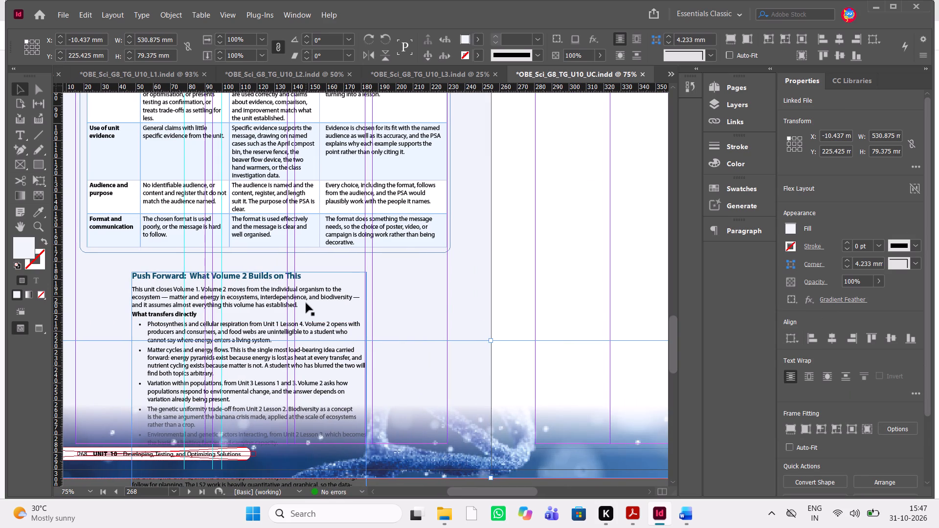
drag(306, 303, 389, 288)
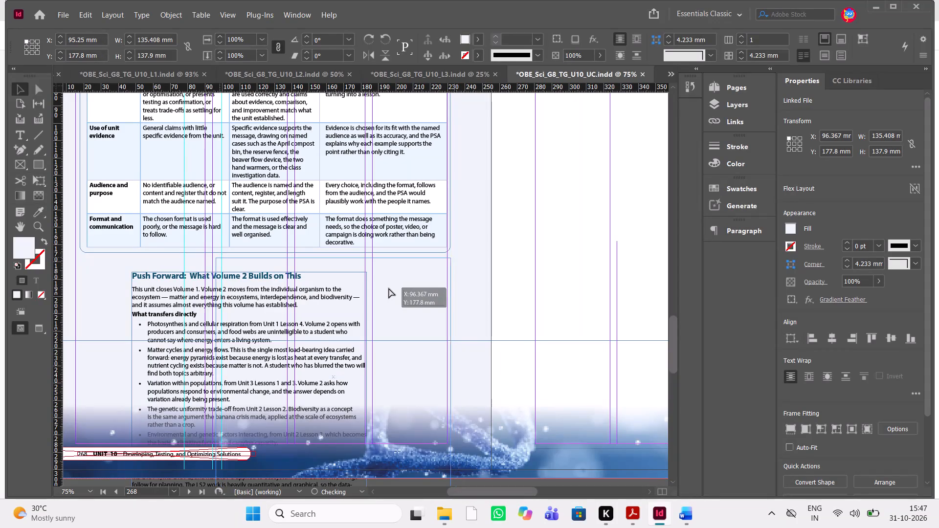
drag(389, 288, 387, 288)
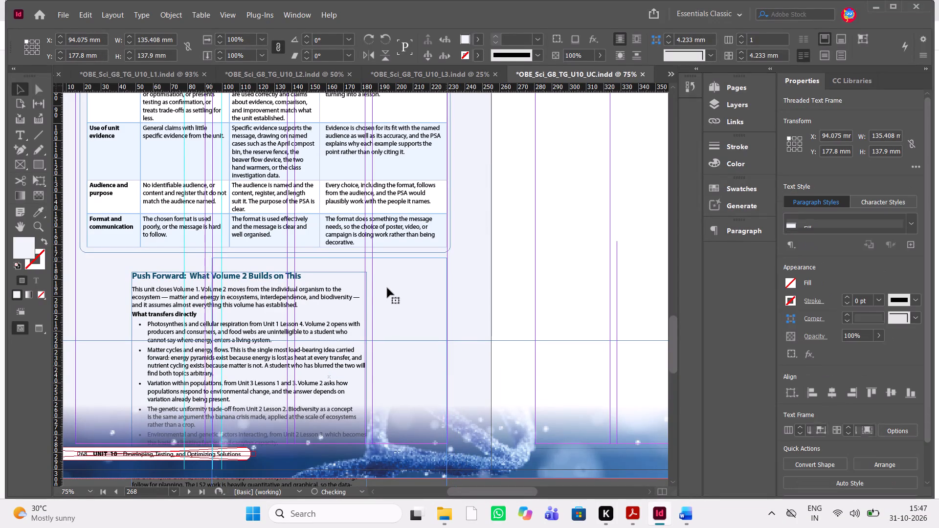
Shorten the Push Forward frame from its bottom edge to a height of about 98 mm, within the page 268 margin.
scroll(374, 336, down, 1)
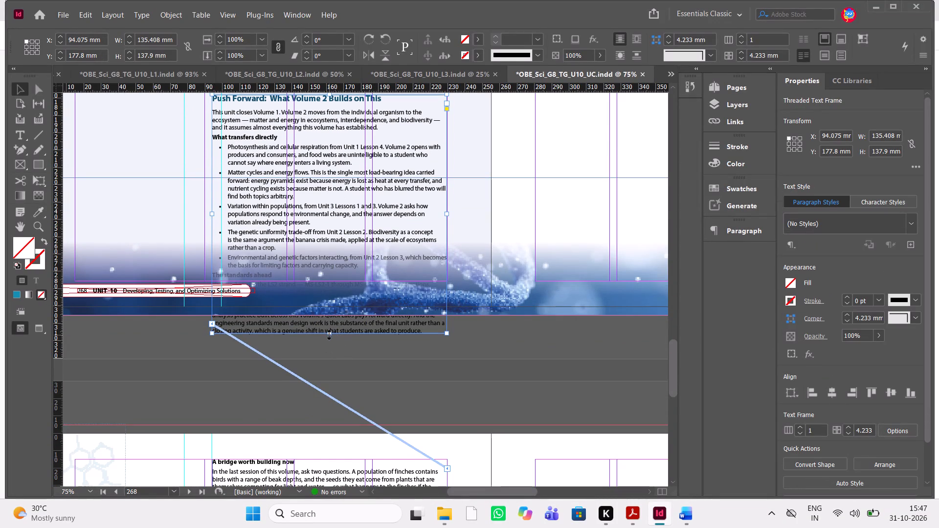
drag(329, 335, 319, 266)
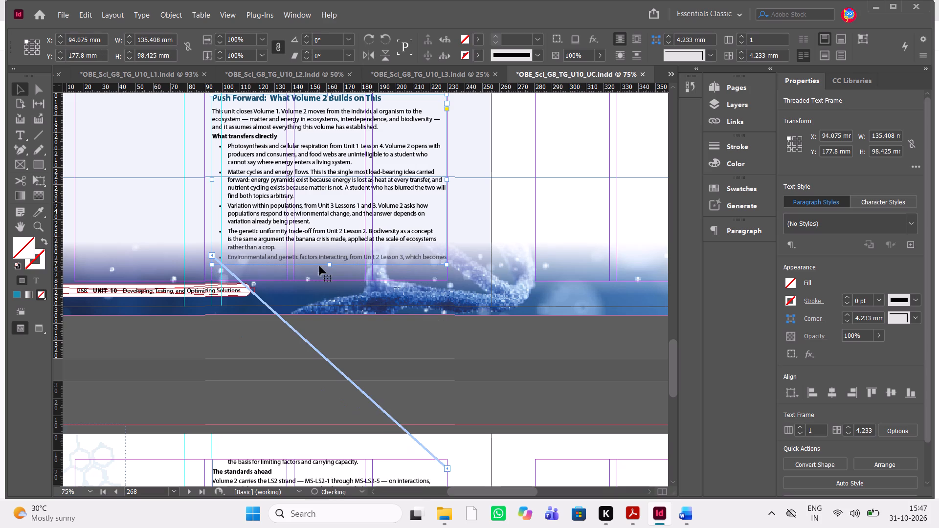
click(445, 377)
Replace "What Volume 2 Builds on This" in the Push Forward heading with "Closing the Engineering Strand" copied from Word.
scroll(445, 377, up, 1)
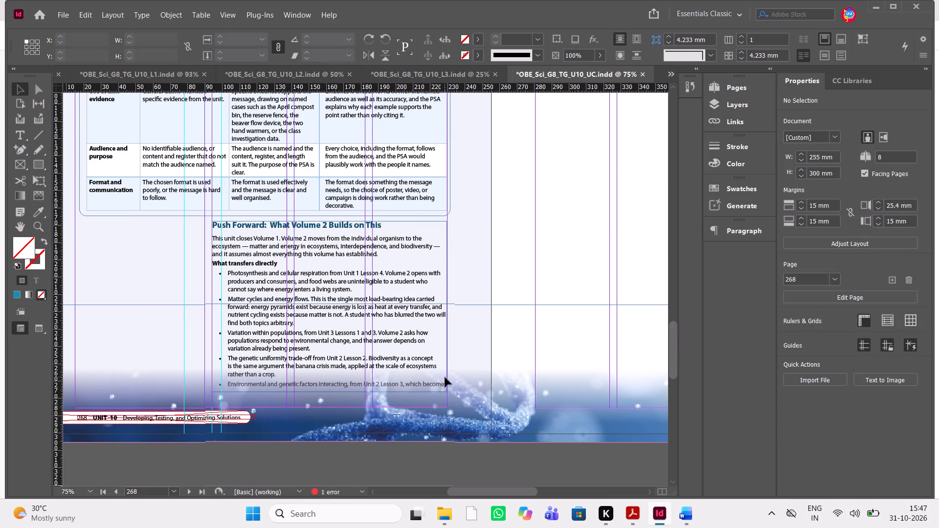
scroll(445, 377, up, 1)
scroll(445, 377, down, 1)
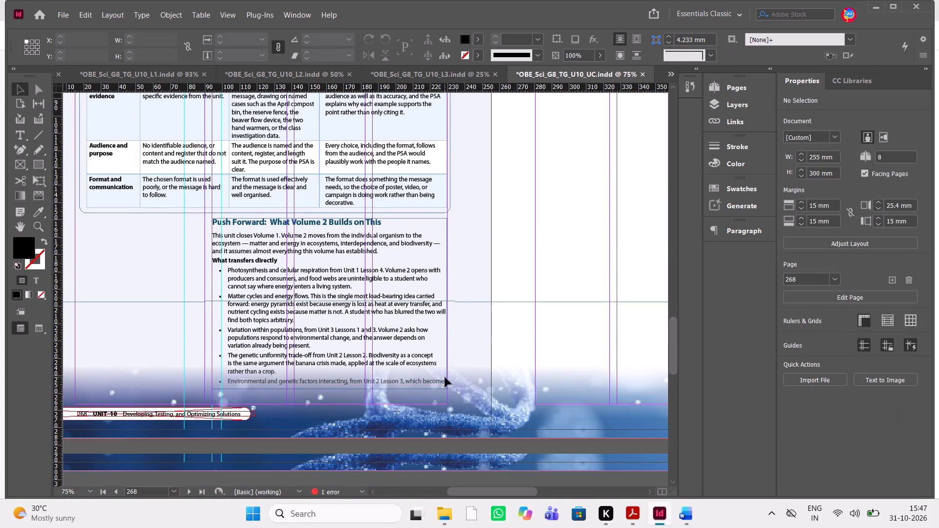
key(alt+Tab)
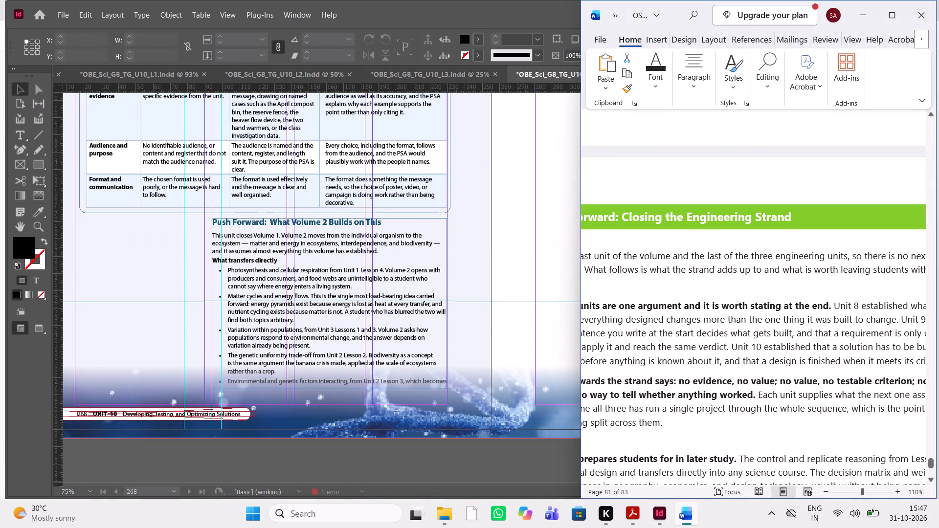
drag(794, 214, 636, 218)
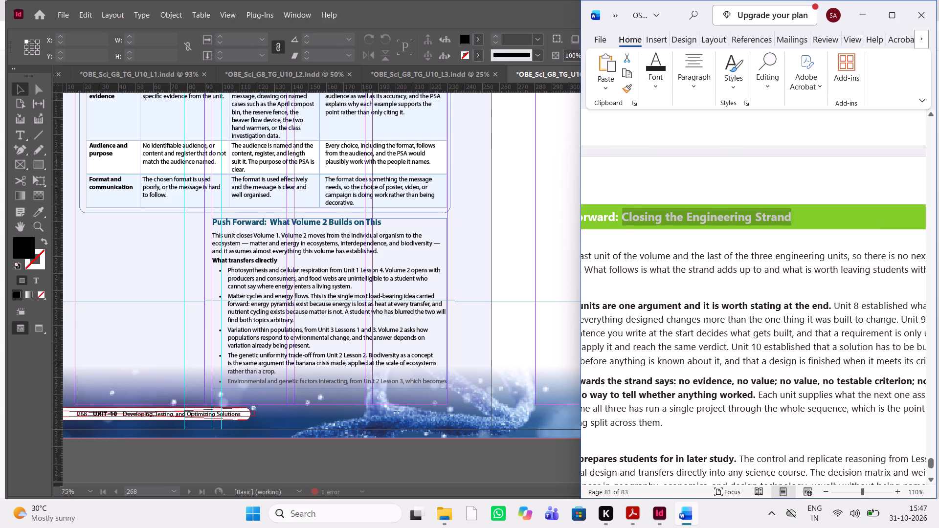
key(ctrl+c)
key(ctrl+c)
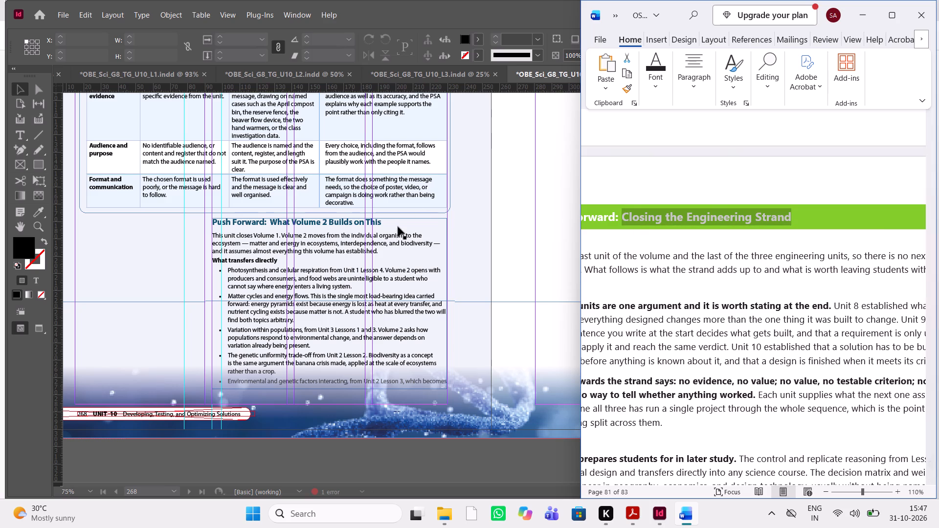
double_click(398, 227)
drag(385, 225, 295, 222)
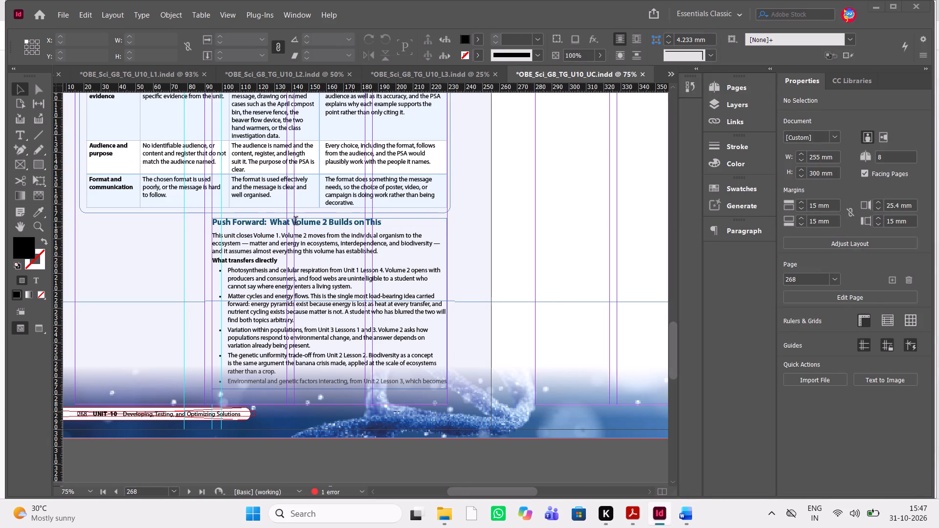
drag(295, 222, 291, 222)
key(ctrl+equal)
key(ctrl+equal)
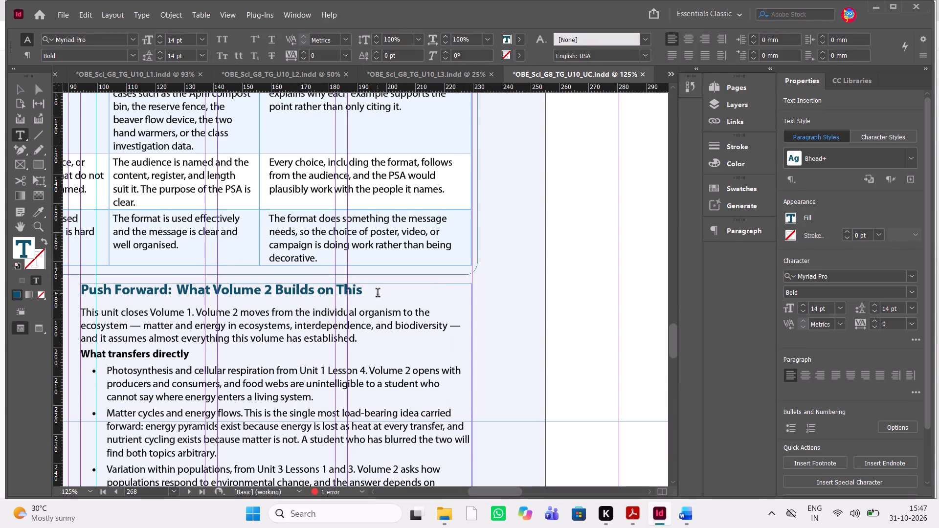
drag(378, 294, 179, 286)
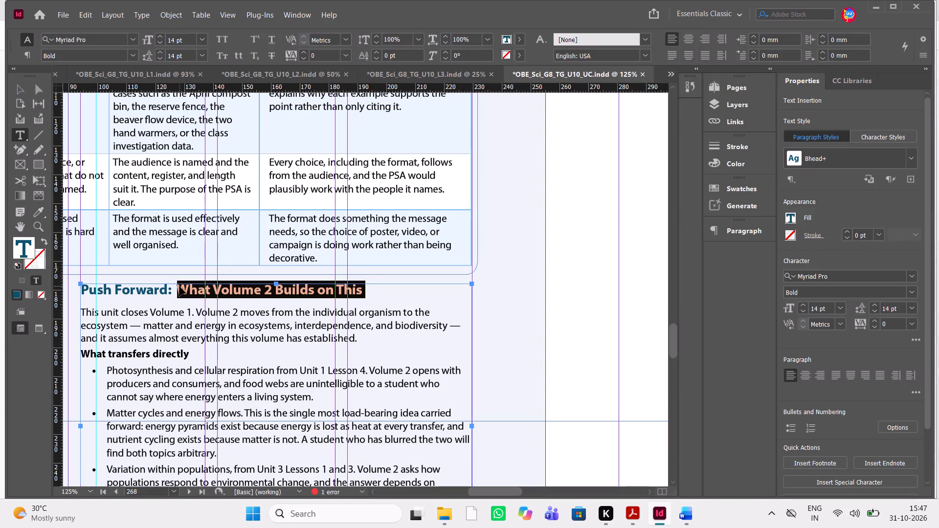
key(ctrl+v)
Copy the Push Forward body text from the Word manuscript, from "This is the last unit of the volume" through "beyond engineering.".
scroll(277, 330, down, 1)
key(alt+Tab)
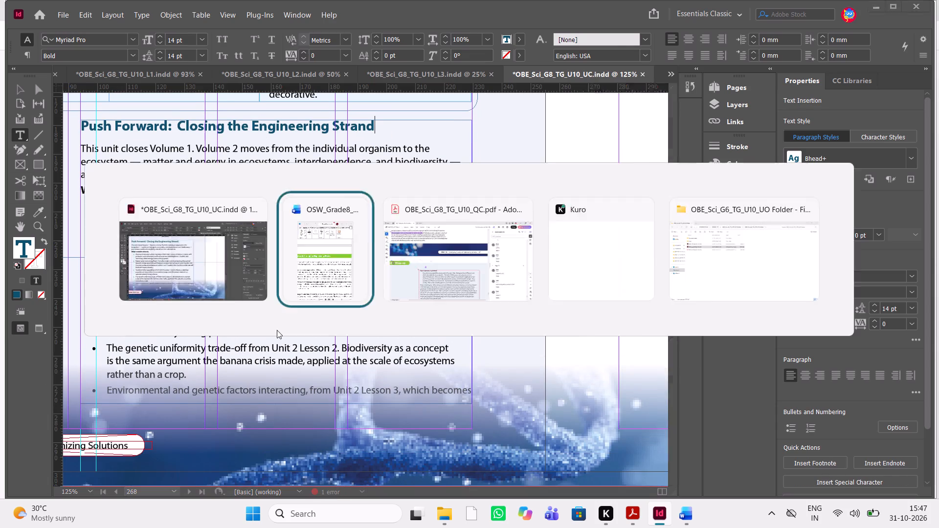
scroll(600, 379, right, 2)
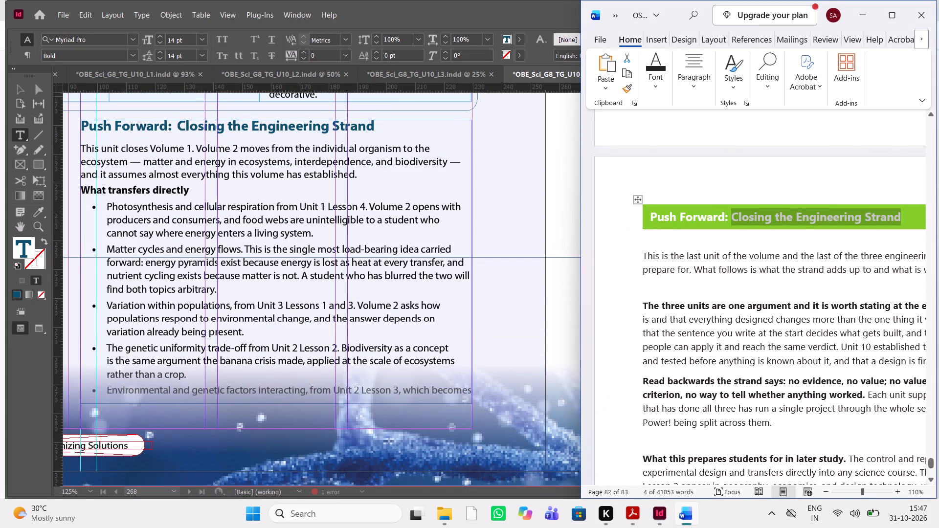
drag(640, 257, 672, 429)
scroll(672, 429, down, 6)
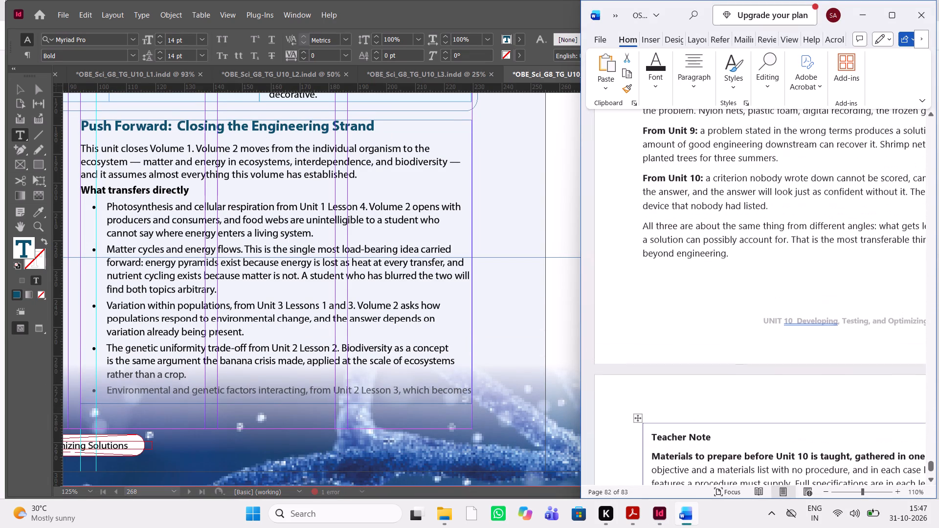
key(shift+Down)
key(shift+Down)
key(shift+Down)
key(shift+Down)
key(shift+Down)
key(shift+Down)
key(shift+Down)
key(shift+Down)
scroll(672, 429, down, 2)
key(shift+Down)
key(shift+Down)
key(shift+Down)
key(shift+Down)
key(shift+Down)
key(shift+Down)
key(shift+Down)
key(shift+Down)
key(shift+Down)
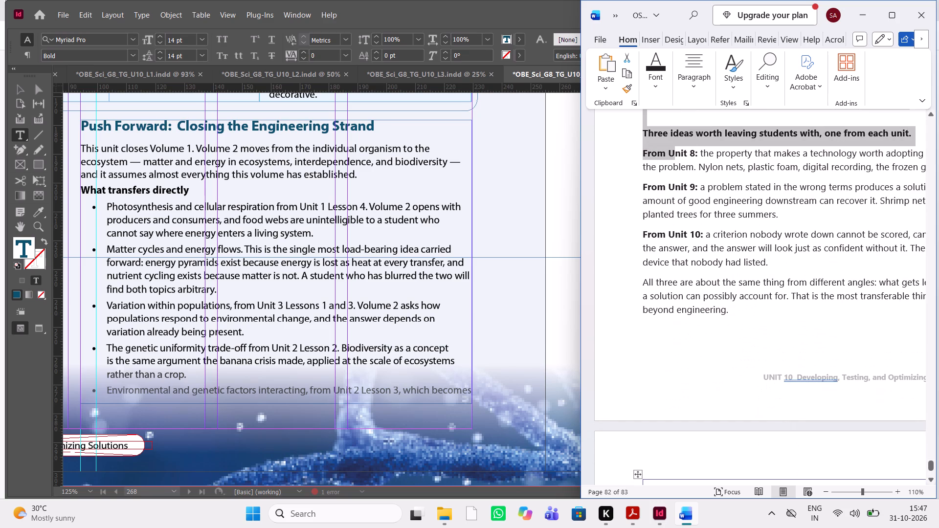
key(shift+Down)
key(shift+Down)
key(shift+Down)
key(shift+Down)
key(shift+Down)
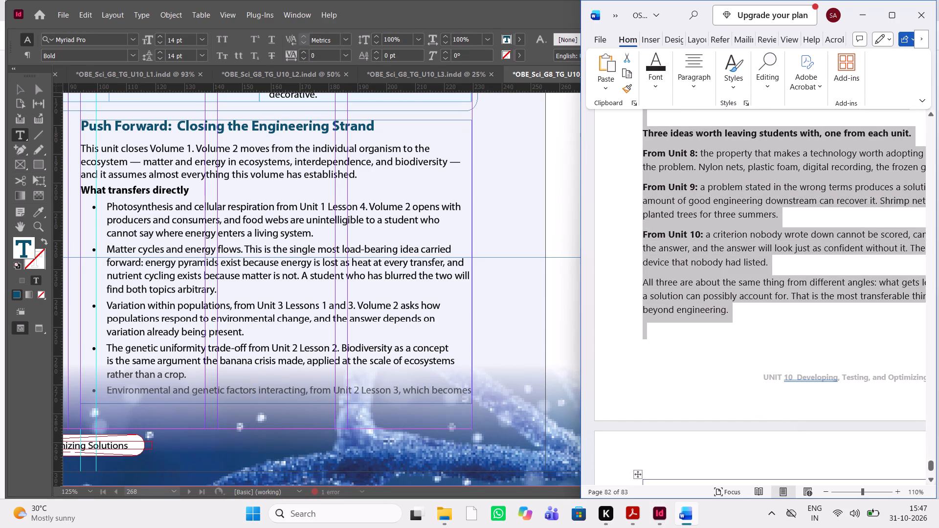
scroll(672, 429, down, 1)
key(ctrl+c)
key(ctrl+c)
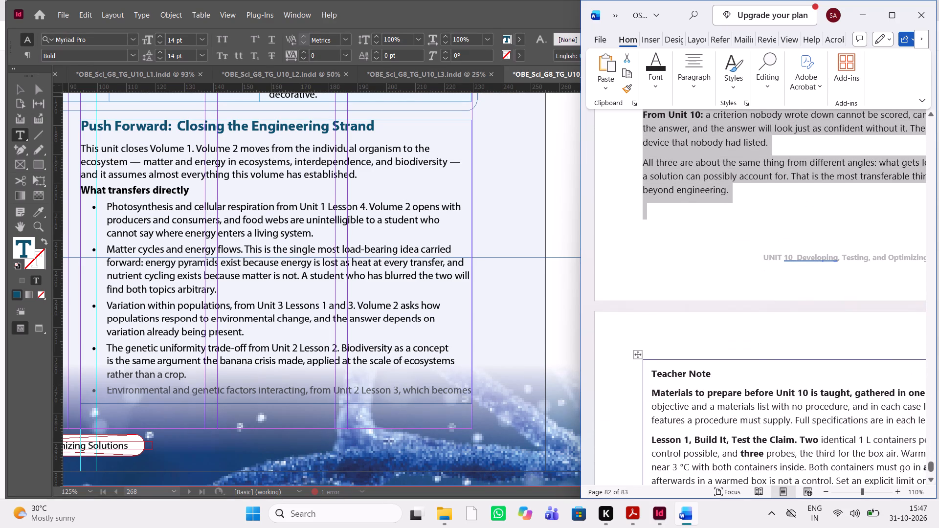
Replace all the old body text under the Push Forward heading on page 268 with the copied manuscript text.
double_click(278, 365)
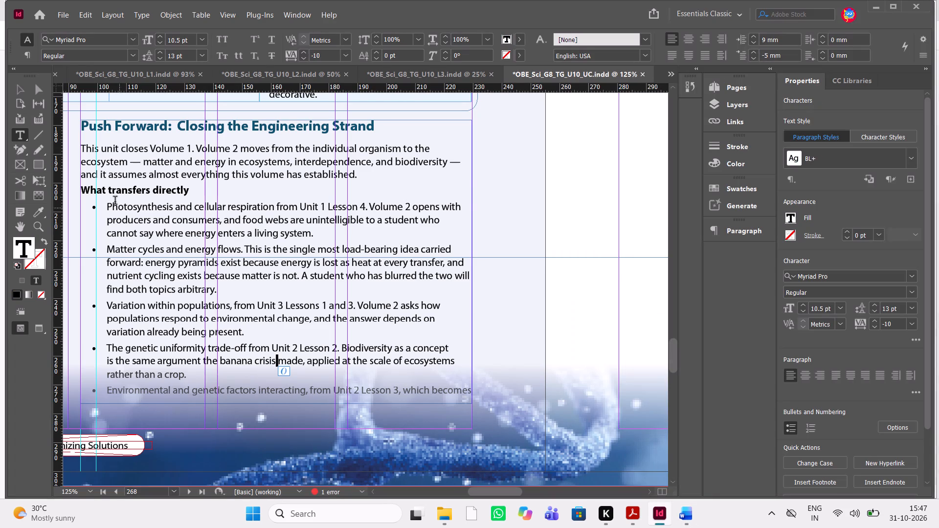
drag(81, 146, 478, 412)
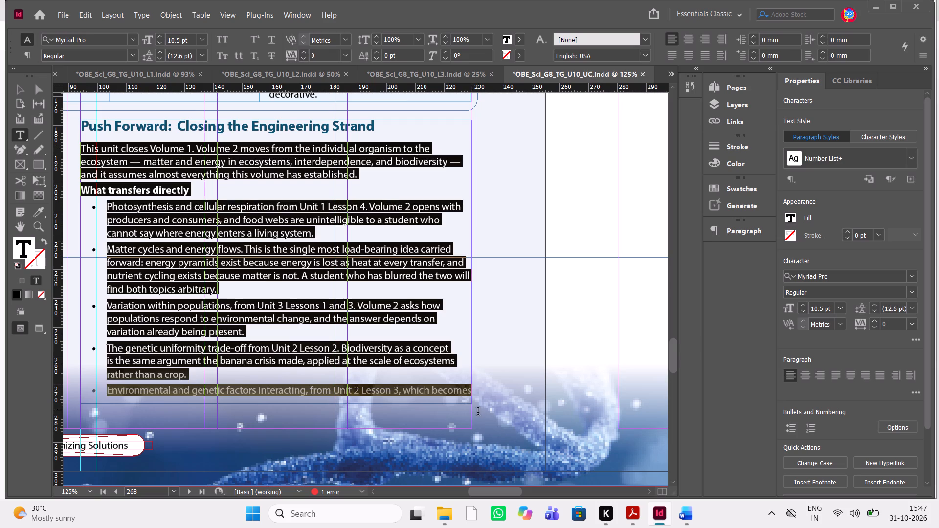
drag(478, 412, 479, 413)
key(Delete)
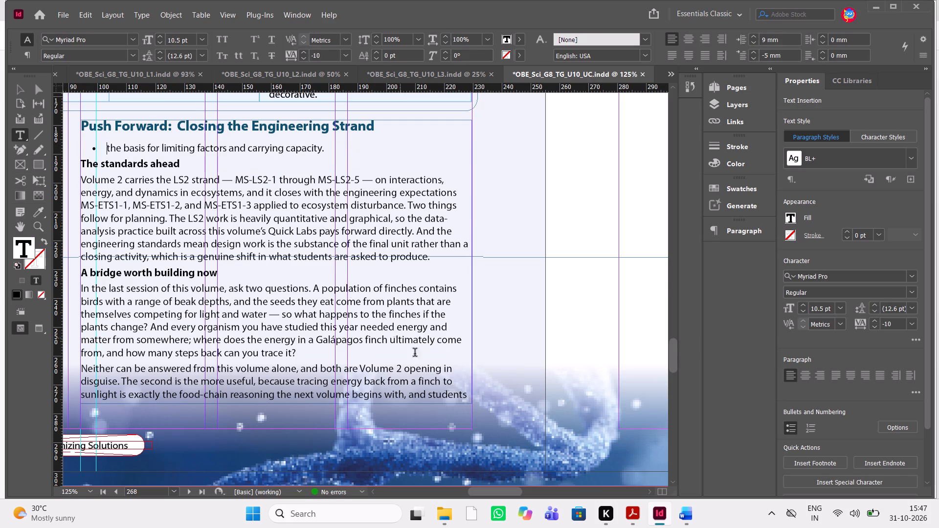
drag(459, 394, 78, 173)
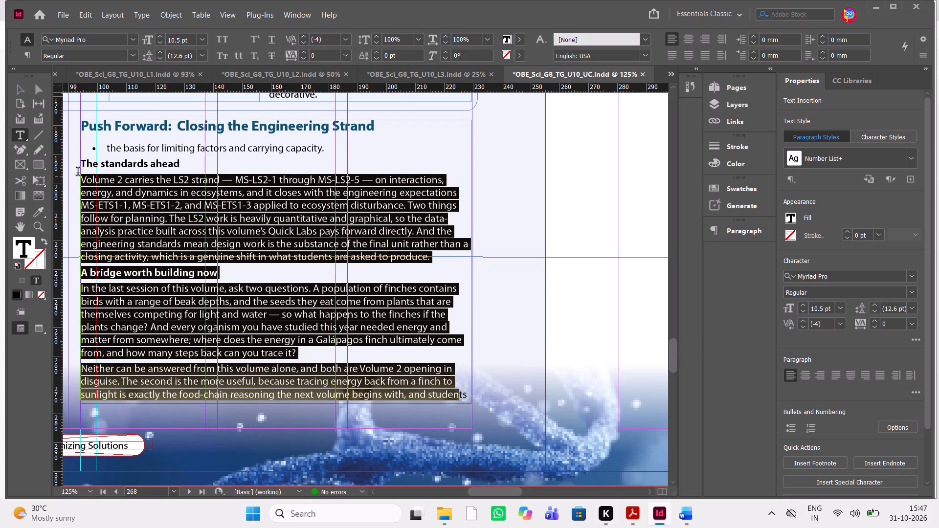
drag(78, 173, 94, 144)
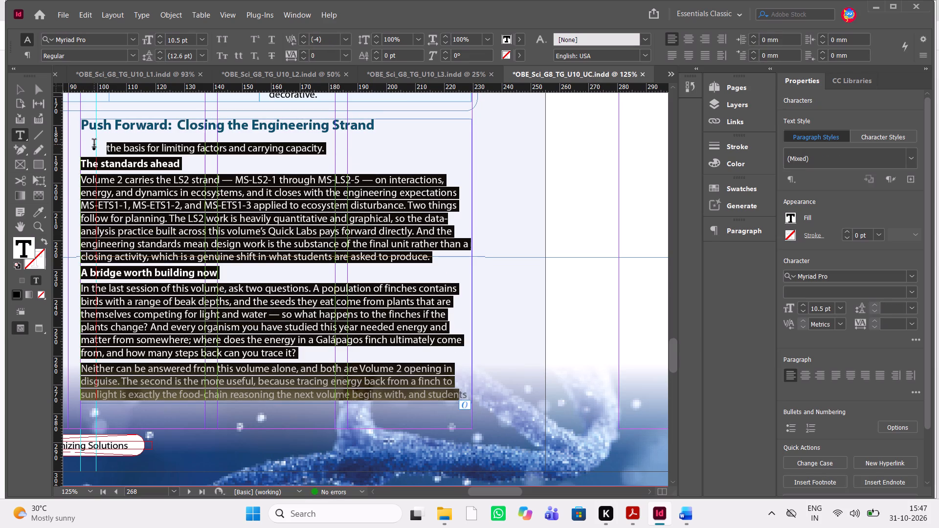
key(Delete)
drag(192, 163, 70, 144)
key(Delete)
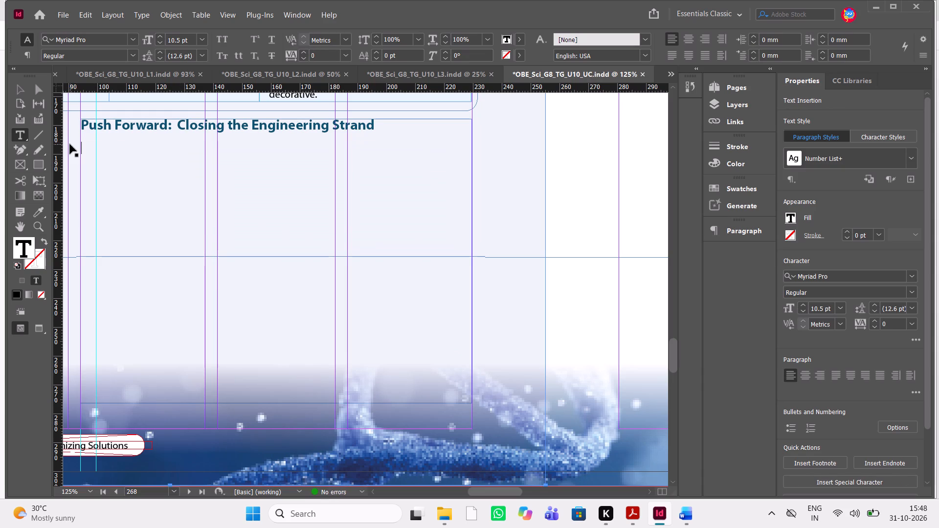
key(ctrl+v)
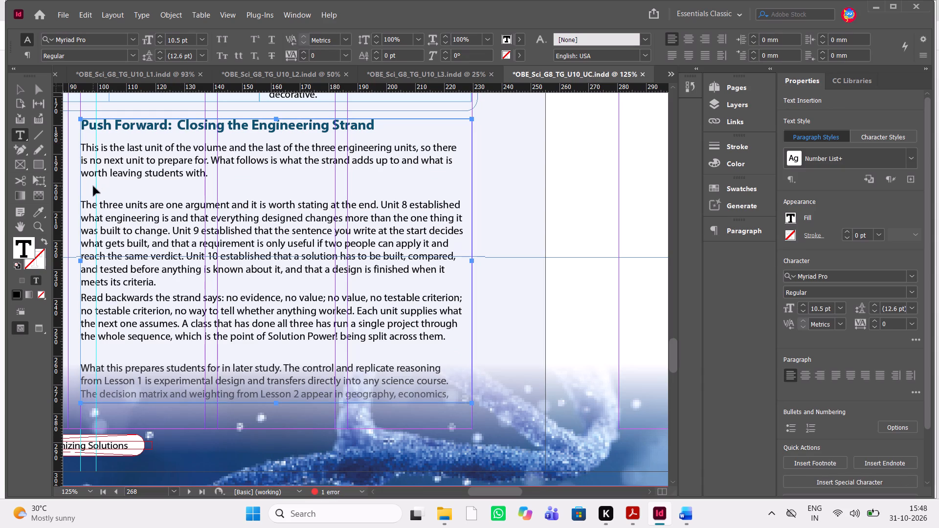
Remove the blank lines above the paragraphs starting "The three units are one argument" and "What this prepares students for in later study.".
ctrl+double_click(93, 187)
key(ctrl+Delete)
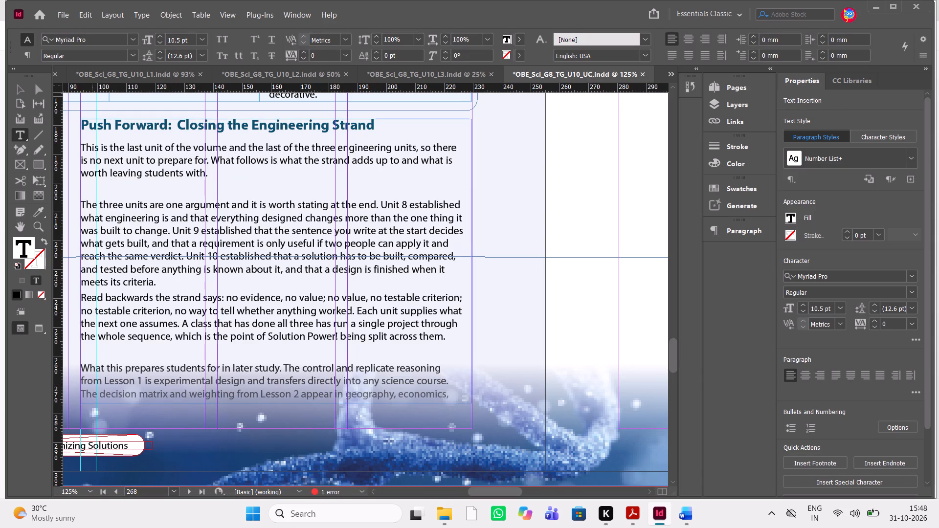
click(95, 339)
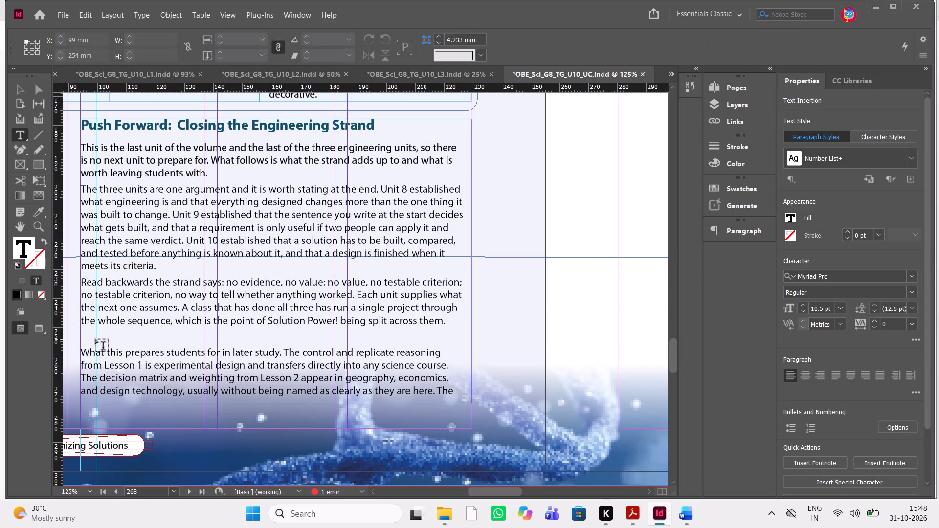
click(25, 87)
double_click(134, 291)
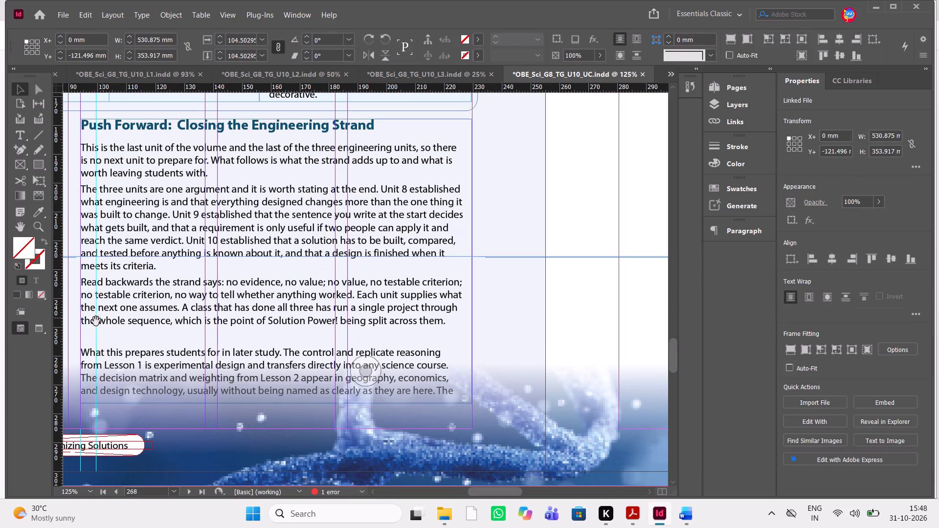
triple_click(91, 344)
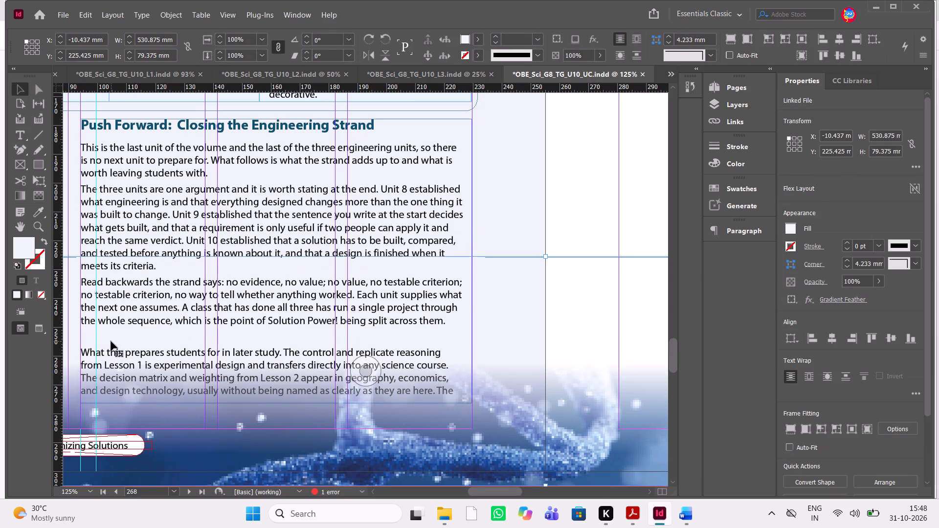
triple_click(111, 341)
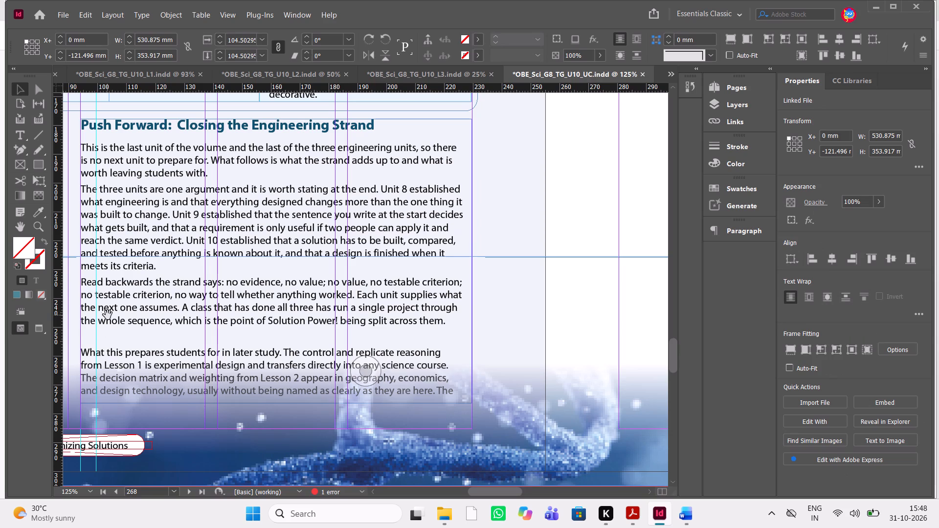
click(107, 346)
scroll(107, 346, right, 1)
key(Escape)
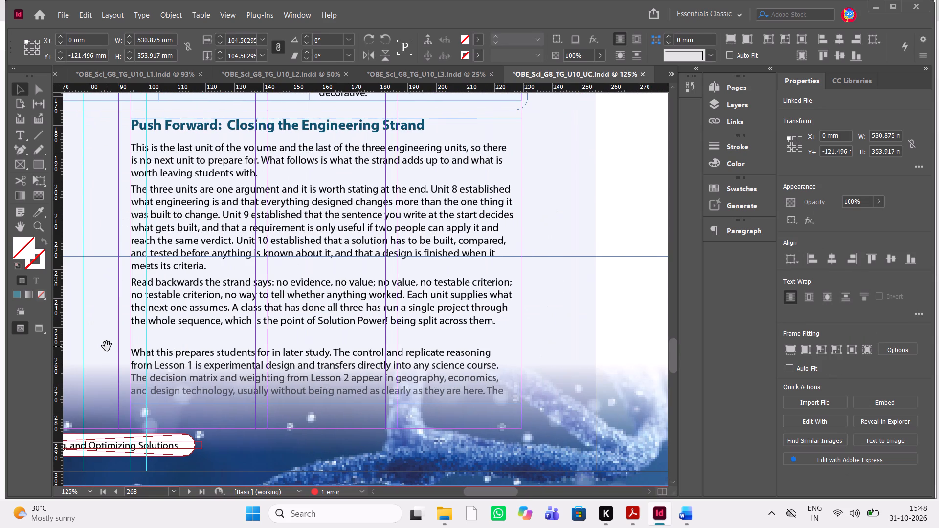
click(229, 277)
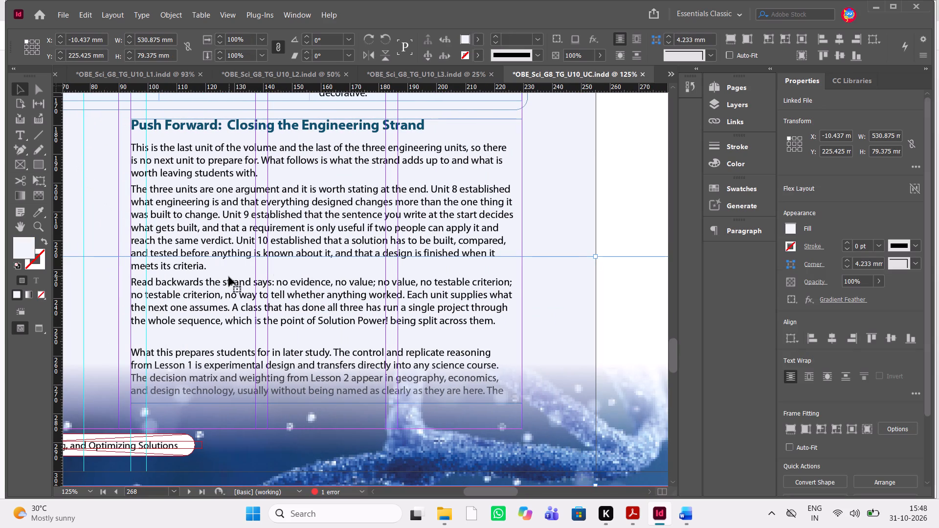
scroll(288, 275, up, 1)
click(396, 269)
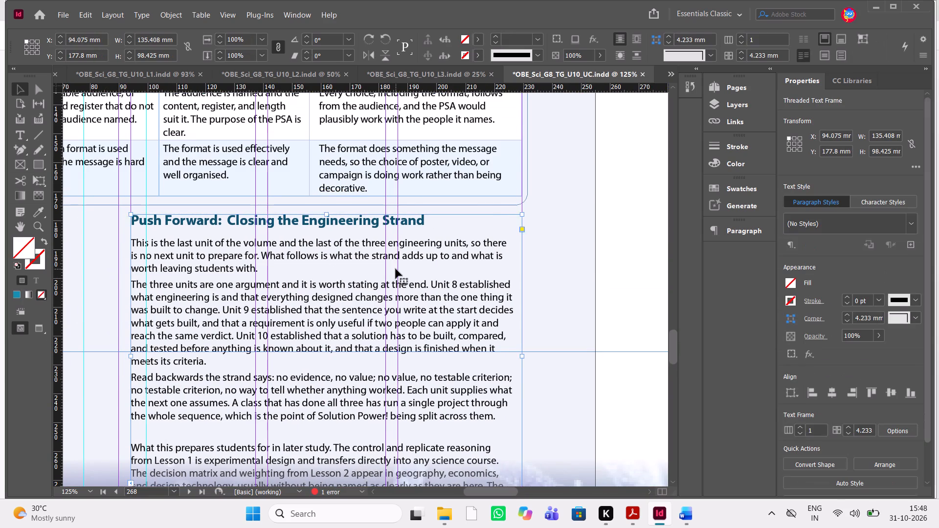
scroll(396, 269, down, 1)
double_click(138, 263)
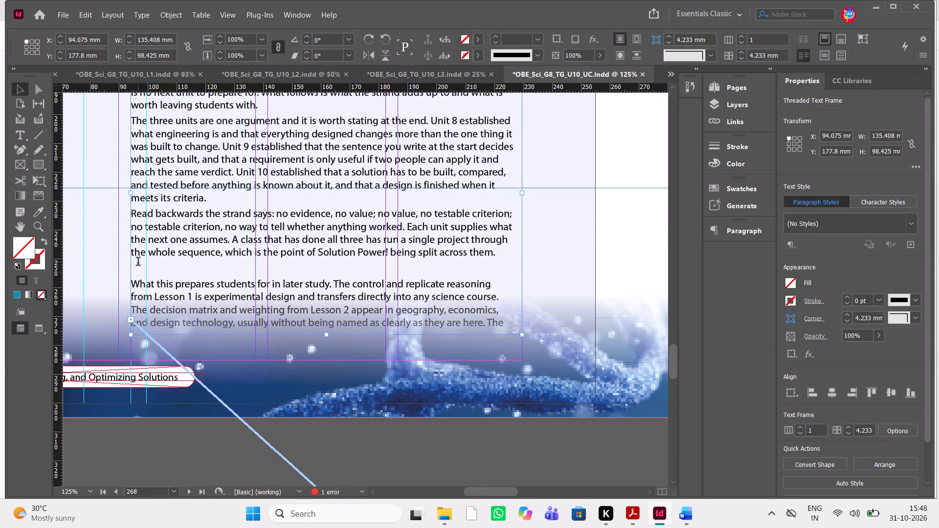
click(141, 270)
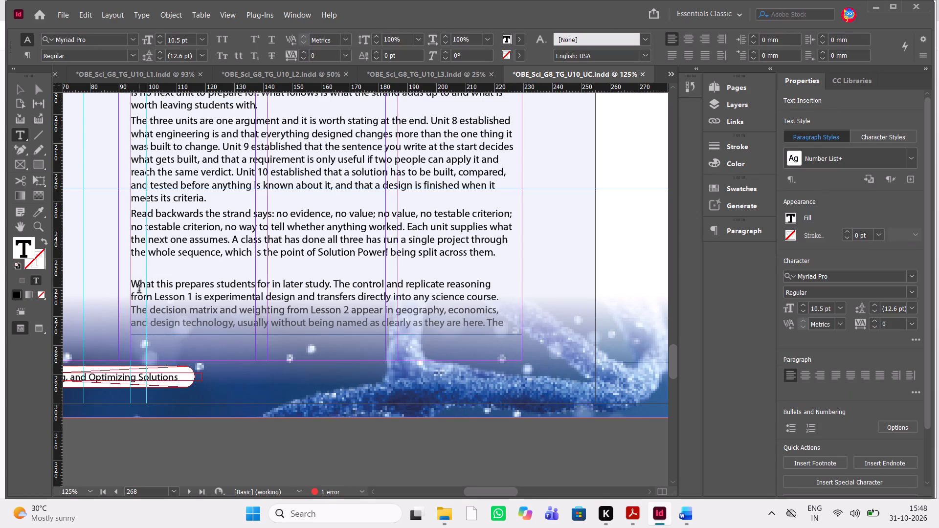
key(Delete)
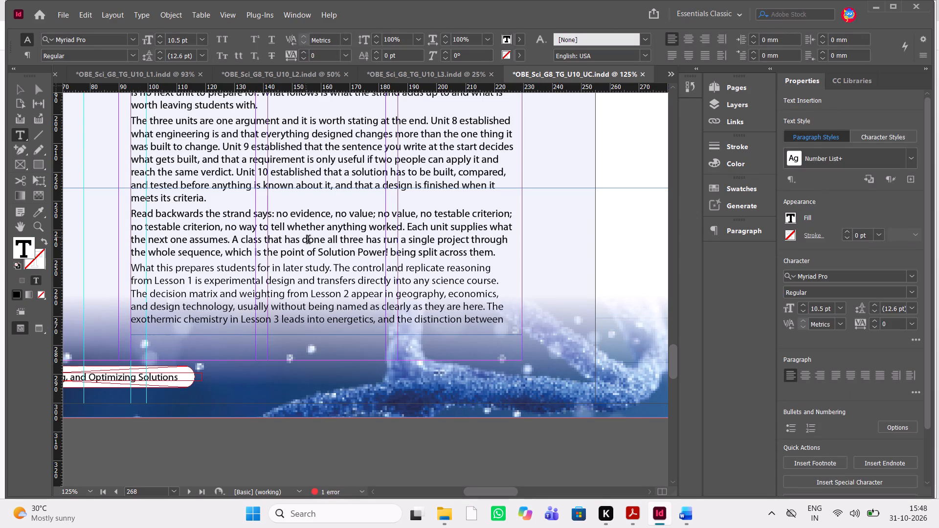
Examine how the Push Forward text and its frame sit on page 268 below the rubric.
scroll(308, 241, up, 1)
scroll(308, 241, left, 1)
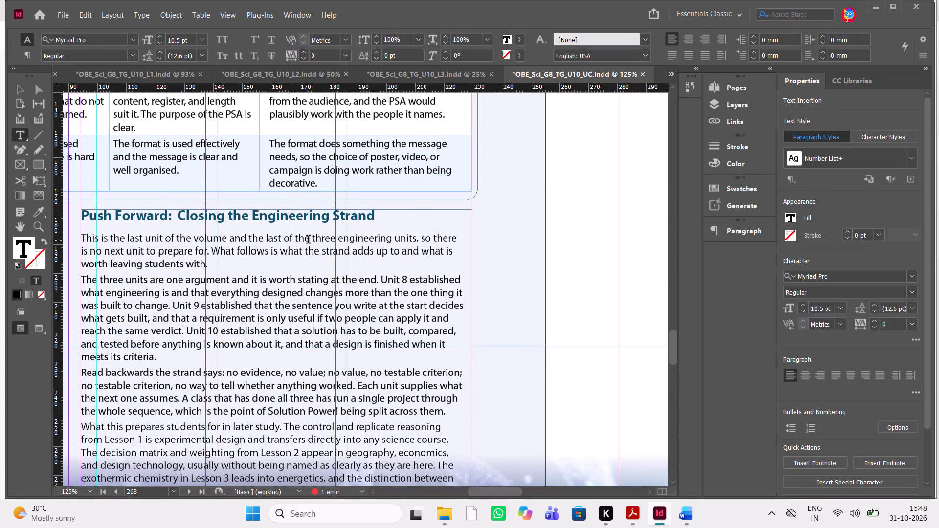
scroll(308, 241, left, 1)
scroll(308, 241, right, 1)
scroll(308, 241, left, 1)
scroll(308, 241, down, 1)
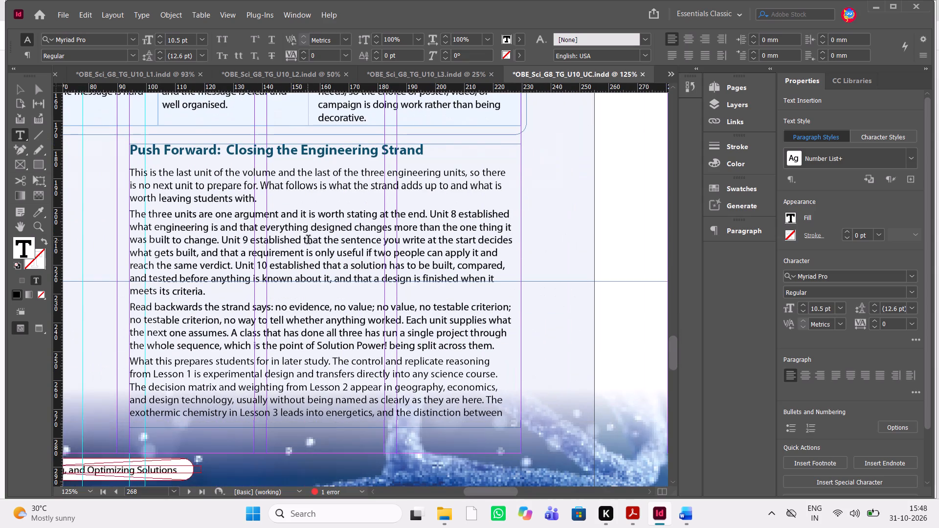
click(19, 91)
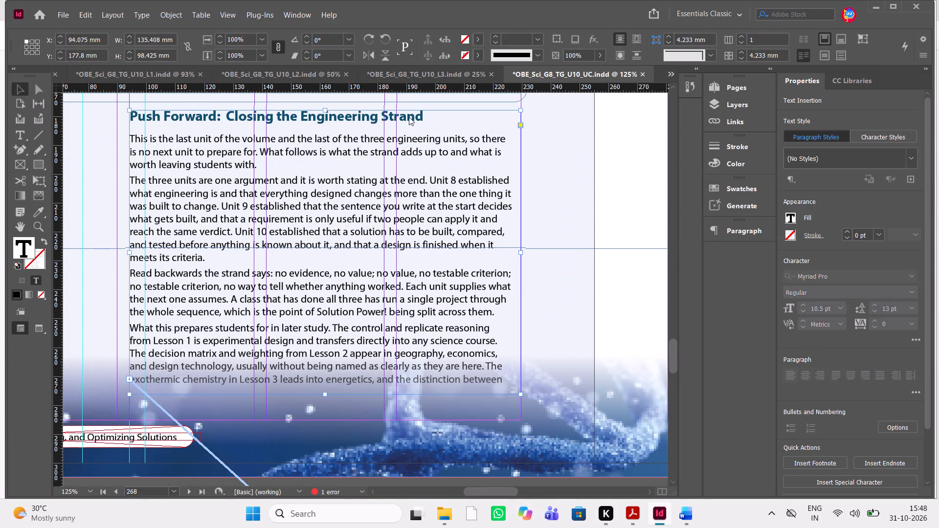
click(624, 194)
key(w)
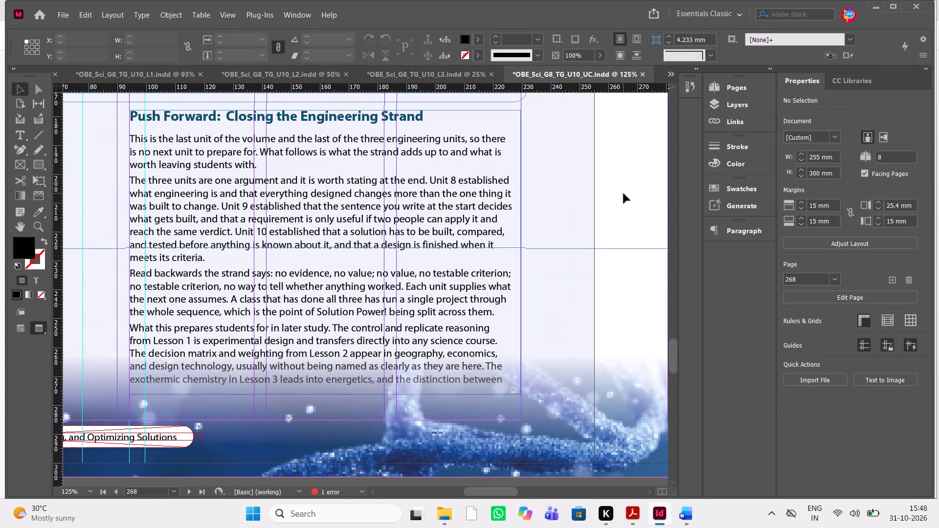
key(w)
Following the Word manuscript's formatting, make the sentence "The three units are one argument and it is worth stating at the end." bold.
key(alt+Tab)
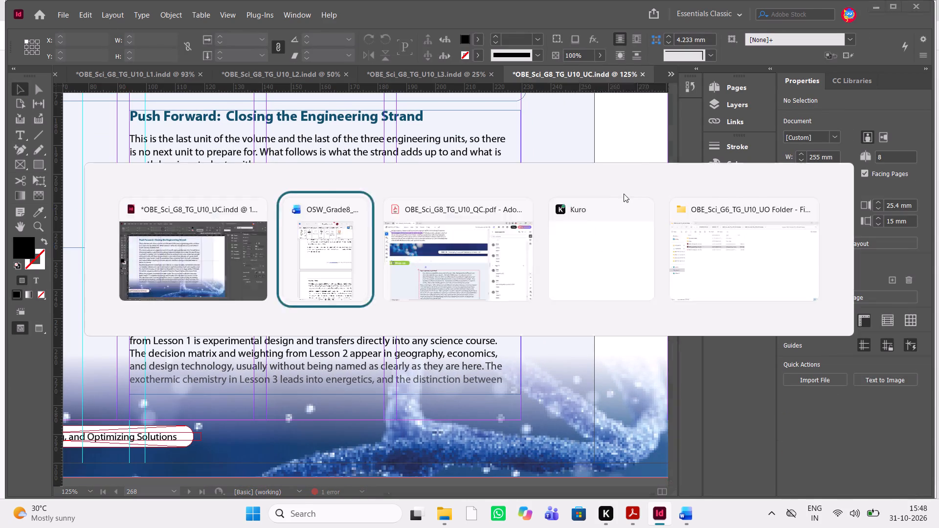
scroll(882, 302, up, 1)
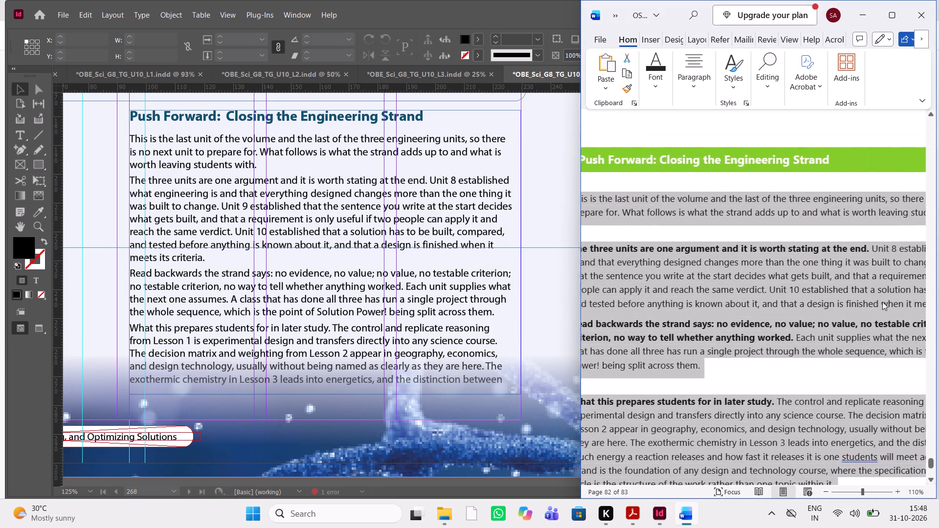
scroll(882, 302, up, 1)
scroll(882, 302, right, 1)
scroll(882, 302, left, 1)
scroll(882, 302, right, 1)
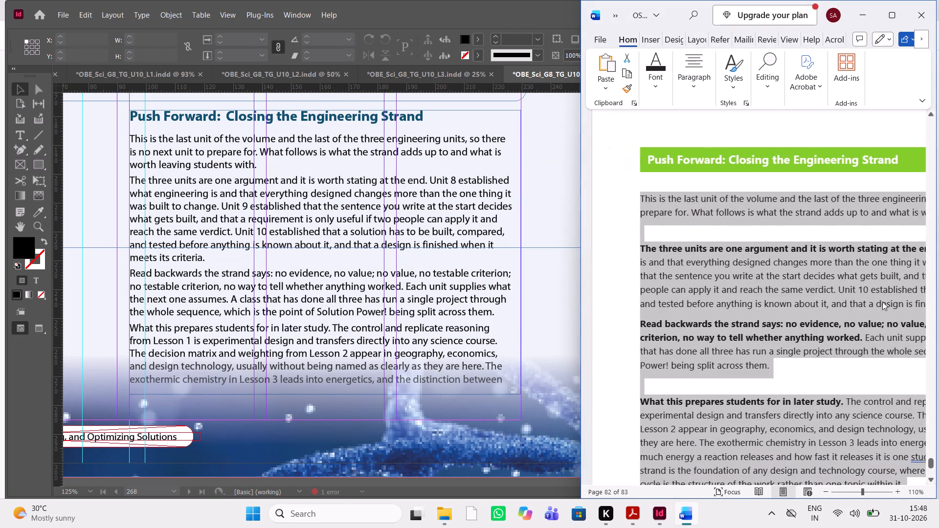
double_click(422, 324)
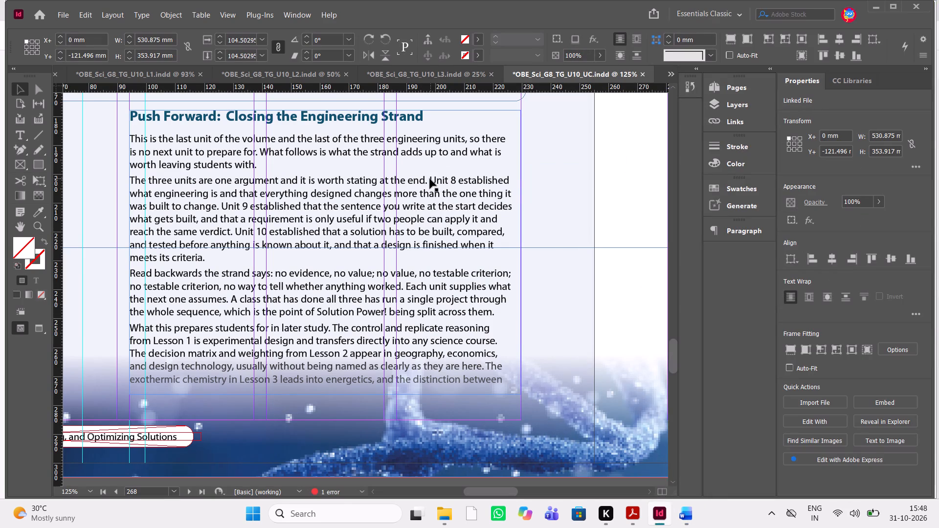
triple_click(424, 173)
drag(431, 180, 128, 181)
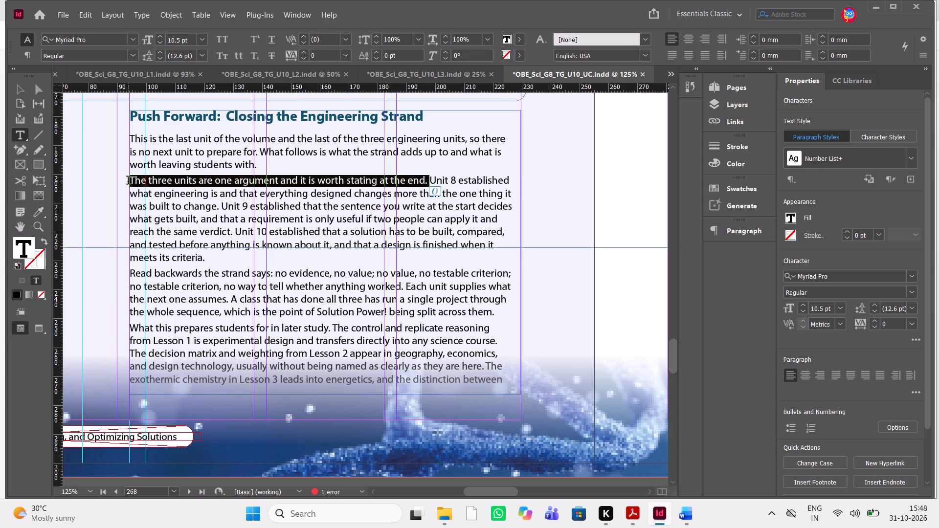
key(ctrl+shift+b)
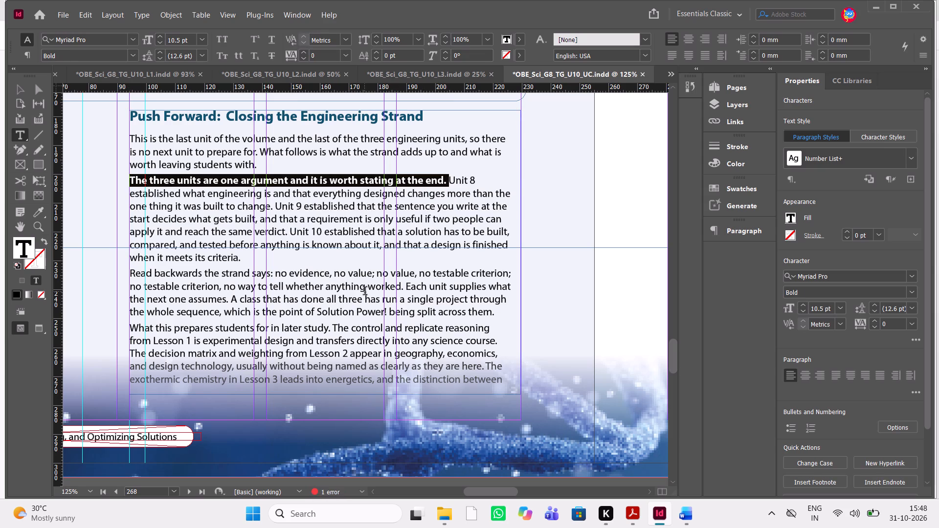
Bold the sentence "Read backwards the strand says: no evidence, no value; … no way to tell whether anything worked." under Push Forward.
drag(403, 287, 134, 279)
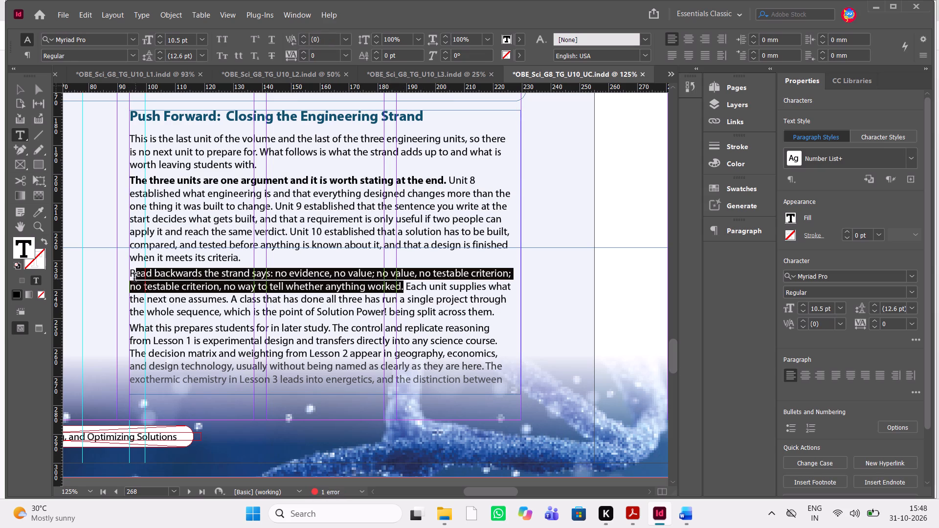
drag(134, 279, 127, 275)
key(ctrl+shift+b)
Following the Word manuscript's formatting, make the sentence "What this prepares students for in later study." bold.
key(alt+Tab)
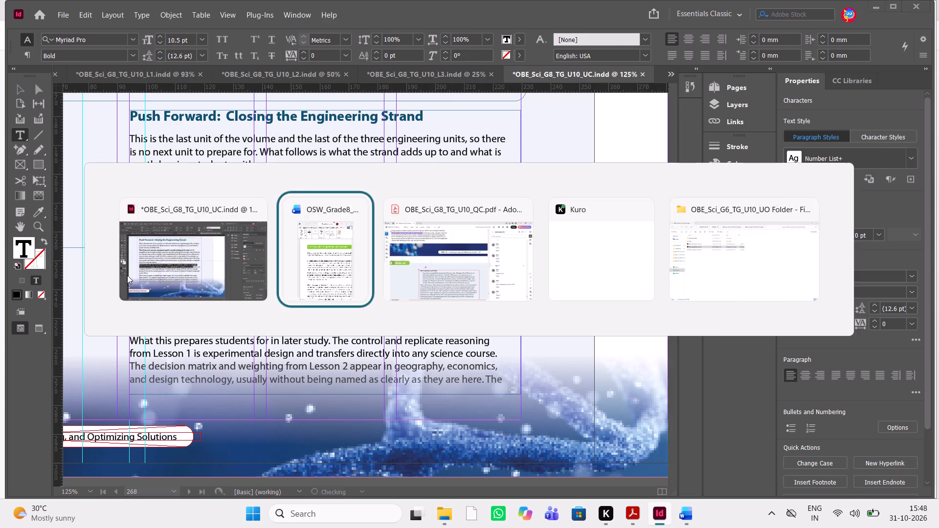
scroll(655, 359, down, 1)
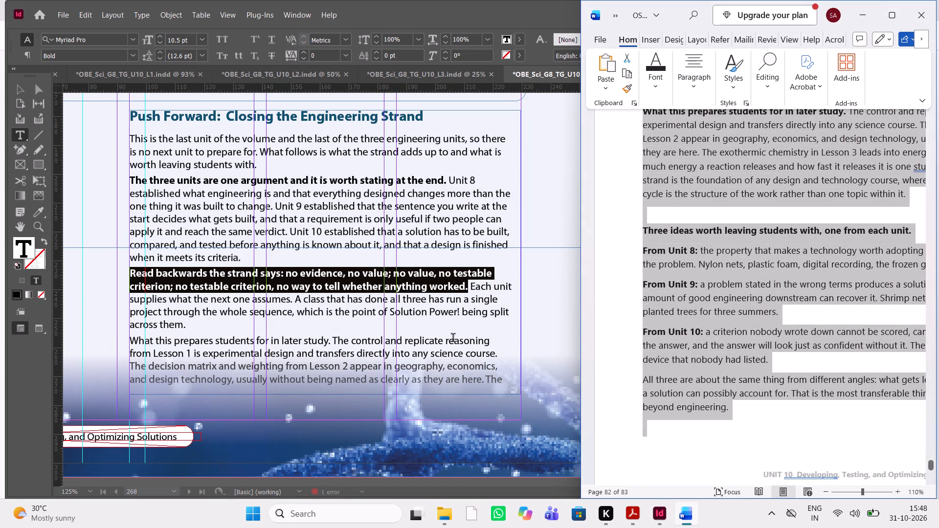
drag(331, 341, 166, 341)
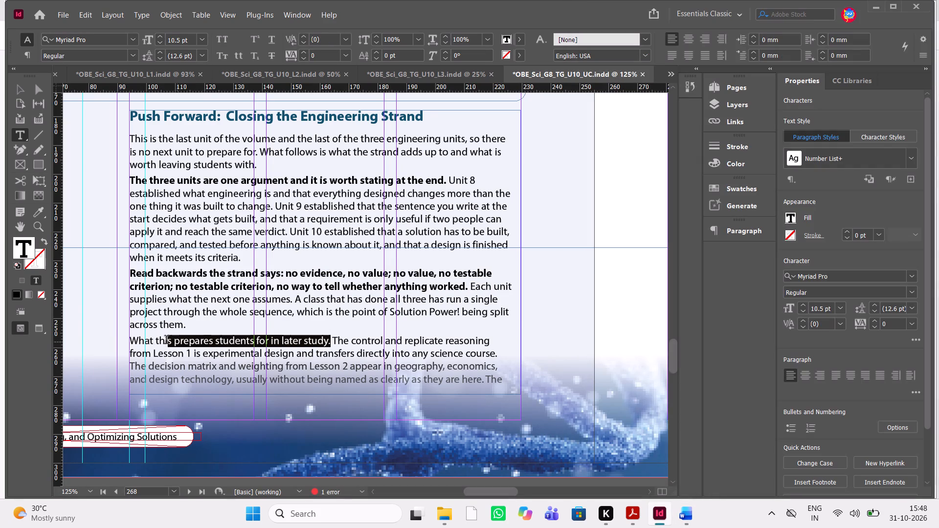
drag(166, 341, 128, 343)
key(ctrl+shift+b)
Move the threaded continuation text and yellow Teacher Note box together from page 270 onto page 269, at about X 281.5 mm, Y 77.4 mm.
scroll(403, 367, up, 1)
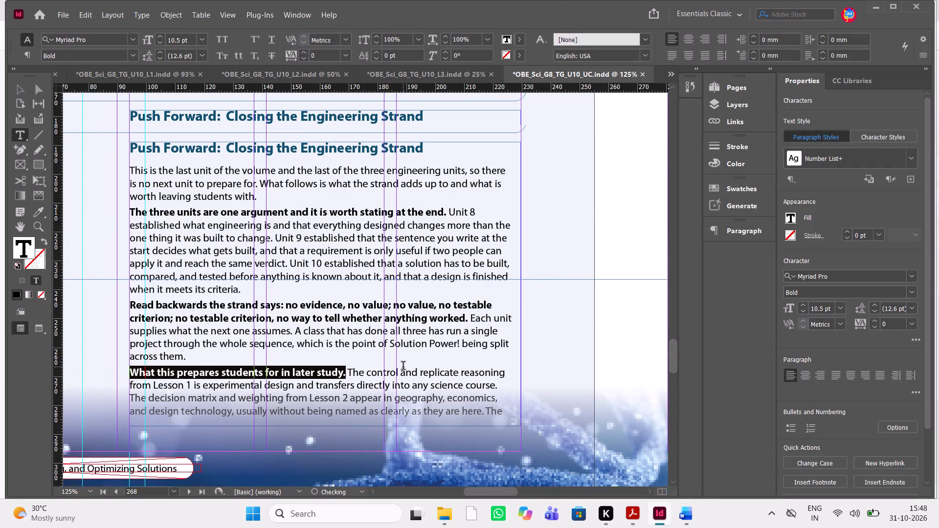
scroll(403, 367, up, 1)
key(ctrl+minus)
key(ctrl+minus)
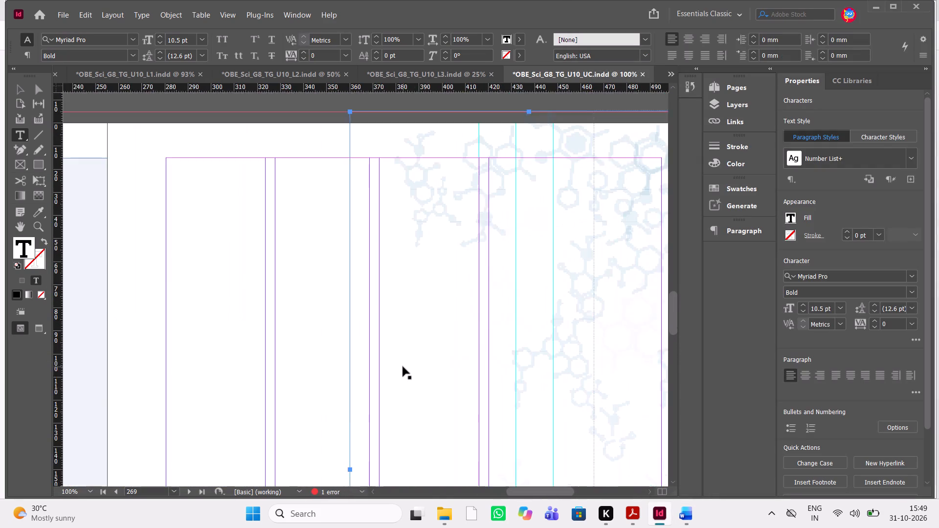
key(ctrl+minus)
scroll(403, 367, down, 1)
scroll(403, 367, left, 1)
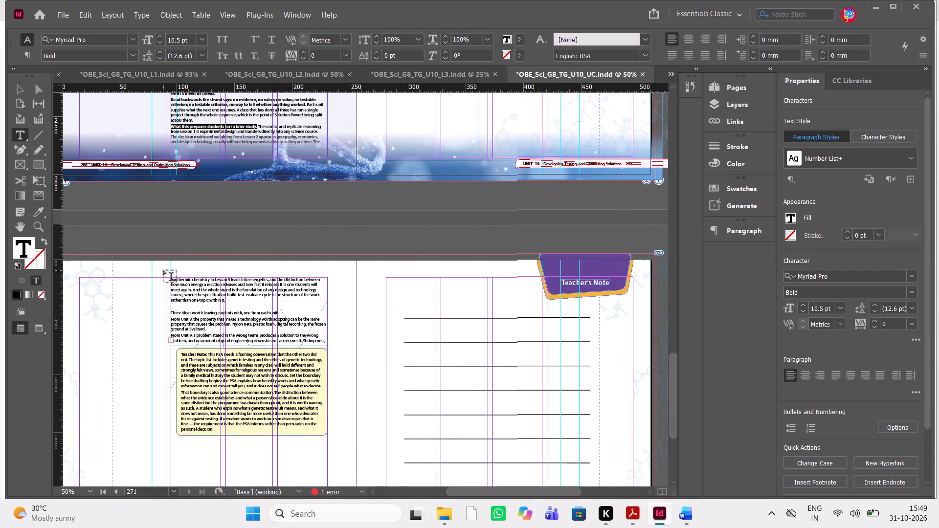
click(17, 82)
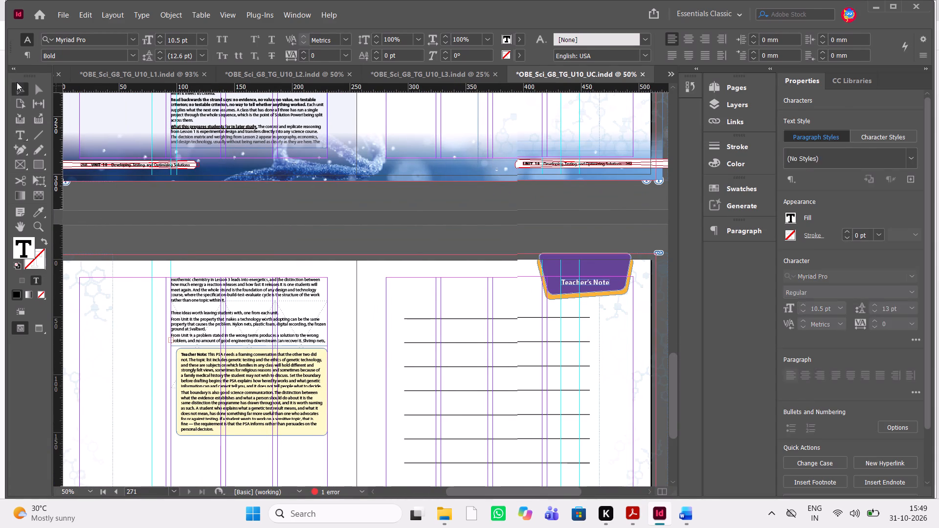
drag(146, 256, 305, 431)
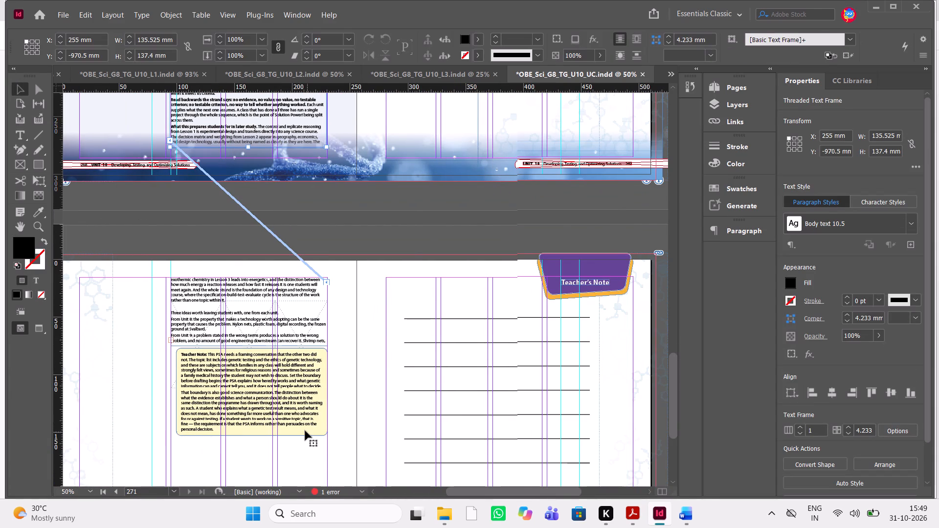
drag(268, 361, 430, 175)
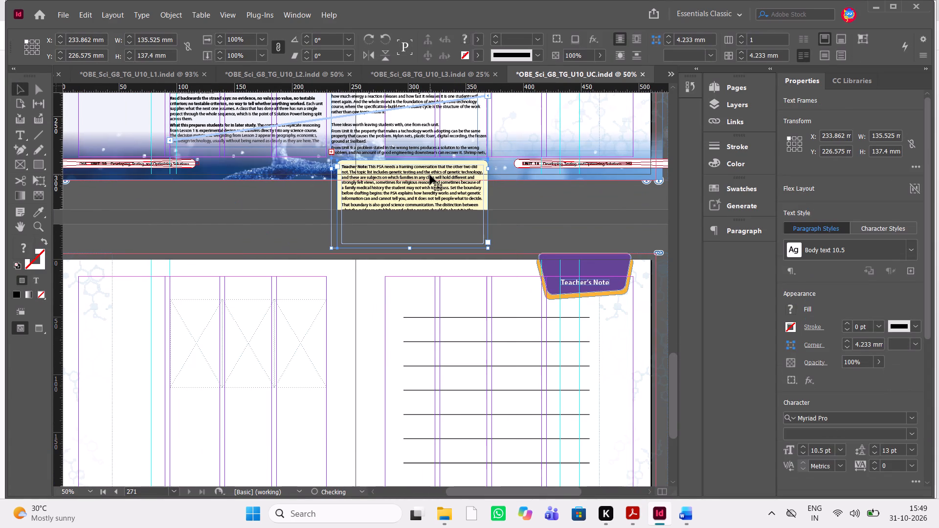
scroll(430, 175, up, 1)
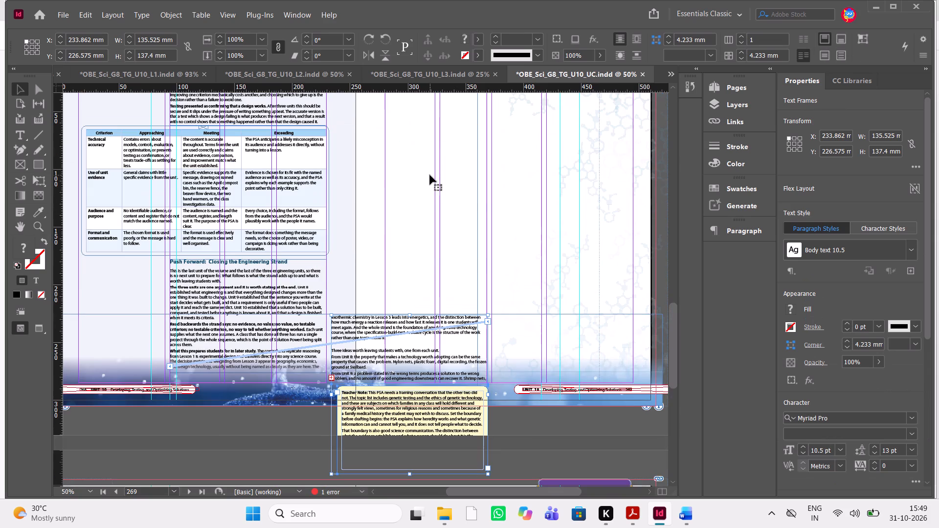
scroll(382, 238, left, 1)
drag(268, 359, 323, 188)
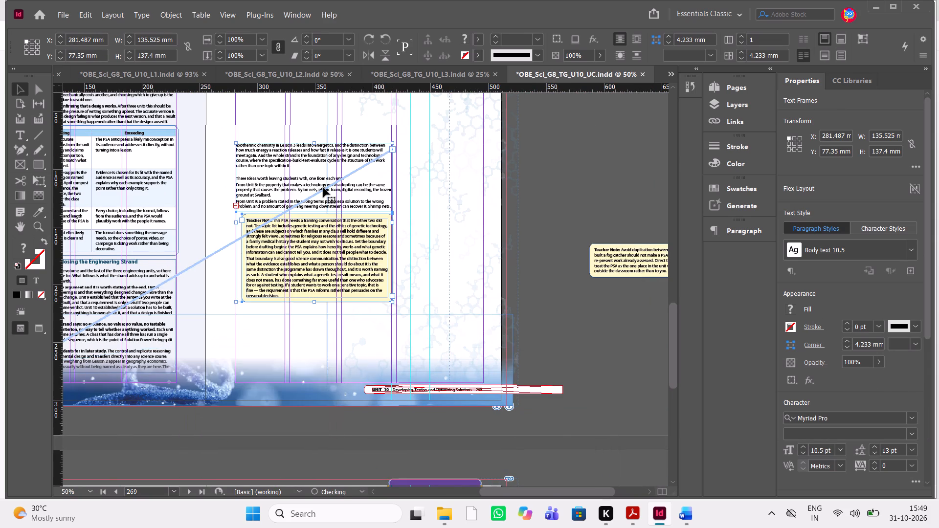
Delete the emptied page 270 that precedes the Teacher's Note page, including its leftover objects.
scroll(323, 188, up, 1)
scroll(323, 188, down, 1)
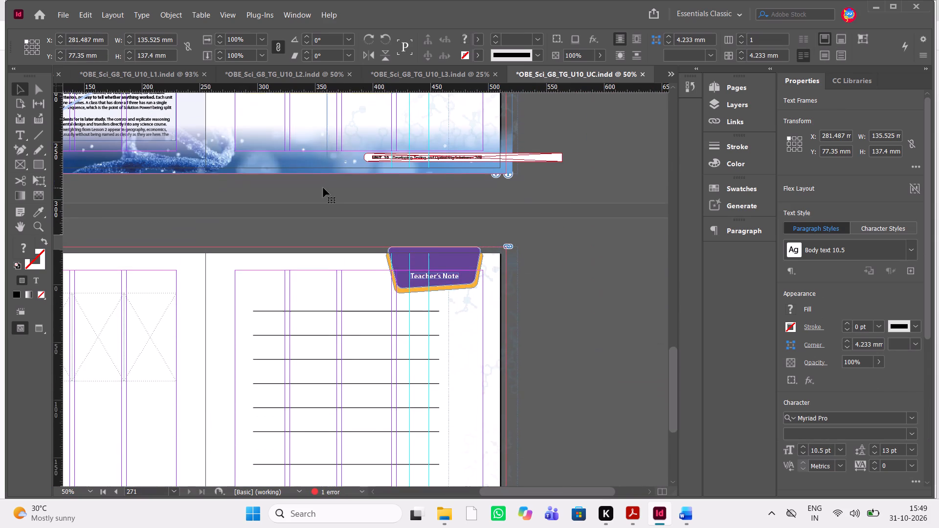
scroll(323, 188, down, 1)
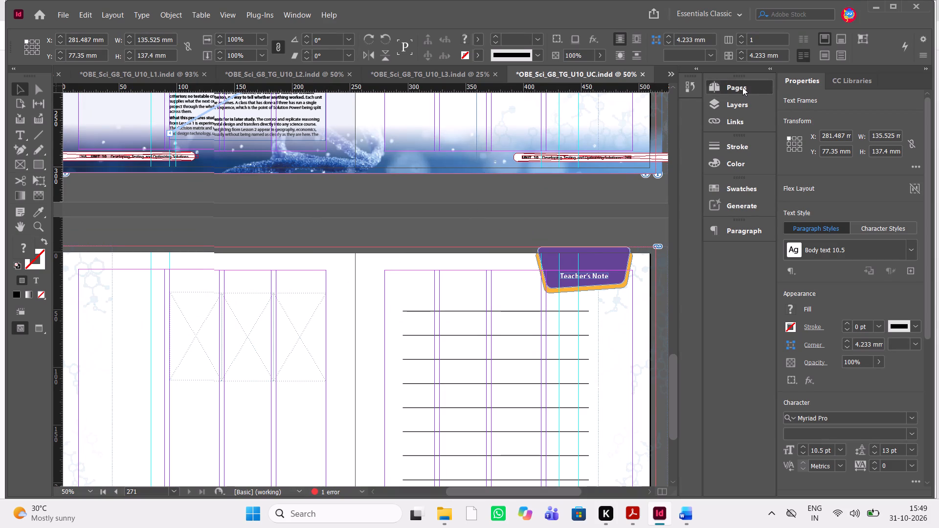
click(742, 87)
click(615, 264)
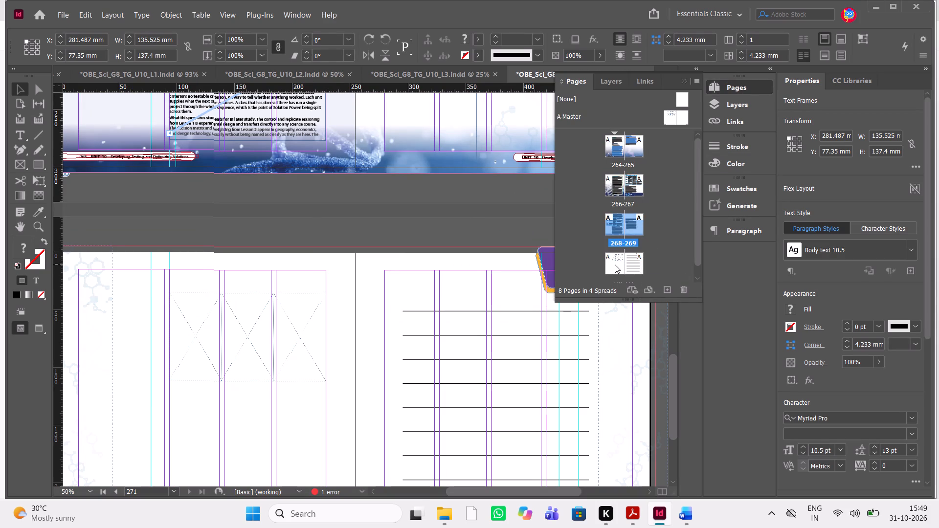
click(684, 291)
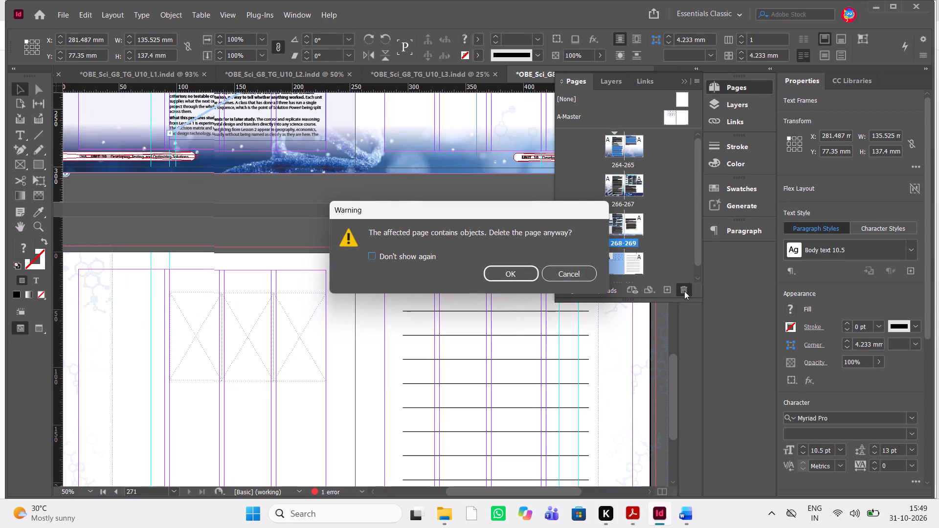
click(517, 277)
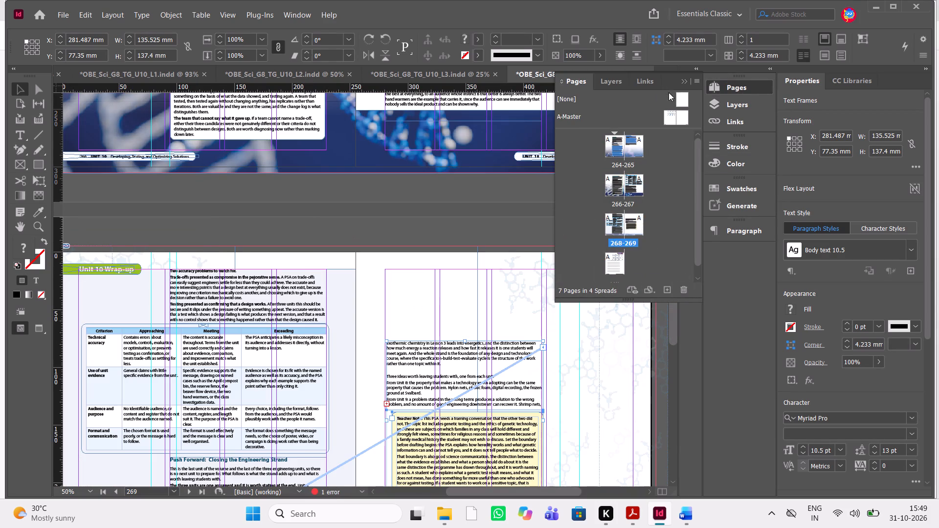
click(684, 85)
Examine the Teacher's Note page and its footer, along with the preceding spread, after the page deletion.
scroll(439, 348, down, 3)
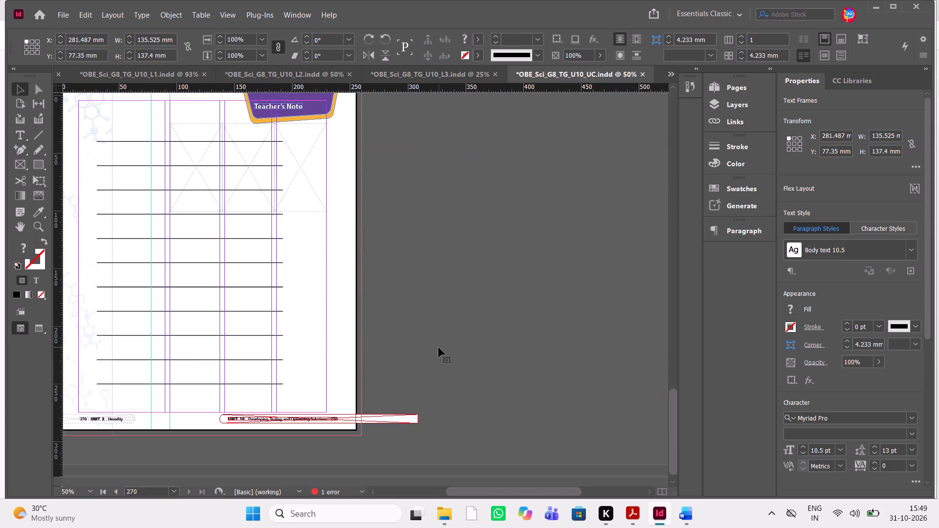
scroll(439, 348, up, 1)
scroll(439, 348, down, 1)
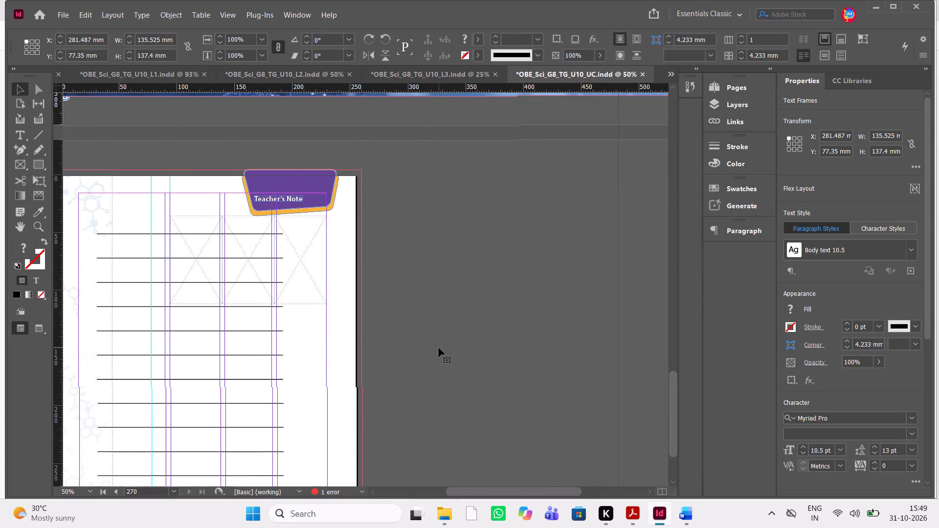
scroll(439, 348, up, 1)
scroll(439, 348, down, 5)
scroll(439, 348, up, 1)
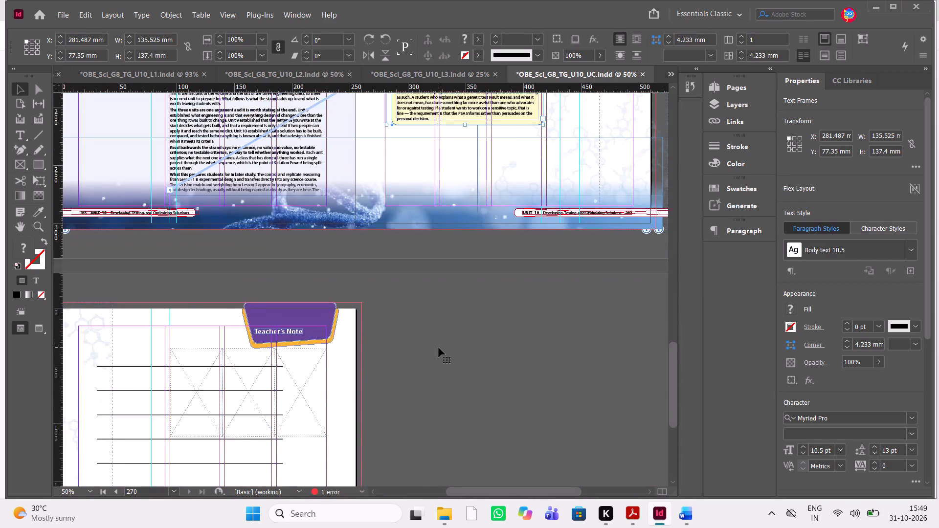
scroll(439, 348, up, 1)
scroll(439, 348, right, 1)
scroll(439, 348, left, 1)
scroll(439, 348, down, 2)
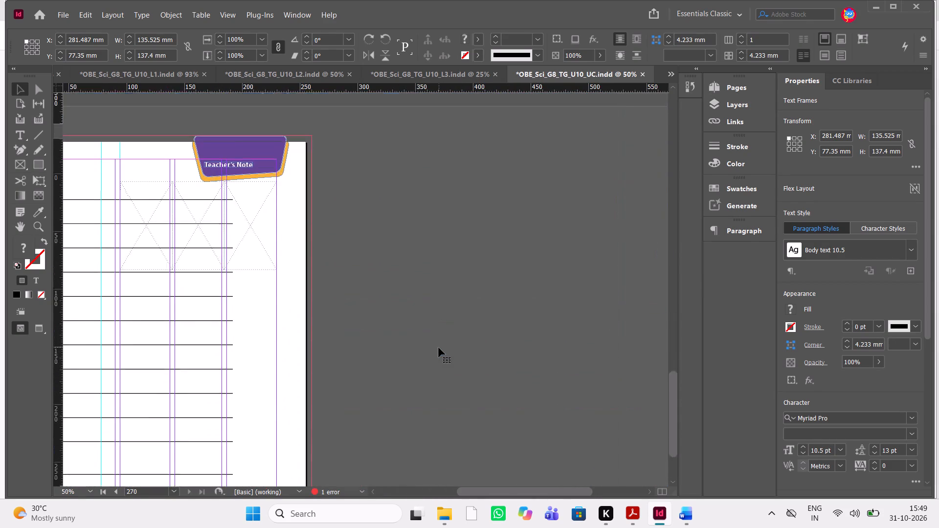
scroll(439, 348, down, 1)
key(ctrl+equal)
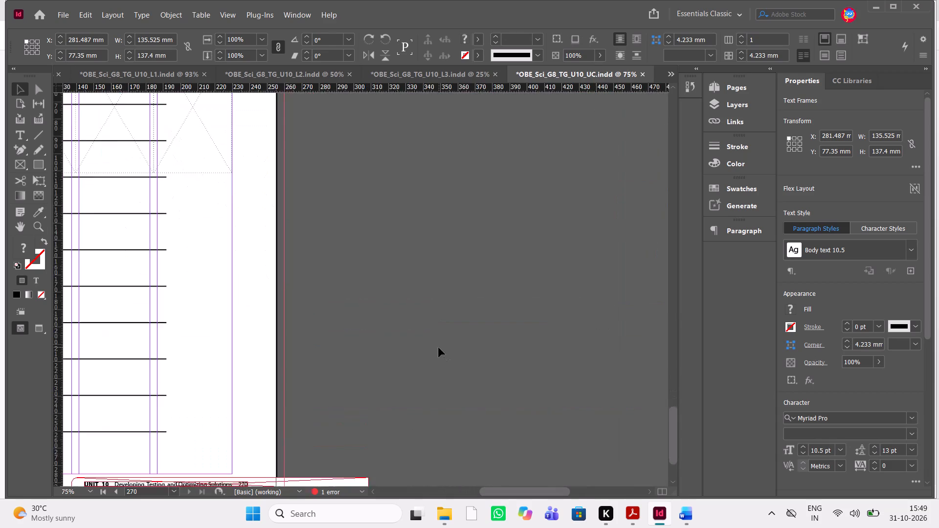
key(ctrl+equal)
scroll(439, 348, down, 3)
scroll(439, 348, up, 1)
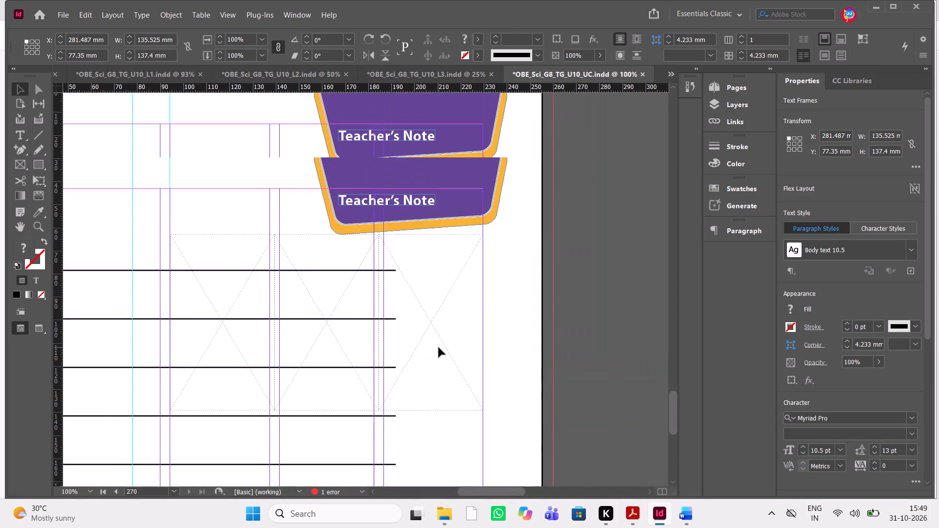
Stretch the selected continuation text and Teacher Note frames up to page 269's top margin, at Y 15 mm and about 199.8 mm high overall.
scroll(439, 348, up, 4)
scroll(439, 348, down, 1)
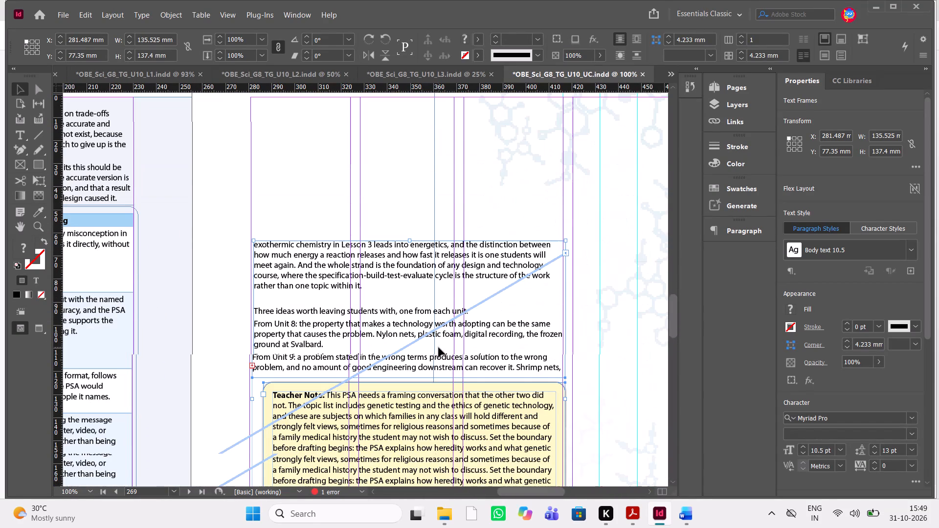
scroll(415, 281, left, 1)
click(327, 265)
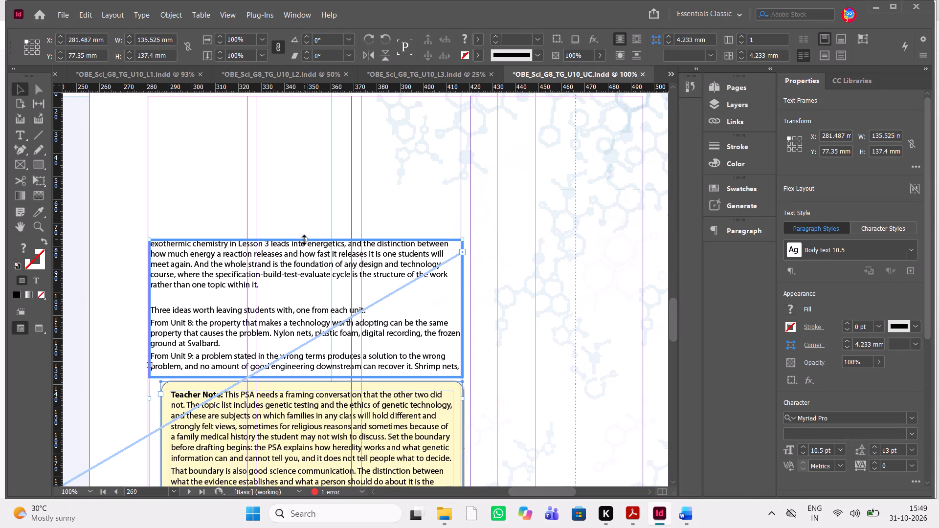
drag(304, 240, 284, 232)
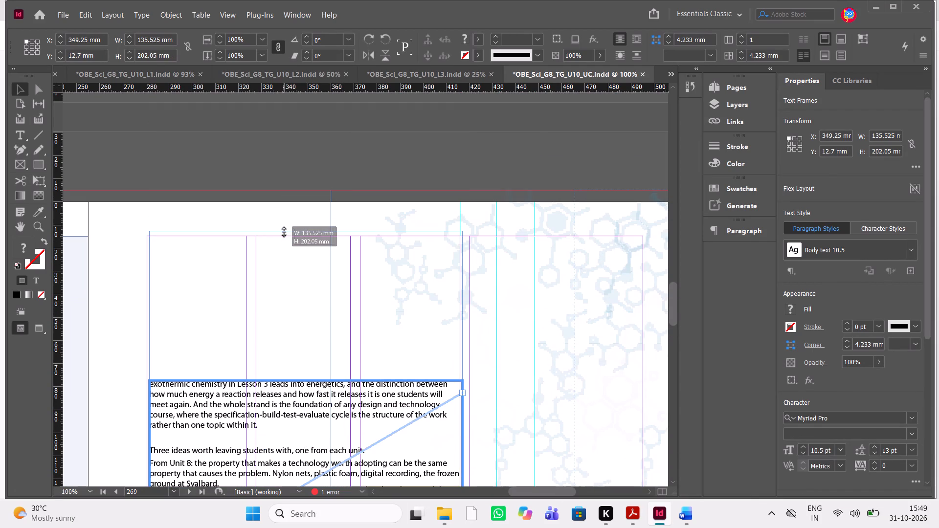
drag(284, 232, 284, 236)
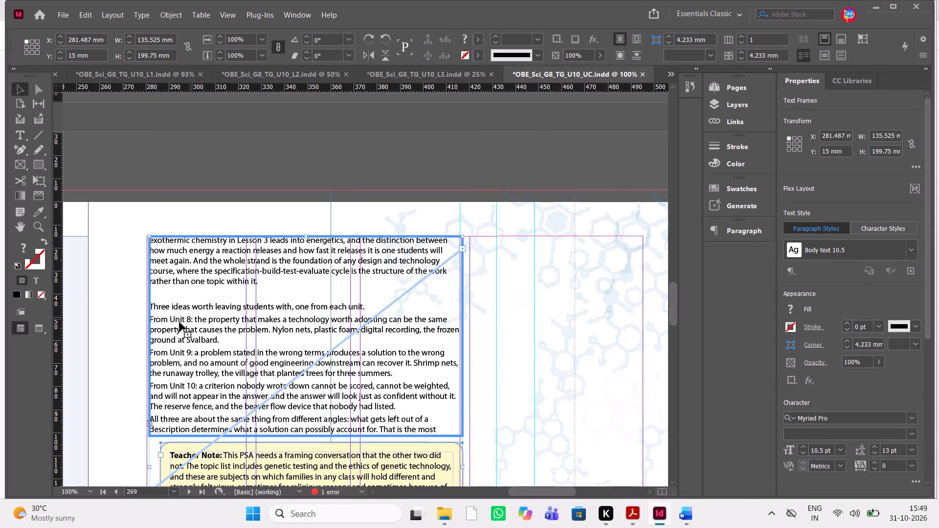
Extend the continuation text frame's left edge to the page margin at X 280.4 mm, making it about 136.6 mm wide.
click(121, 313)
click(204, 329)
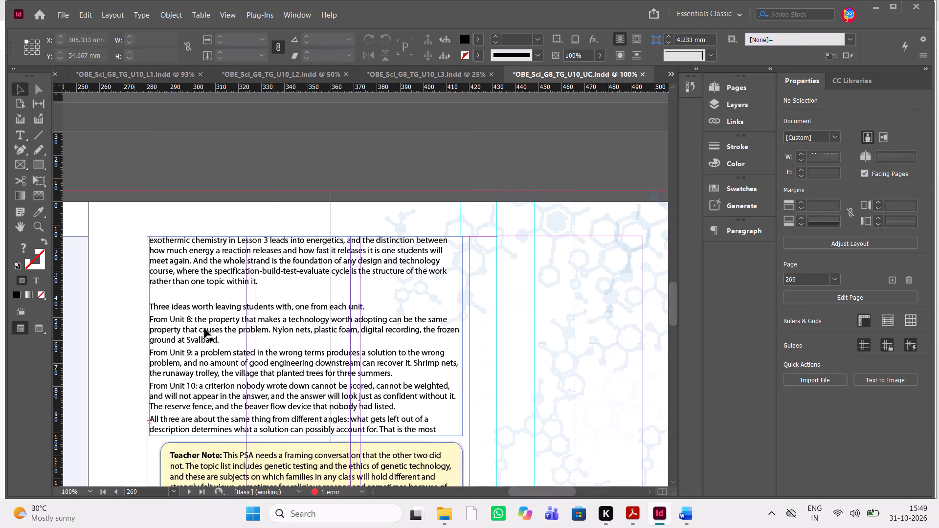
click(151, 338)
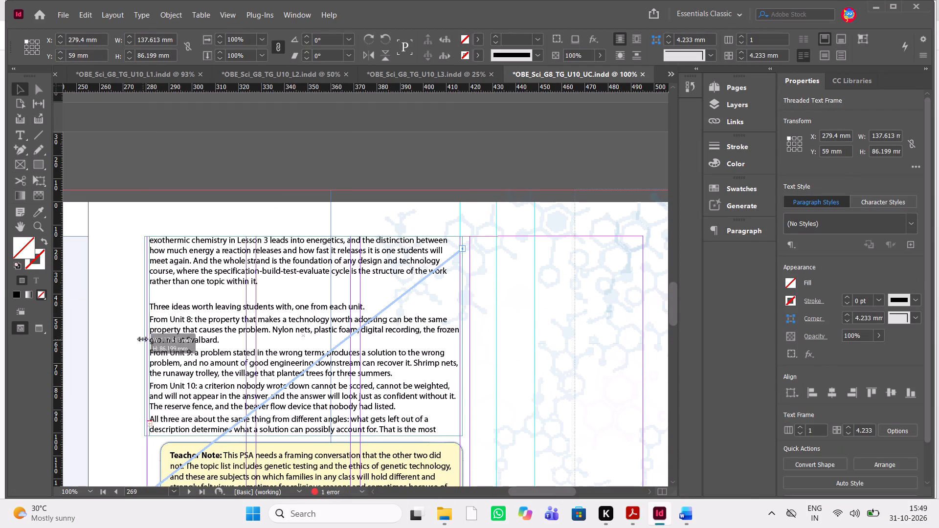
click(521, 294)
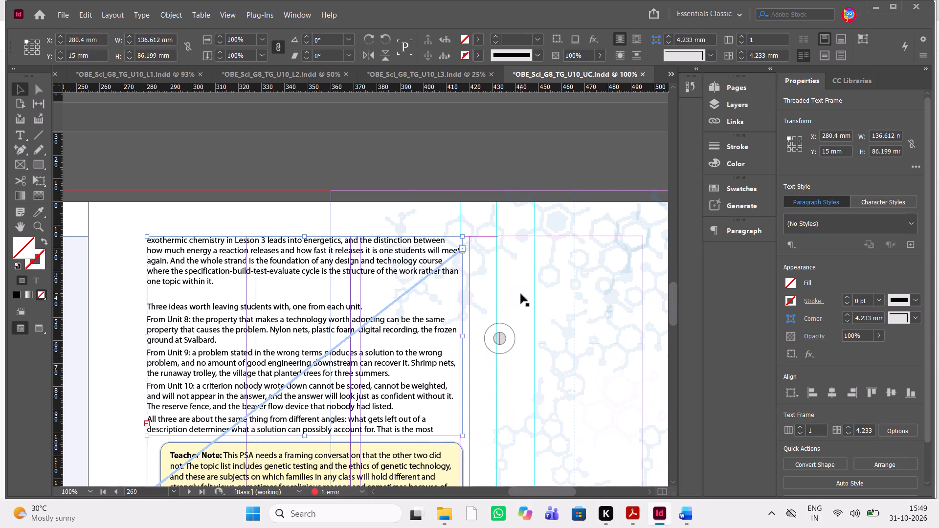
Delete the empty paragraph above "Three ideas worth leaving students with" on page 269, as checked against the Word manuscript.
scroll(521, 294, down, 3)
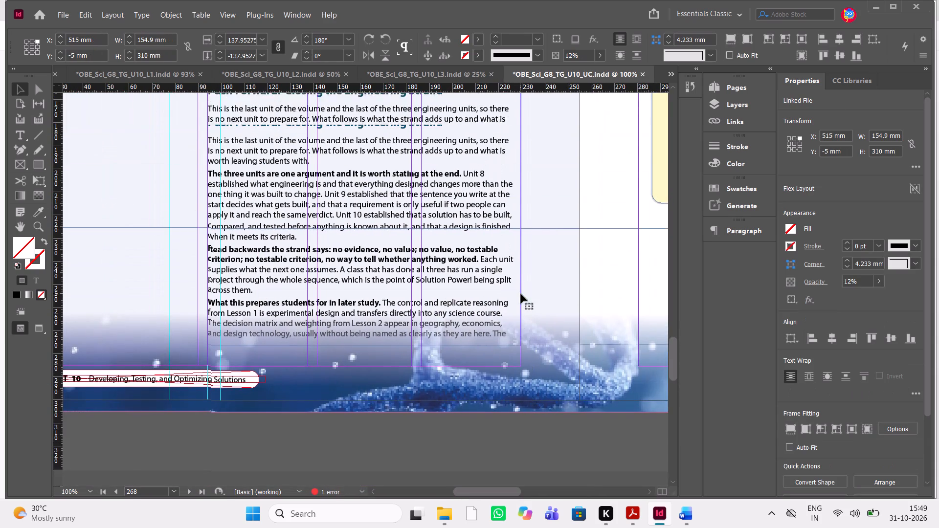
key(alt+Tab)
scroll(562, 344, up, 1)
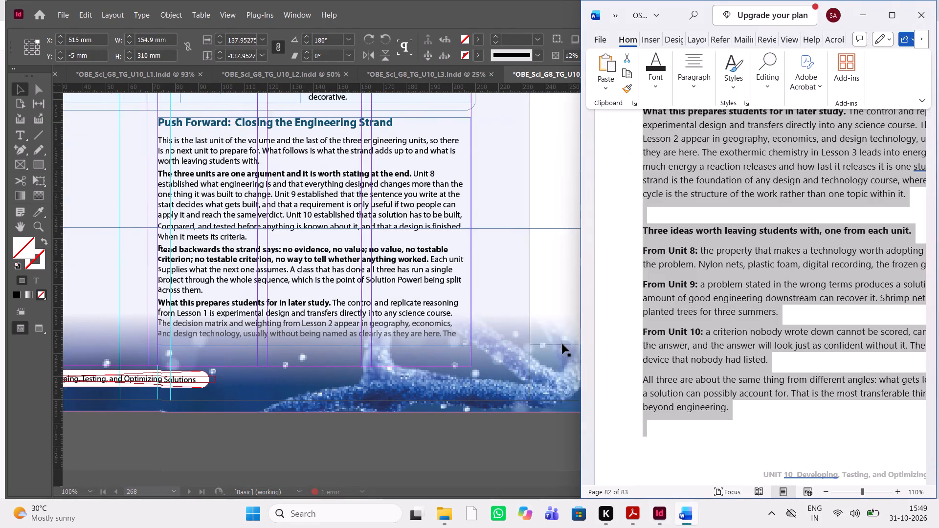
scroll(562, 344, up, 2)
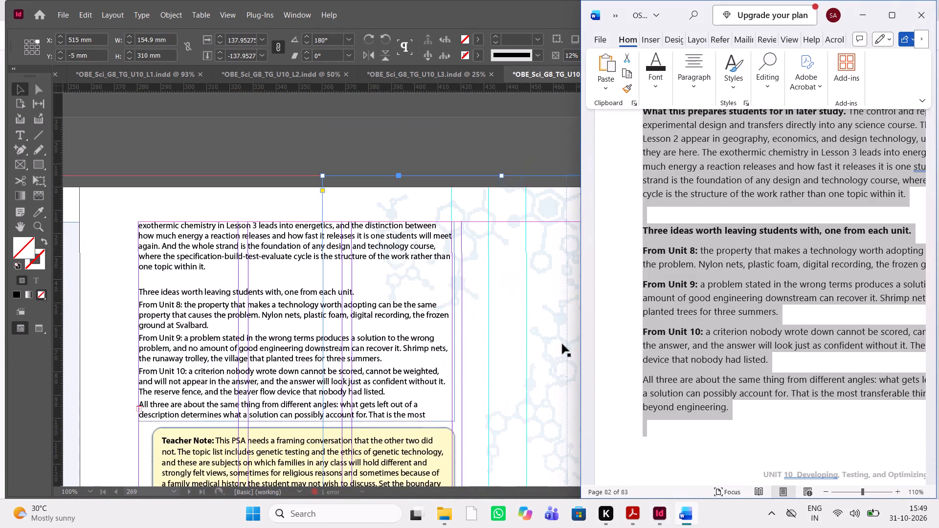
double_click(237, 312)
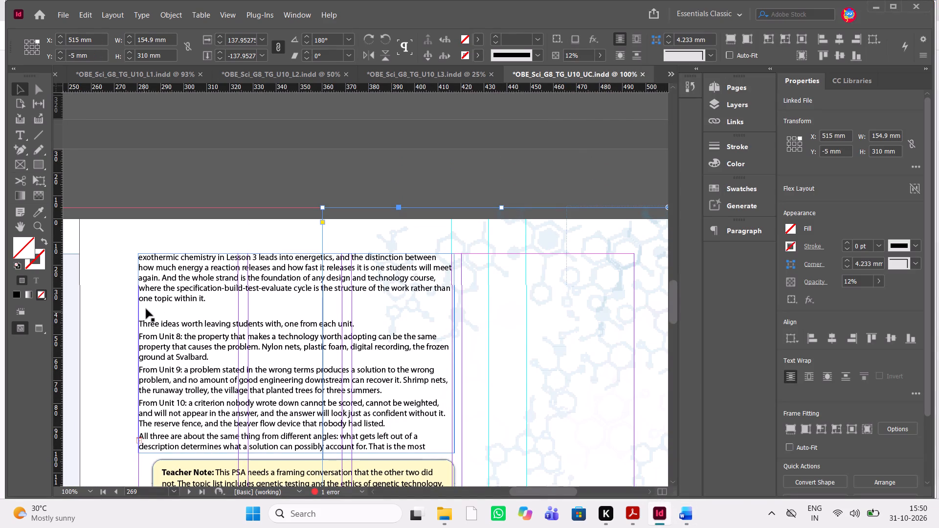
double_click(146, 309)
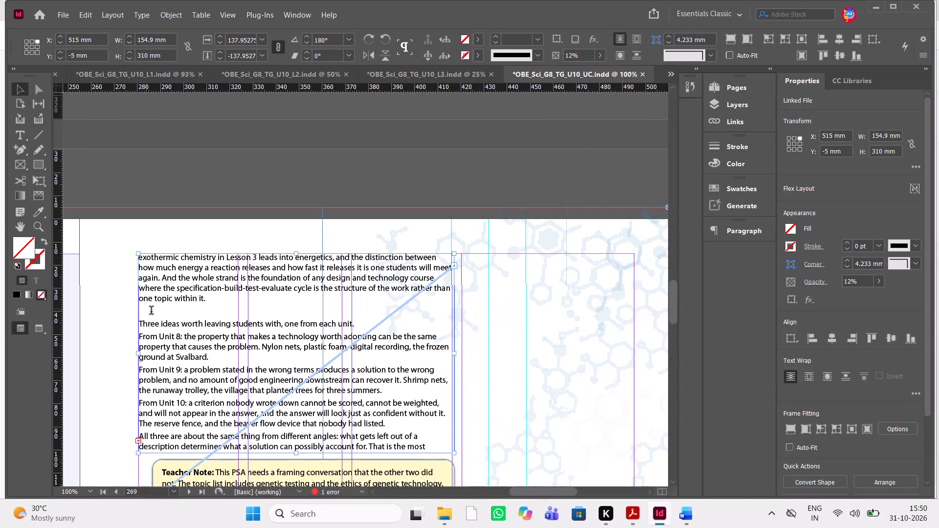
click(151, 311)
key(Delete)
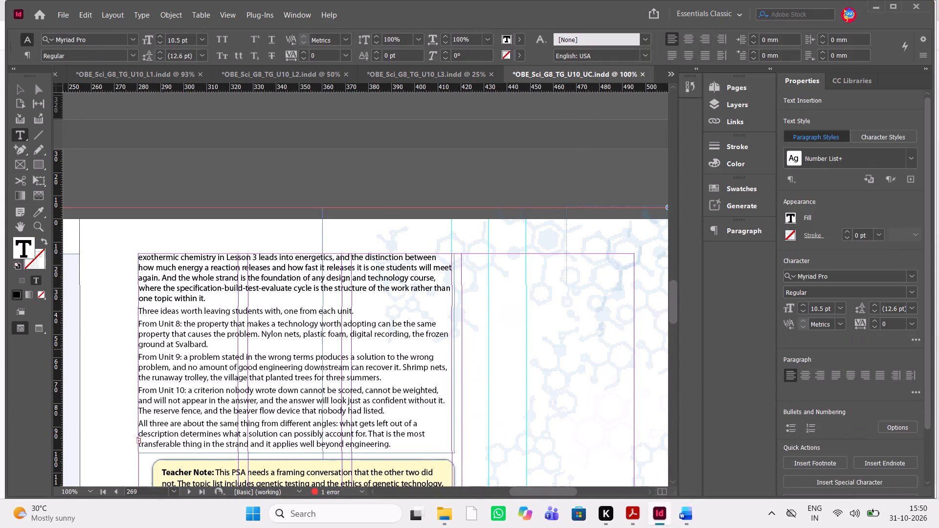
Set the space after the paragraph ending "one topic within it." on page 269 to 3 mm.
drag(213, 299, 142, 263)
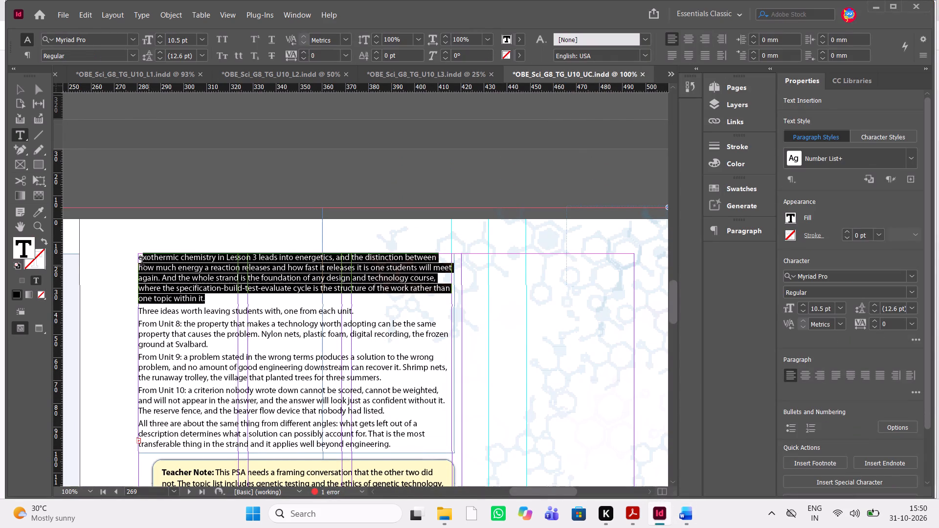
drag(142, 263, 131, 256)
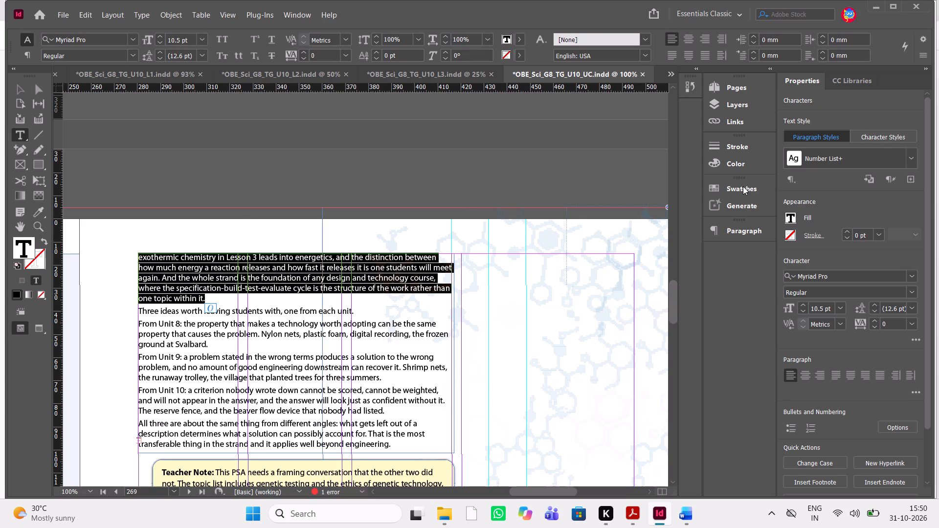
double_click(731, 227)
click(739, 225)
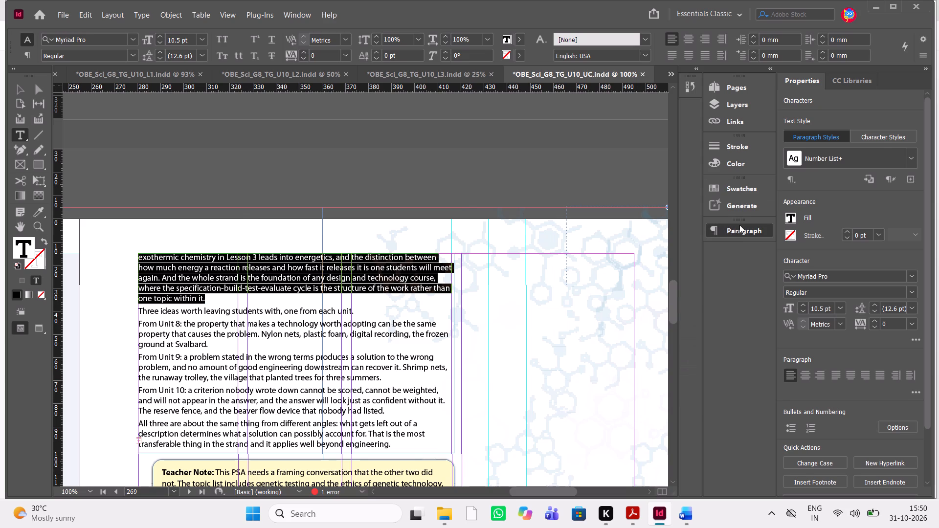
click(653, 298)
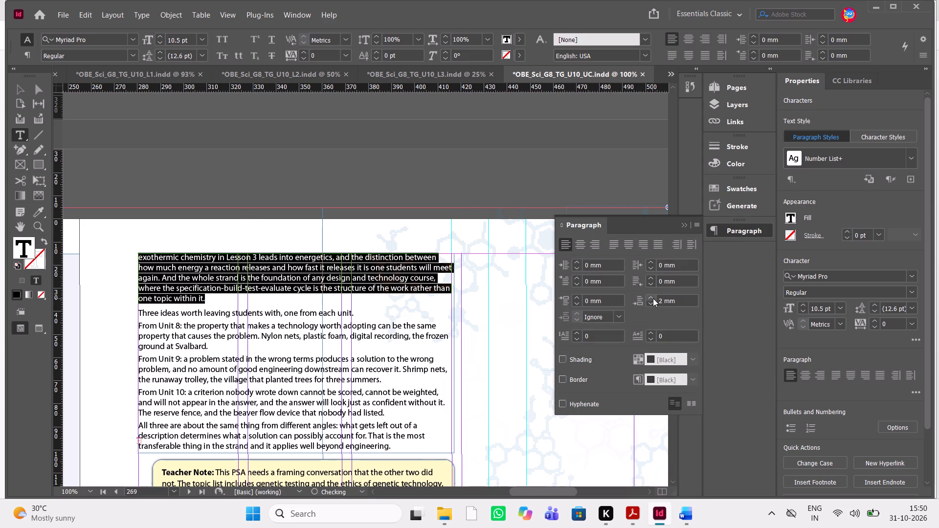
click(653, 298)
click(254, 386)
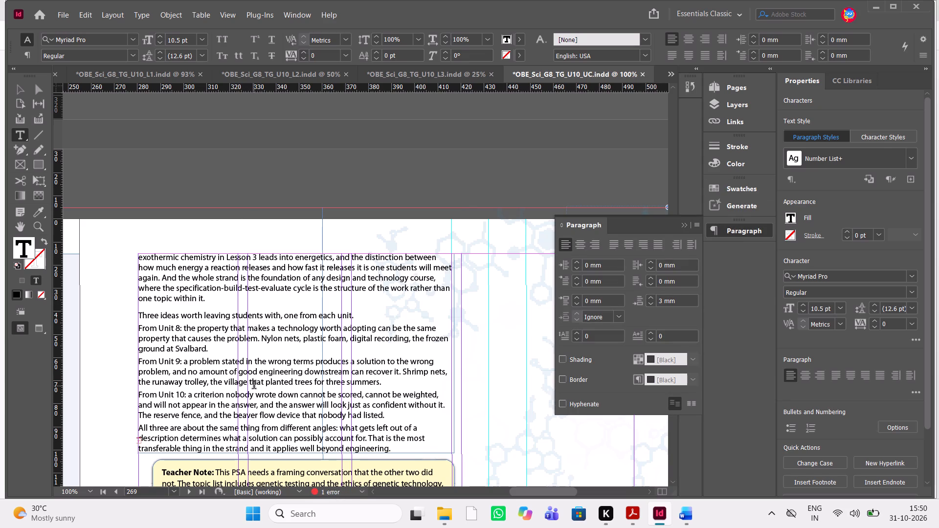
Bold the "Three ideas worth leaving students with" line and the "From Unit 8:", "From Unit 9:" and "From Unit 10:" lead-ins, matching the Word manuscript.
drag(359, 317, 133, 317)
key(ctrl+shift+b)
key(alt+Tab)
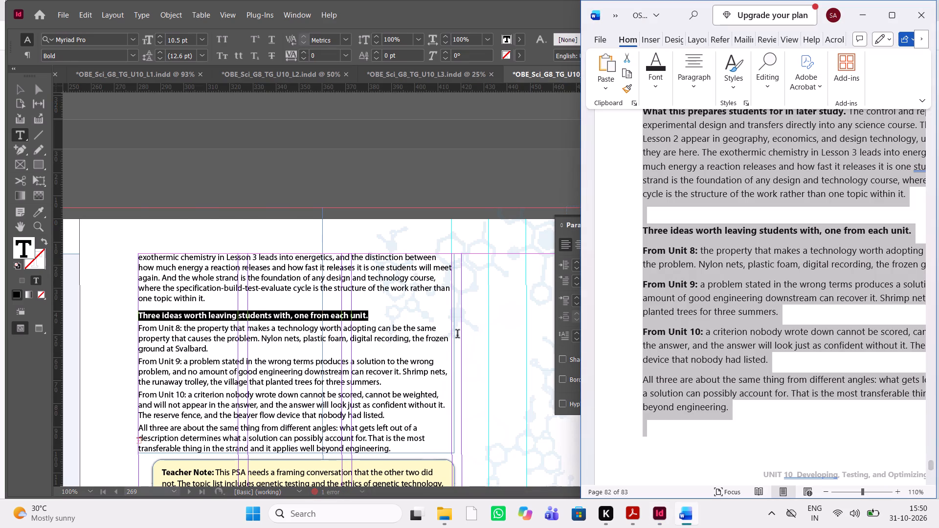
scroll(457, 335, down, 1)
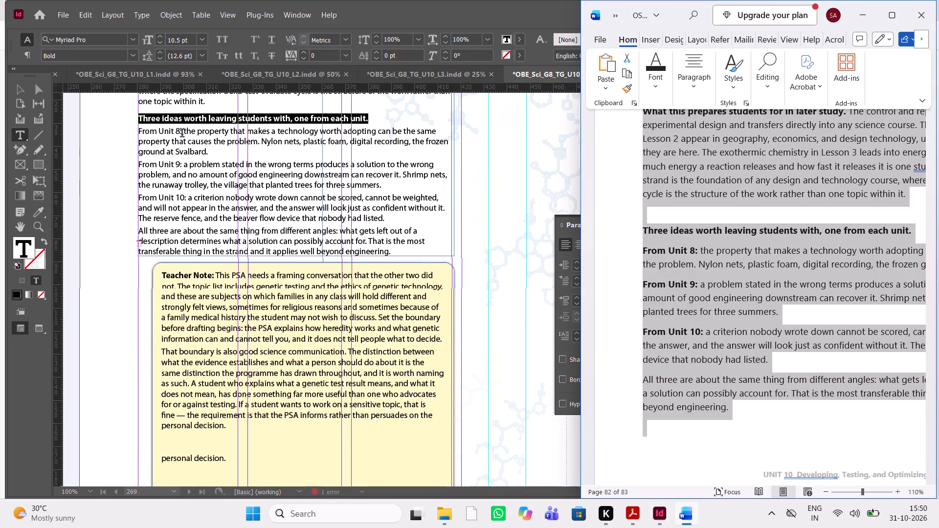
drag(182, 133, 137, 131)
key(ctrl+shift+b)
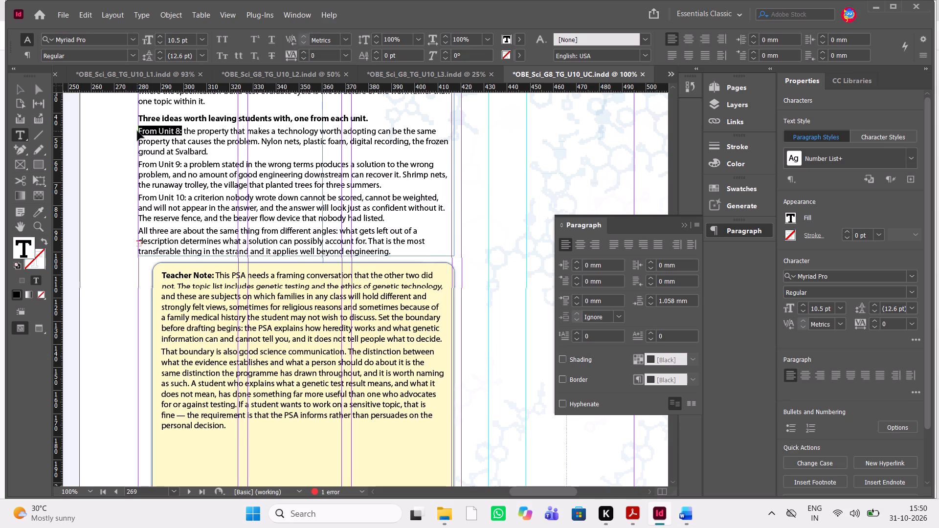
drag(182, 162, 163, 161)
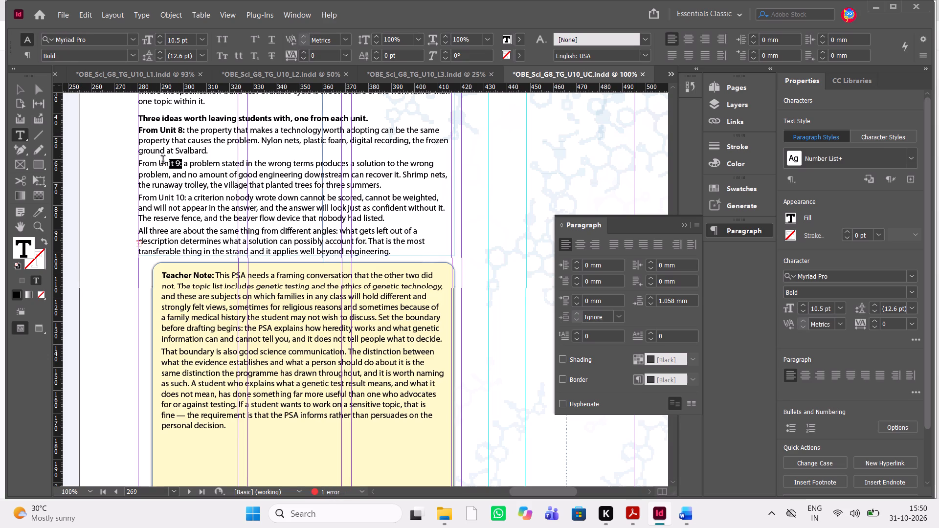
drag(163, 161, 122, 158)
key(ctrl+shift+b)
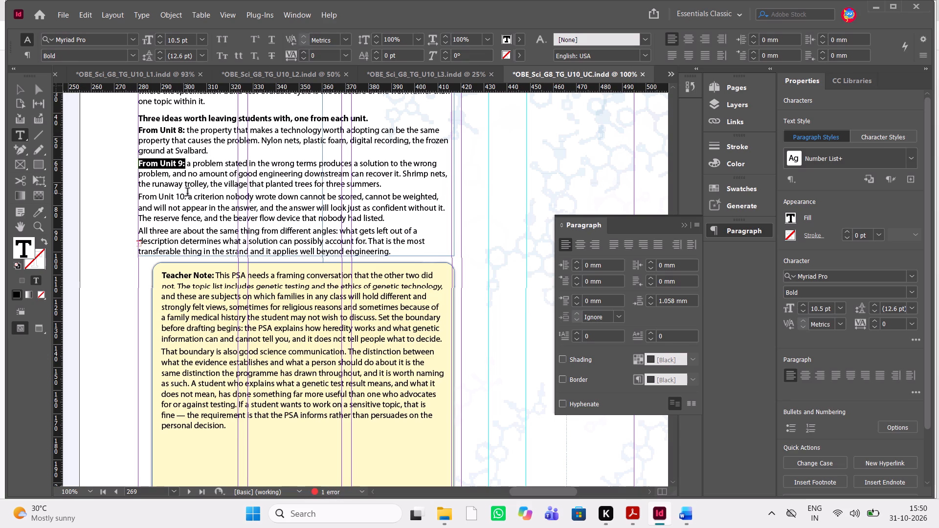
drag(187, 196, 138, 196)
key(ctrl+shift+b)
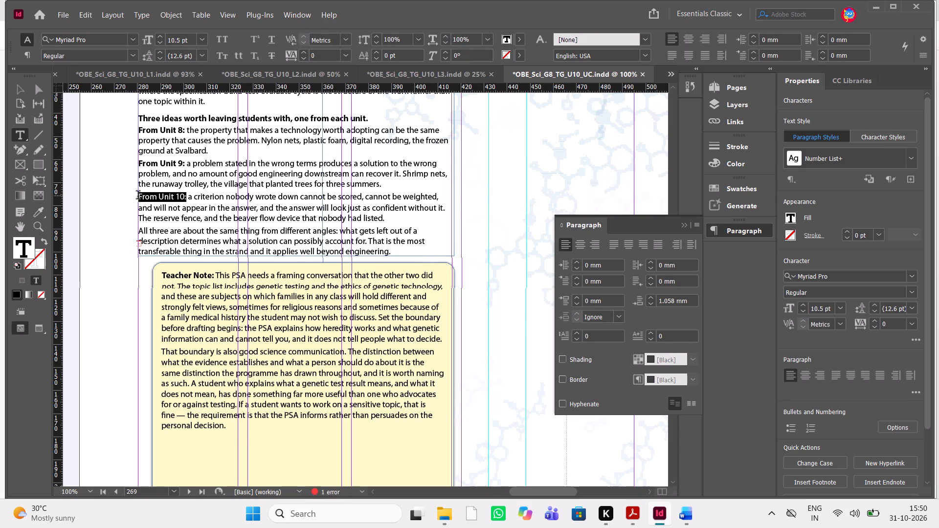
Replace the Teacher Note's body text with the "Materials to prepare before Unit 10 is taught" text copied from Word, keeping the "Teacher Note:" label.
key(alt+Tab)
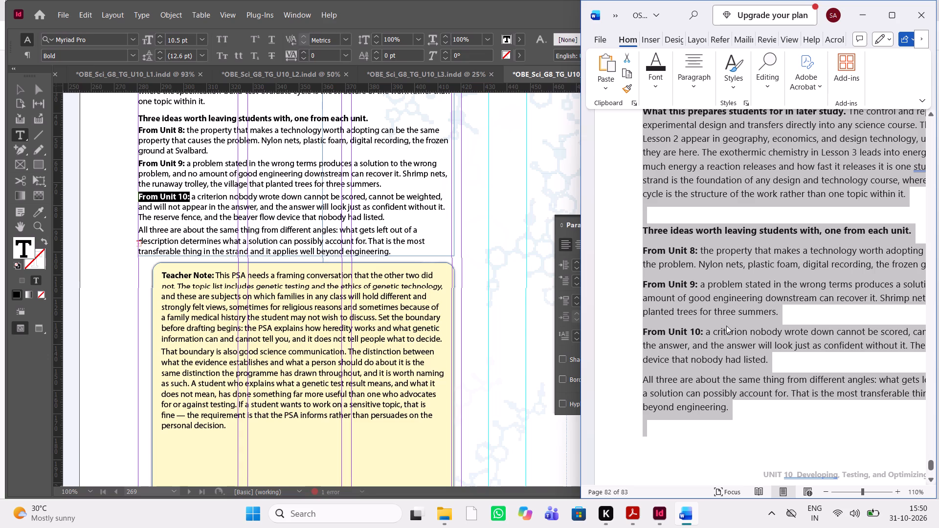
scroll(726, 326, down, 1)
scroll(726, 326, left, 1)
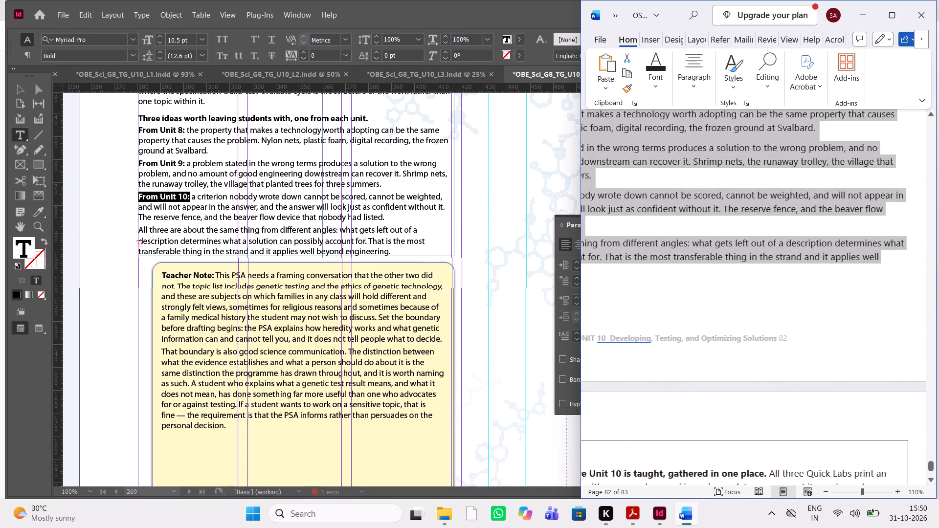
scroll(726, 326, right, 1)
scroll(441, 324, down, 1)
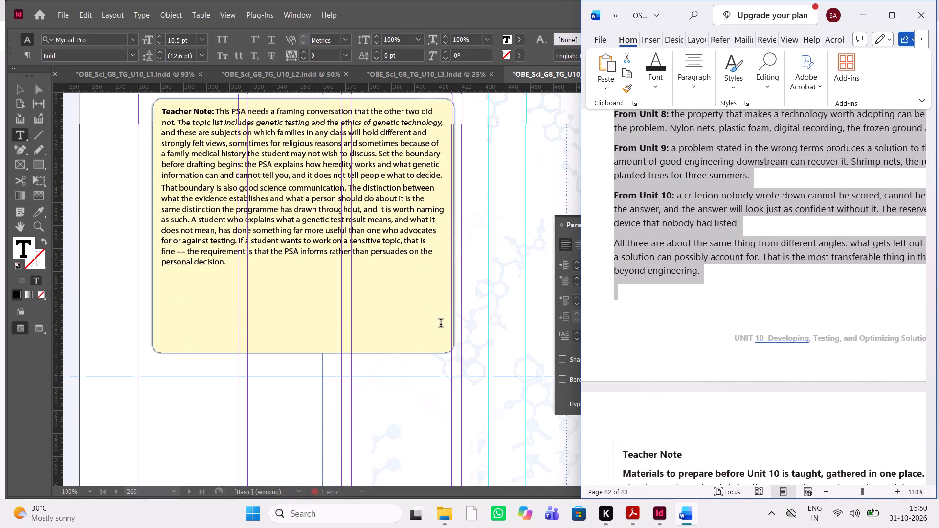
scroll(687, 319, down, 3)
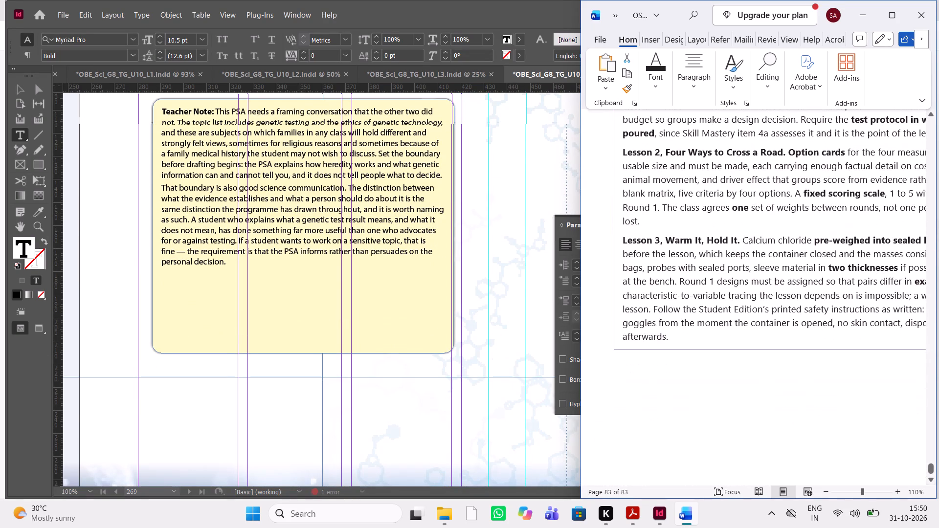
drag(670, 337, 651, 363)
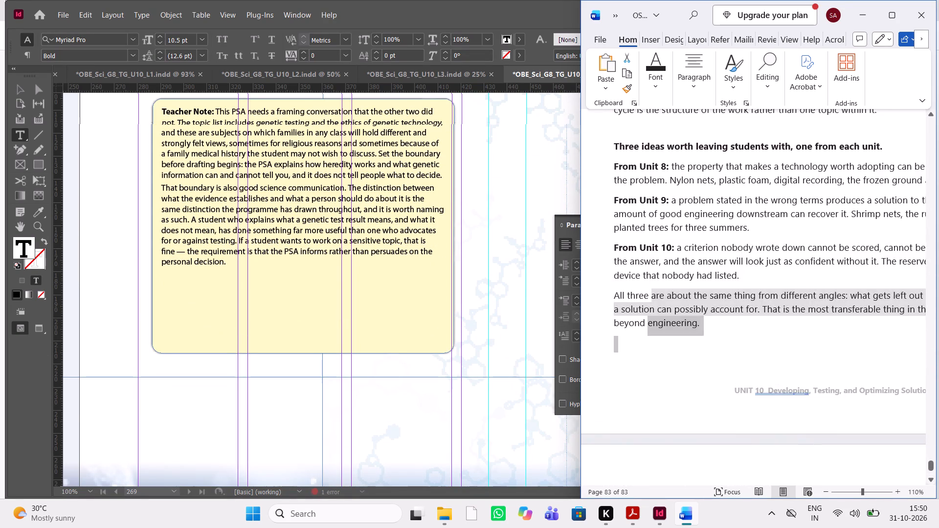
drag(651, 363, 624, 239)
key(ctrl+c)
key(ctrl+c)
drag(245, 268, 215, 114)
key(ctrl+v)
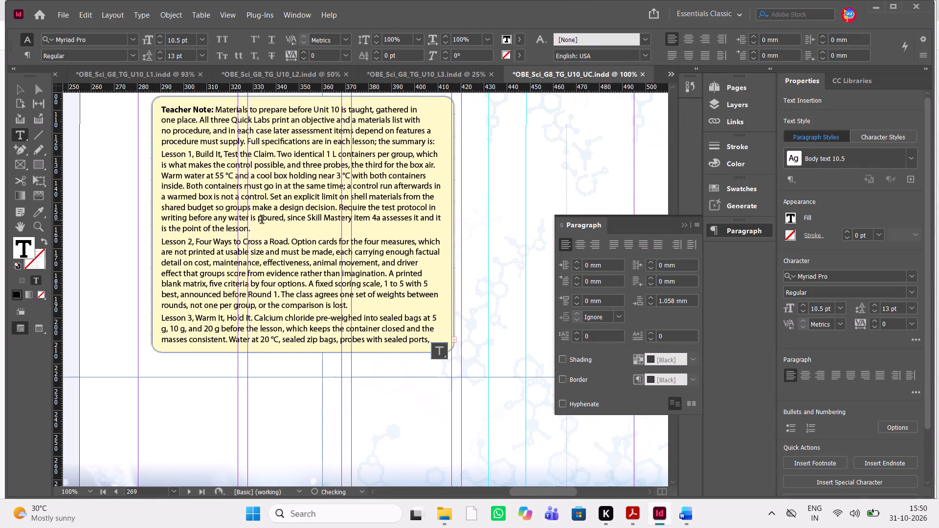
Extend the Teacher Note box downward to about 162.5 mm high to fit the new text.
key(Escape)
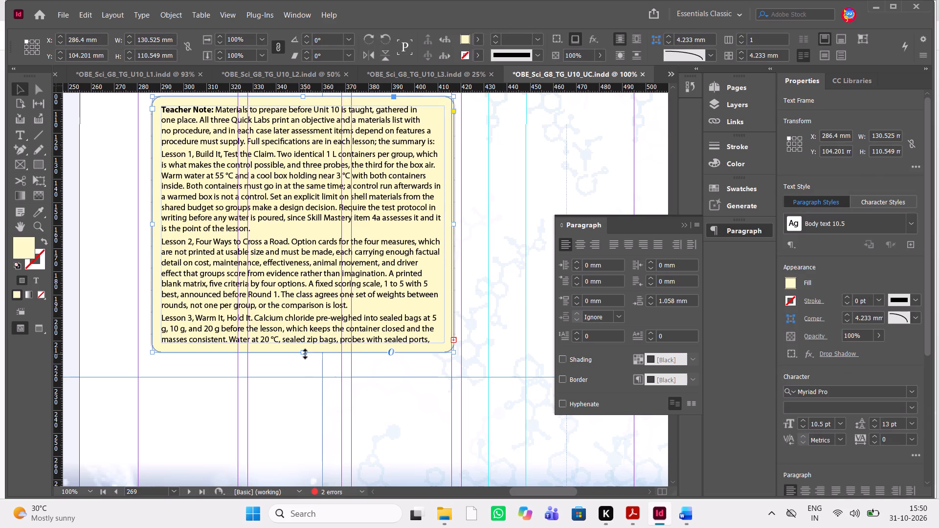
drag(304, 354, 314, 472)
Extend the bottom edge of the continuation text frame above the Teacher Note slightly, to 86.6 mm high.
scroll(314, 472, up, 1)
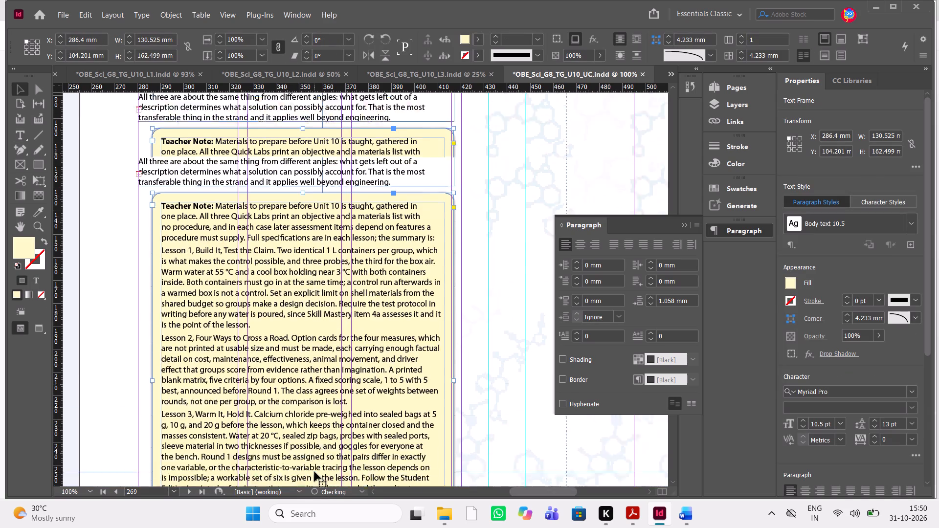
scroll(314, 472, up, 1)
scroll(314, 472, down, 1)
scroll(150, 319, up, 1)
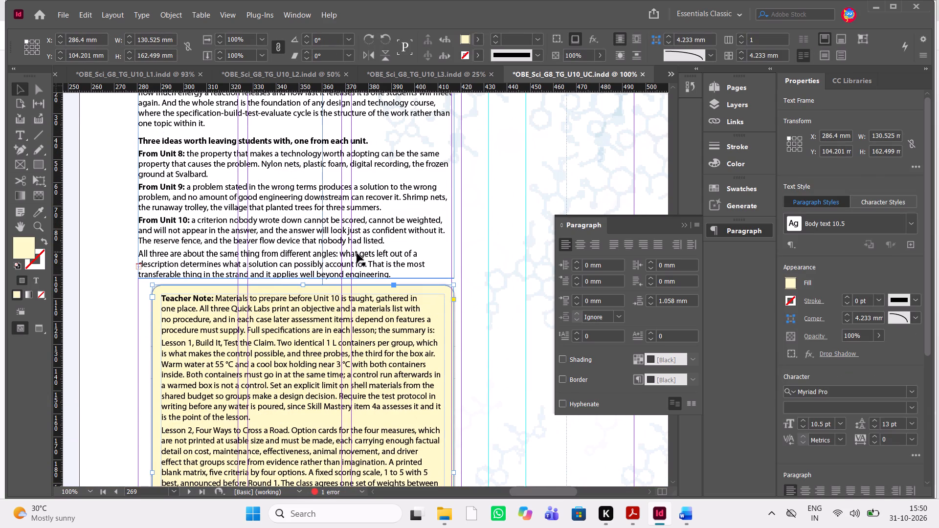
click(366, 254)
click(297, 277)
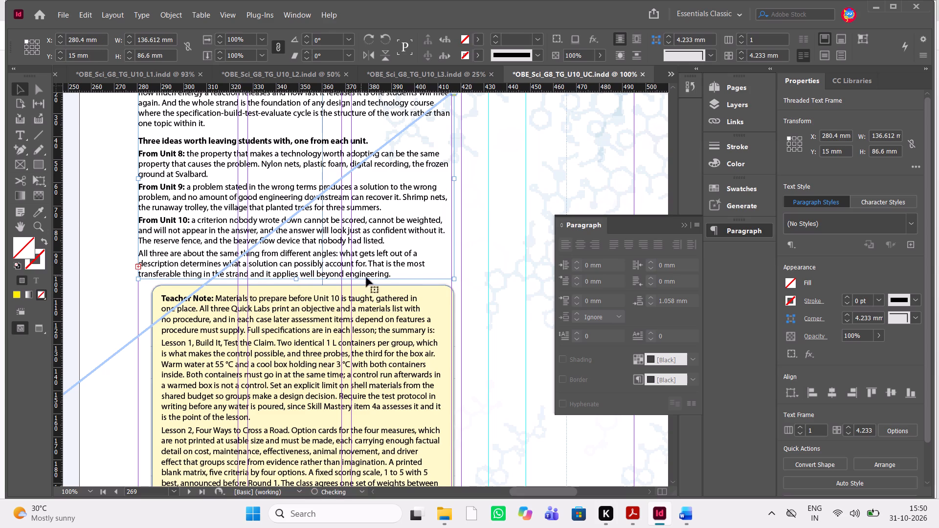
Delete the surplus overset content after "well beyond engineering." in the continuation frame, checking the section's ending against the Word manuscript.
triple_click(396, 270)
key(alt+Tab)
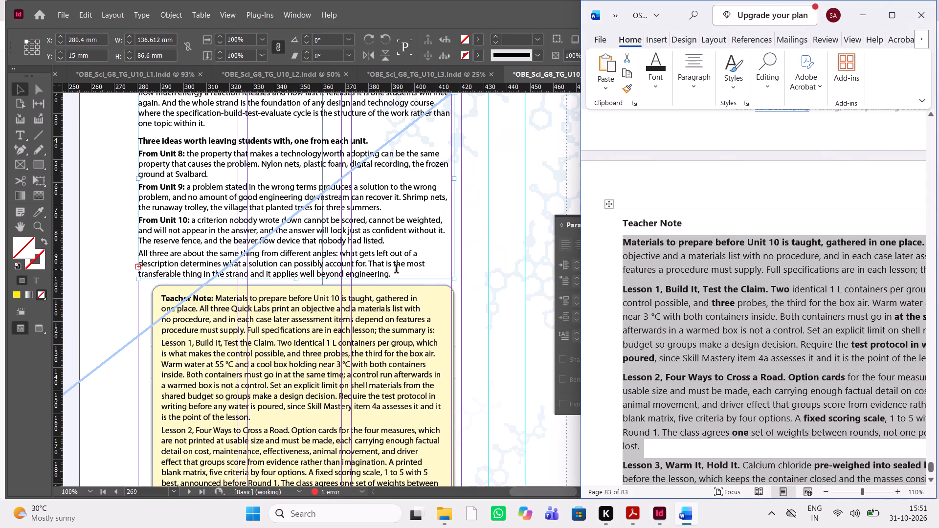
scroll(712, 257, up, 1)
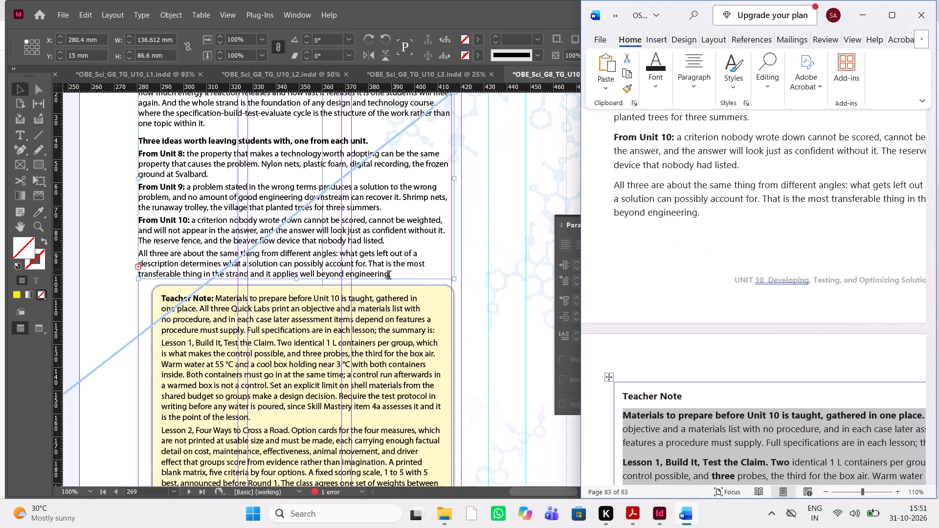
click(389, 276)
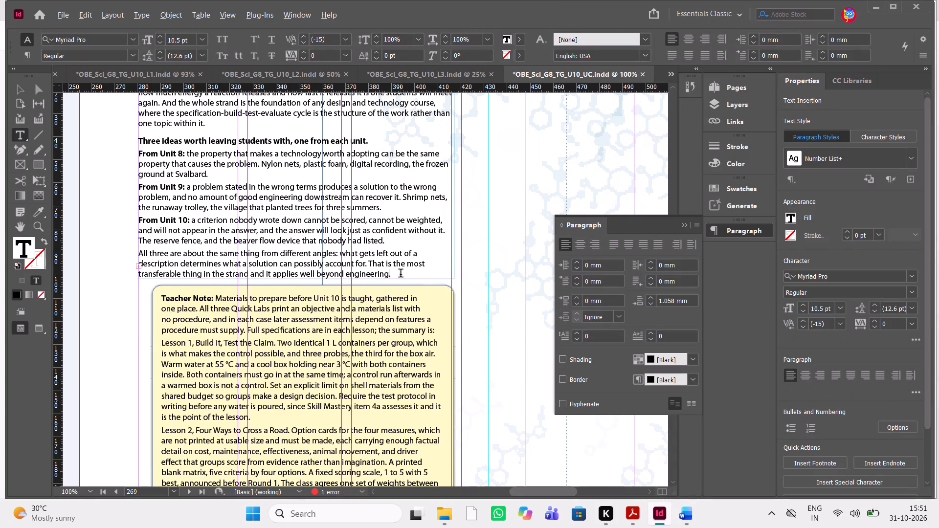
key(Right)
key(Delete)
key(Delete)
key(Delete)
key(Delete)
key(Delete)
key(Delete)
key(Delete)
key(Delete)
key(Delete)
key(Delete)
key(Delete)
key(Delete)
key(Delete)
key(Delete)
key(Delete)
key(Delete)
key(Delete)
key(Delete)
key(Delete)
key(Delete)
key(Delete)
key(Delete)
key(Delete)
key(Right)
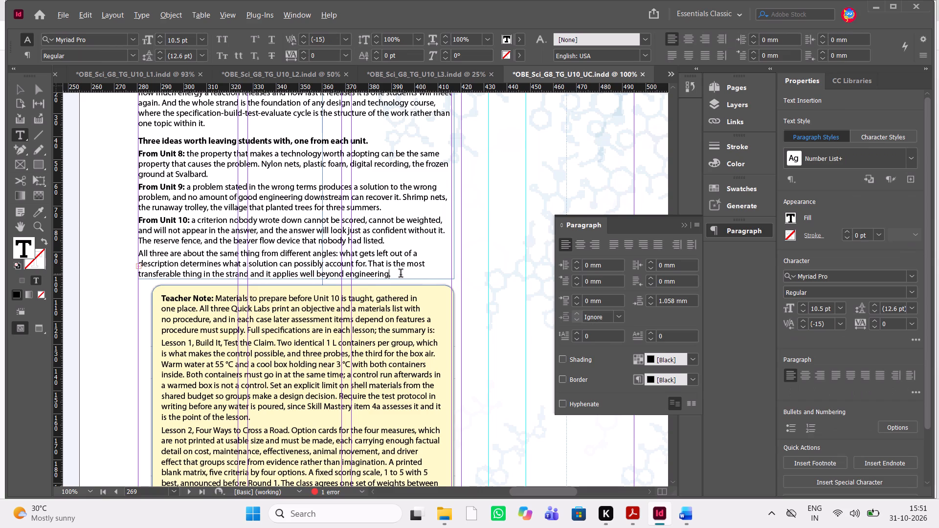
key(Right)
key(Right)
double_click(405, 272)
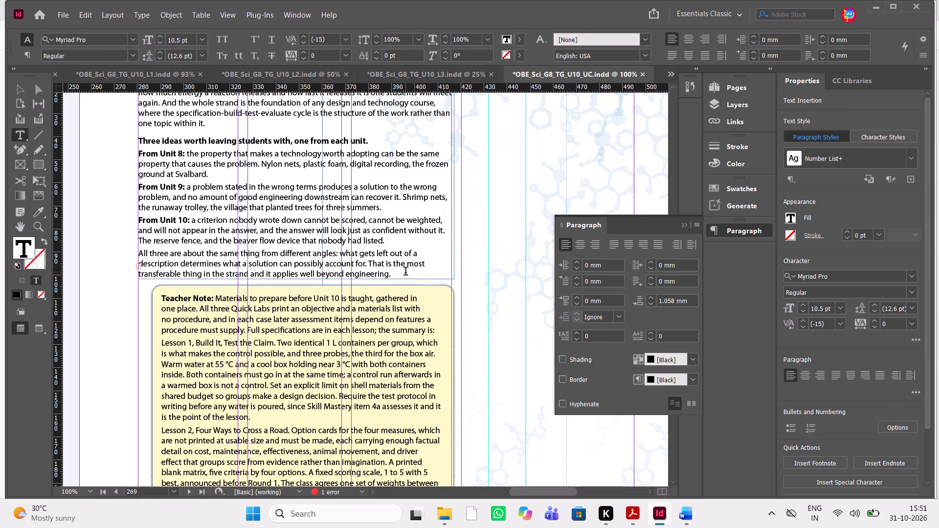
click(405, 272)
key(Delete)
key(Delete)
key(Delete)
key(Delete)
key(Delete)
key(Delete)
key(Delete)
key(Delete)
key(Delete)
key(Delete)
key(Delete)
key(Delete)
key(Delete)
key(Delete)
key(Delete)
key(Delete)
key(Delete)
key(Delete)
key(Delete)
key(Delete)
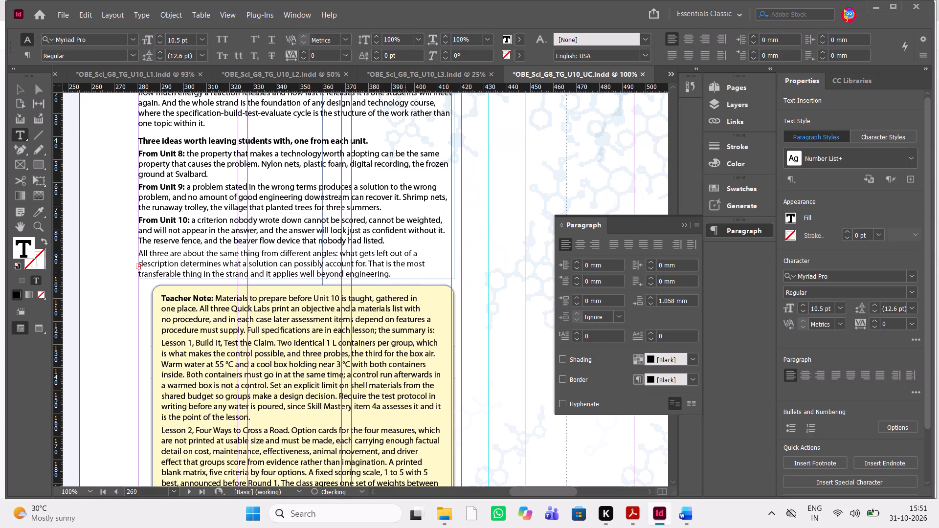
key(Delete)
key(Delete)
key(Delete)
Widen the Teacher Note box on both sides to about 139.8 mm so it spans the text column.
key(Escape)
scroll(244, 417, down, 1)
click(170, 299)
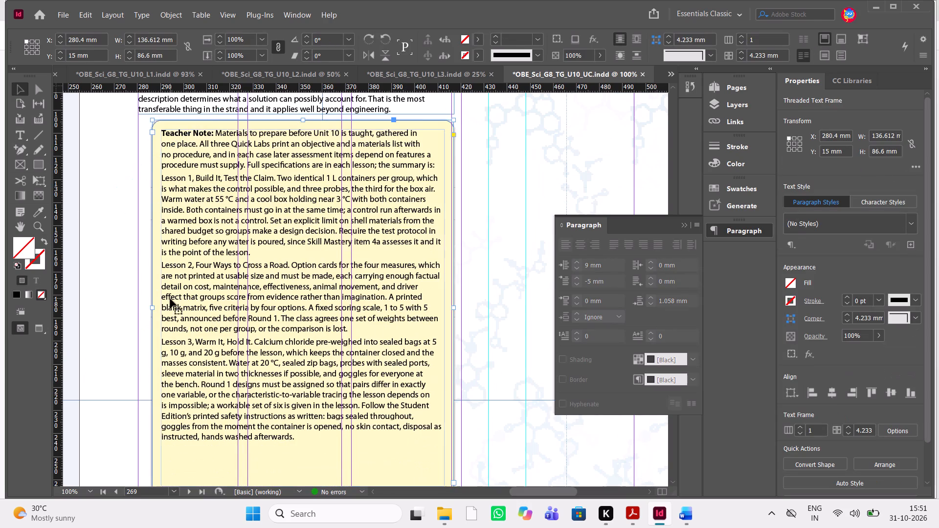
click(151, 306)
drag(151, 306, 138, 306)
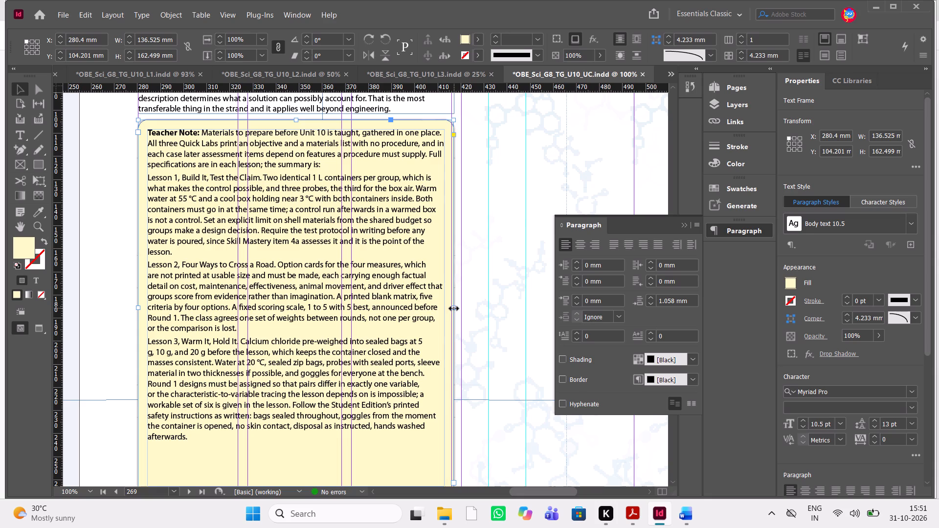
drag(454, 308, 463, 309)
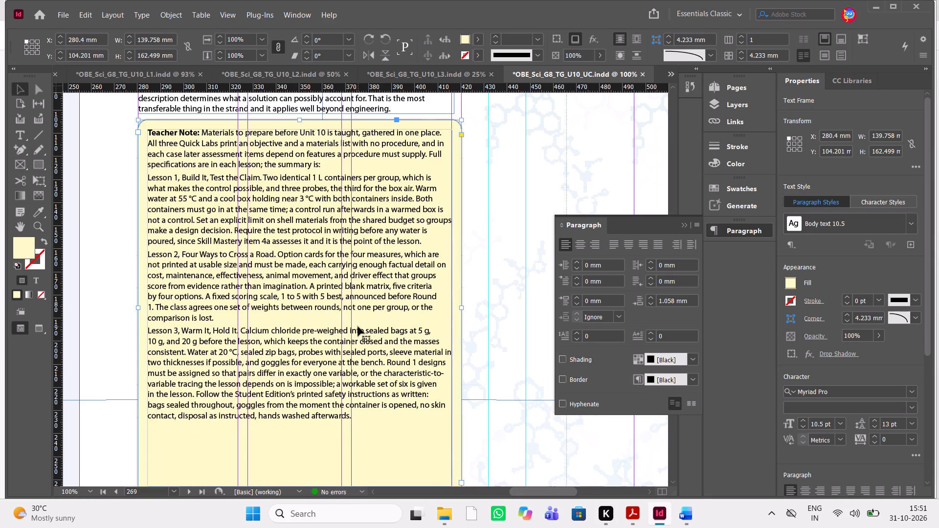
scroll(358, 327, down, 1)
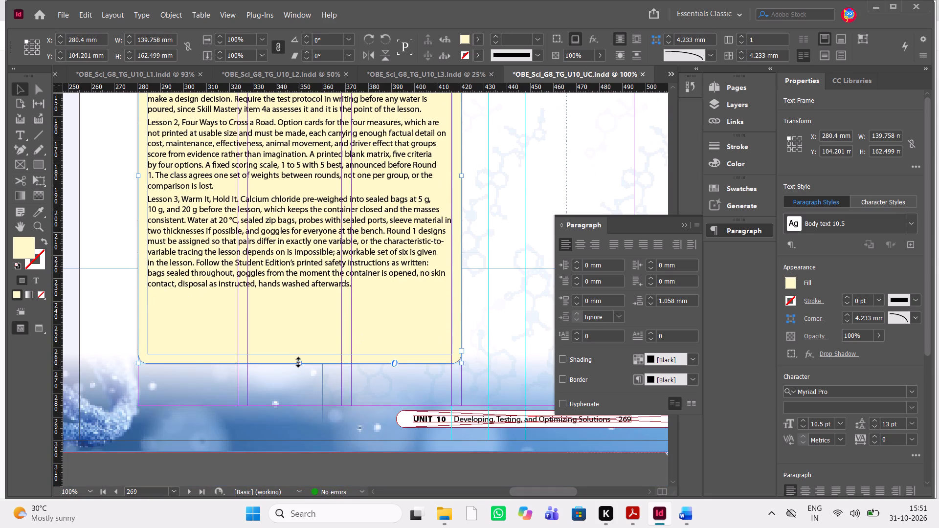
Make "Materials to prepare before Unit 10 is taught, gathered in one place." bold in the Teacher Note, matching the Word manuscript.
key(alt+Tab)
scroll(694, 417, down, 2)
scroll(694, 417, left, 1)
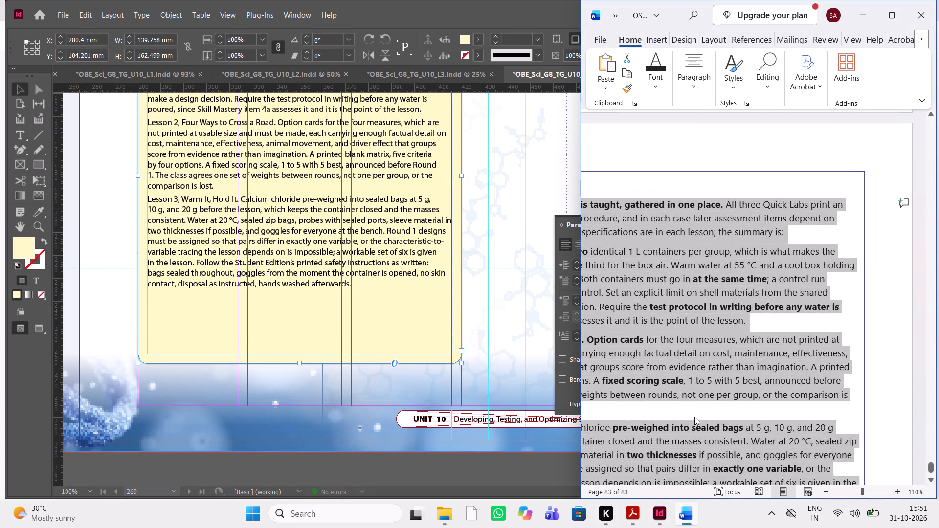
scroll(694, 417, right, 1)
scroll(471, 368, up, 1)
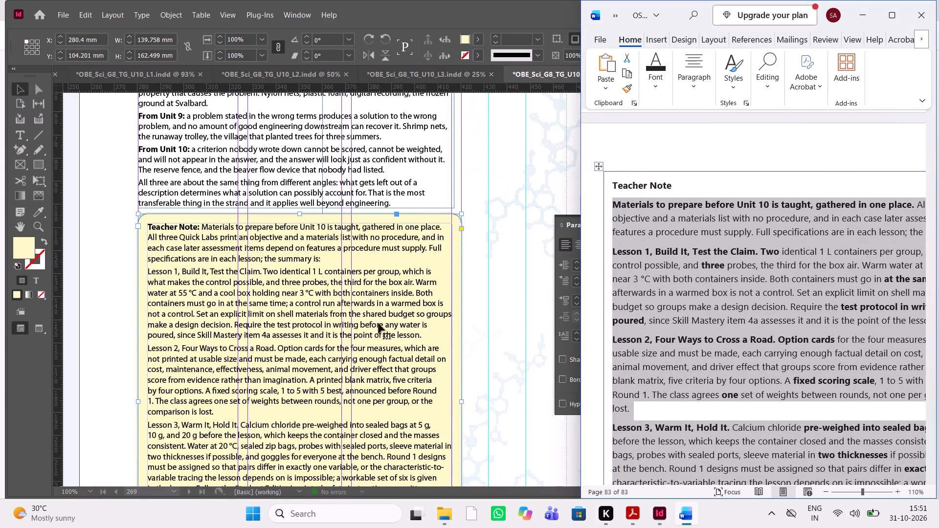
double_click(374, 322)
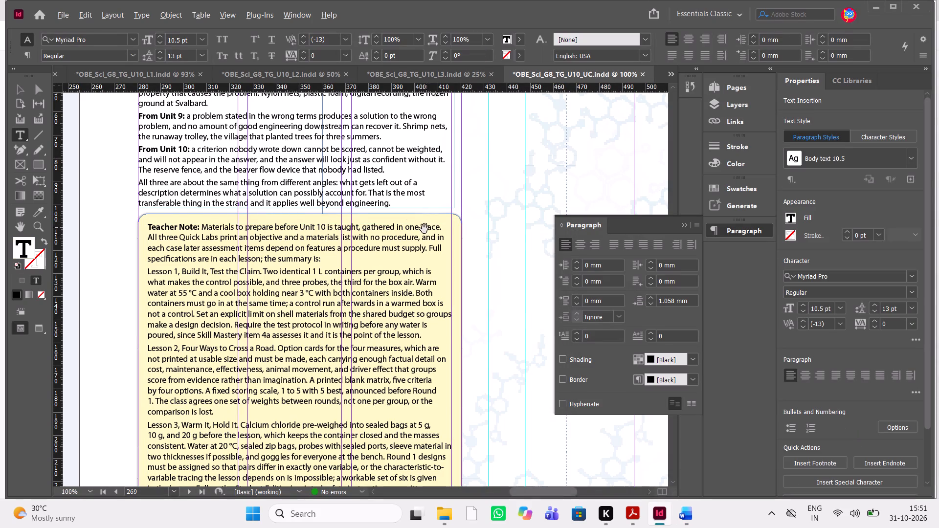
key(alt+Tab)
drag(447, 226, 201, 227)
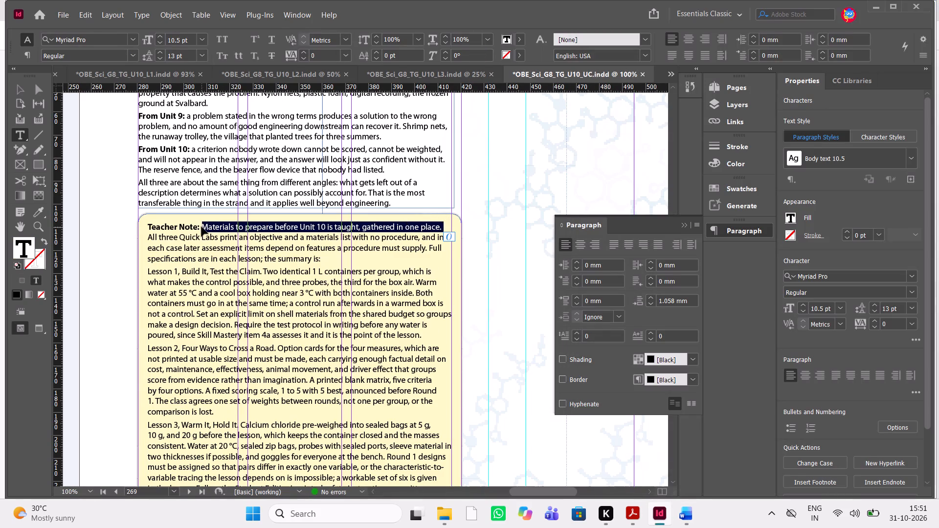
key(ctrl+shift+b)
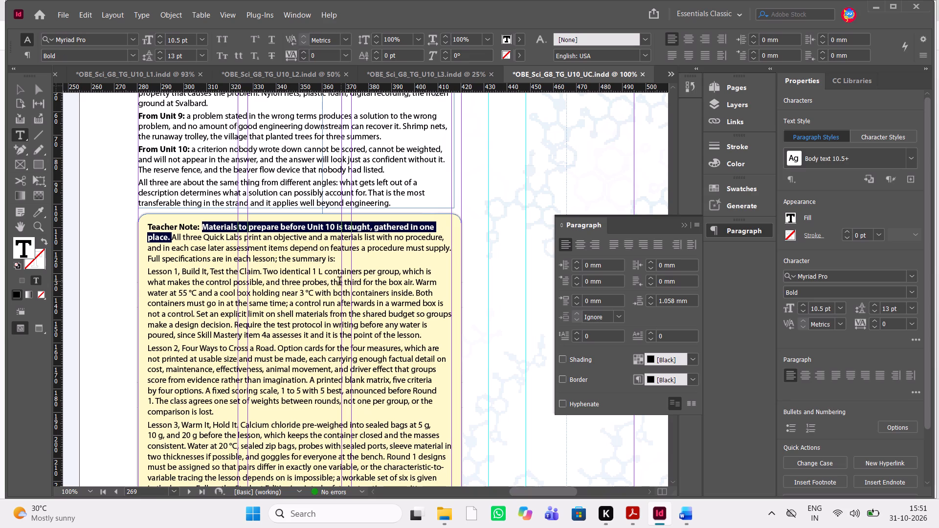
Bold "Lesson 1, Build It, Test the Claim. Two", "three" and "at the same time" in the Lesson 1 paragraph, following the Word manuscript.
drag(278, 273, 145, 273)
key(ctrl+shift+b)
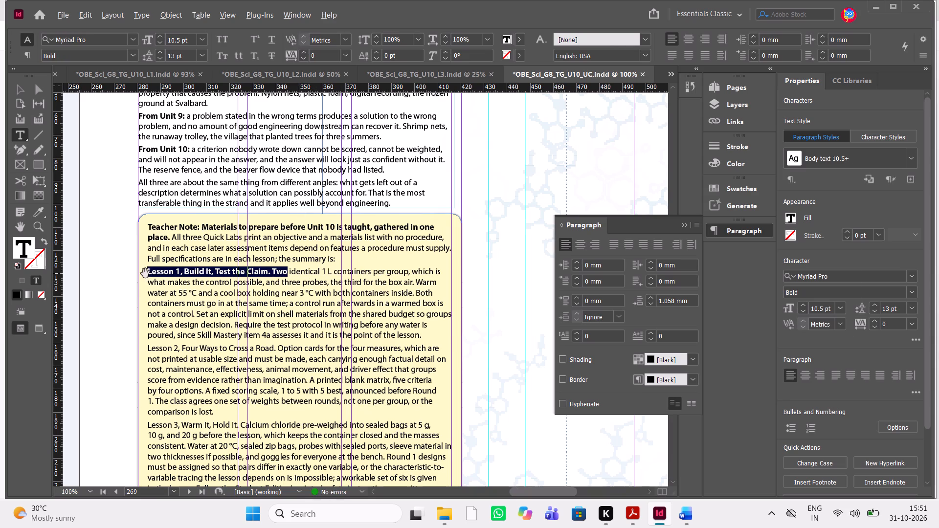
key(alt+Tab)
scroll(754, 303, left, 2)
scroll(754, 303, right, 1)
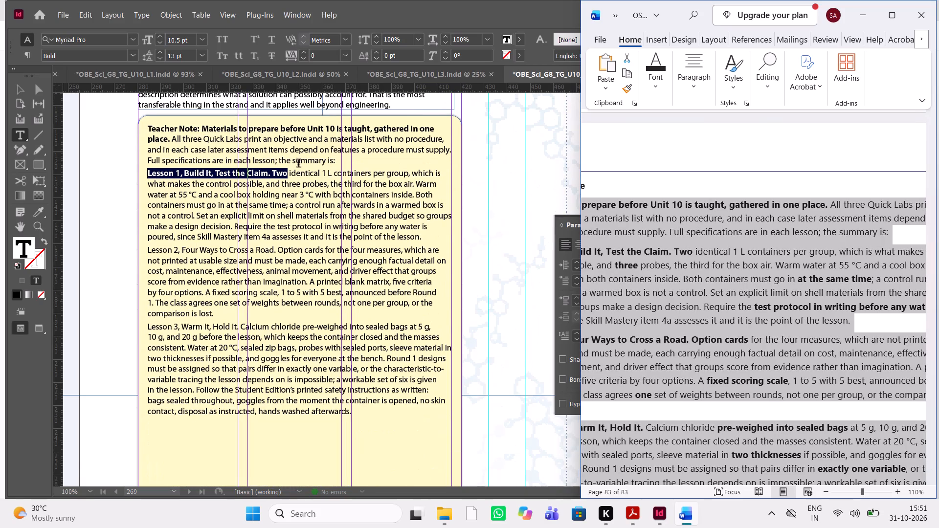
drag(300, 184, 281, 185)
key(ctrl+shift+b)
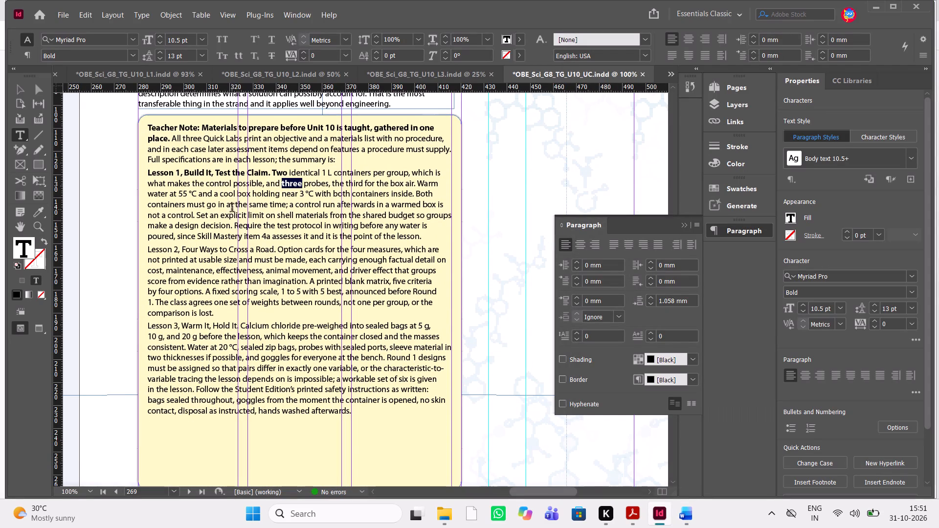
drag(228, 207, 286, 209)
key(ctrl+shift+b)
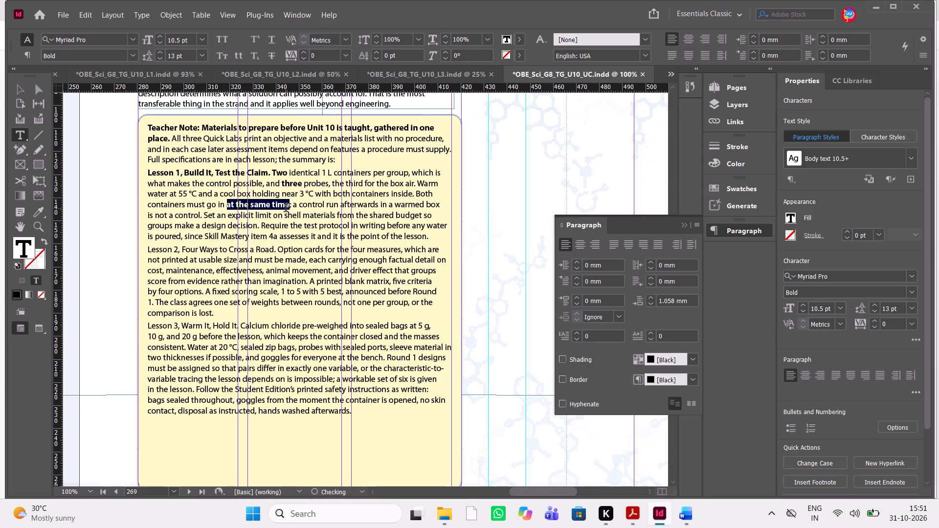
Bold "test protocol in writing before any water is poured" in the Lesson 1 paragraph, as in the Word manuscript.
key(alt+Tab)
scroll(707, 278, left, 1)
scroll(707, 278, right, 1)
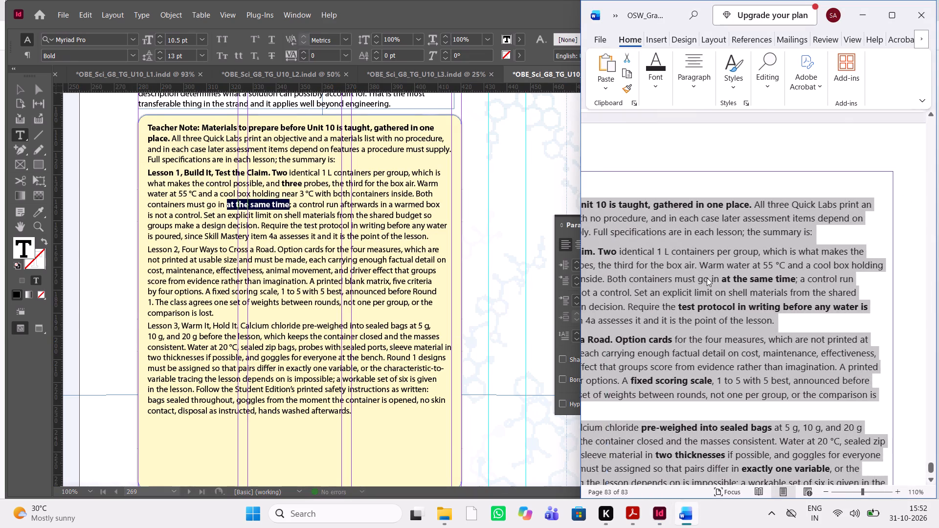
scroll(707, 278, right, 1)
scroll(707, 278, left, 1)
scroll(707, 278, right, 2)
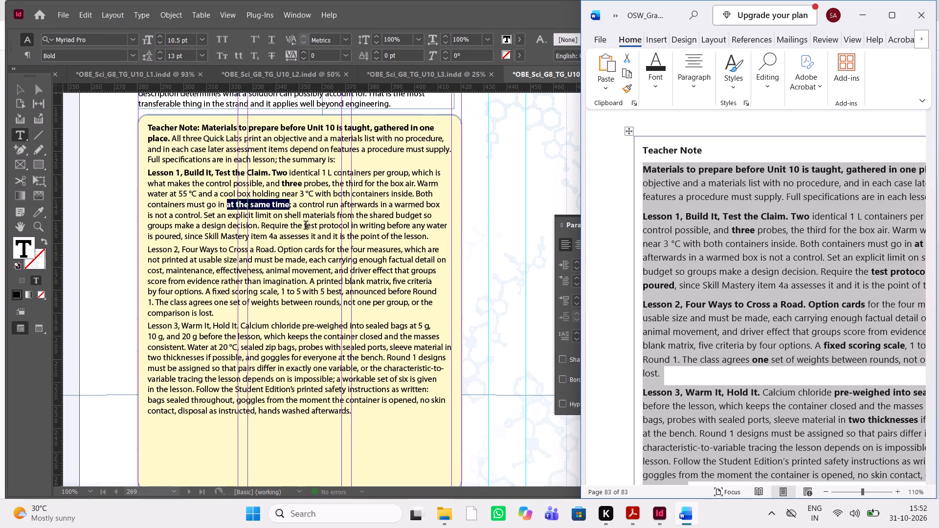
drag(304, 226, 181, 241)
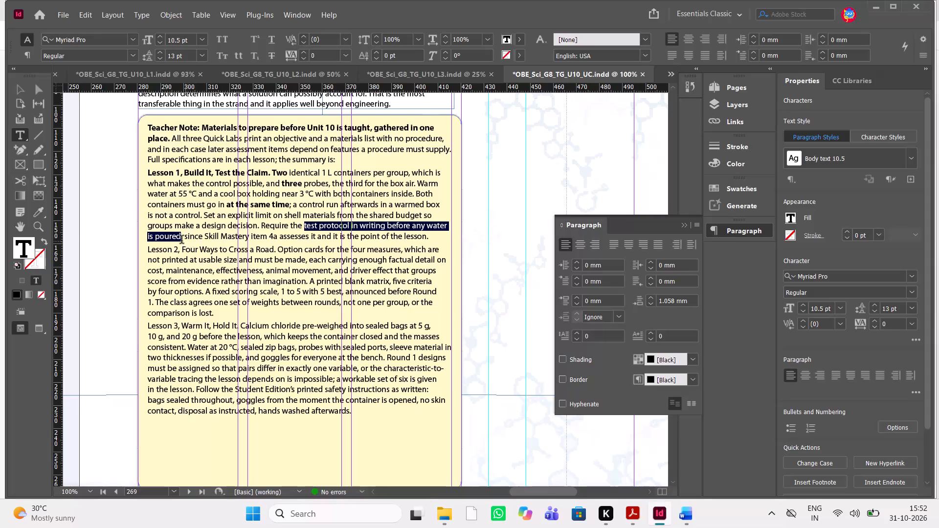
drag(181, 241, 180, 241)
key(ctrl+shift+b)
Bold the opening "Lesson 2, Four Ways to Cross a Road. Option cards" in the Teacher Note, following the Word manuscript.
key(alt+Tab)
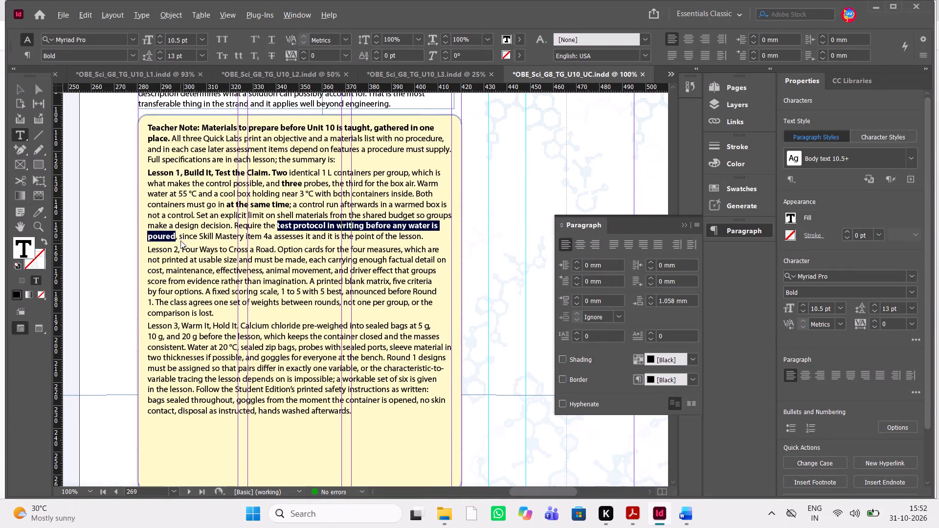
scroll(755, 304, left, 2)
scroll(755, 304, down, 1)
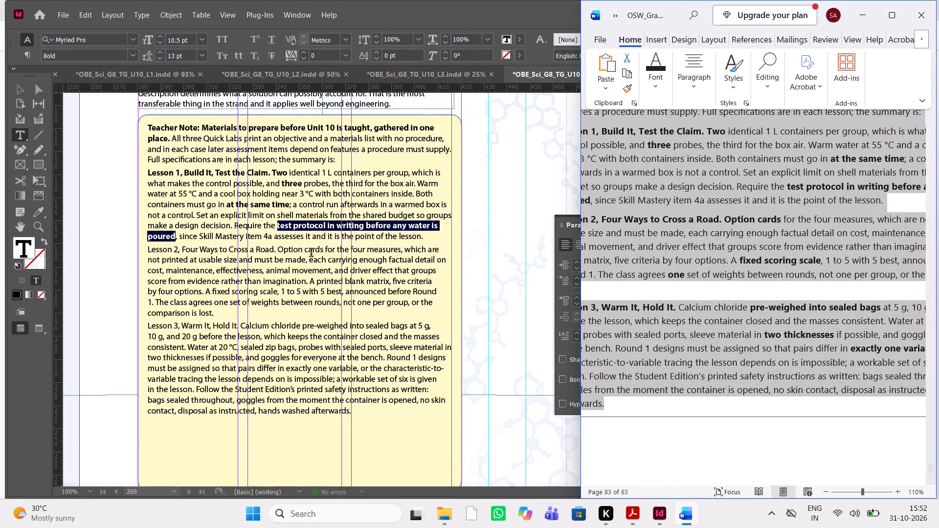
drag(323, 249, 151, 254)
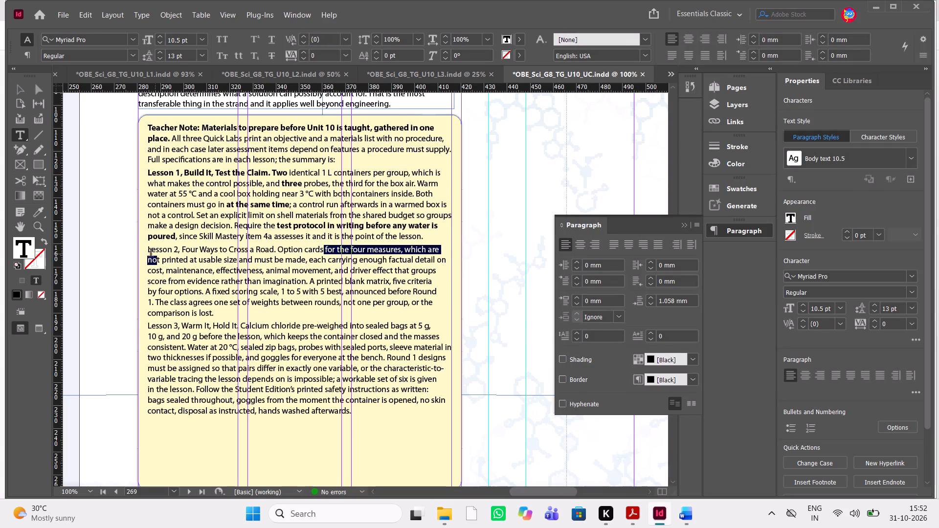
drag(151, 254, 148, 250)
key(ctrl+shift+b)
Bold "fixed scoring scale" and "one" in the Lesson 2 paragraph to match the Word manuscript.
key(alt+Tab)
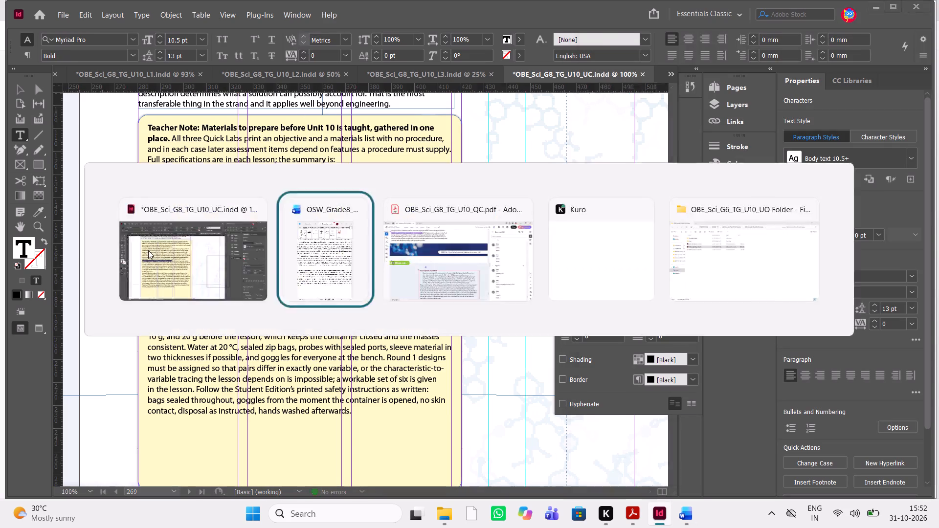
scroll(755, 210, left, 1)
scroll(755, 210, right, 1)
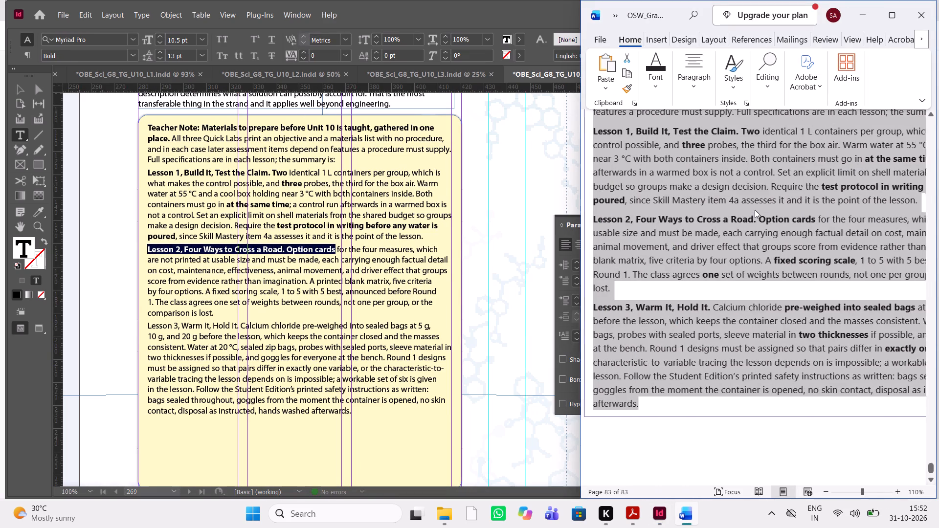
scroll(755, 210, down, 1)
scroll(455, 268, down, 1)
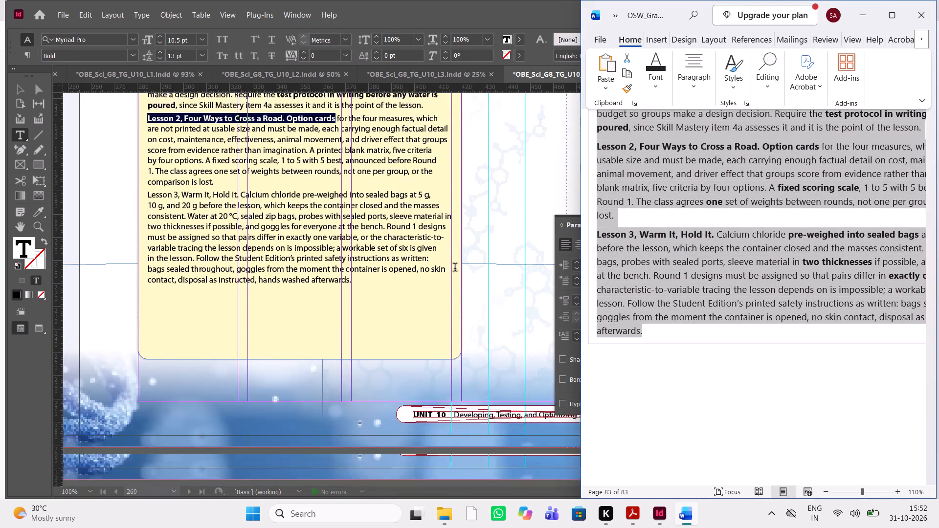
scroll(455, 268, down, 1)
scroll(370, 209, up, 1)
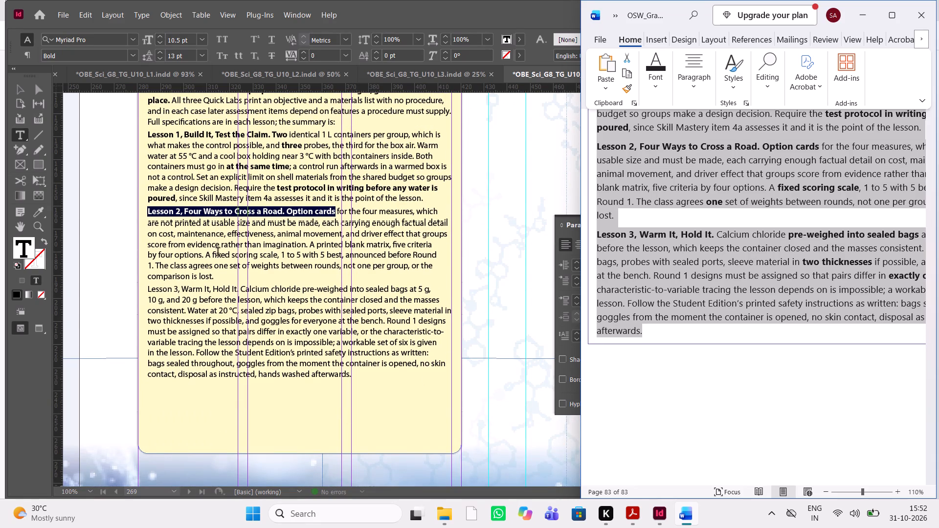
drag(213, 254, 275, 255)
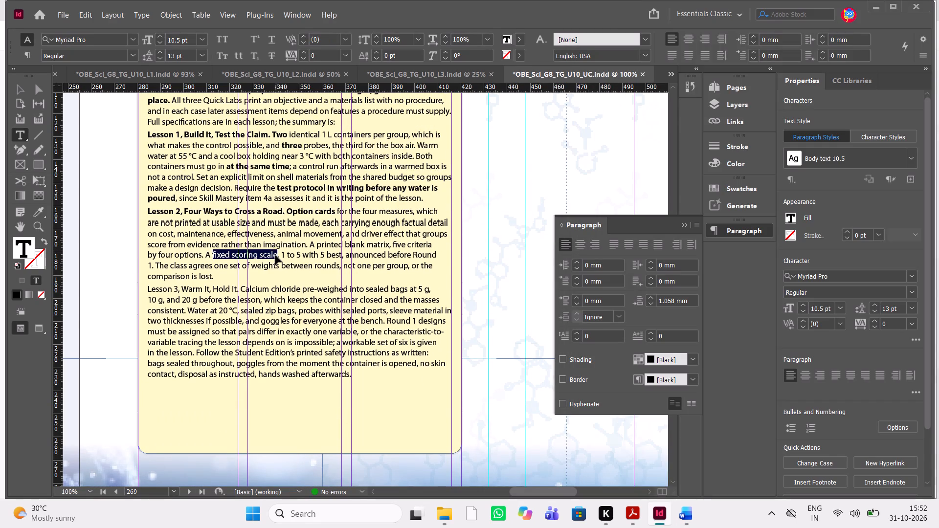
key(ctrl+shift+b)
key(alt+Tab)
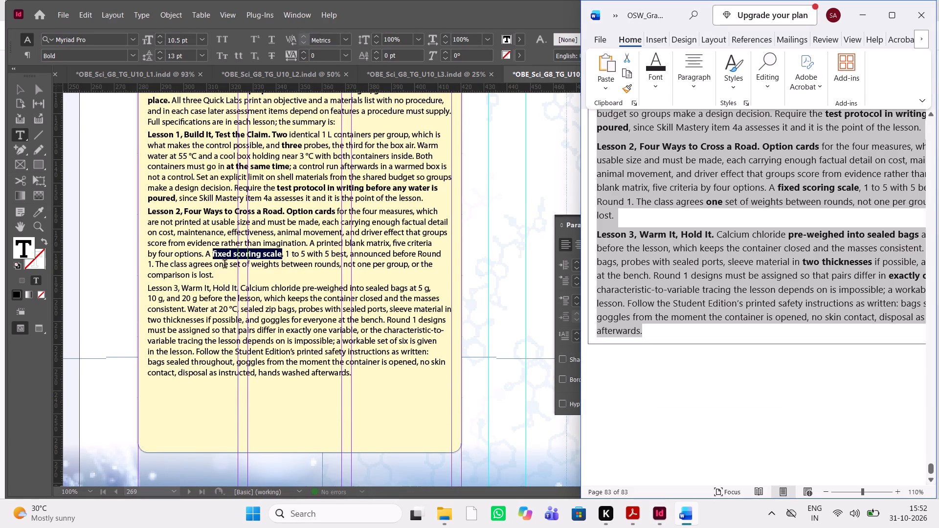
drag(216, 264, 229, 264)
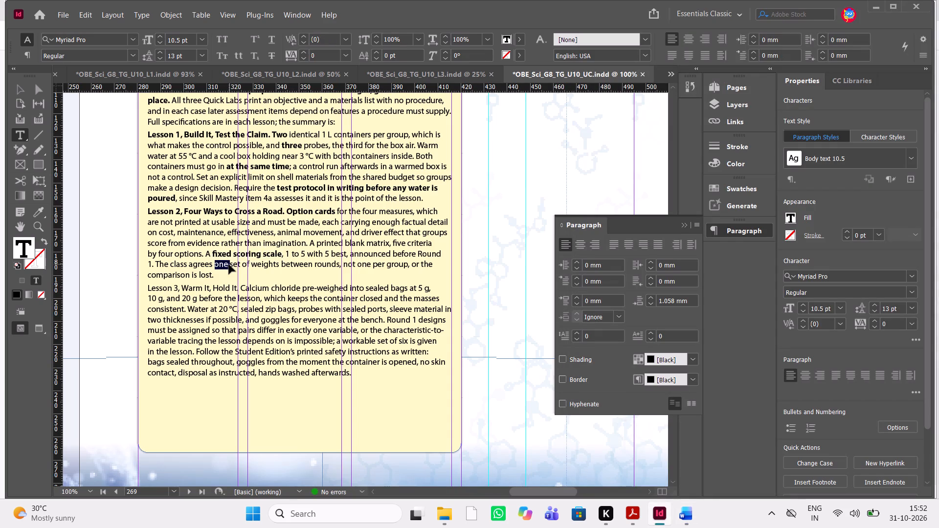
key(ctrl+shift+b)
Bold "Lesson 3, Warm It," and "pre-weighed into sealed bags" in the Lesson 3 paragraph, checking against the Word manuscript.
key(alt+Tab)
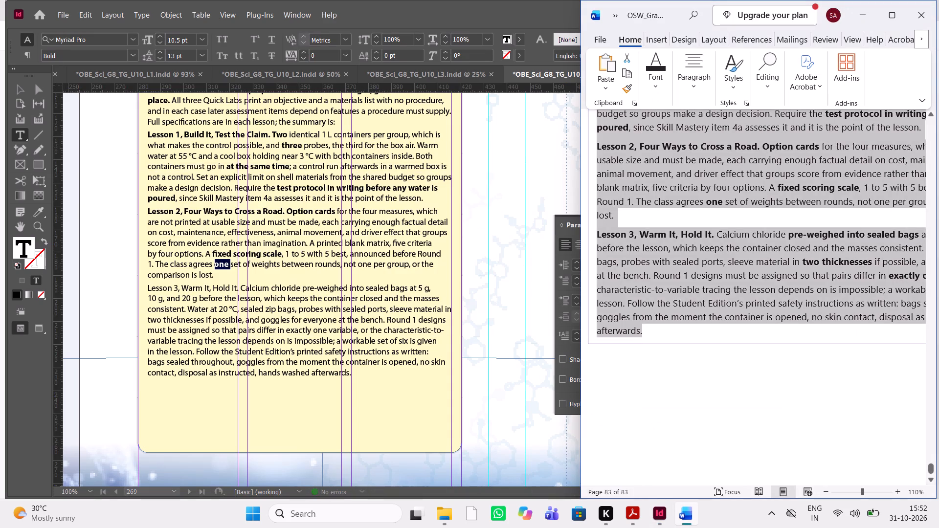
scroll(593, 264, left, 1)
scroll(593, 264, right, 1)
scroll(593, 264, left, 1)
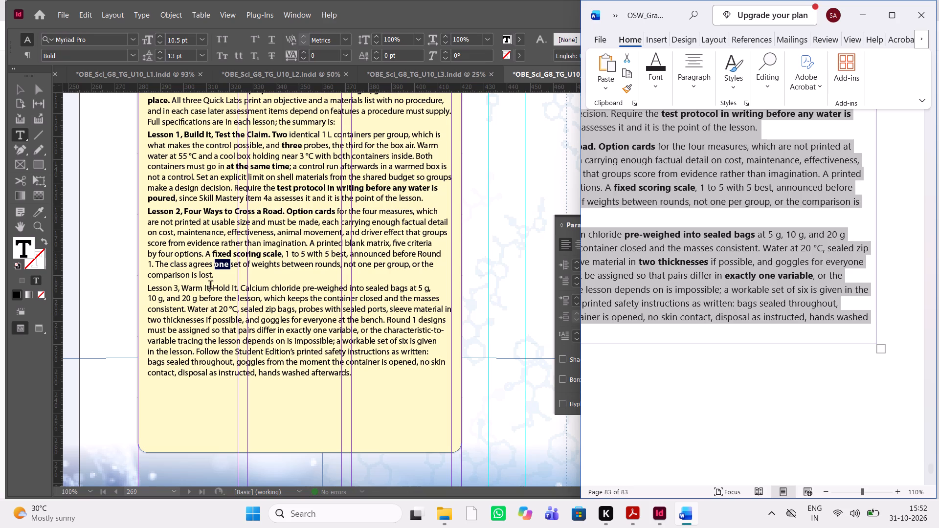
drag(211, 286, 146, 290)
key(ctrl+shift+b)
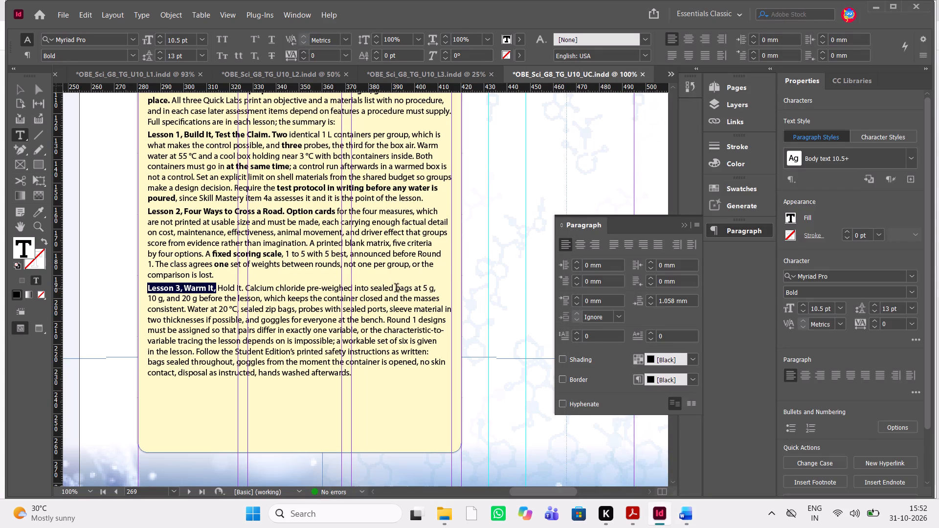
drag(306, 291, 413, 284)
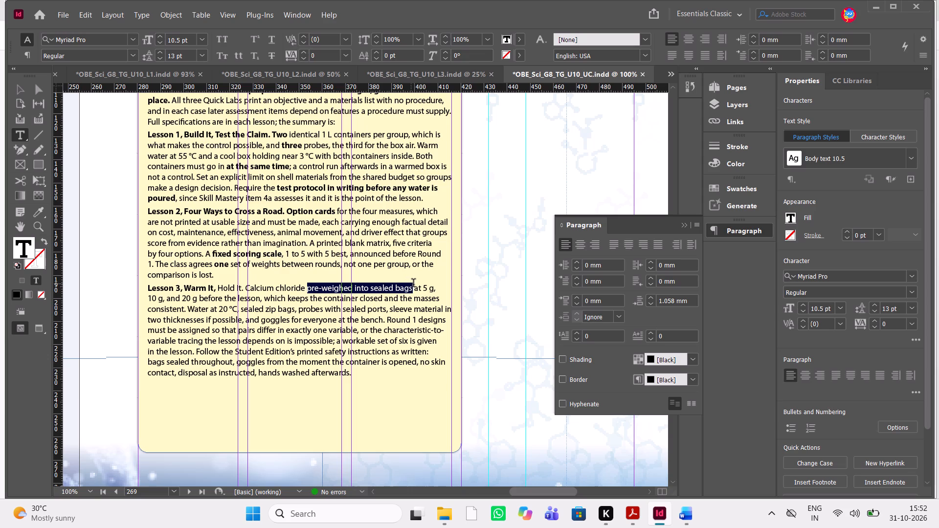
drag(413, 284, 414, 285)
key(ctrl+shift+b)
Bold "two thicknesses" in the Lesson 3 paragraph of the Teacher Note, checking against the Word manuscript.
key(alt+Tab)
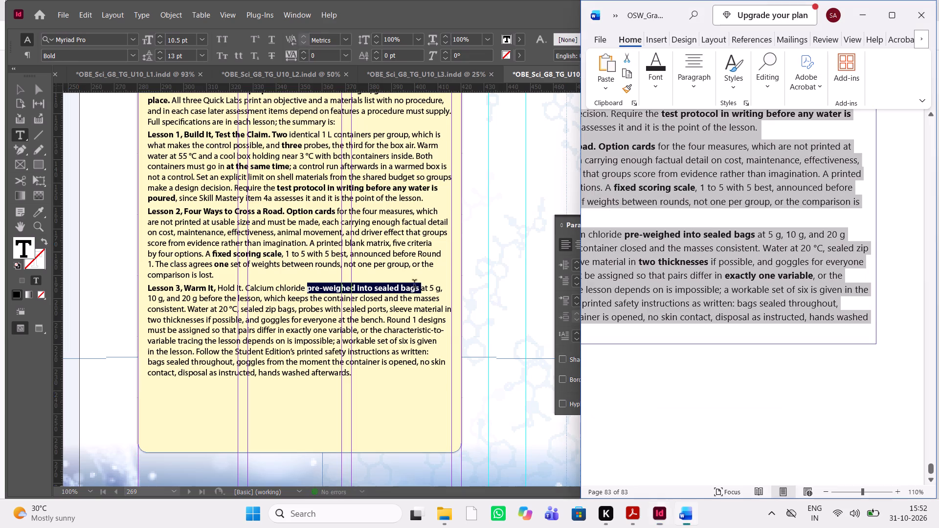
scroll(760, 260, right, 1)
scroll(760, 260, left, 1)
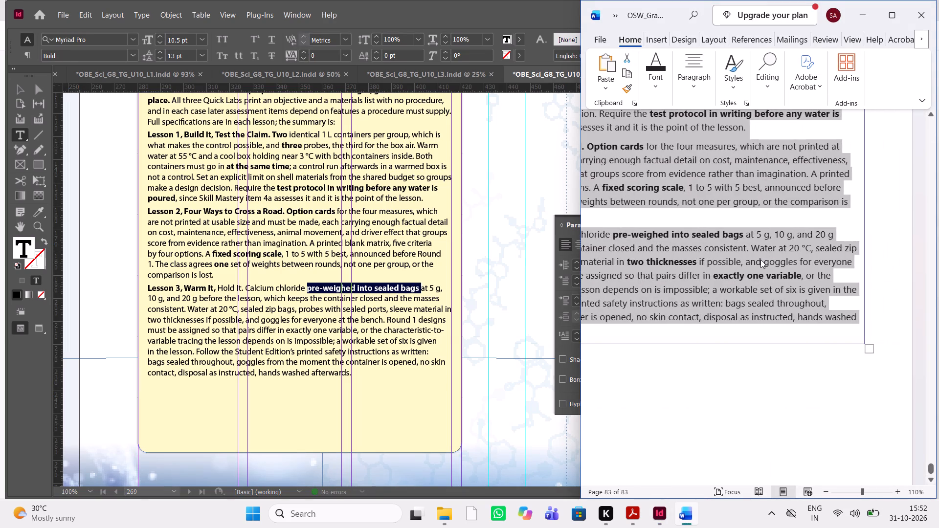
scroll(760, 260, down, 1)
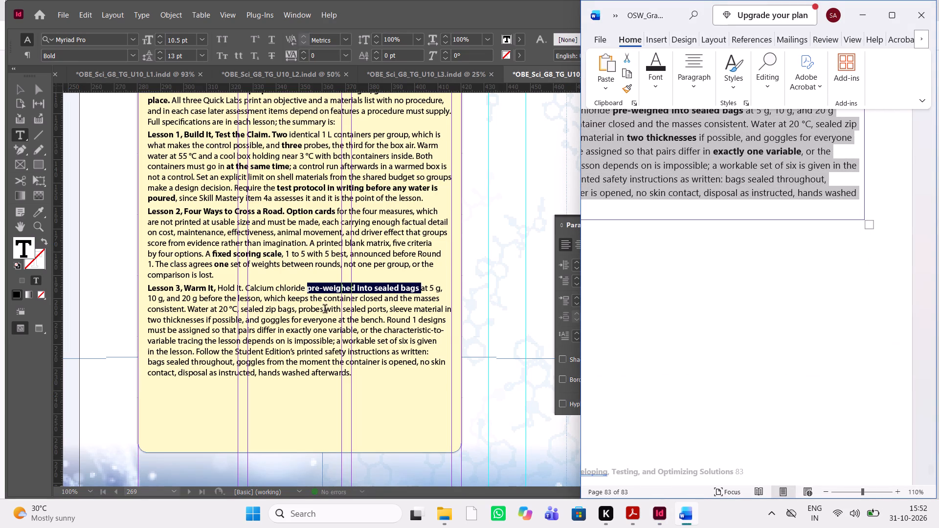
key(alt+Tab)
key(alt+Tab)
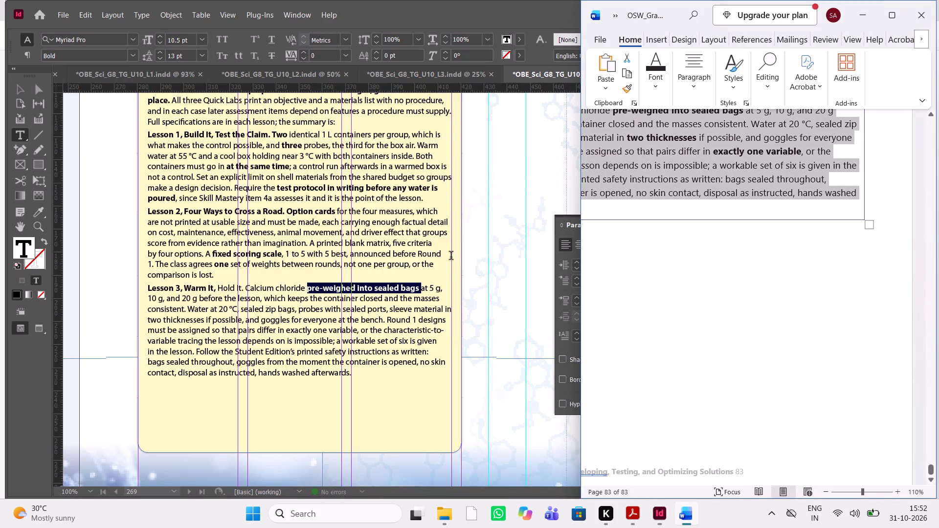
scroll(732, 228, up, 1)
scroll(732, 228, right, 1)
scroll(732, 228, left, 1)
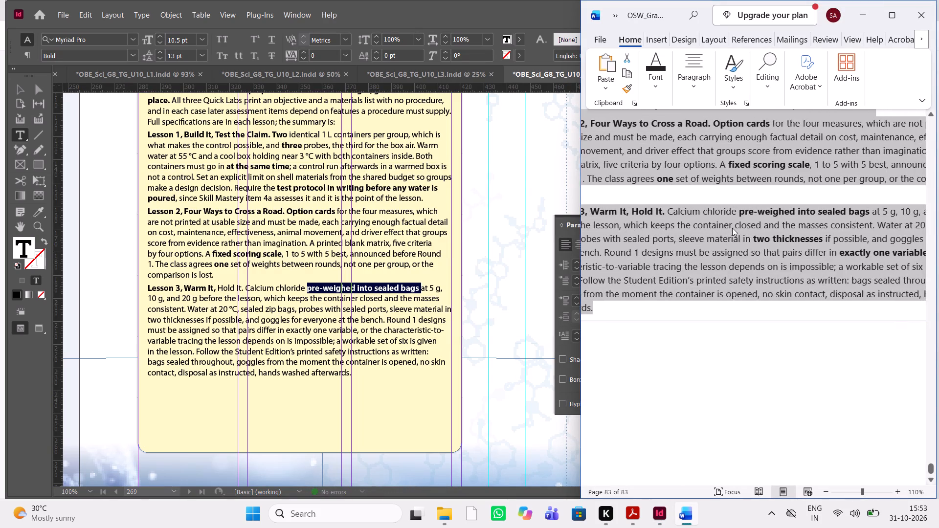
scroll(732, 228, left, 1)
scroll(732, 228, down, 1)
scroll(395, 285, down, 1)
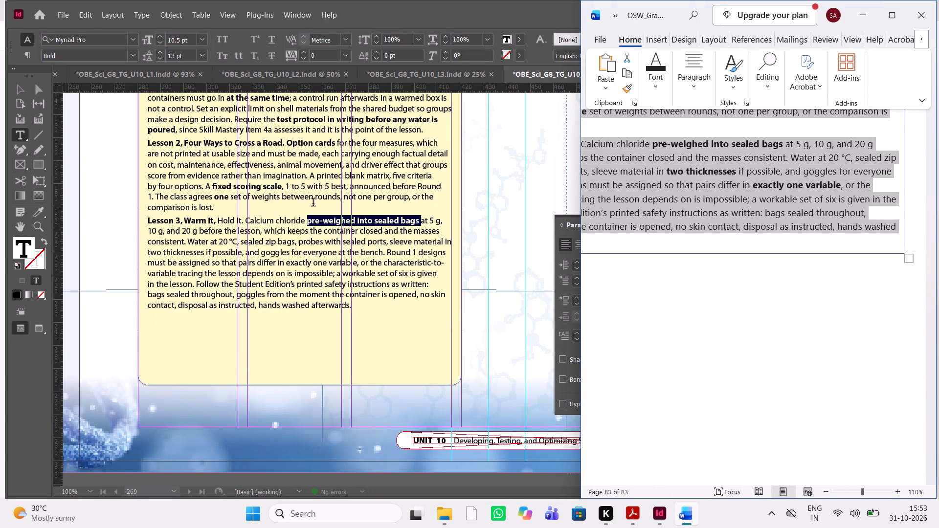
scroll(738, 174, right, 1)
scroll(738, 174, left, 1)
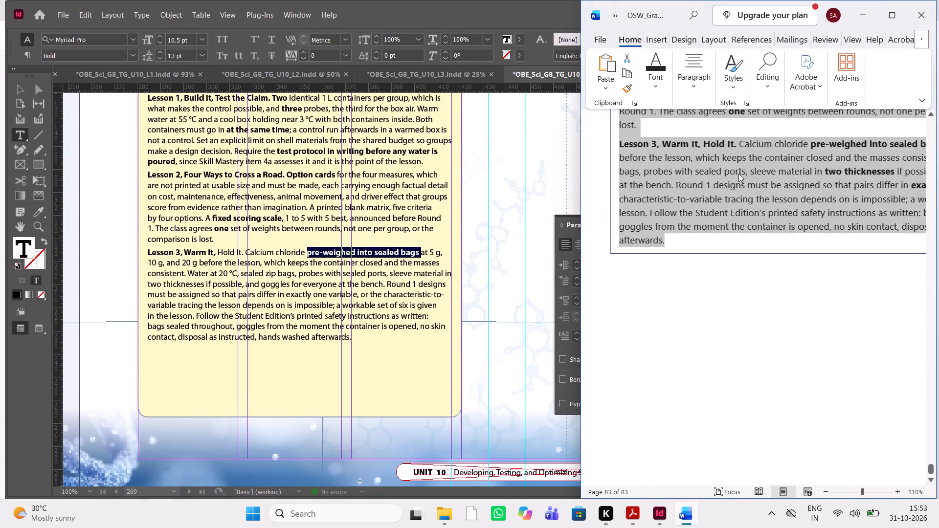
scroll(738, 174, left, 1)
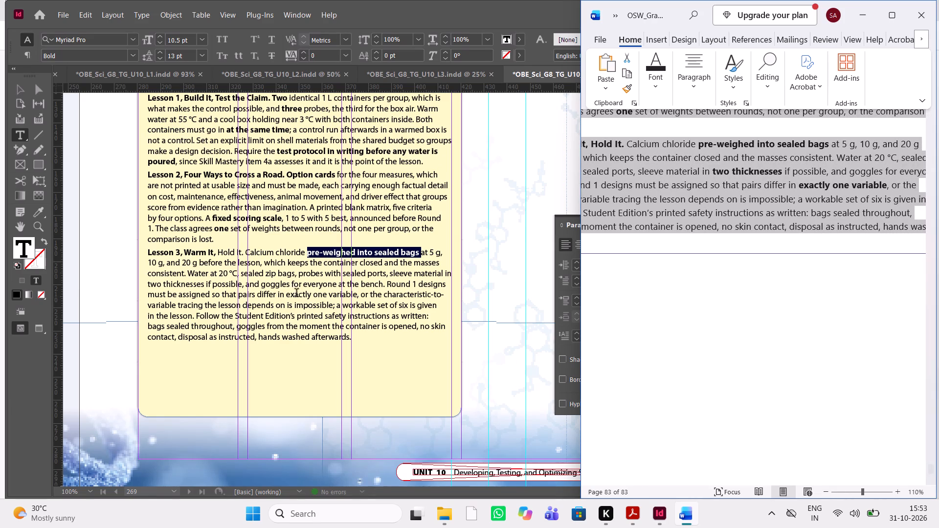
drag(205, 285, 146, 285)
key(ctrl+shift+b)
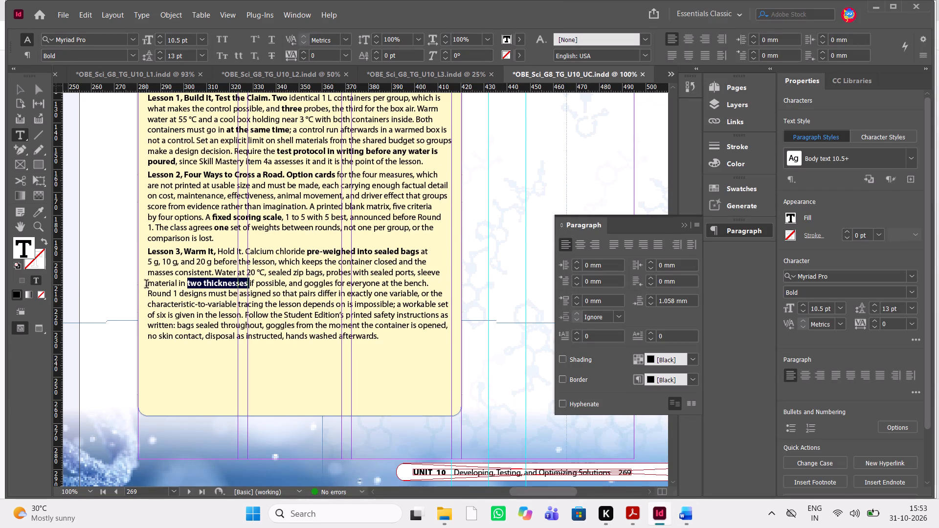
Bold "exactly one variable" in the Lesson 3 paragraph, following the Word manuscript.
key(alt+Tab)
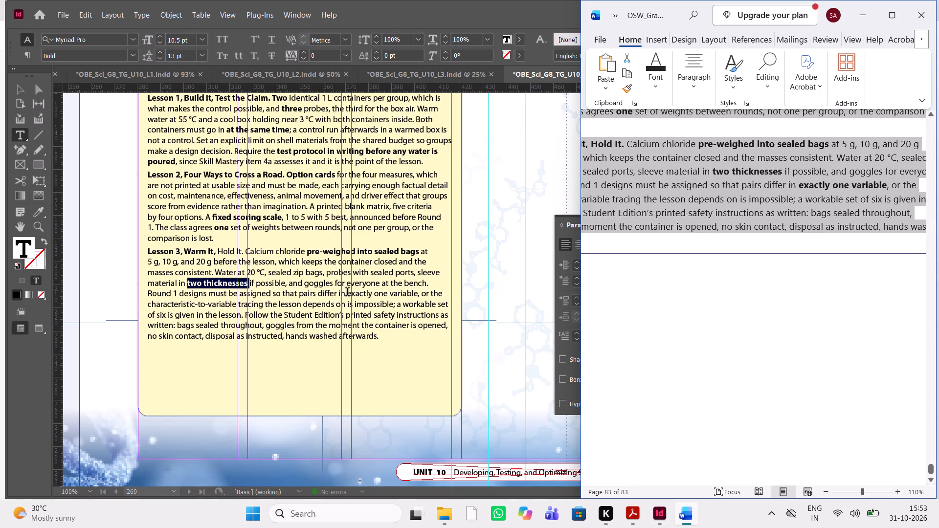
drag(347, 293, 415, 294)
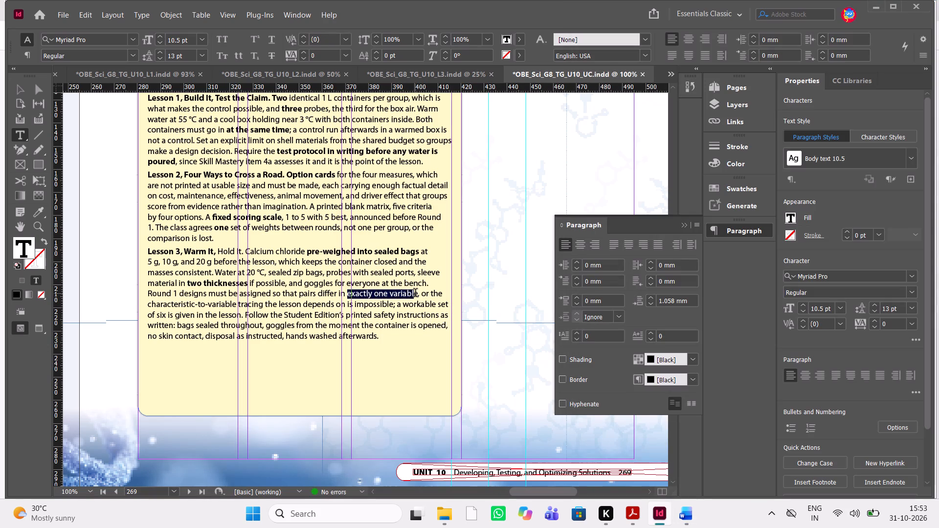
drag(415, 294, 414, 298)
drag(414, 298, 418, 297)
key(ctrl+shift+b)
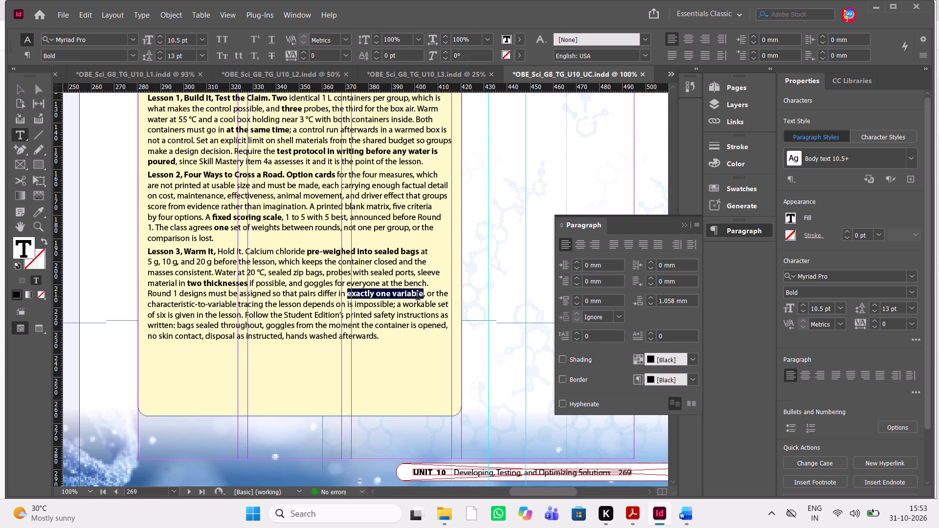
Shorten the Teacher Note box on page 269 to about 134 mm high so it ends just below its last line.
key(Escape)
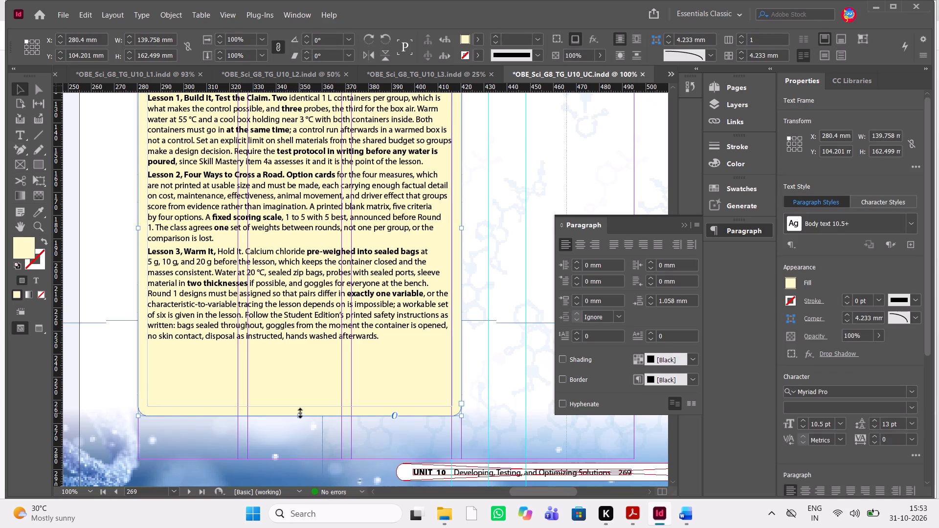
drag(300, 413, 320, 347)
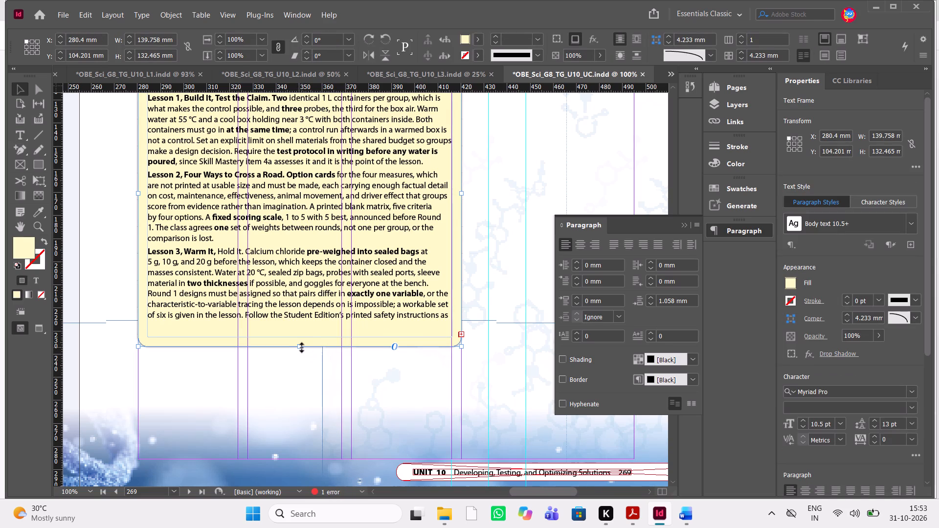
drag(302, 348, 302, 355)
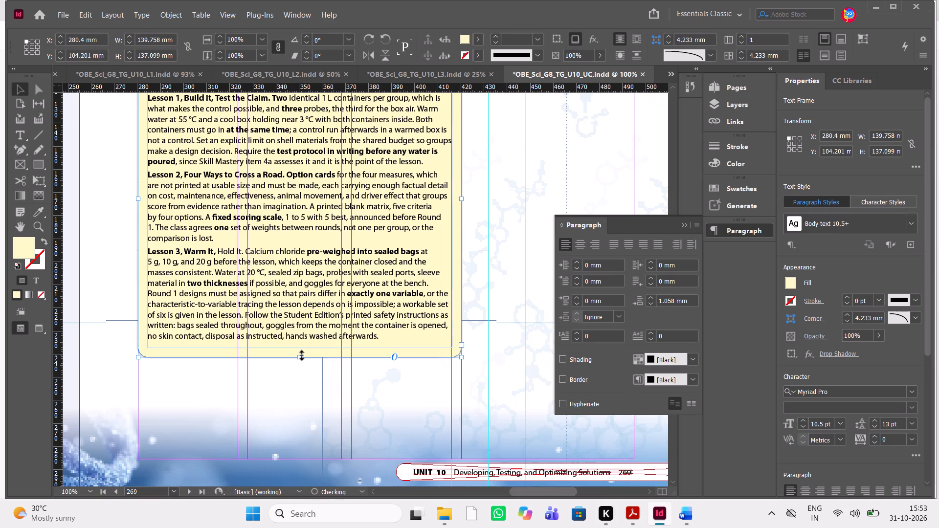
drag(302, 355, 303, 351)
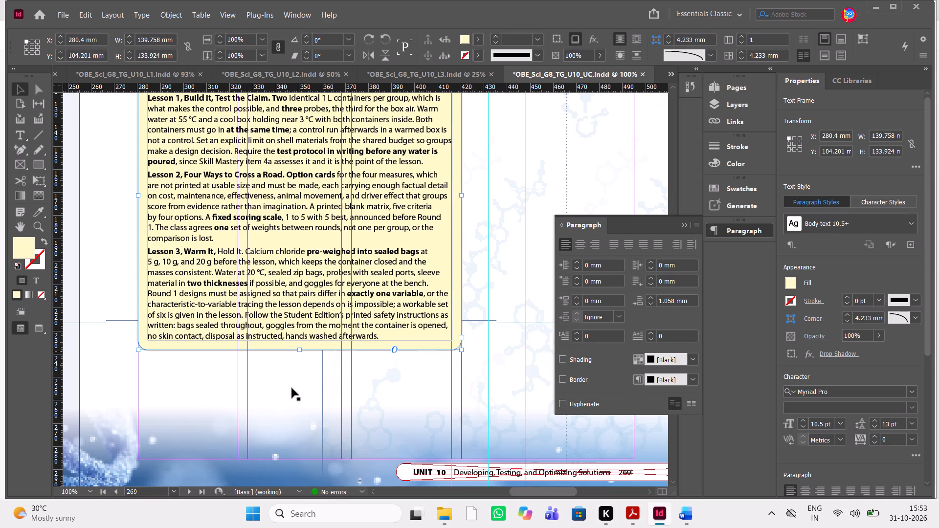
click(289, 399)
click(680, 224)
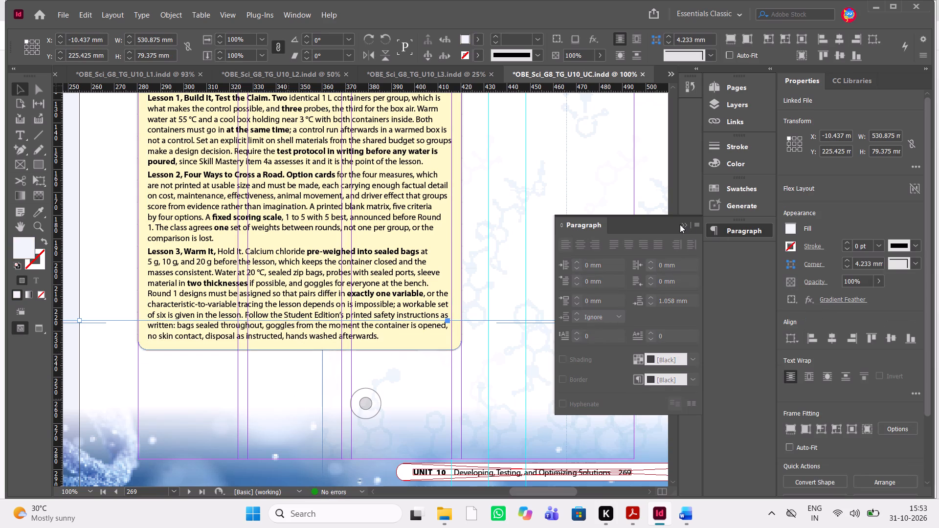
click(688, 226)
Switch to the OBE_Sci_G8_TG_U10_L3 document and select the Essential Question box on page 242.
scroll(520, 279, down, 1)
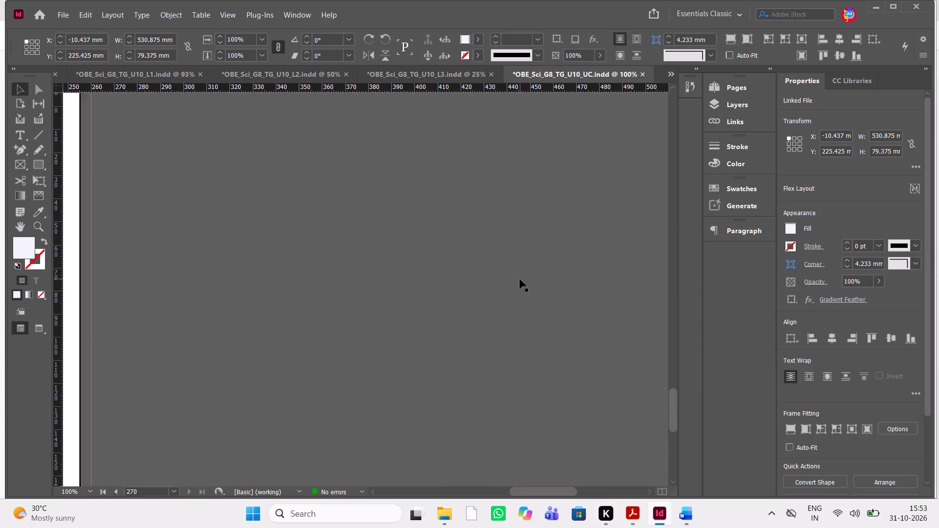
scroll(520, 279, down, 2)
scroll(520, 279, up, 20)
scroll(520, 279, up, 2)
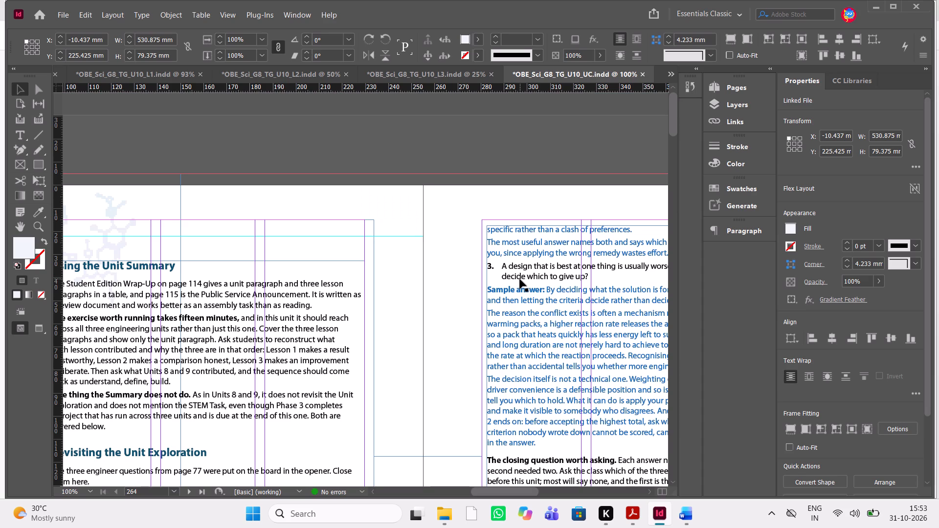
click(453, 79)
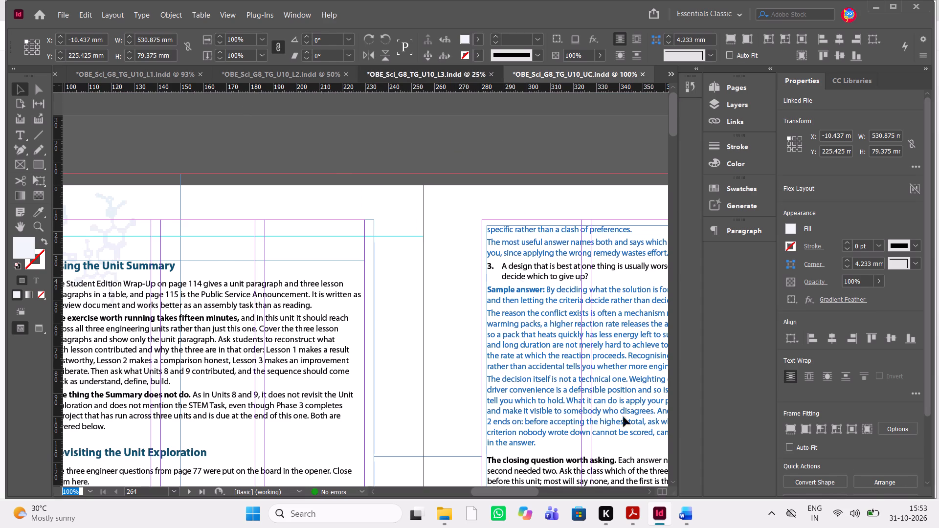
scroll(485, 259, up, 20)
scroll(485, 259, up, 2)
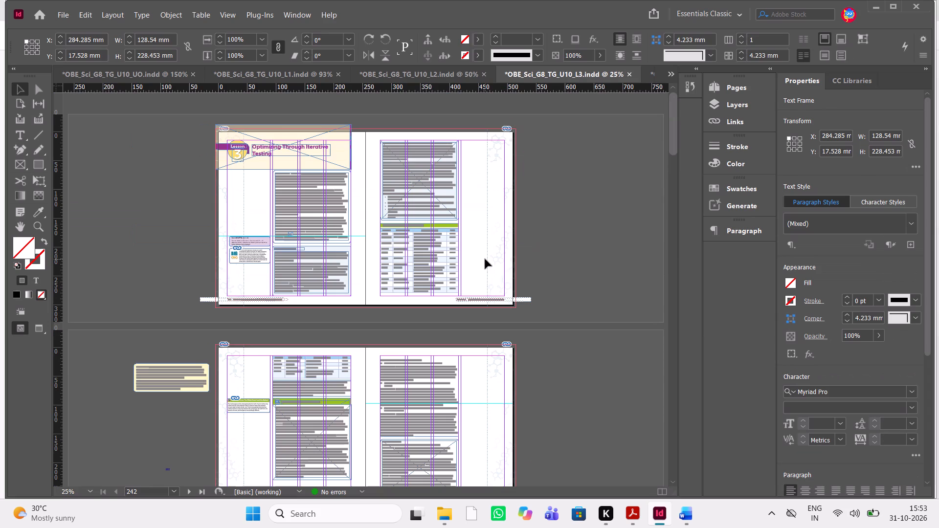
key(ctrl+equal)
key(ctrl+equal)
key(ctrl+equal)
scroll(485, 259, right, 2)
scroll(485, 259, up, 1)
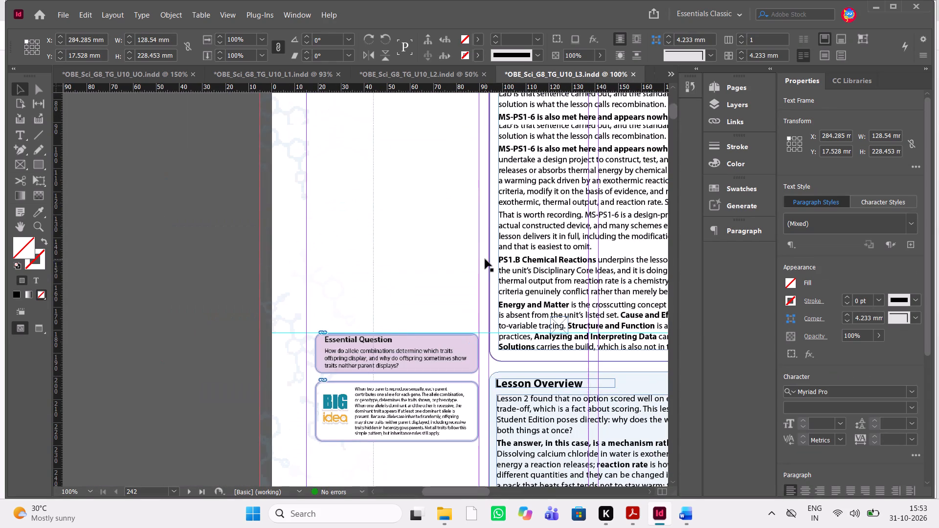
click(400, 353)
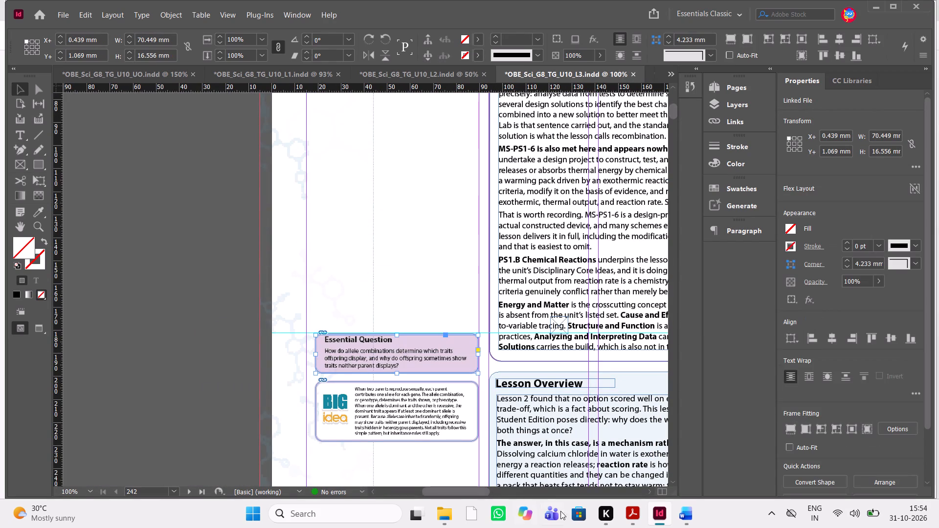
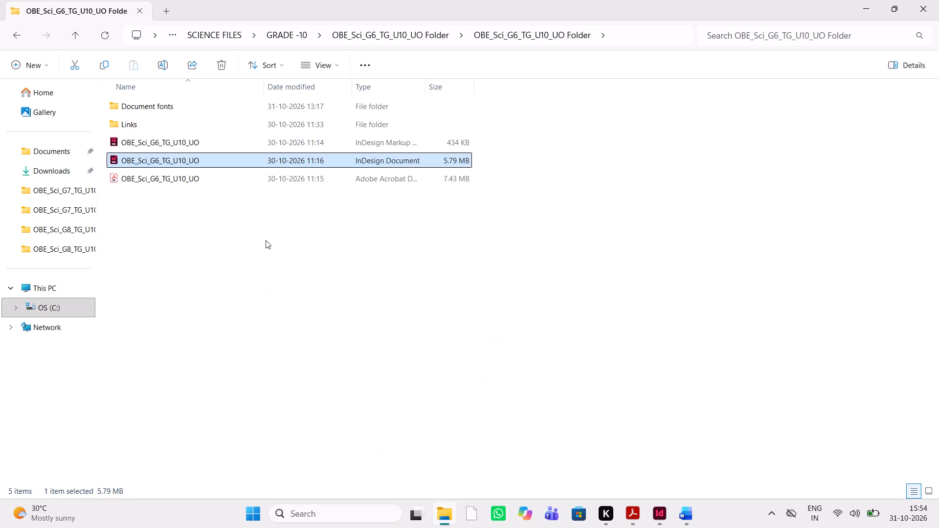
Switch from the Grade 6 Unit 10 teacher guide package folder to the Downloads folder.
double_click(59, 163)
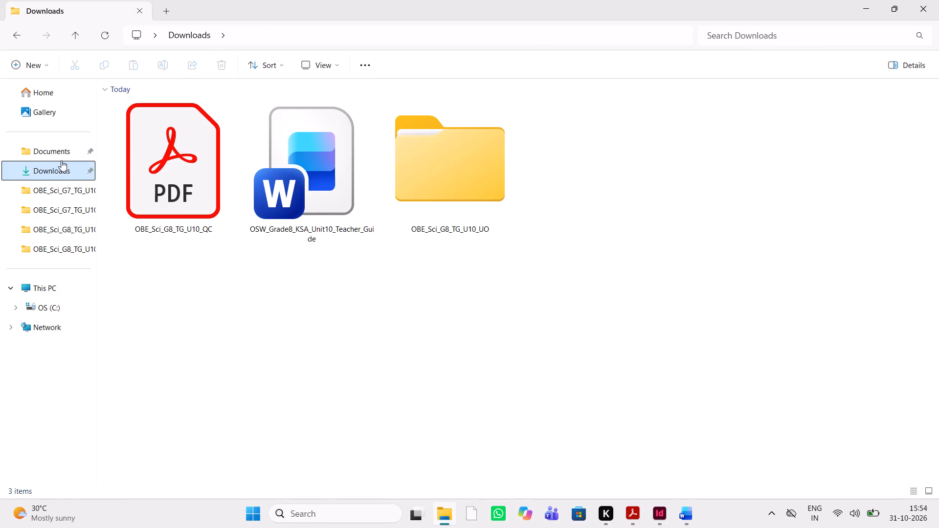
click(315, 312)
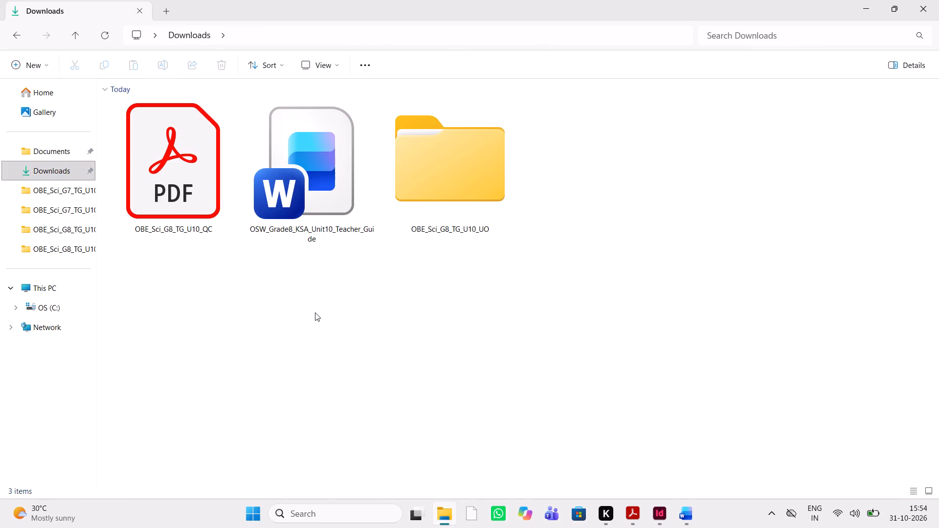
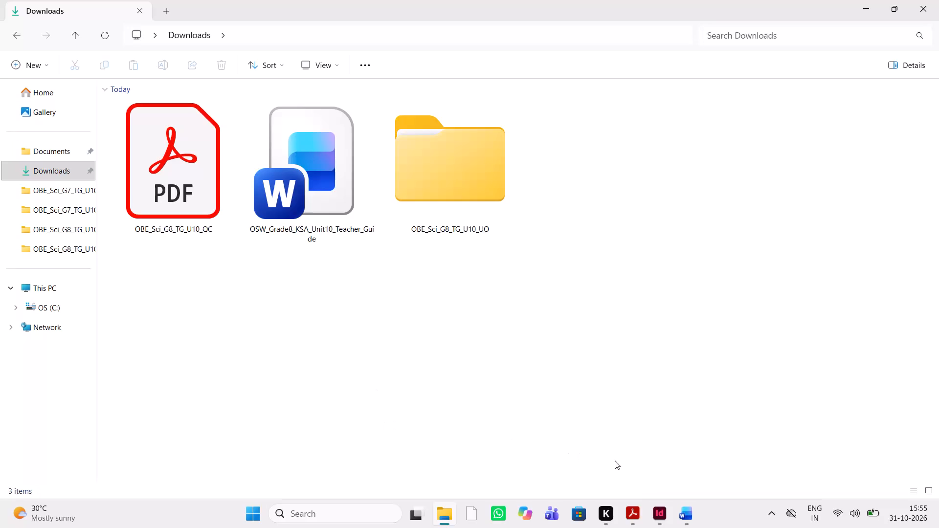
Switch to InDesign and bring up the open document OBE_Sci_G8_TG_U10_UC.indd.
click(685, 522)
click(670, 516)
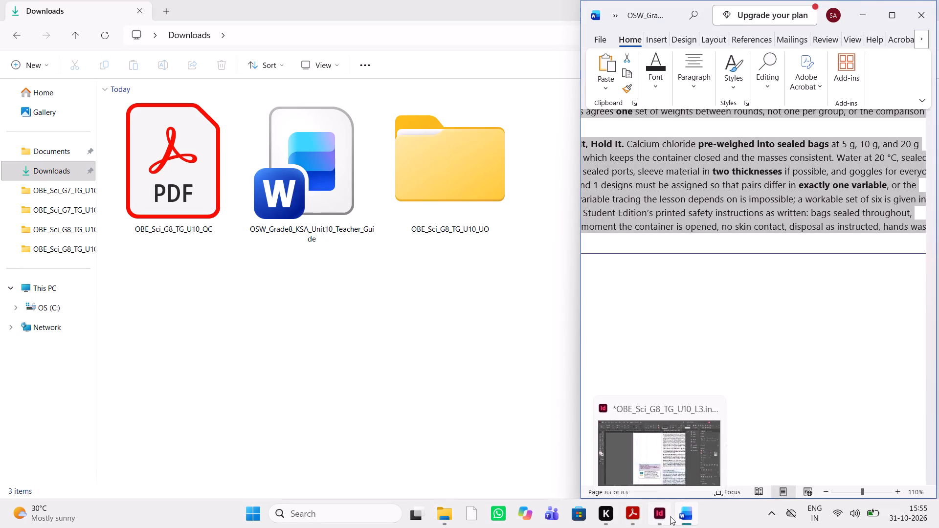
scroll(565, 228, up, 11)
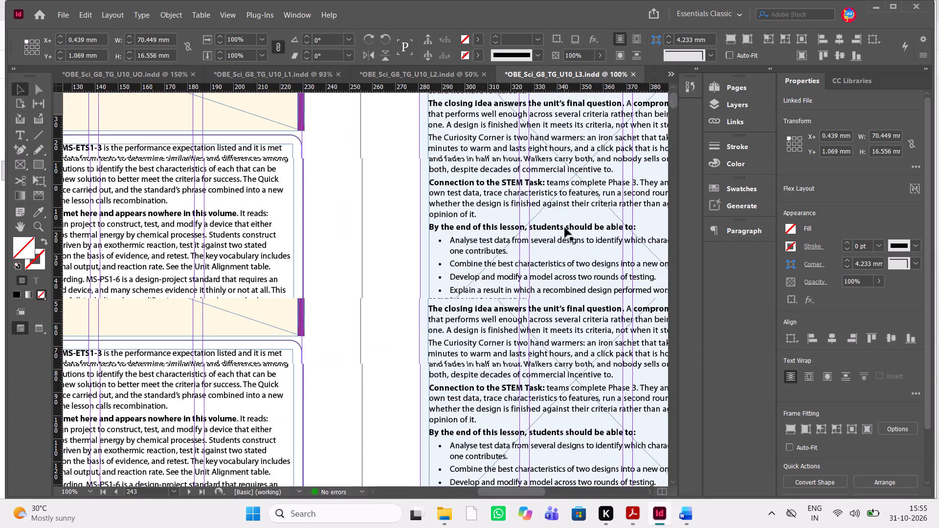
click(670, 77)
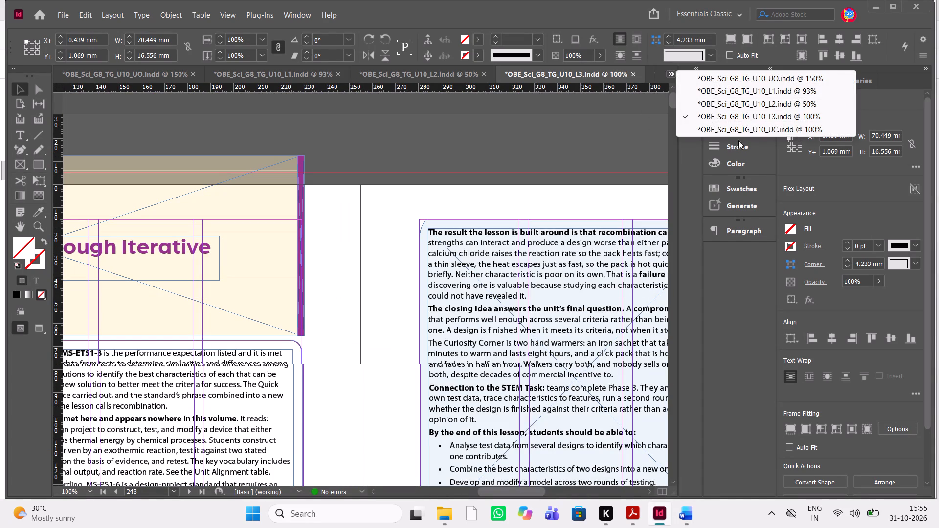
click(758, 127)
Save the UC document as an InDesign 2026 document in Downloads > OBE_Sci_G8_TG_U10_UO > OBE_Sci_G8_TG_U10_UC, replacing the existing OBE_Sci_G8_TG_U10_UC file.
scroll(583, 188, up, 9)
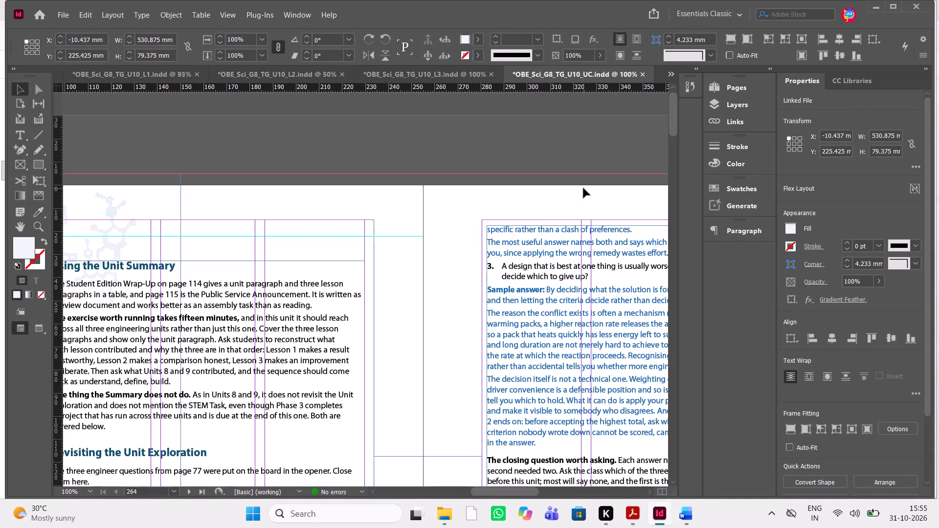
scroll(583, 188, up, 6)
scroll(583, 188, right, 1)
scroll(583, 188, left, 1)
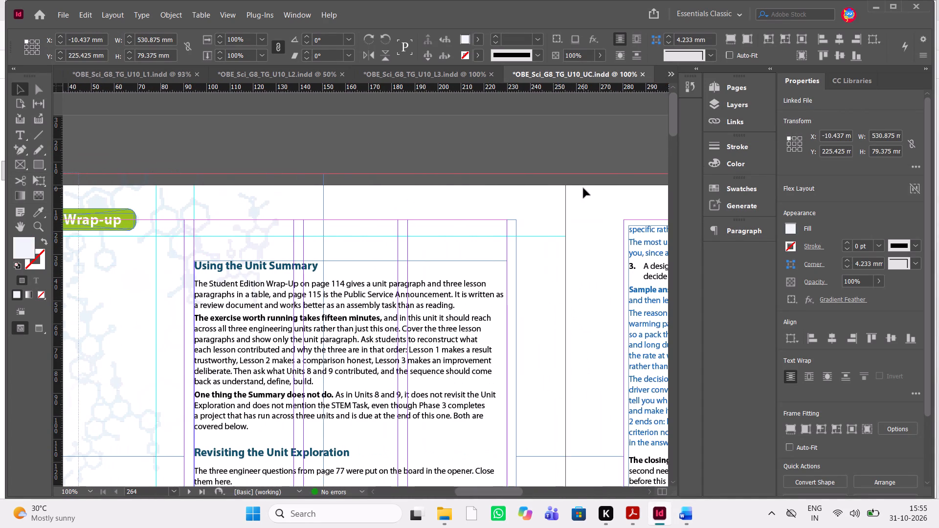
key(ctrl+minus)
key(ctrl+minus)
key(ctrl+minus)
key(ctrl+equal)
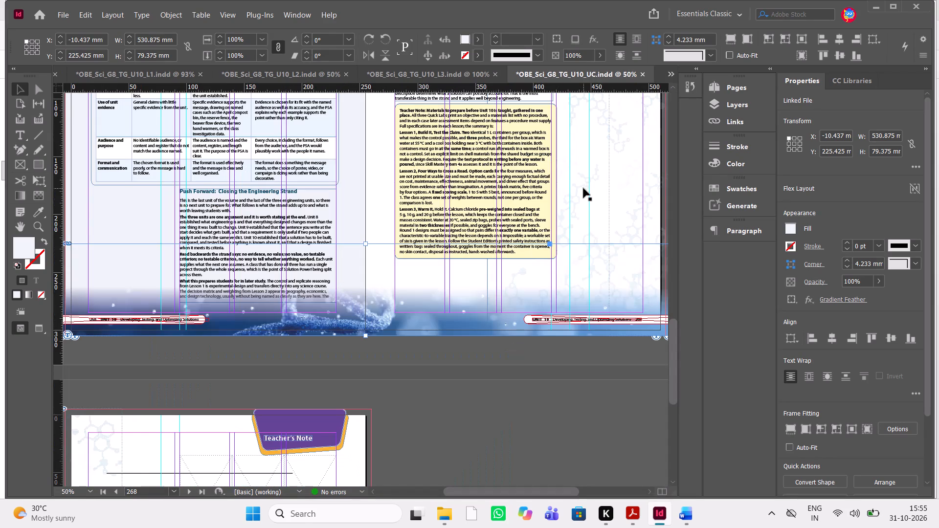
key(ctrl+shift+s)
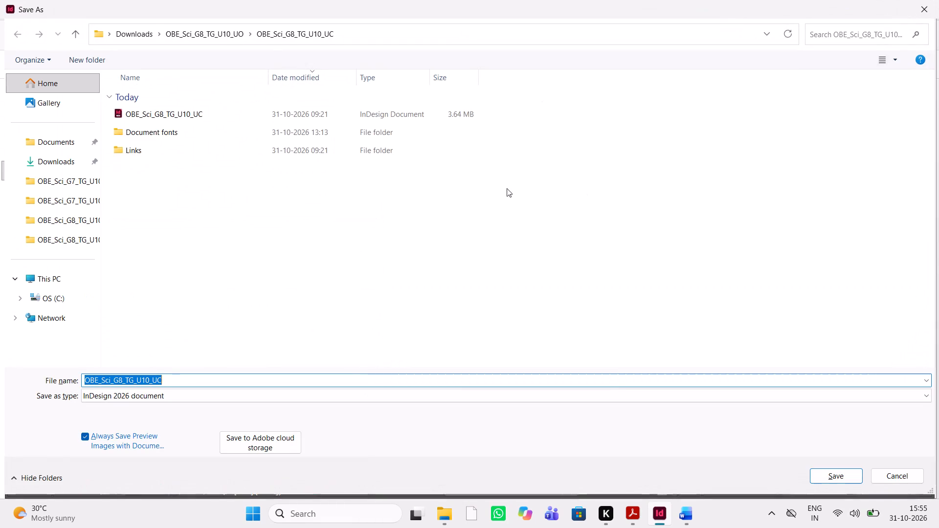
double_click(63, 149)
double_click(72, 167)
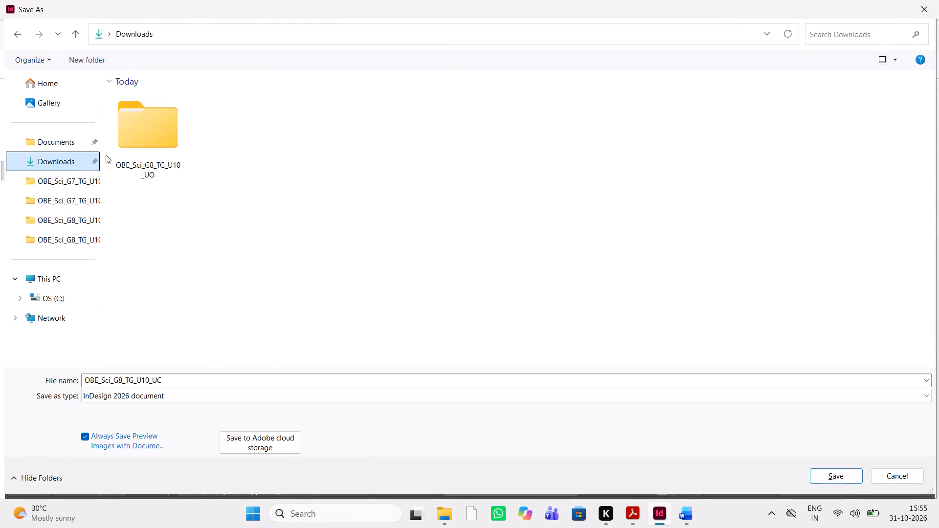
double_click(159, 171)
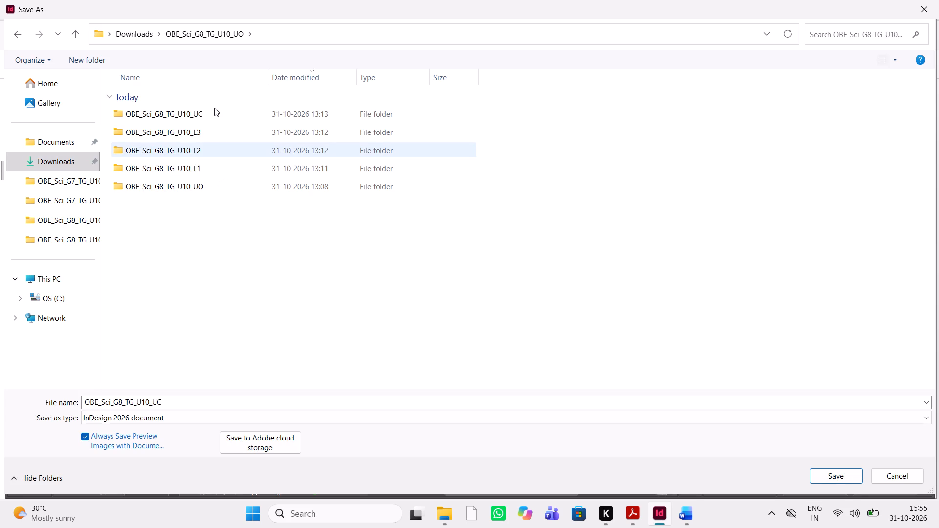
double_click(214, 108)
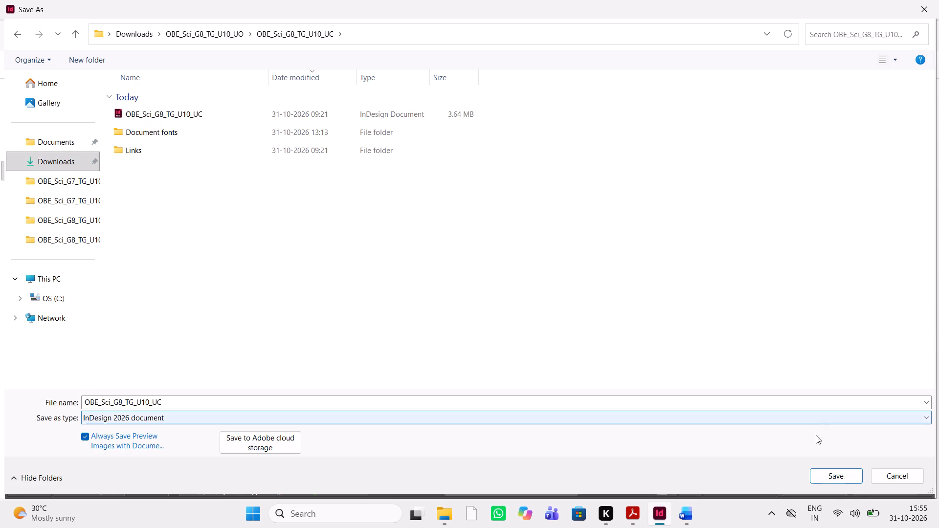
click(843, 478)
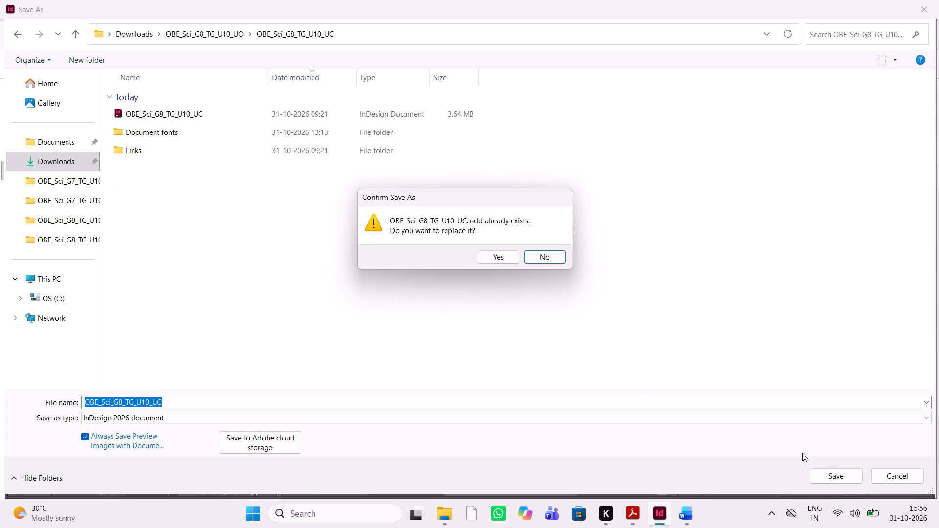
click(487, 254)
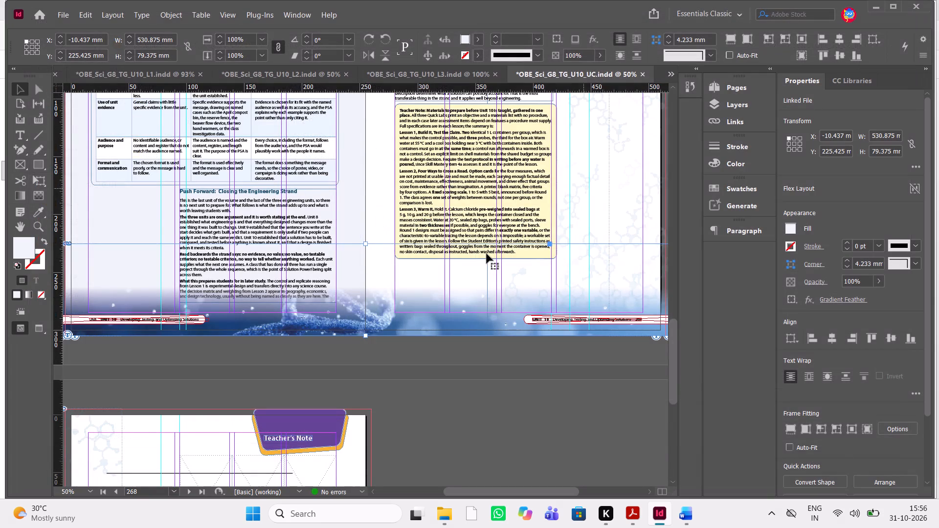
Save a copy of OBE_Sci_G8_TG_U10_UC in InDesign CS4 or later (IDML) format in the same folder.
key(ctrl+shift+s)
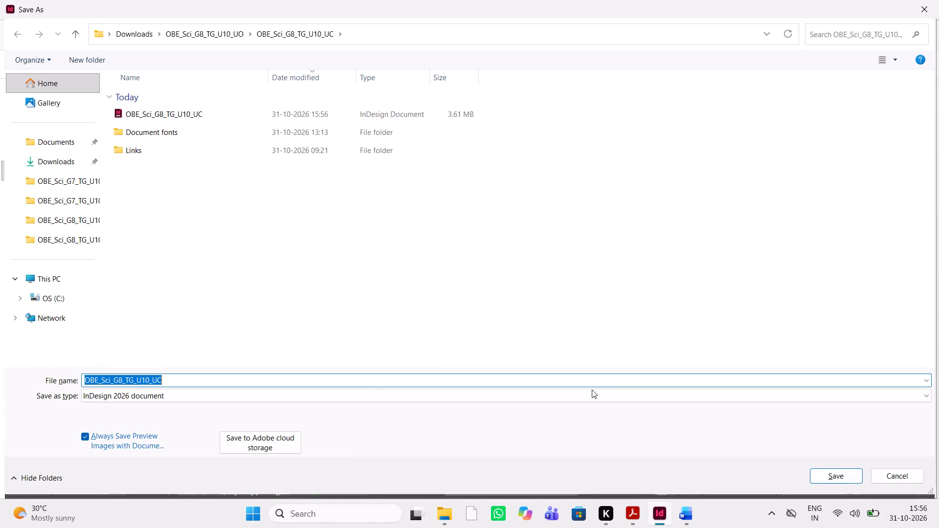
click(592, 391)
click(565, 428)
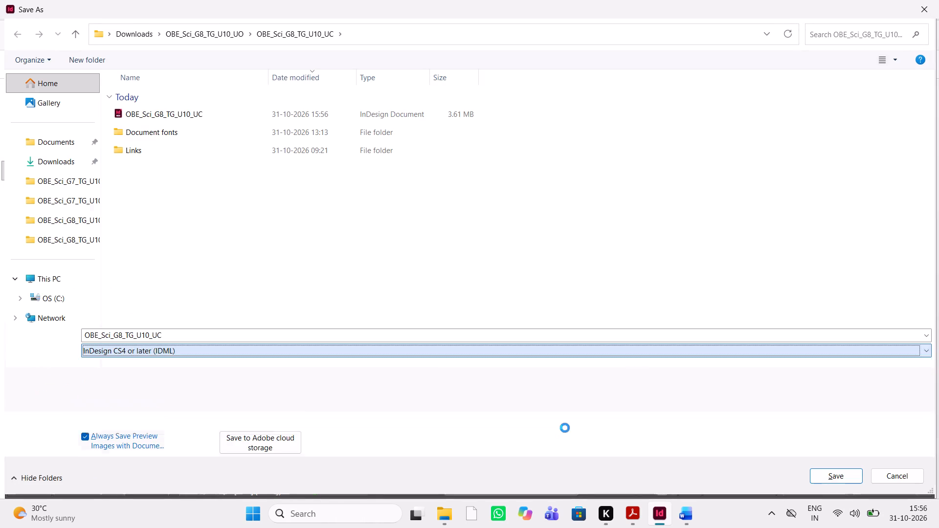
click(832, 480)
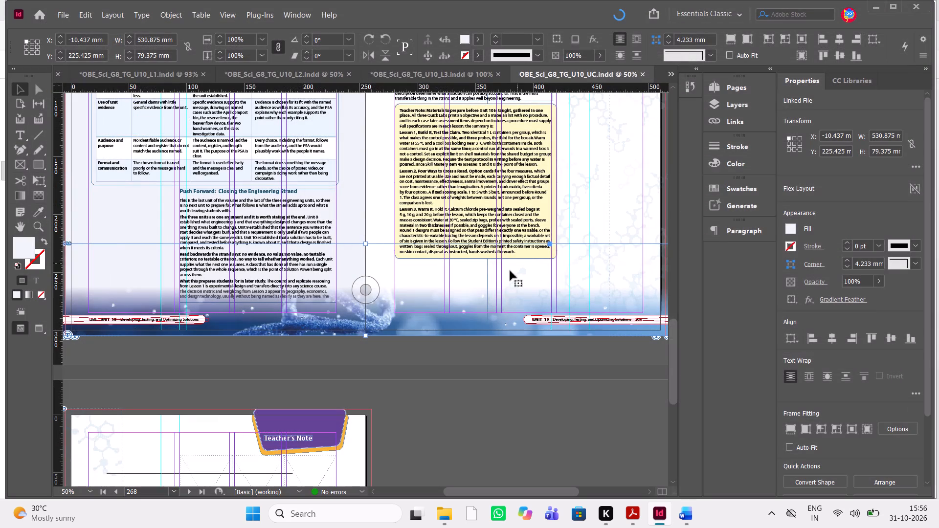
Export OBE_Sci_G8_TG_U10_UC as Adobe PDF (Print) with the High Quality Print preset and all pages, replacing the existing PDF.
key(ctrl+e)
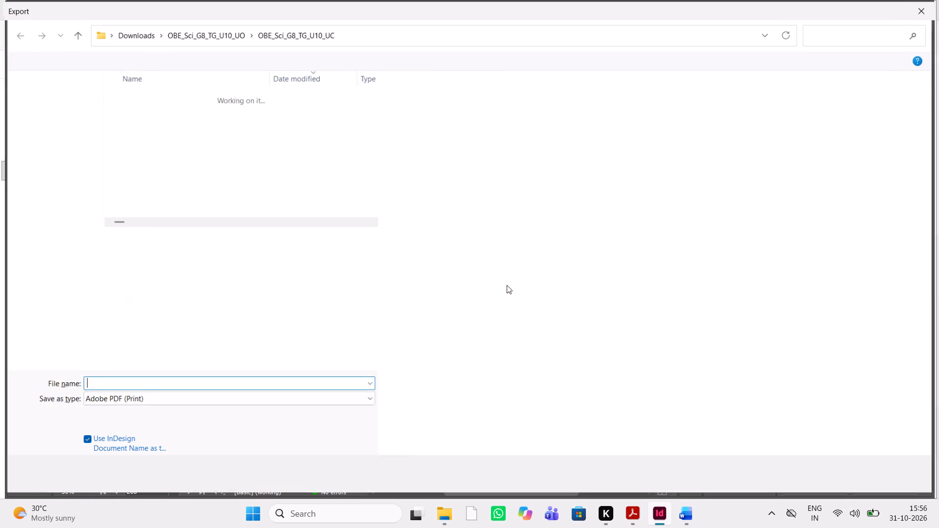
click(849, 474)
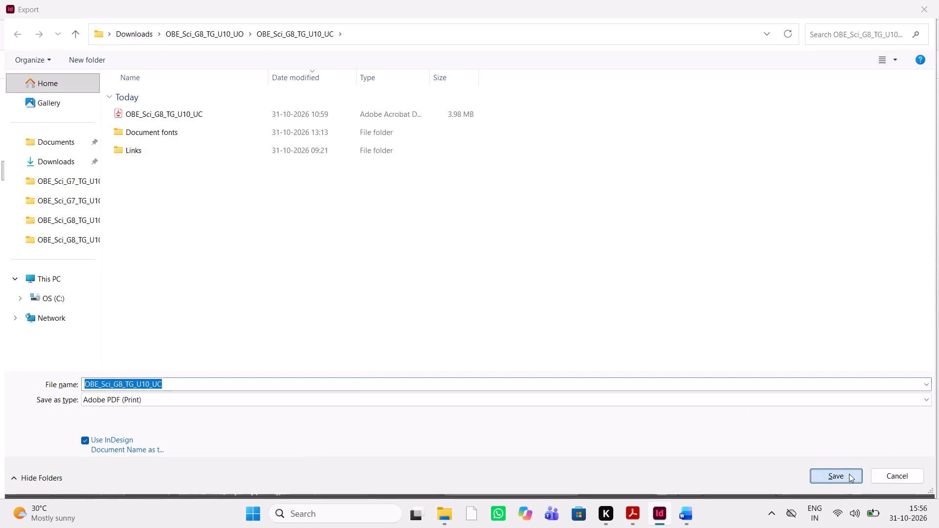
click(506, 253)
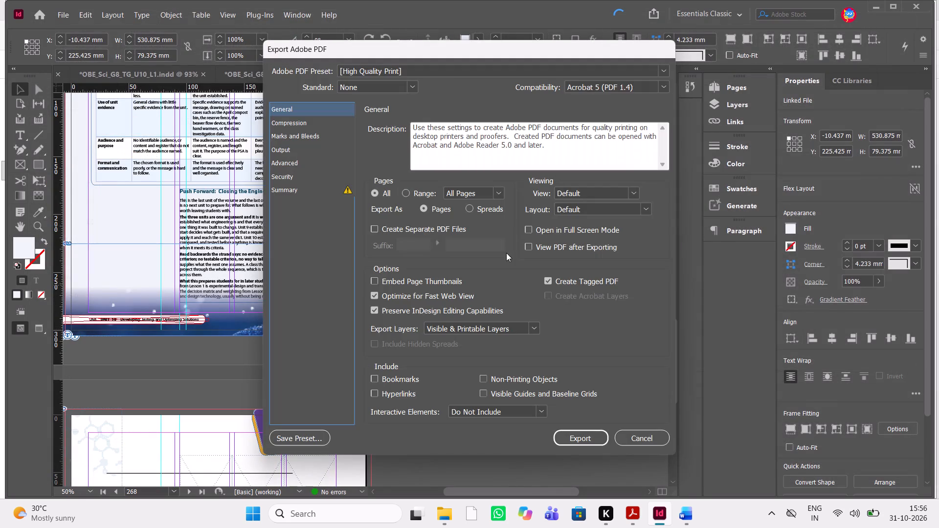
click(590, 436)
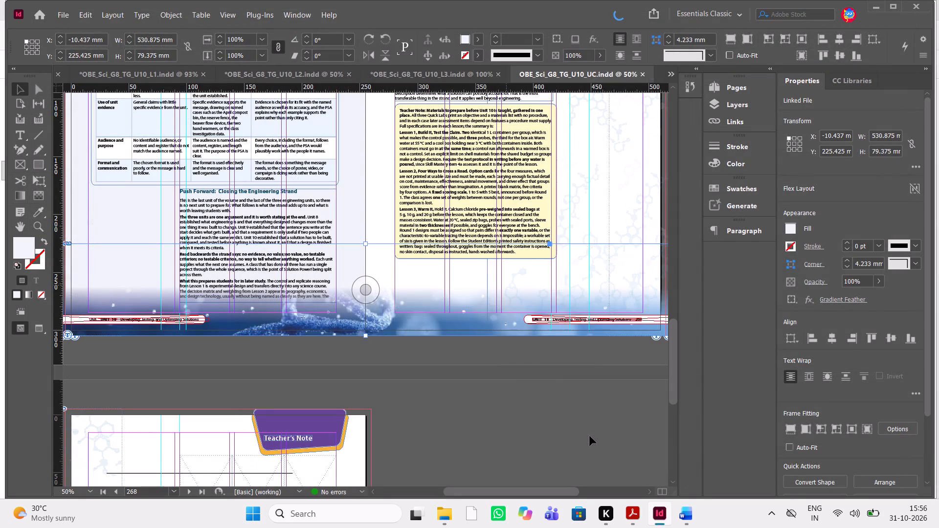
Close the OBE_Sci_G8_TG_U10_UC document after returning to its first spread.
click(592, 245)
scroll(592, 245, up, 12)
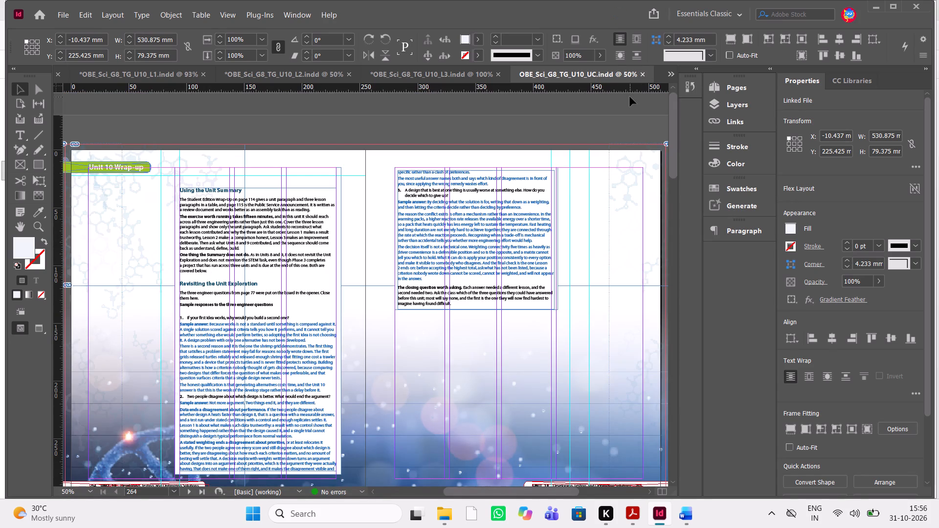
click(644, 75)
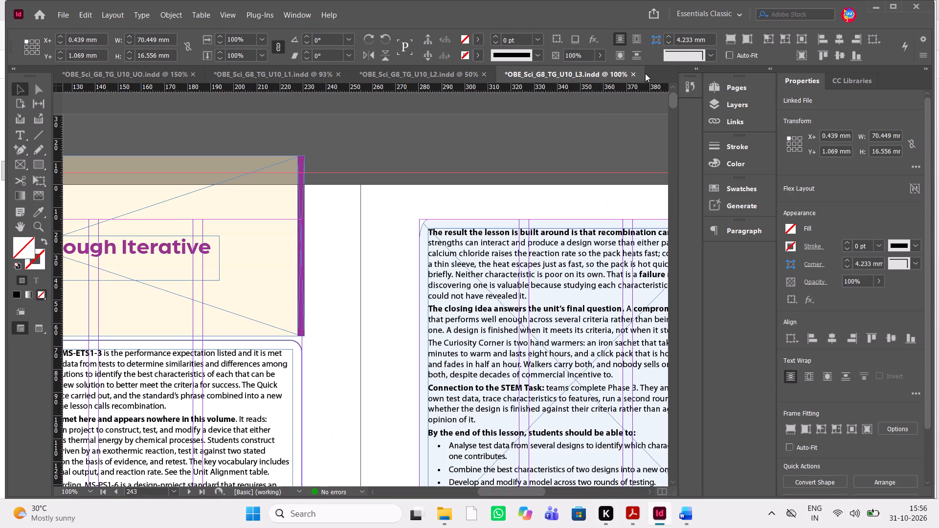
Bring up the open document OBE_Sci_G8_TG_U10_UO.indd.
scroll(534, 142, right, 4)
scroll(534, 142, left, 2)
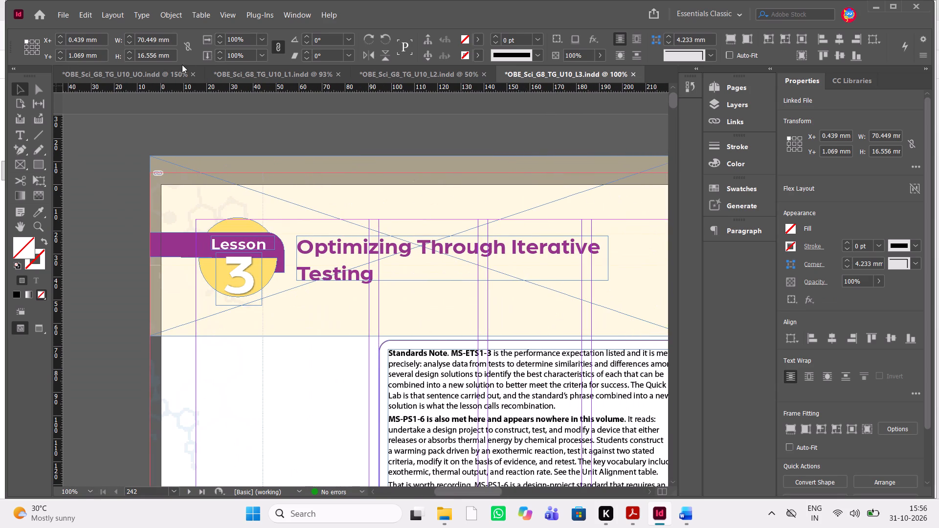
click(163, 80)
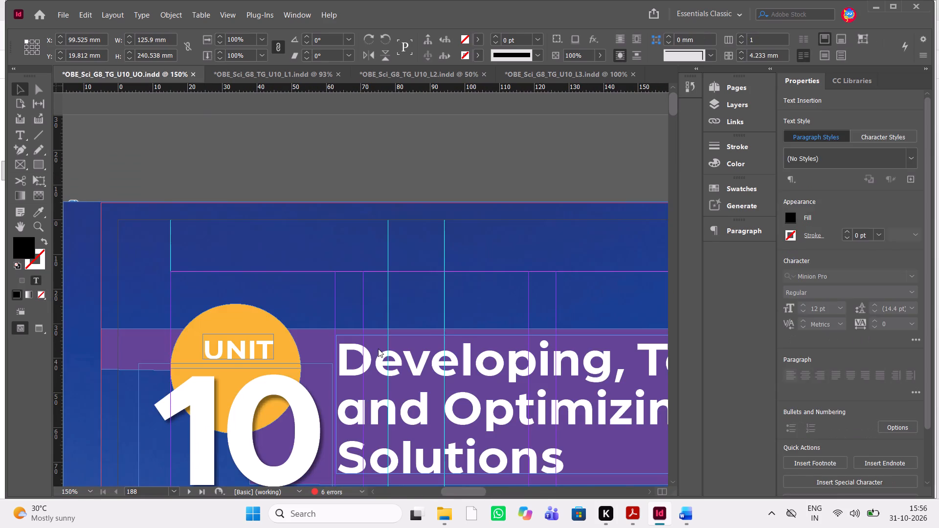
Look over the spreads of the Unit 10 overview document, from the opener to the last pages.
scroll(378, 349, down, 12)
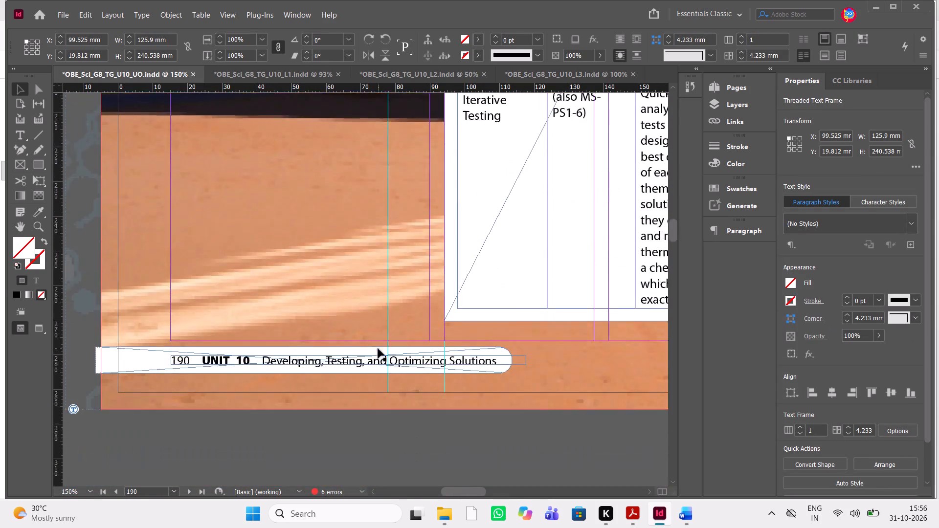
scroll(378, 349, up, 20)
scroll(378, 349, up, 20)
scroll(378, 349, up, 20)
scroll(378, 349, down, 1)
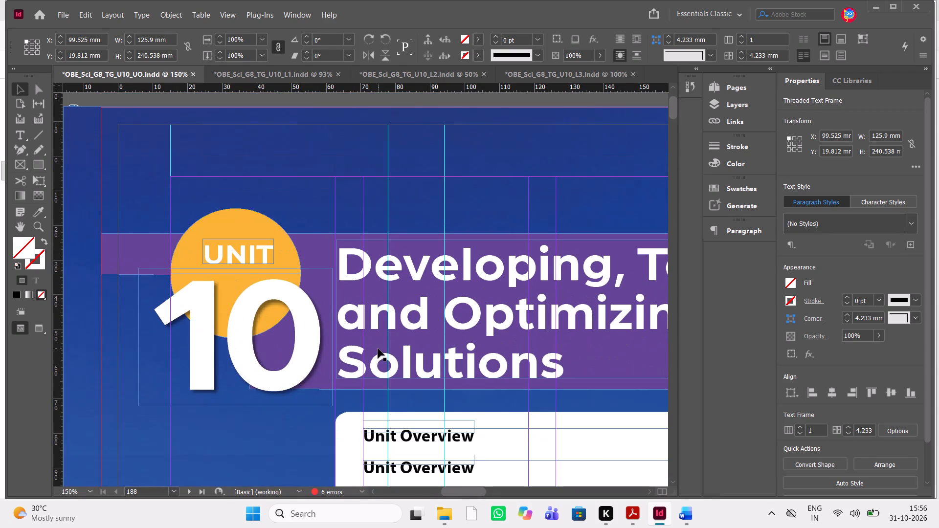
scroll(378, 349, down, 1)
key(ctrl+minus)
key(ctrl+minus)
key(ctrl+minus)
key(ctrl+minus)
key(ctrl+minus)
key(ctrl+minus)
key(ctrl+equal)
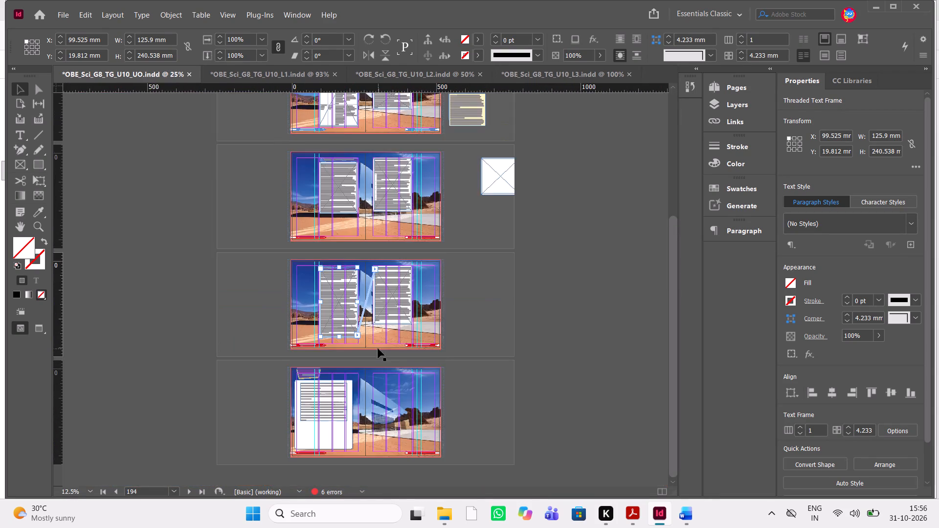
key(ctrl+equal)
scroll(378, 349, up, 20)
scroll(378, 349, up, 20)
scroll(378, 349, up, 16)
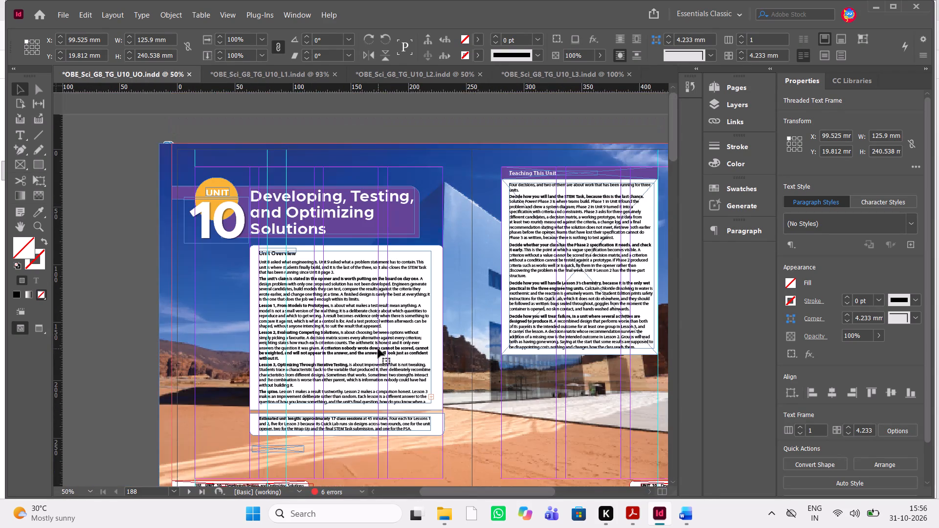
scroll(378, 349, left, 1)
scroll(378, 349, right, 1)
Save the UO document as an InDesign 2026 document in its OBE_Sci_G8_TG_U10_UO subfolder, replacing the existing file.
key(ctrl+shift+s)
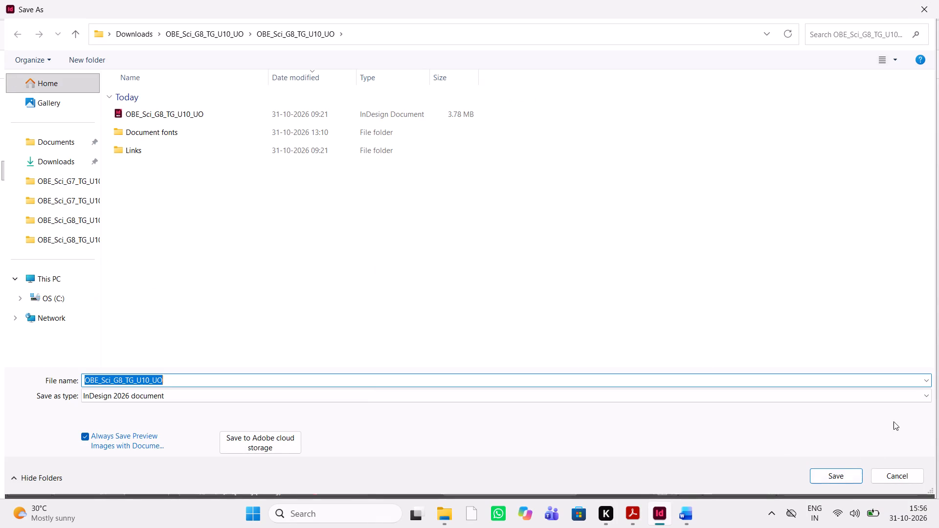
click(848, 473)
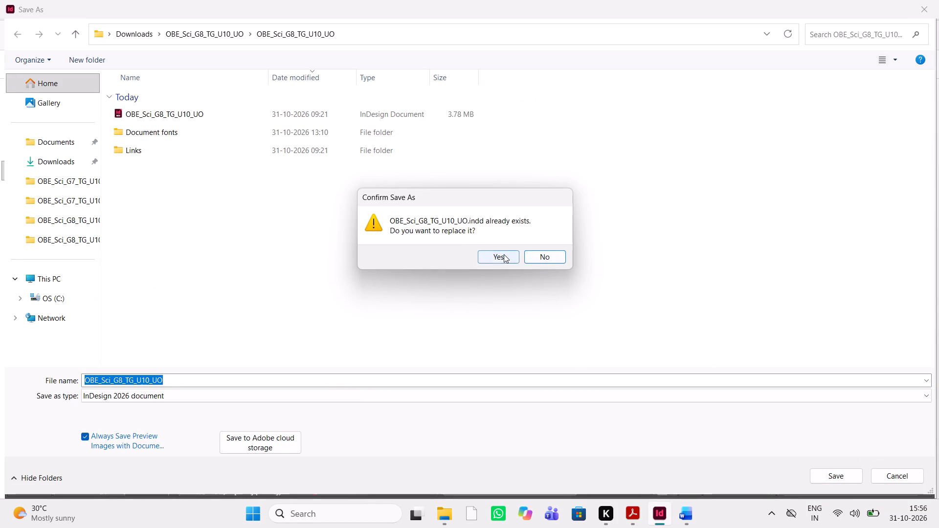
click(504, 254)
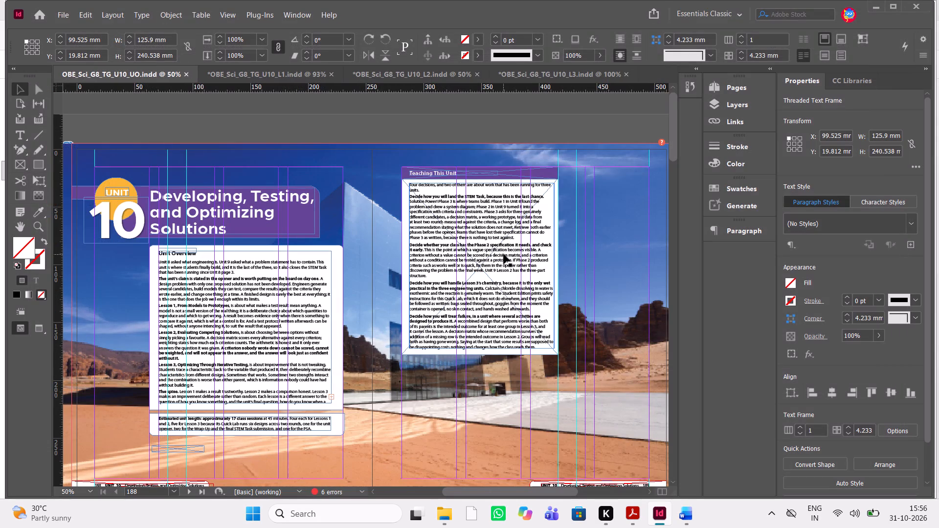
Save a copy of OBE_Sci_G8_TG_U10_UO in InDesign CS4 or later (IDML) format in the same folder.
key(ctrl+shift+s)
click(502, 398)
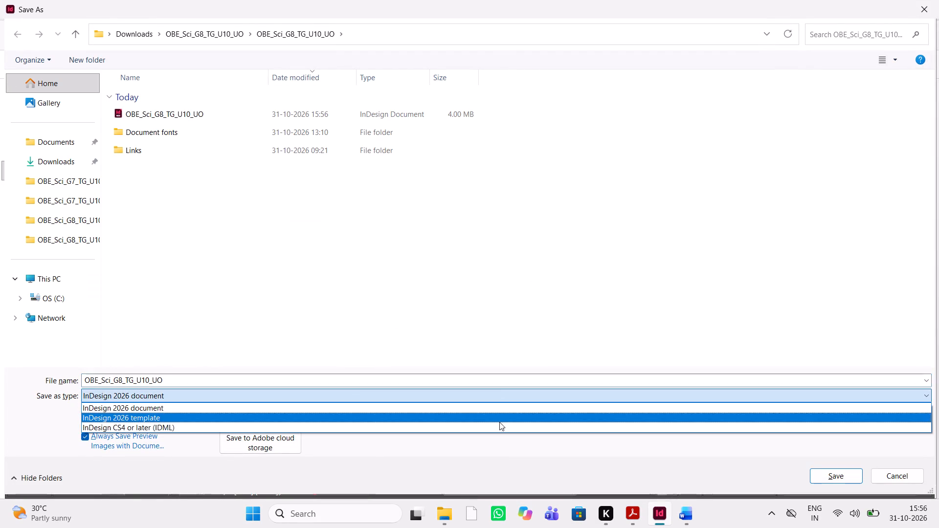
click(497, 428)
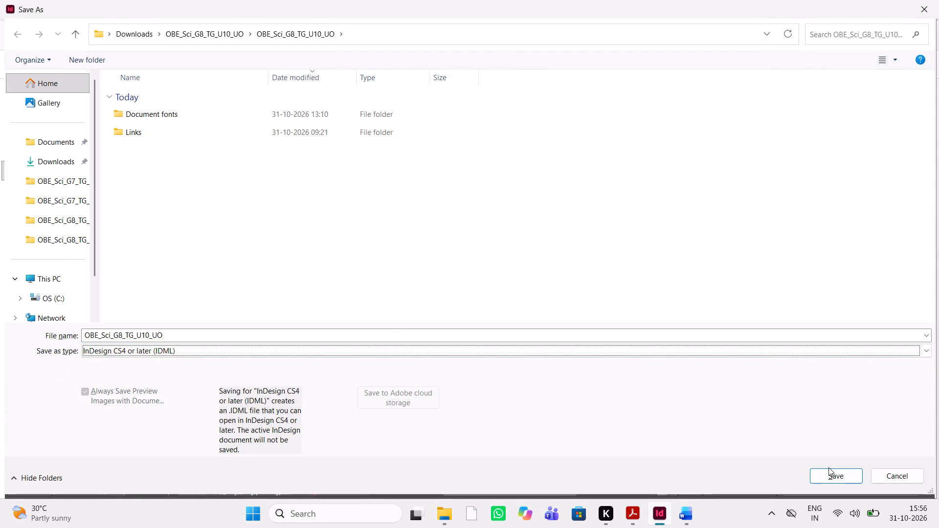
click(828, 467)
click(823, 481)
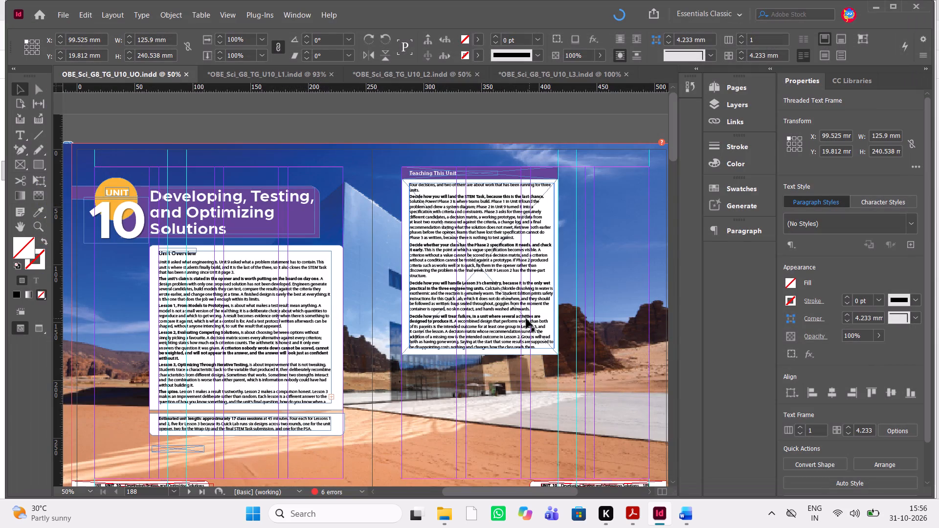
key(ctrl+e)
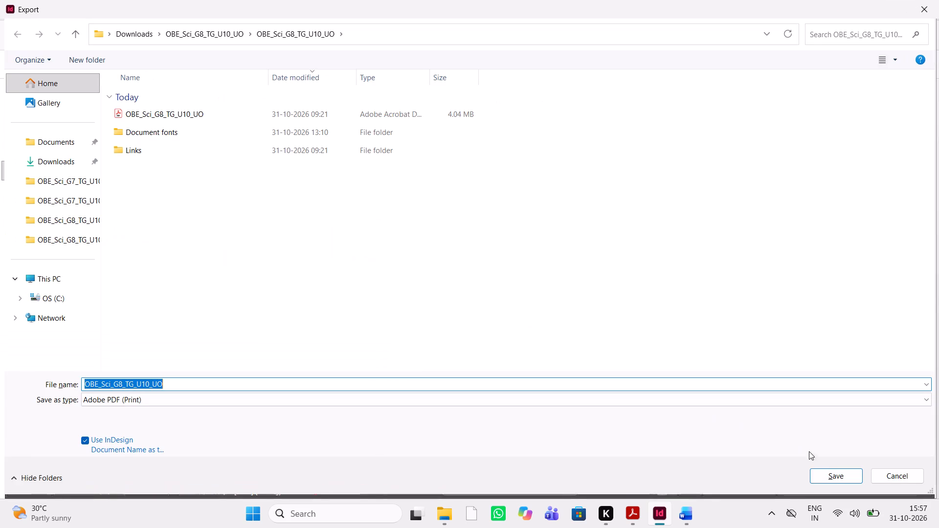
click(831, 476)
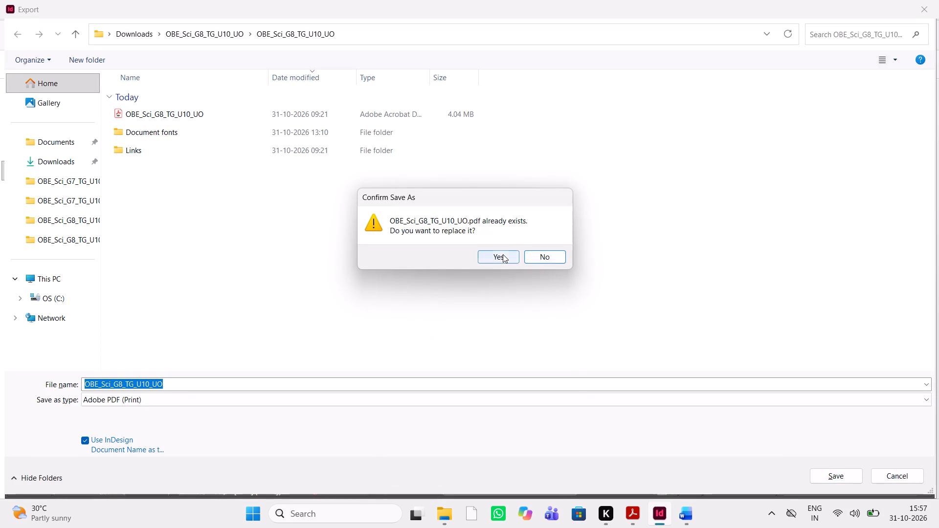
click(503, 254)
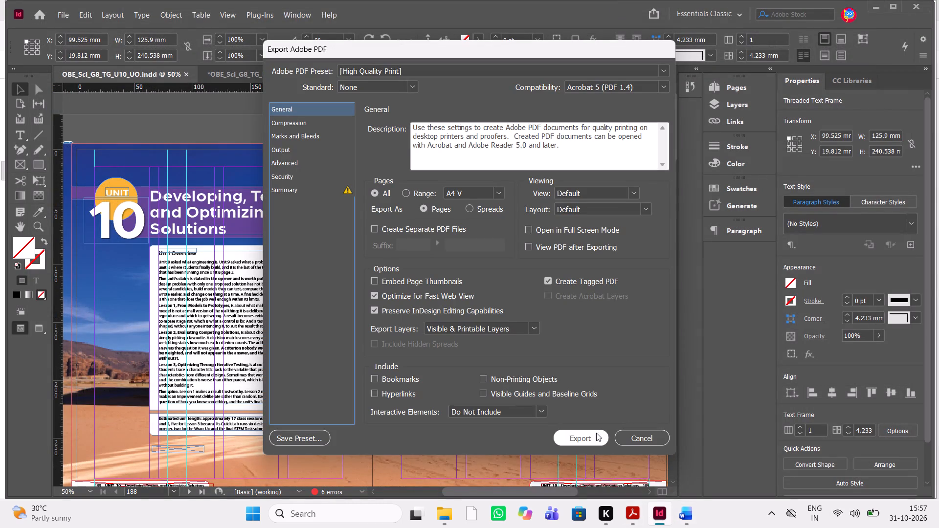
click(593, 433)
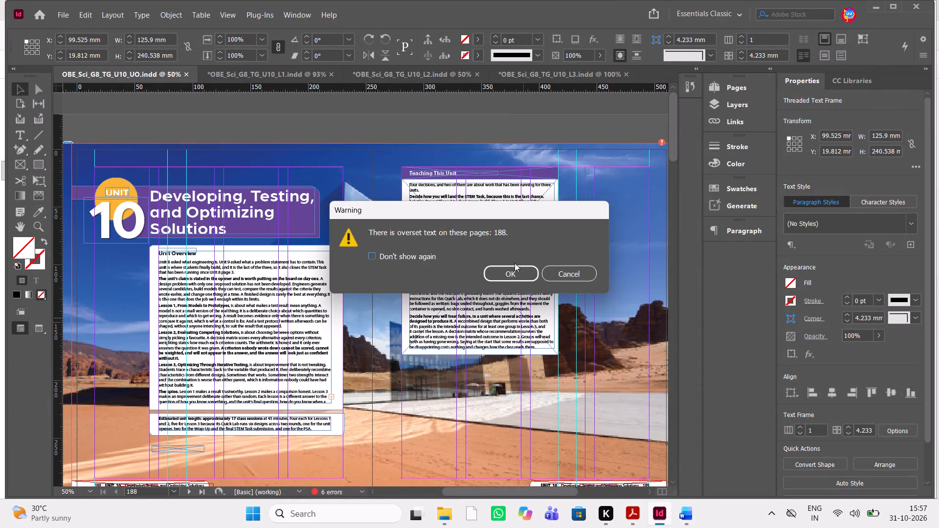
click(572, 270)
On page 188, move the Estimated unit length text and its white box down together to Y about 239.2 mm.
scroll(488, 307, down, 2)
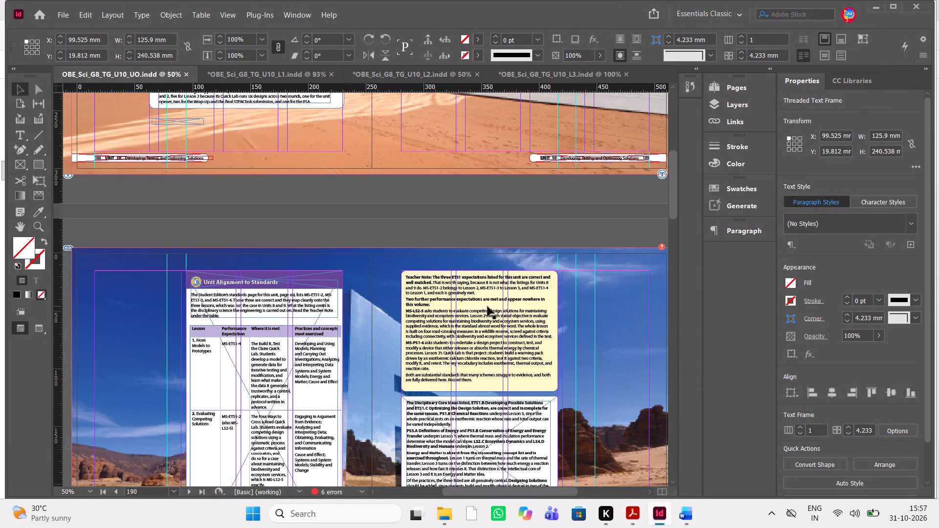
scroll(488, 307, down, 4)
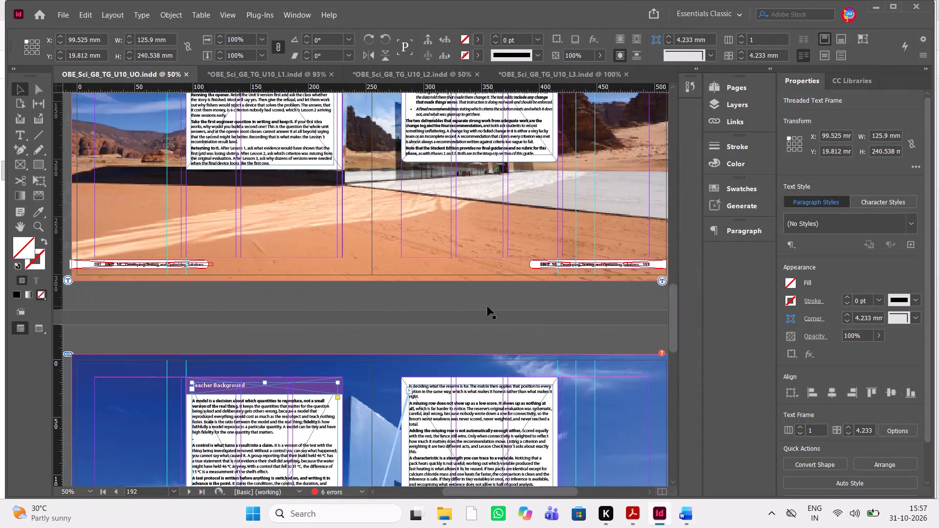
scroll(488, 307, up, 2)
key(ctrl+equal)
key(ctrl+equal)
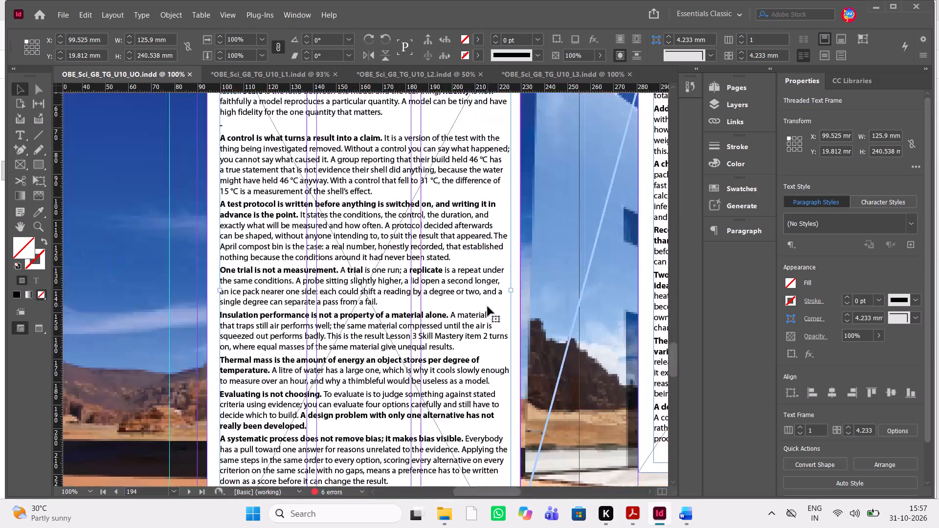
scroll(488, 307, down, 1)
scroll(488, 307, left, 1)
scroll(488, 307, up, 2)
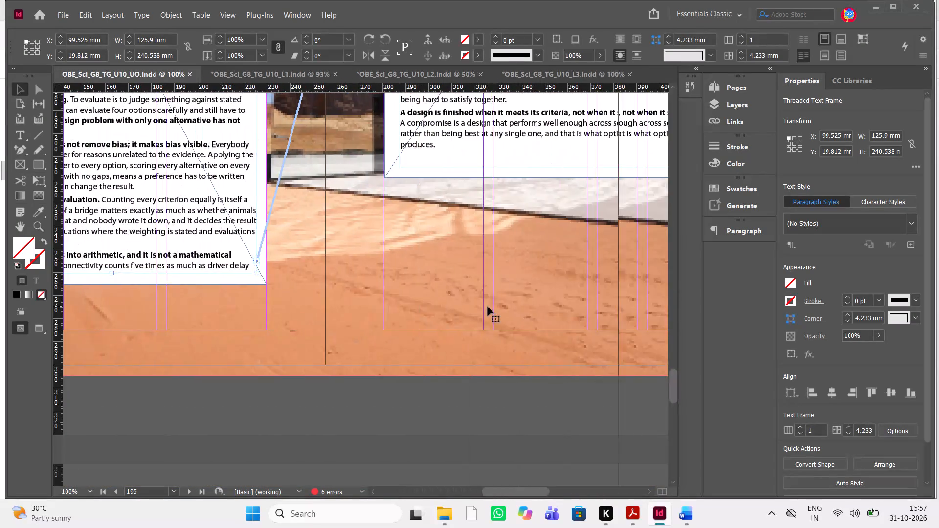
scroll(488, 307, up, 4)
scroll(488, 307, down, 3)
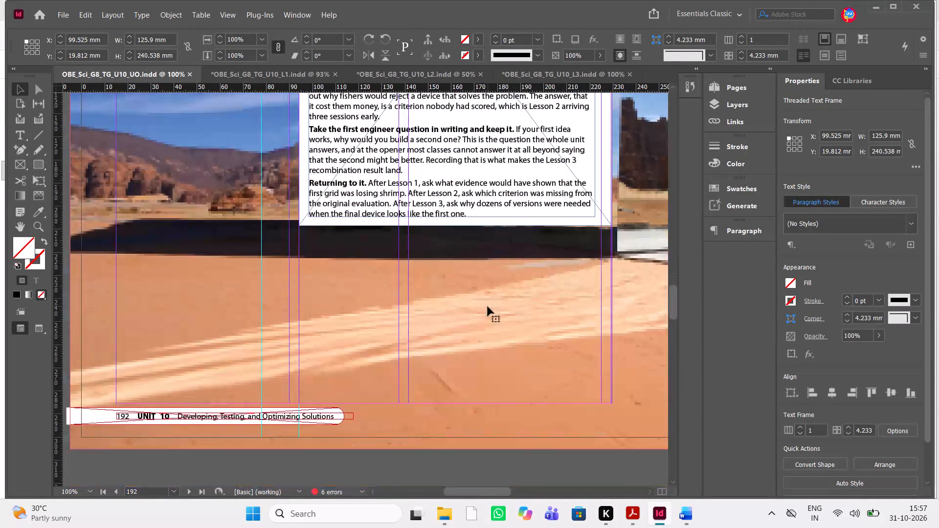
scroll(488, 307, up, 7)
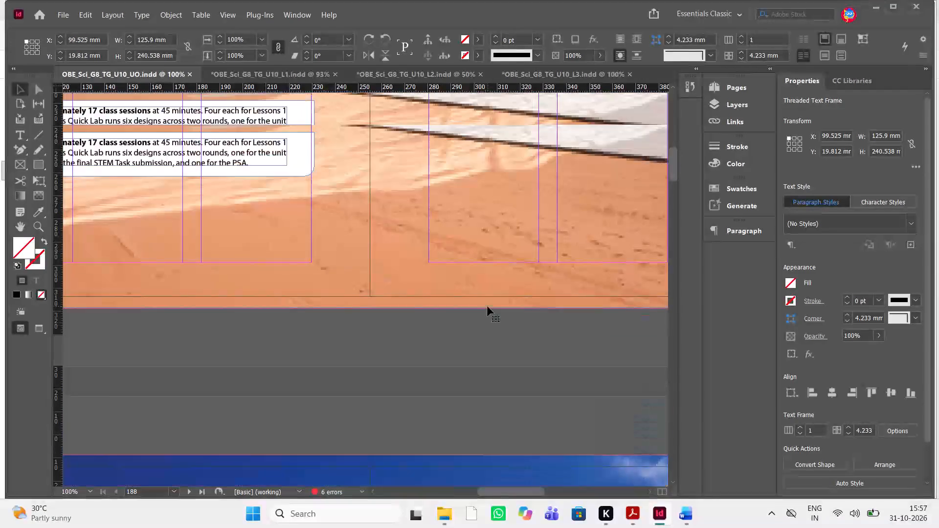
scroll(488, 307, up, 1)
scroll(488, 307, right, 2)
scroll(488, 307, up, 1)
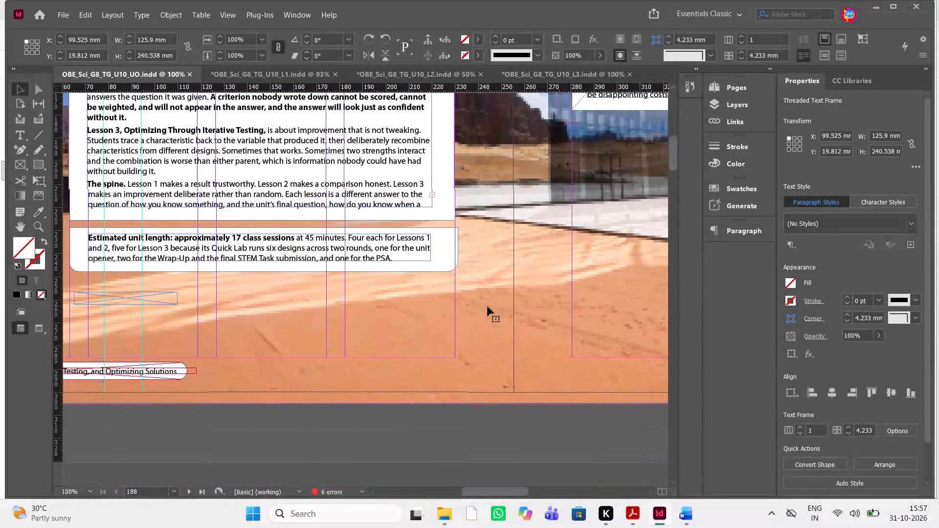
click(291, 276)
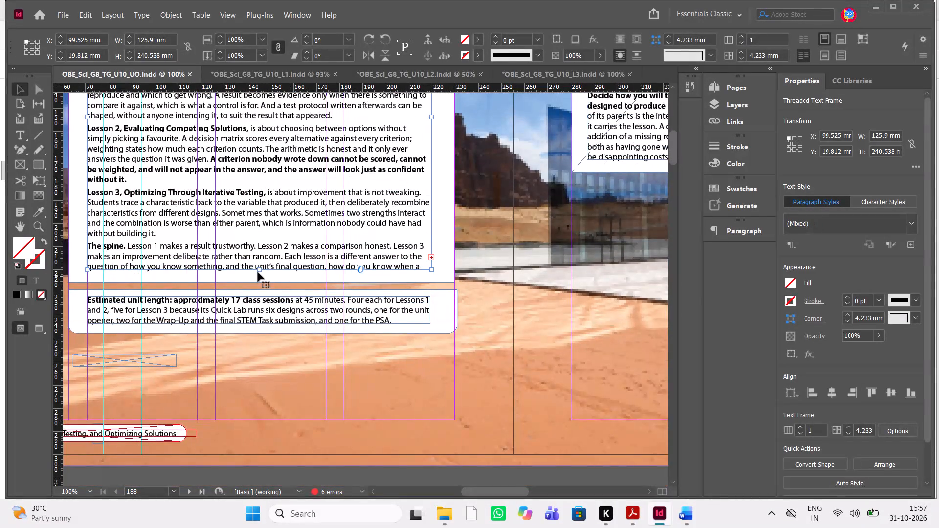
scroll(259, 268, down, 1)
scroll(276, 267, right, 1)
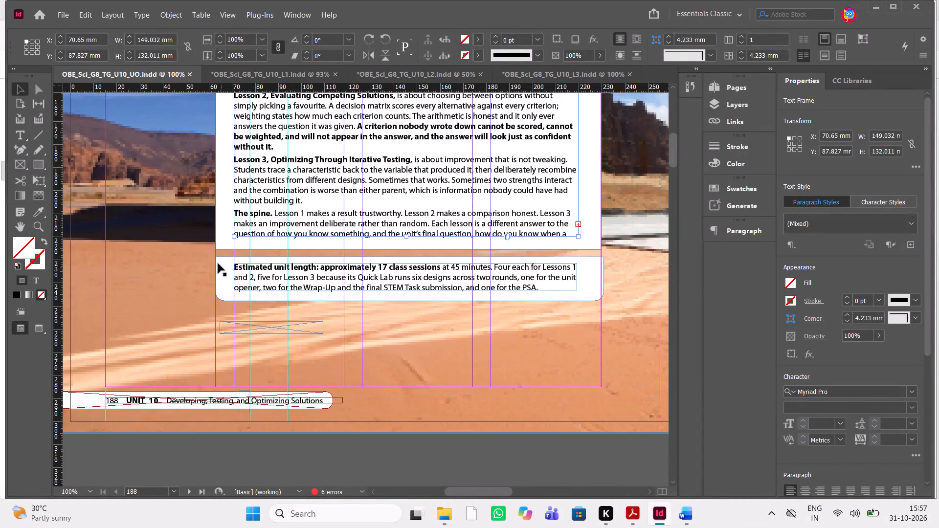
click(217, 263)
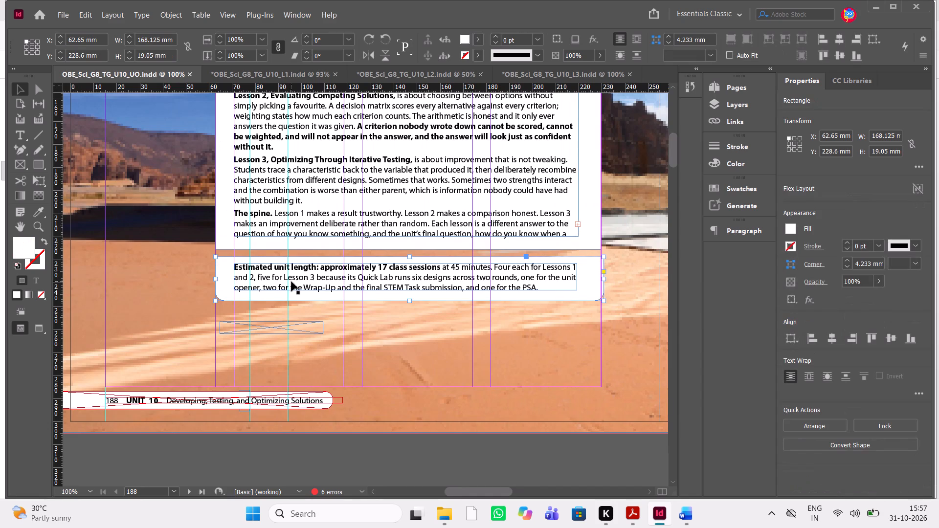
shift+click(291, 282)
key(shift+Down)
key(shift+Down)
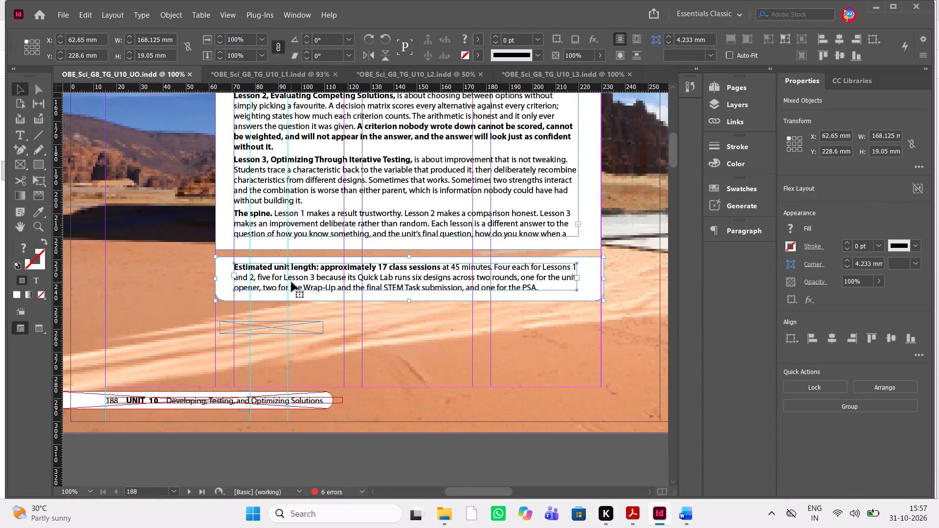
key(shift+Down)
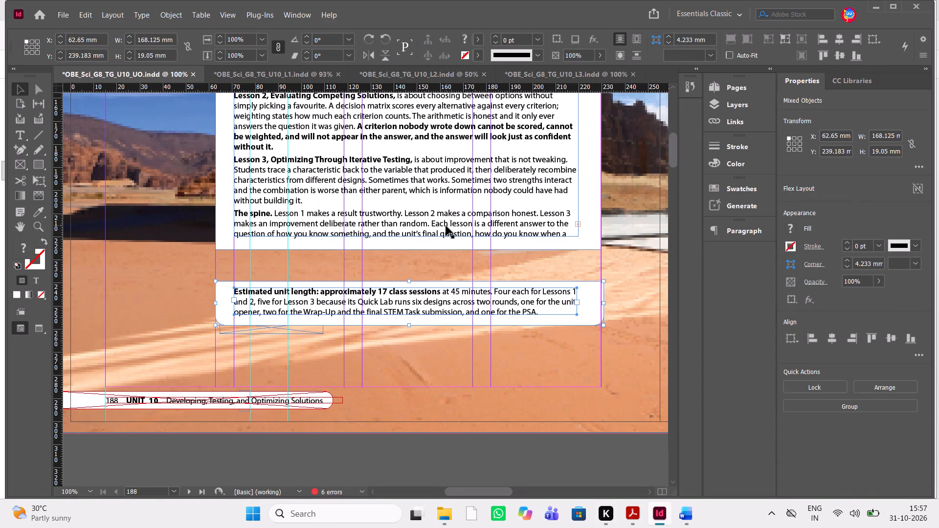
Lengthen the Unit Overview text frame downward to about 137.6 mm high and its white background to about 145.7 mm.
click(446, 226)
drag(407, 235, 407, 264)
drag(407, 264, 409, 260)
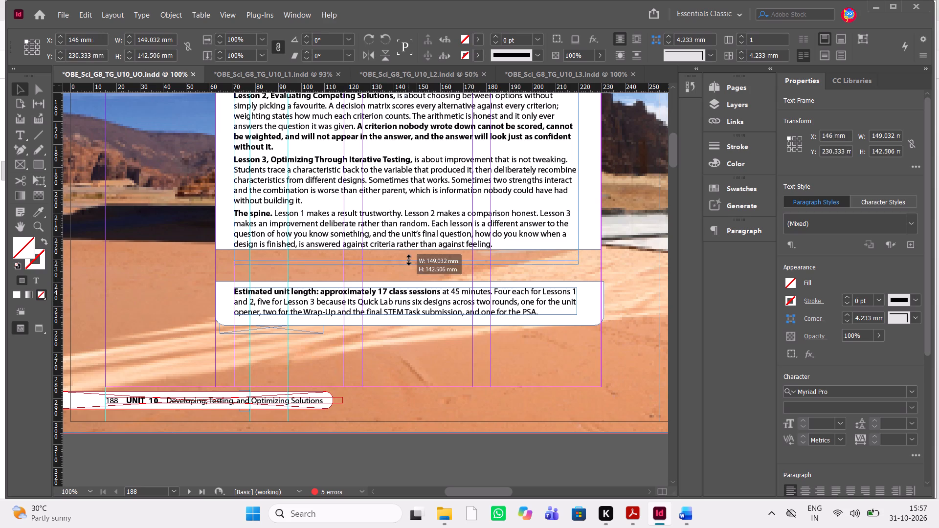
drag(409, 260, 413, 251)
click(597, 242)
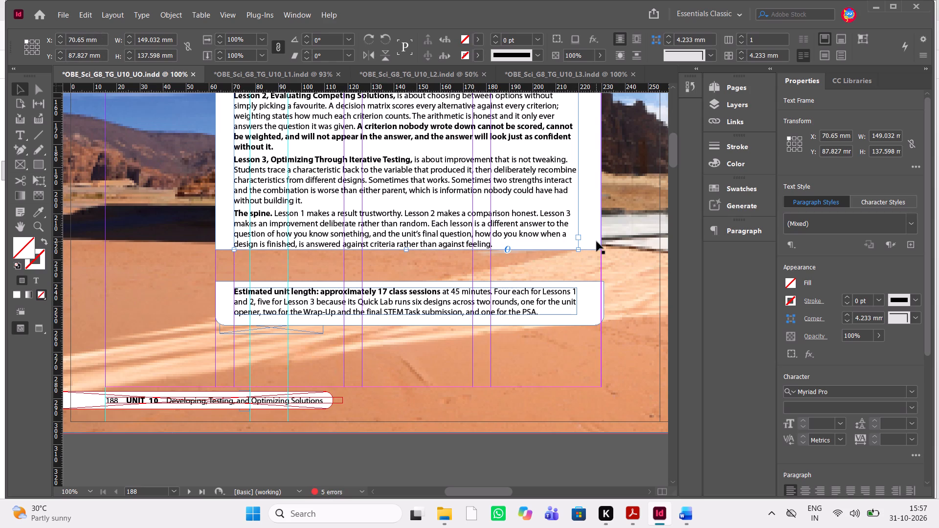
drag(410, 247, 409, 256)
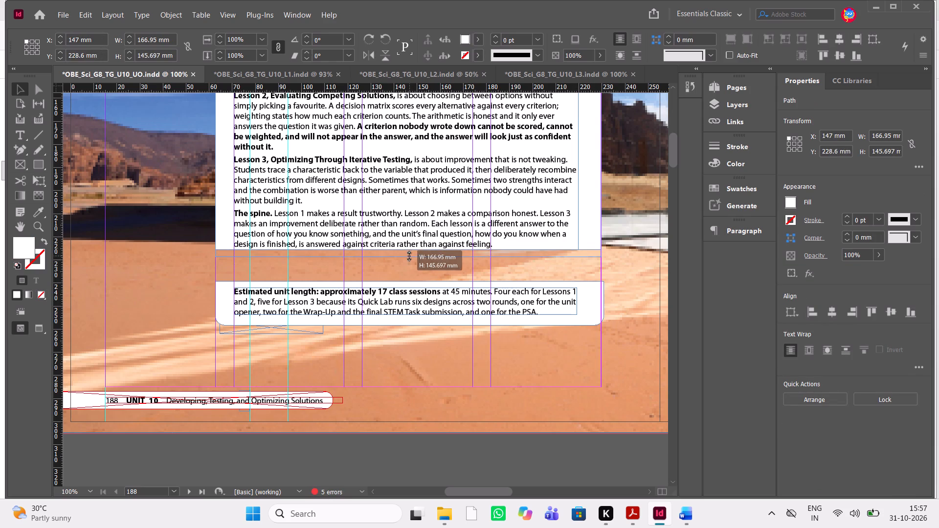
drag(409, 256, 412, 258)
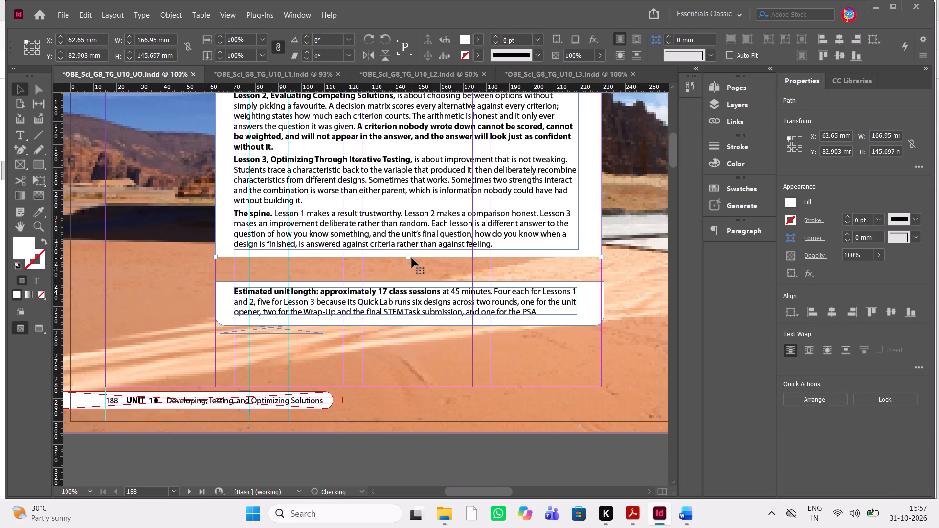
Move the Estimated unit length text and its white box up together to Y 231.775 mm, just below the overview box.
click(286, 302)
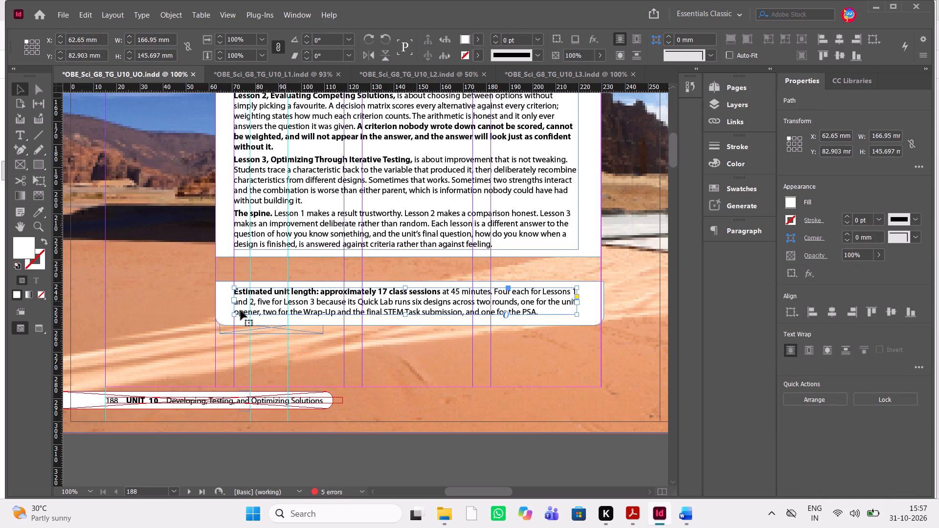
shift+click(226, 312)
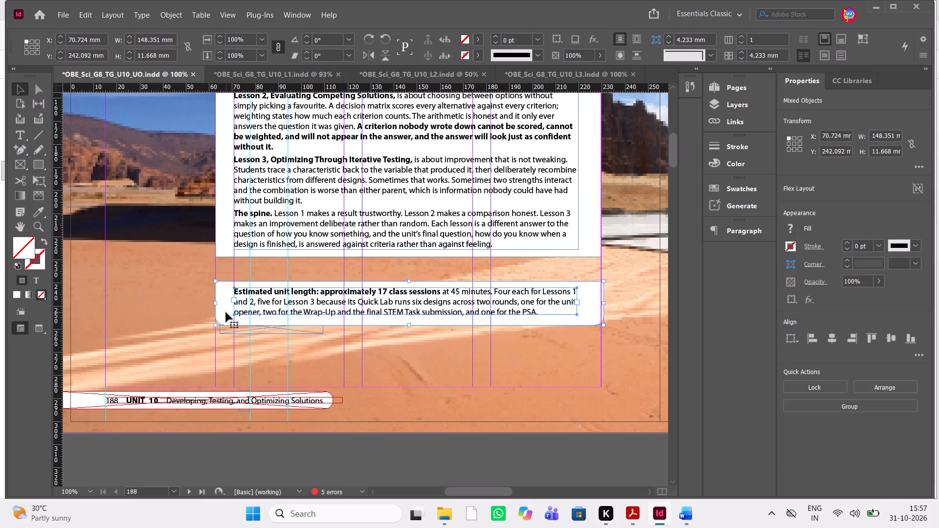
key(shift+Up)
key(shift+Up)
key(Up)
key(Up)
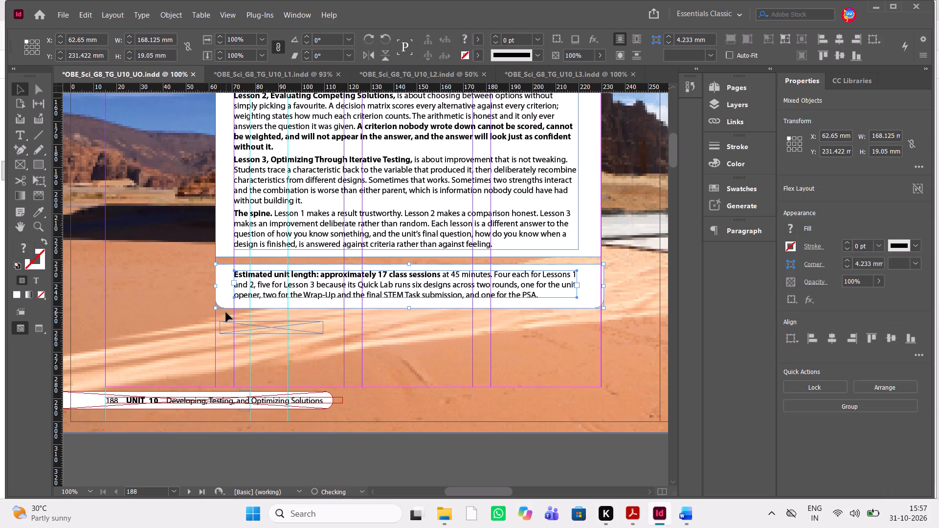
key(Down)
Export OBE_Sci_G8_TG_U10_UO as Adobe PDF (Print) in its subfolder, replacing the existing PDF and continuing despite link problems.
scroll(226, 312, left, 1)
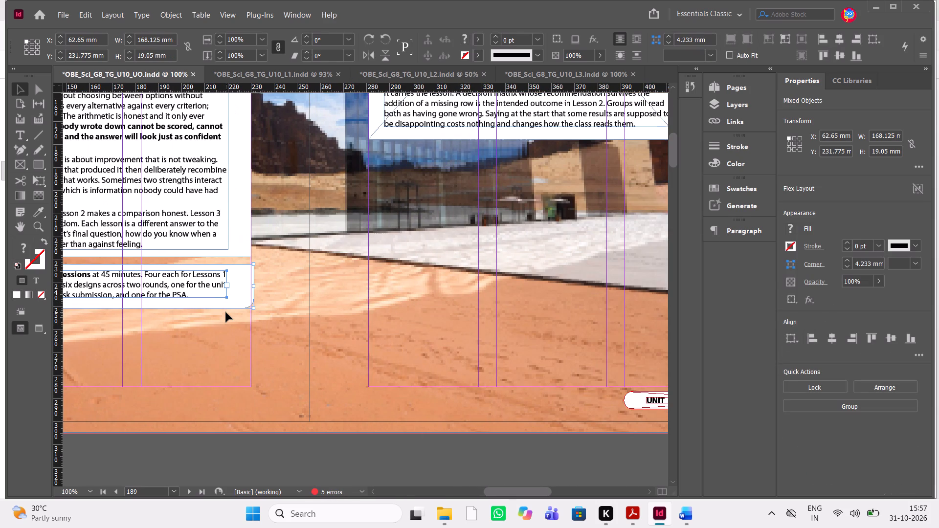
key(ctrl+minus)
key(ctrl+minus)
key(ctrl+minus)
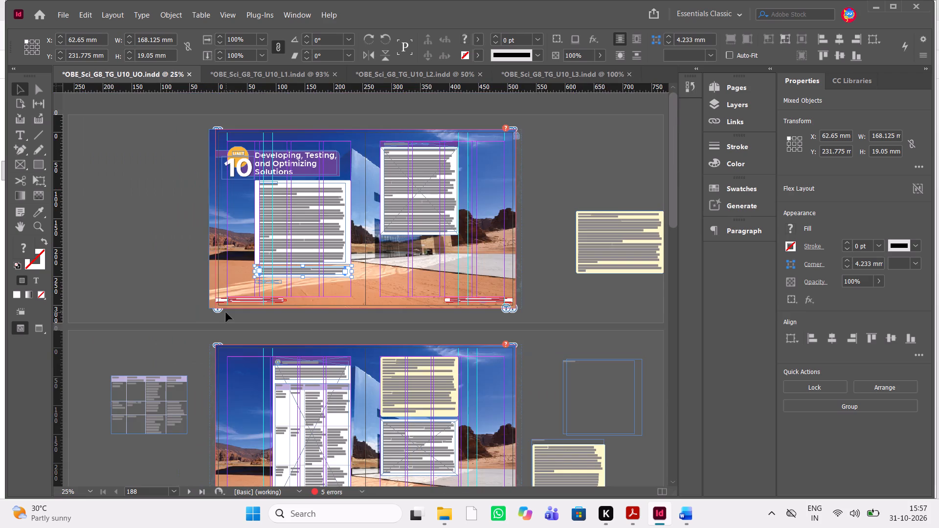
key(ctrl+equal)
key(ctrl+e)
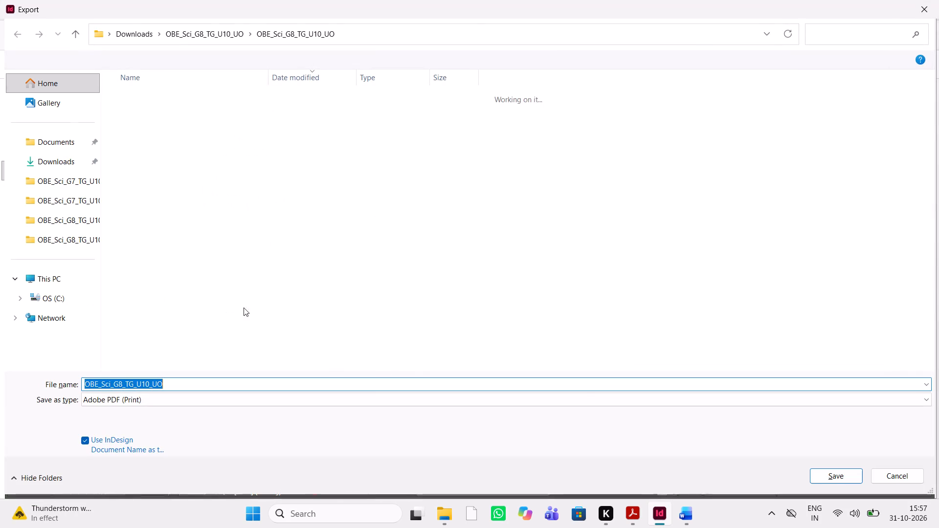
click(828, 475)
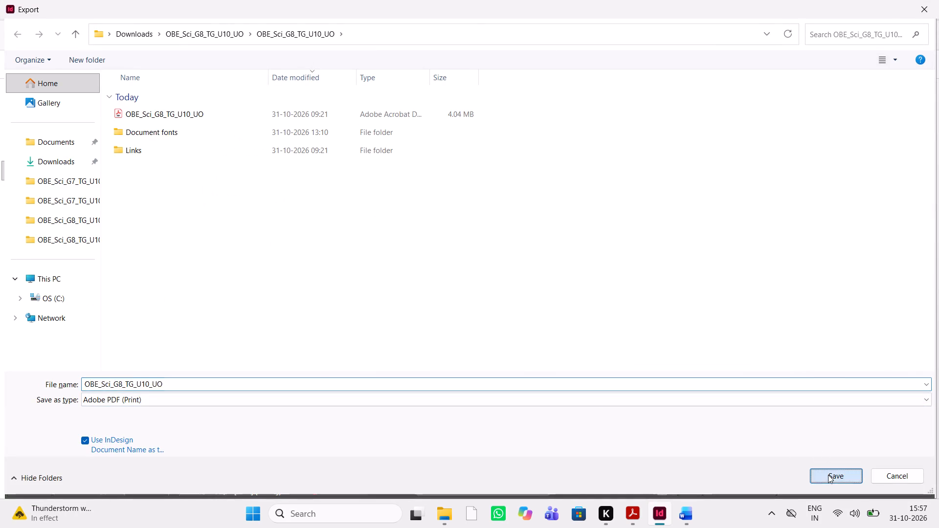
click(497, 255)
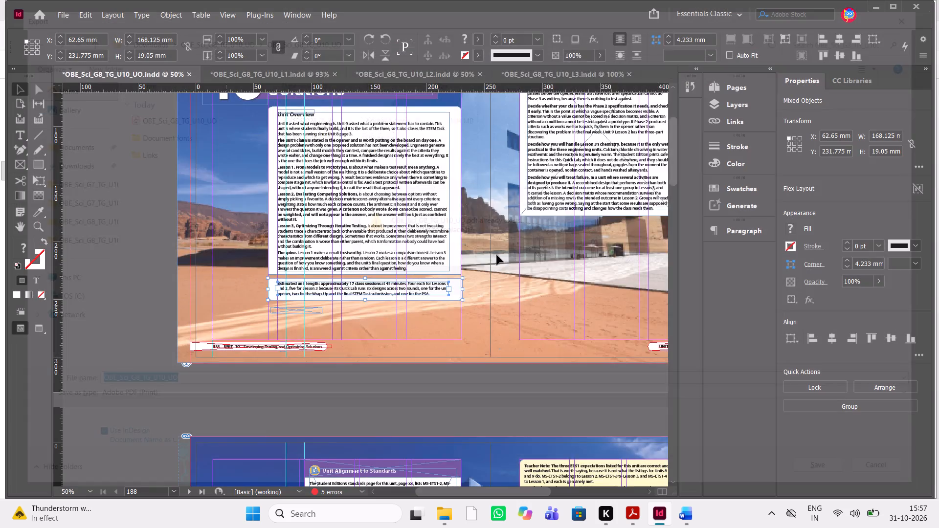
click(569, 434)
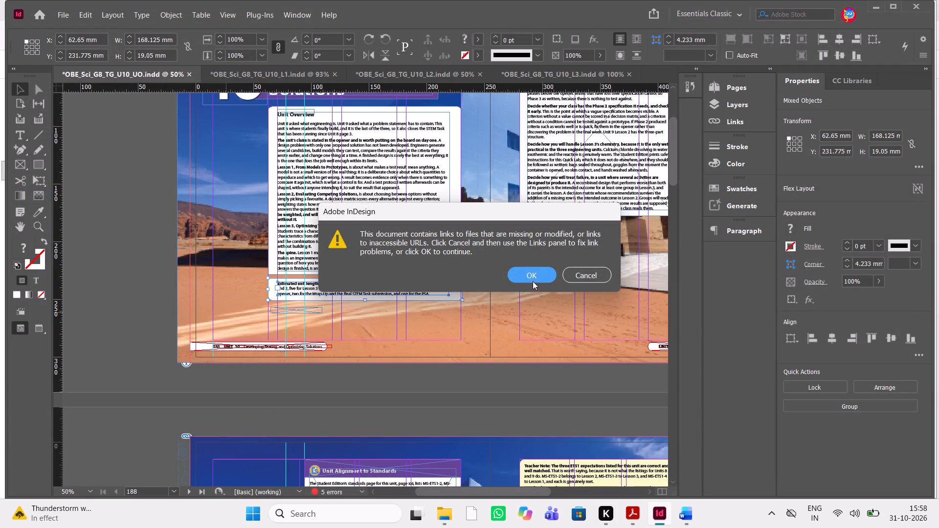
click(536, 275)
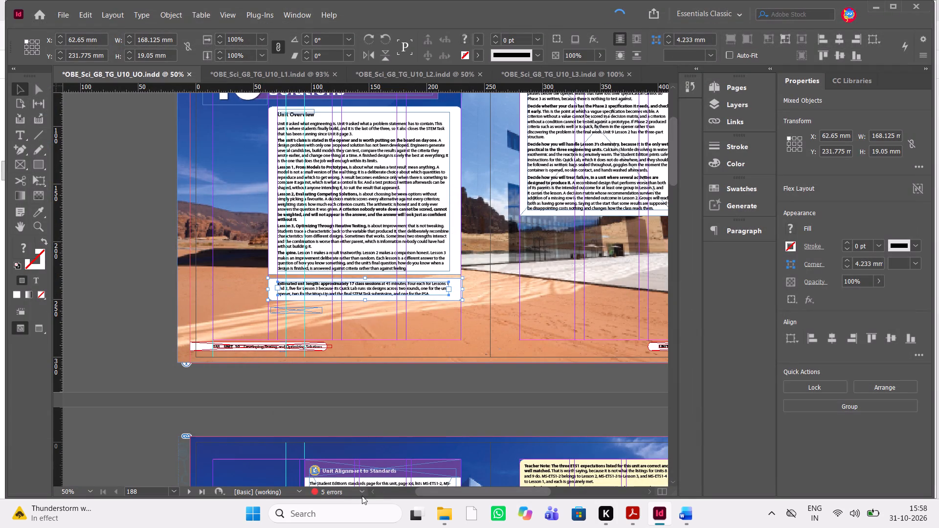
Check the preflight errors of the Unit 10 overview document.
click(362, 496)
click(361, 493)
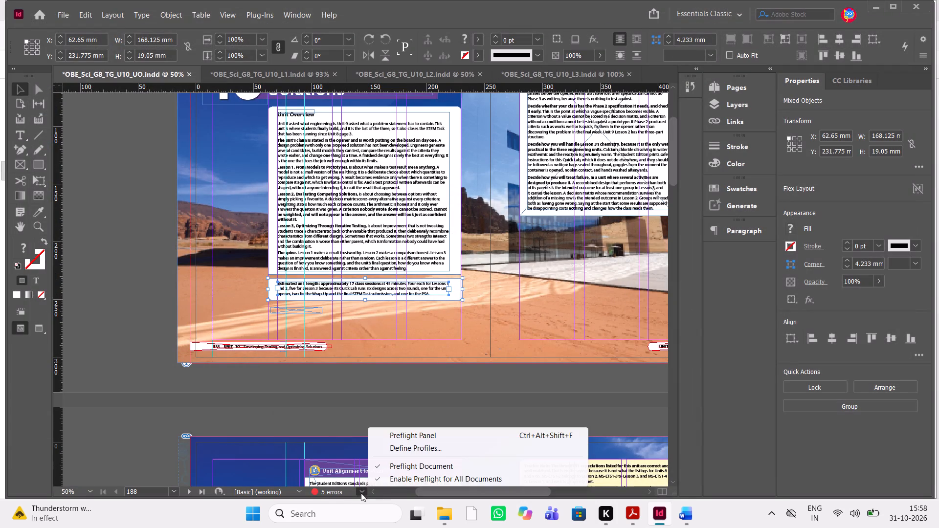
double_click(333, 492)
click(333, 492)
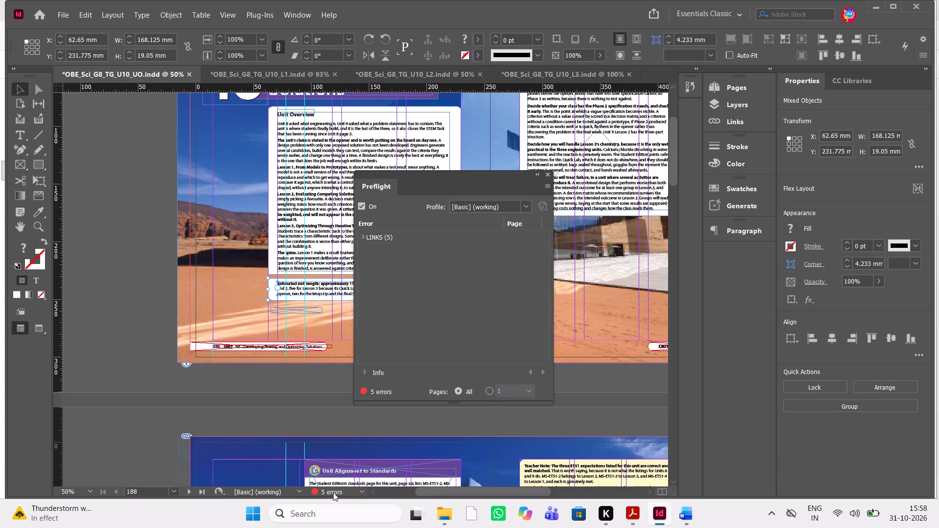
click(550, 174)
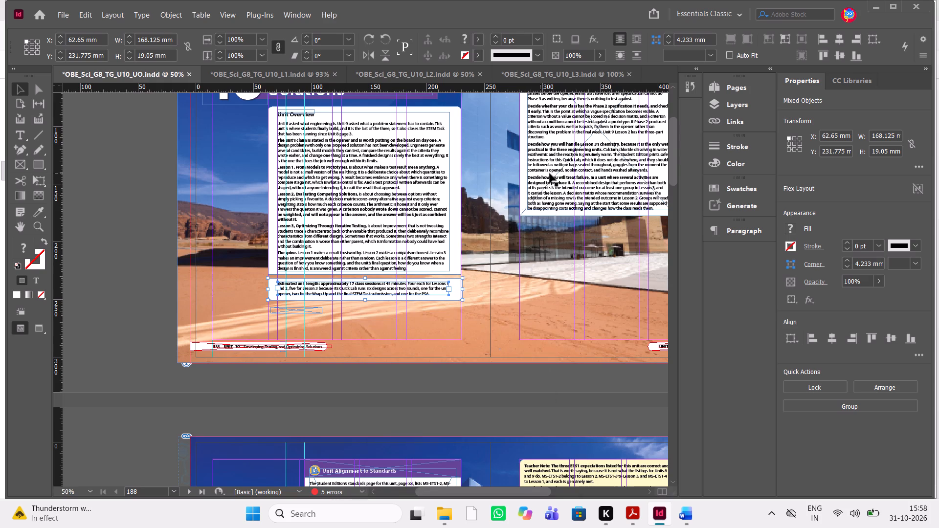
Close OBE_Sci_G8_TG_U10_UO.indd, saving its changes.
scroll(304, 143, up, 15)
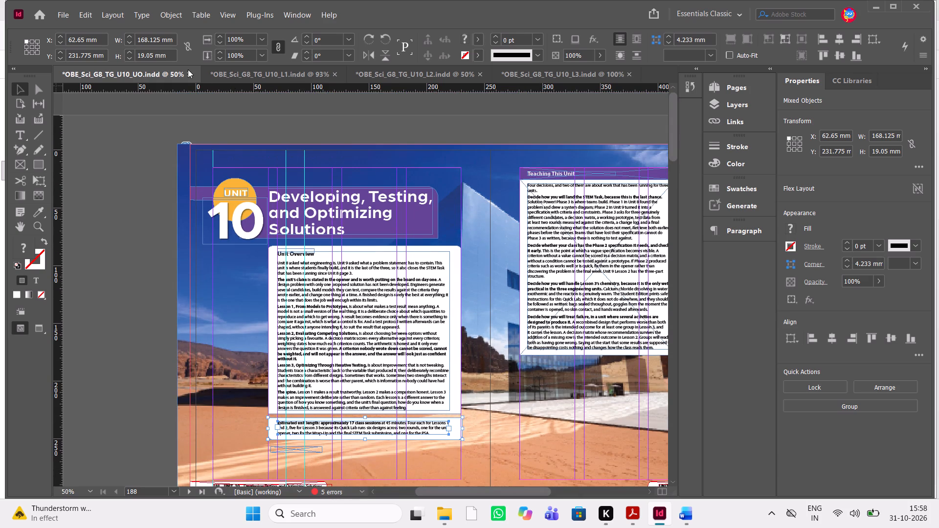
click(188, 69)
click(188, 74)
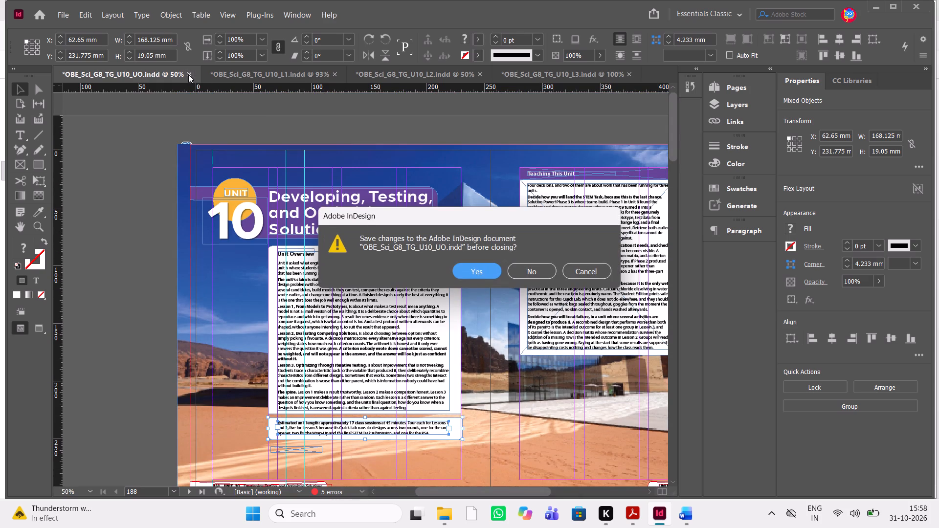
click(483, 273)
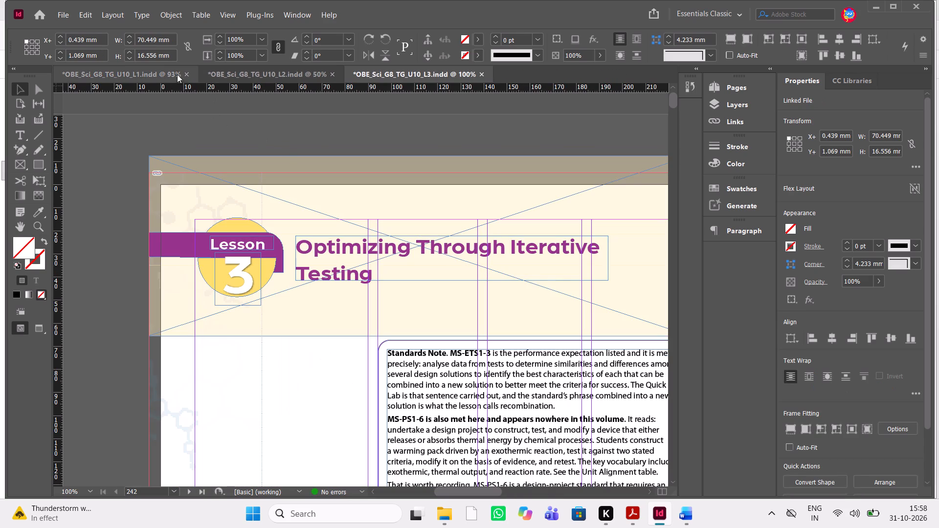
Bring up OBE_Sci_G8_TG_U10_L1.indd and look over its pages, going back to the lesson opening.
click(153, 73)
scroll(377, 275, up, 20)
scroll(377, 275, up, 20)
scroll(377, 275, up, 20)
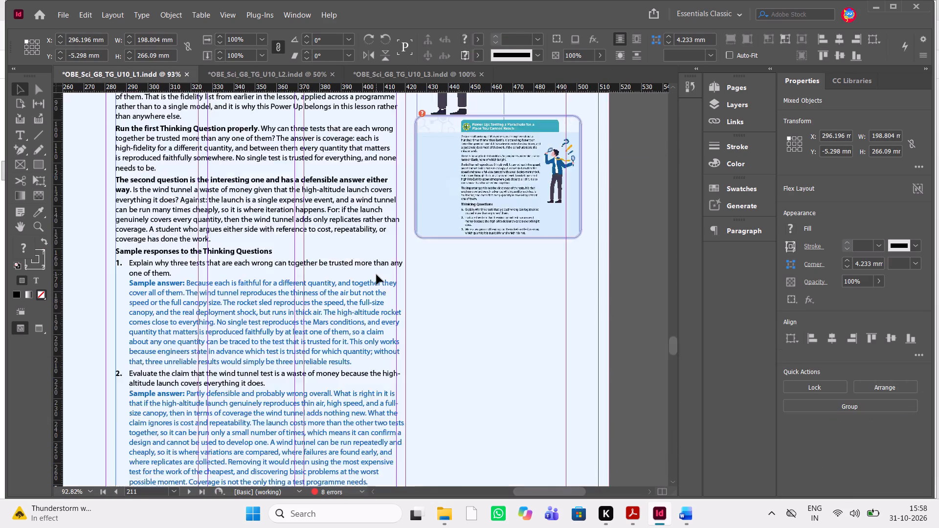
scroll(377, 275, up, 20)
scroll(377, 275, up, 20)
scroll(377, 275, up, 14)
scroll(377, 275, right, 2)
scroll(377, 275, up, 2)
scroll(377, 275, down, 1)
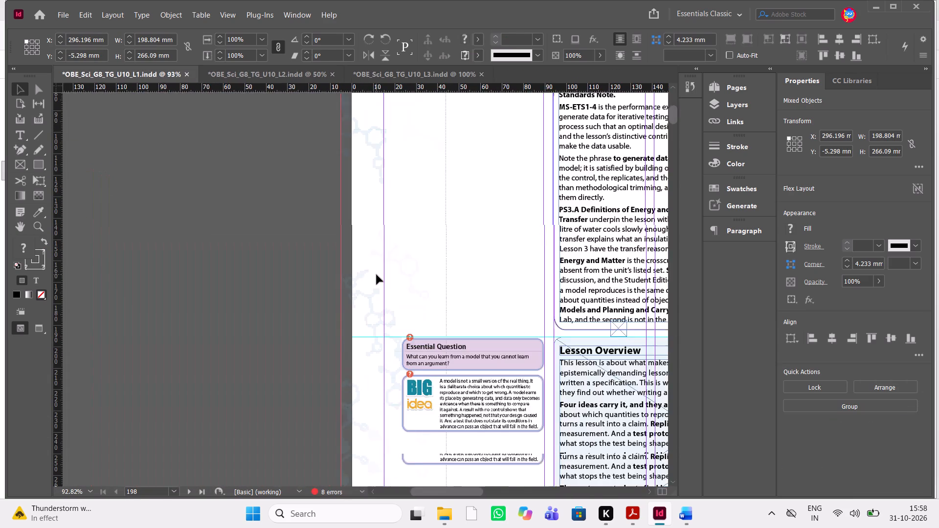
scroll(377, 275, left, 1)
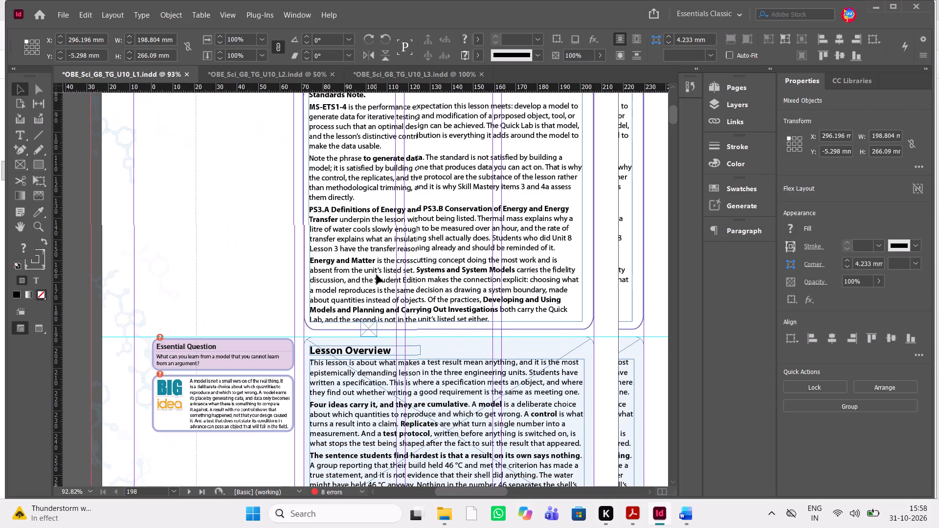
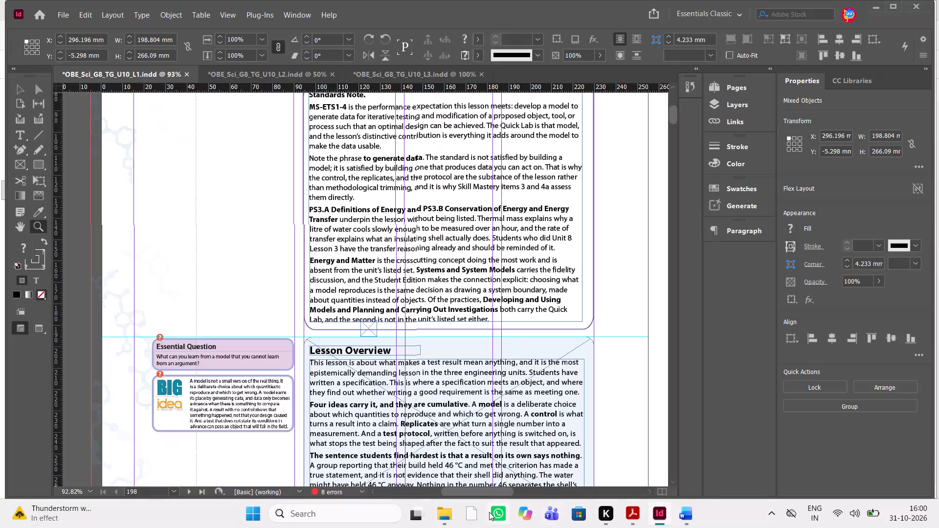
Switch to File Explorer and open the Download folder in the connected A55 phone's internal storage.
click(447, 517)
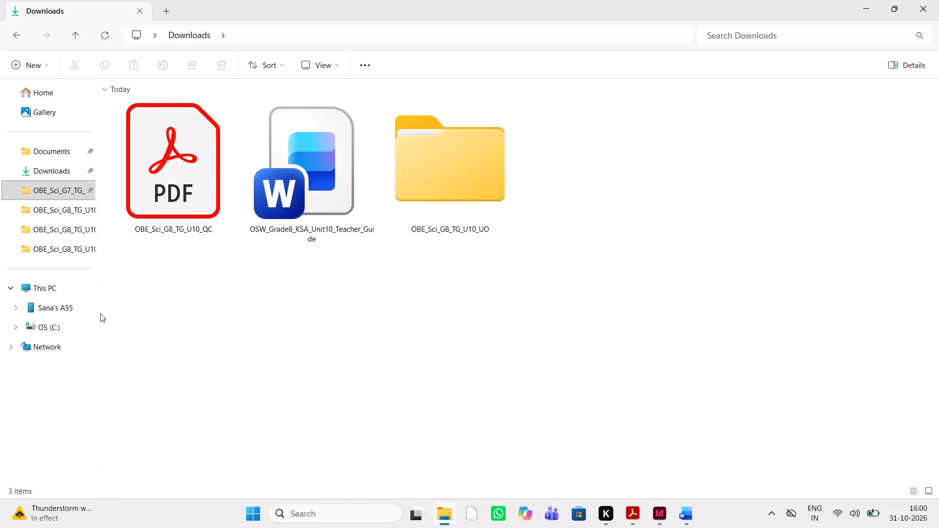
double_click(62, 309)
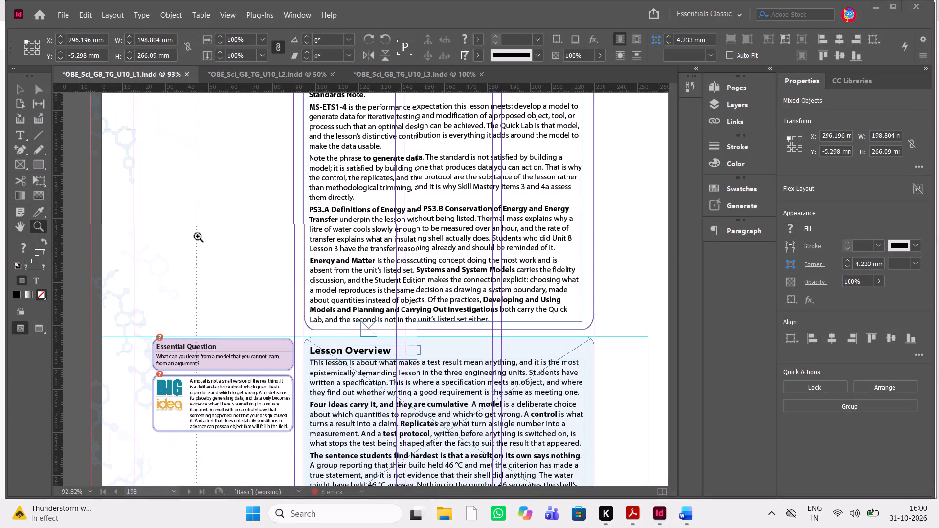
click(450, 526)
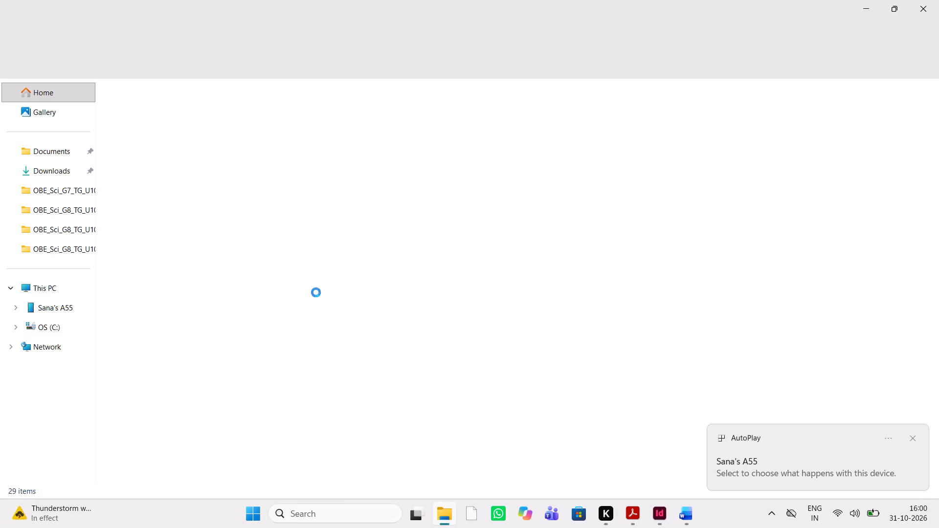
click(71, 308)
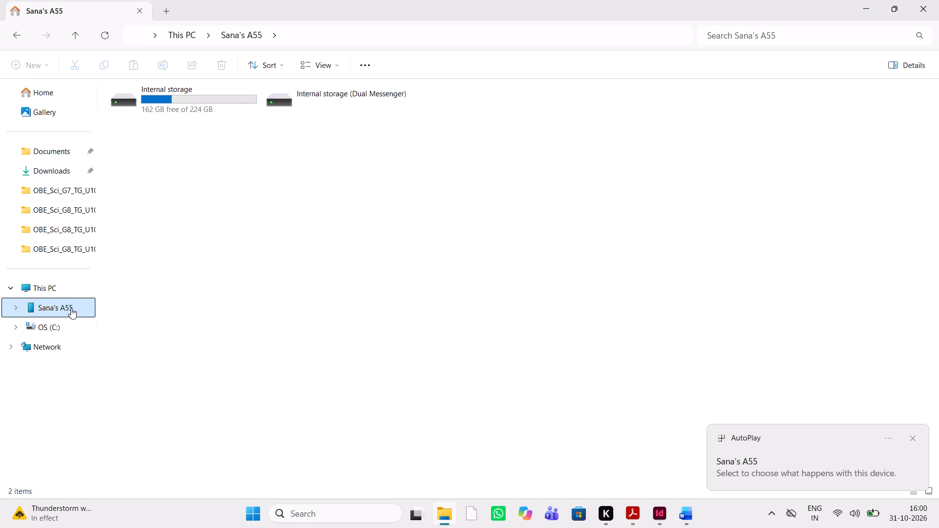
double_click(156, 100)
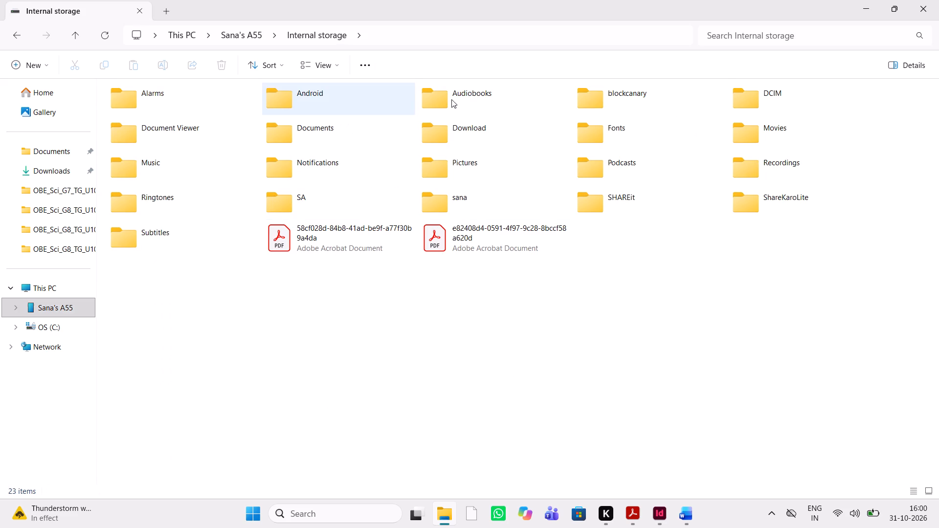
double_click(484, 133)
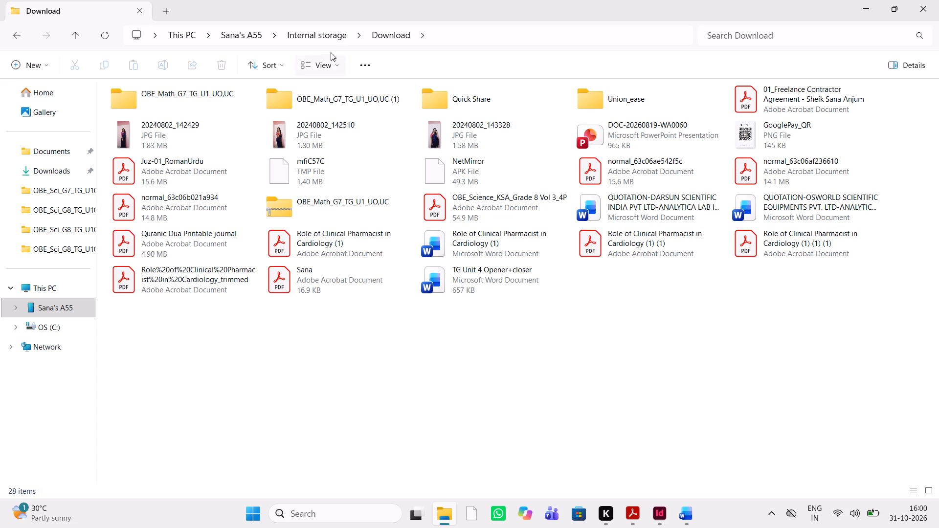
click(317, 40)
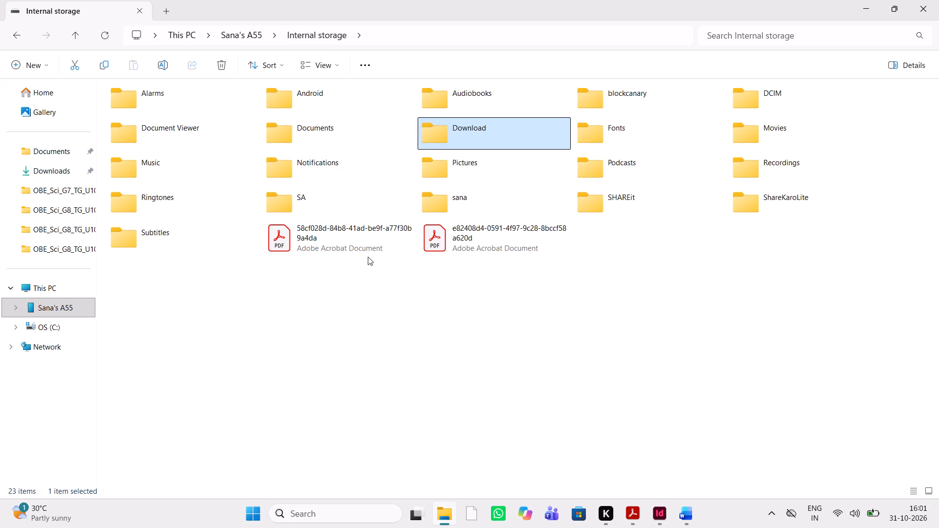
click(254, 33)
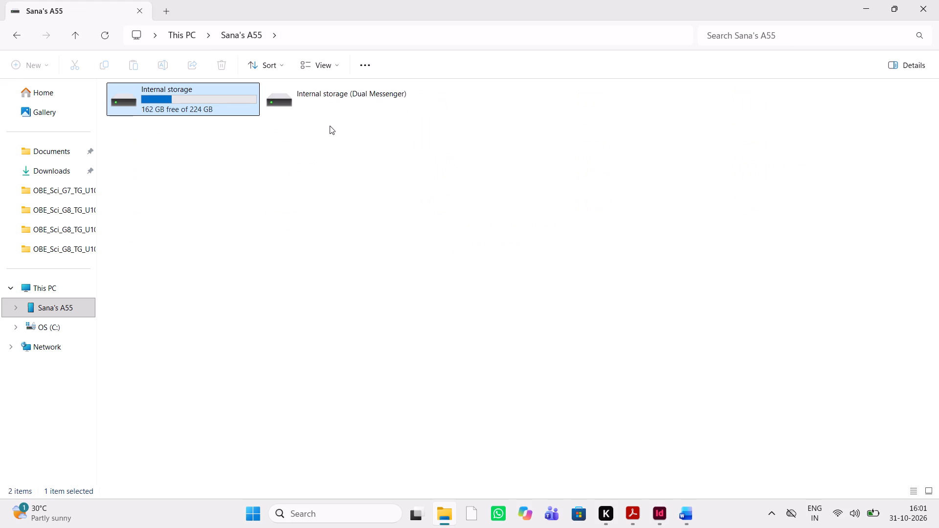
double_click(249, 110)
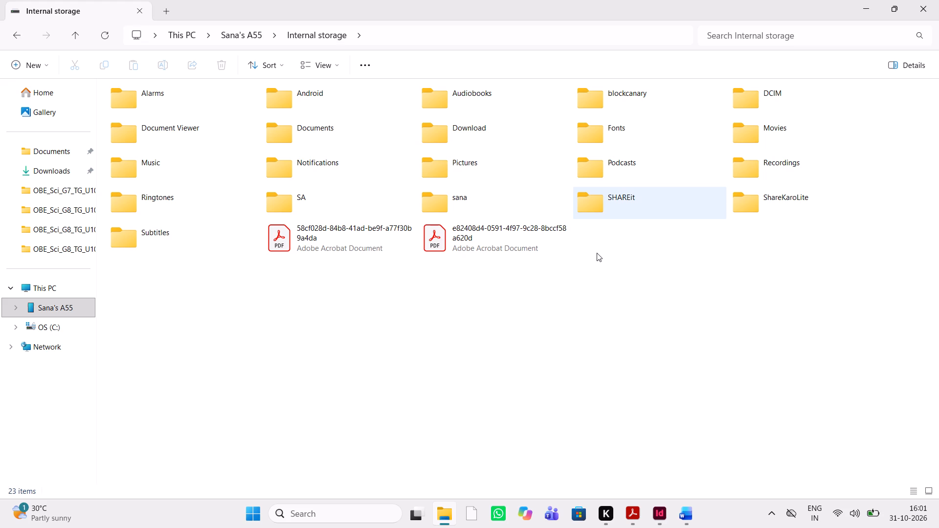
scroll(470, 167, up, 1)
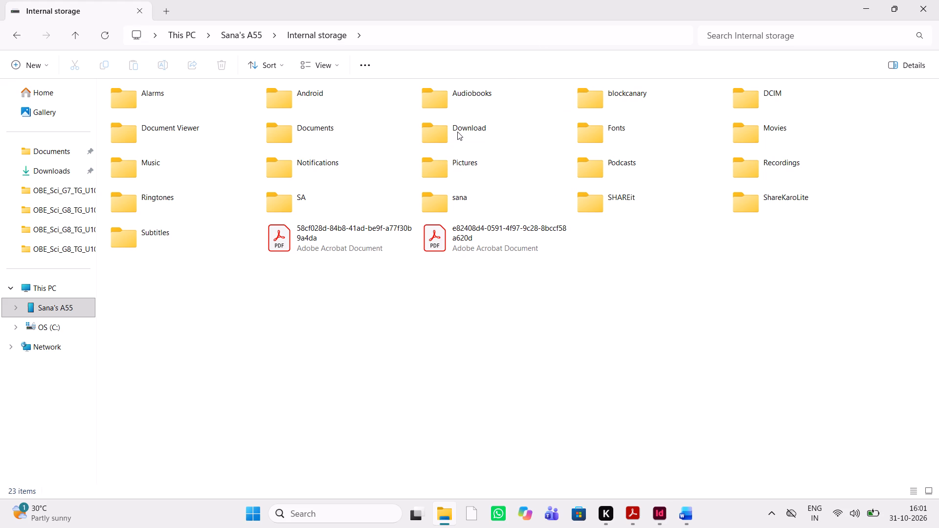
double_click(457, 132)
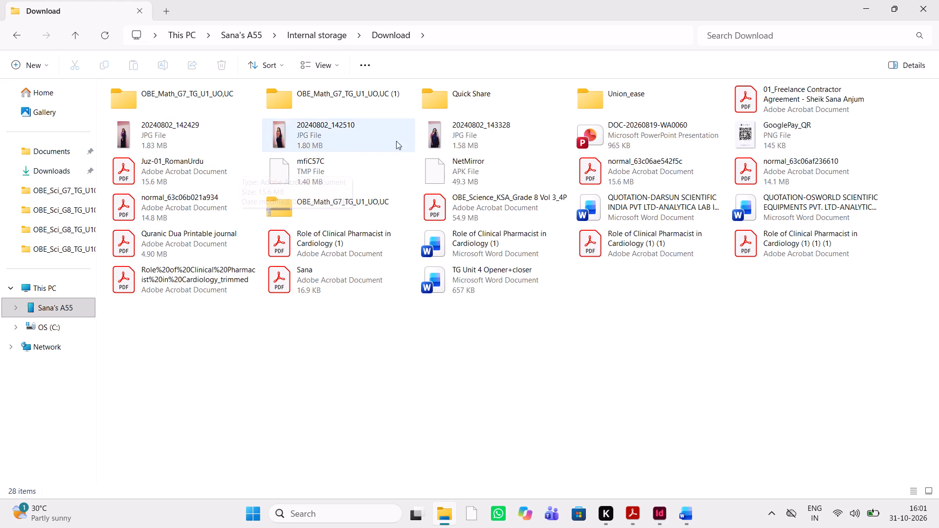
Move the PDF OBE_Science_KSA_Grade 8 Vol 3_4P from the phone into the computer's Downloads folder.
click(478, 215)
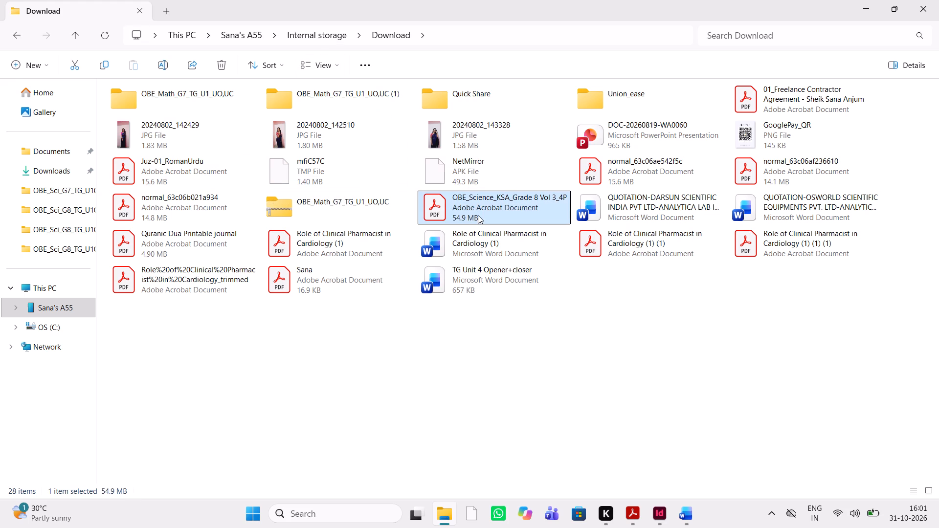
key(ctrl+x)
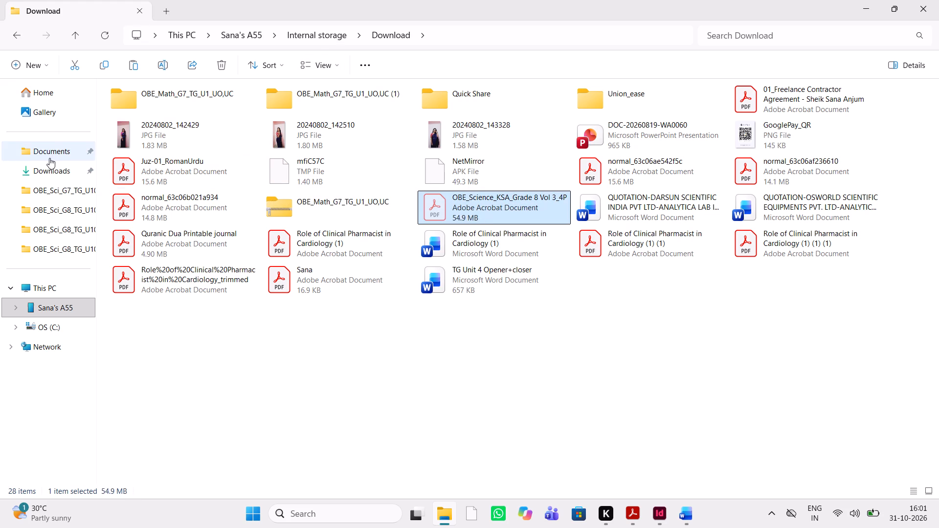
double_click(49, 163)
key(ctrl+v)
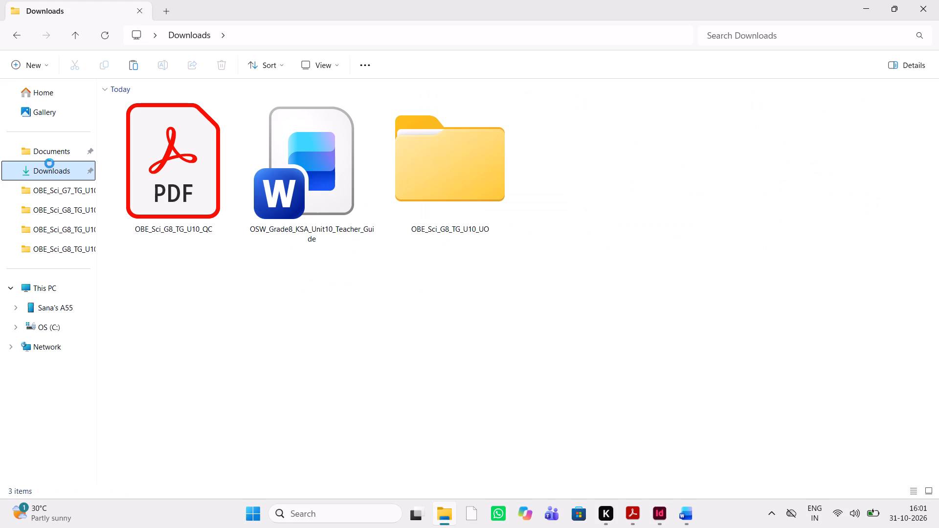
click(326, 380)
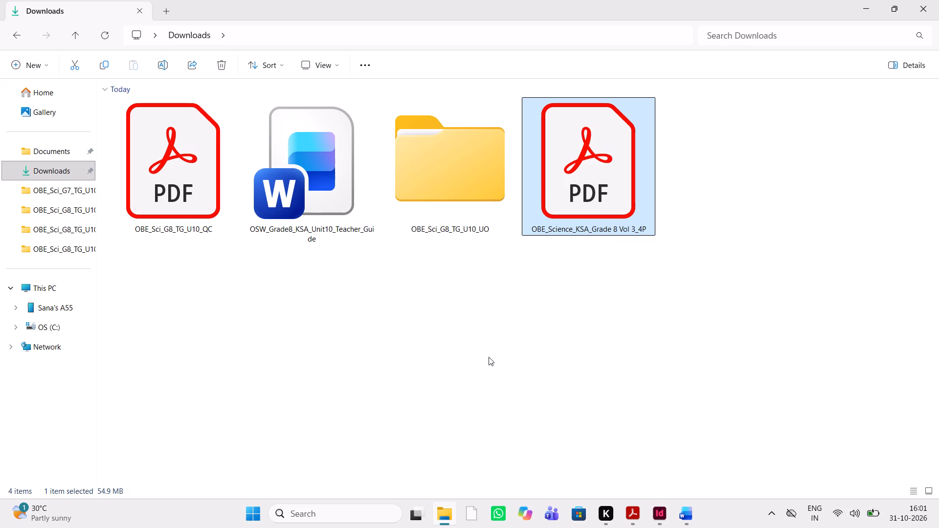
Open OBE_Science_KSA_Grade 8 Vol 3_4P.pdf in Acrobat and skim the student edition from its front matter to the glossary and back.
click(599, 202)
key(Return)
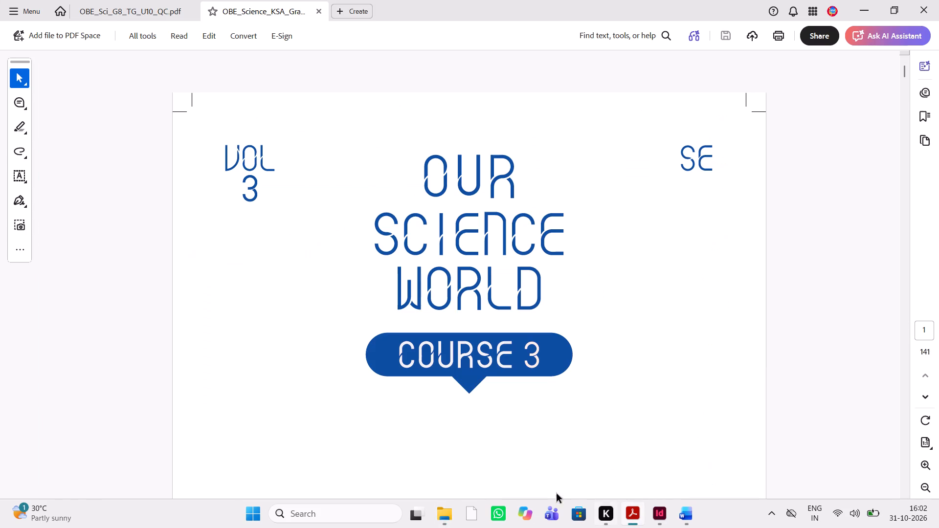
scroll(514, 409, down, 17)
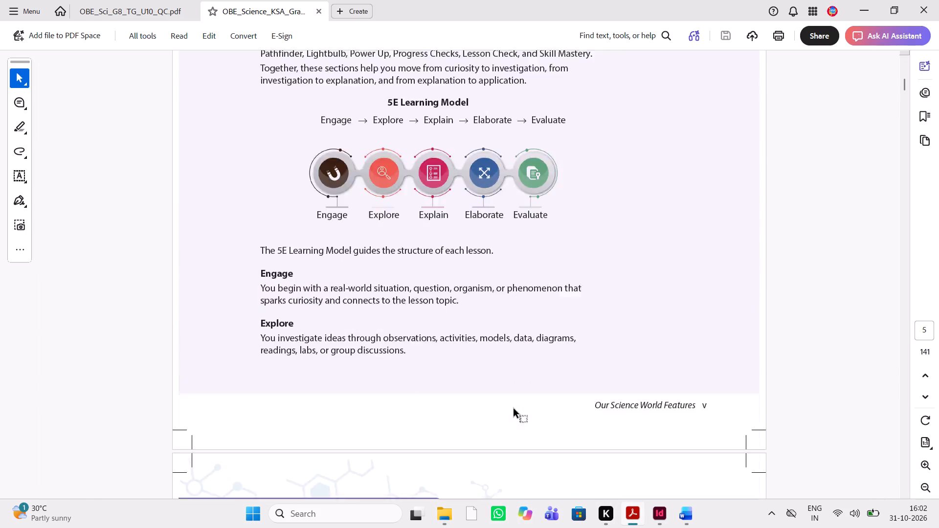
scroll(514, 409, down, 15)
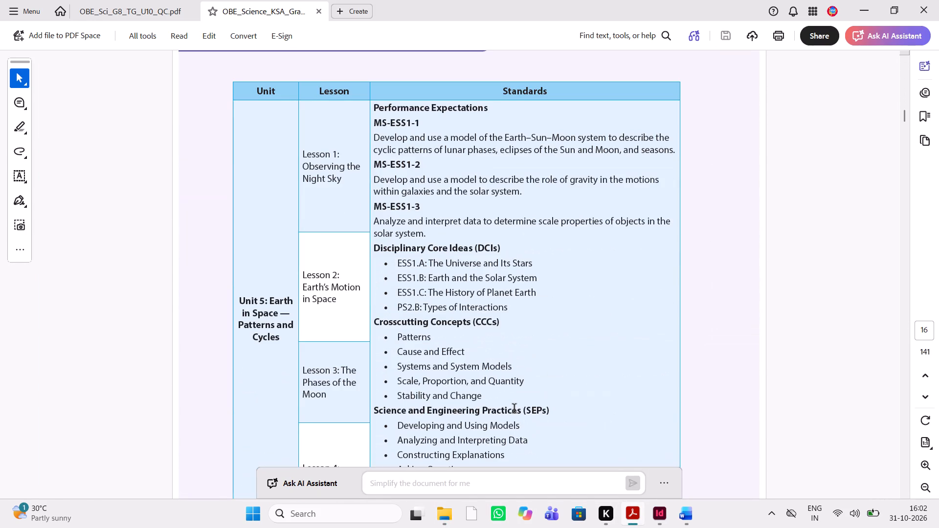
scroll(514, 409, up, 20)
scroll(514, 409, up, 20)
scroll(514, 409, up, 20)
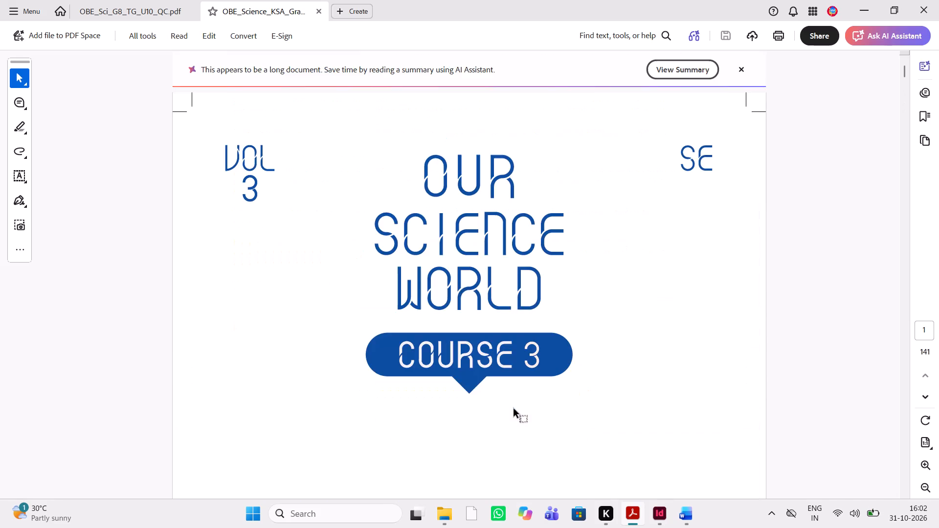
scroll(514, 409, down, 8)
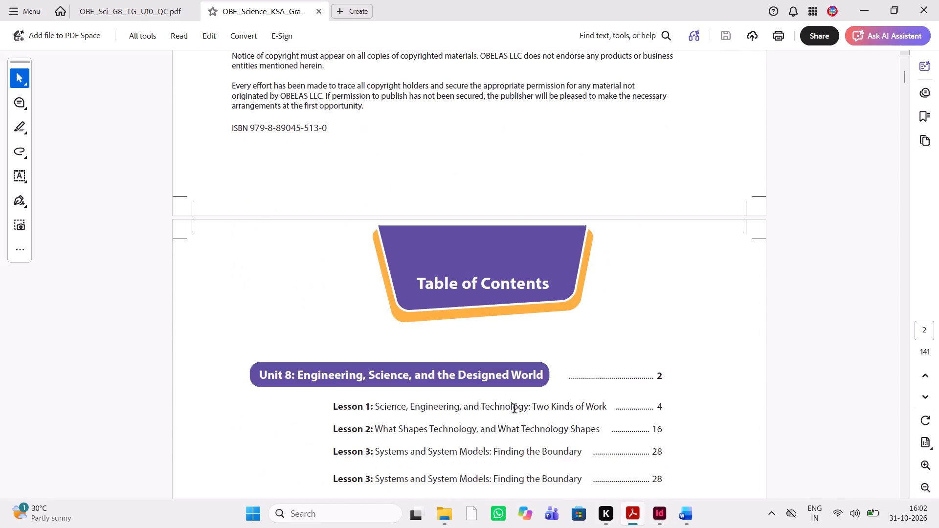
scroll(514, 409, down, 2)
scroll(514, 409, down, 20)
scroll(514, 409, down, 20)
scroll(514, 409, down, 20)
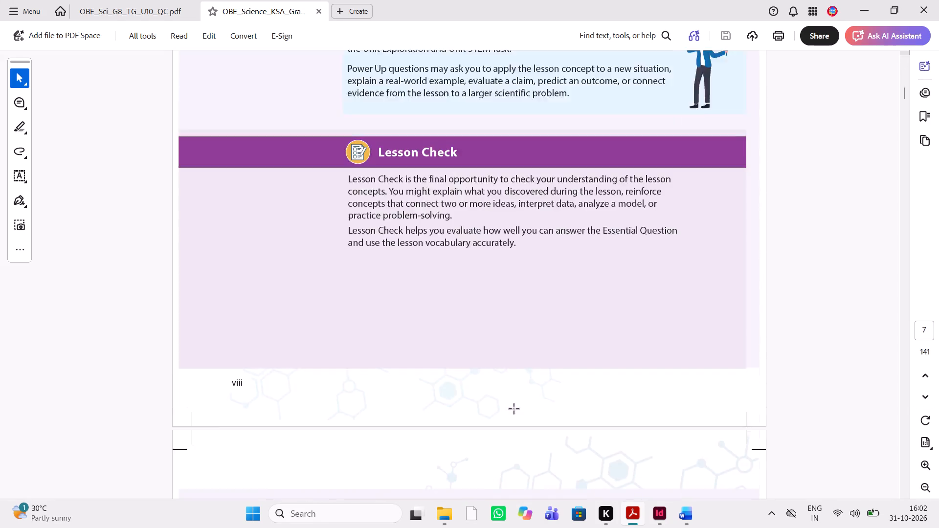
scroll(514, 409, down, 20)
scroll(514, 409, down, 20)
scroll(514, 409, down, 20)
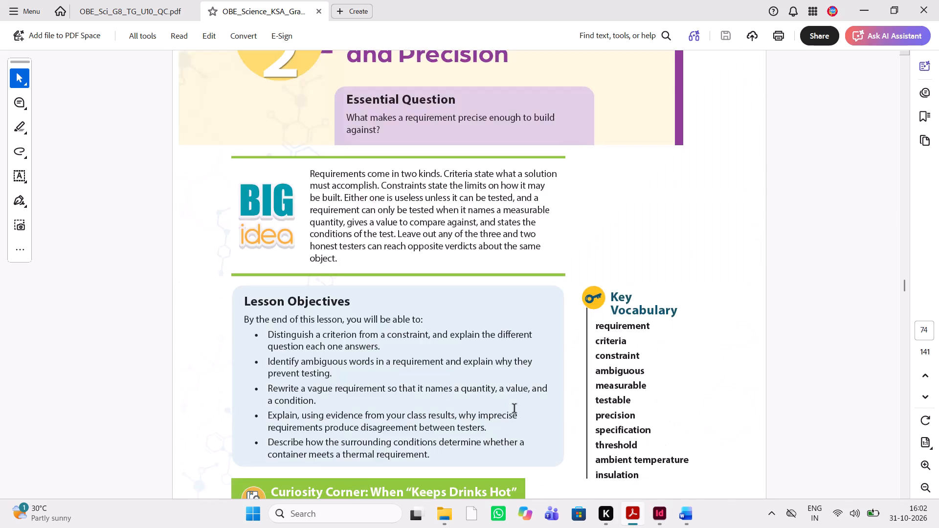
scroll(514, 409, down, 20)
scroll(514, 409, down, 20)
scroll(514, 409, down, 20)
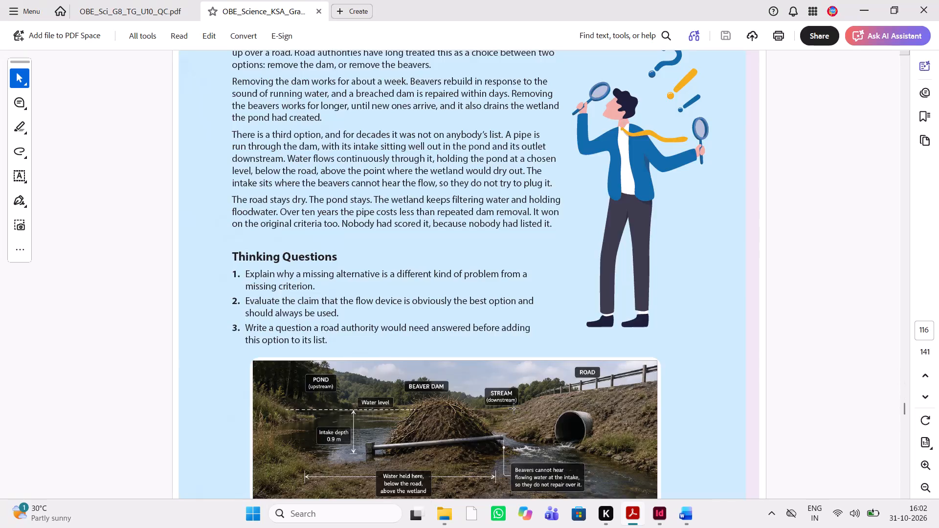
scroll(514, 409, down, 20)
scroll(514, 409, down, 20)
scroll(514, 409, down, 20)
scroll(514, 409, up, 20)
scroll(514, 409, up, 20)
scroll(514, 409, up, 20)
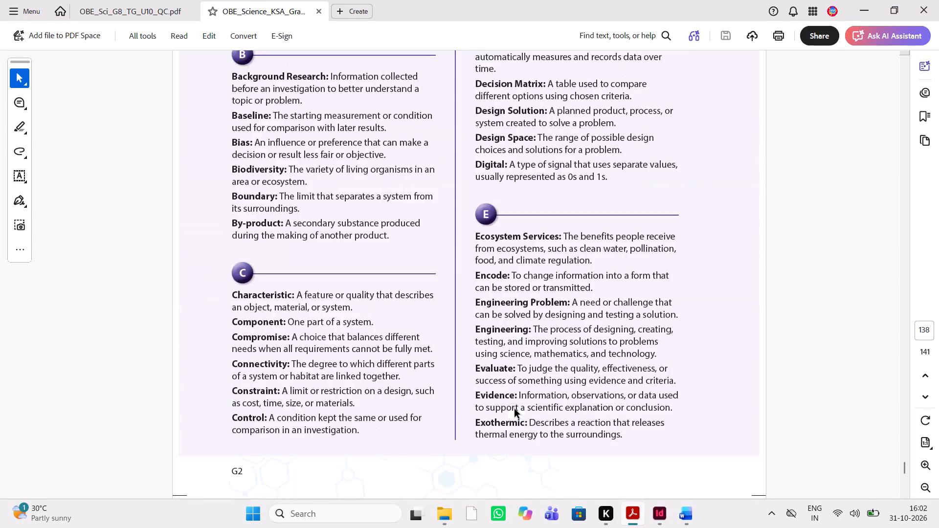
scroll(514, 409, up, 20)
scroll(514, 409, up, 20)
scroll(514, 409, up, 20)
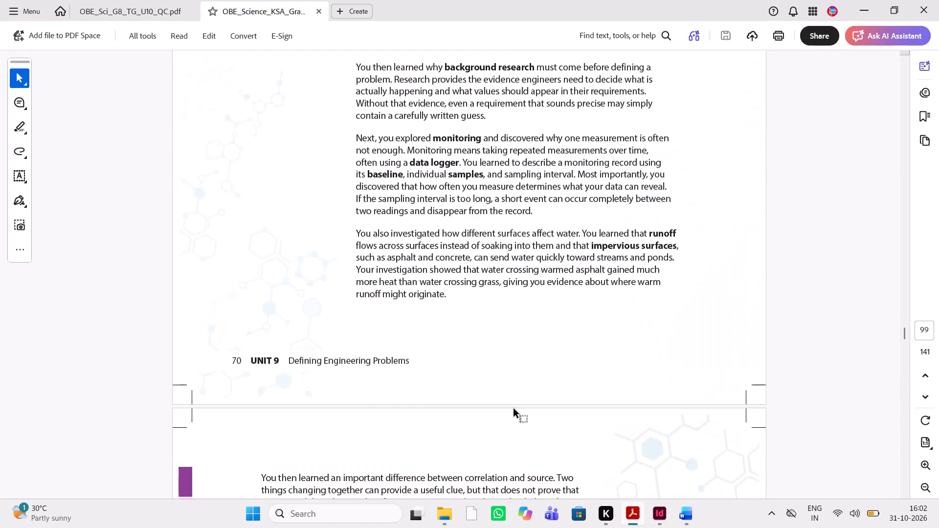
scroll(514, 409, up, 20)
scroll(514, 409, up, 20)
scroll(514, 409, up, 20)
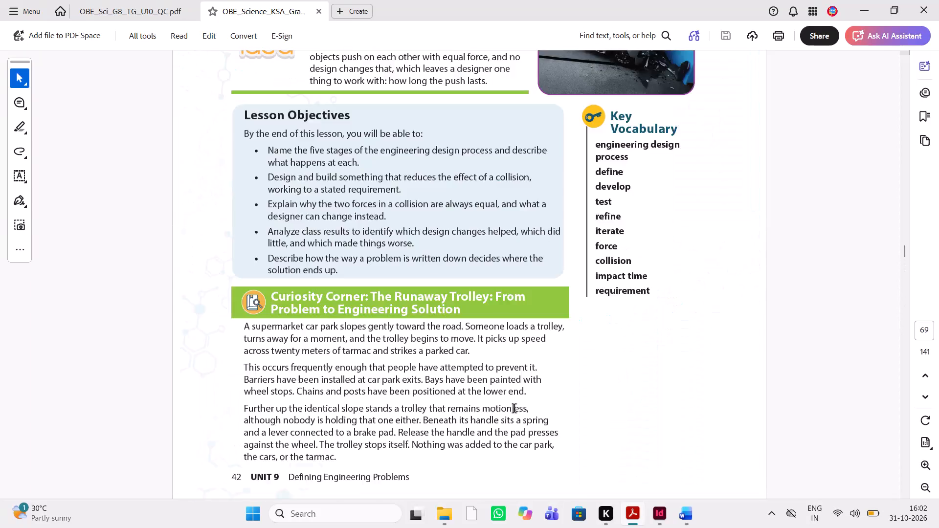
scroll(514, 409, up, 20)
scroll(514, 409, up, 11)
Skim the student edition PDF through Unit 9 to the opening of Unit 10 Lesson 1, From Models to Prototypes.
scroll(514, 409, down, 20)
scroll(514, 409, down, 4)
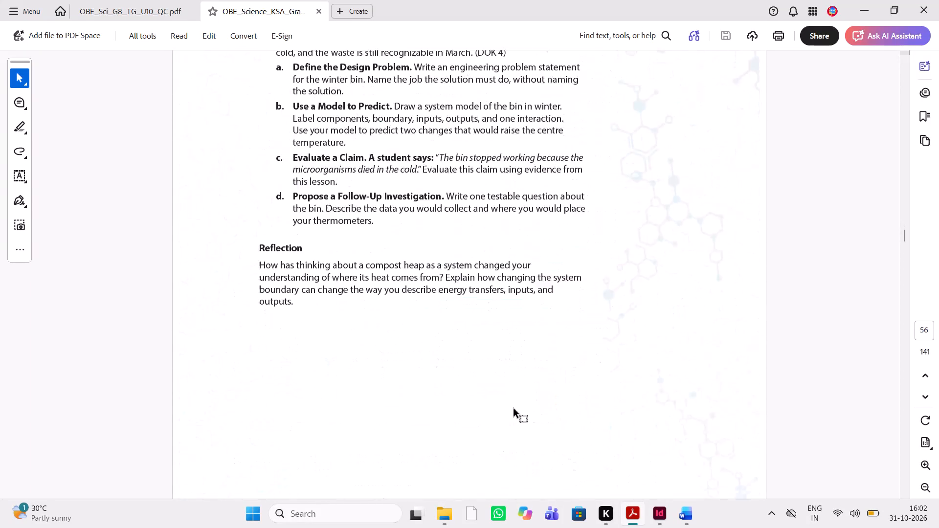
scroll(514, 409, down, 20)
scroll(514, 409, down, 20)
scroll(514, 409, down, 19)
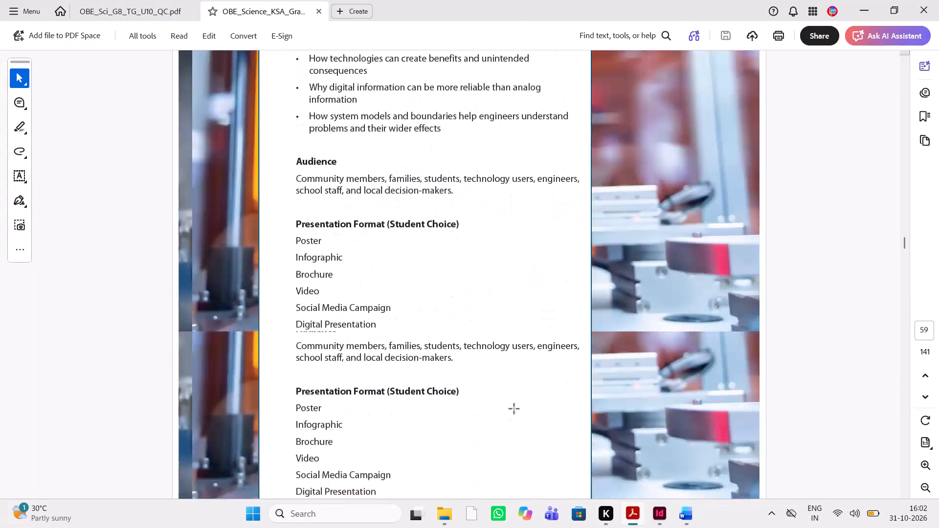
scroll(514, 409, down, 20)
scroll(514, 409, down, 20)
scroll(514, 409, down, 19)
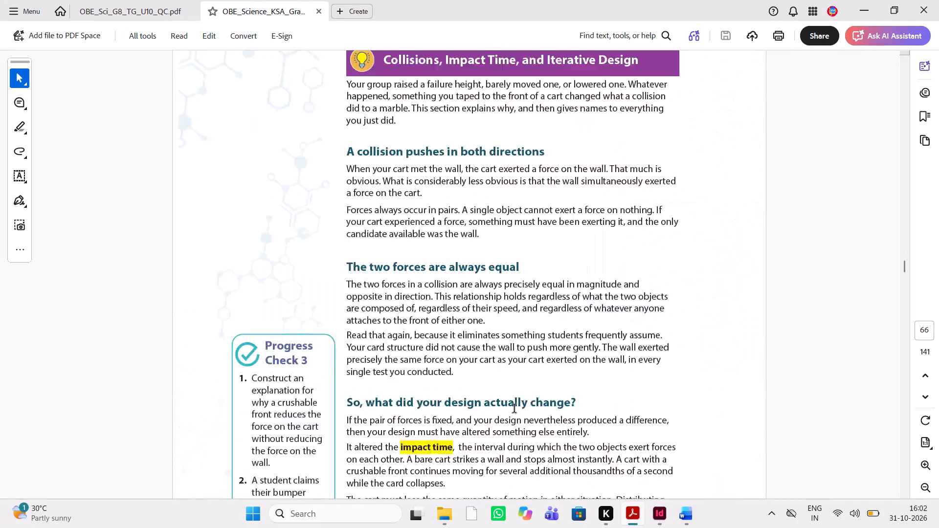
scroll(514, 409, down, 15)
scroll(514, 409, up, 1)
scroll(514, 409, down, 5)
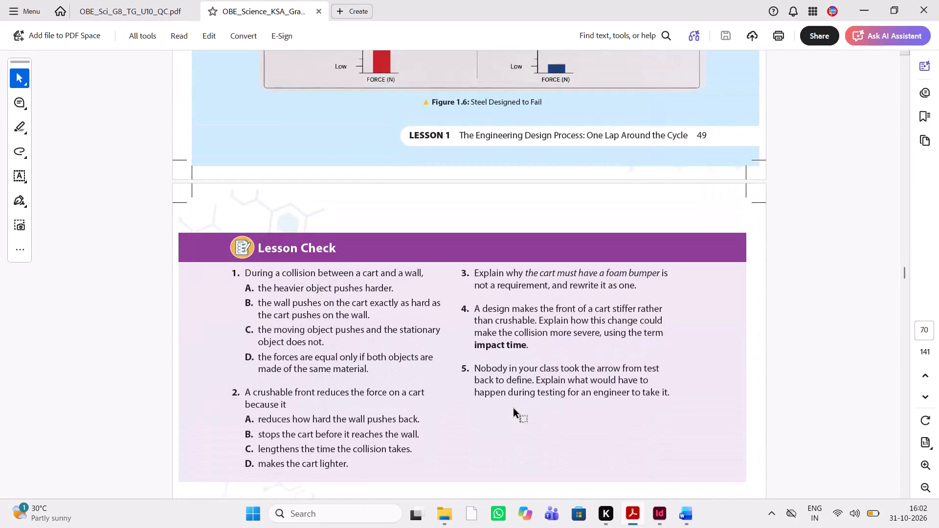
scroll(514, 409, down, 10)
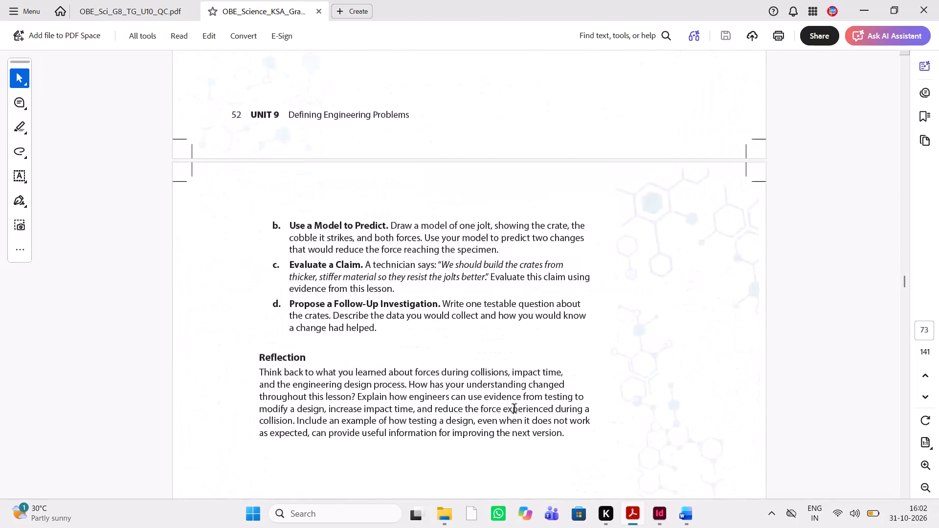
scroll(514, 409, down, 2)
scroll(514, 409, up, 2)
scroll(514, 409, down, 1)
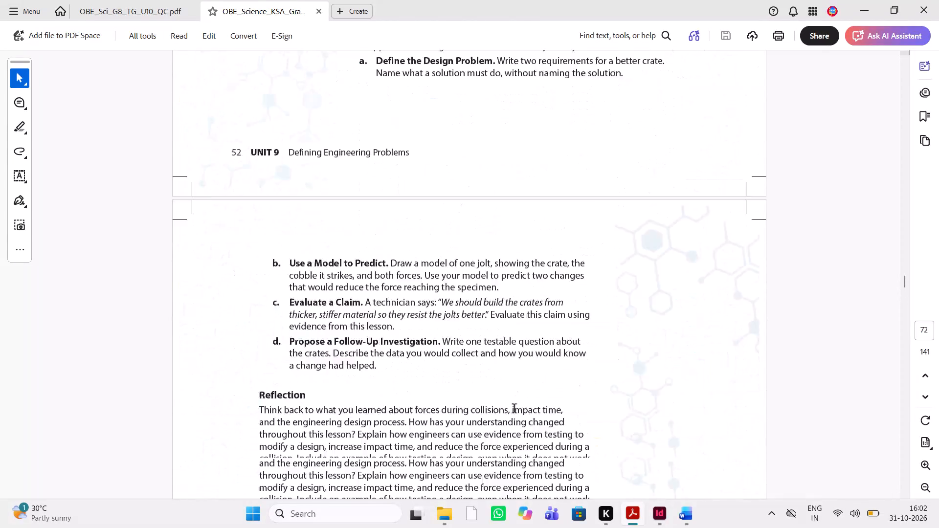
scroll(514, 409, down, 13)
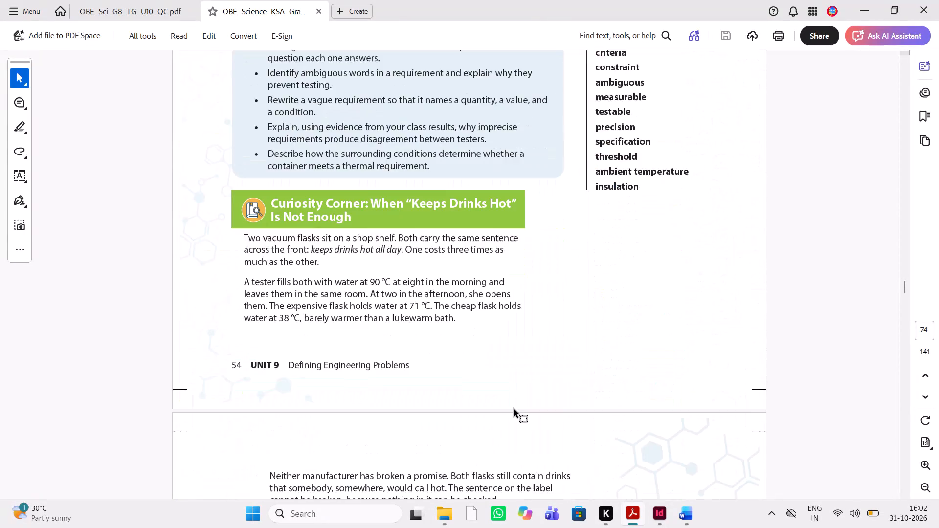
scroll(514, 409, down, 15)
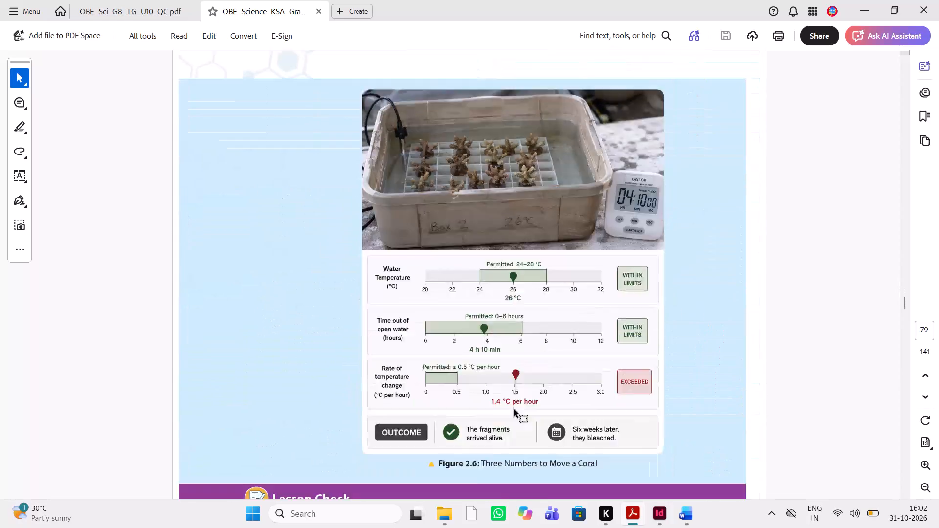
scroll(514, 409, down, 14)
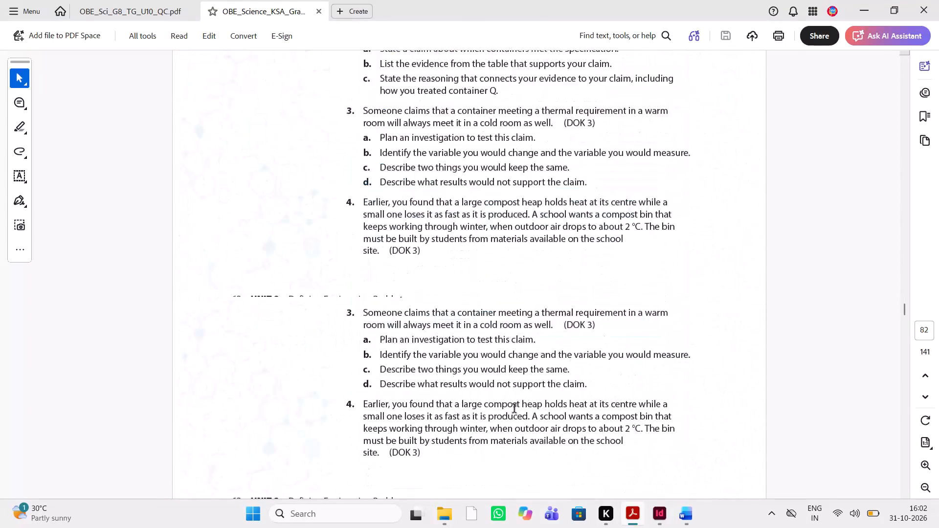
scroll(514, 409, down, 8)
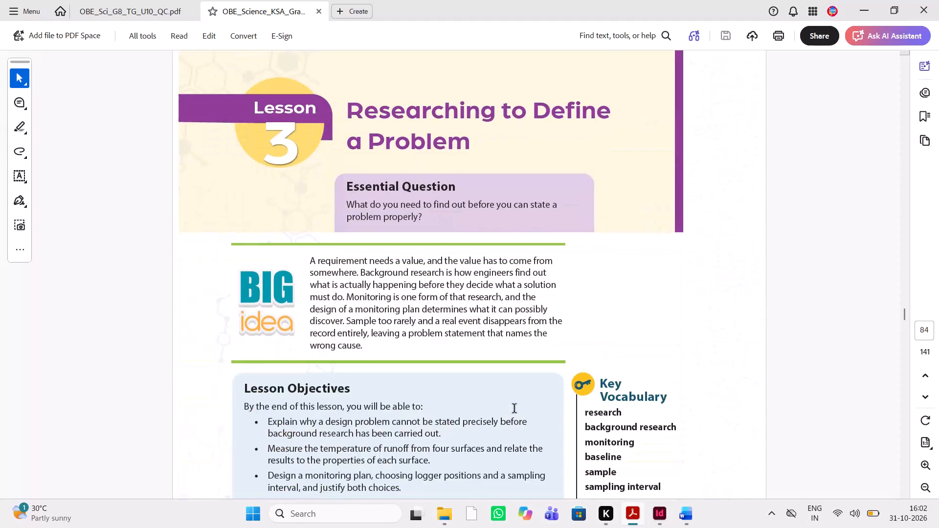
scroll(514, 409, down, 18)
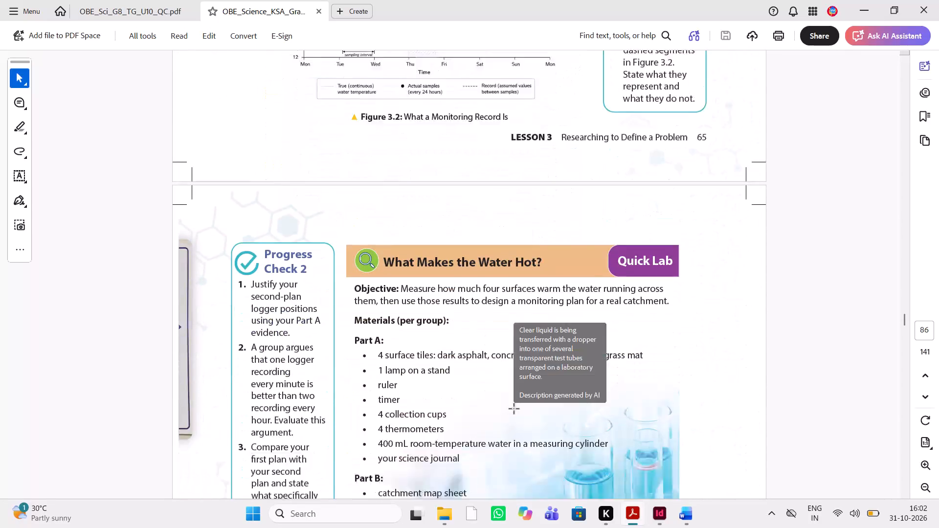
scroll(514, 409, down, 12)
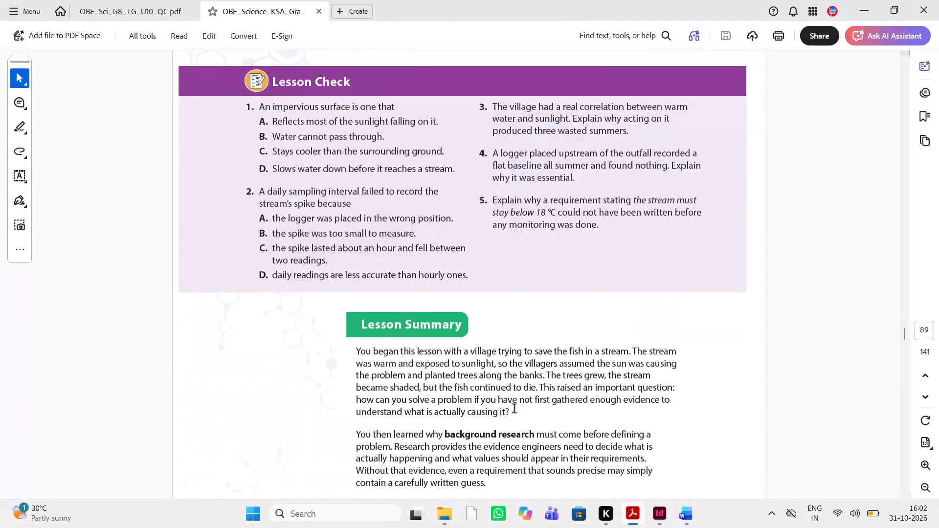
scroll(514, 409, down, 12)
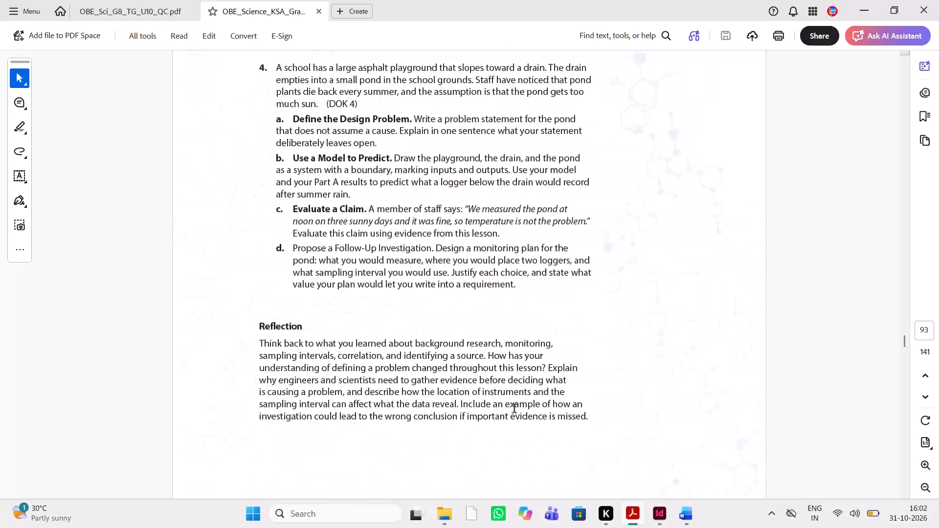
scroll(514, 409, down, 12)
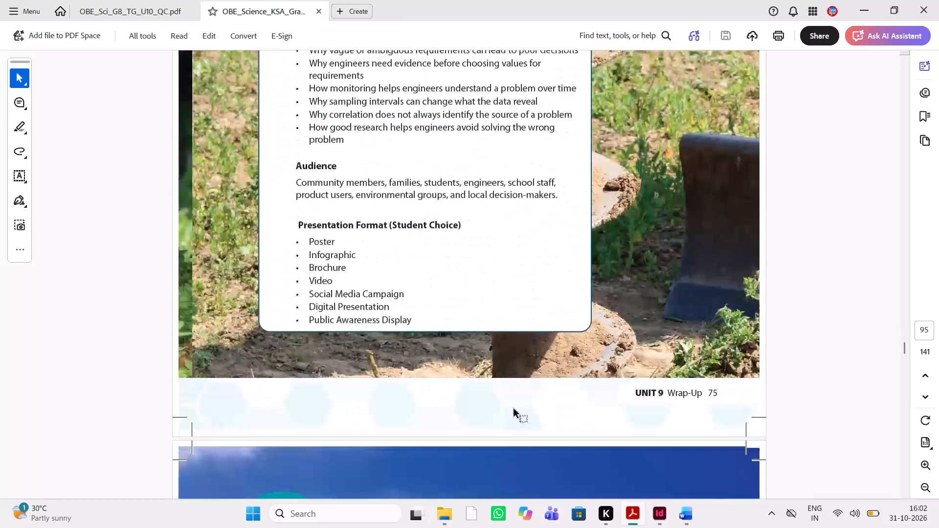
scroll(514, 409, down, 12)
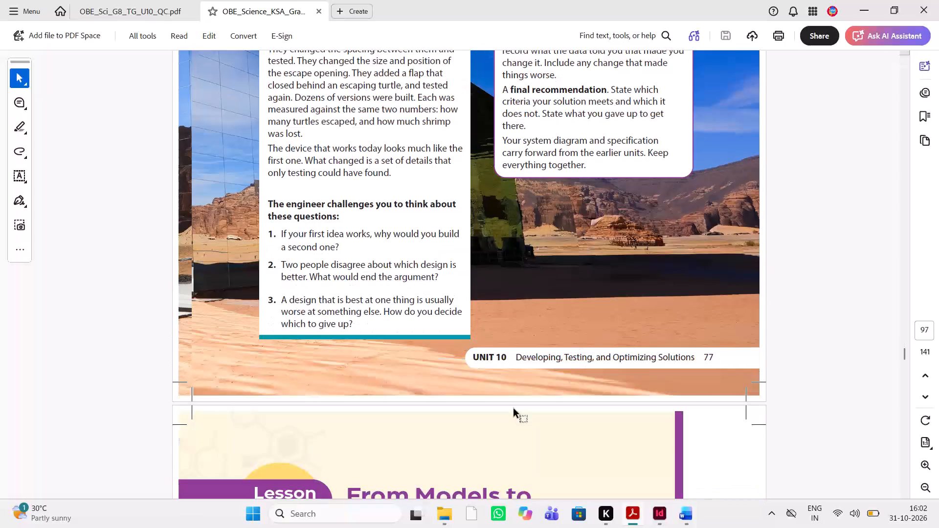
scroll(514, 409, down, 5)
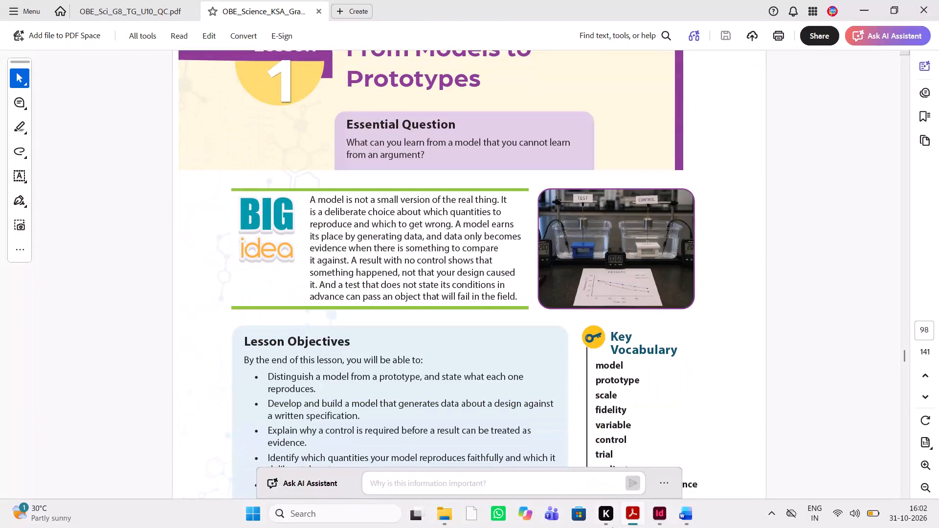
Switch to OBE_Sci_G8_TG_U10_L1.indd in InDesign and look through it to the empty frame beside Models, Prototypes, Controls, and Protocols on page 202.
click(658, 521)
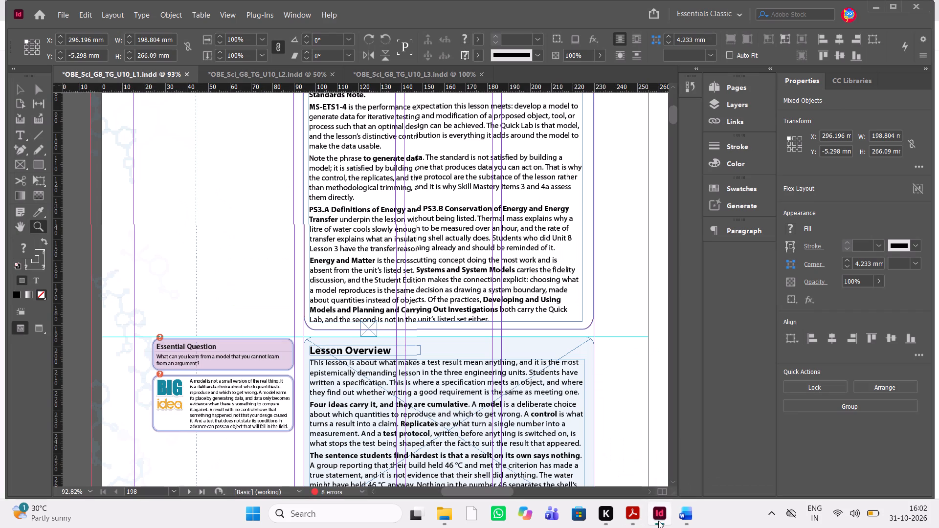
click(658, 521)
click(658, 521)
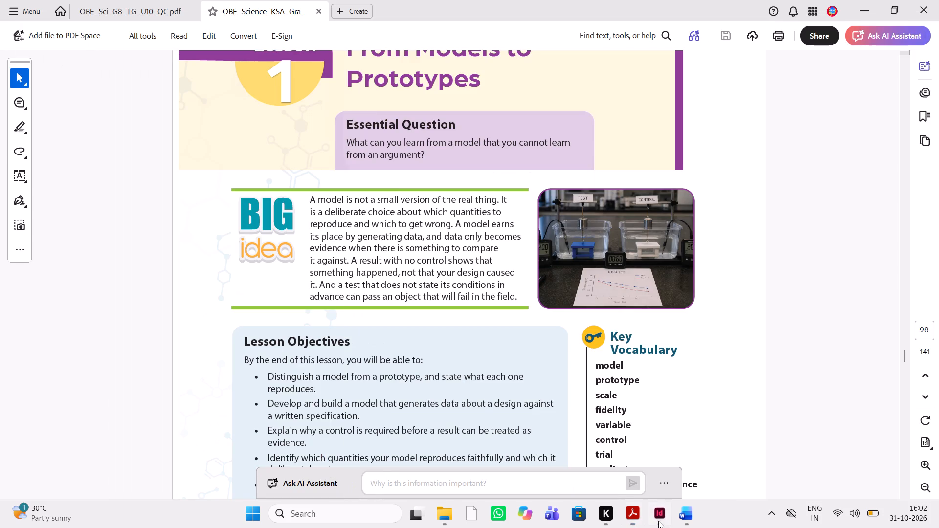
click(658, 521)
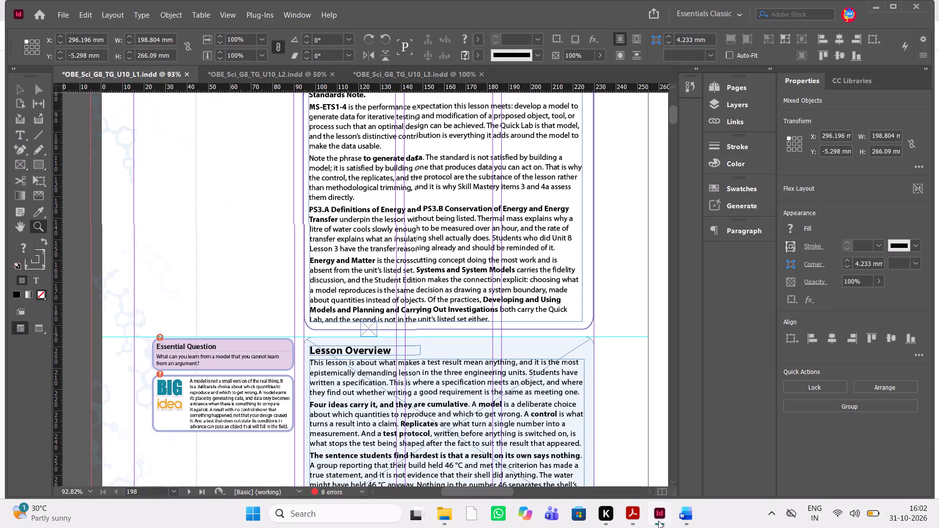
click(658, 521)
click(658, 521)
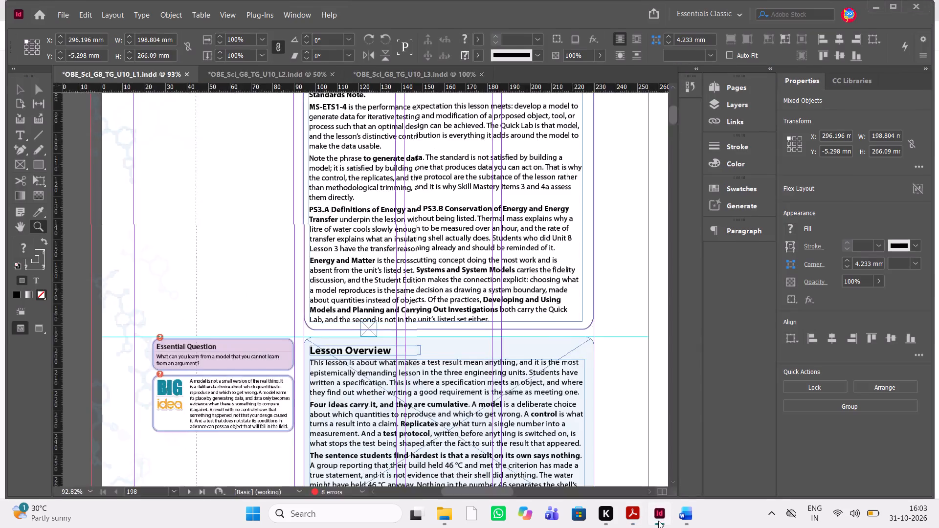
click(655, 516)
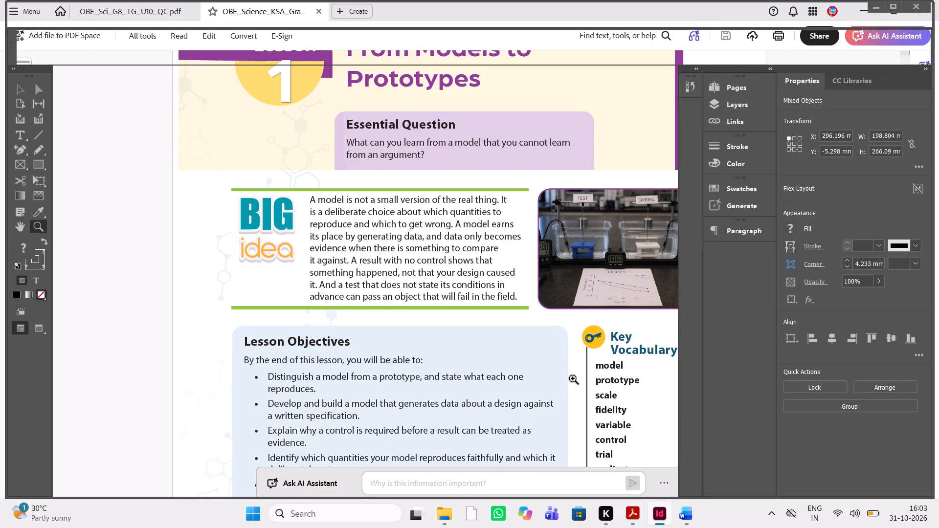
scroll(564, 377, up, 1)
scroll(564, 377, down, 3)
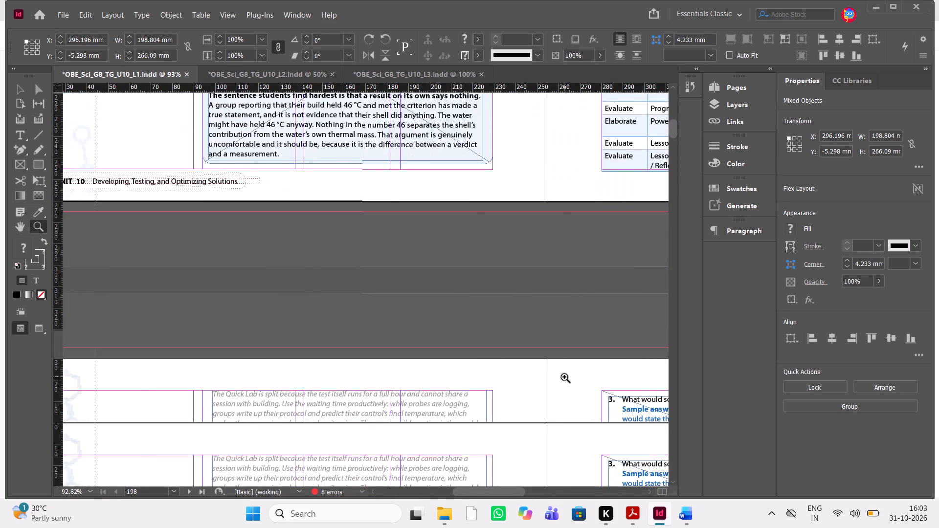
scroll(564, 377, down, 3)
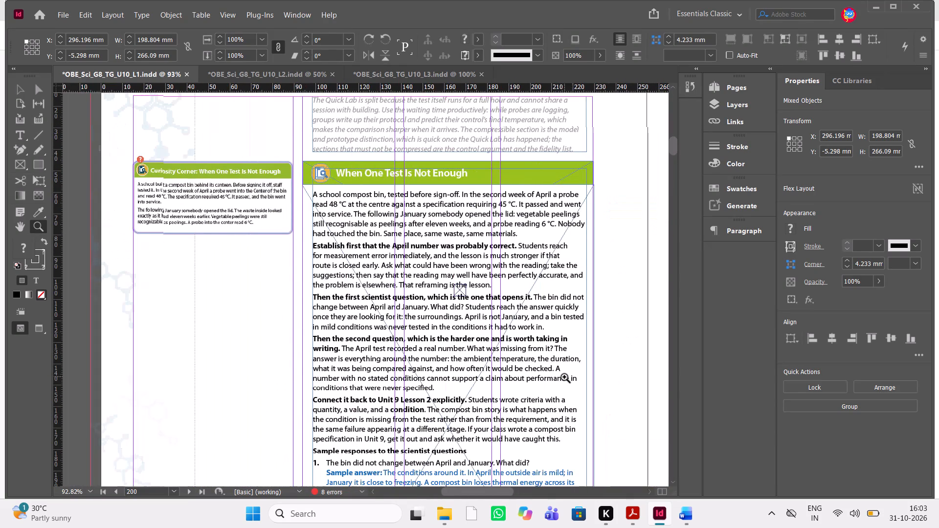
scroll(564, 377, left, 1)
scroll(564, 377, down, 4)
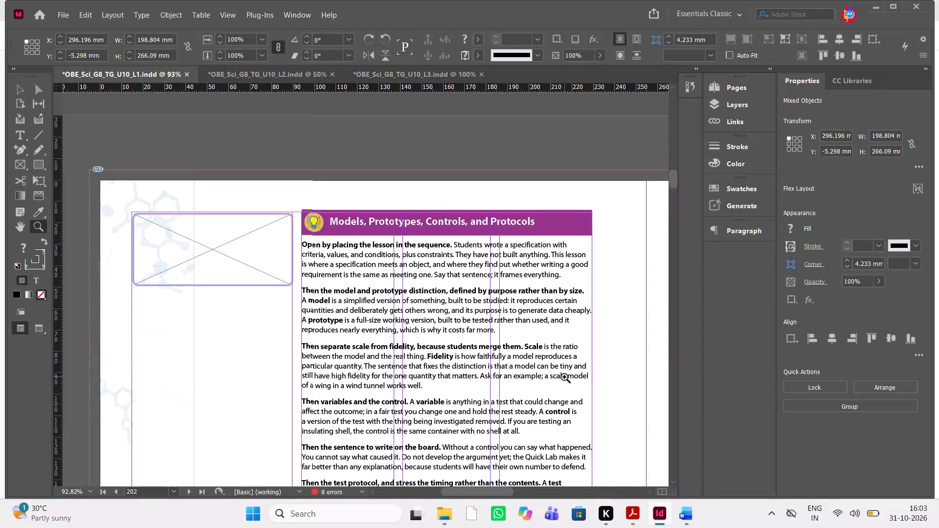
In Acrobat, examine Unit 10 Lesson 1 of the student edition from page 78 through the Figure 1.2 page.
click(633, 516)
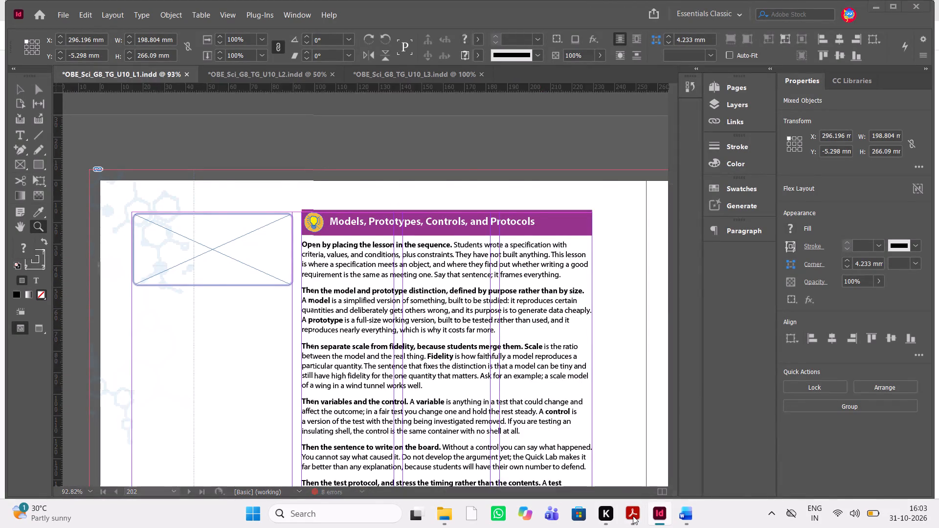
scroll(633, 516, down, 1)
scroll(587, 402, down, 3)
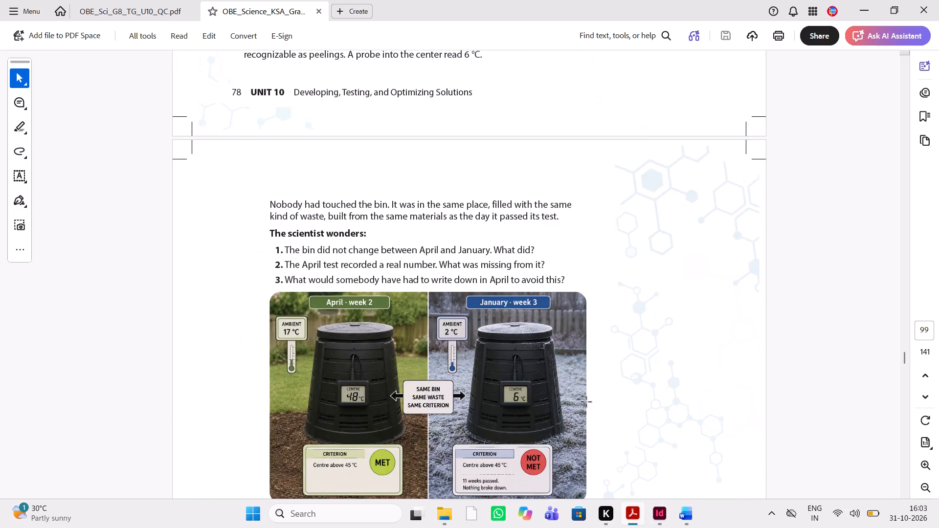
scroll(587, 402, down, 4)
scroll(587, 402, up, 1)
scroll(587, 402, down, 1)
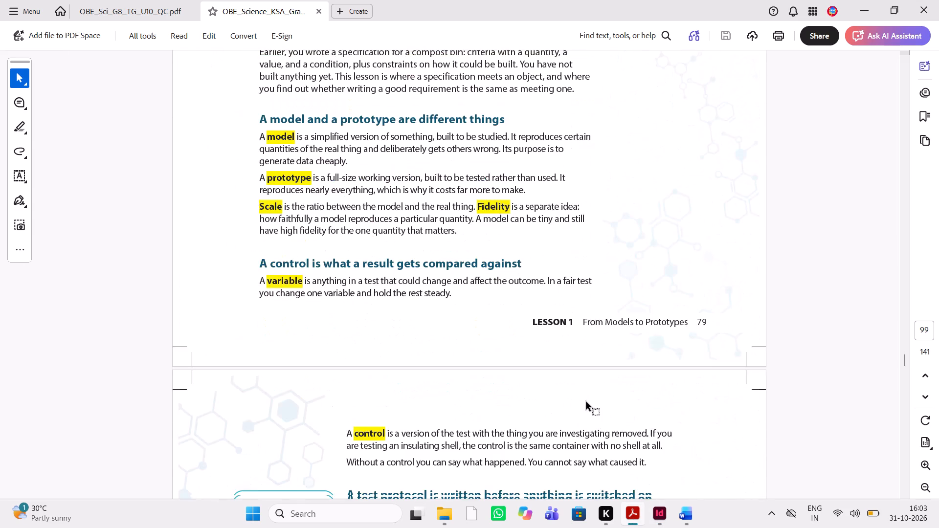
right_click(587, 402)
scroll(587, 402, down, 1)
click(490, 385)
scroll(490, 385, down, 2)
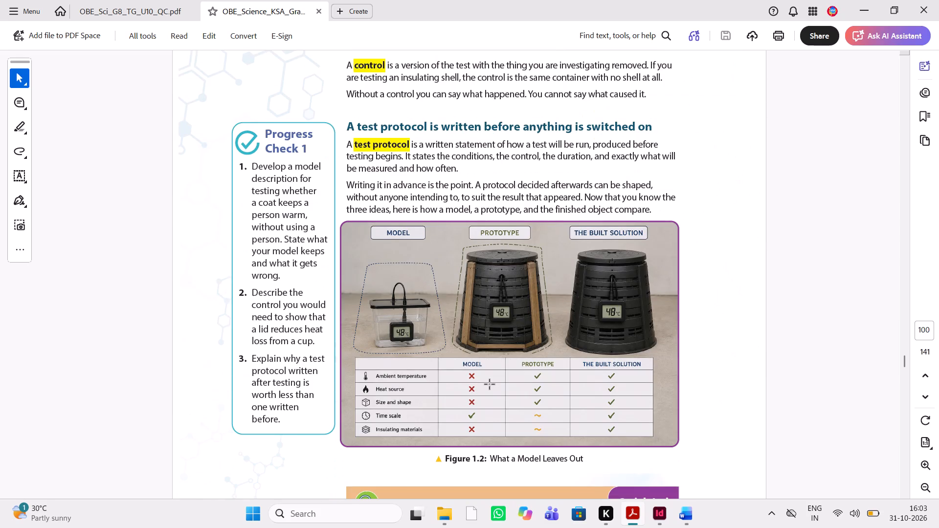
scroll(490, 385, down, 1)
scroll(490, 385, up, 3)
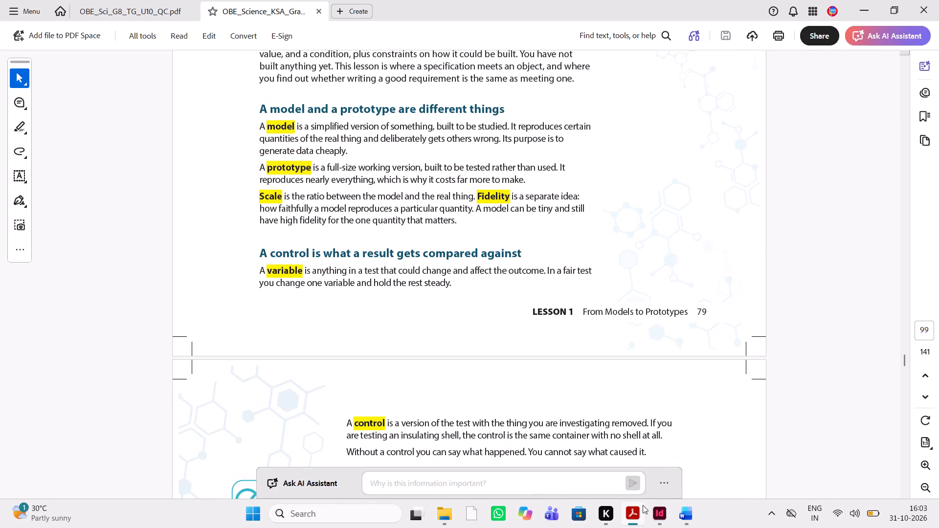
In InDesign, look over the Lesson 1 teacher guide from page 202 to the Build It, Test the Claim Quick Lab and back.
click(653, 514)
scroll(540, 432, left, 1)
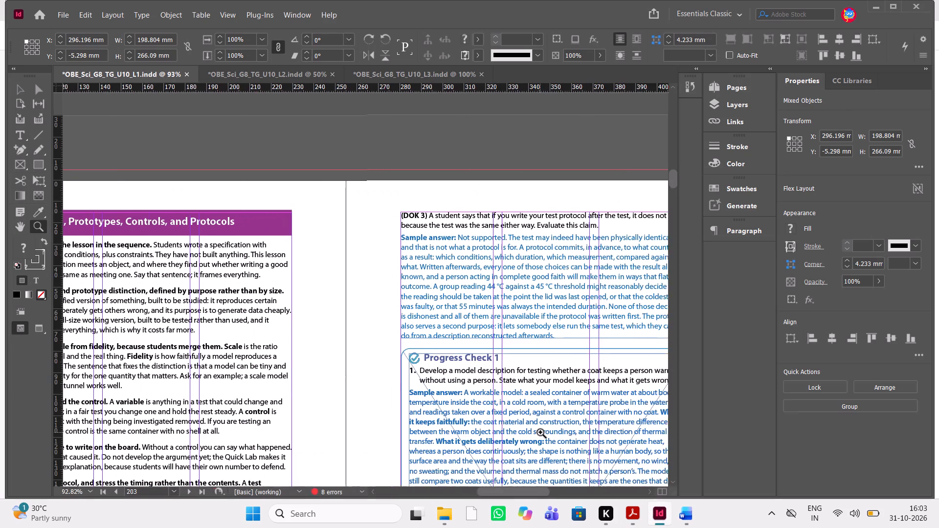
scroll(540, 432, left, 1)
scroll(540, 432, down, 5)
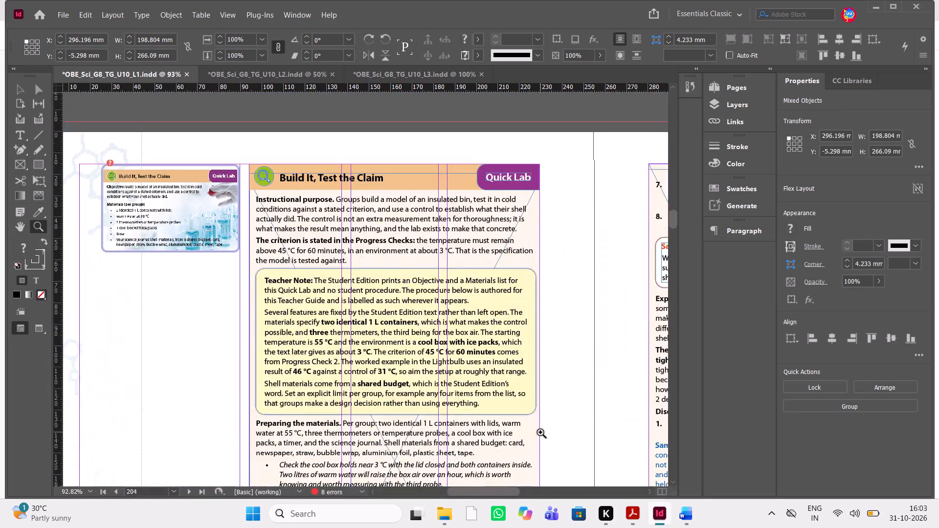
scroll(540, 432, down, 2)
scroll(540, 432, up, 5)
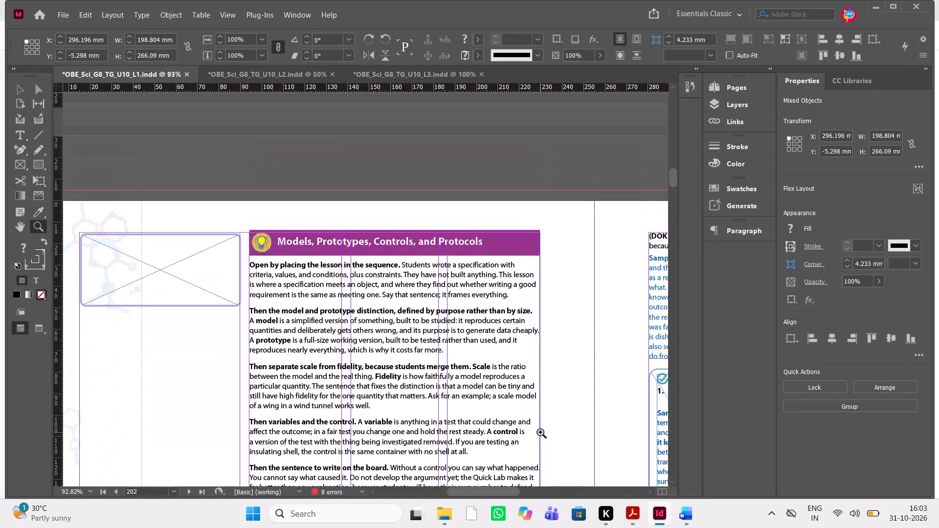
After checking student edition page 79 in Acrobat, place OBE_Science_KSA_Grade 8 Vol 3_4P in the empty frame beside Models, Prototypes, Controls, and Protocols in InDesign.
click(632, 514)
scroll(539, 391, up, 1)
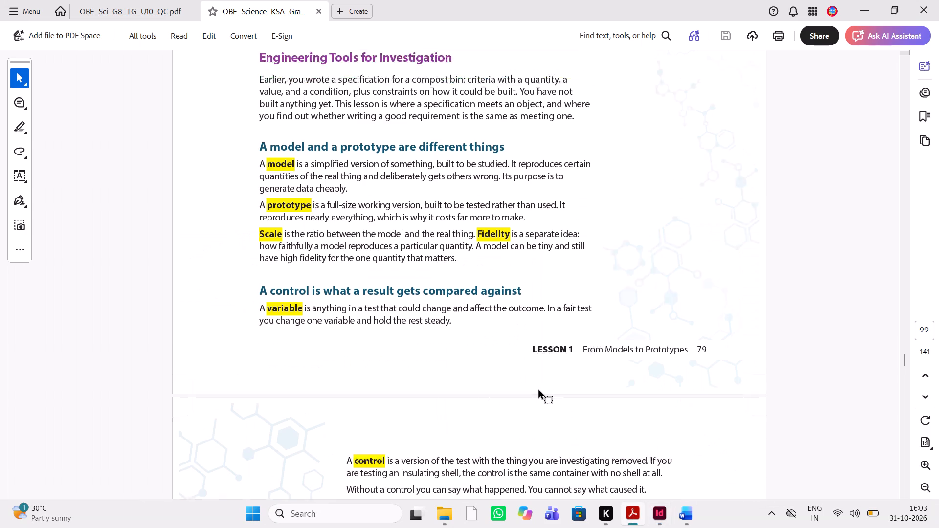
scroll(539, 391, up, 1)
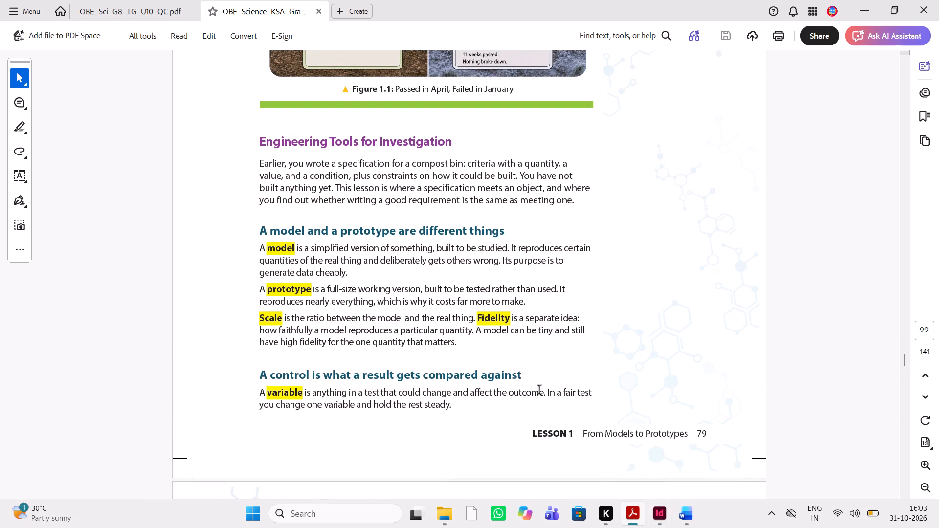
click(635, 523)
click(201, 285)
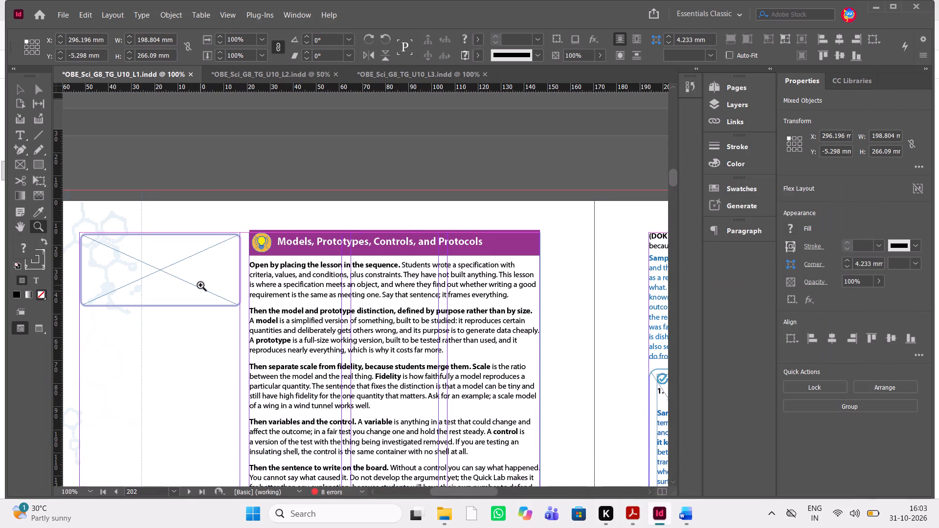
click(23, 90)
click(317, 290)
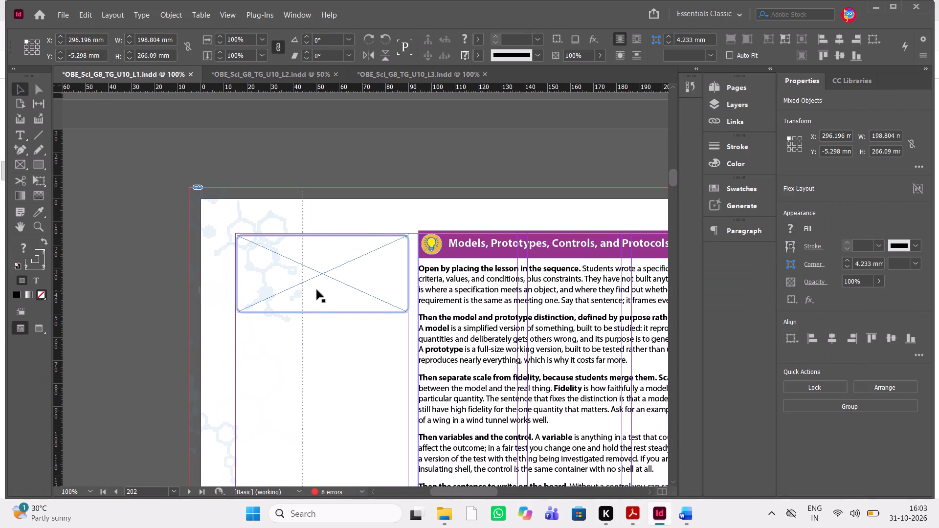
key(ctrl+d)
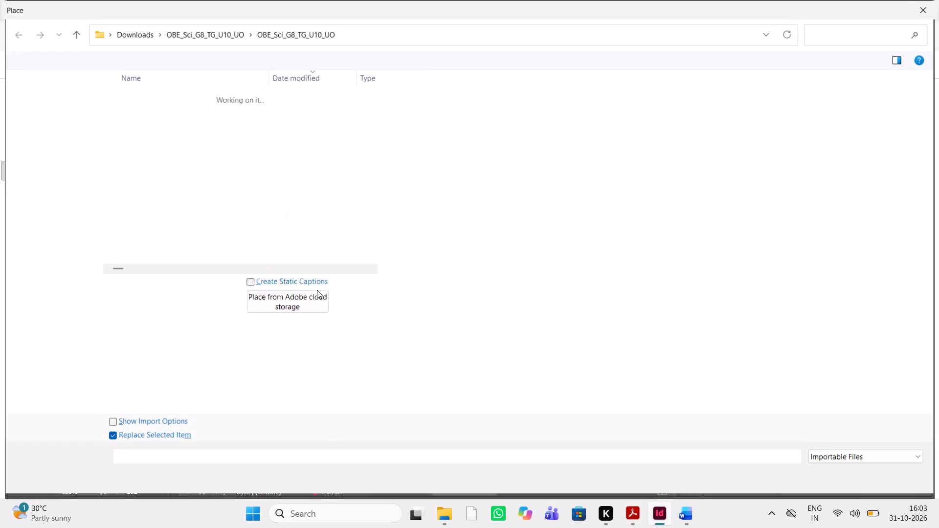
click(60, 164)
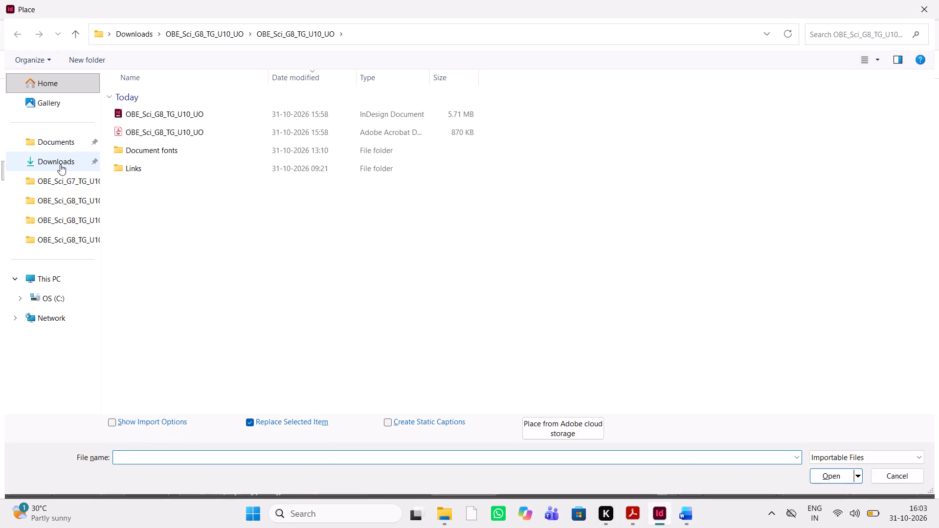
click(168, 152)
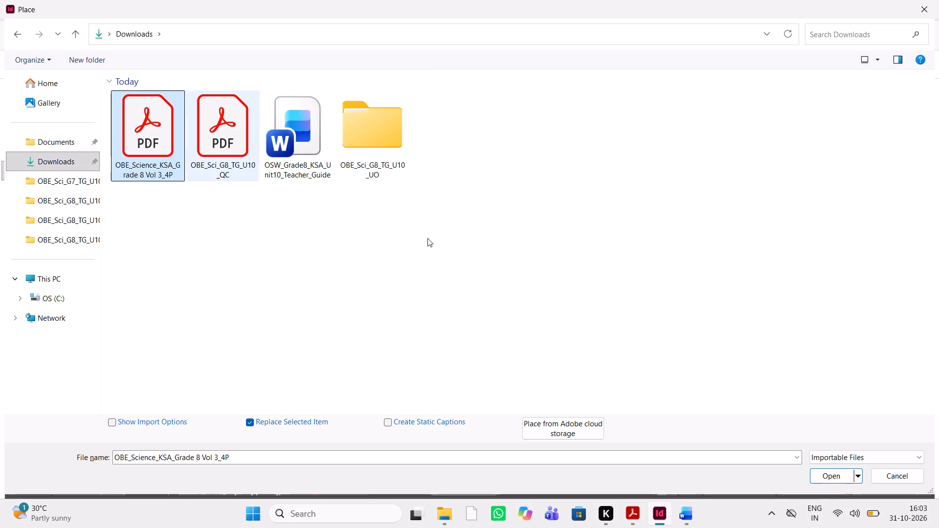
click(822, 478)
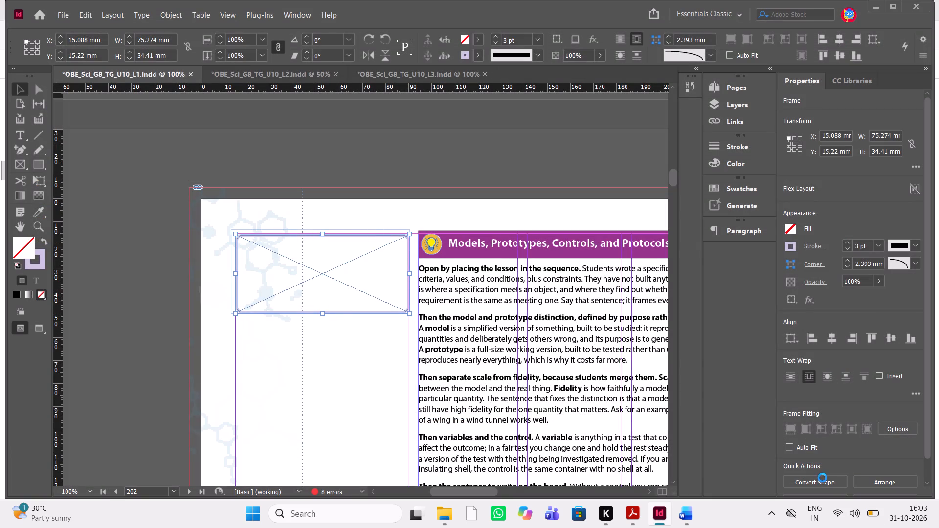
Place OBE_Science_KSA_Grade 8 Vol 3_4P into the selected frame again, this time with Show Import Options enabled.
click(57, 14)
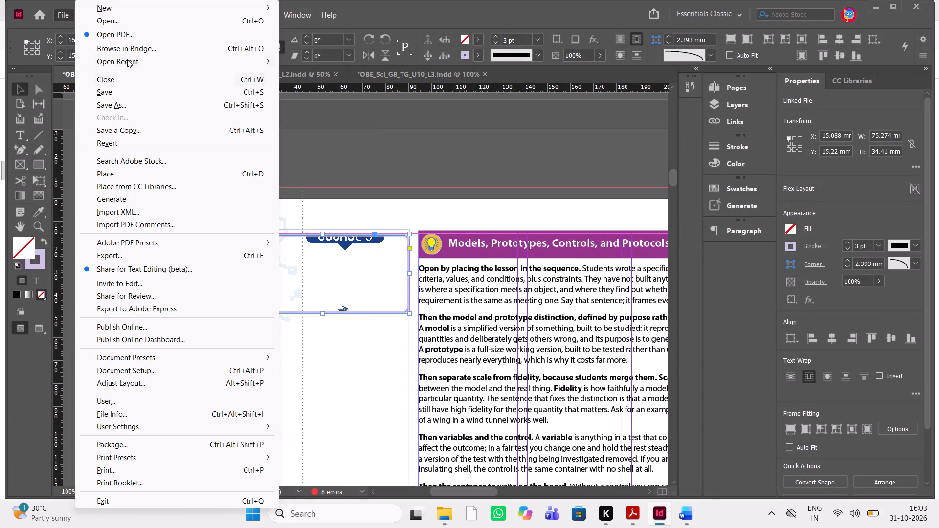
click(357, 277)
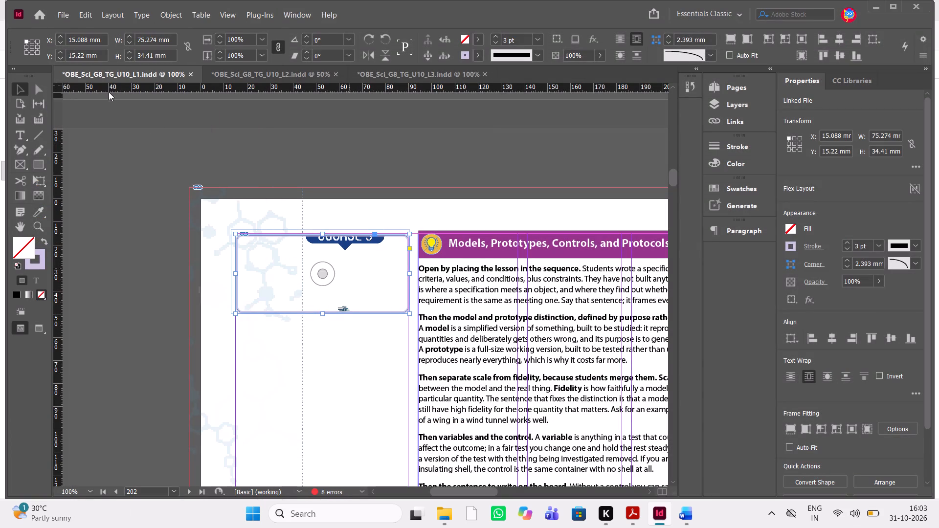
click(69, 18)
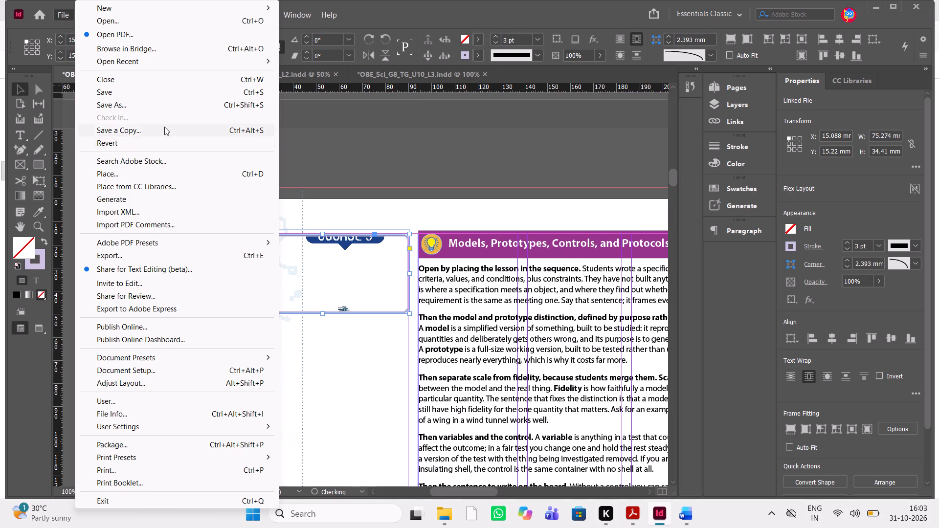
click(138, 176)
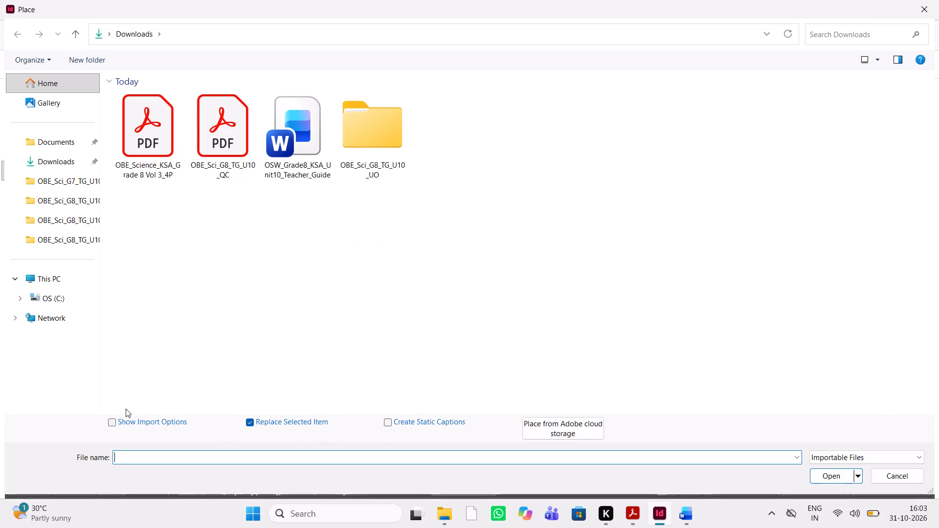
click(112, 420)
click(159, 132)
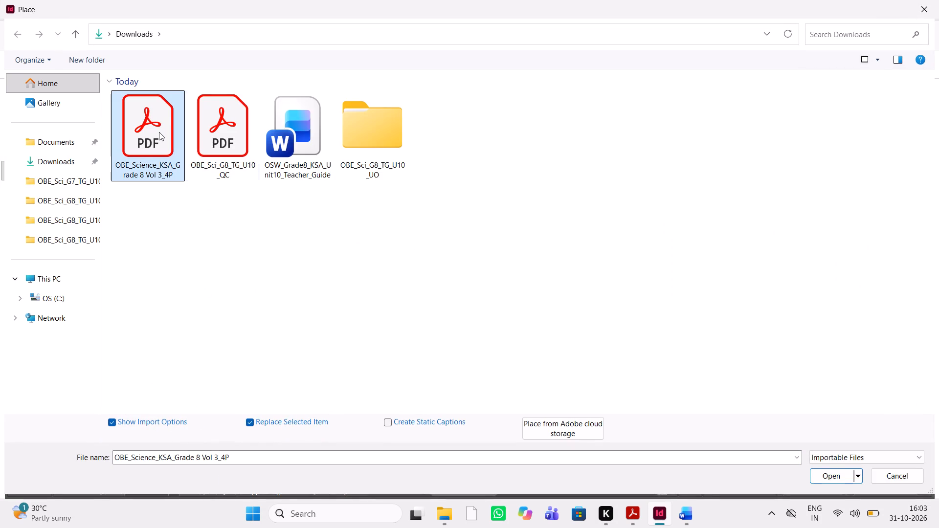
click(822, 476)
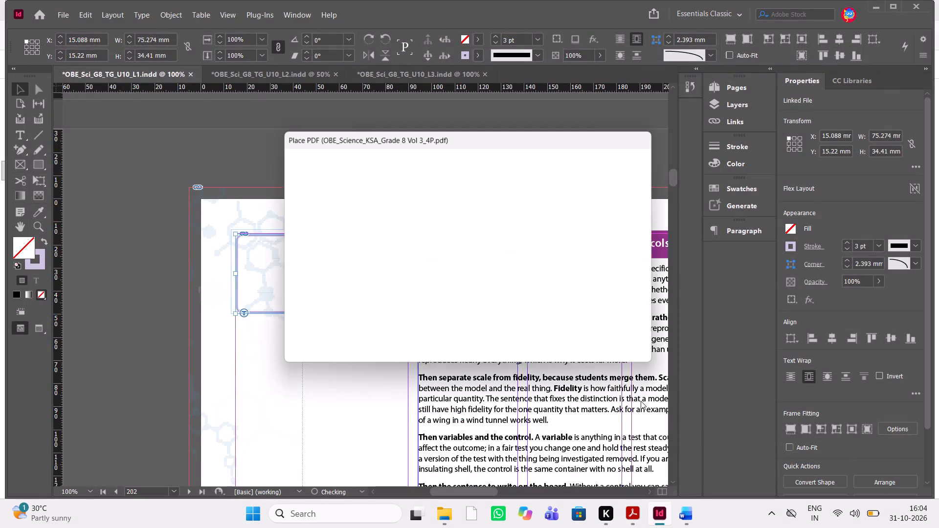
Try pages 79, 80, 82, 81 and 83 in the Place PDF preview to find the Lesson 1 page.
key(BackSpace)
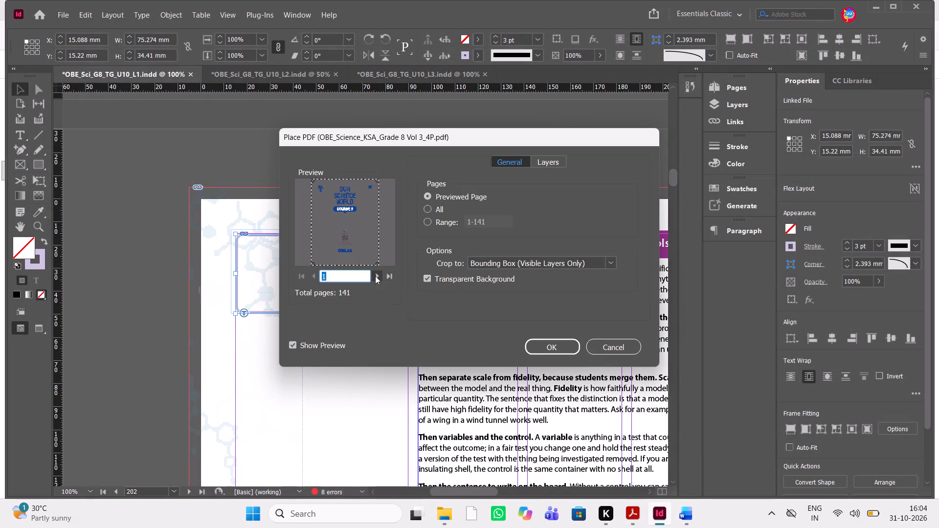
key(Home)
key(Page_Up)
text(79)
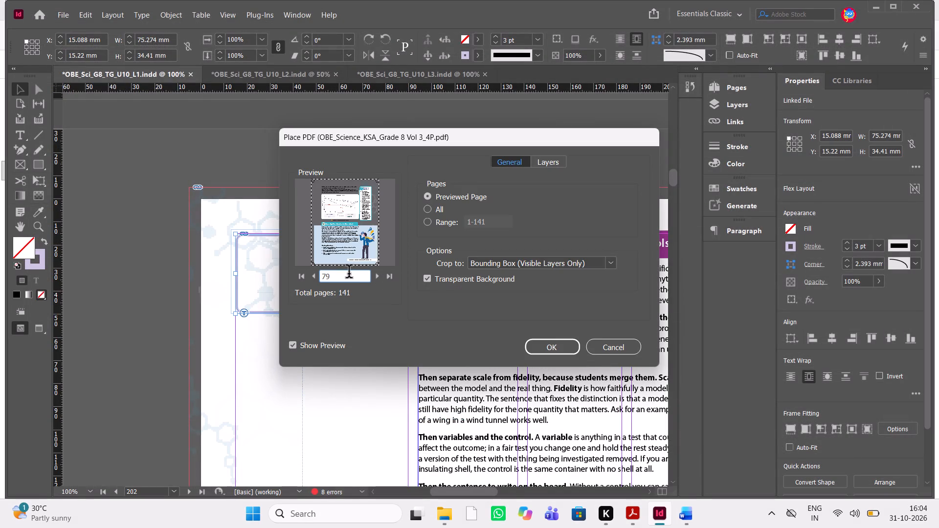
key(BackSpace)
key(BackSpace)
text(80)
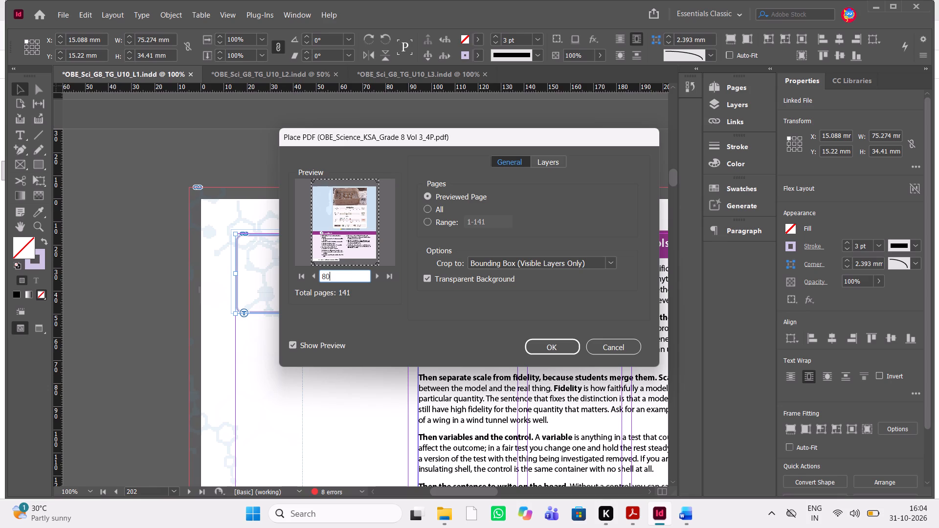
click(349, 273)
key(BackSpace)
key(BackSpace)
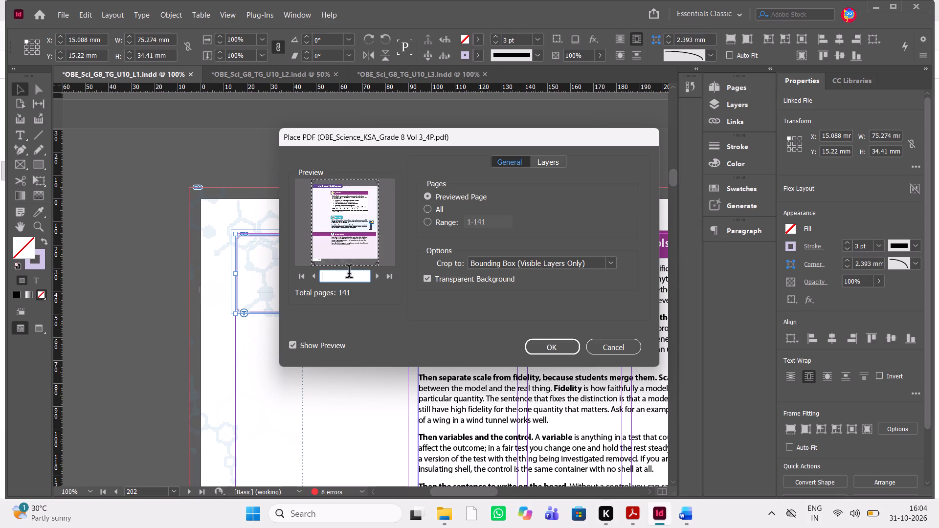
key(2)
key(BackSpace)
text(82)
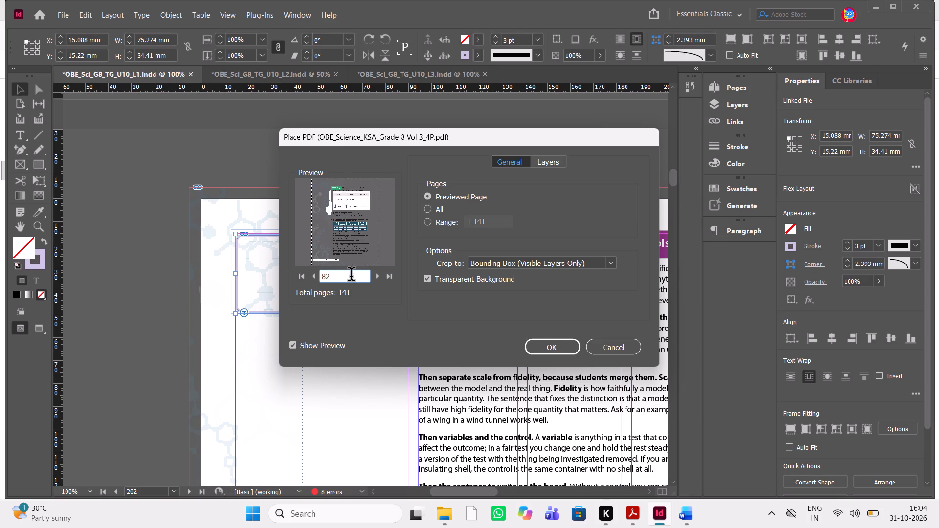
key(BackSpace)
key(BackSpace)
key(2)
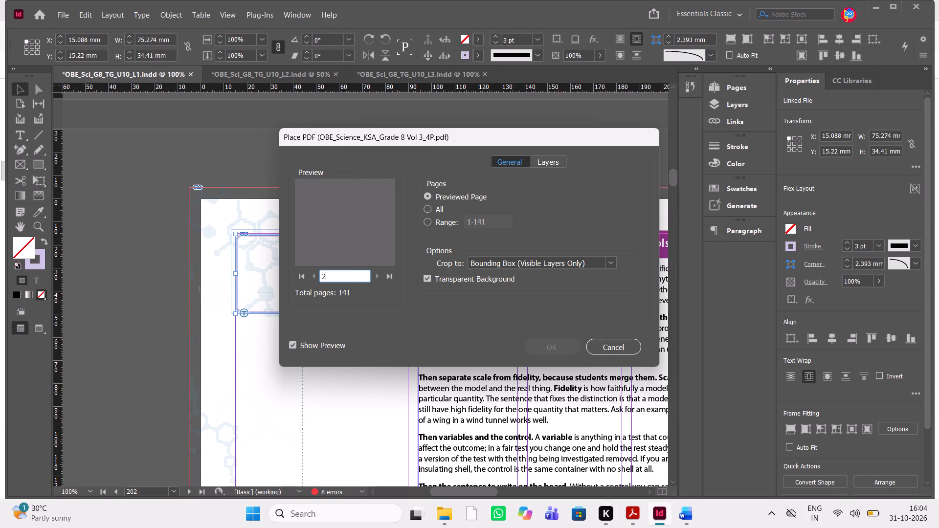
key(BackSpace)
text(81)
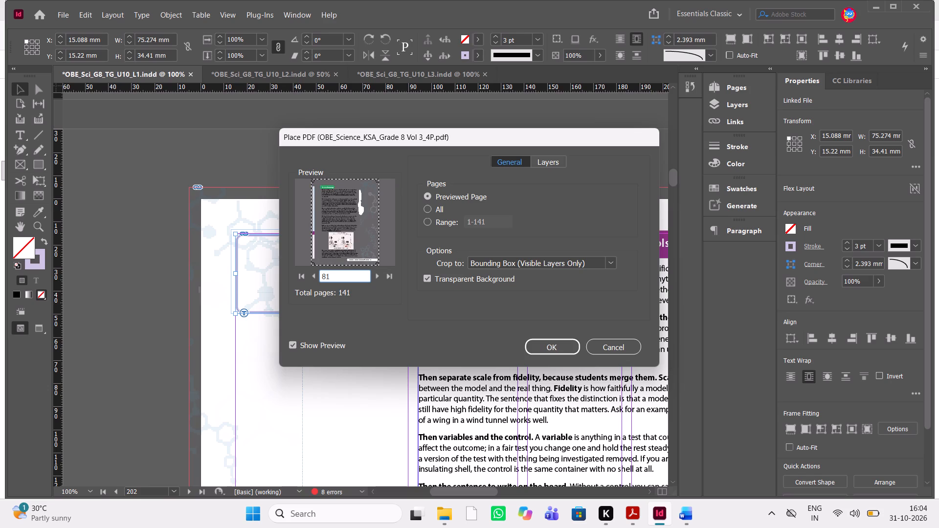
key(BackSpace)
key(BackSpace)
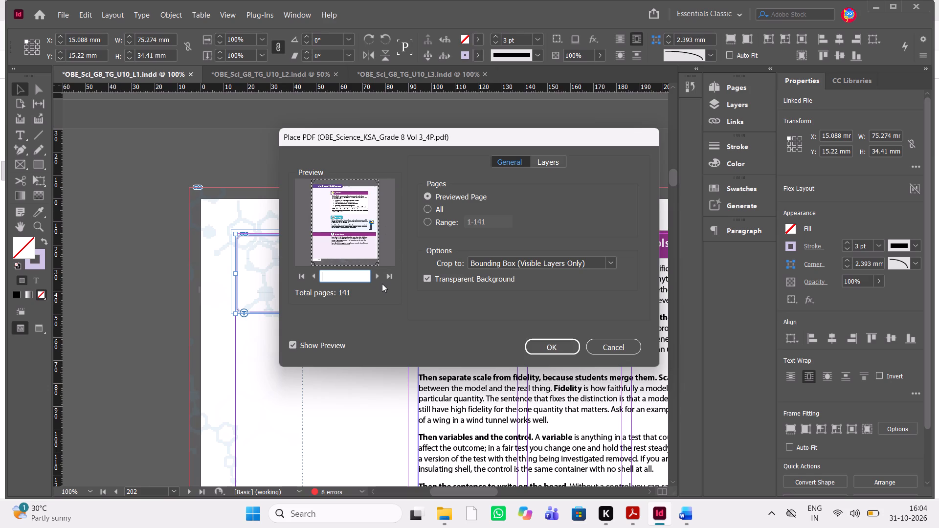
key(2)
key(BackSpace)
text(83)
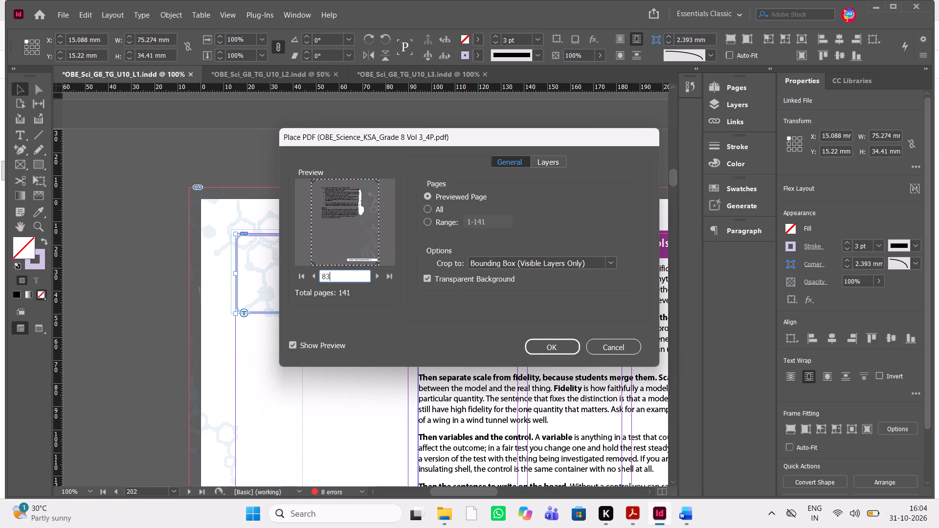
Check the Unit 10 page positions in the student edition in Acrobat, and advance InDesign's Place PDF preview to page 99.
click(630, 513)
scroll(571, 346, up, 5)
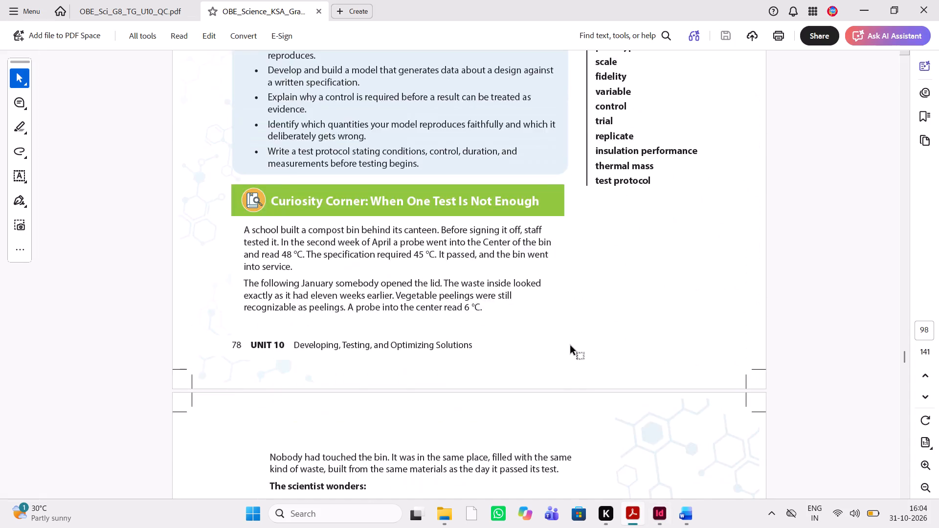
scroll(571, 346, up, 10)
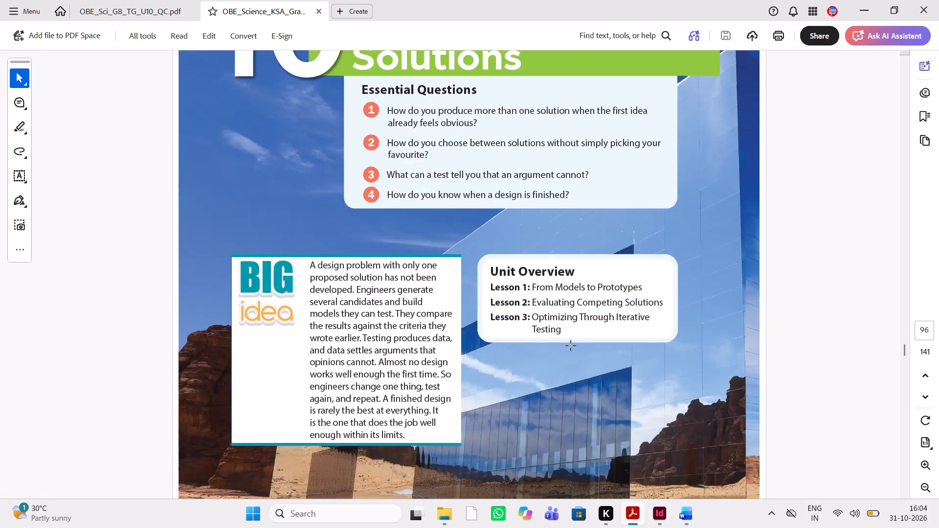
scroll(571, 346, up, 7)
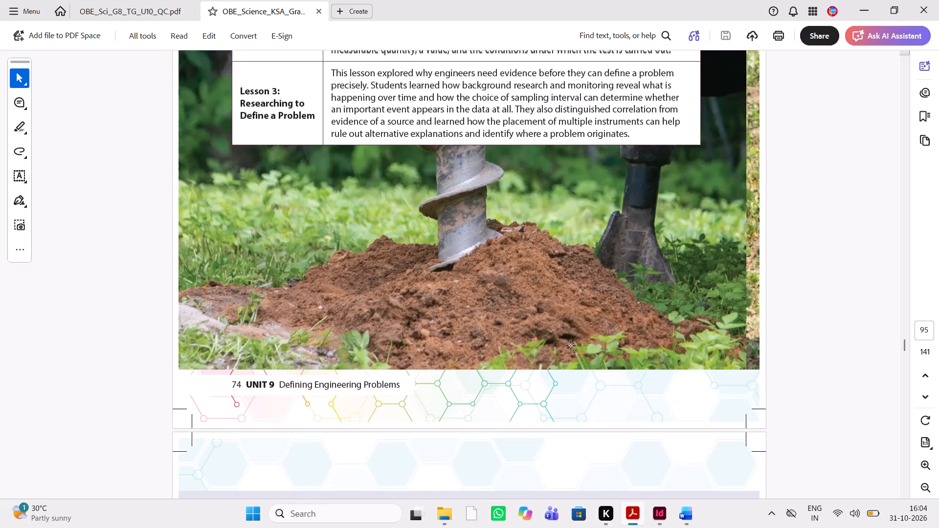
scroll(571, 346, down, 6)
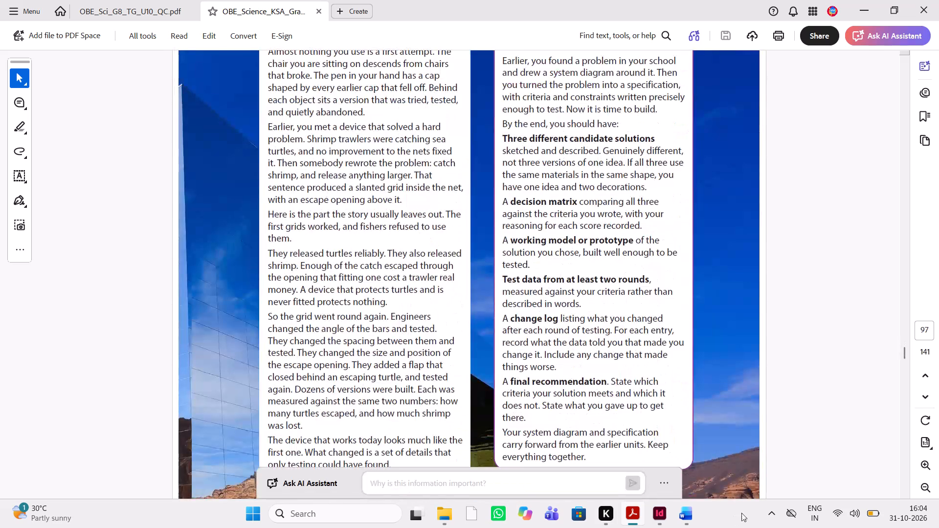
click(657, 519)
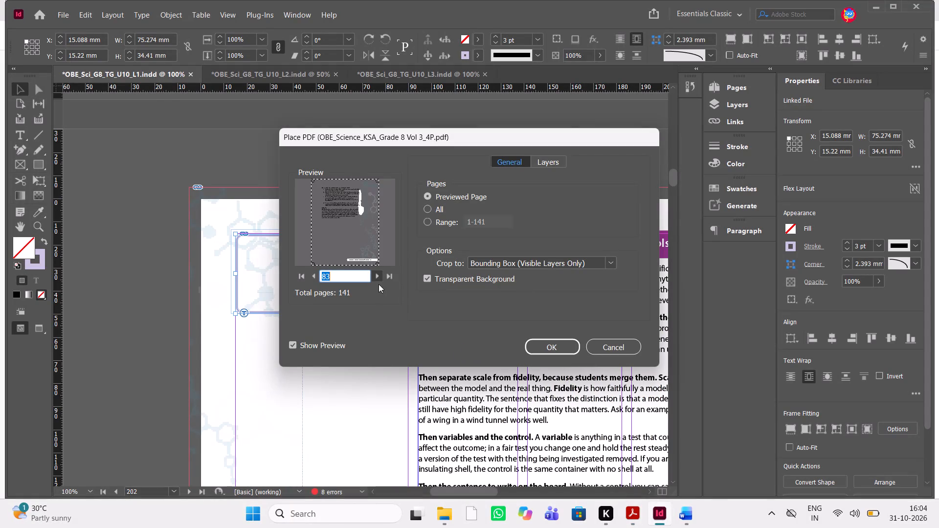
click(379, 277)
click(379, 277)
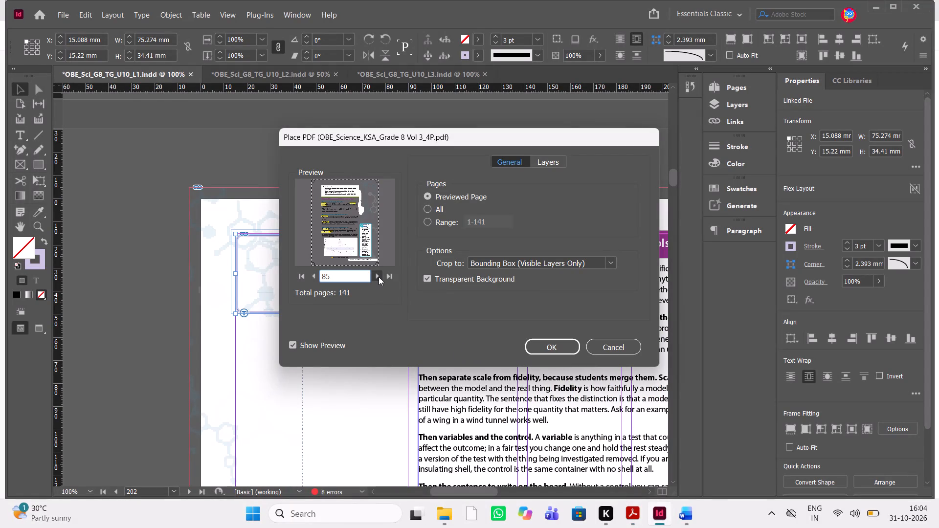
click(379, 277)
triple_click(379, 277)
click(379, 277)
click(379, 277)
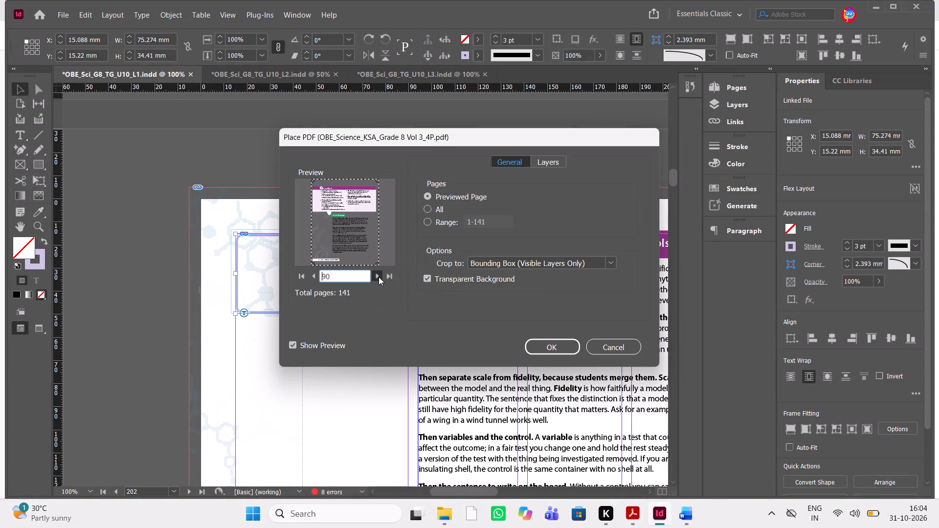
triple_click(379, 277)
click(379, 277)
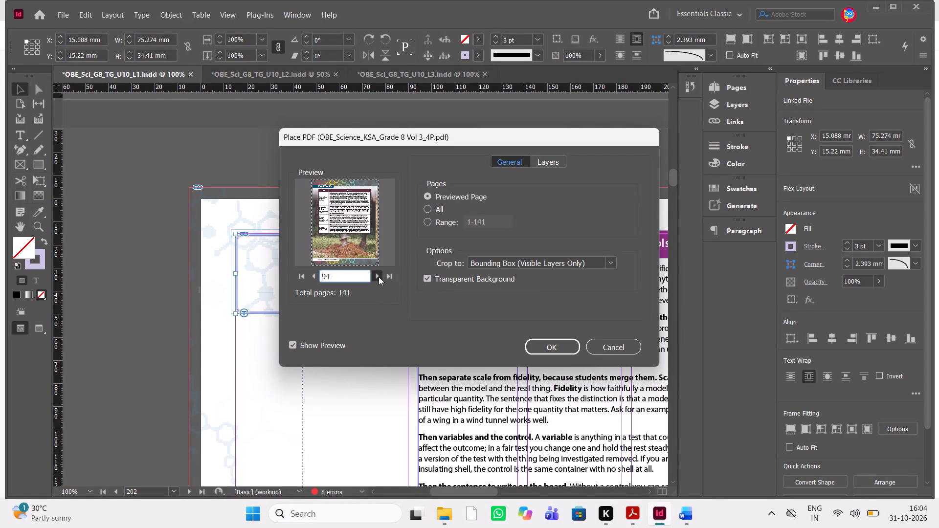
click(379, 277)
click(379, 277)
click(379, 277)
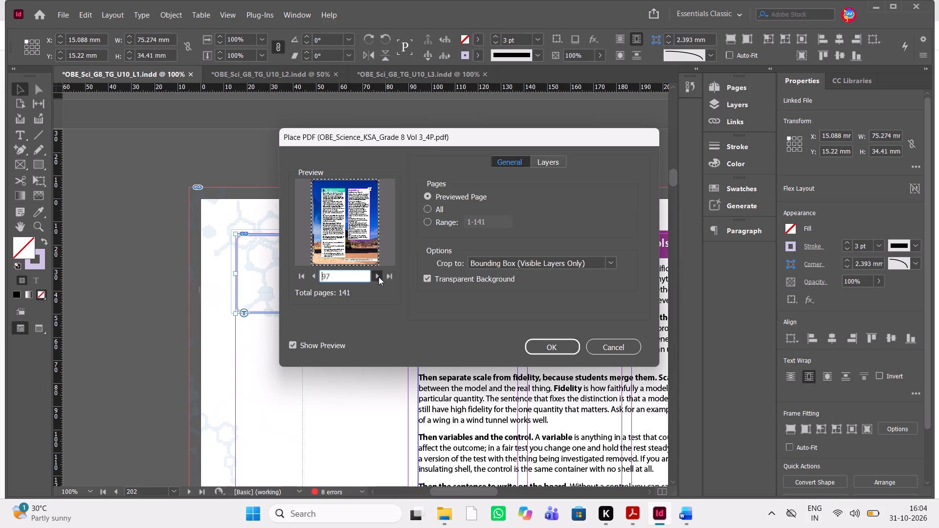
click(379, 277)
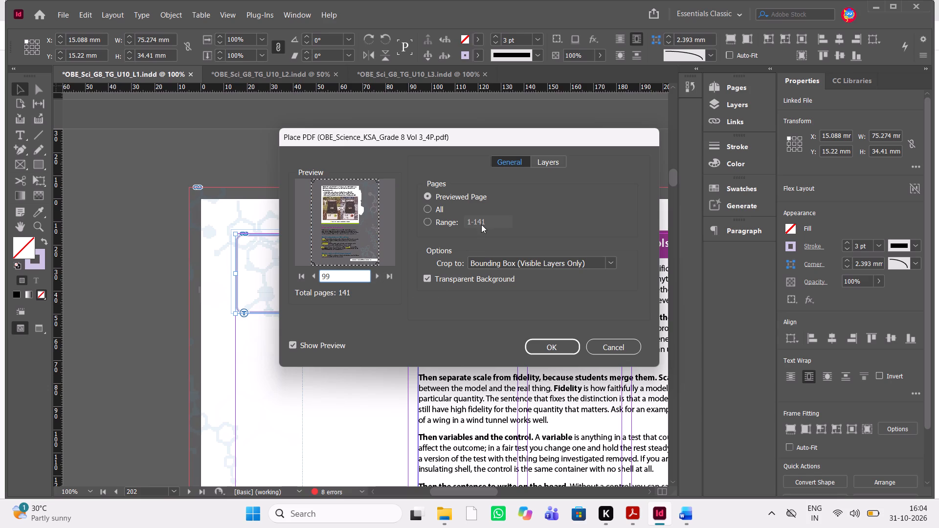
Set the import page range to 99 and place that student edition page in the frame beside Models, Prototypes, Controls, and Protocols.
click(427, 221)
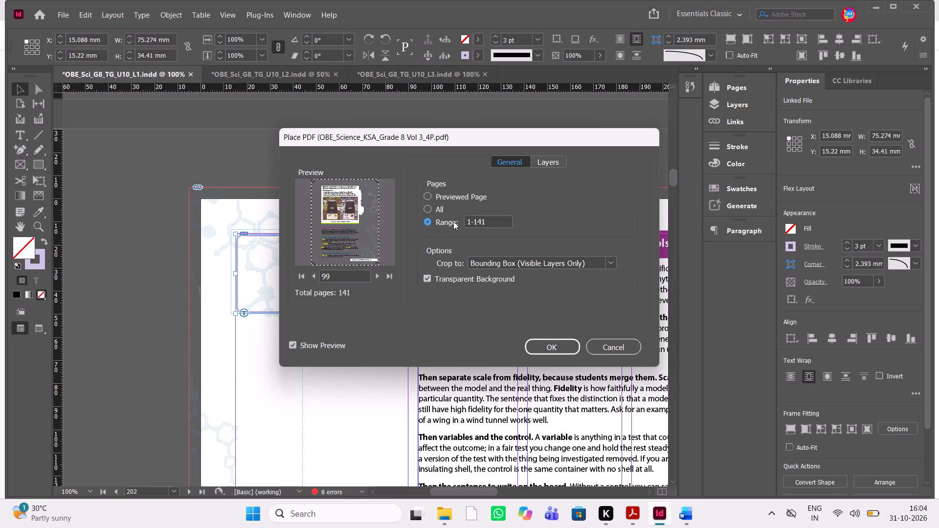
drag(490, 222, 447, 226)
key(BackSpace)
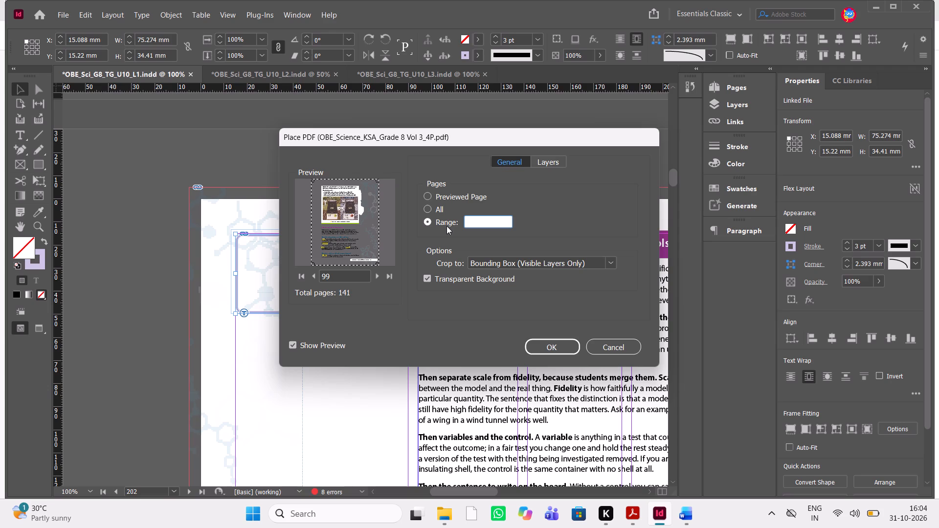
text(99)
click(566, 346)
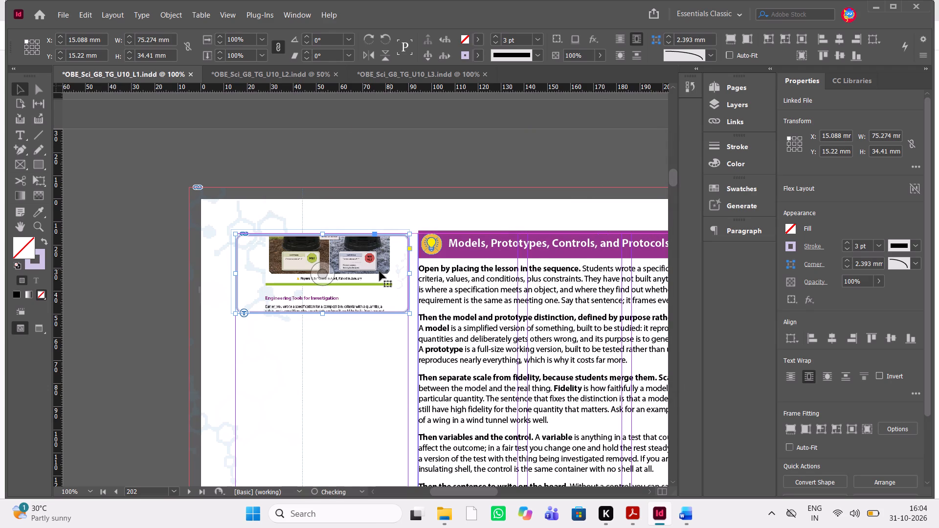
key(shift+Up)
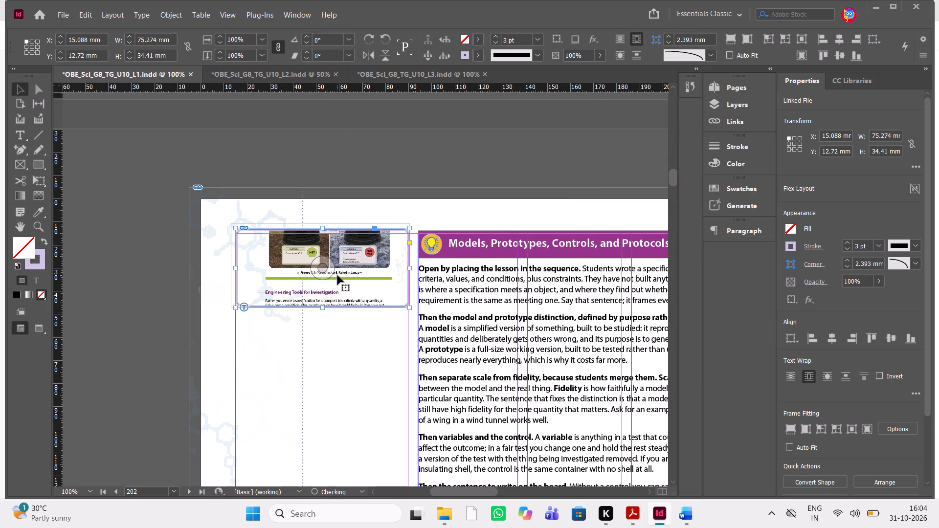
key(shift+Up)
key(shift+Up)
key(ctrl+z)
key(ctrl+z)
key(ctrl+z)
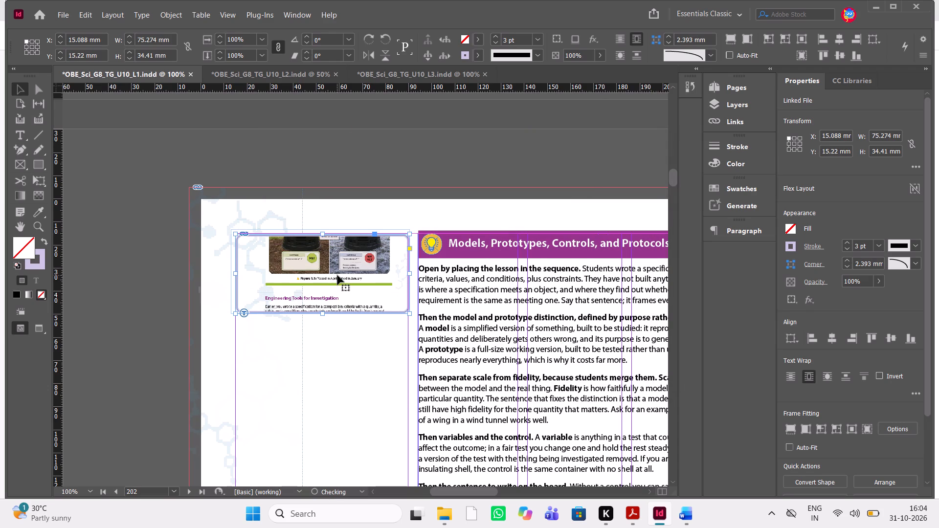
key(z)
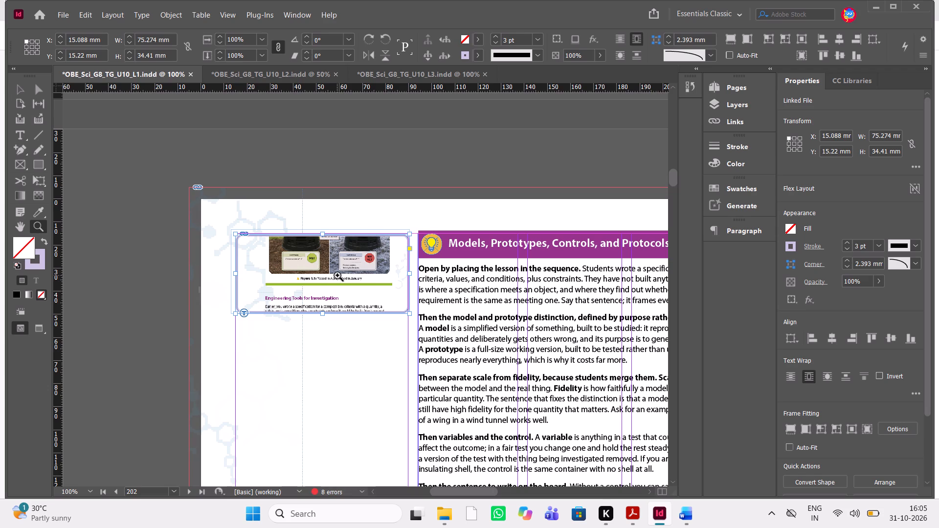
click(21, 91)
Shift the placed student edition page up inside its frame to Y about -75 mm, bringing the model and prototype text into the frame.
click(330, 272)
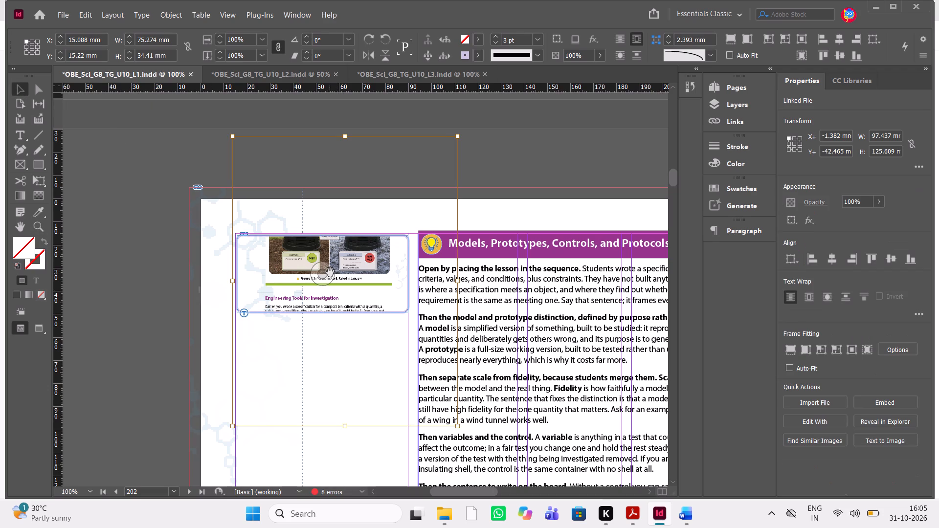
key(shift+Up)
key(shift+Up)
key(shift+Up)
key(shift+Up)
key(shift+Up)
key(shift+Up)
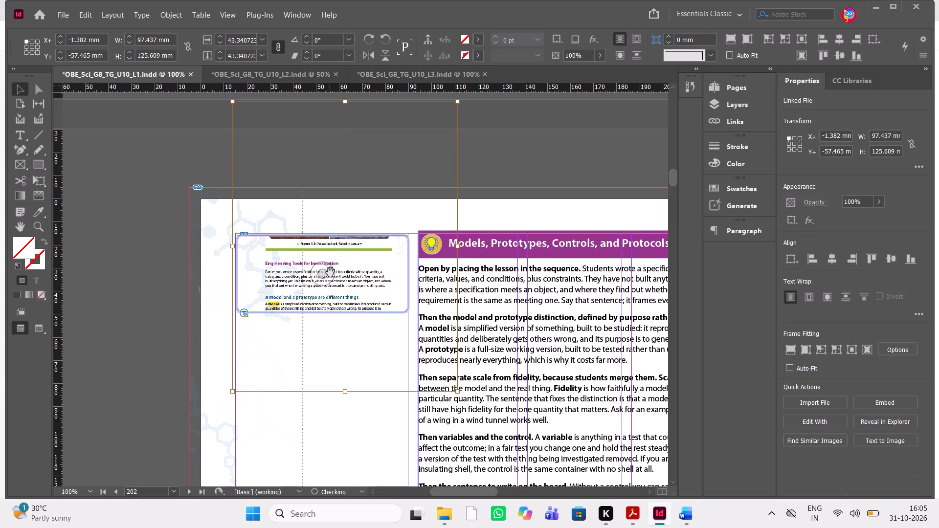
key(shift+Up)
key(shift+Up)
key(shift+Up)
key(shift+Up)
key(shift+Up)
key(shift+Up)
key(shift+Up)
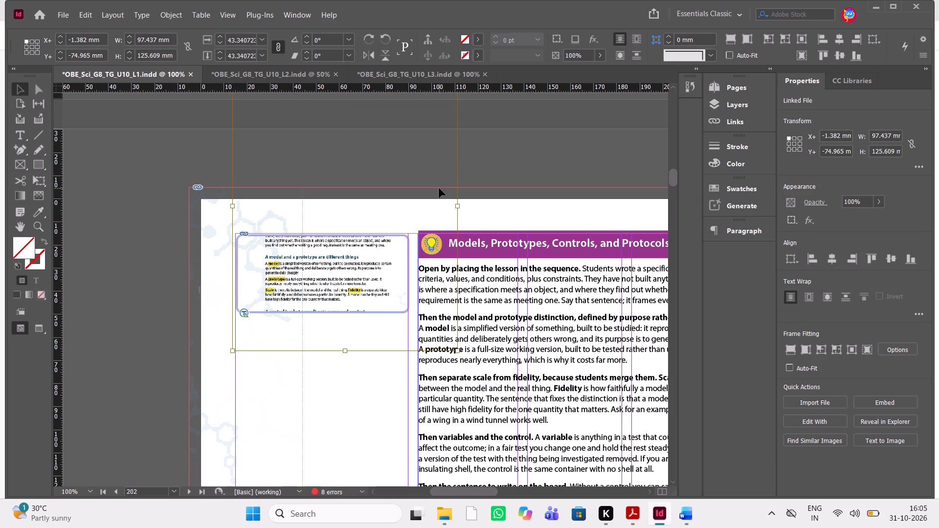
click(461, 207)
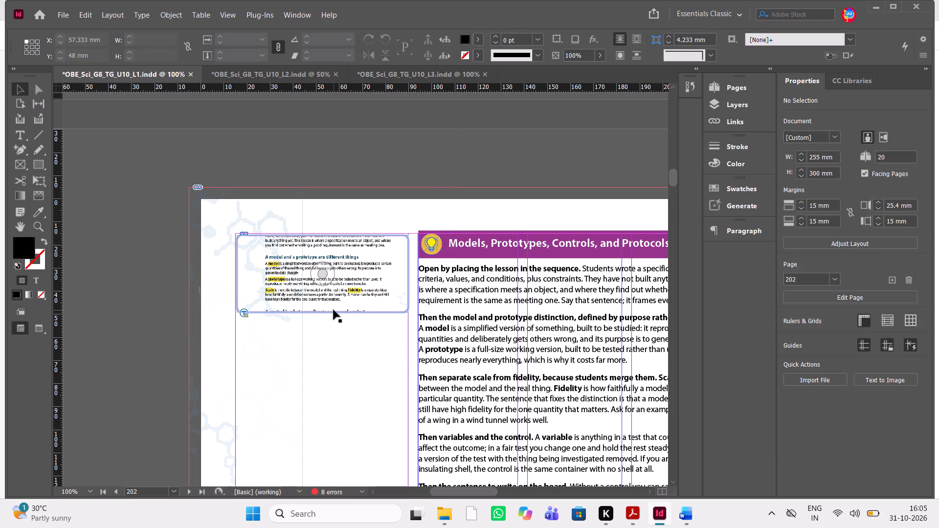
Extend the student page frame downward to a height of about 47 mm.
click(334, 310)
drag(323, 315, 324, 369)
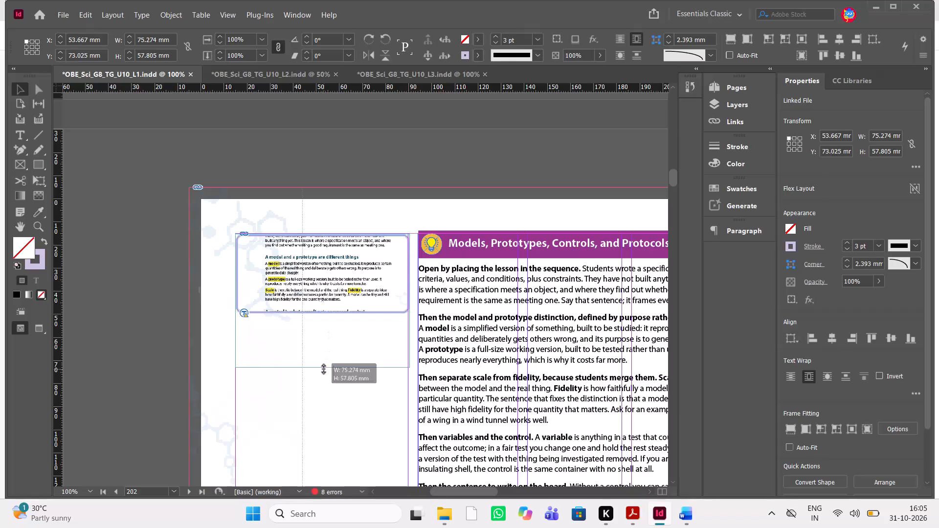
drag(324, 369, 324, 370)
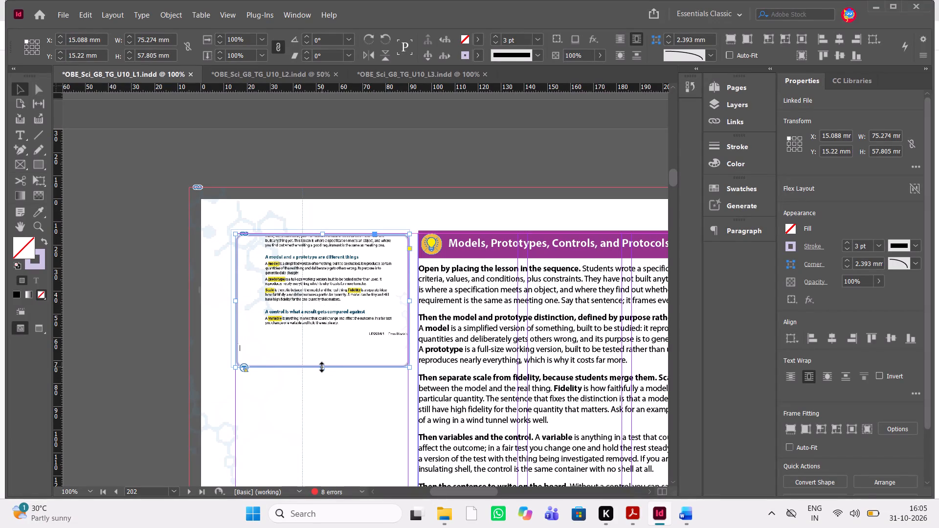
drag(322, 367, 324, 343)
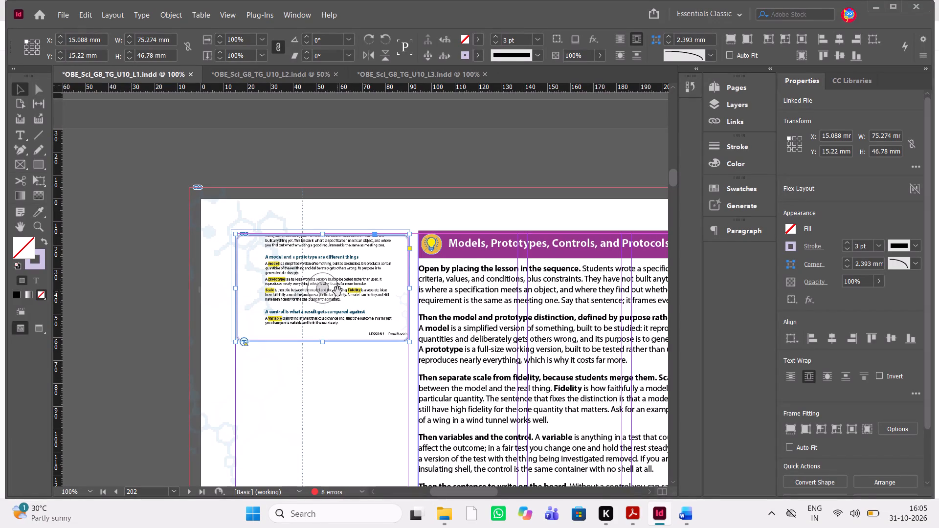
Widen the placed page inside the frame on both sides to about 127 mm, keeping its height.
click(334, 291)
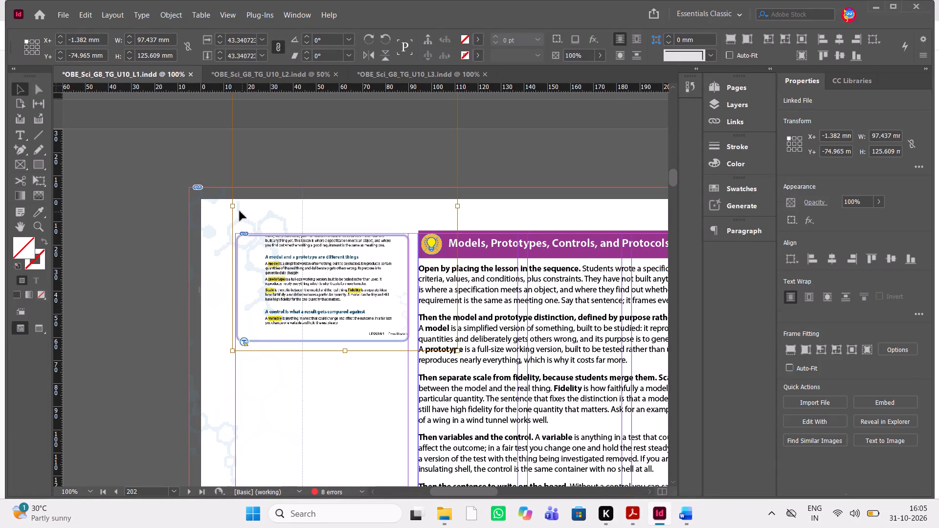
drag(232, 207, 192, 207)
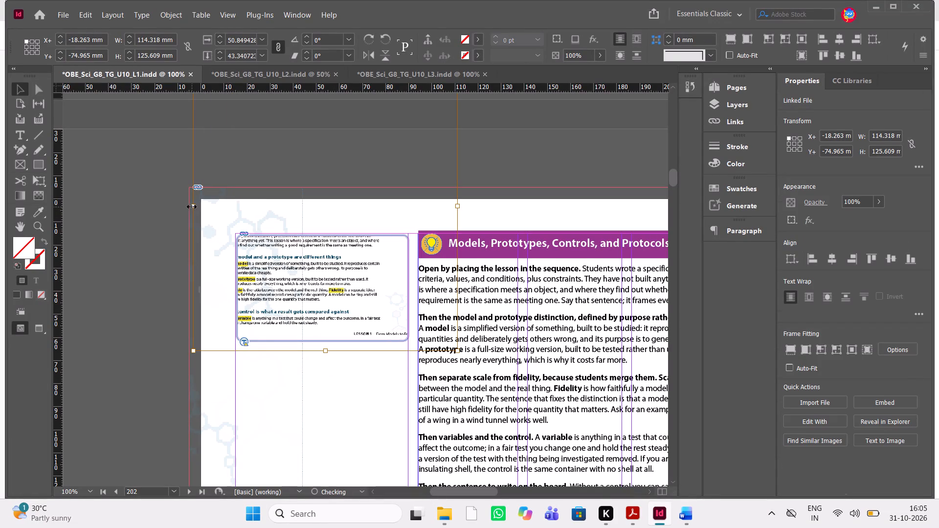
drag(458, 207, 486, 202)
Nudge the placed page inside its frame to X about -16 mm and Y about -67 mm, starting at the Engineering Tools for Investigation heading.
key(Right)
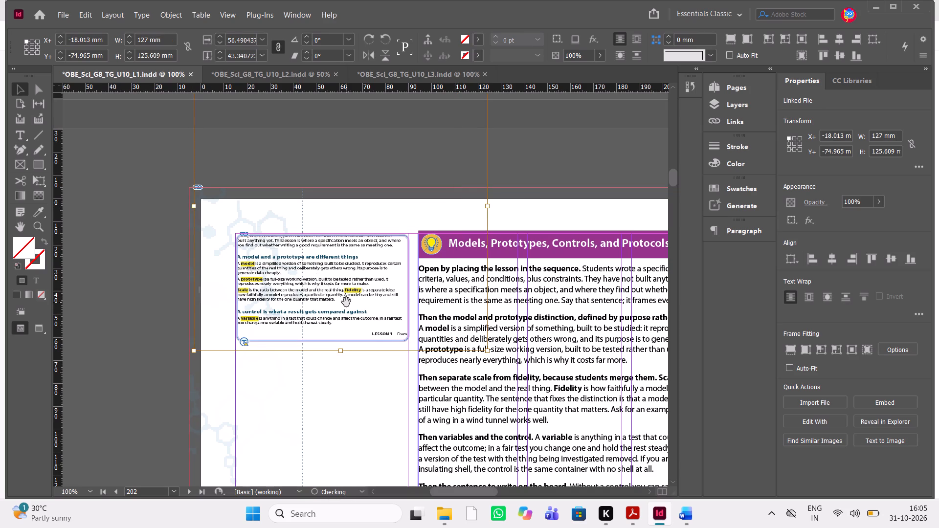
key(Right)
key(Right)
key(Right)
key(Right)
key(Right)
key(Right)
key(Right)
key(Right)
key(Down)
key(Down)
key(Down)
key(Down)
key(Down)
key(Down)
key(Down)
key(Down)
key(Down)
key(Down)
key(Down)
key(Down)
key(Down)
key(Down)
key(Down)
key(Down)
key(Down)
key(Down)
key(Down)
key(Down)
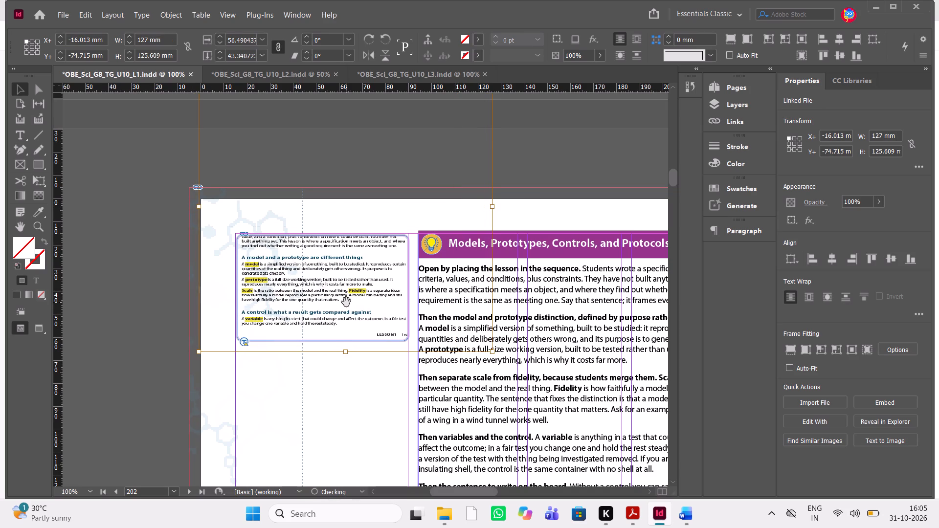
key(Down)
key(Down)
key(Down)
key(Down)
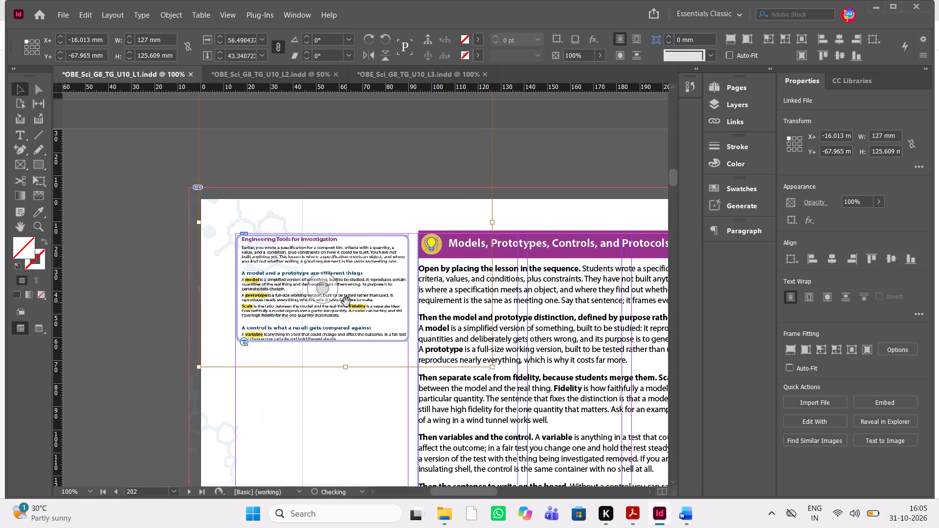
key(Down)
key(Down)
key(Down)
key(Down)
key(Down)
key(Up)
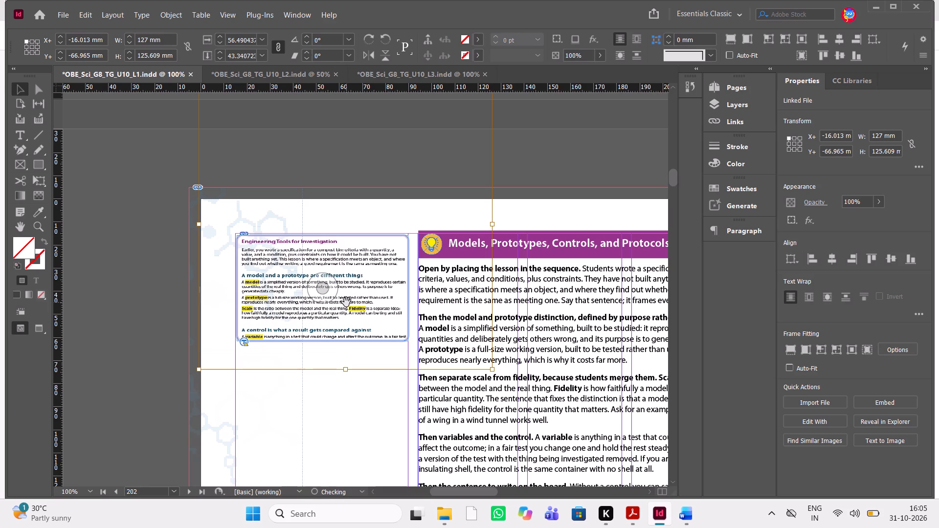
Raise the display performance of the placed student page for sharper on-screen rendering.
right_click(324, 289)
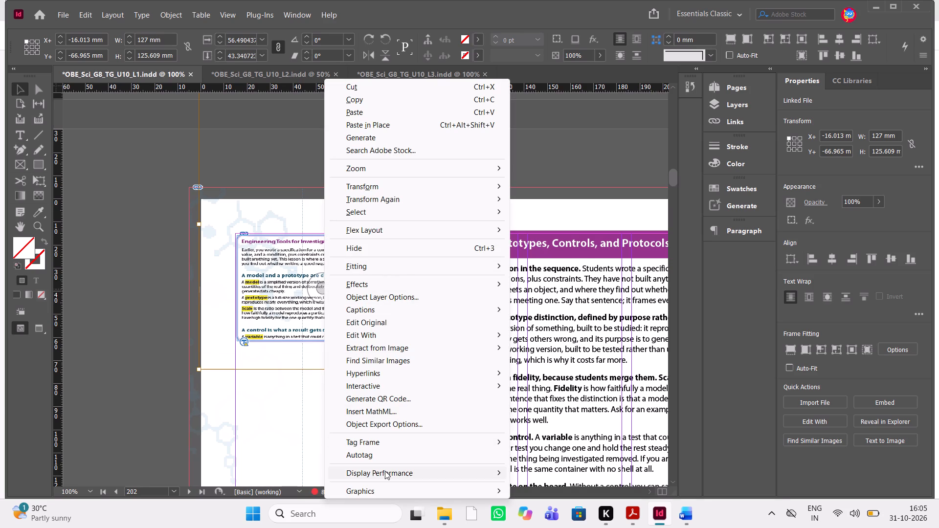
click(385, 471)
click(541, 500)
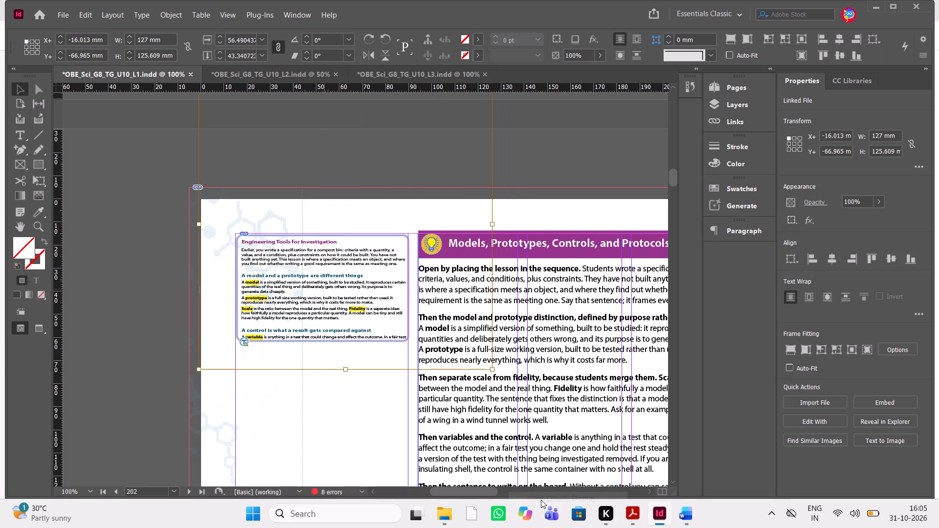
click(333, 406)
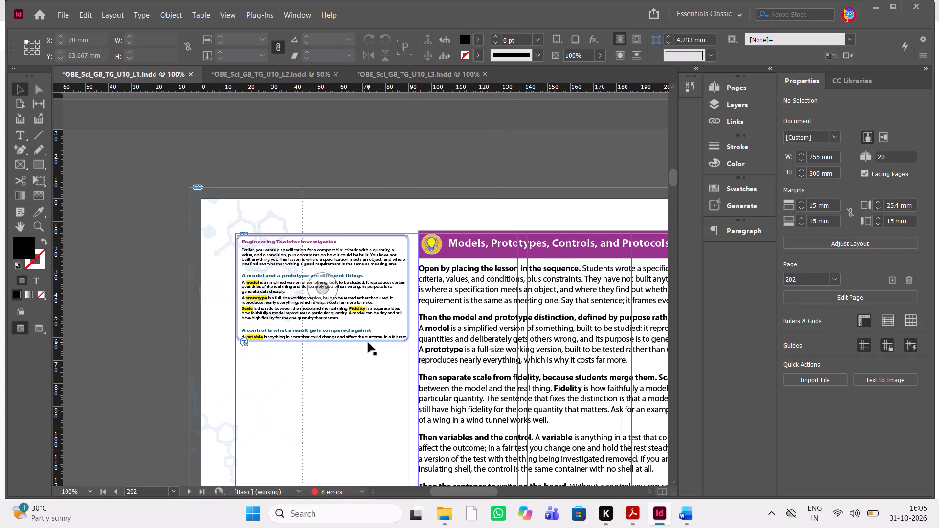
Extend the frame's lower edge to a height of about 50 mm to include the full variable paragraph.
click(372, 342)
drag(325, 342, 325, 349)
click(325, 369)
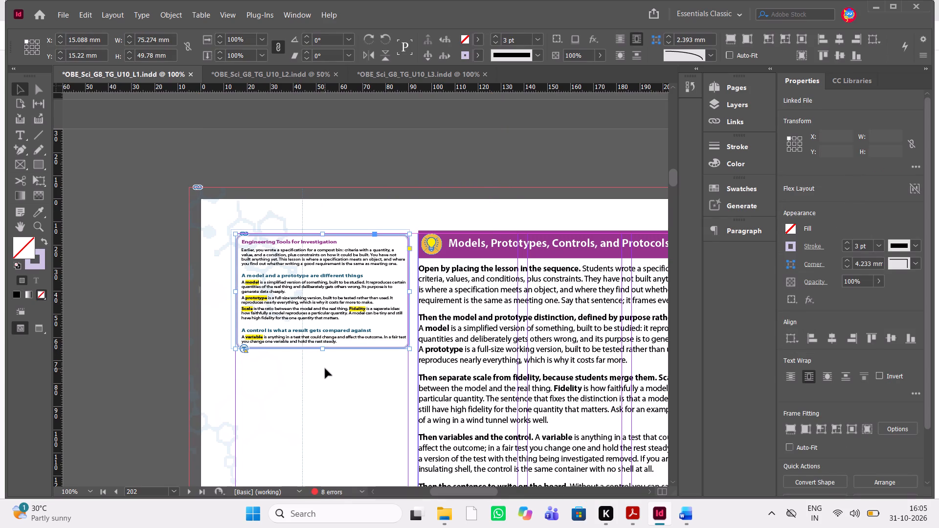
On page 207, delete the Build It, Test the Claim image from the frame beside What Does Your Test Really Prove?
key(ctrl+equal)
key(ctrl+equal)
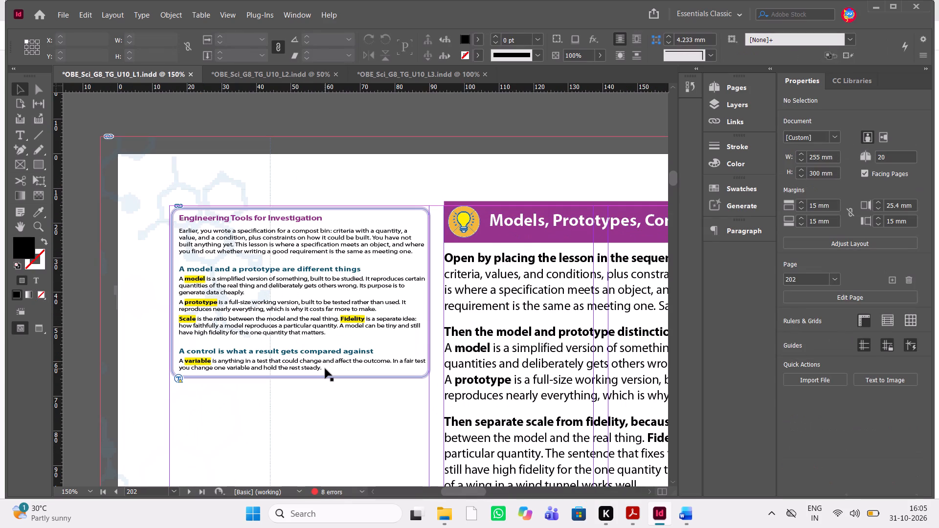
key(ctrl+minus)
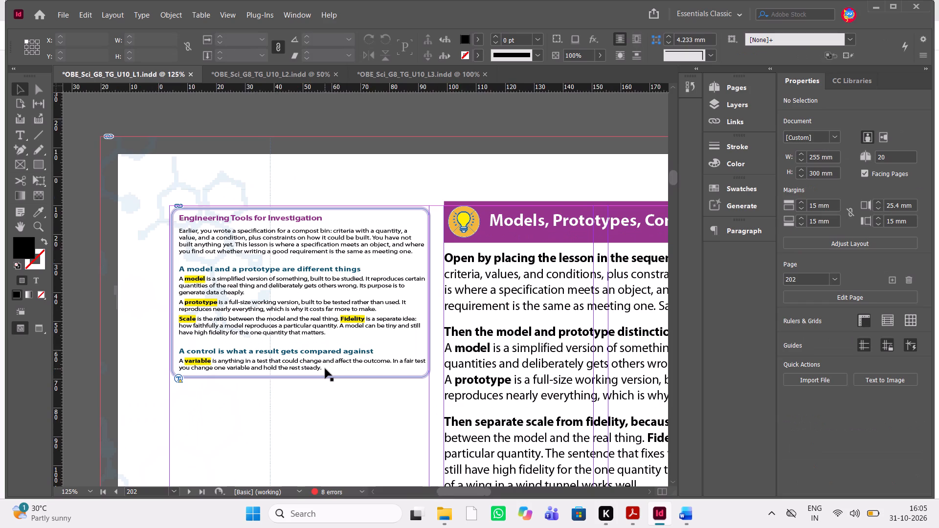
key(ctrl+minus)
scroll(325, 369, left, 1)
scroll(325, 369, down, 2)
key(ctrl+minus)
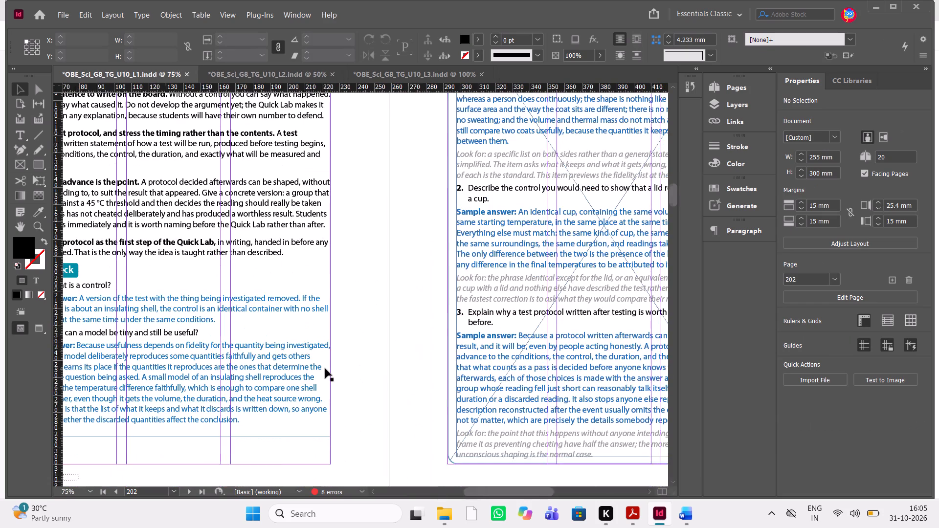
key(ctrl+minus)
scroll(325, 369, down, 2)
scroll(325, 369, up, 1)
scroll(325, 369, right, 1)
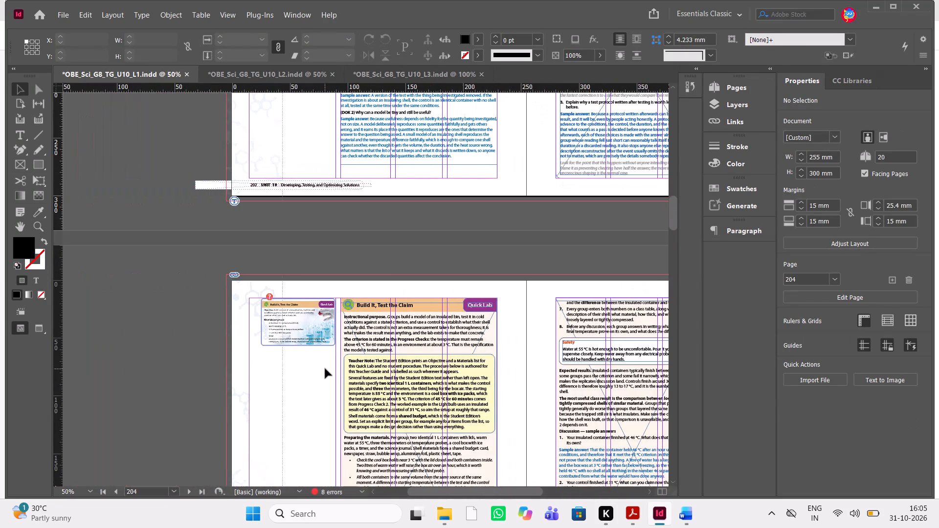
key(ctrl+equal)
key(ctrl+equal)
scroll(325, 369, down, 1)
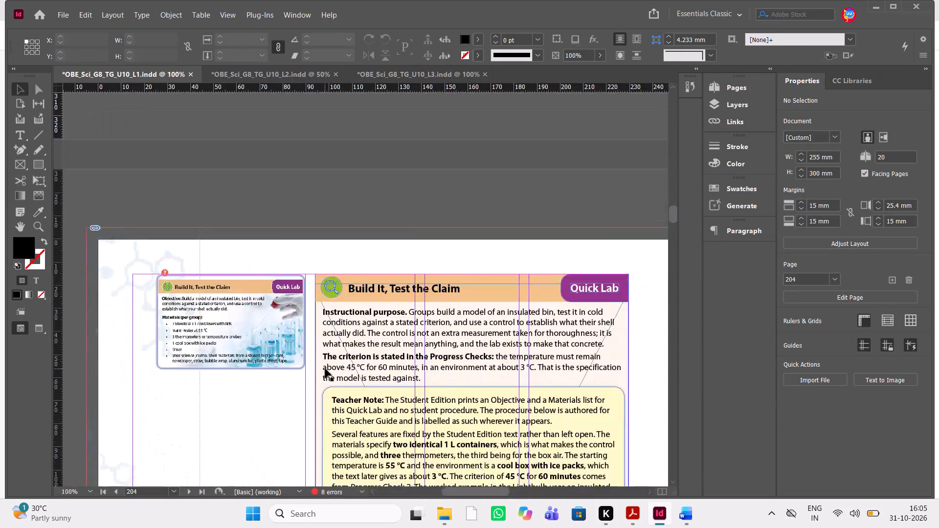
scroll(325, 369, down, 1)
scroll(325, 369, left, 1)
scroll(325, 369, down, 2)
scroll(325, 369, left, 3)
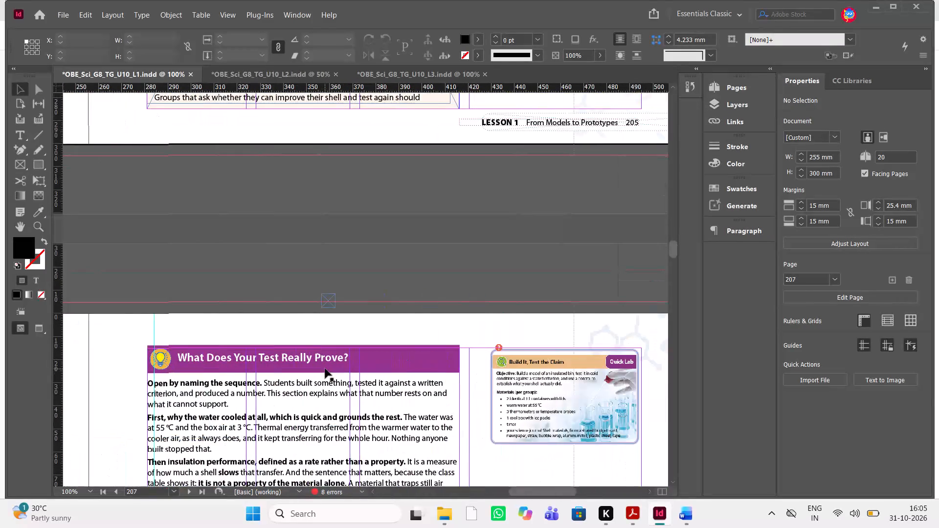
scroll(325, 369, left, 1)
click(416, 399)
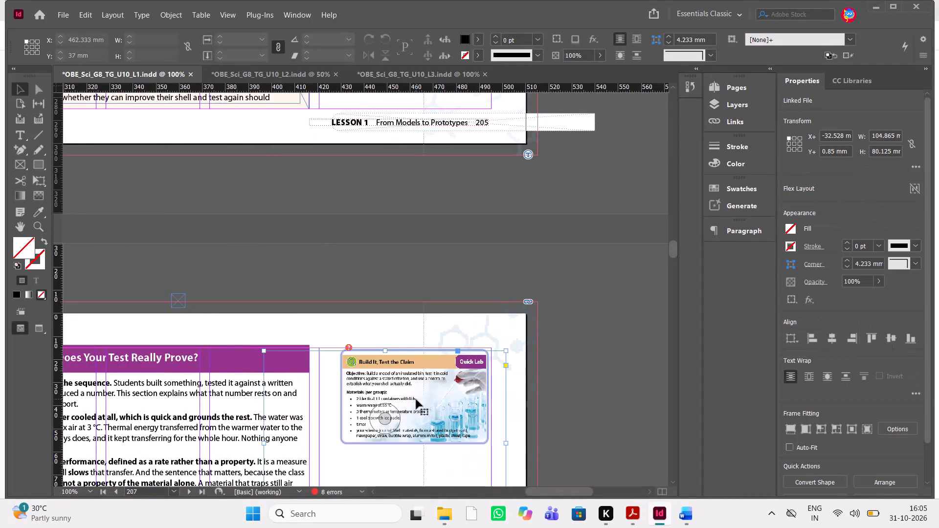
key(Delete)
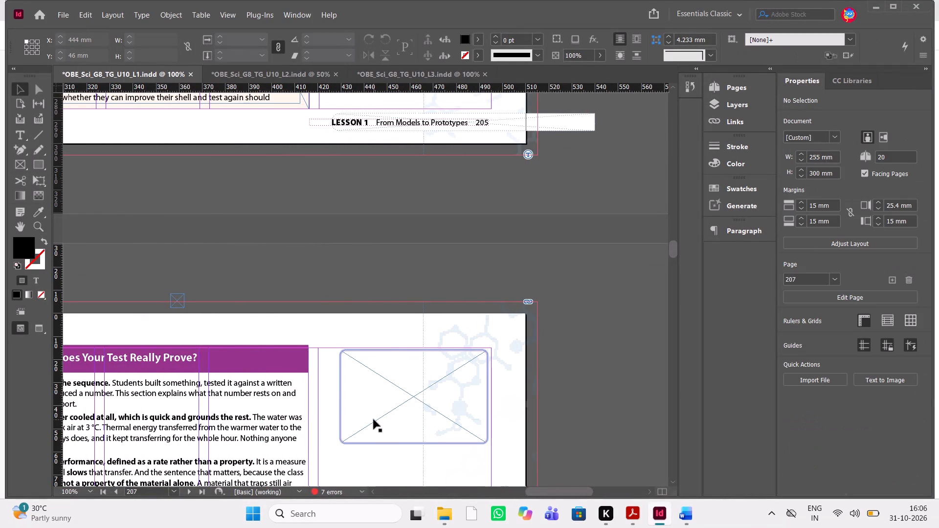
Switch to Acrobat and locate the student edition page containing the What Does Your Test Really Prove? section.
scroll(374, 419, right, 1)
scroll(374, 419, left, 1)
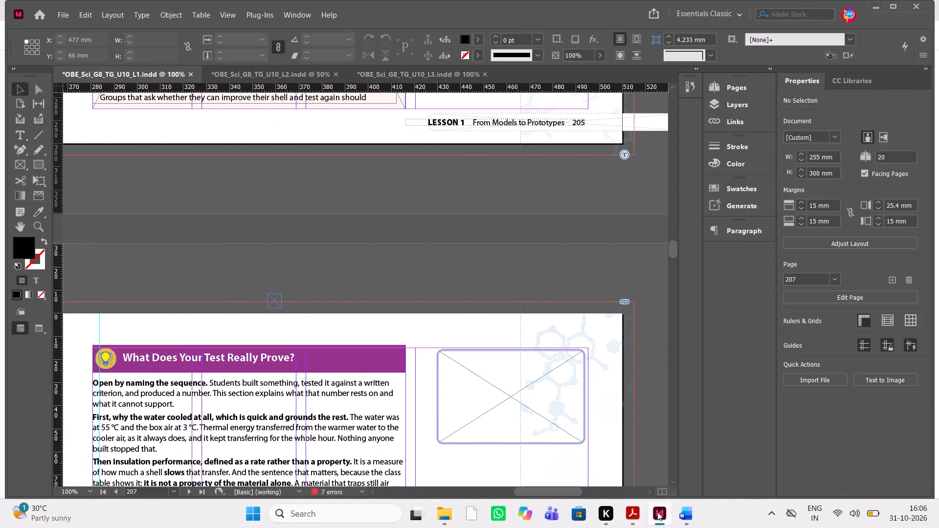
click(641, 517)
scroll(582, 374, down, 8)
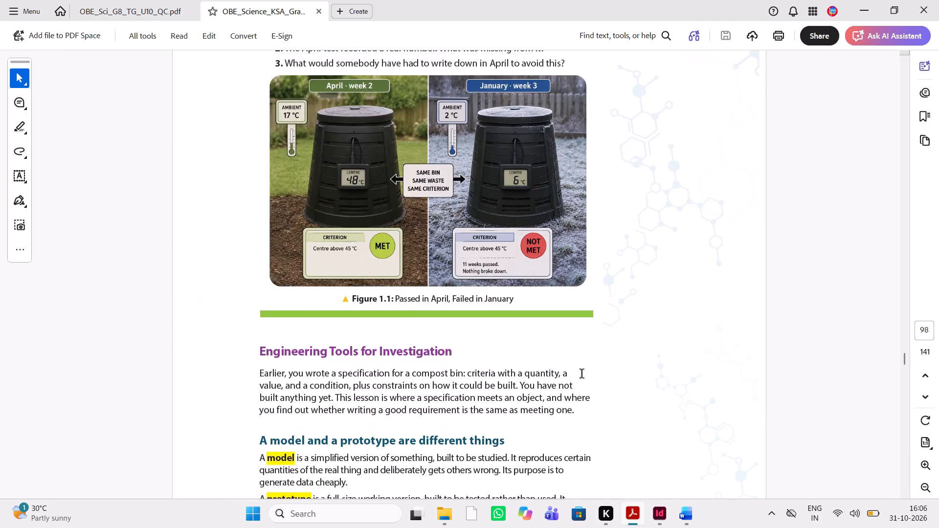
scroll(582, 374, down, 5)
scroll(582, 374, up, 1)
scroll(582, 374, down, 1)
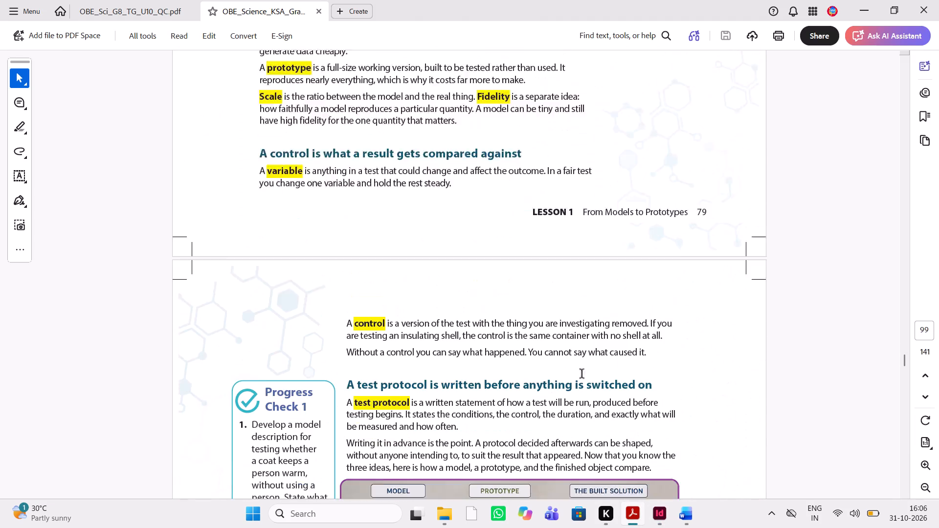
scroll(582, 374, down, 5)
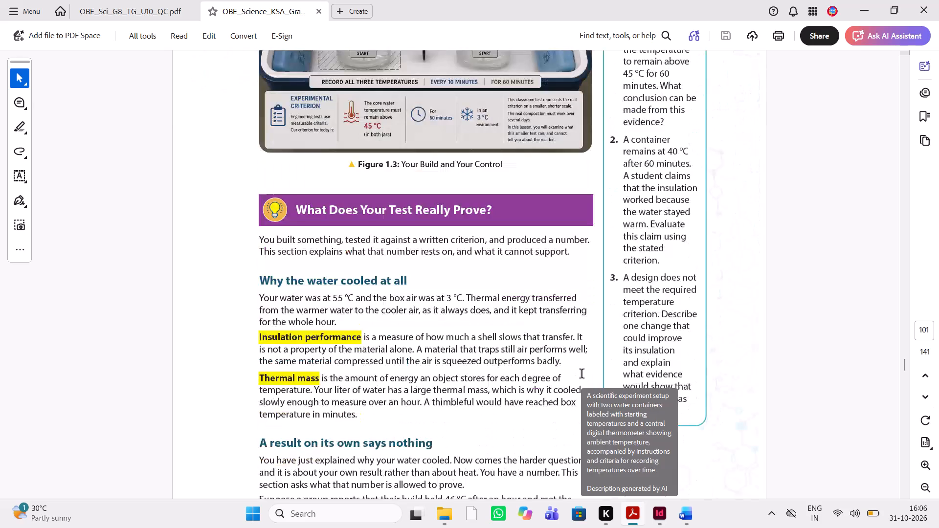
scroll(582, 374, down, 1)
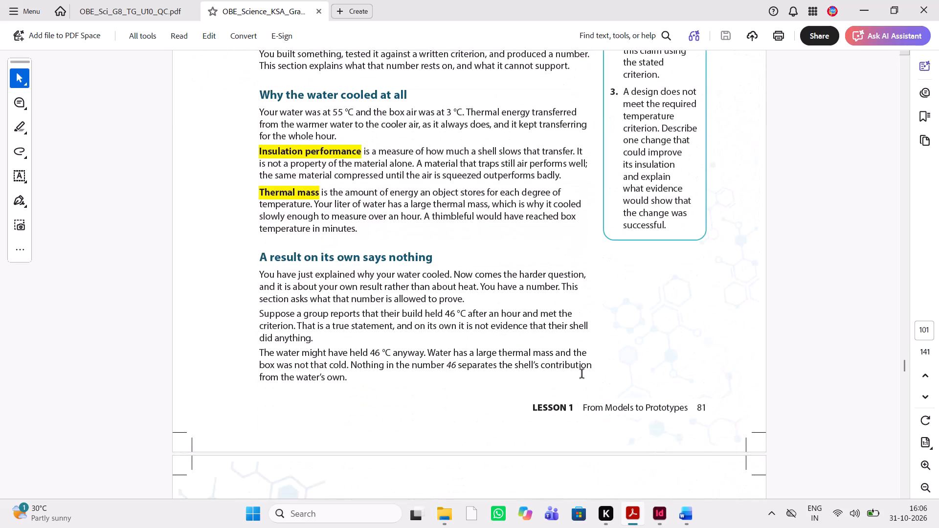
scroll(582, 374, up, 2)
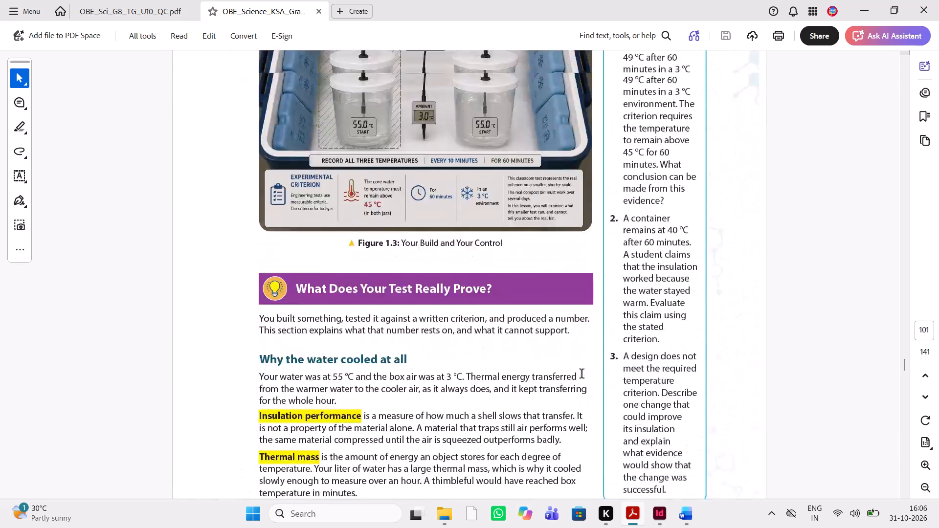
scroll(582, 374, up, 7)
scroll(582, 374, down, 9)
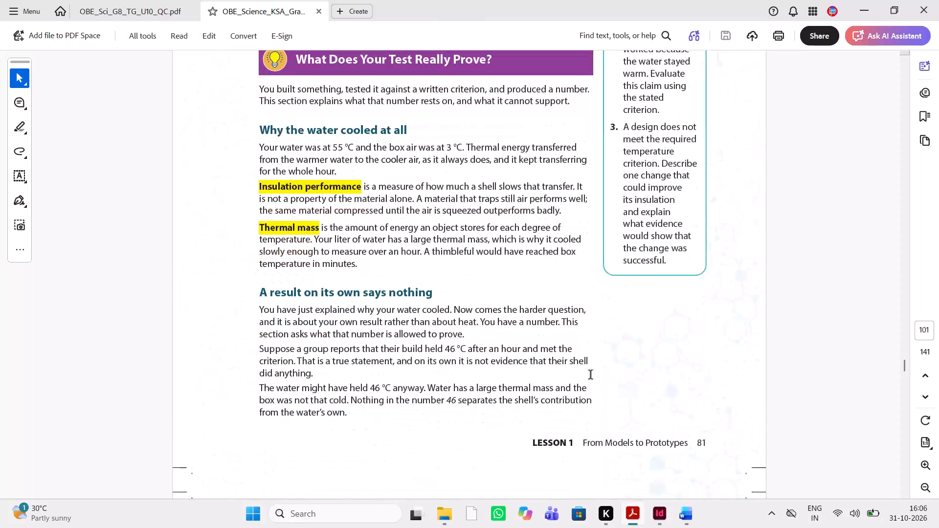
Back in InDesign, widen the empty frame beside What Does Your Test Really Prove? toward the text column to about 72 mm.
click(660, 516)
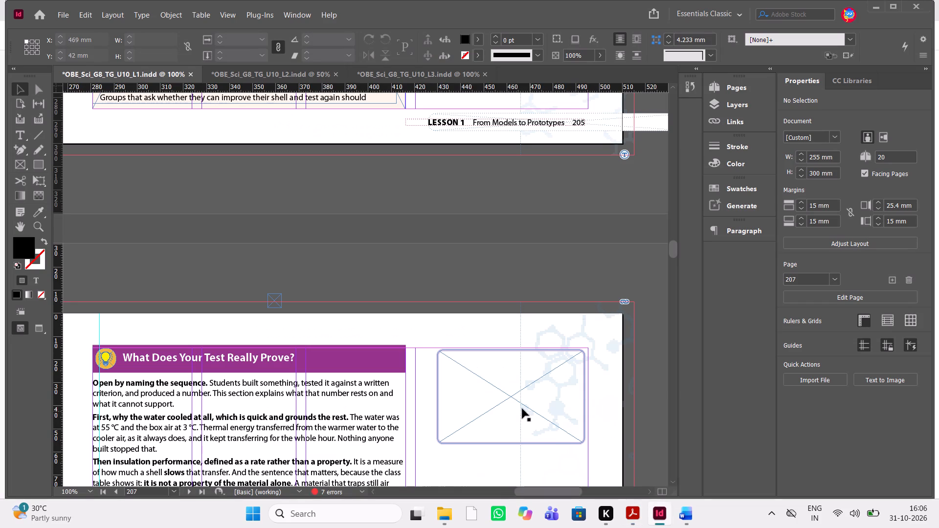
click(522, 409)
drag(437, 398, 422, 400)
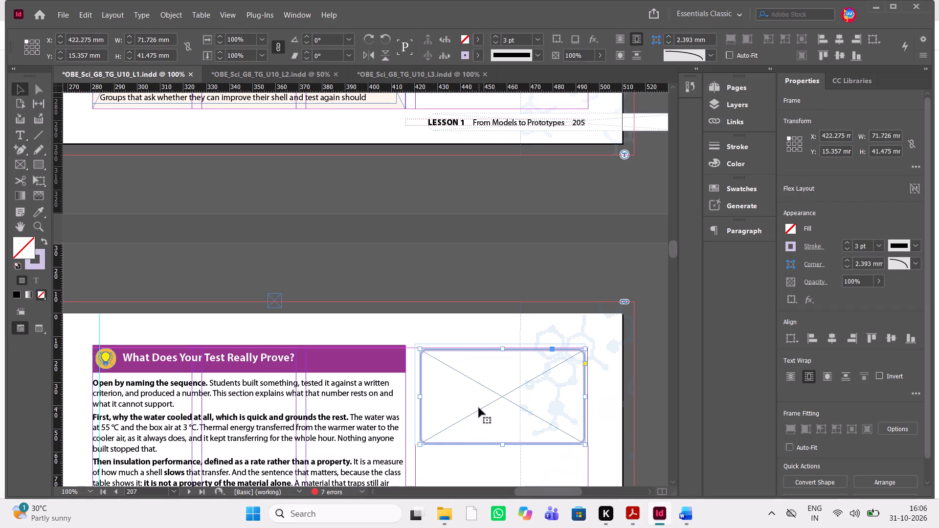
Place page 101 of OBE_Science_KSA_Grade 8 Vol 3_4P.pdf into the widened frame, using a page range of 101.
click(479, 408)
key(ctrl+d)
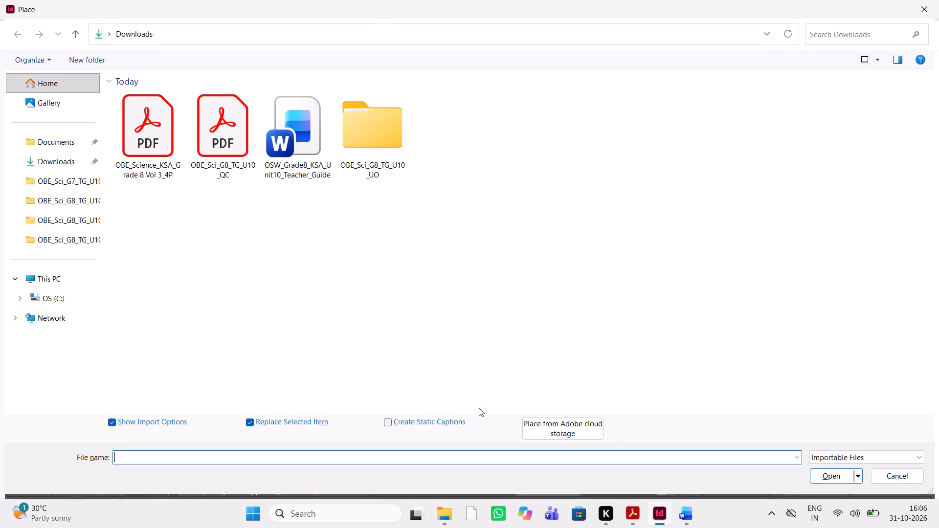
click(160, 161)
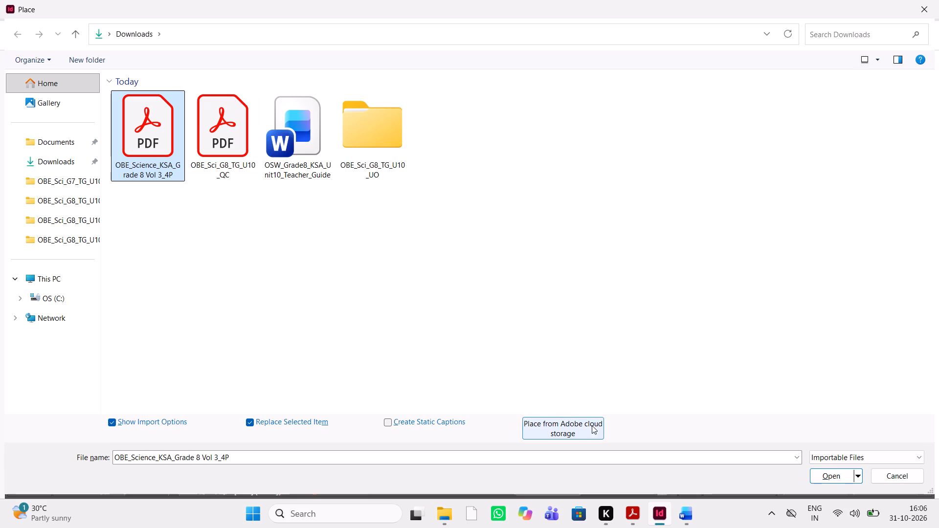
click(823, 477)
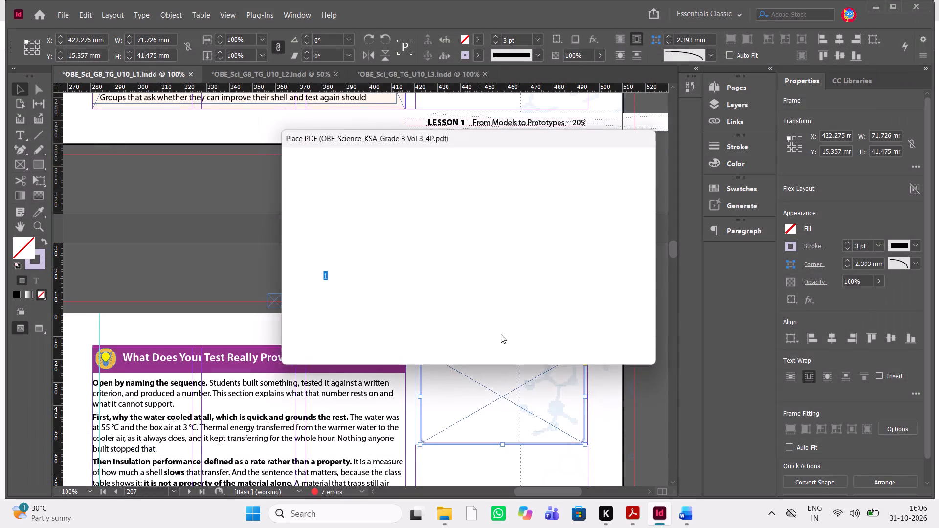
key(BackSpace)
text(101)
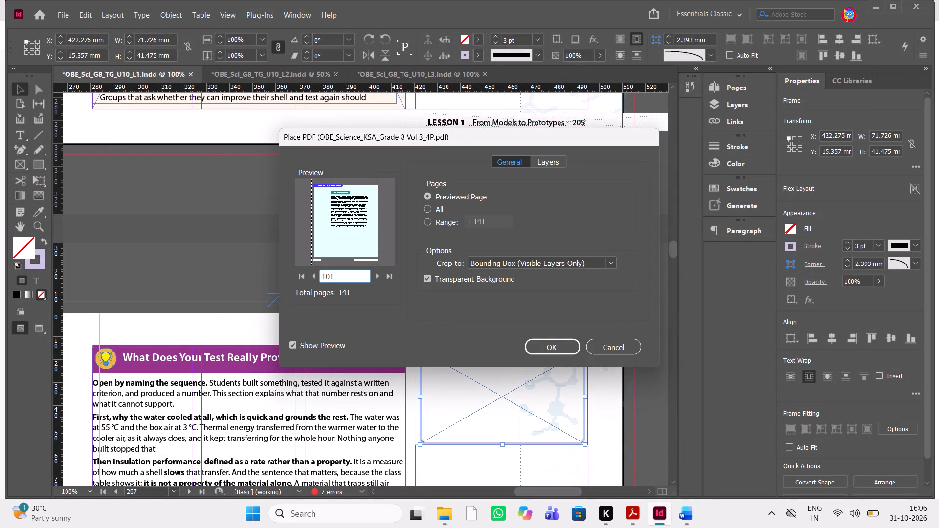
click(429, 225)
drag(490, 221, 426, 217)
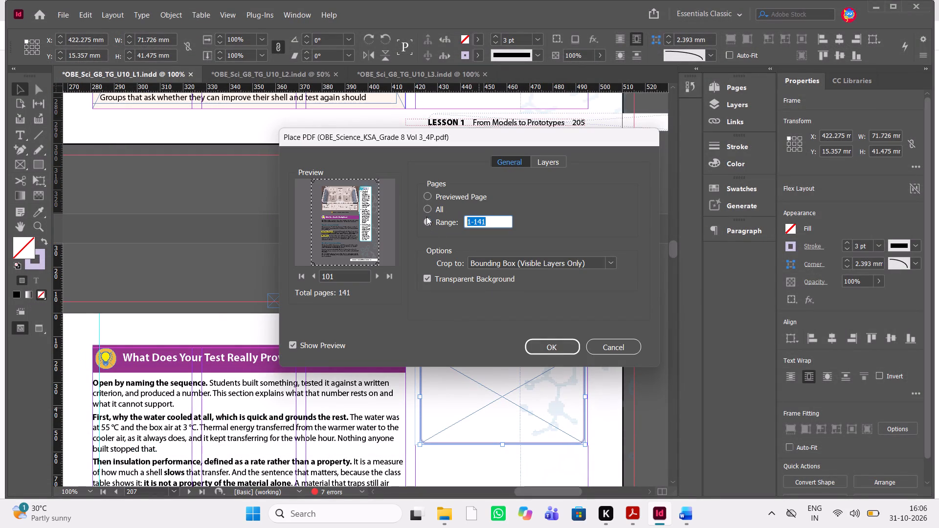
key(BackSpace)
text(101)
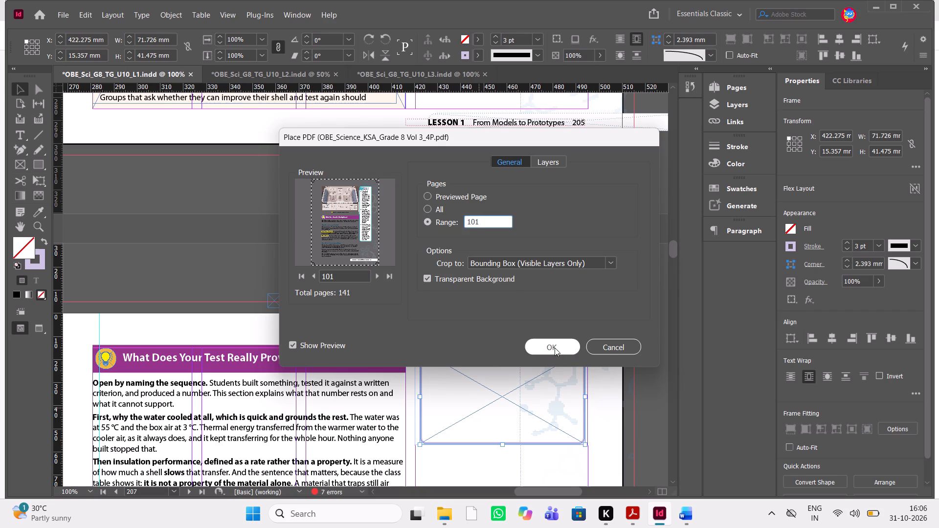
click(556, 349)
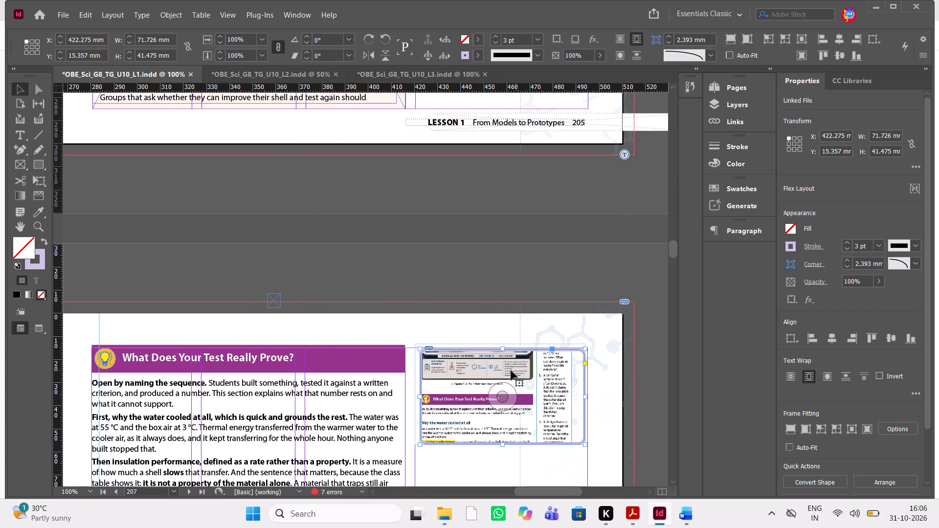
Nudge the placed page inside its frame to X about -10 mm and Y about -45 mm, starting at the purple section heading.
click(503, 396)
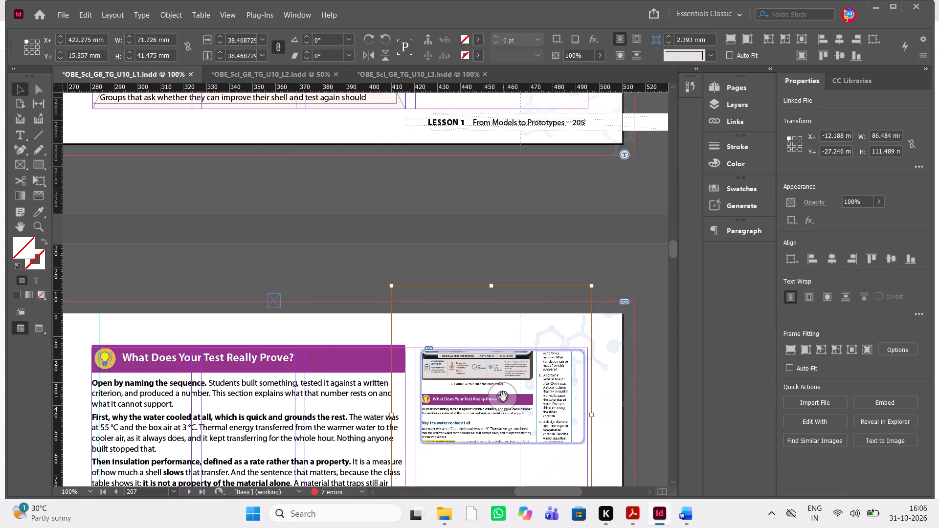
key(shift+Up)
key(shift+Up)
key(shift+Up)
key(shift+Up)
key(shift+Up)
key(shift+Up)
key(shift+Up)
key(shift+Up)
key(shift+Right)
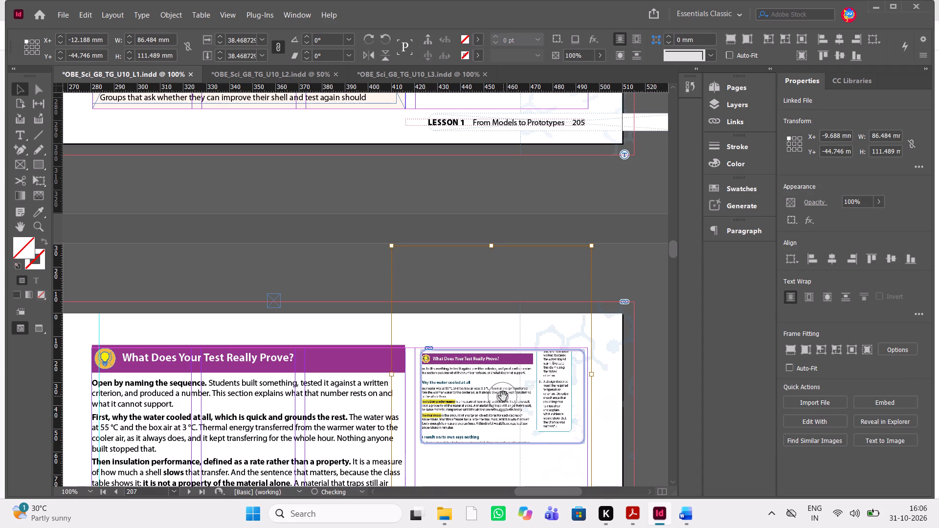
key(shift+Right)
key(Left)
key(Left)
key(Left)
key(Left)
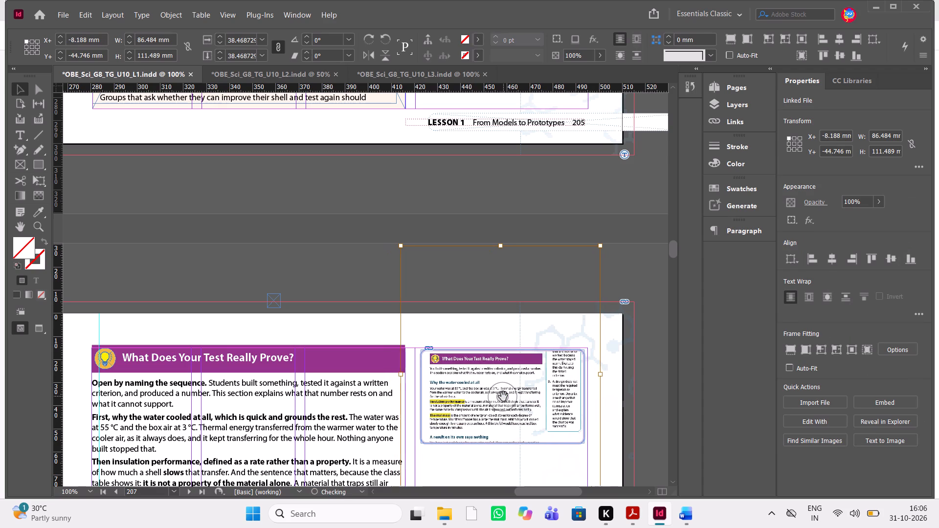
key(Left)
key(Left)
key(Left)
key(Left)
key(Left)
key(Left)
key(Left)
key(Left)
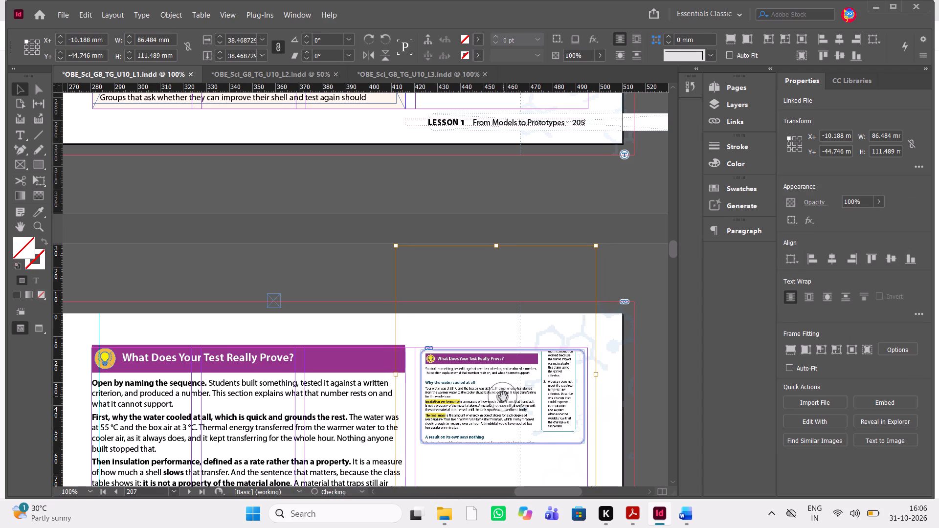
Stretch only the placed page's width to about 118 mm and shift it to X about -15 mm, Y about -44 mm, filling the frame.
drag(598, 375, 600, 375)
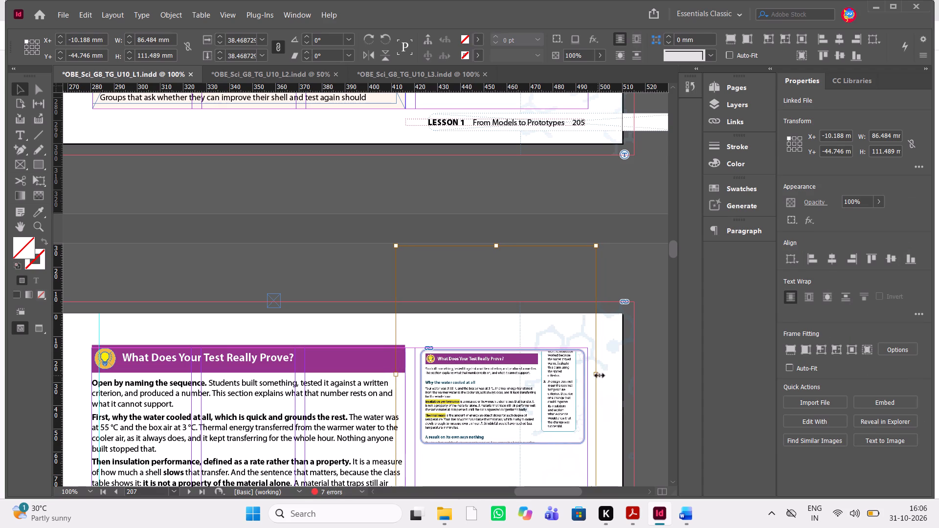
drag(600, 375, 691, 373)
scroll(580, 401, left, 1)
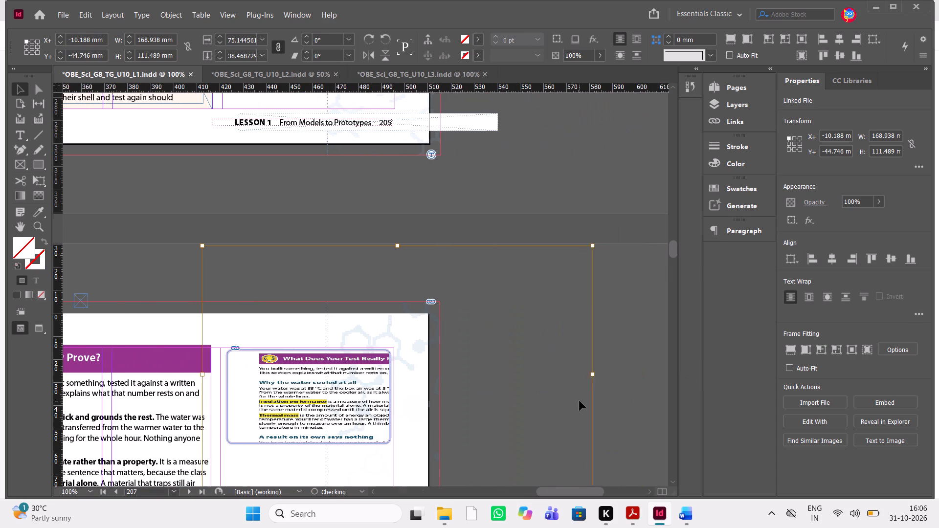
scroll(580, 401, left, 1)
scroll(580, 401, right, 1)
scroll(580, 401, left, 1)
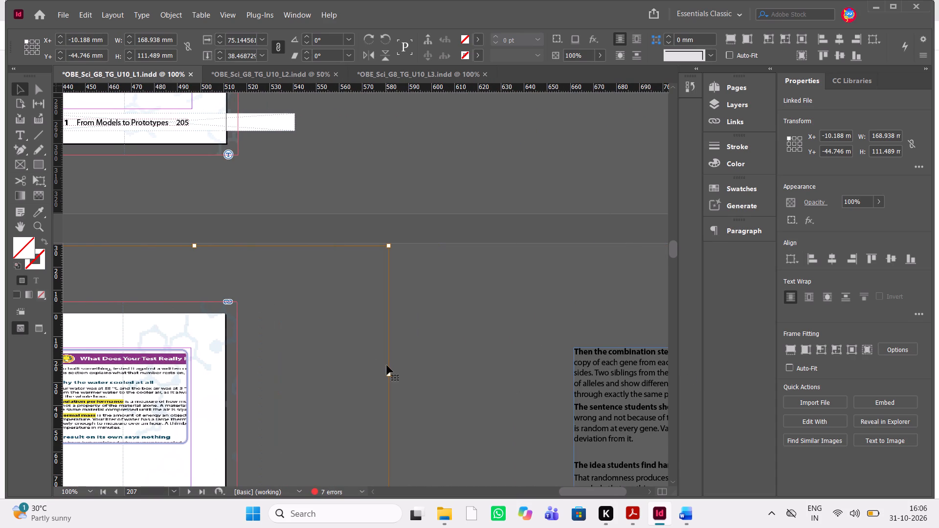
drag(389, 373, 226, 396)
scroll(226, 396, right, 1)
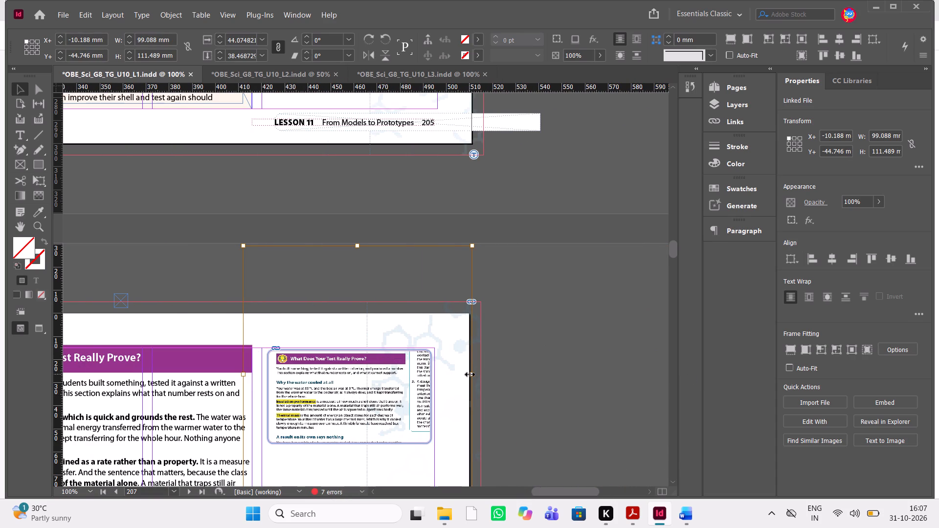
drag(470, 374, 530, 375)
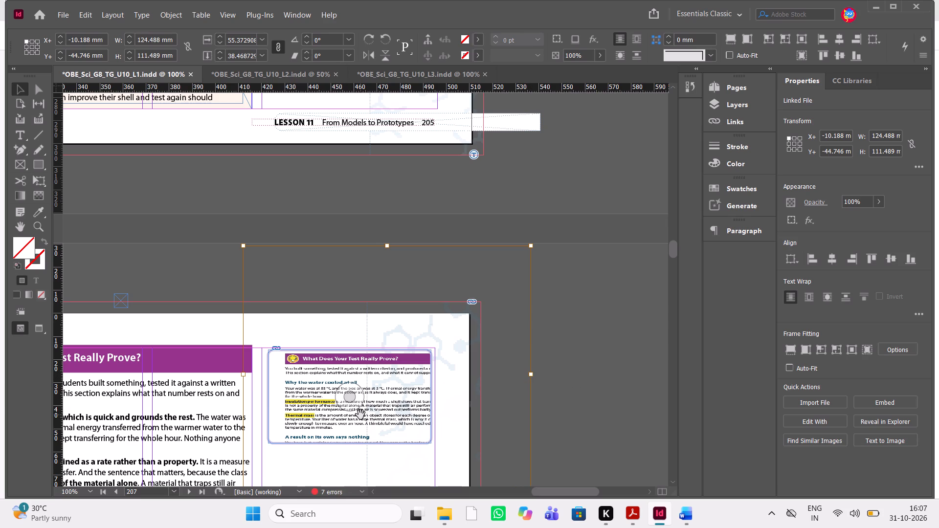
key(shift+Left)
key(shift+Left)
key(Down)
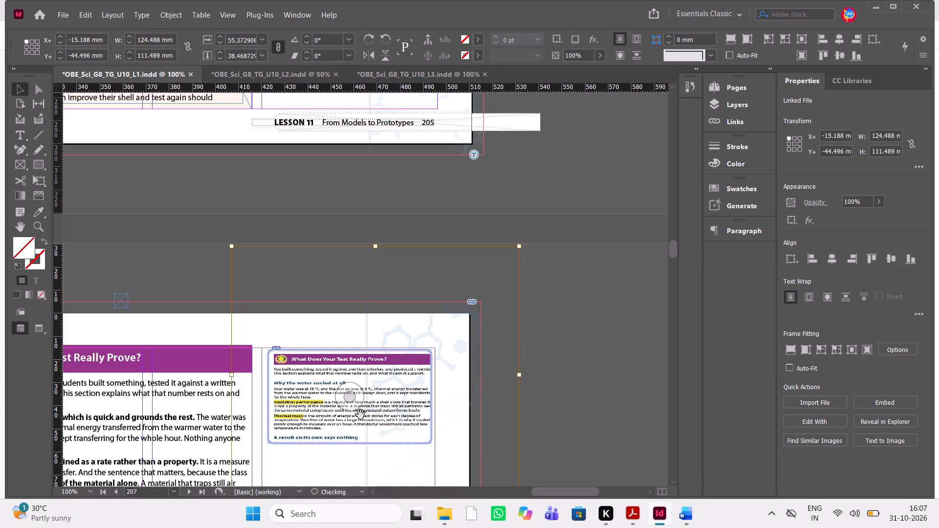
key(Down)
scroll(360, 415, down, 1)
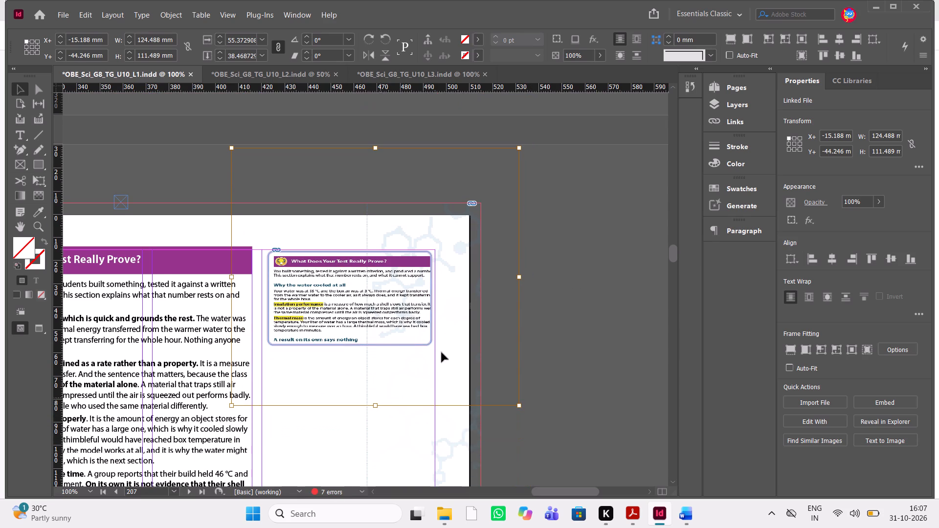
drag(522, 277, 517, 277)
drag(517, 277, 505, 277)
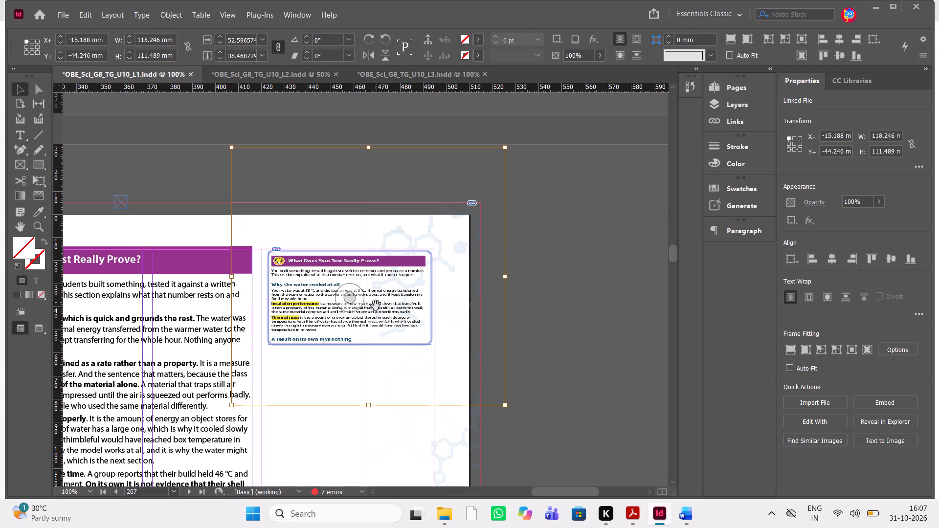
Set the display performance of the placed page 101 frame to High Quality Display.
click(360, 299)
click(360, 299)
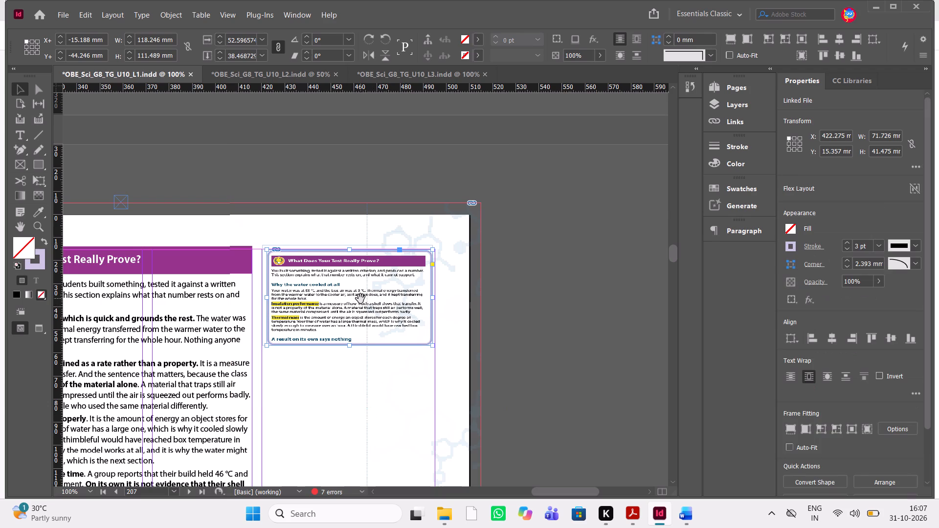
right_click(360, 299)
click(415, 460)
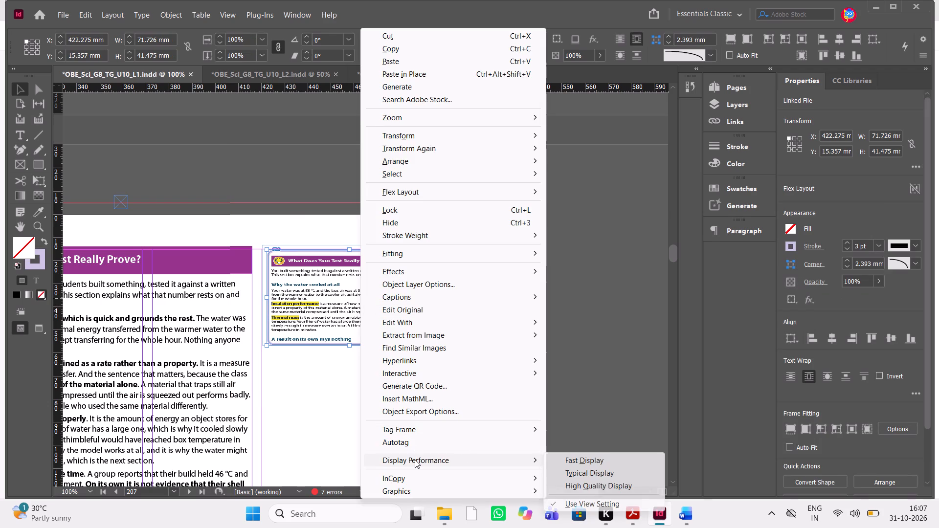
click(565, 485)
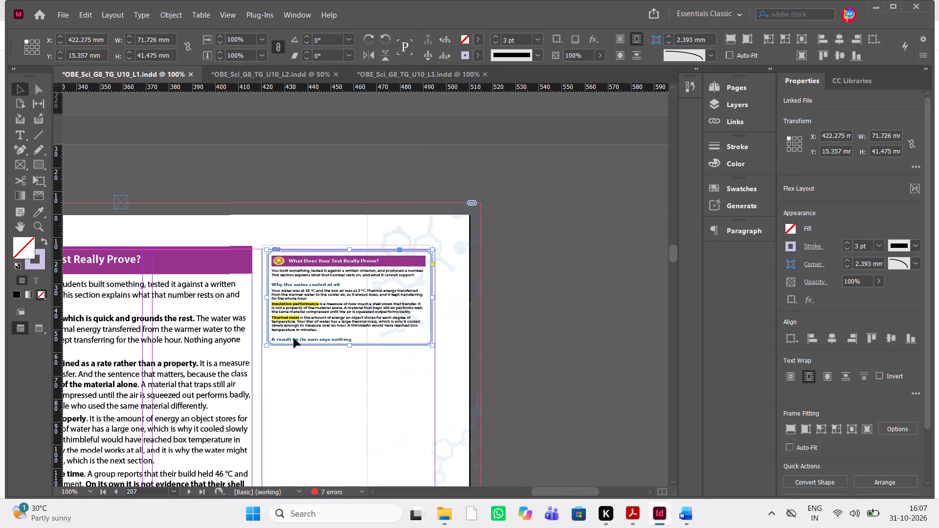
Compare the side frames and their placed student pages on pages 207 and 209 with the section headings beside them.
scroll(378, 300, down, 3)
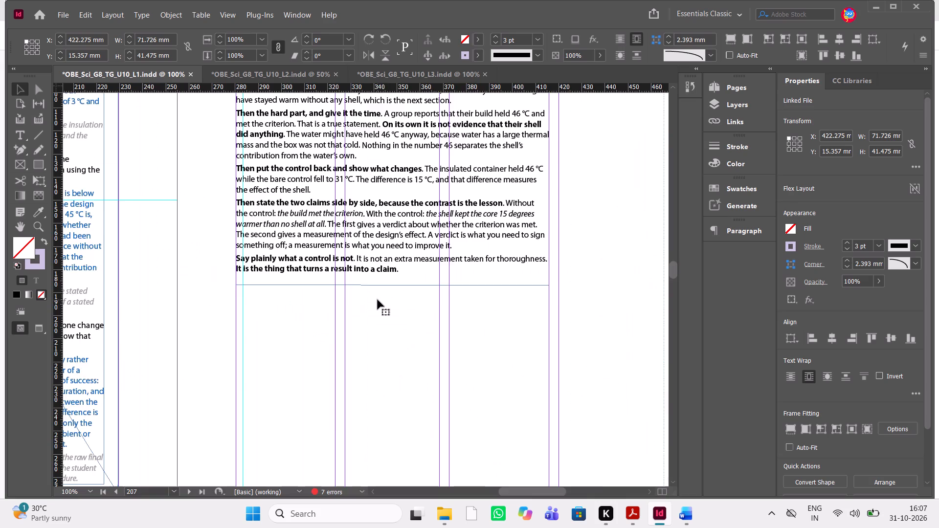
scroll(378, 300, down, 3)
scroll(378, 300, up, 1)
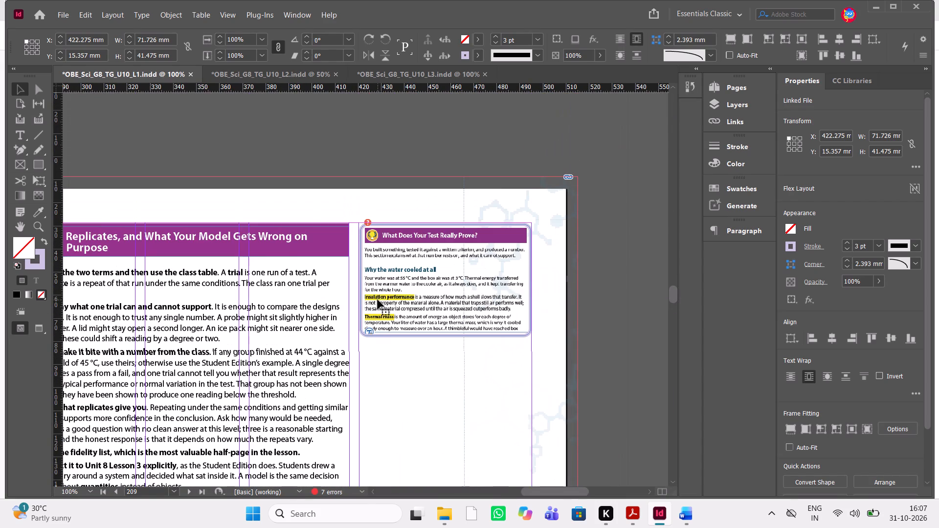
scroll(378, 300, right, 1)
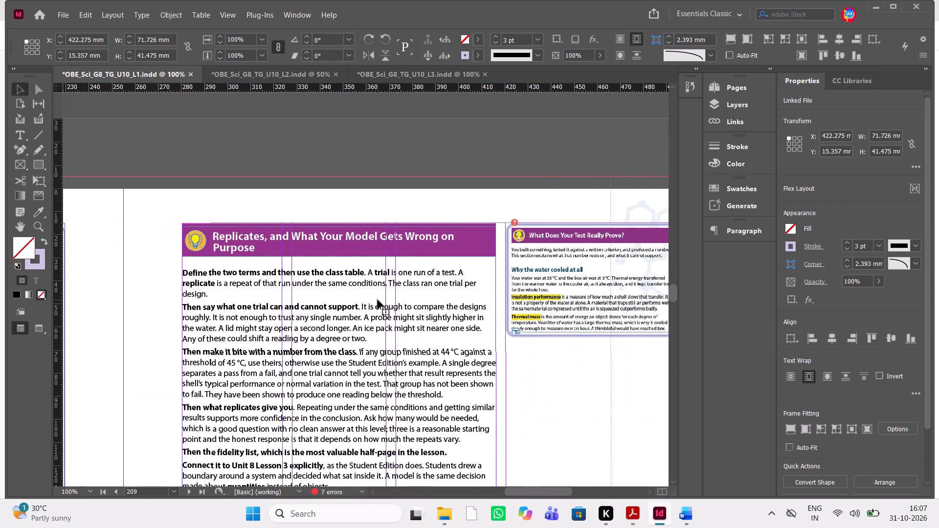
scroll(378, 300, up, 5)
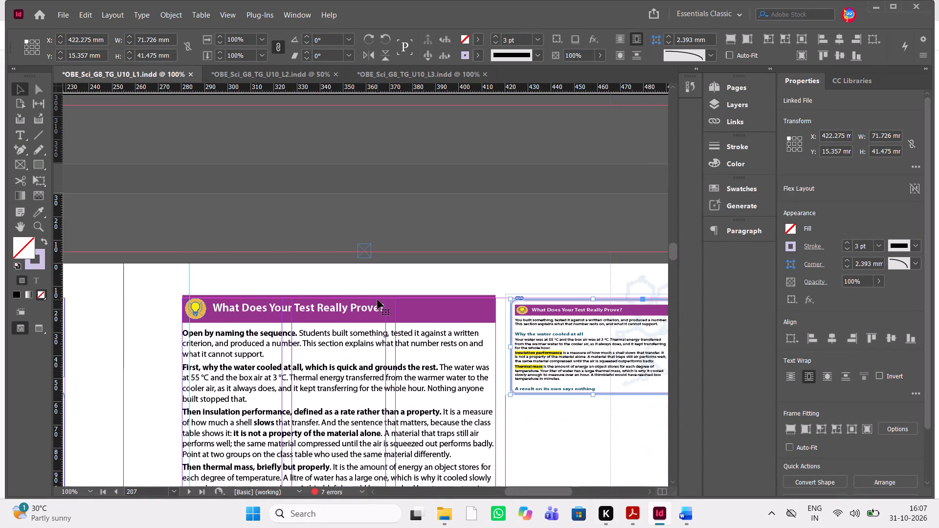
scroll(378, 300, down, 3)
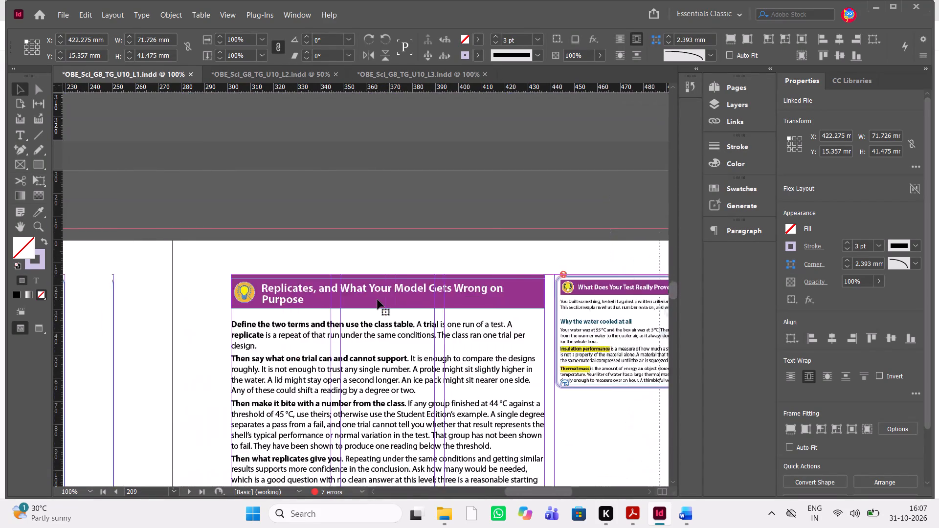
scroll(378, 300, down, 1)
scroll(378, 300, up, 6)
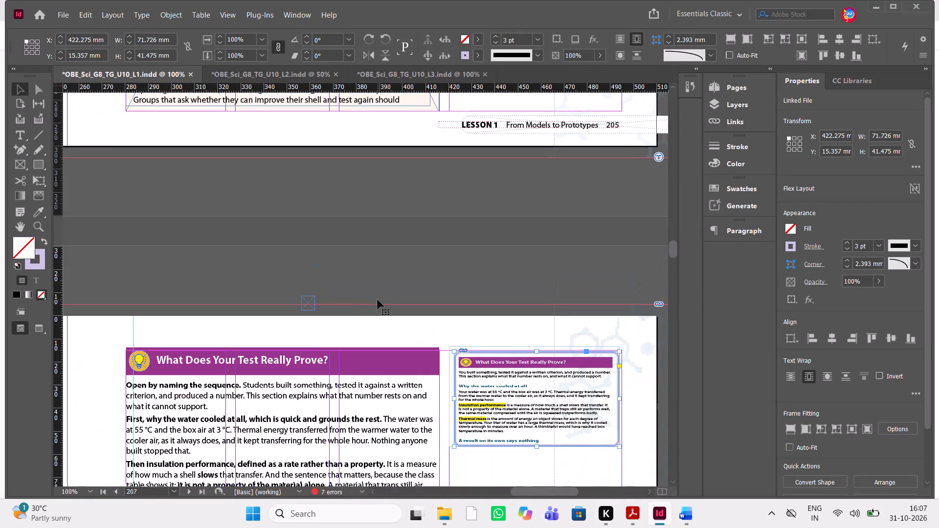
scroll(378, 300, down, 1)
scroll(378, 300, up, 1)
scroll(378, 300, down, 3)
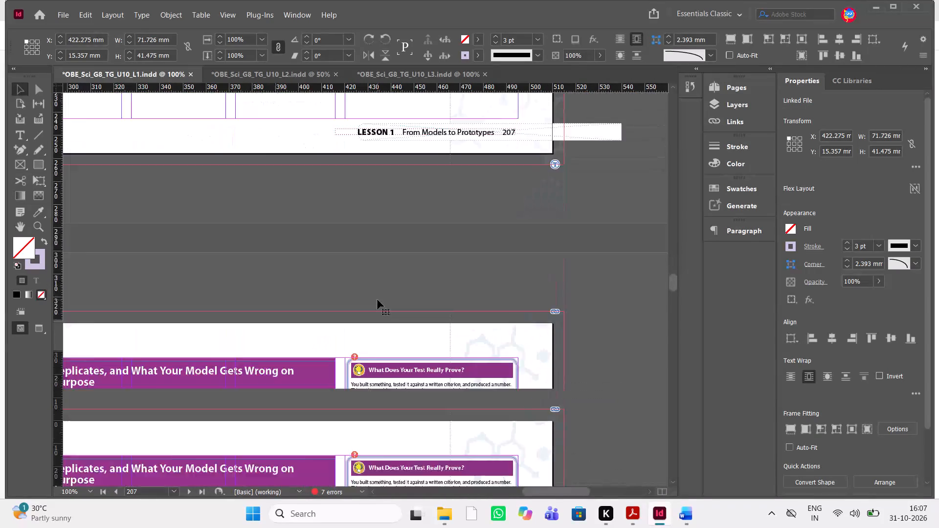
scroll(378, 300, down, 1)
click(427, 381)
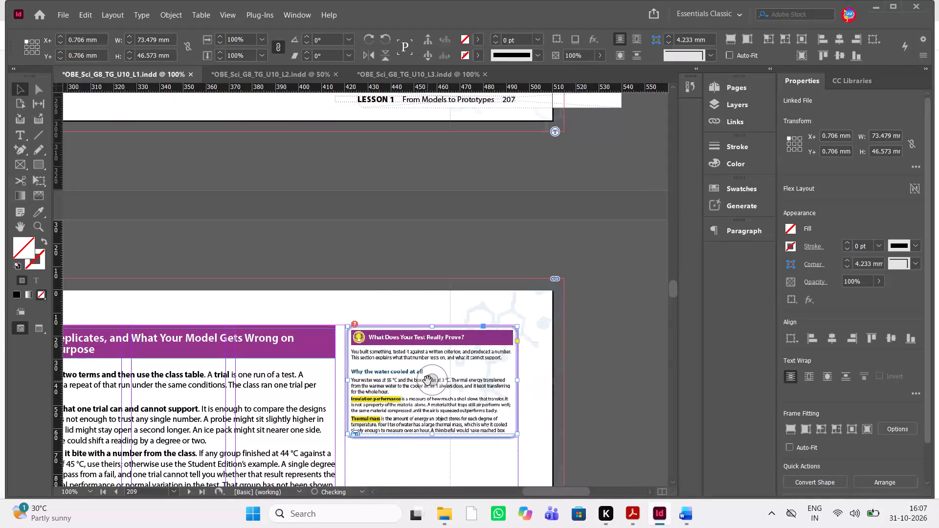
scroll(427, 381, up, 5)
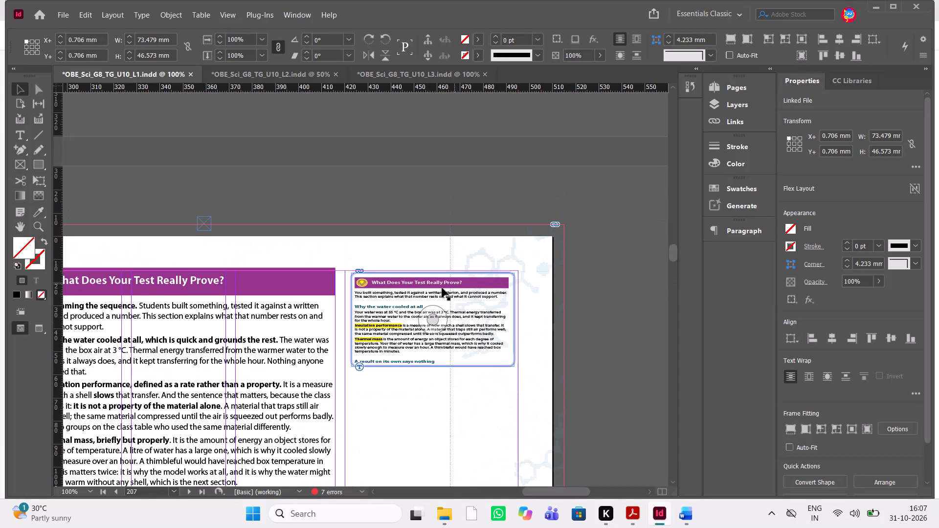
Shrink the placed PDF page inside the page 207 side frame to about 117 by 111 mm, adjusting from its upper corner.
click(432, 313)
scroll(409, 326, down, 2)
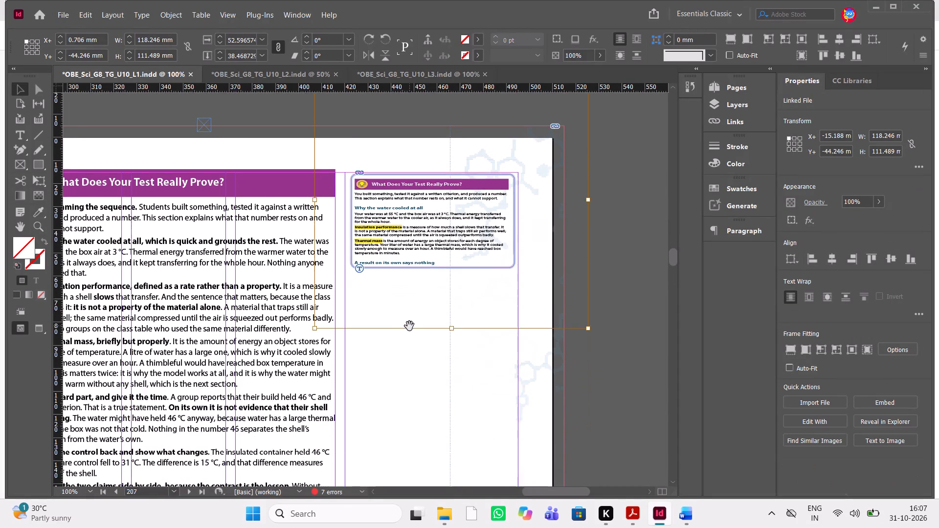
scroll(409, 326, down, 4)
scroll(409, 326, up, 1)
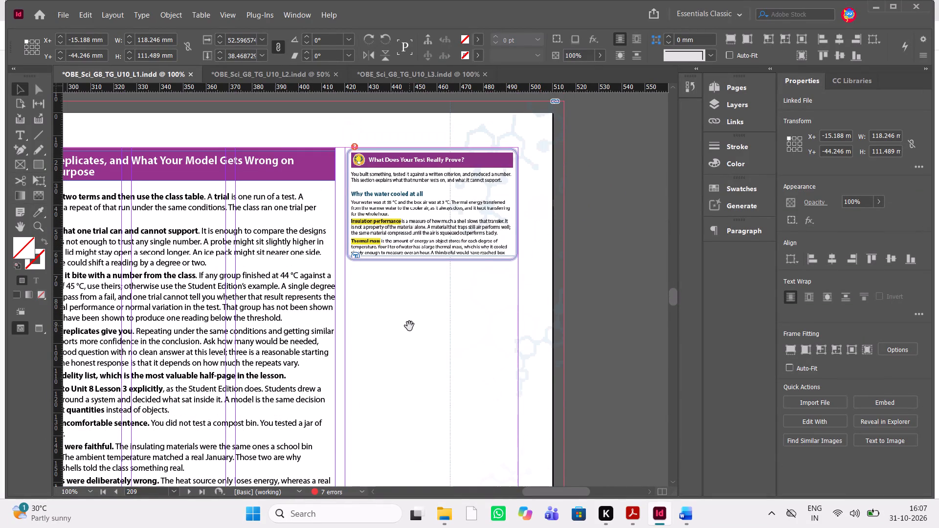
scroll(409, 326, up, 3)
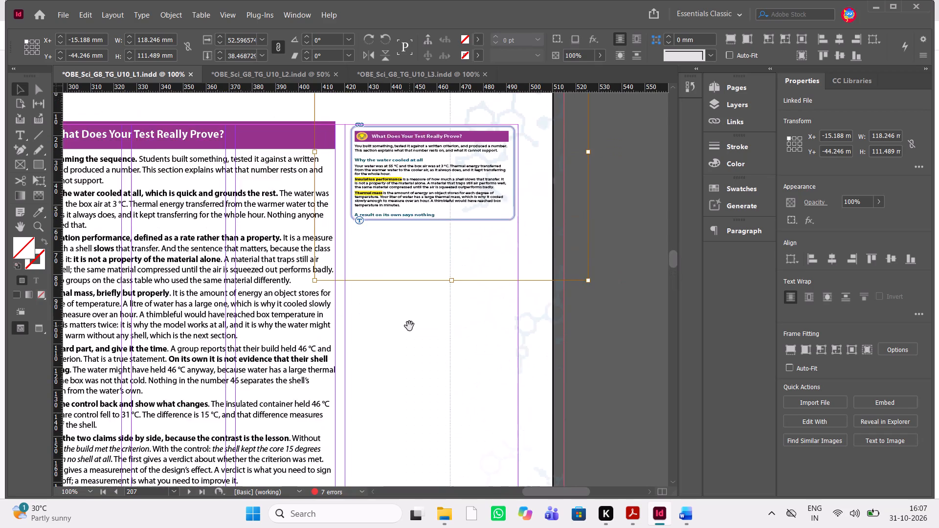
scroll(409, 326, up, 2)
drag(313, 152, 317, 154)
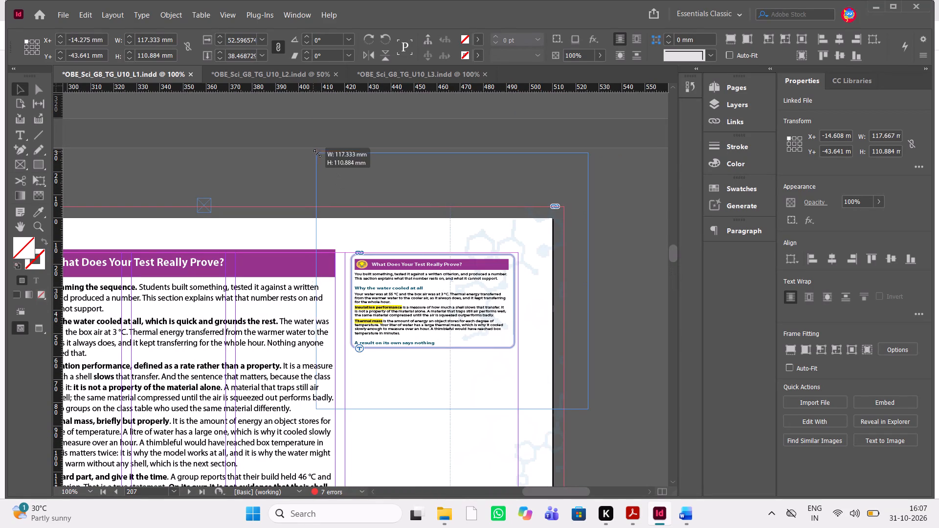
drag(317, 154, 318, 154)
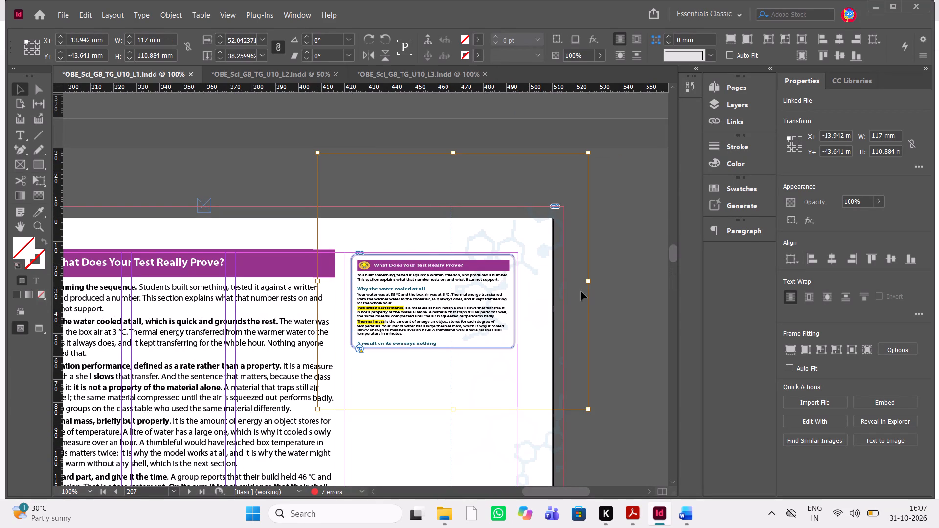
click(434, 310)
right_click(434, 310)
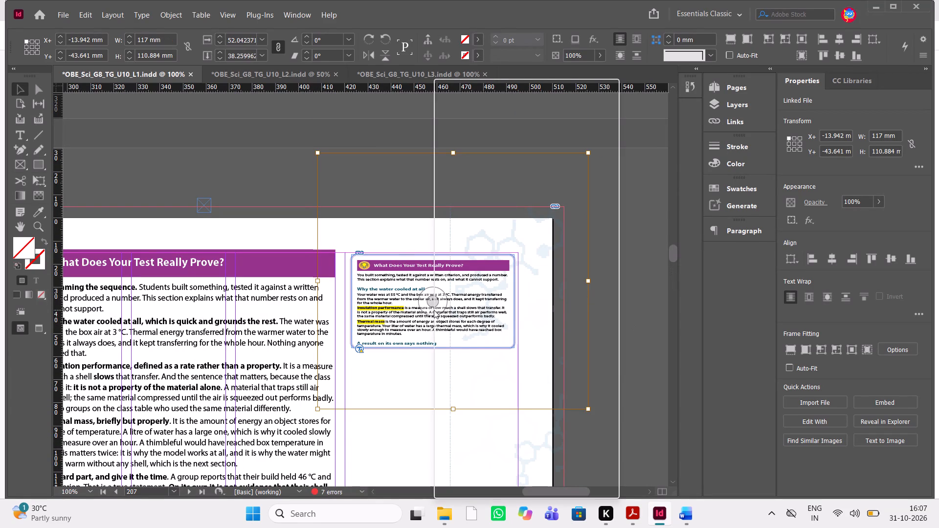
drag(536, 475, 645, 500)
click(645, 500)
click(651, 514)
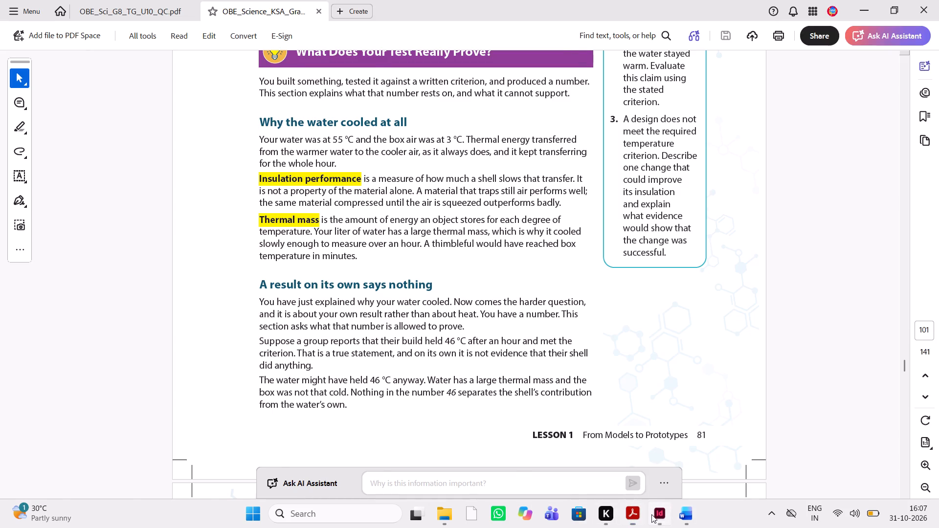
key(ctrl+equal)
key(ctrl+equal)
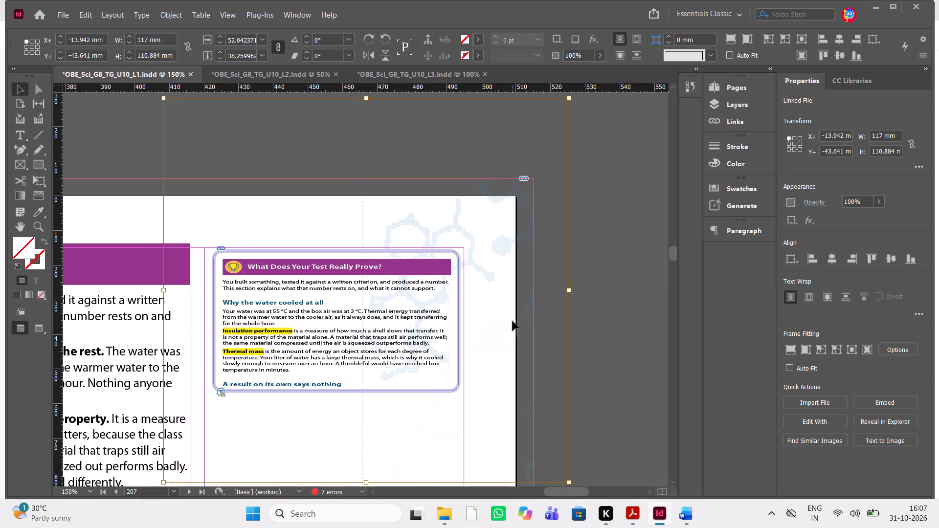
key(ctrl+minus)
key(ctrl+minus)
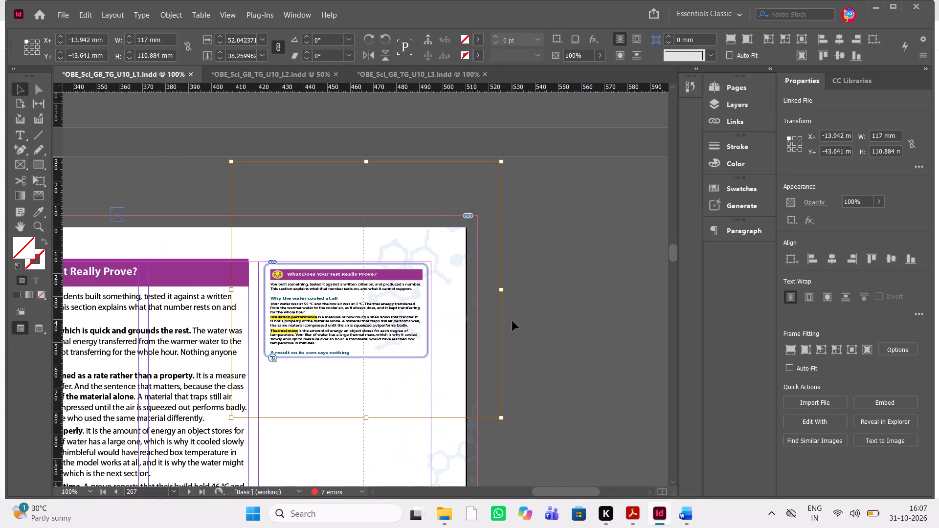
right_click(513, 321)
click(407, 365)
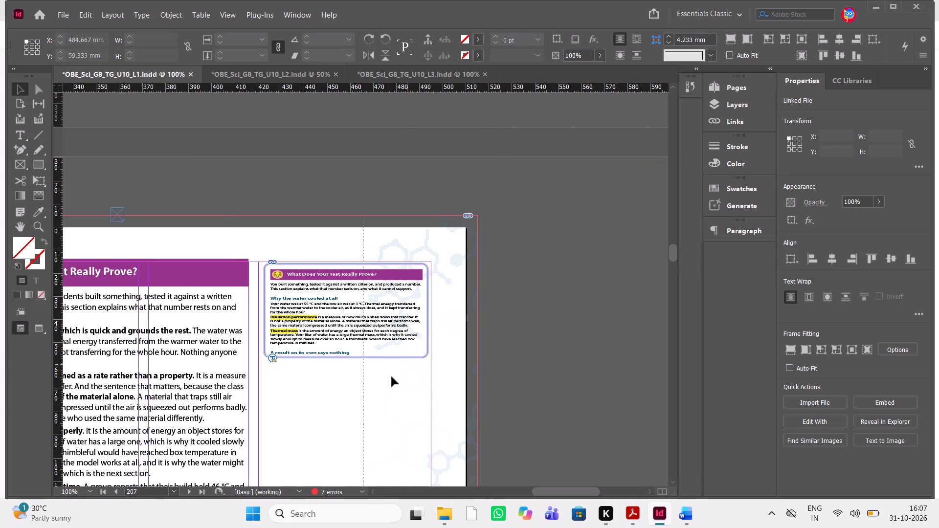
Extend the page 207 side frame downward to a height of about 61 mm to reveal the text under "A result on its own says nothing".
click(389, 359)
click(378, 359)
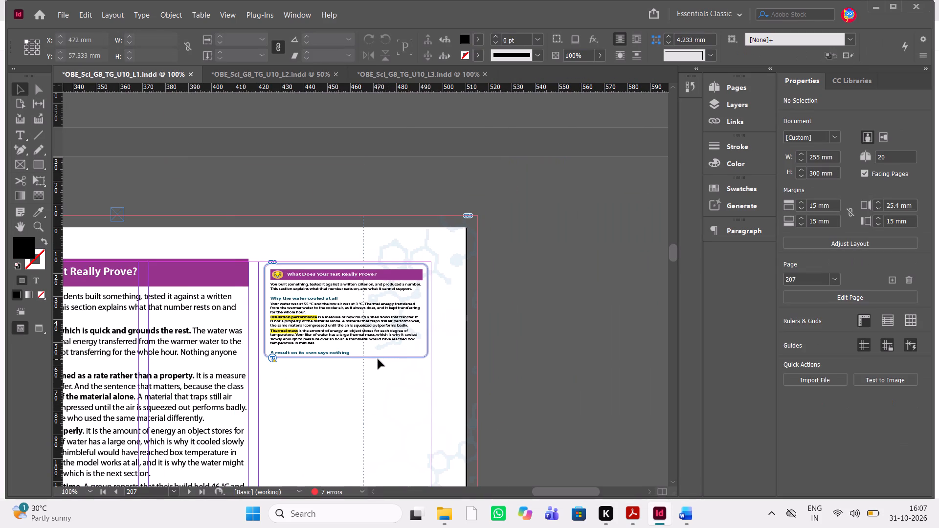
click(375, 356)
drag(344, 358, 344, 370)
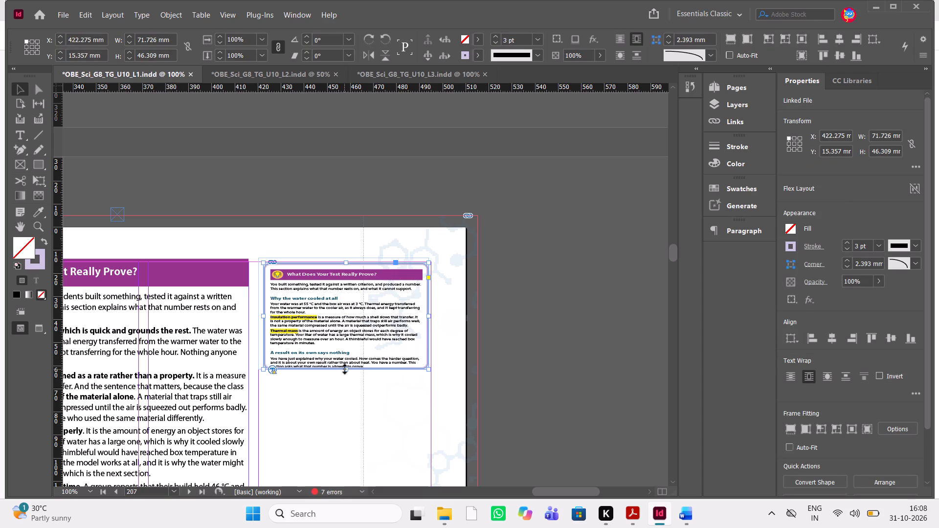
drag(345, 369, 345, 387)
drag(345, 387, 347, 402)
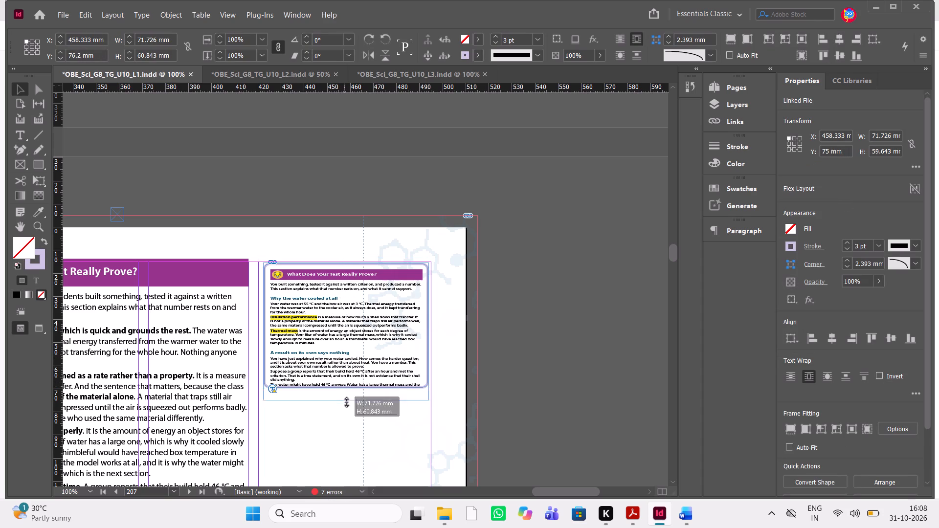
drag(347, 402, 347, 404)
click(372, 454)
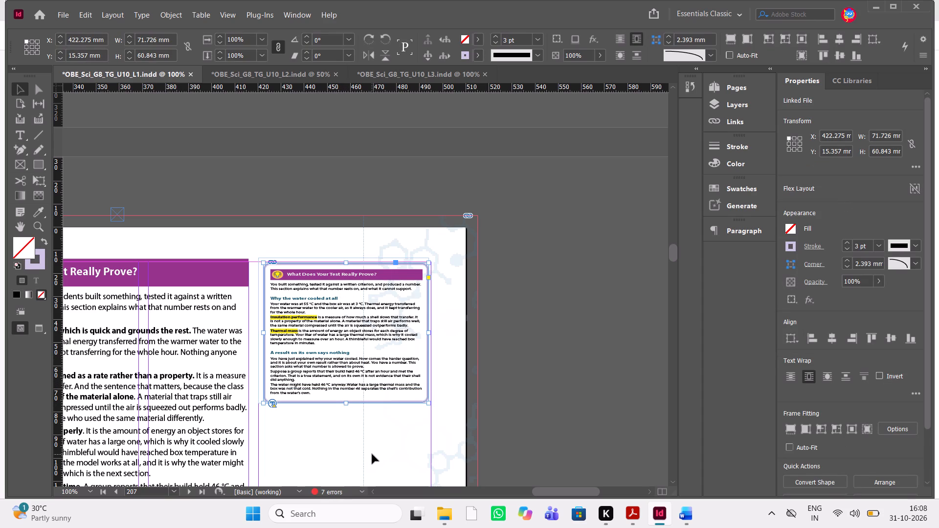
Delete the wrongly matched "What Does Your Test Really Prove?" image from the page 209 side frame, leaving the frame empty.
scroll(372, 454, down, 2)
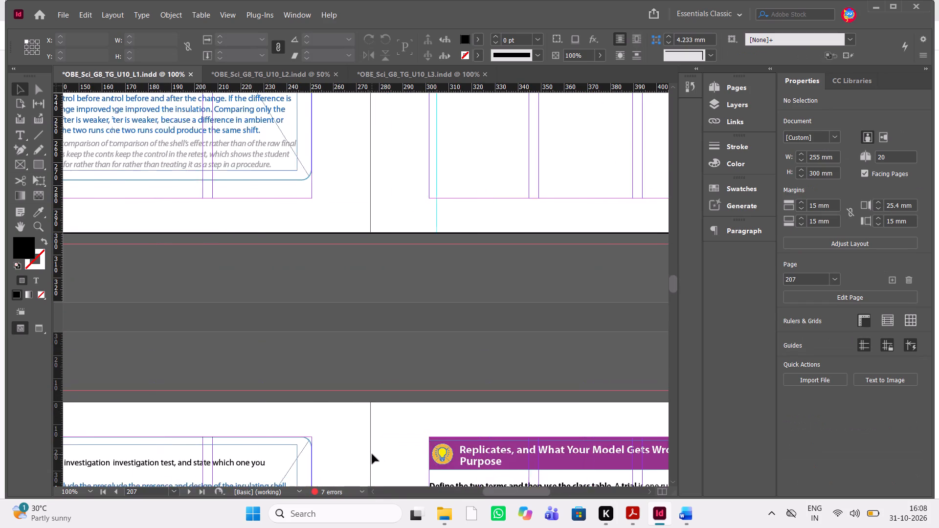
scroll(372, 454, down, 1)
scroll(372, 454, left, 2)
scroll(372, 454, down, 1)
scroll(372, 454, left, 1)
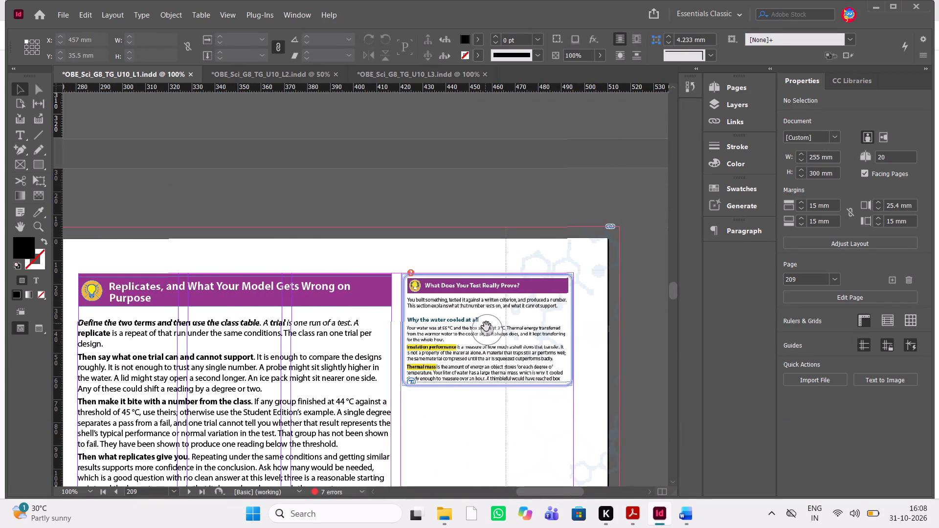
click(486, 327)
click(486, 327)
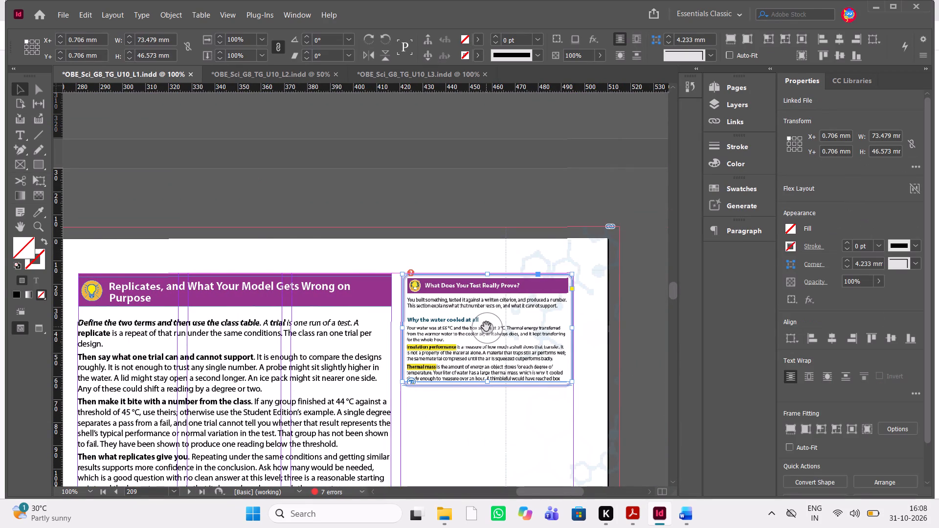
key(Delete)
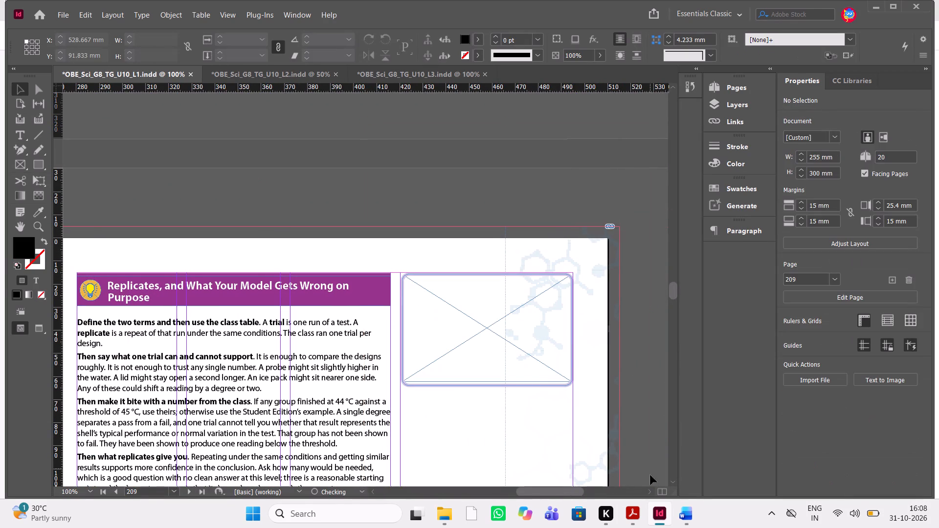
Switch to Acrobat and look through the student edition's Lesson 1 pages for content matching "Replicates, and What Your Model Gets Wrong on Purpose".
click(636, 525)
scroll(562, 289, down, 2)
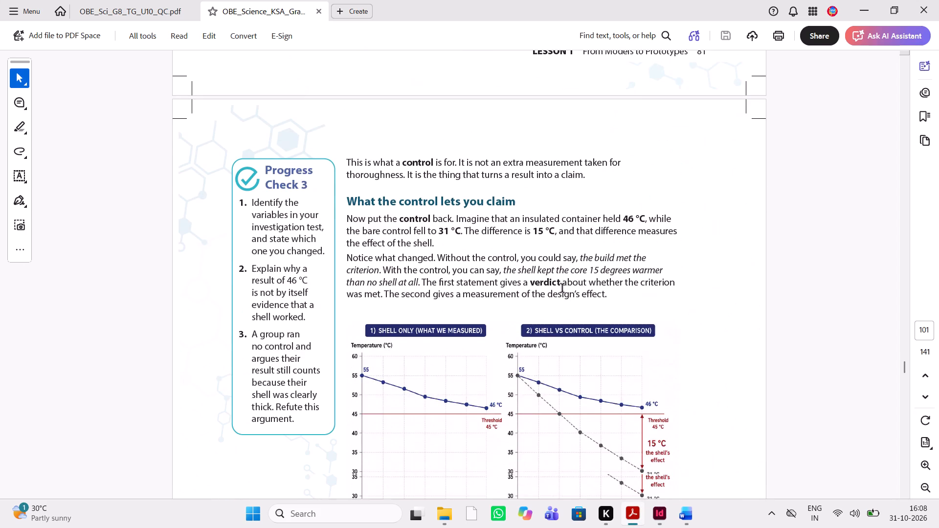
scroll(562, 289, down, 2)
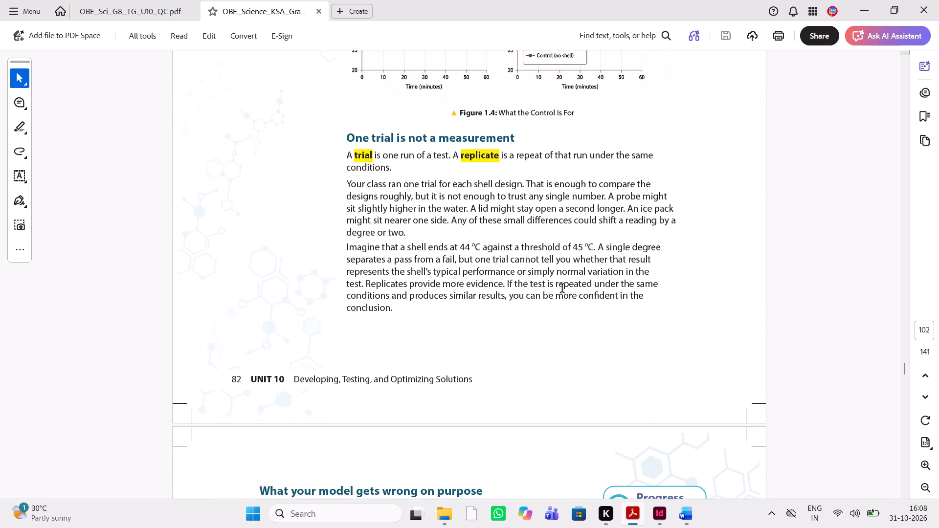
scroll(562, 289, down, 1)
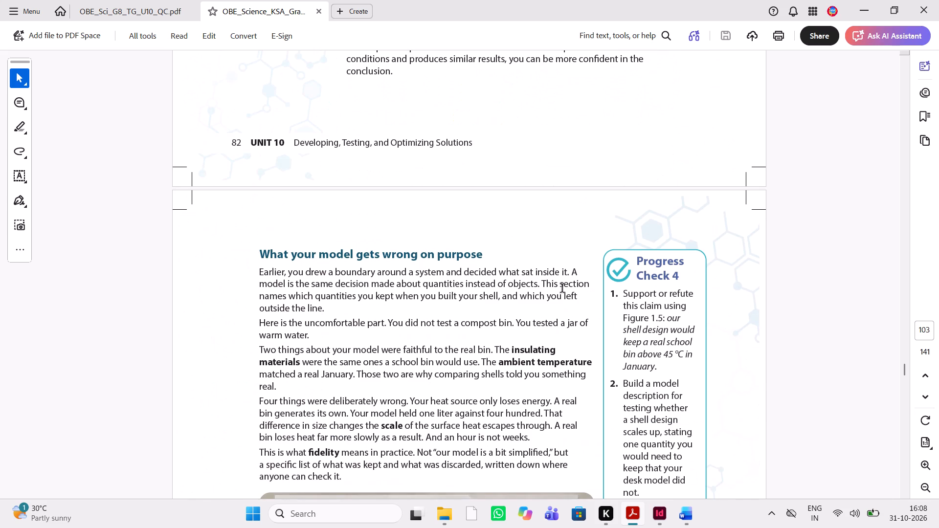
scroll(562, 289, down, 3)
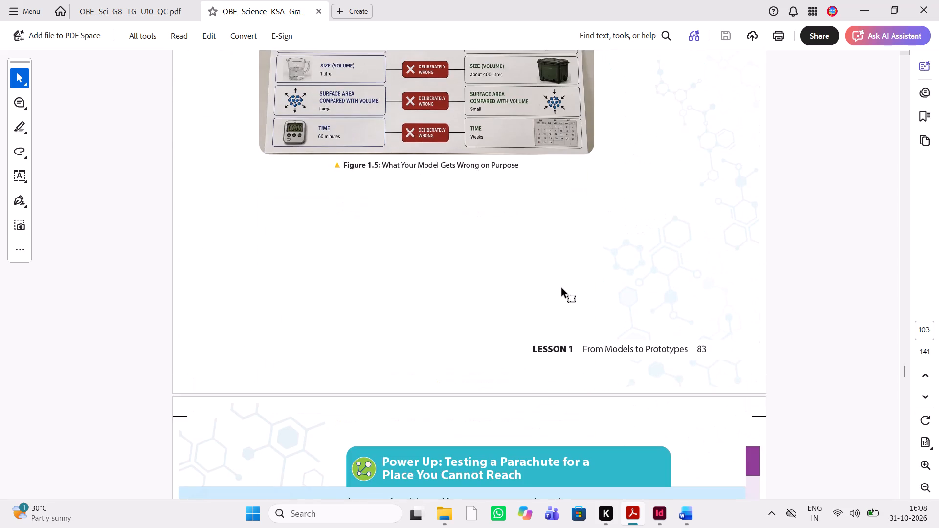
scroll(562, 289, up, 4)
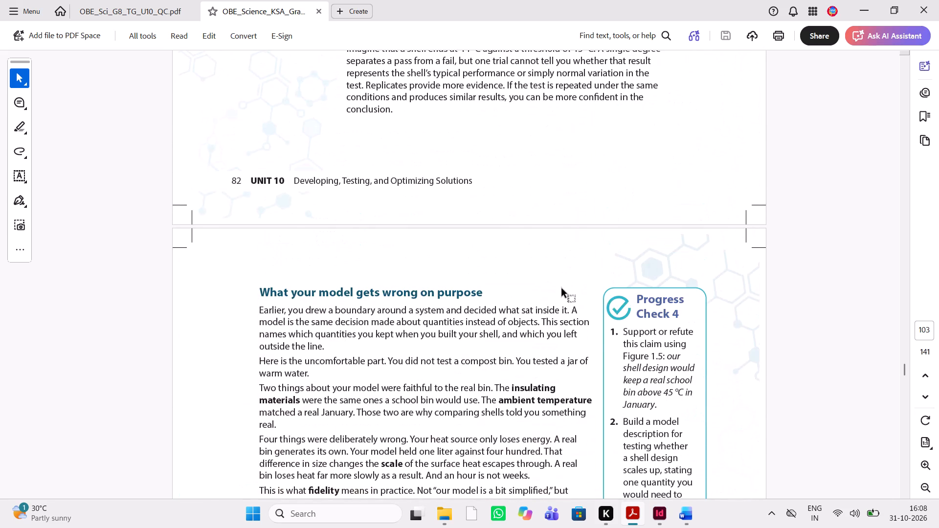
scroll(562, 289, up, 3)
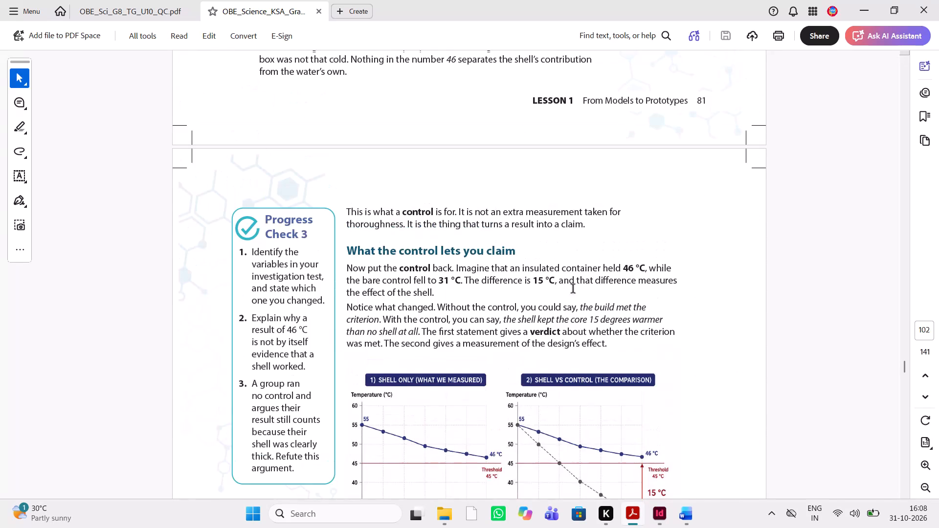
click(653, 512)
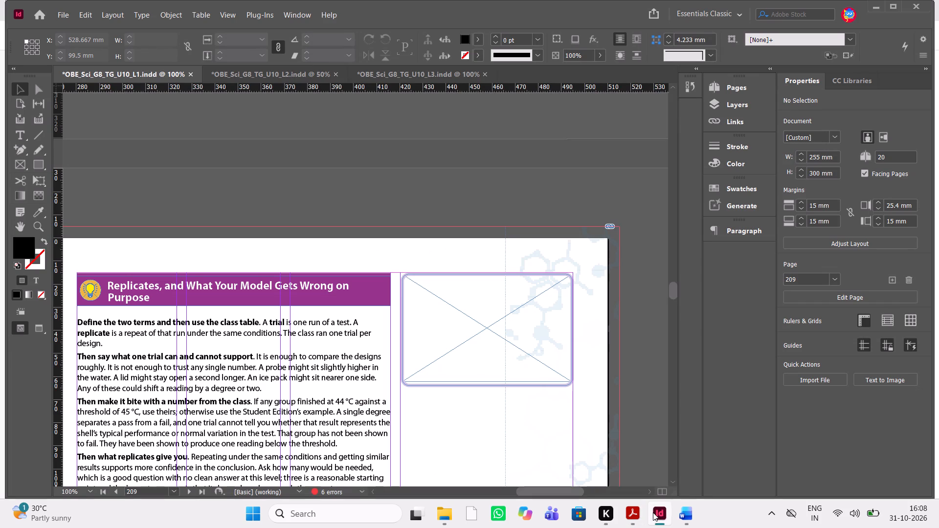
click(653, 512)
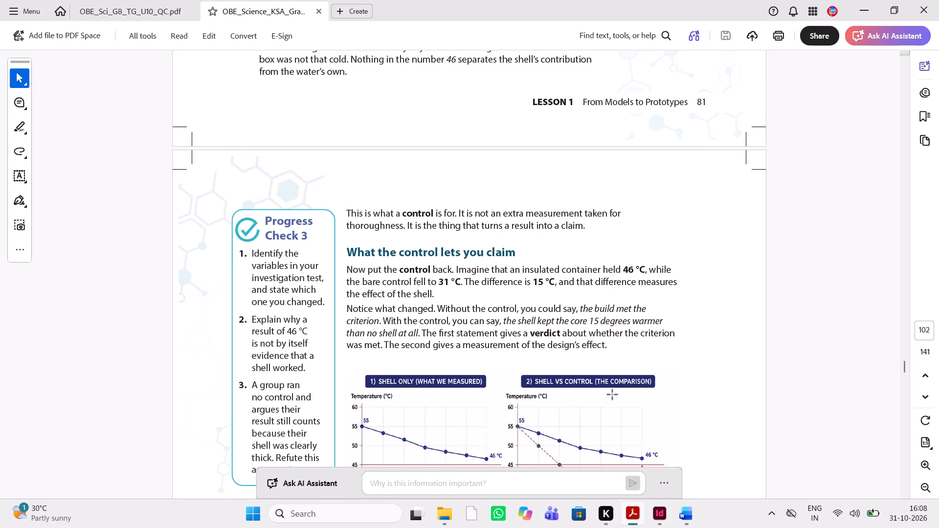
scroll(617, 389, up, 2)
scroll(617, 389, right, 1)
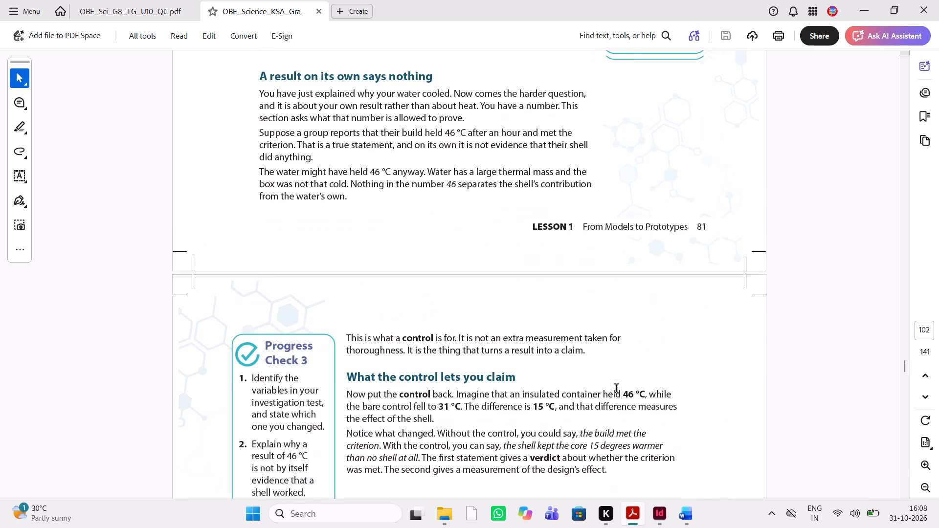
scroll(617, 389, right, 1)
scroll(617, 389, up, 1)
scroll(617, 389, down, 3)
scroll(617, 389, up, 2)
scroll(617, 389, down, 4)
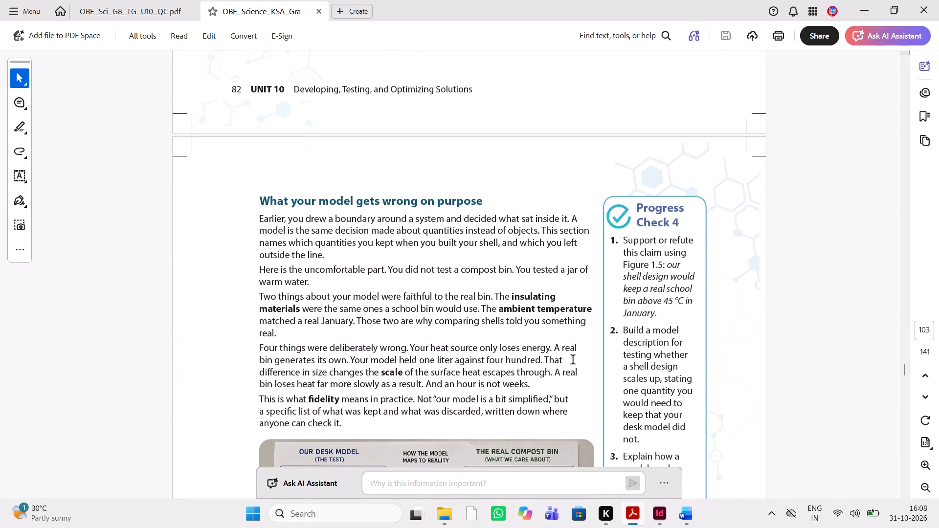
scroll(573, 360, up, 4)
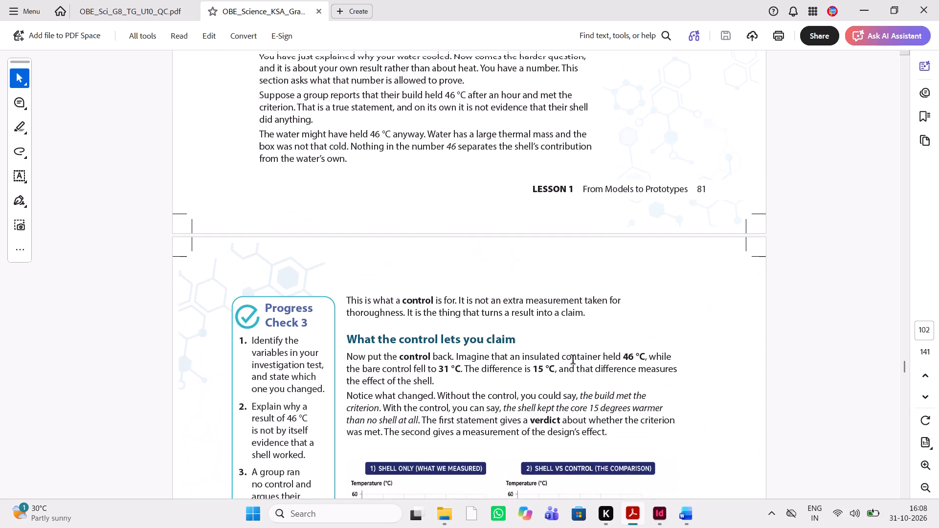
scroll(573, 360, up, 5)
scroll(573, 360, down, 1)
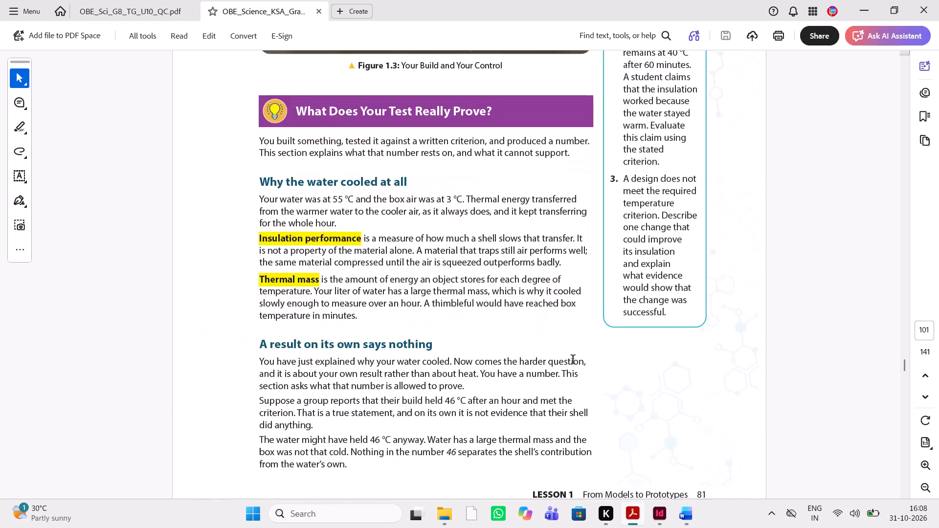
scroll(573, 360, right, 2)
scroll(573, 360, up, 2)
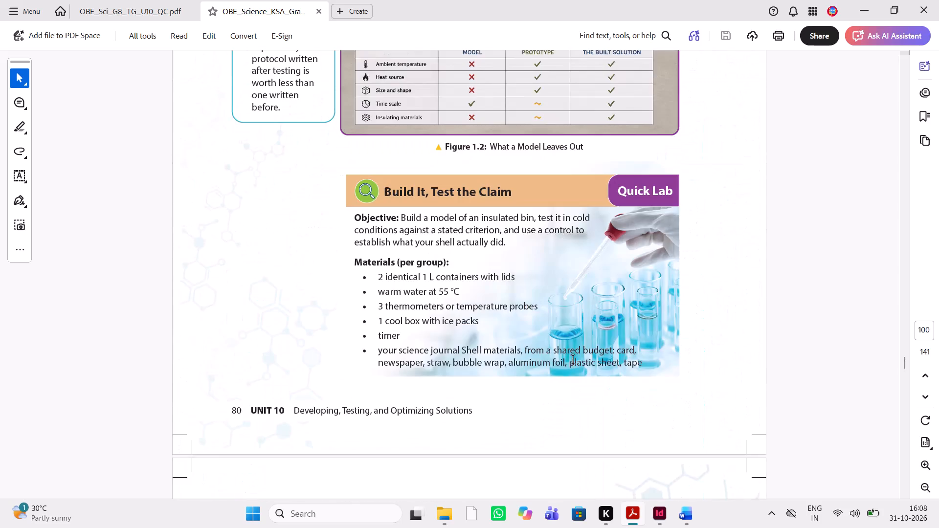
scroll(573, 360, up, 14)
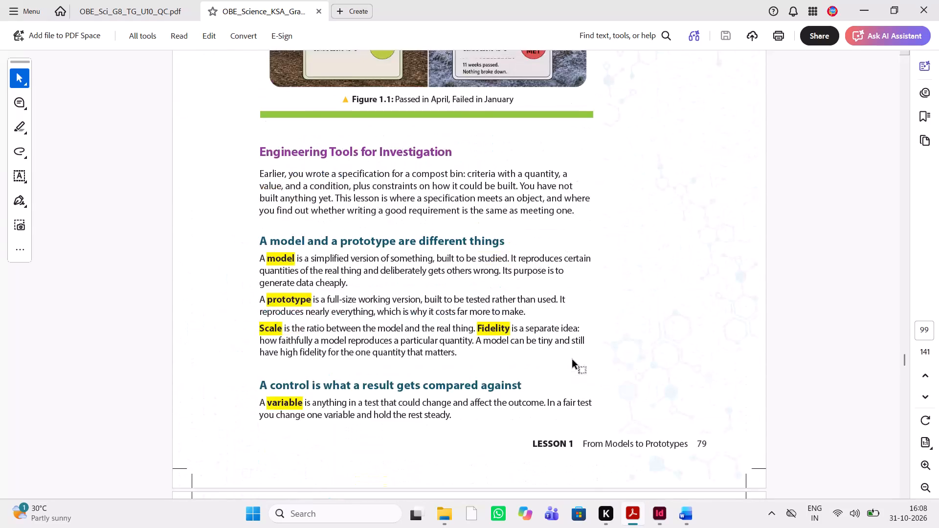
scroll(573, 360, up, 1)
scroll(573, 360, down, 11)
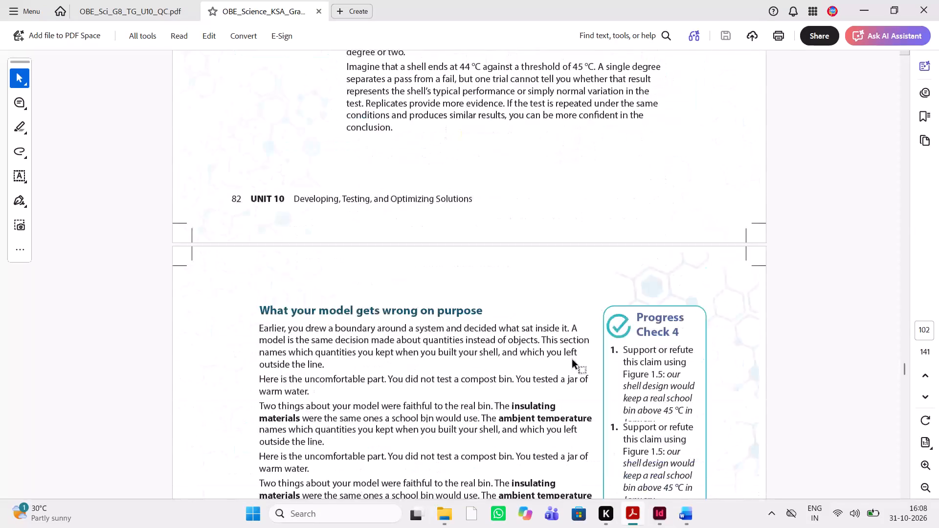
scroll(573, 360, down, 1)
scroll(573, 360, up, 3)
scroll(573, 360, down, 5)
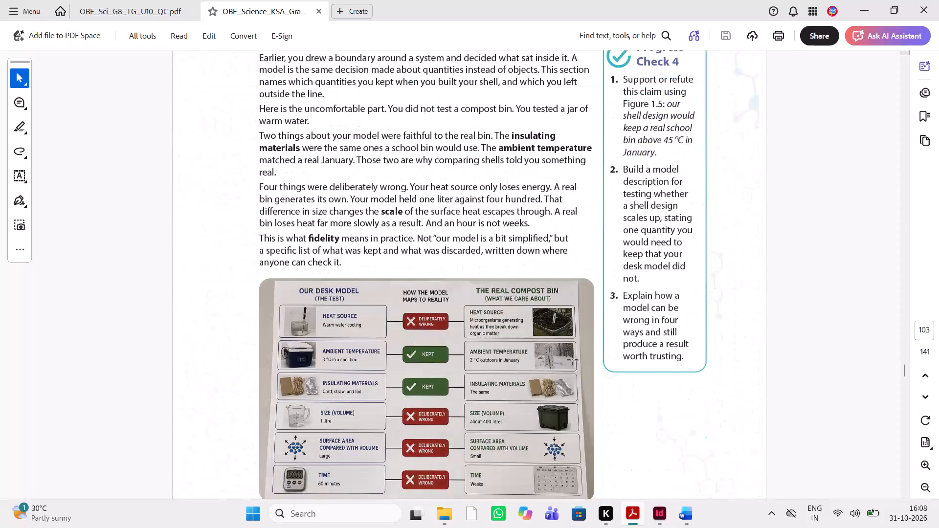
Back in InDesign, place page 103 of OBE_Science_KSA_Grade 8 Vol 3_4P in the empty page 209 side frame, using page range 103.
click(659, 518)
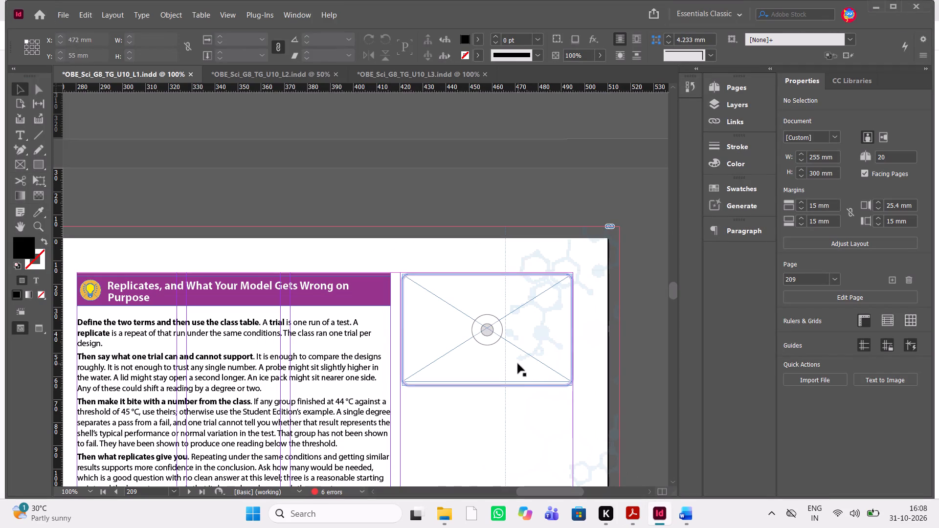
click(518, 364)
key(ctrl+d)
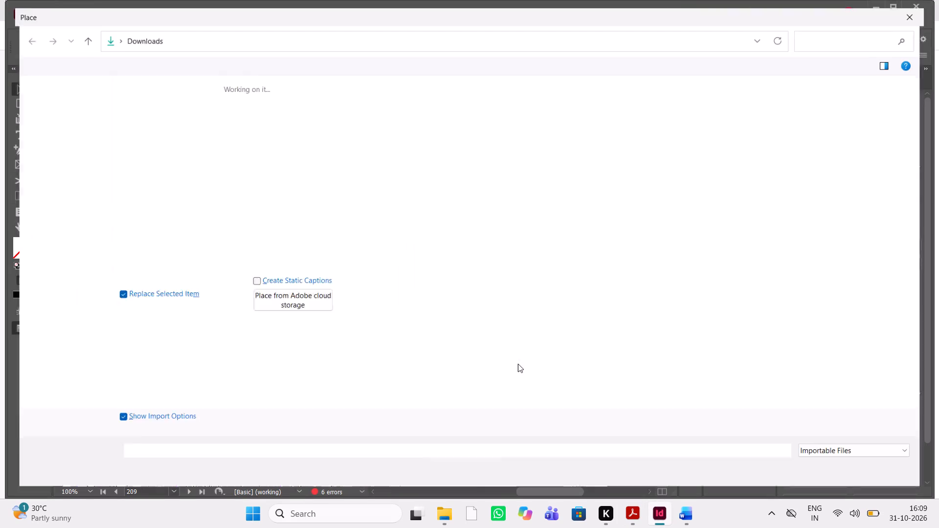
click(125, 172)
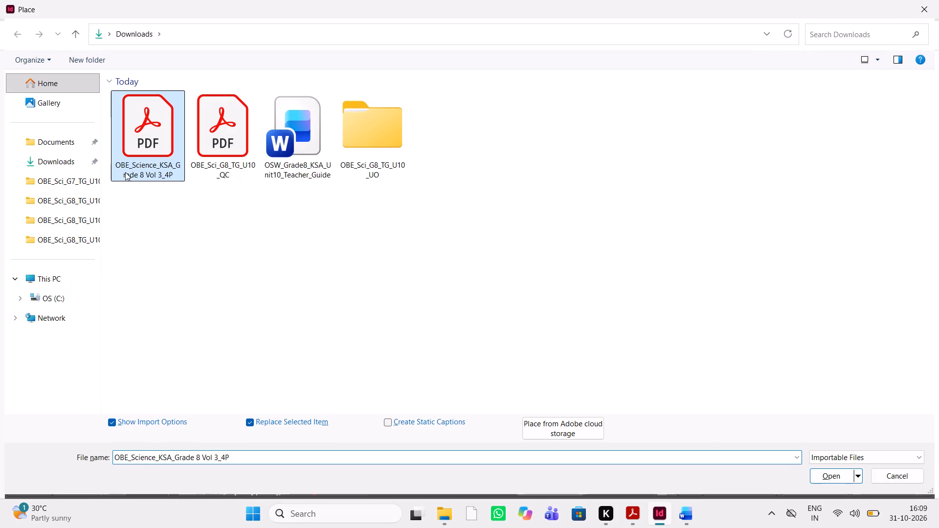
click(839, 473)
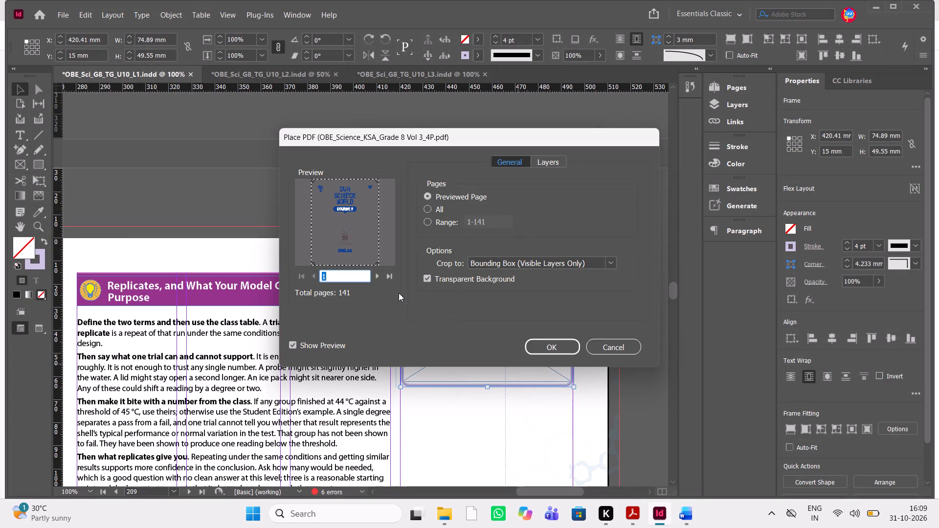
key(BackSpace)
text(103)
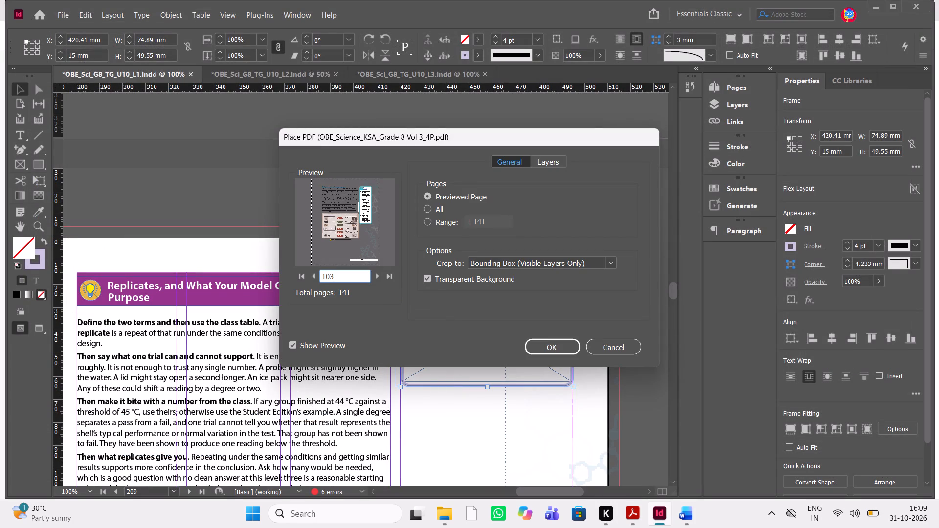
click(435, 220)
drag(488, 222, 451, 216)
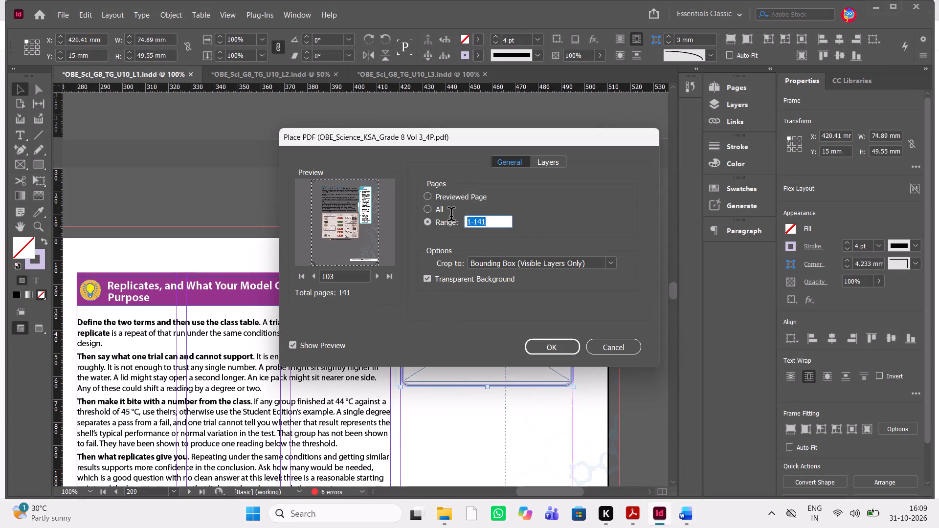
drag(451, 216, 451, 215)
key(BackSpace)
text(103)
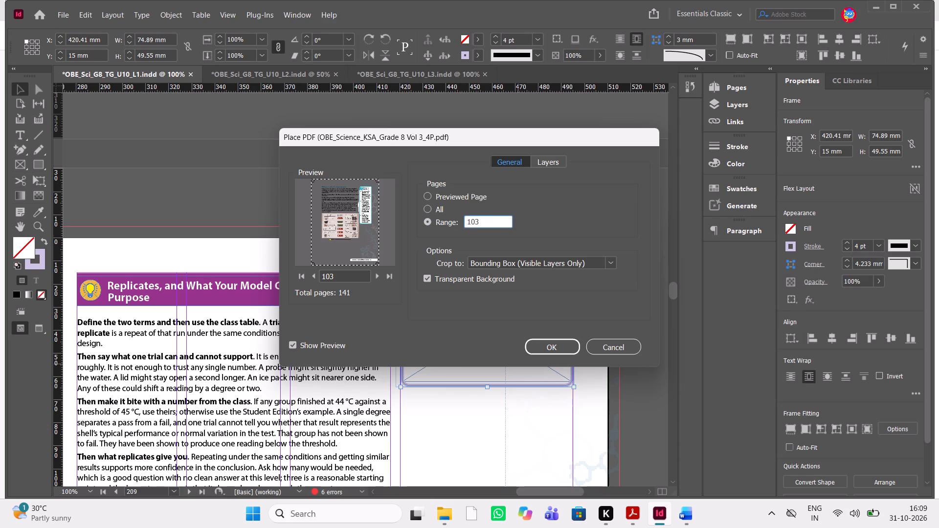
click(549, 356)
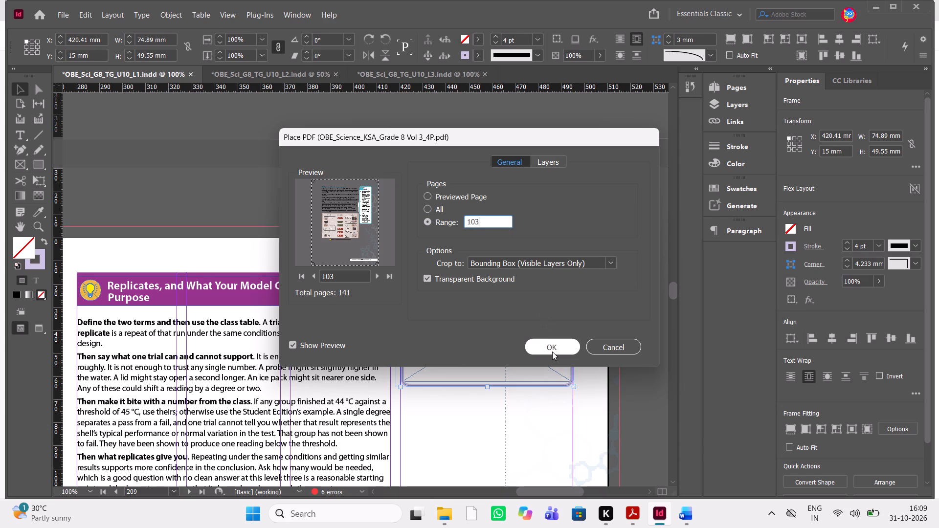
click(552, 352)
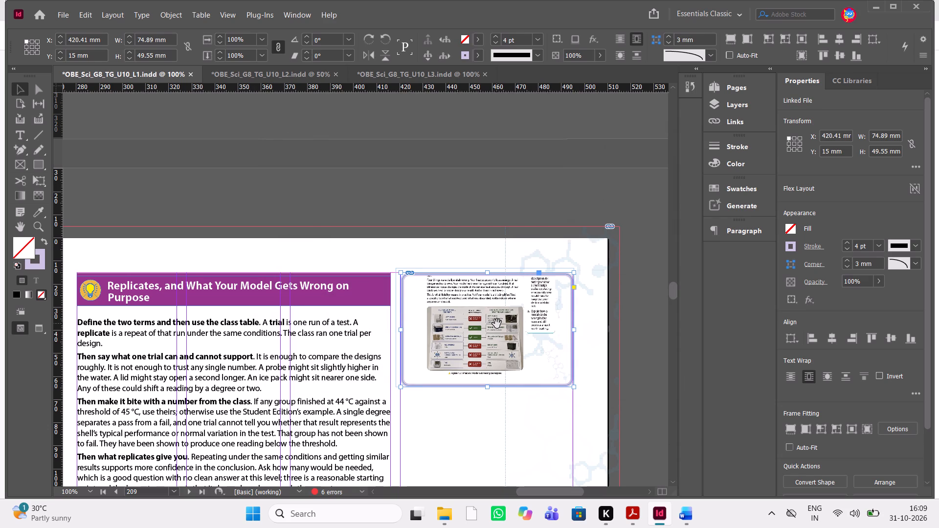
Move the placed page down inside the page 209 frame to a vertical offset of about -4.3 mm, revealing "What your model gets wrong on purpose".
click(501, 340)
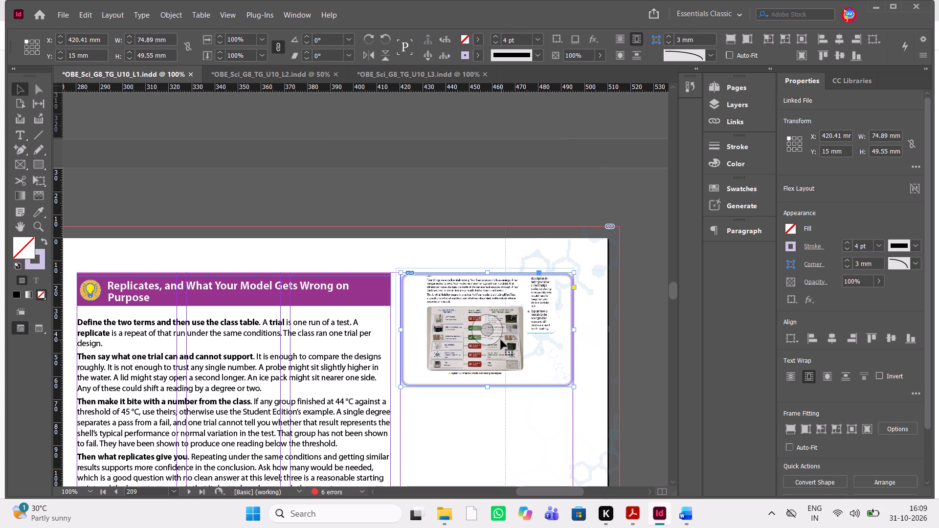
click(492, 336)
key(Down)
key(Down)
key(Down)
key(Down)
key(Down)
key(Down)
key(Down)
key(Down)
key(Down)
key(Down)
key(Down)
key(Down)
key(Down)
key(Down)
key(Down)
key(Down)
key(Down)
key(Down)
key(Down)
key(Down)
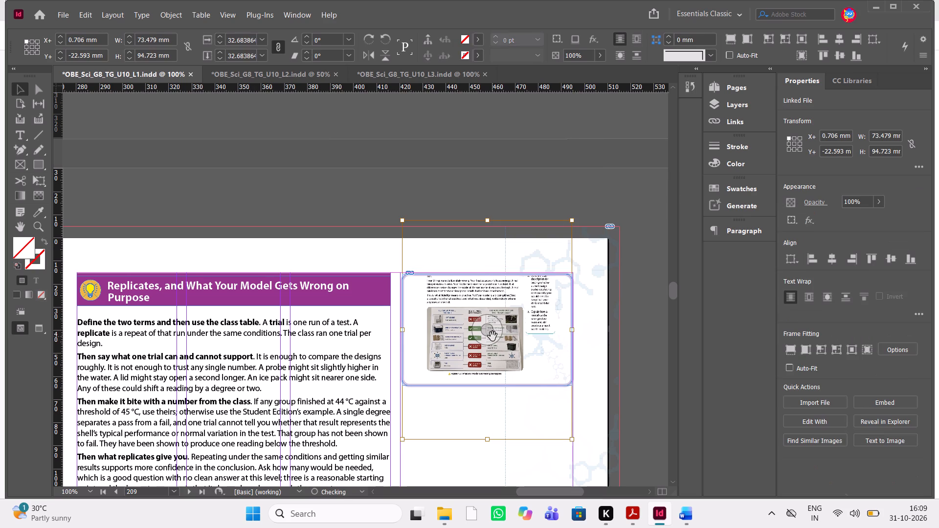
key(Down)
key(Down)
key(Down)
key(Down)
key(Down)
key(Down)
key(Down)
key(Down)
key(Down)
key(Down)
key(Down)
key(Down)
key(Down)
key(Down)
key(Down)
key(Down)
key(Down)
key(Down)
key(Down)
key(Down)
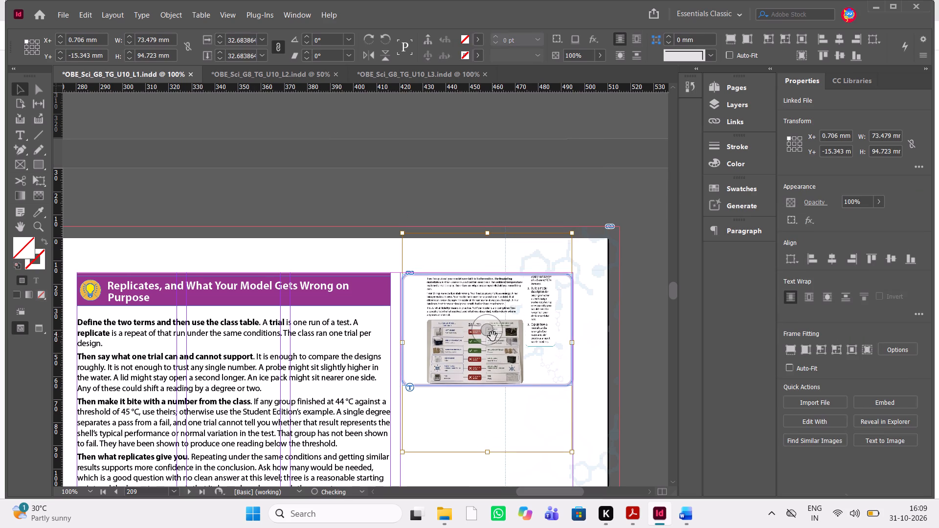
key(Down)
key(Down)
key(Down)
key(Down)
key(Down)
key(Down)
key(Down)
key(Down)
key(Down)
key(Down)
key(Down)
key(Down)
key(Down)
key(Down)
key(Down)
key(Down)
key(Down)
key(Down)
key(Down)
key(Down)
key(Down)
key(Down)
key(Down)
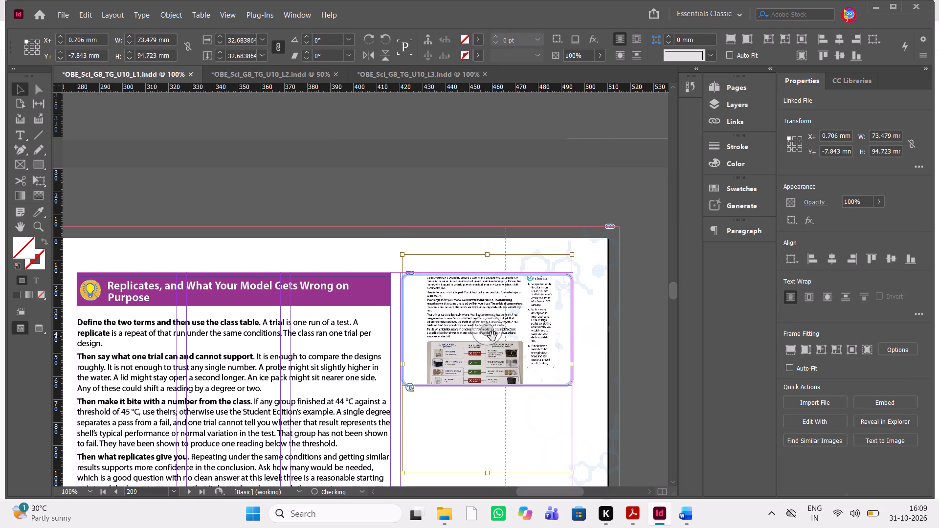
key(Up)
key(Up)
key(Up)
key(Up)
key(Up)
key(Up)
key(Up)
key(Up)
key(Up)
key(Up)
key(Up)
key(Up)
key(Up)
key(Up)
key(Up)
key(Up)
key(Up)
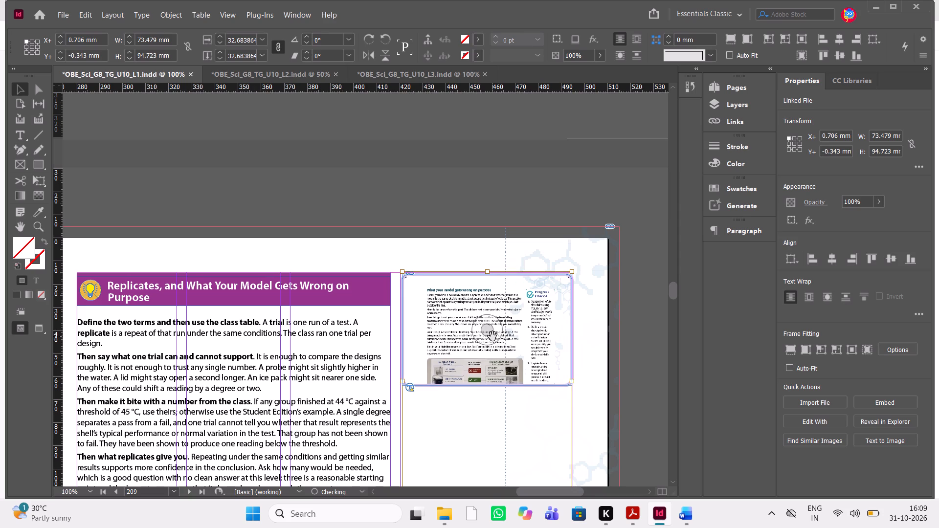
key(Up)
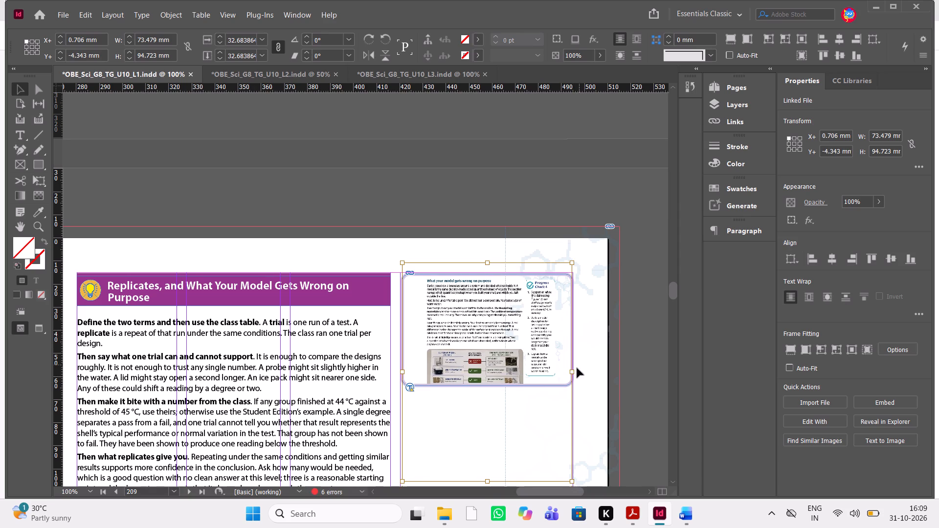
Widen the placed page to about 112 mm and shift it left to about -11.8 mm so the main text column fills the frame.
drag(573, 373, 664, 373)
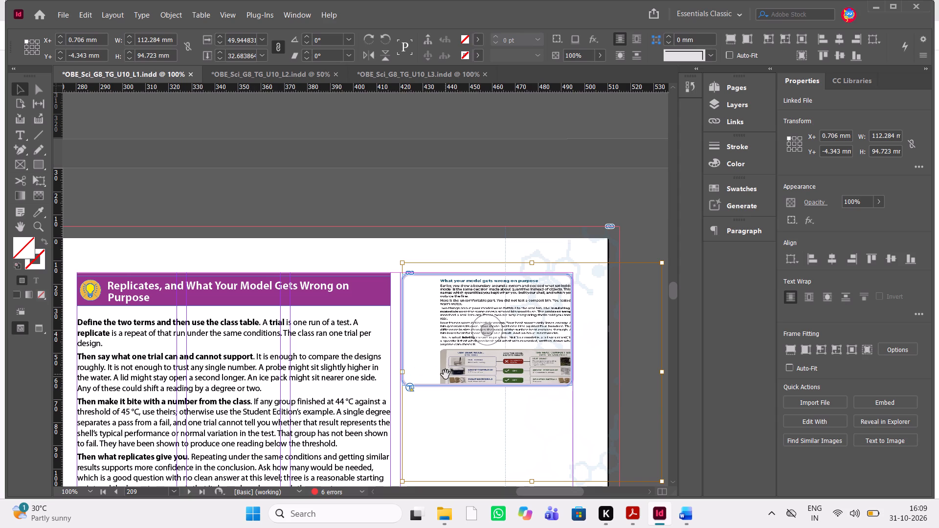
key(shift+Left)
key(shift+Left)
key(shift+Left)
key(shift+Left)
key(shift+Left)
key(Down)
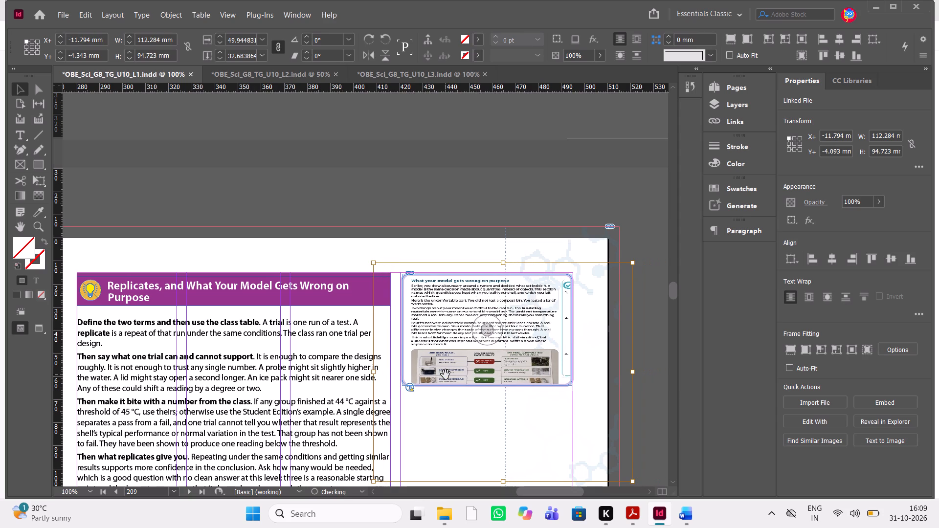
key(Down)
key(Up)
key(Up)
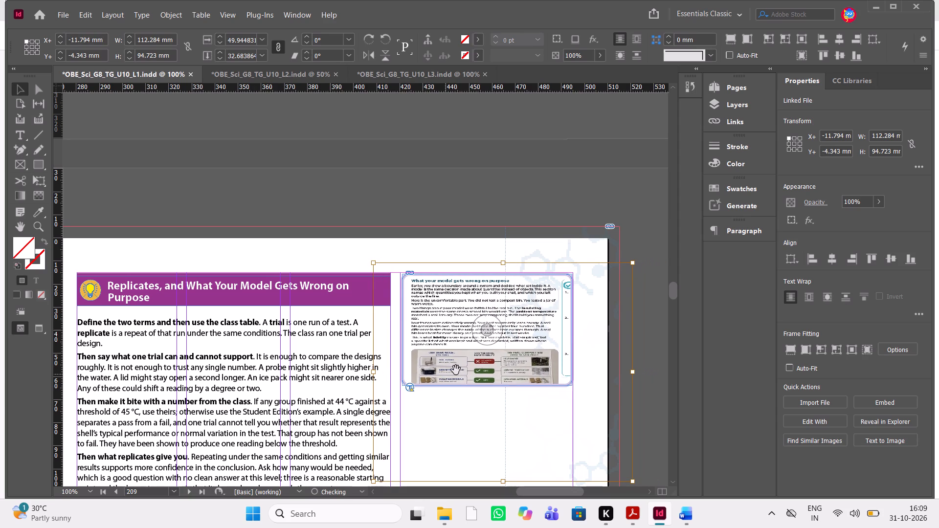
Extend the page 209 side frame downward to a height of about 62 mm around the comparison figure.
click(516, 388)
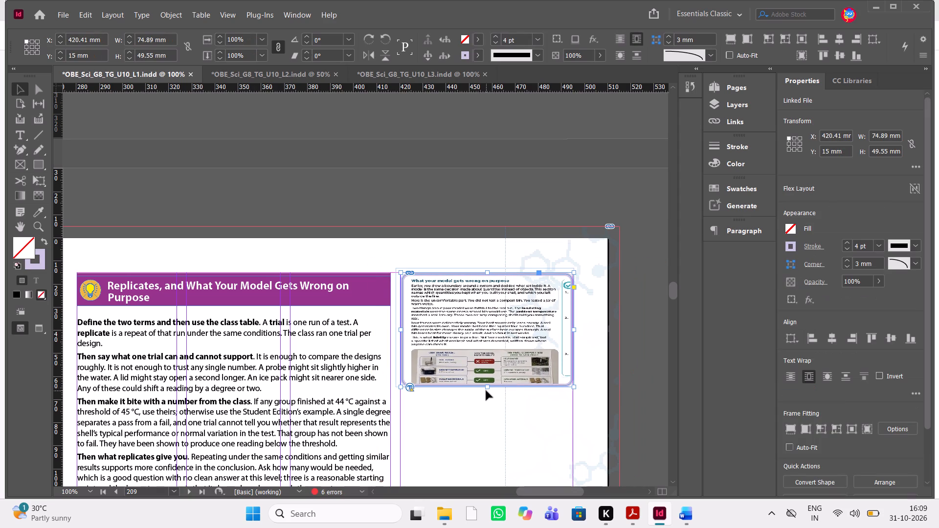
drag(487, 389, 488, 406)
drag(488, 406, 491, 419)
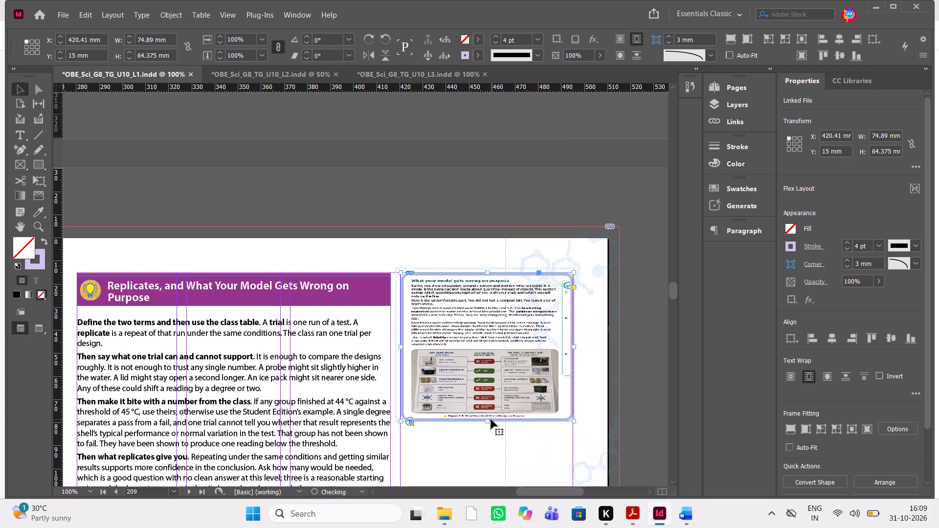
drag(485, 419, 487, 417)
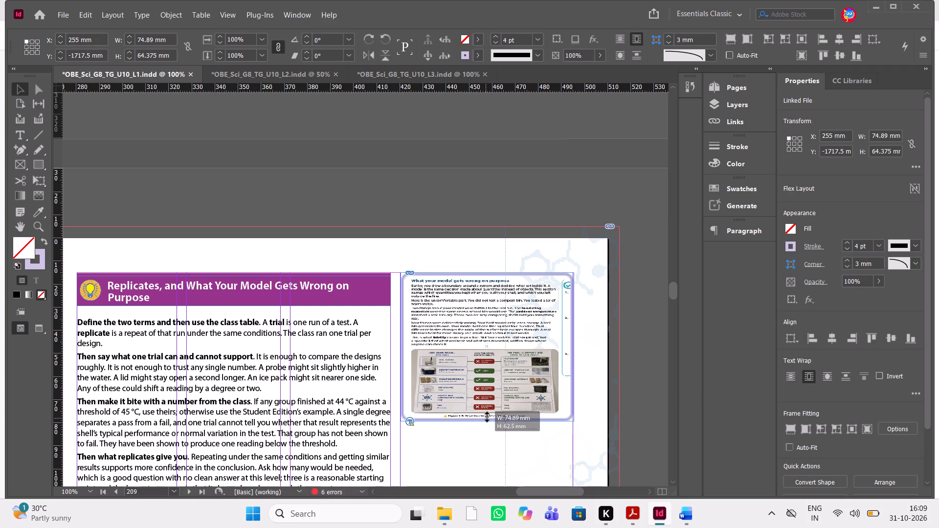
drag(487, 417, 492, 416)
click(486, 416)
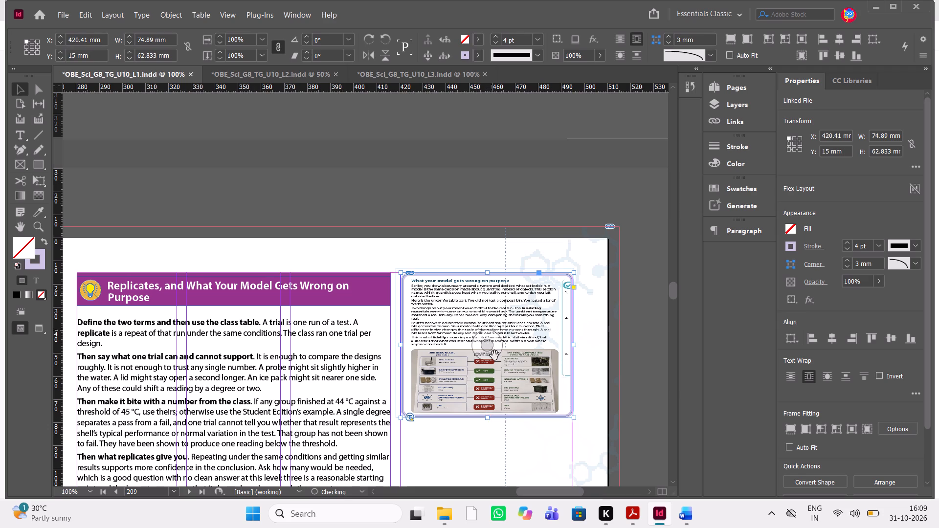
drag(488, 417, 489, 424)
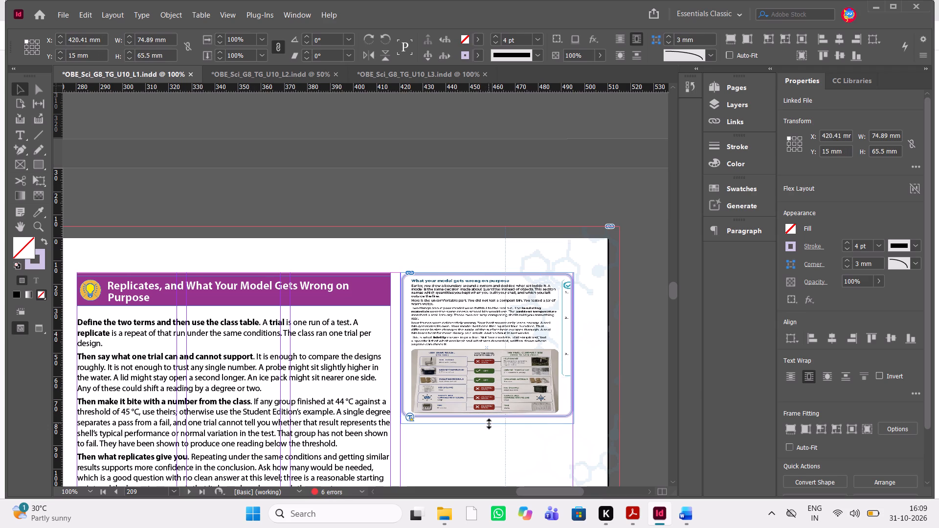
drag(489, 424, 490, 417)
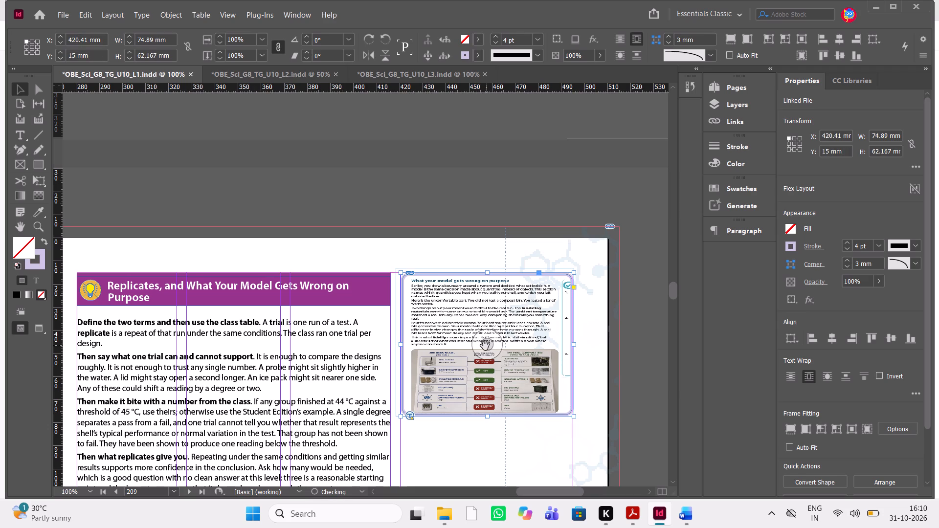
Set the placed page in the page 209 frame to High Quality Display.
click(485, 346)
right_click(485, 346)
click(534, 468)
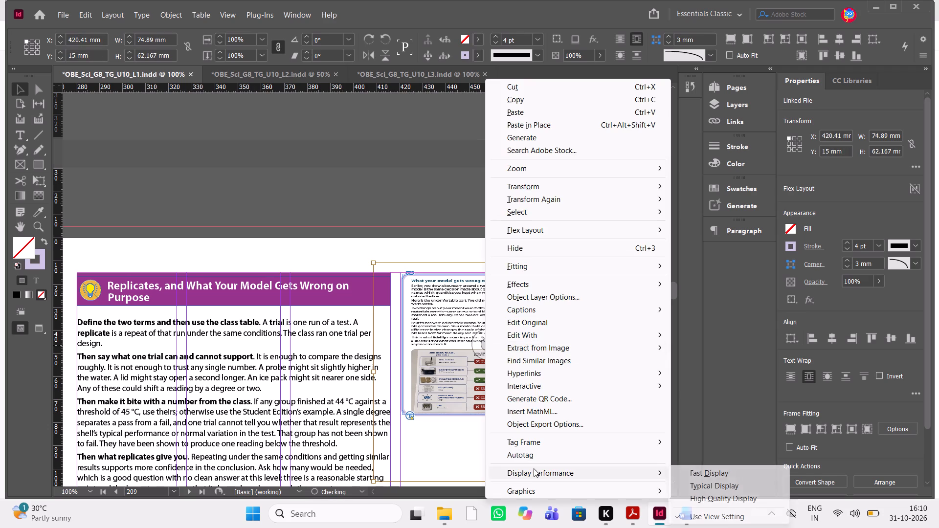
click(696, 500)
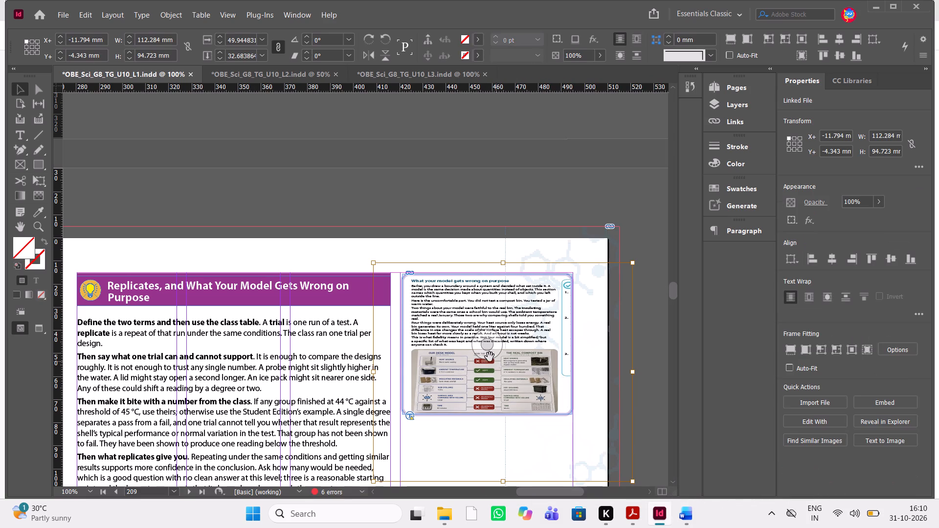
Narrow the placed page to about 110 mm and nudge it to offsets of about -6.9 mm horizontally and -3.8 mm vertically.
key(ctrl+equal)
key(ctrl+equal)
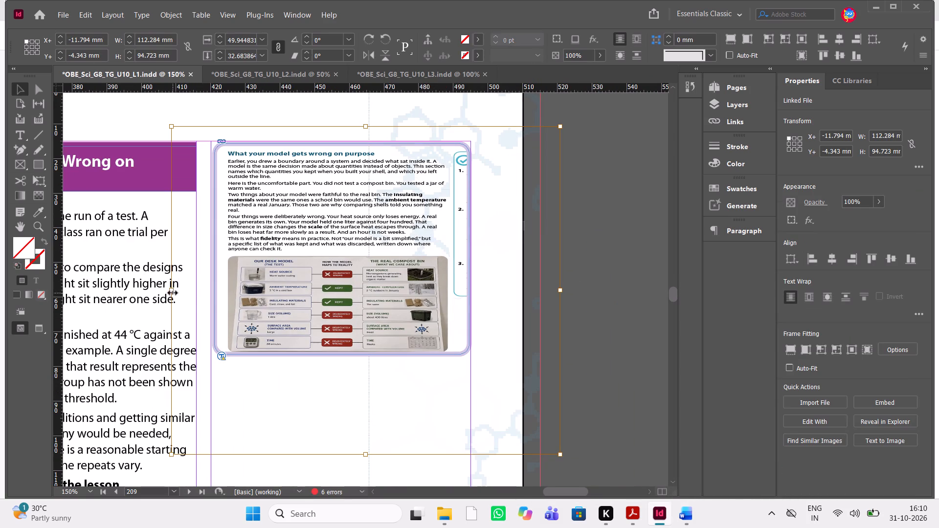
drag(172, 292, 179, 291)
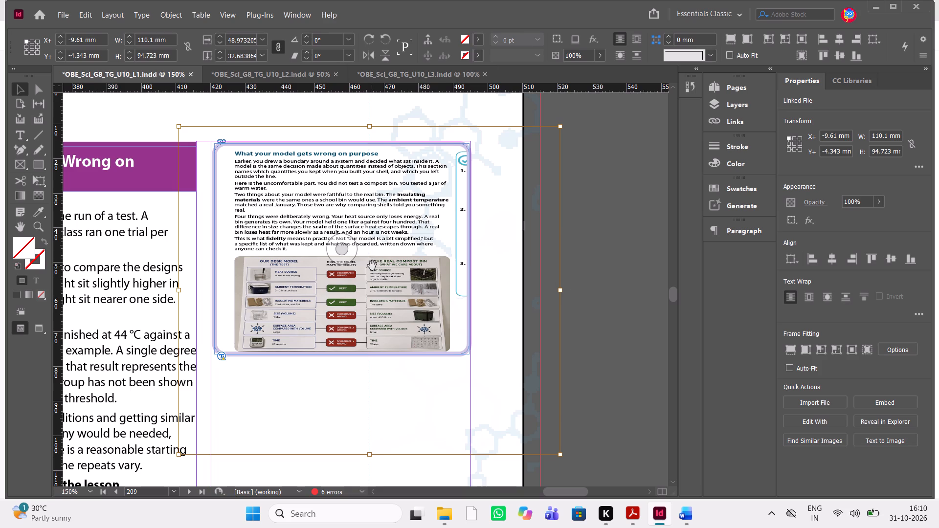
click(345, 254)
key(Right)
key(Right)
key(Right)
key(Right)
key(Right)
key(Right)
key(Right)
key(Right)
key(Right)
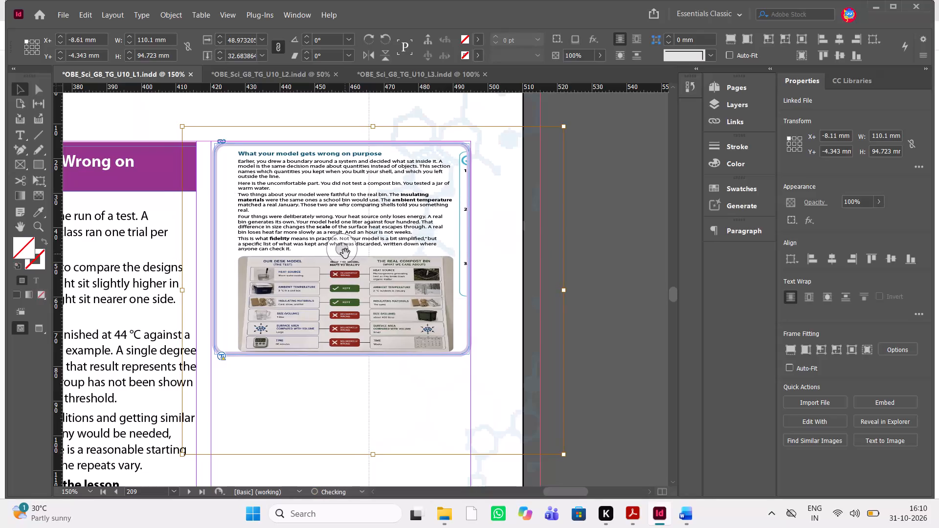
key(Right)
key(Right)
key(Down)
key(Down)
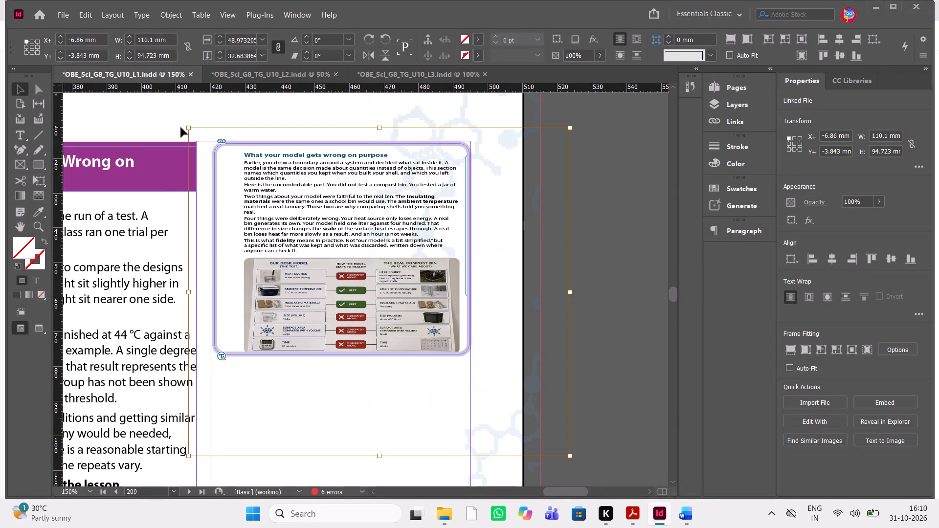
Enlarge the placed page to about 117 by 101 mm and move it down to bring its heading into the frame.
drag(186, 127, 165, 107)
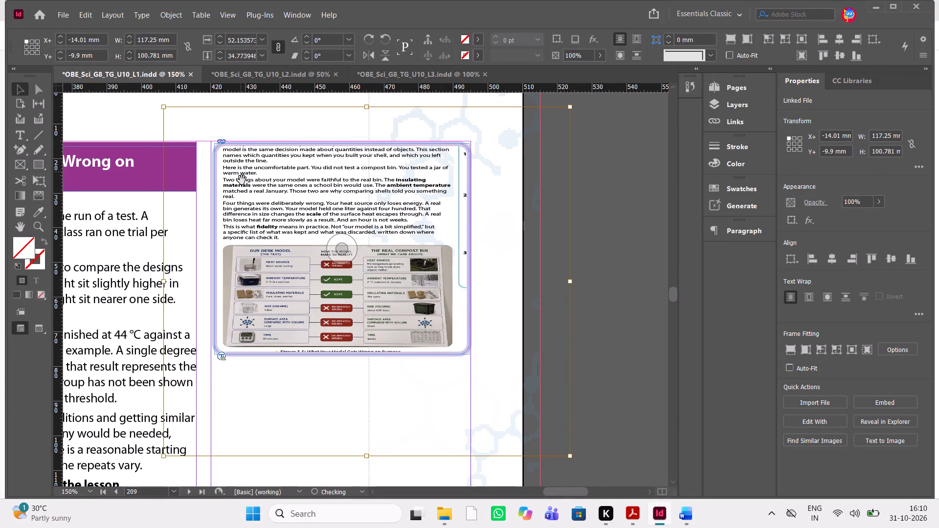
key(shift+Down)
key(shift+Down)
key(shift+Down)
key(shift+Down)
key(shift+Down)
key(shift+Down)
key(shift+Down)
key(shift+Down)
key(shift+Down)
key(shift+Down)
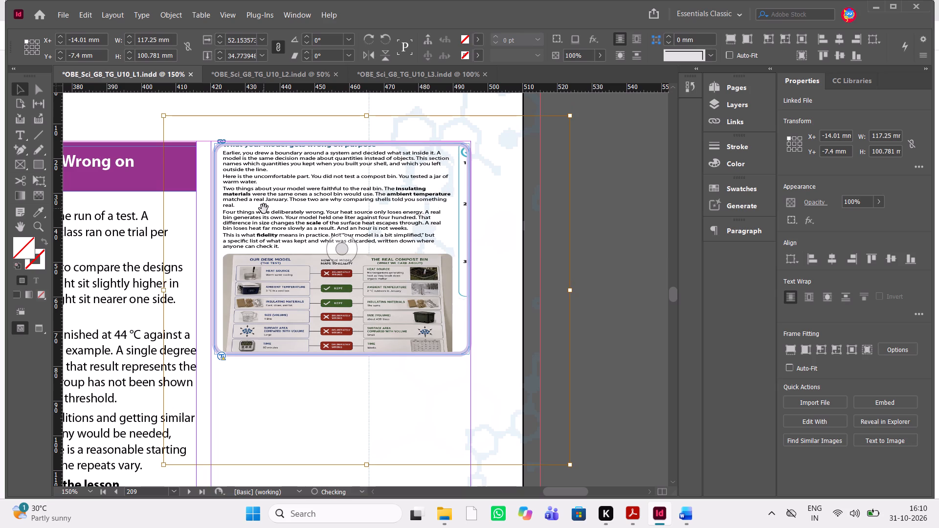
Undo the recent frame, display, position and scaling changes until the placed page is back to its proportional width of about 73.5 mm.
key(ctrl+z)
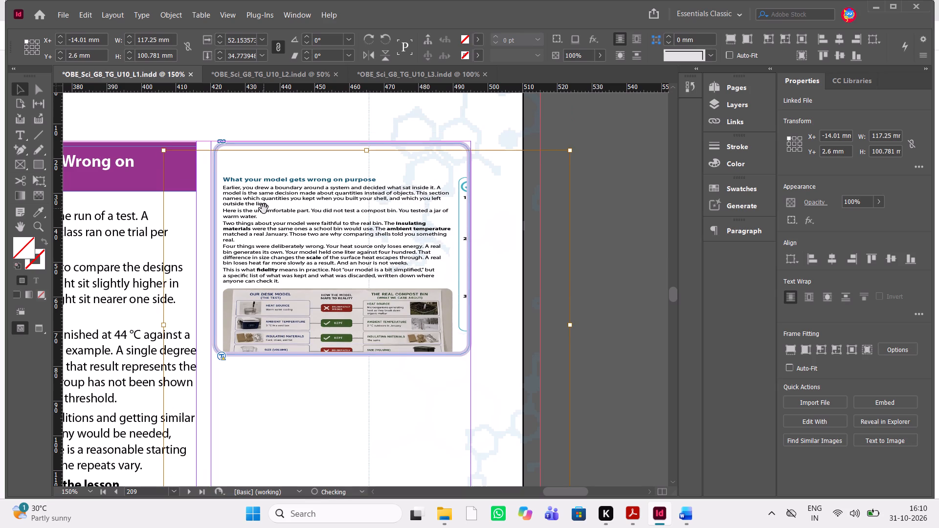
key(ctrl+z)
key(ctrl+z)
key(ctrl+z)
key(ctrl+z)
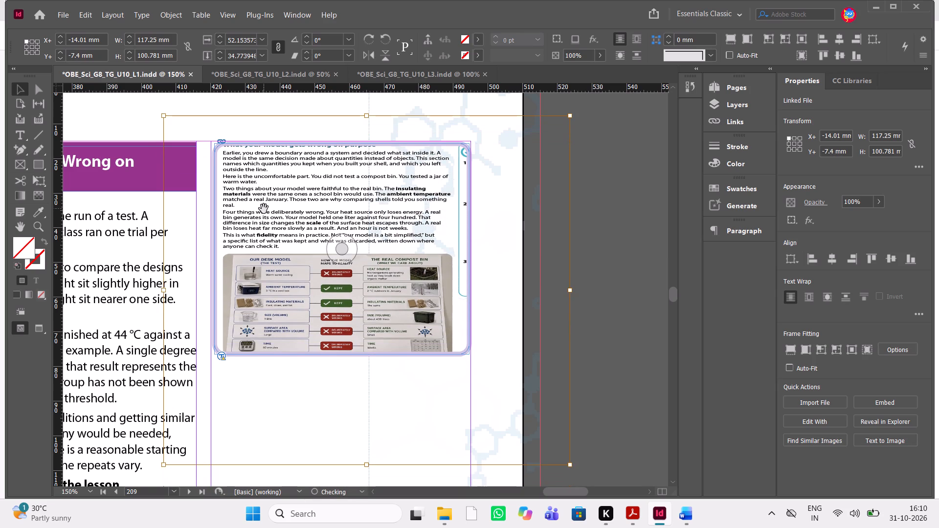
key(ctrl+z)
key(ctrl+z)
key(ctrl+z)
key(ctrl+z)
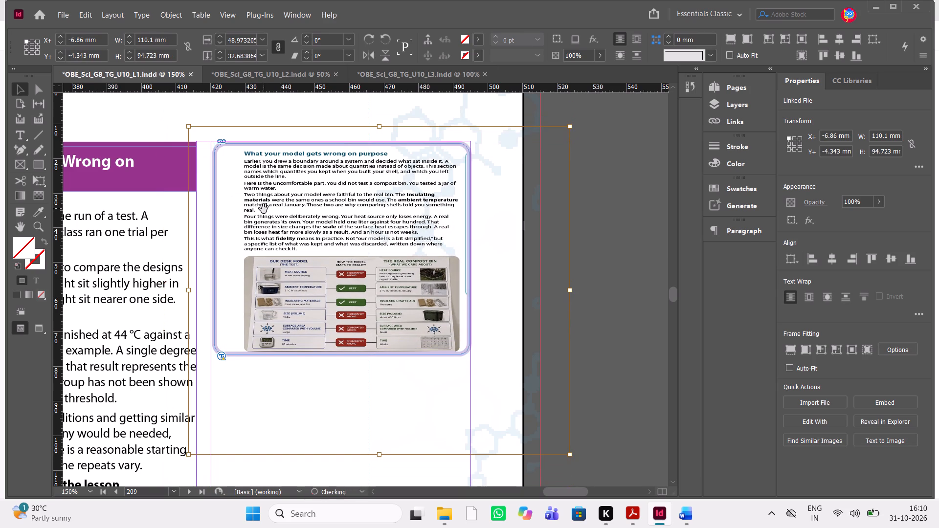
key(ctrl+z)
key(ctrl+z)
key(ctrl+z)
key(ctrl+z)
key(ctrl+z)
key(ctrl+z)
key(ctrl+z)
key(ctrl+z)
key(ctrl+z)
key(ctrl+z)
key(ctrl+z)
key(ctrl+z)
key(ctrl+z)
key(ctrl+z)
key(ctrl+z)
key(ctrl+z)
key(ctrl+z)
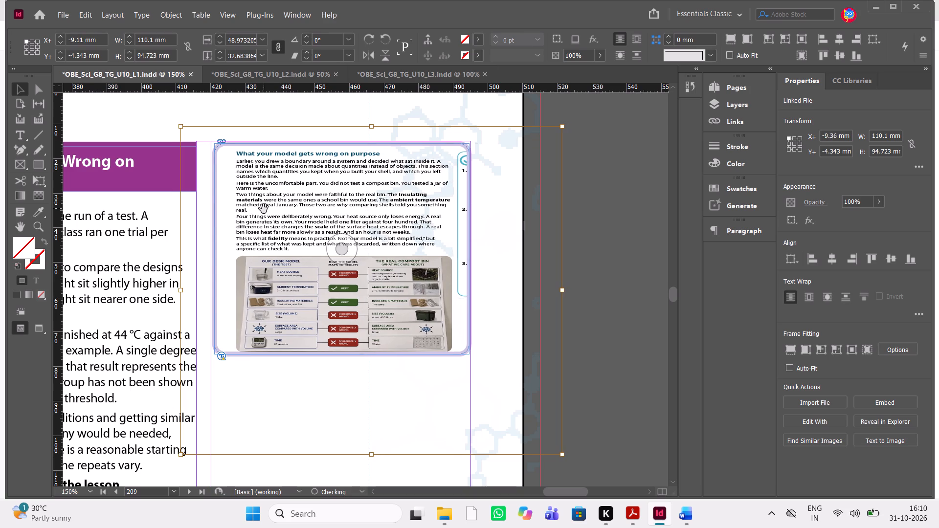
key(ctrl+z)
key(ctrl+z)
key(ctrl+z)
key(ctrl+z)
key(ctrl+z)
key(ctrl+z)
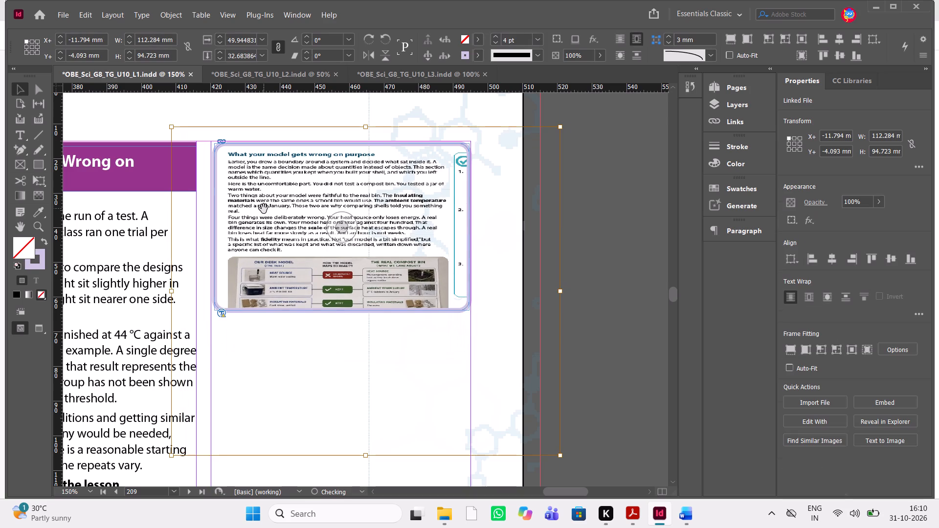
key(ctrl+z)
key(ctrl+z)
key(ctrl+z)
key(ctrl+z)
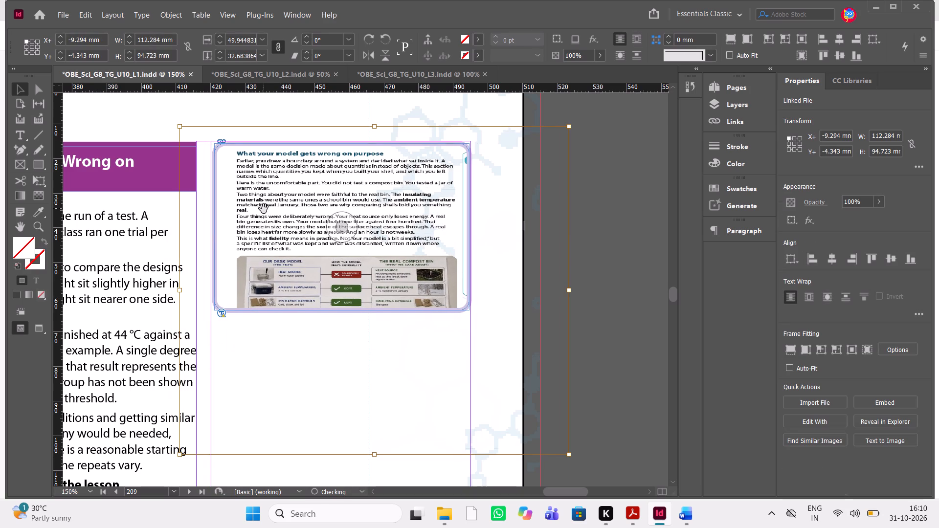
key(ctrl+z)
key(ctrl+z)
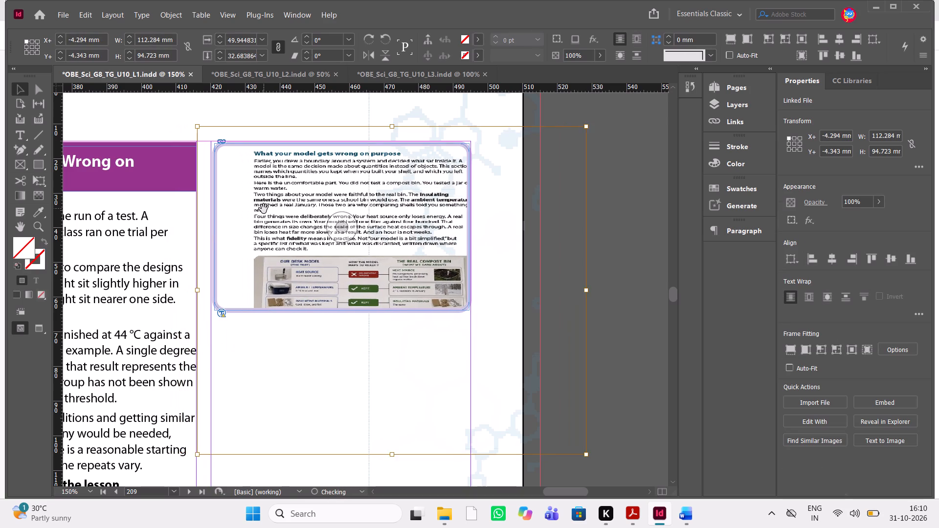
key(ctrl+z)
key(ctrl+z)
key(ctrl+z)
key(ctrl+z)
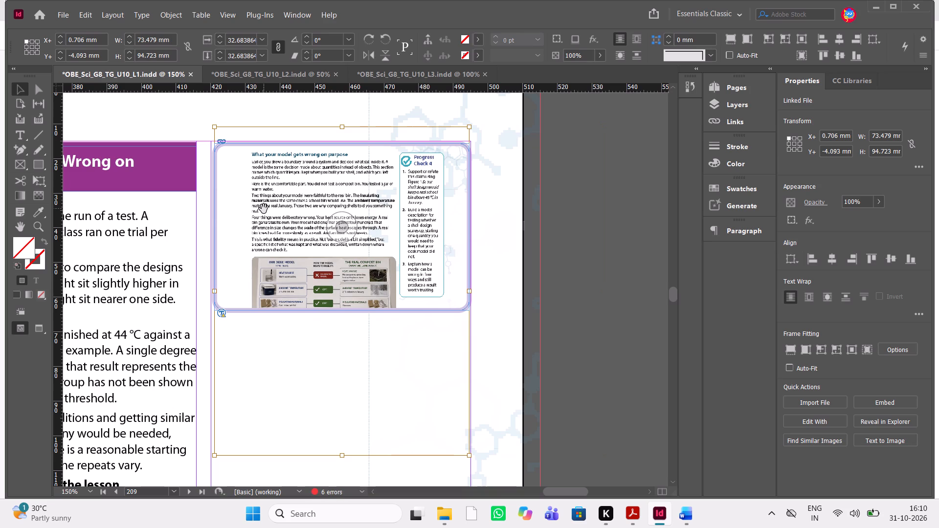
Resize the page 209 side frame to about 55.8 by 64.4 mm, cropping out the Progress Check column and including the figure caption.
ctrl+click(501, 255)
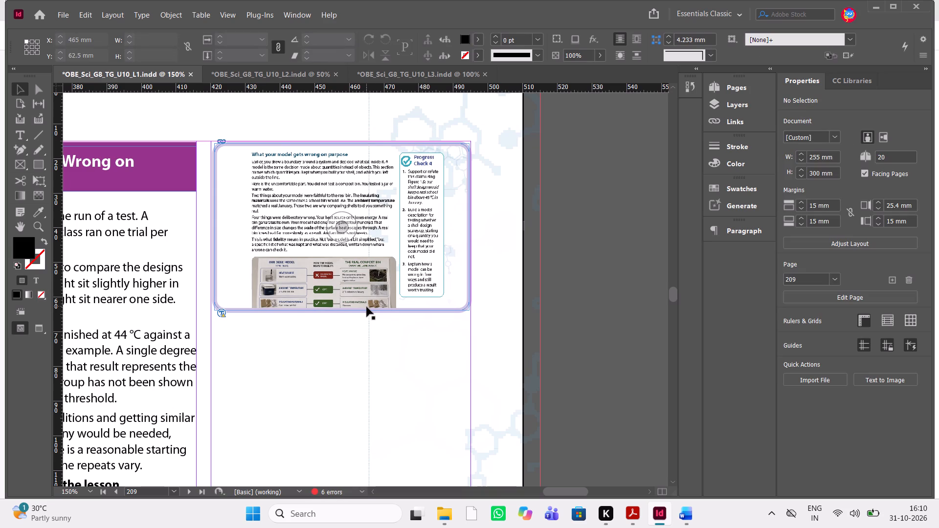
click(367, 307)
drag(343, 315, 374, 415)
drag(472, 280, 400, 287)
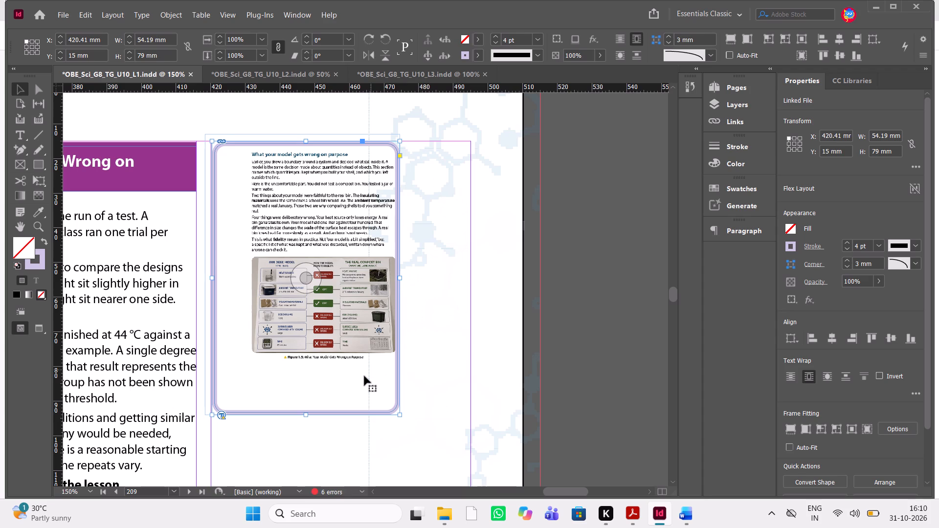
drag(306, 415, 335, 356)
drag(399, 251, 401, 251)
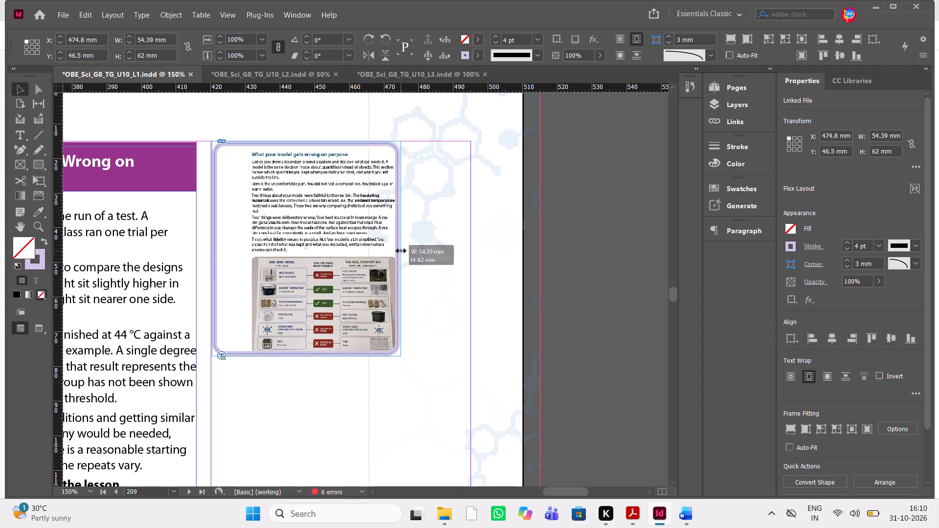
drag(401, 251, 403, 251)
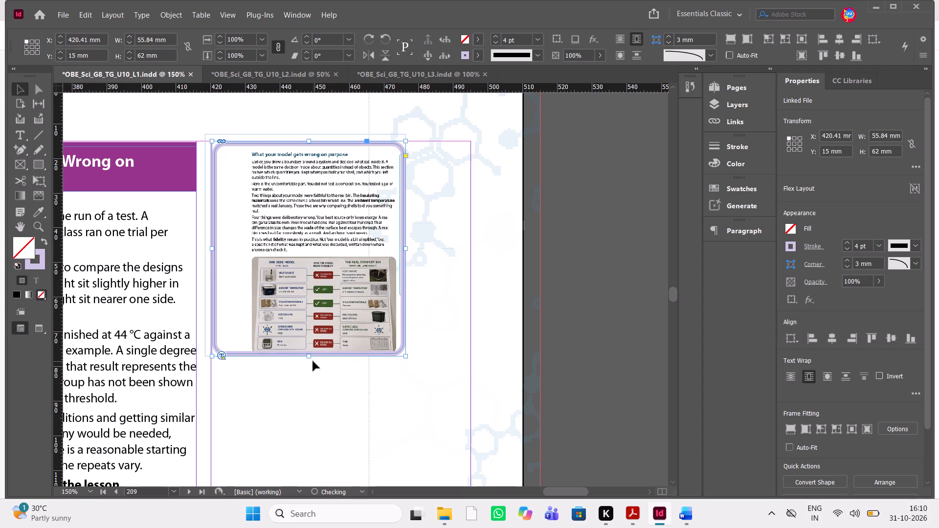
drag(310, 358, 311, 364)
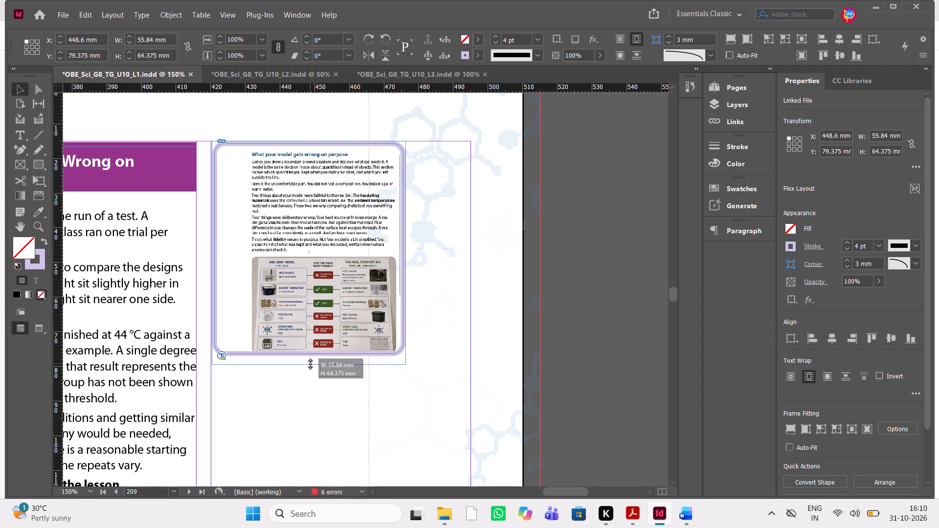
drag(311, 364, 311, 365)
Stretch the placed page leftward inside the frame to a width of about 78.7 mm, keeping its height.
click(309, 253)
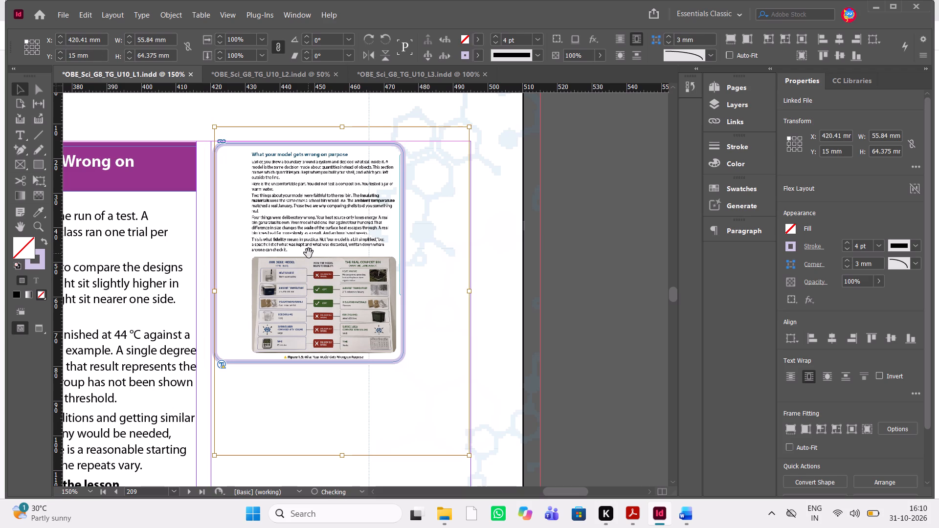
drag(214, 288, 203, 289)
drag(203, 289, 200, 289)
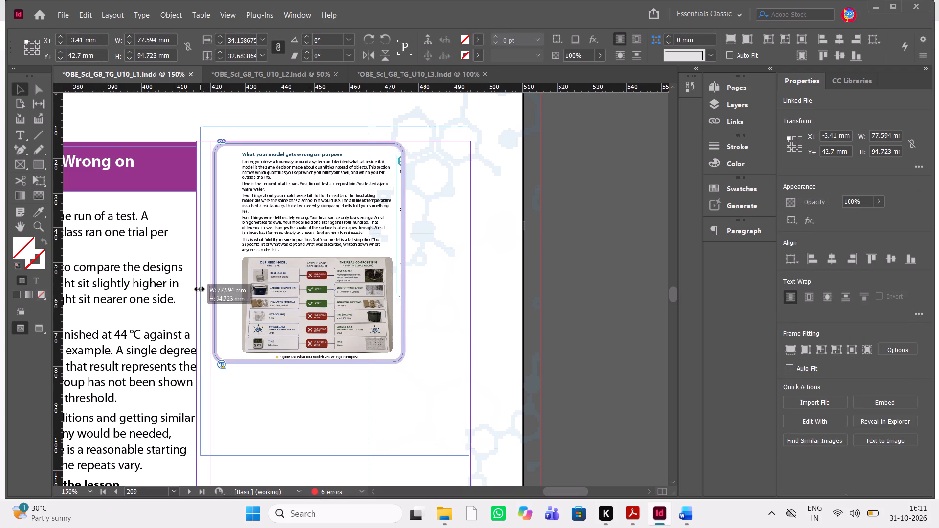
drag(200, 289, 199, 289)
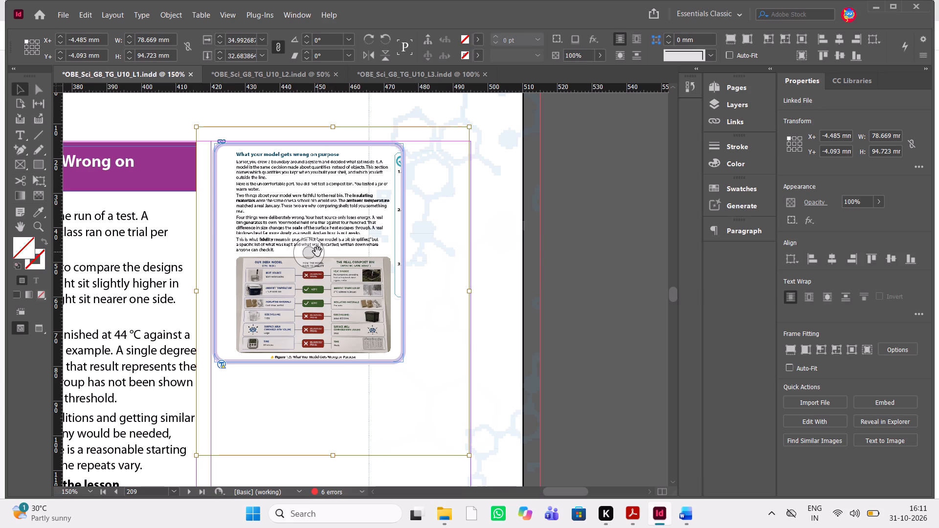
Set the placed page in the resized page 209 frame to High Quality Display.
right_click(317, 252)
click(366, 471)
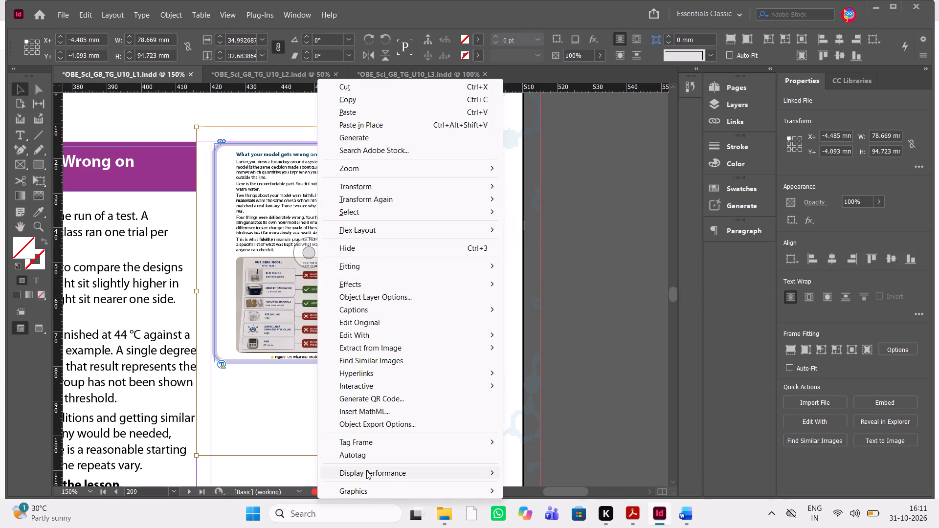
click(538, 495)
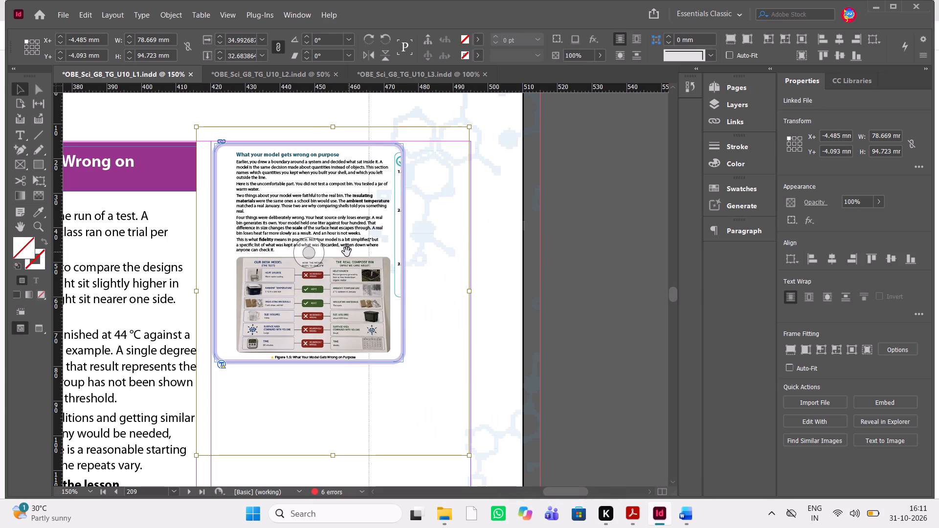
Crop the page 209 side frame from its left edge to a width of about 53 mm.
scroll(327, 253, right, 1)
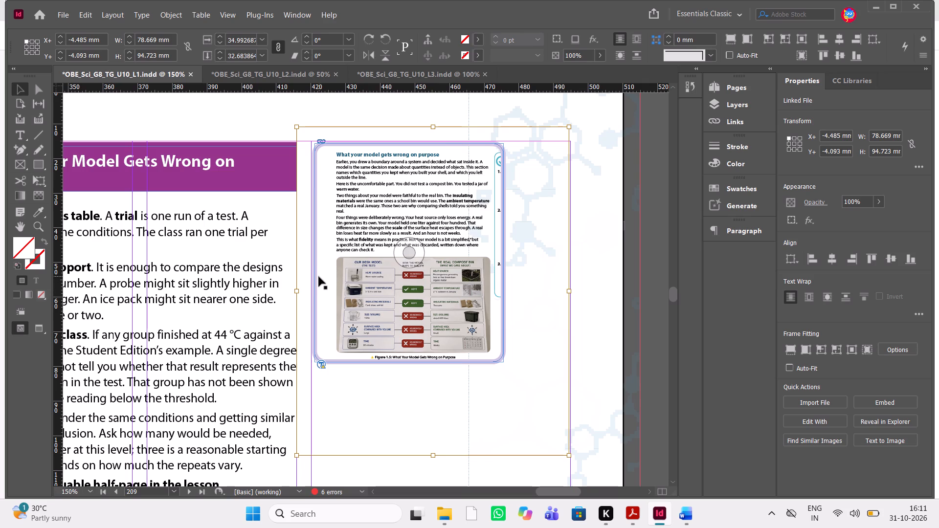
click(319, 277)
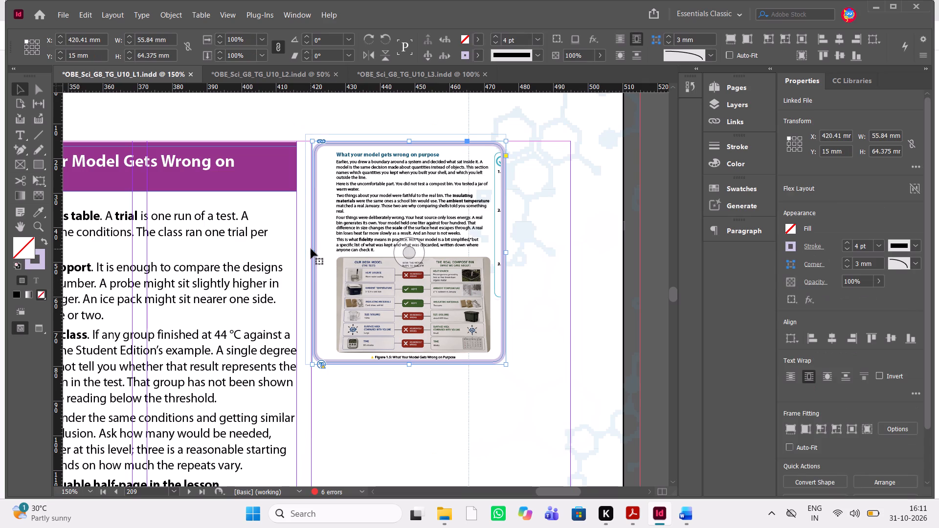
drag(311, 252, 322, 252)
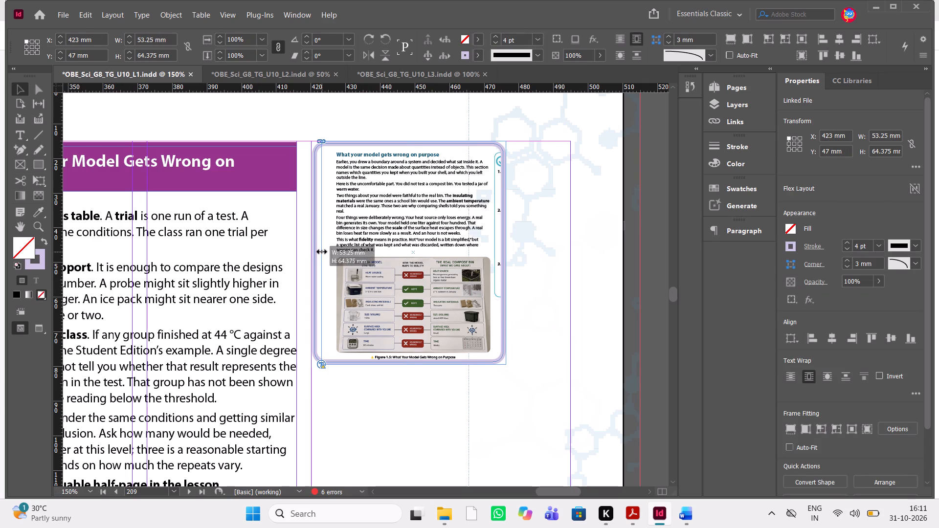
drag(322, 252, 322, 252)
Move the page 209 side frame right within the outer column to X 437.2 mm, keeping Y at 15 mm.
drag(324, 121, 403, 183)
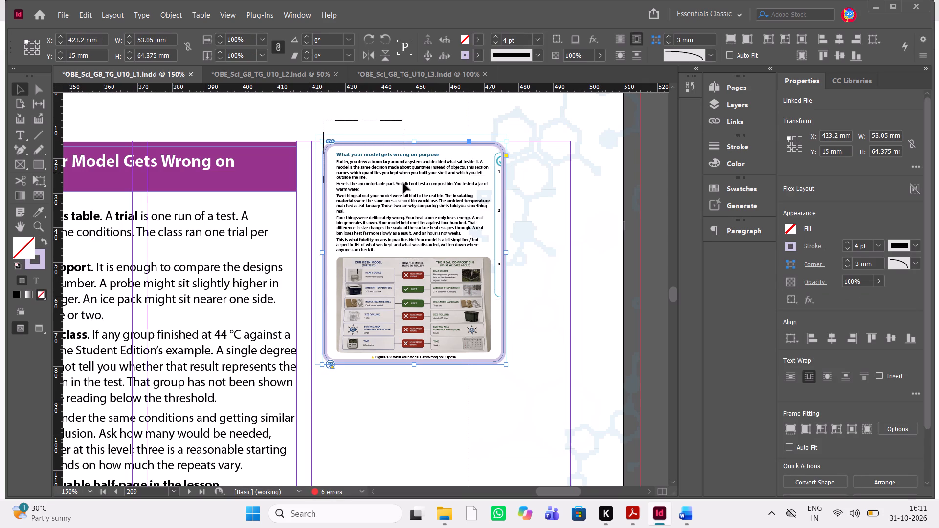
drag(403, 183, 404, 184)
key(shift+Right)
key(shift+Right)
key(shift+Right)
key(shift+Right)
key(shift+Right)
key(shift+Right)
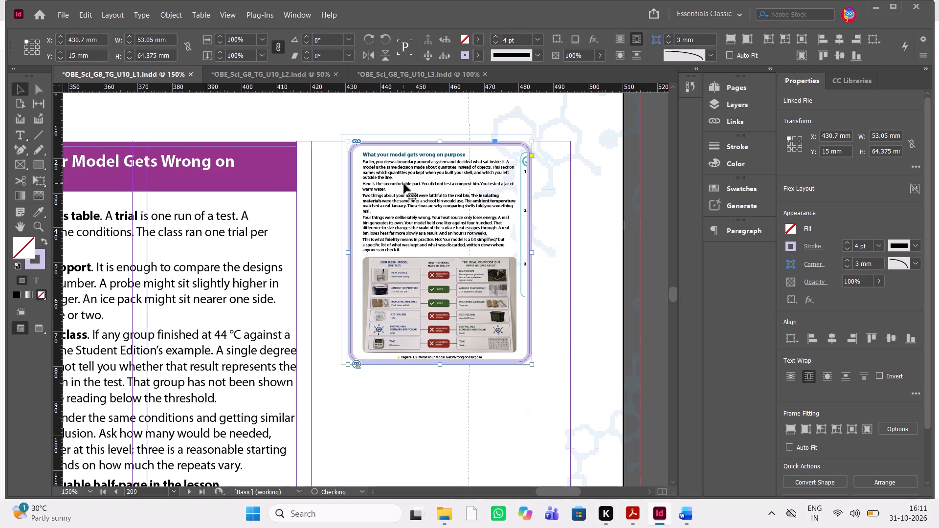
key(shift+Right)
key(shift+Right)
key(shift+Right)
key(Left)
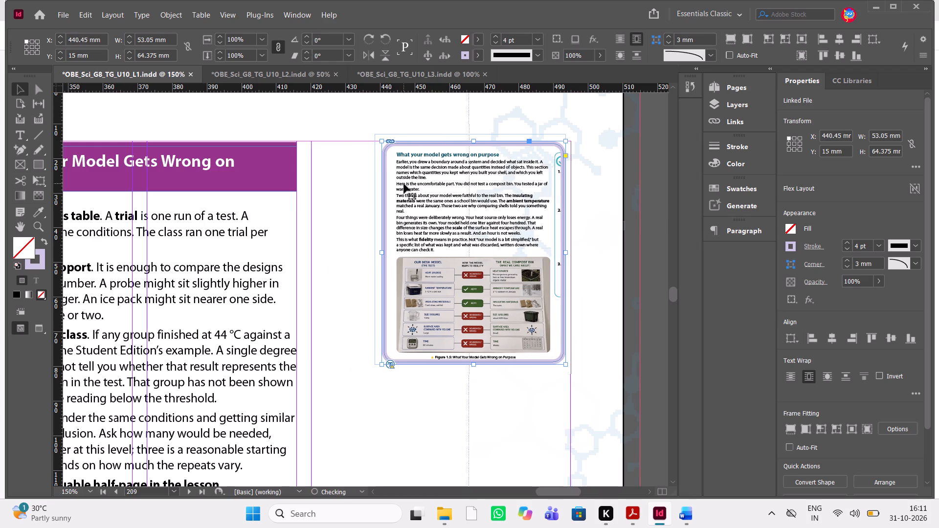
key(Left)
key(Left)
key(Left)
key(Left)
key(Left)
key(Left)
key(Left)
key(Left)
key(Left)
key(Left)
key(Left)
key(Left)
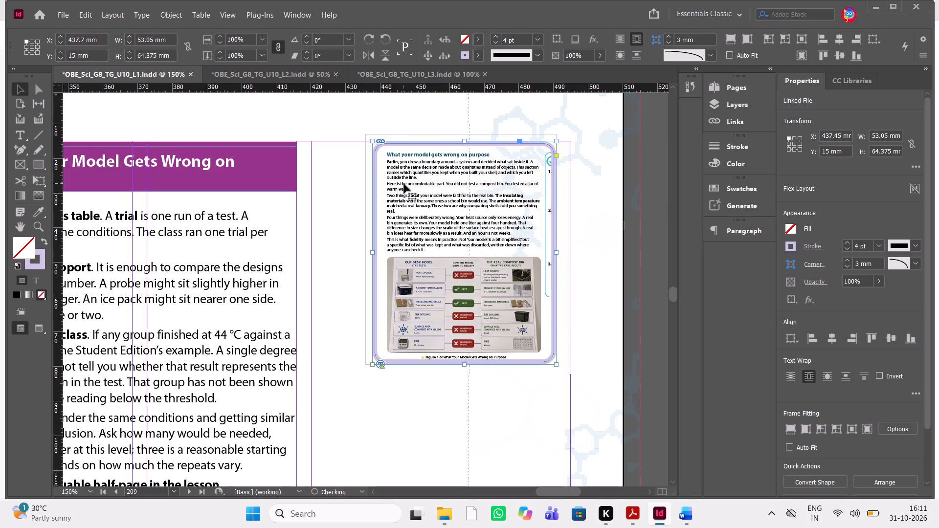
key(Left)
Set the moved page 209 side frame to High Quality Display.
right_click(480, 233)
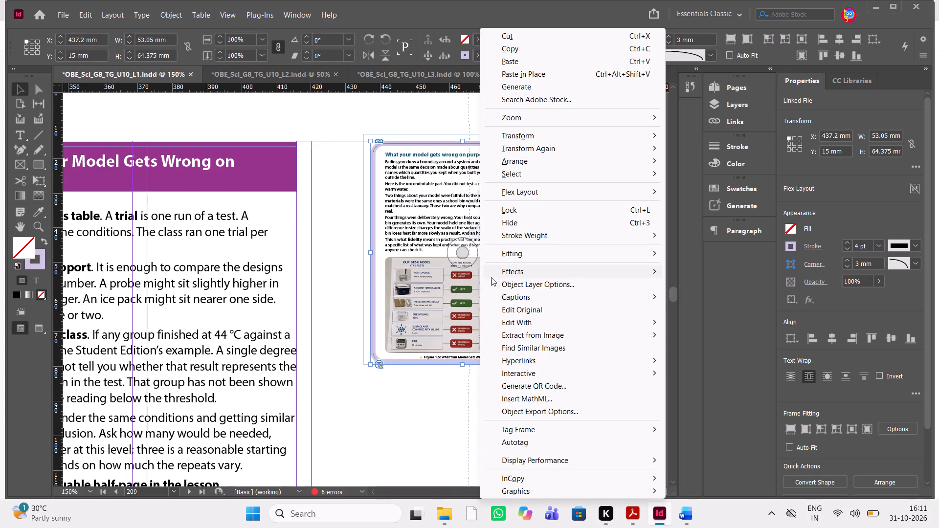
click(551, 460)
click(709, 484)
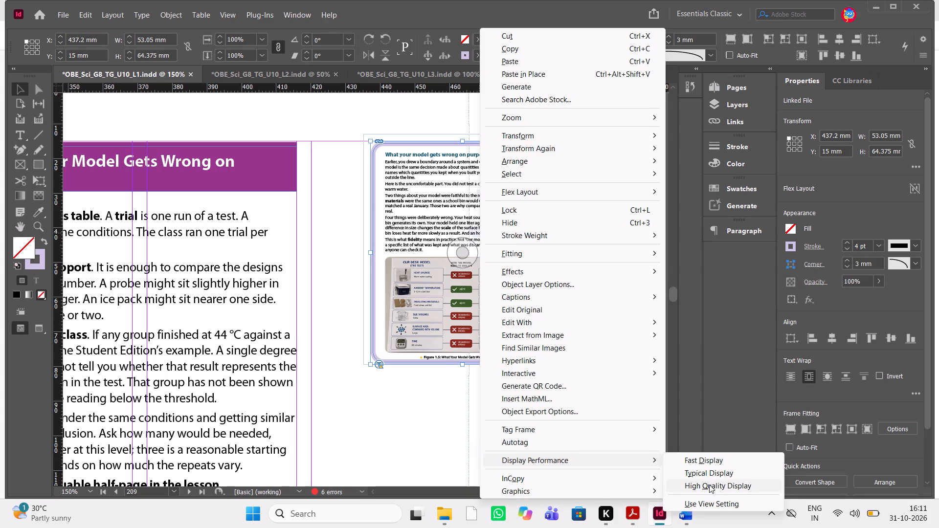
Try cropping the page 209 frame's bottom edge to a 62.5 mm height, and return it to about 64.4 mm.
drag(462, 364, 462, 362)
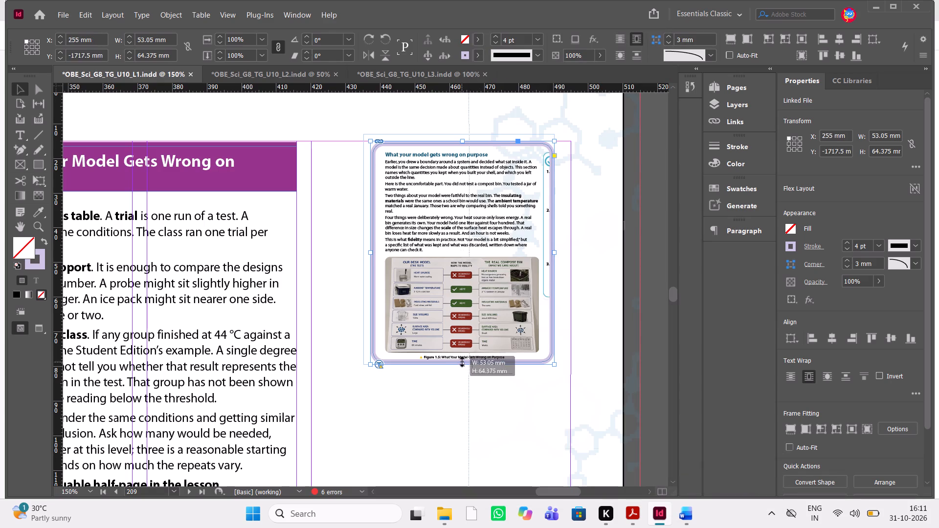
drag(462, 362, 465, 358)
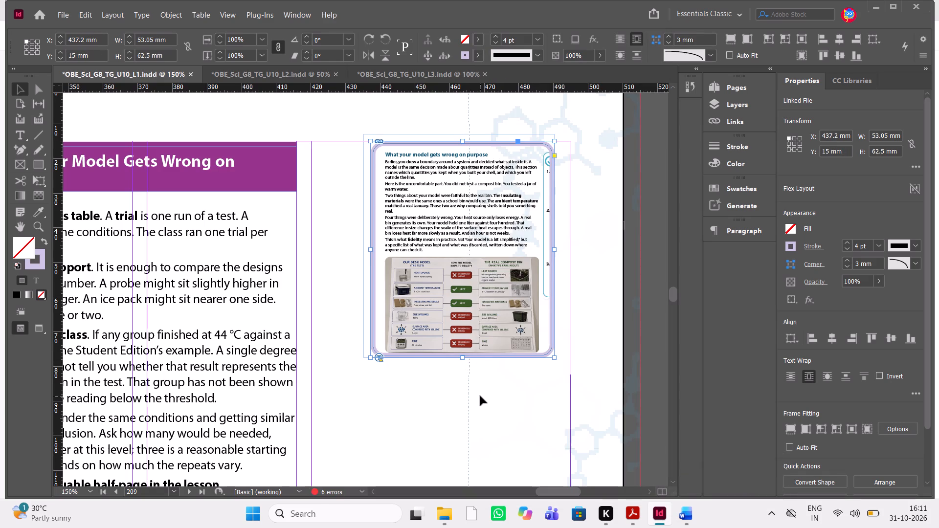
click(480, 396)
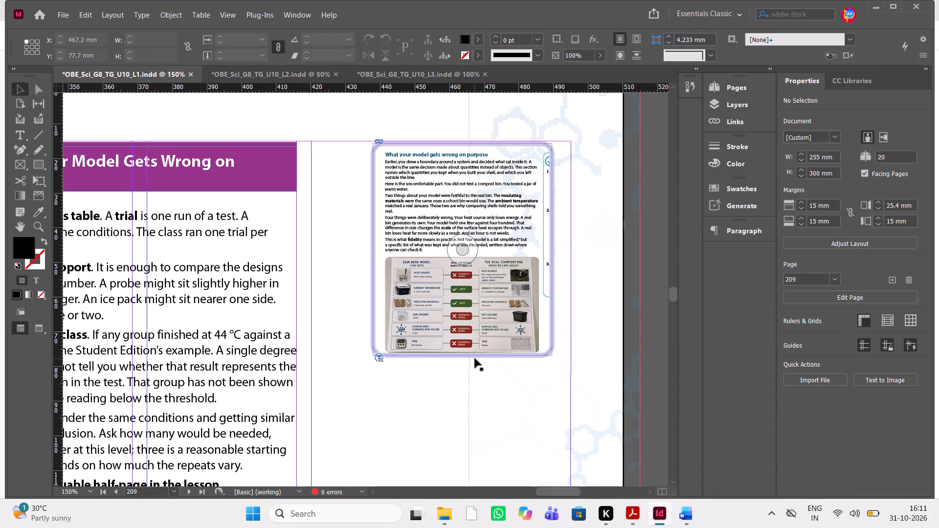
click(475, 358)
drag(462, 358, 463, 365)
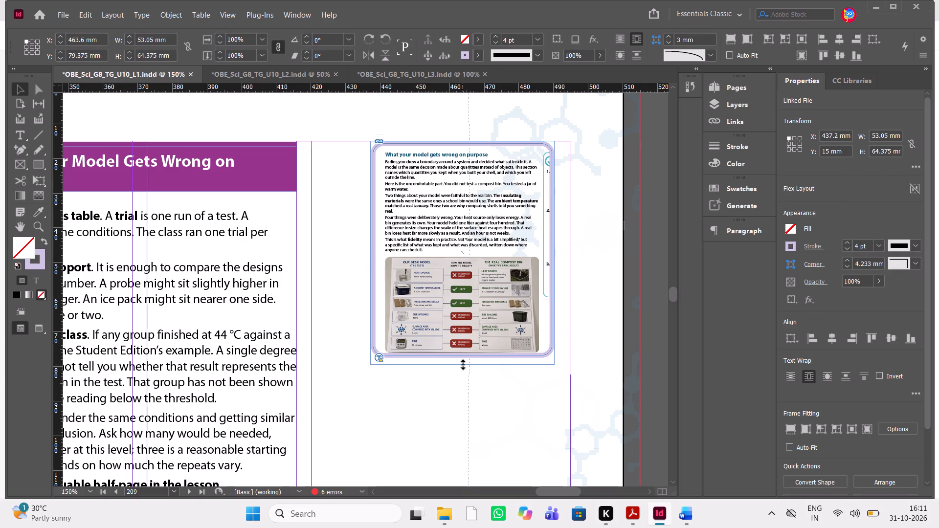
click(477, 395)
Review the remaining Lesson 1 pages after page 209, checking the side frames, answer sections and Reflection, and return to the lesson opener.
scroll(477, 395, down, 2)
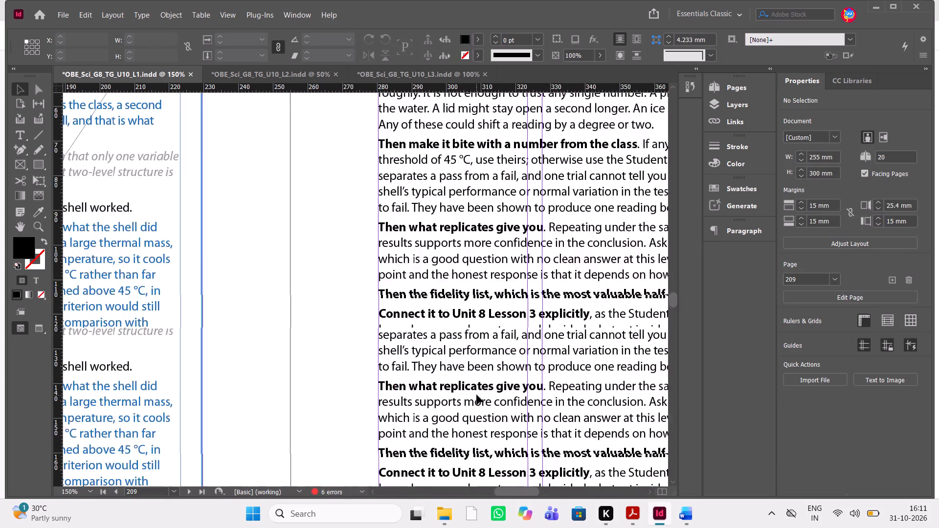
scroll(477, 395, down, 6)
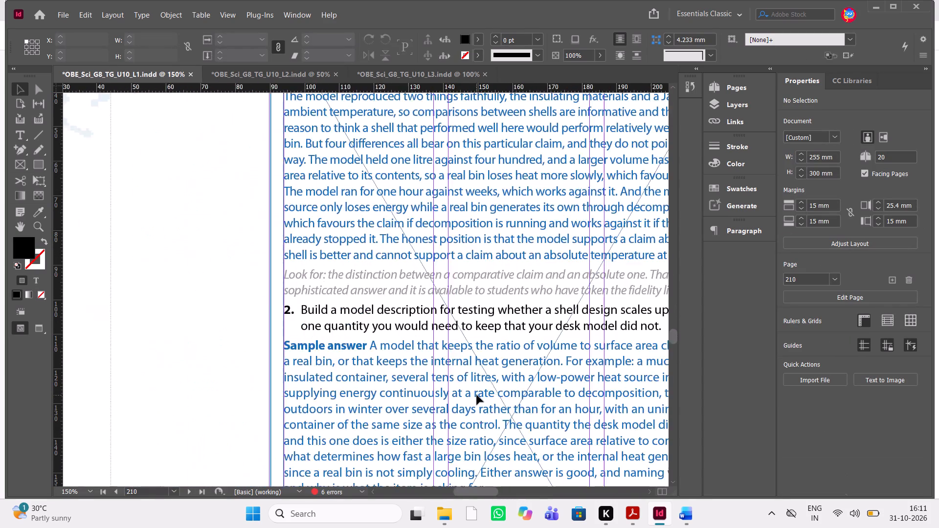
scroll(477, 395, up, 2)
scroll(477, 395, down, 1)
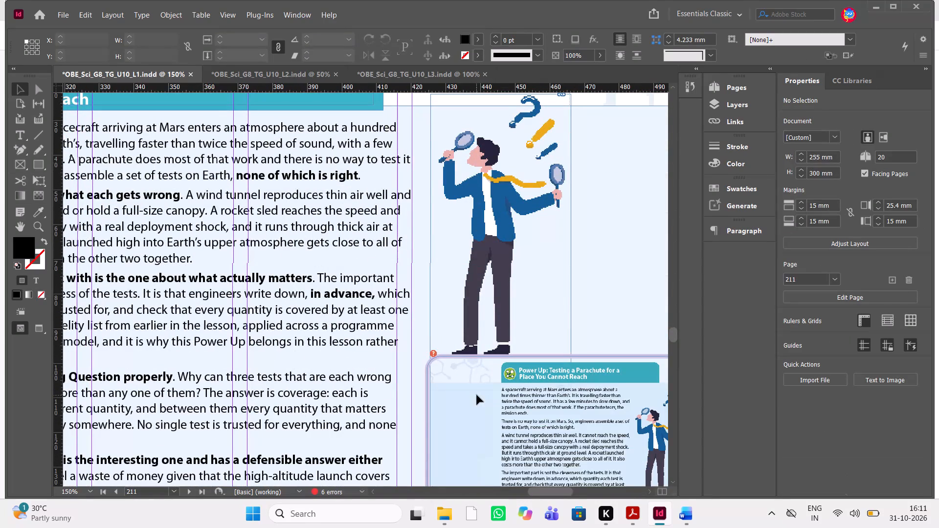
scroll(477, 395, up, 1)
scroll(477, 395, right, 1)
scroll(477, 395, left, 1)
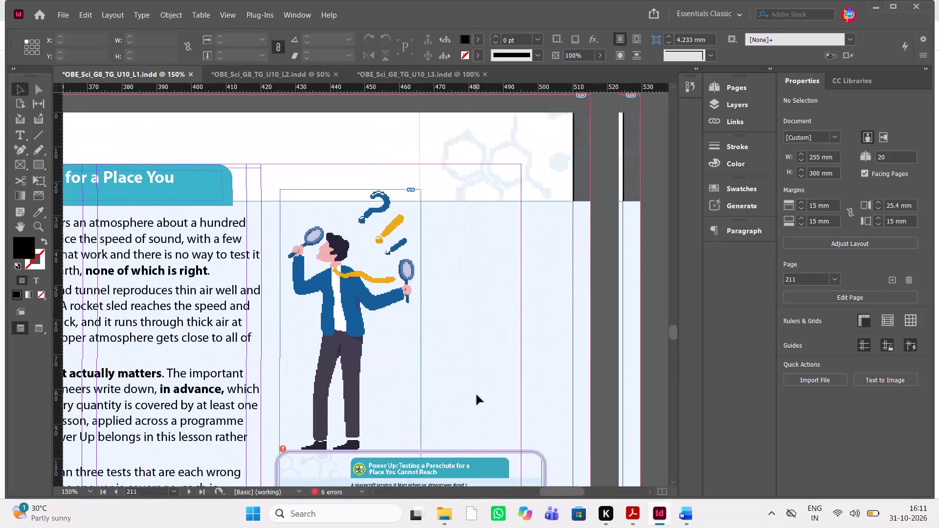
scroll(477, 395, down, 4)
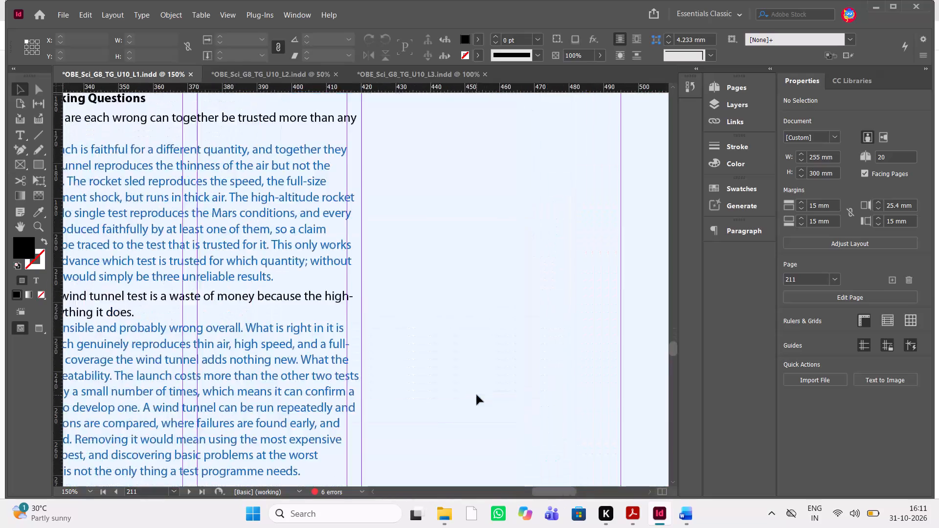
scroll(477, 395, down, 7)
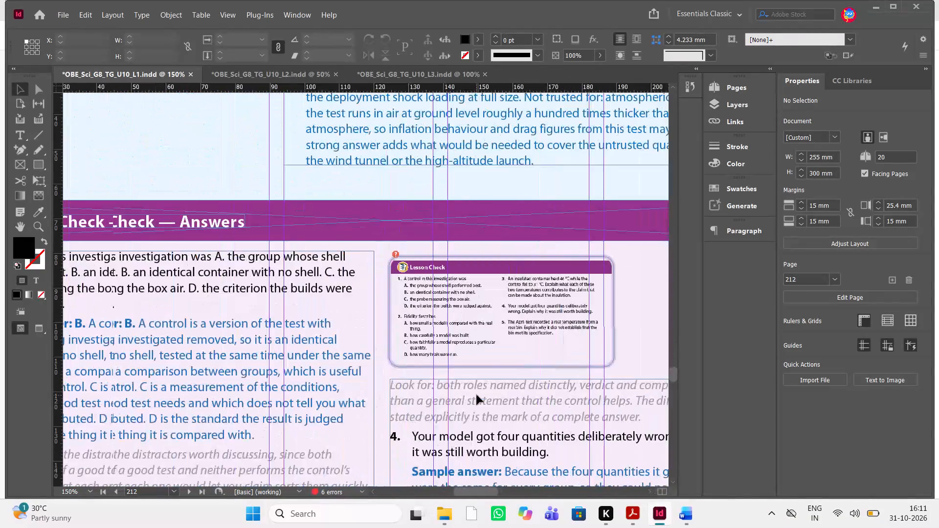
scroll(477, 395, down, 1)
scroll(477, 395, right, 1)
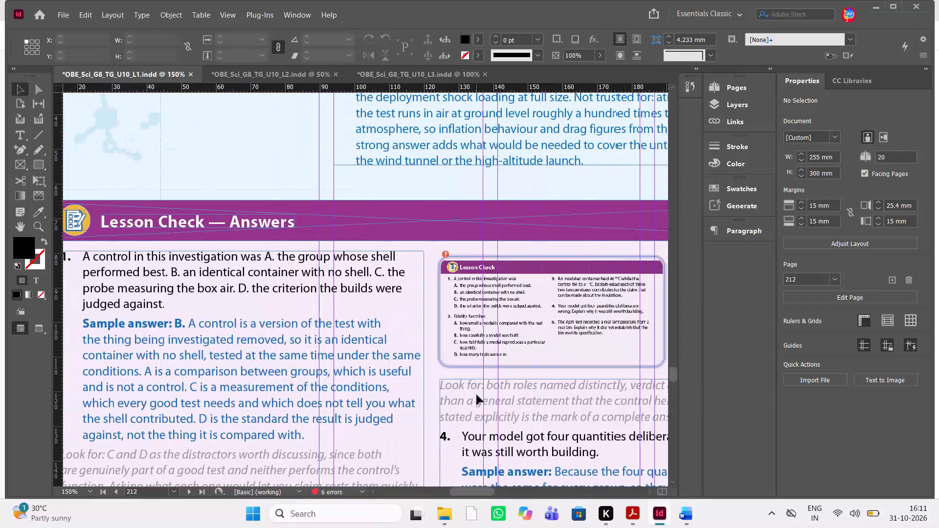
scroll(477, 395, down, 14)
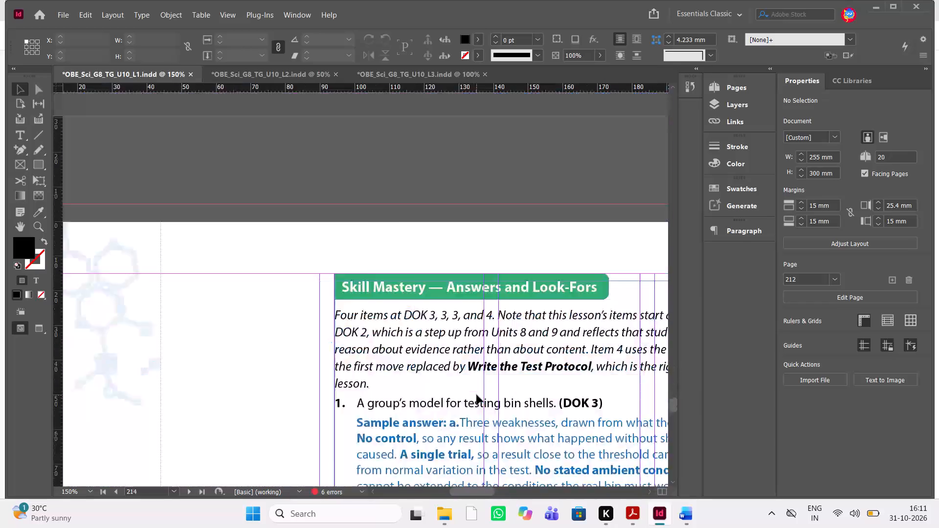
scroll(477, 395, down, 8)
scroll(477, 395, up, 11)
key(ctrl+minus)
key(ctrl+minus)
key(ctrl+minus)
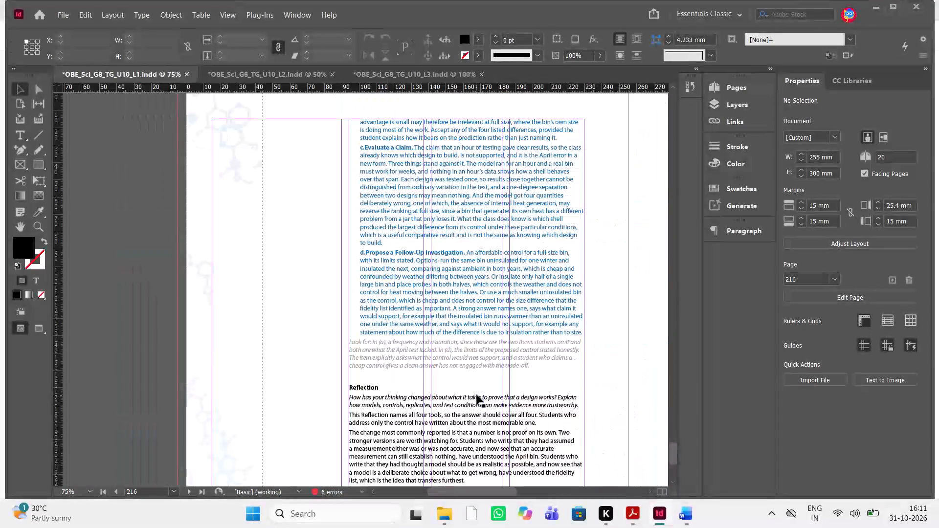
scroll(477, 395, up, 20)
scroll(477, 395, up, 20)
scroll(477, 395, up, 20)
scroll(477, 395, left, 1)
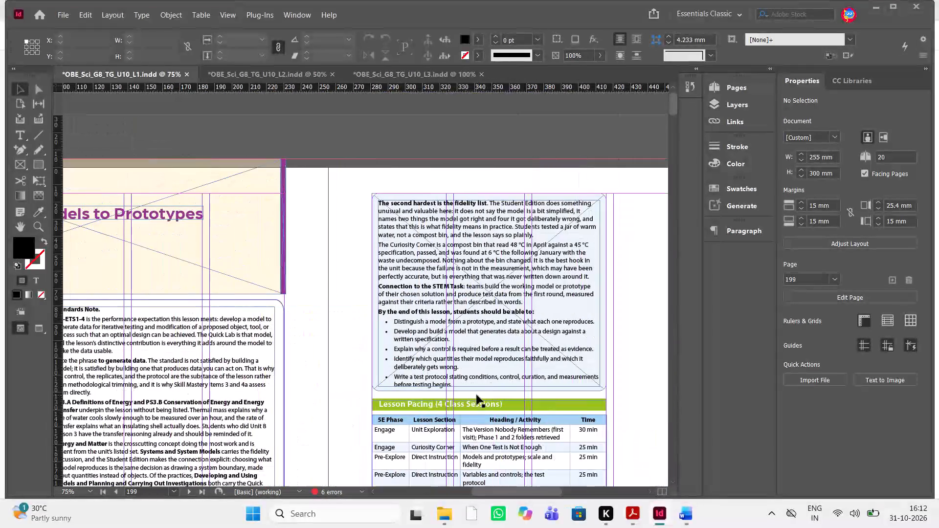
scroll(477, 395, right, 1)
Save Lesson 1 as the InDesign 2026 document OBE_Sci_G8_TG_U10_L1 in its lesson folder, replacing the existing file.
key(ctrl+shift+s)
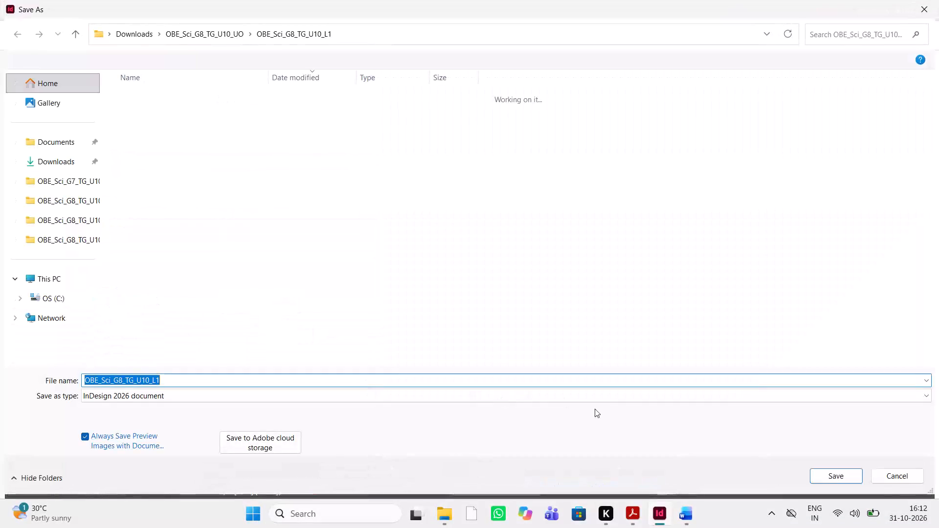
click(827, 474)
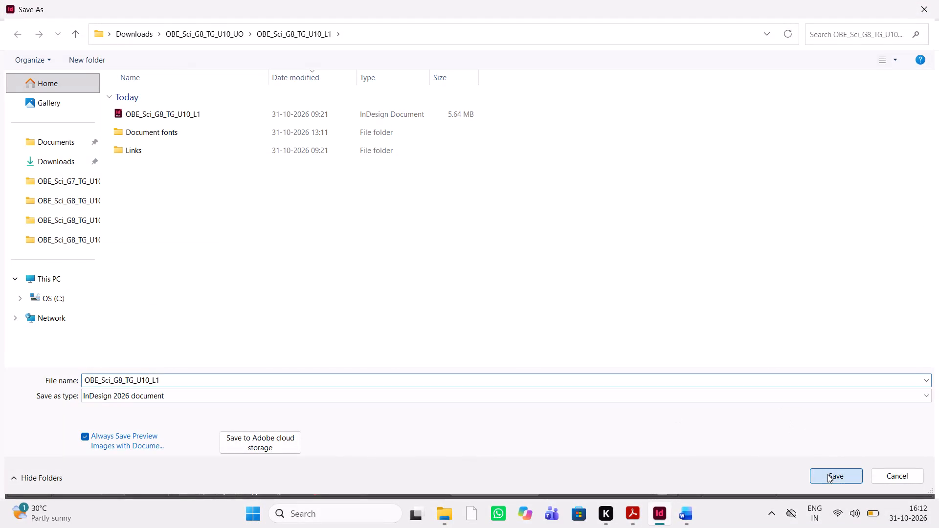
click(499, 260)
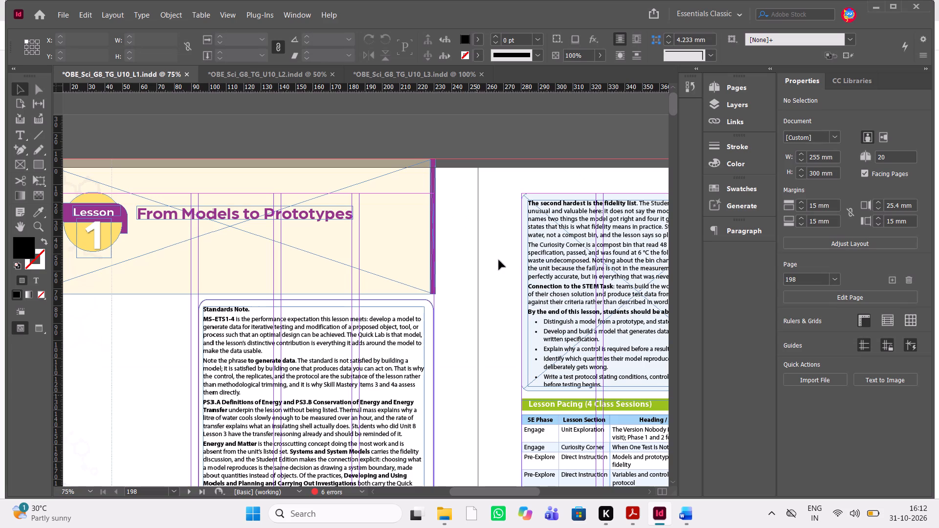
Save an InDesign CS4 or later (IDML) copy of Lesson 1 as OBE_Sci_G8_TG_U10_L1 in the same folder.
key(ctrl+shift+s)
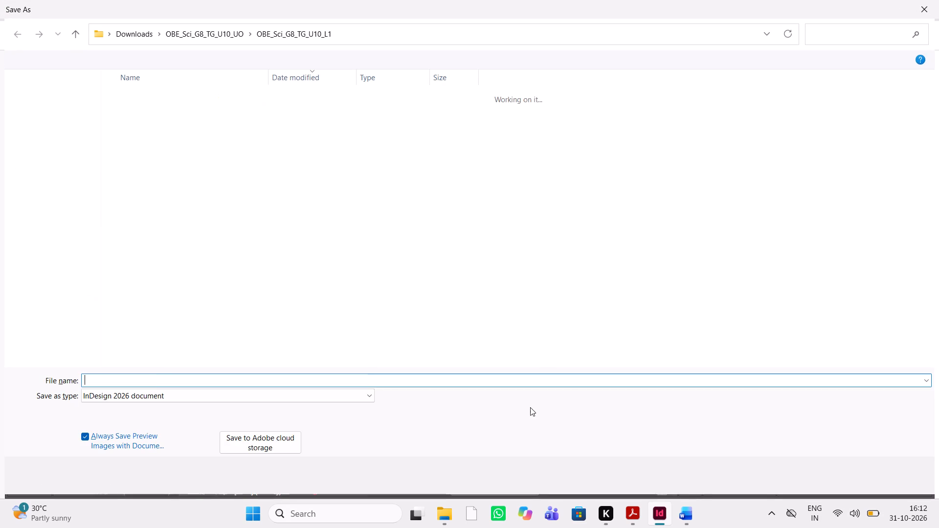
click(550, 395)
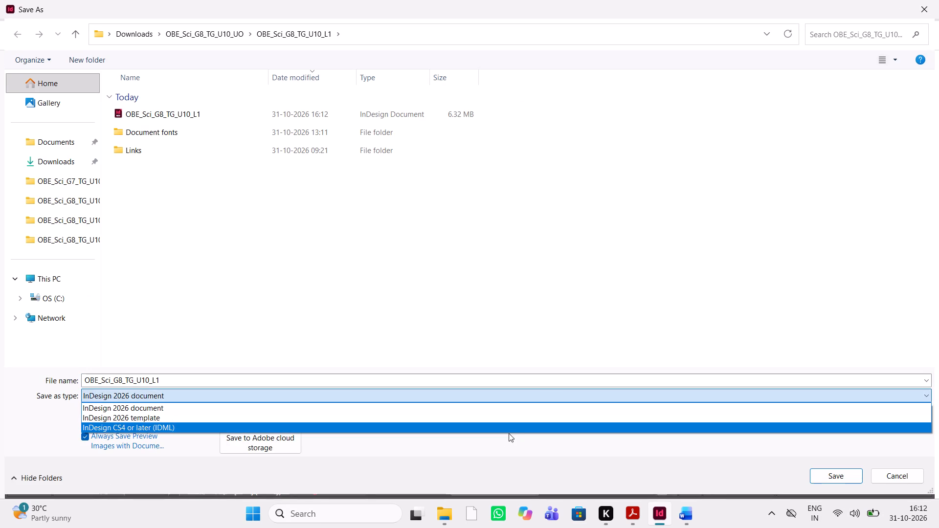
click(513, 432)
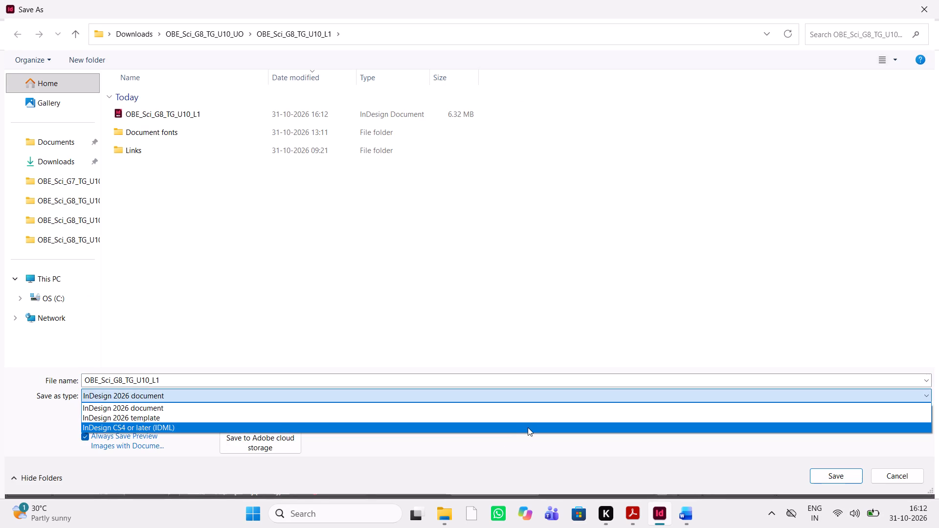
click(528, 427)
click(819, 476)
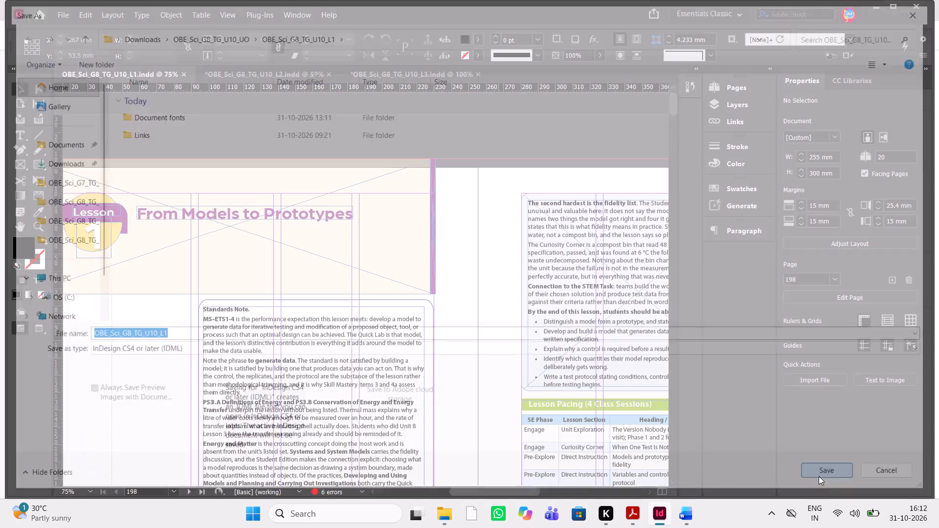
Export all Lesson 1 pages to the Adobe PDF (Print) file OBE_Sci_G8_TG_U10_L1 with the High Quality Print preset, replacing the existing PDF.
key(ctrl+e)
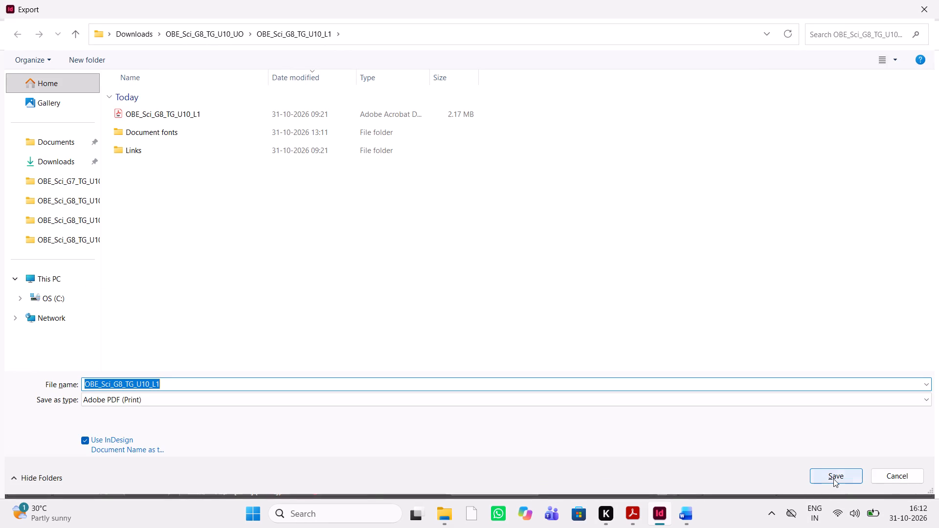
click(833, 479)
click(509, 259)
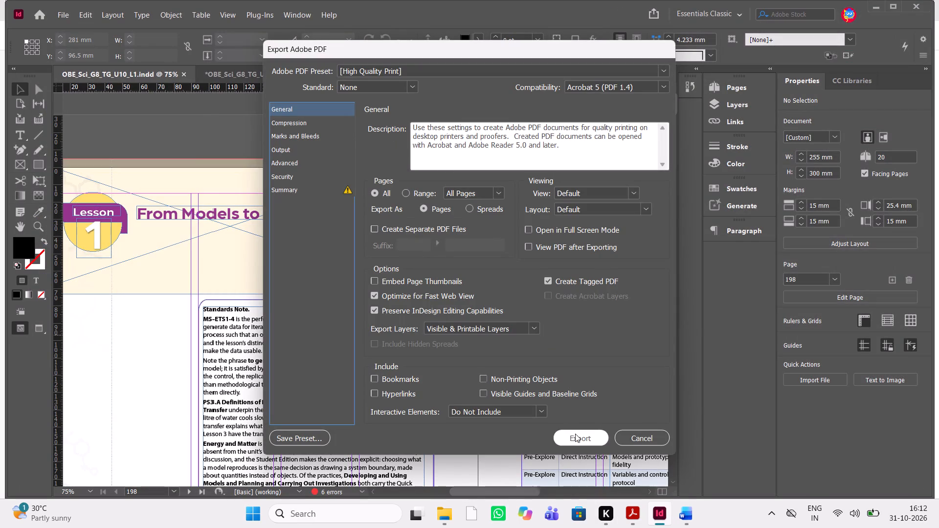
click(575, 434)
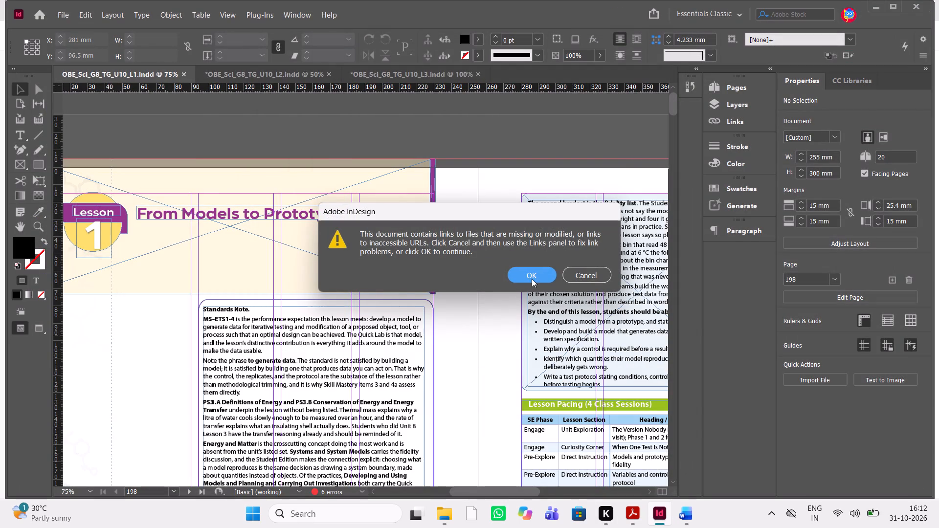
click(532, 279)
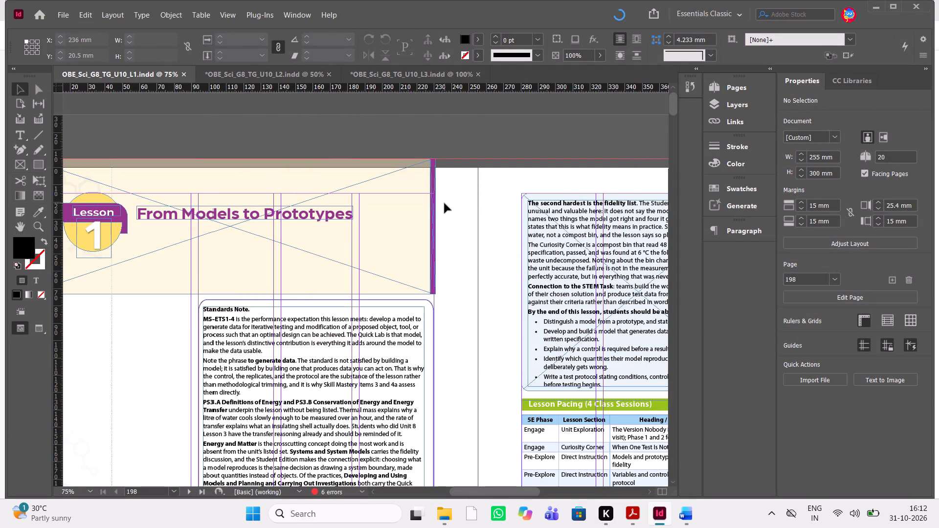
key(ctrl+minus)
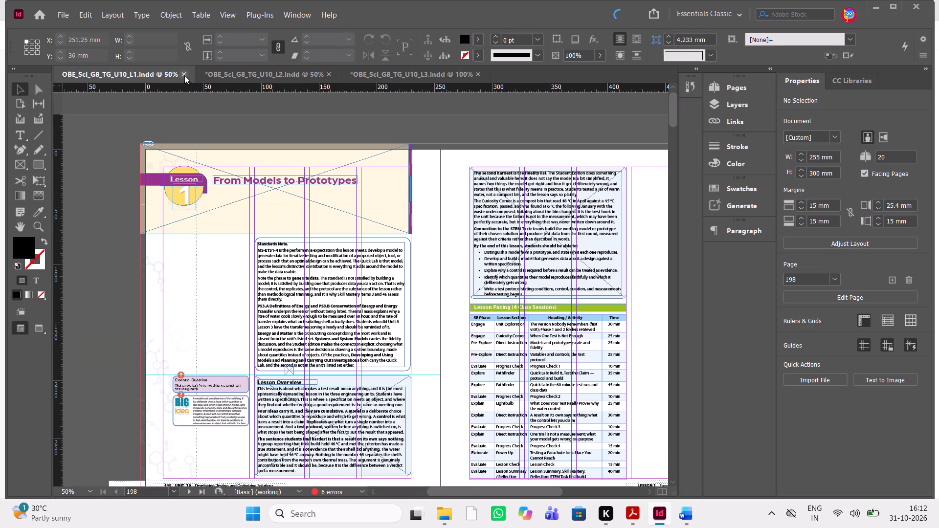
Close the finished Lesson 1 document OBE_Sci_G8_TG_U10_L1.
click(184, 73)
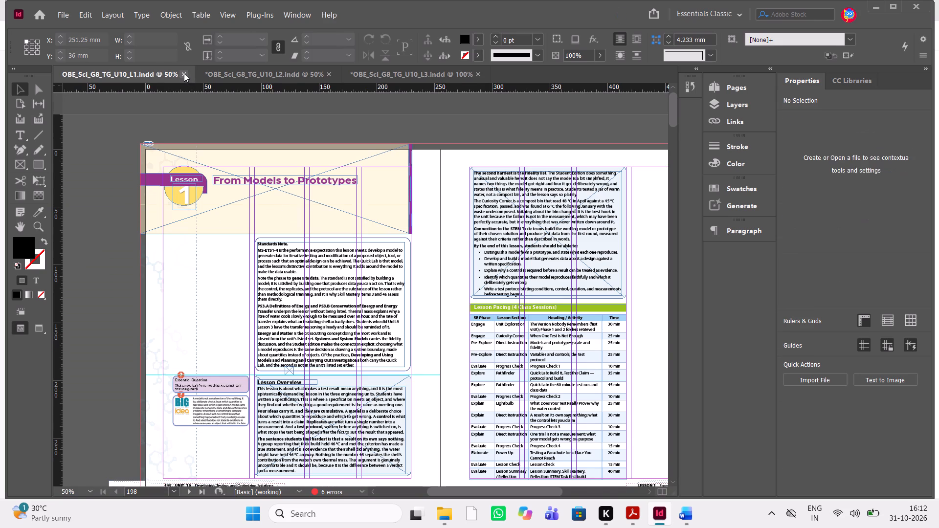
scroll(314, 226, left, 1)
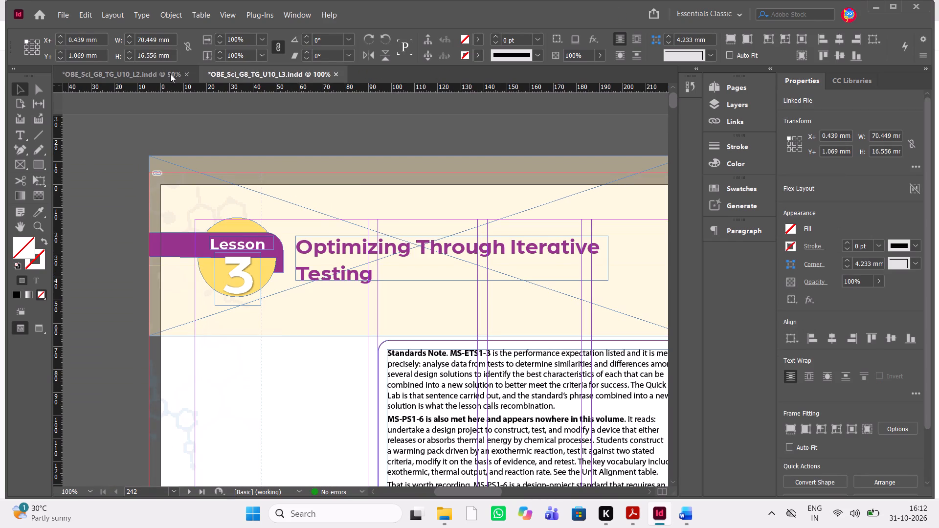
Compare the Lesson 2 opener's Essential Question and Big Idea side frames with the student edition PDF's Lesson 2 opening pages.
click(166, 73)
scroll(166, 73, left, 2)
scroll(289, 230, up, 12)
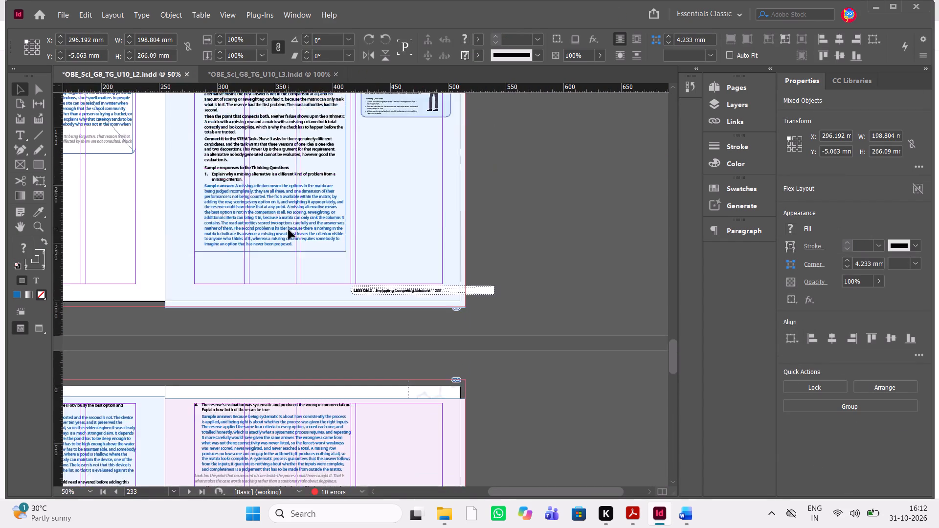
scroll(289, 230, up, 1)
scroll(289, 230, down, 1)
key(ctrl+equal)
key(ctrl+equal)
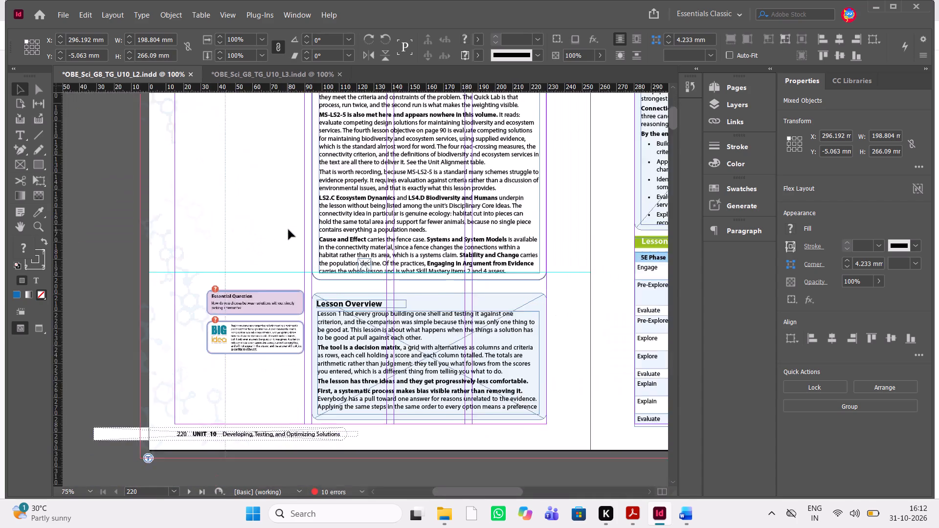
key(ctrl+equal)
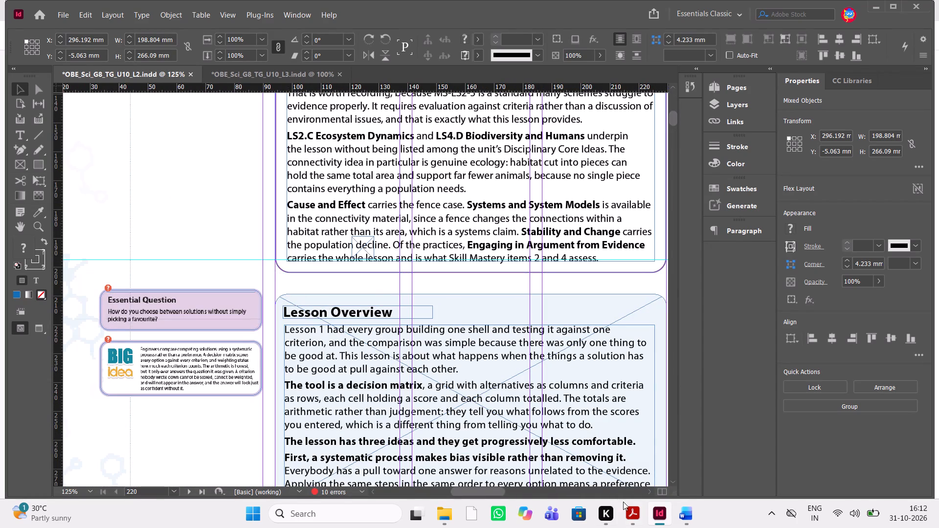
click(634, 511)
scroll(603, 338, down, 9)
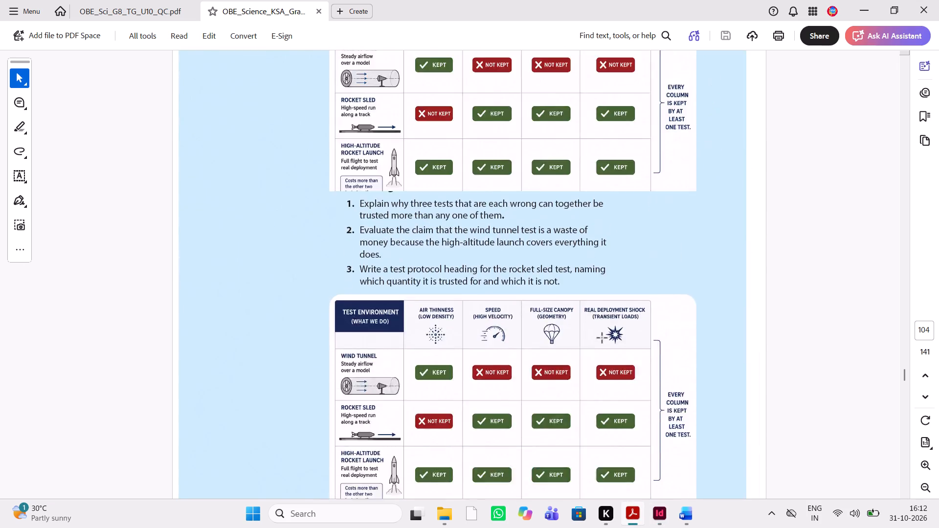
scroll(603, 338, down, 20)
scroll(603, 338, down, 9)
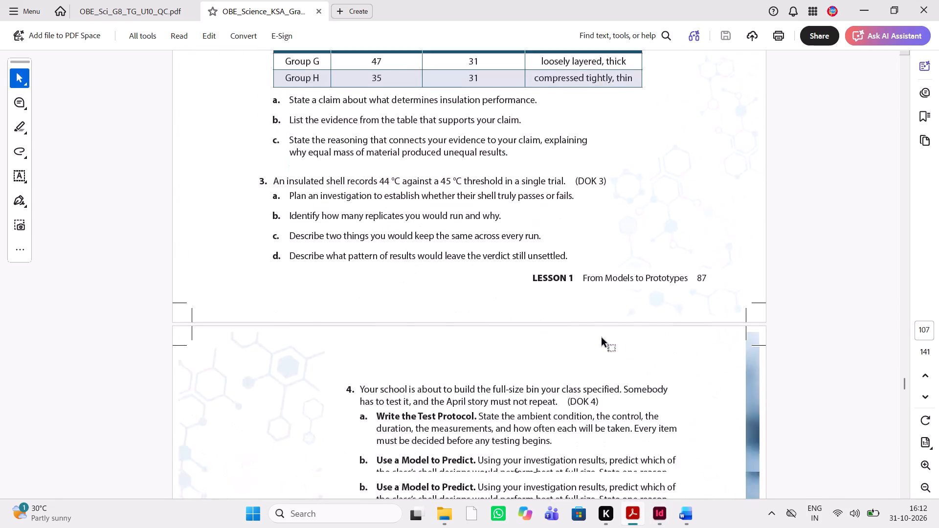
scroll(603, 338, down, 4)
scroll(603, 338, up, 2)
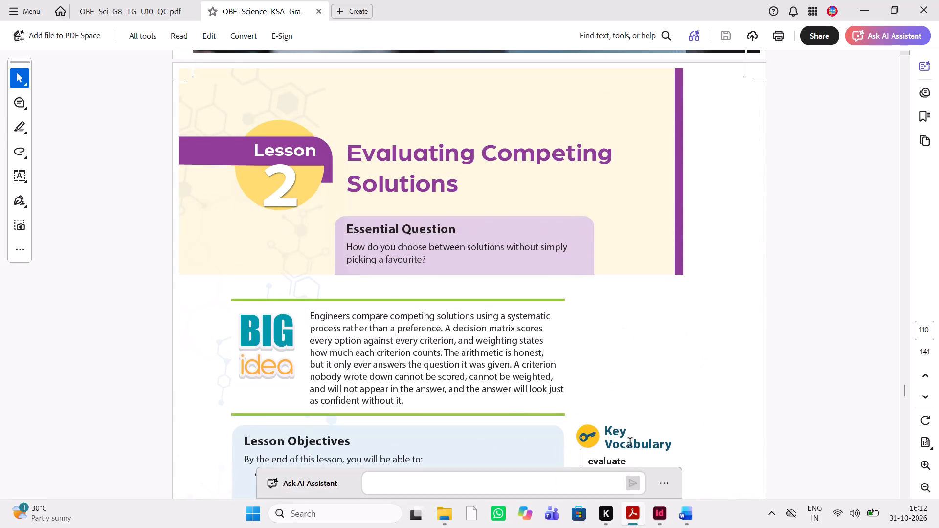
click(657, 514)
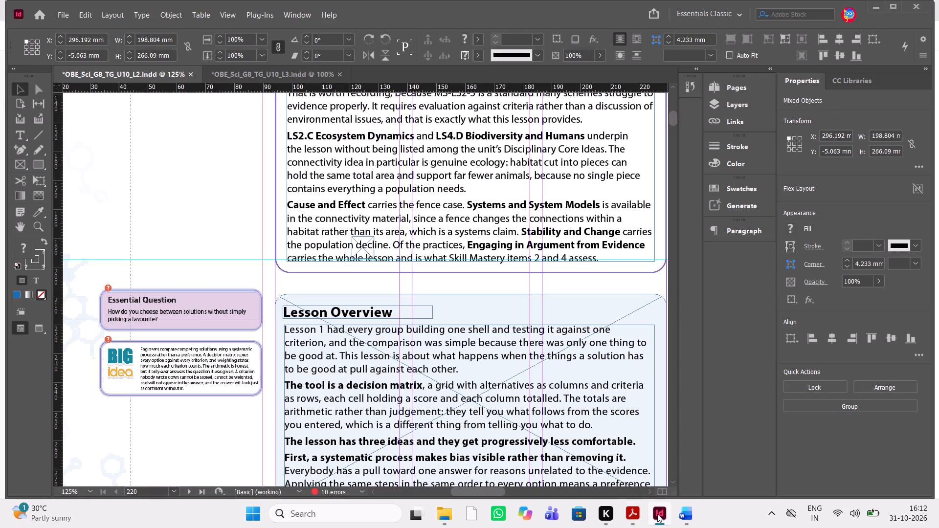
click(657, 514)
scroll(489, 305, down, 1)
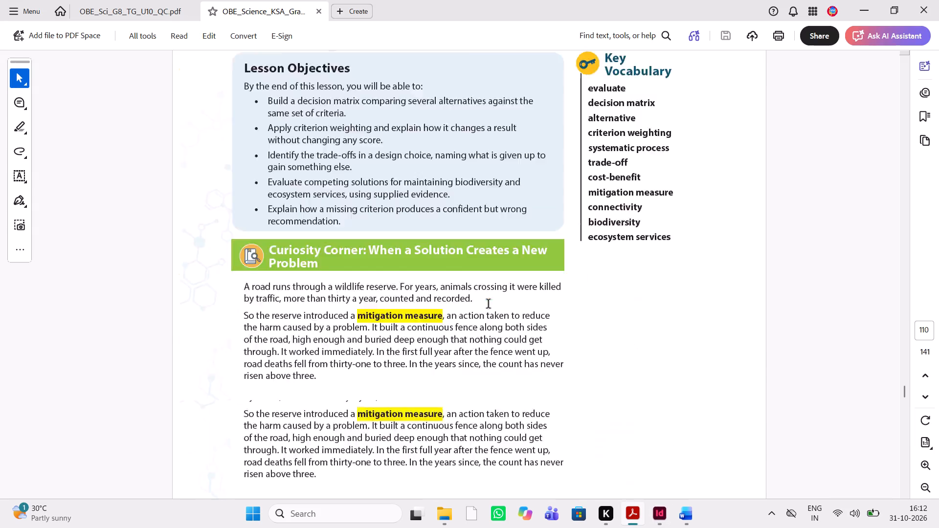
scroll(489, 305, down, 2)
scroll(489, 305, up, 1)
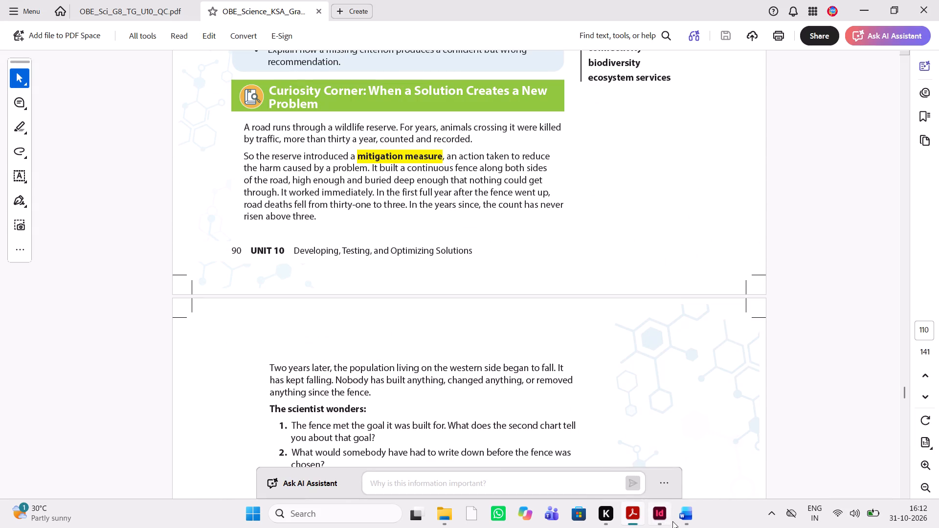
click(672, 521)
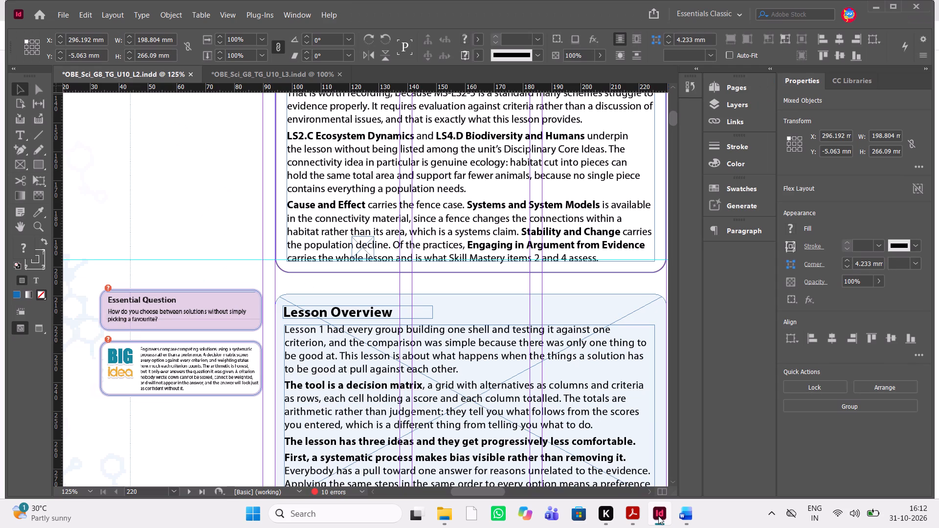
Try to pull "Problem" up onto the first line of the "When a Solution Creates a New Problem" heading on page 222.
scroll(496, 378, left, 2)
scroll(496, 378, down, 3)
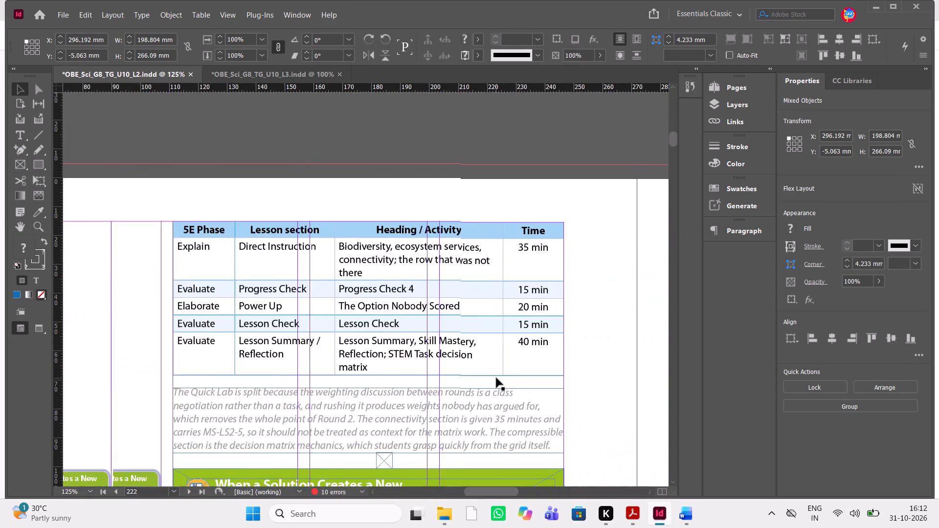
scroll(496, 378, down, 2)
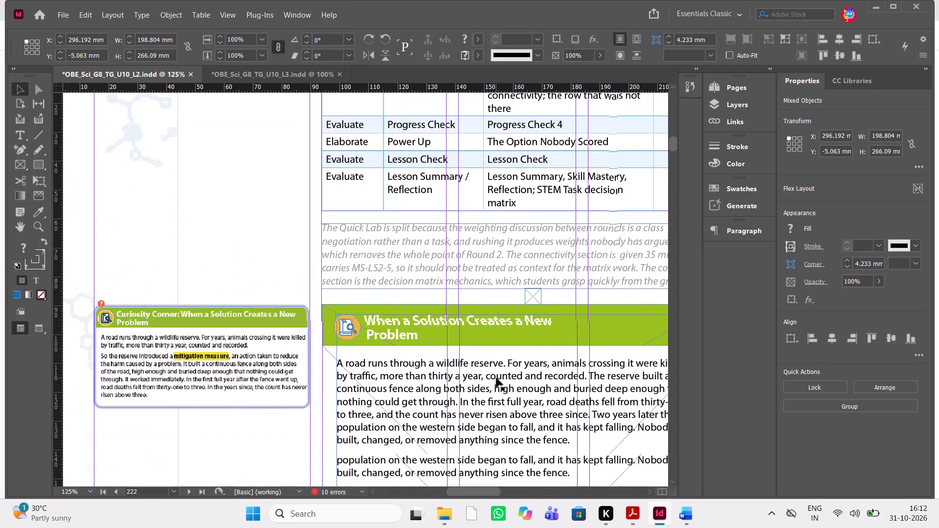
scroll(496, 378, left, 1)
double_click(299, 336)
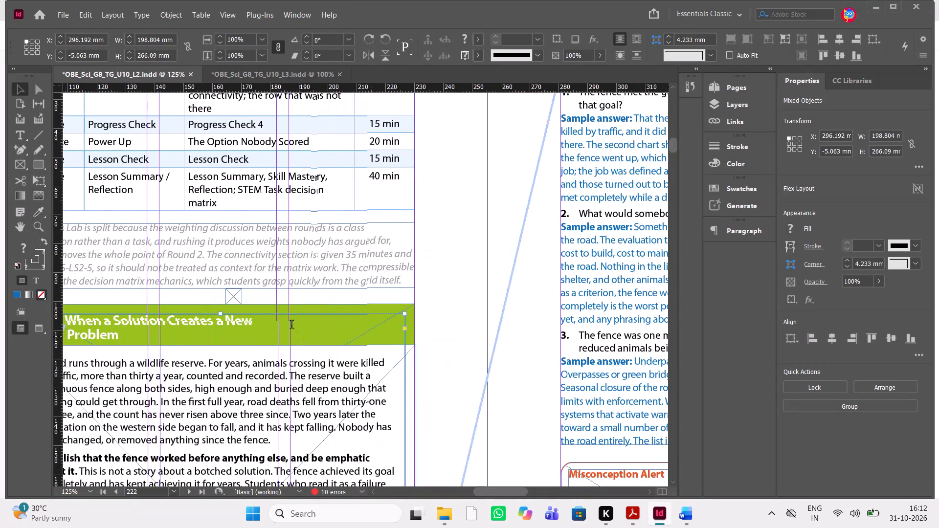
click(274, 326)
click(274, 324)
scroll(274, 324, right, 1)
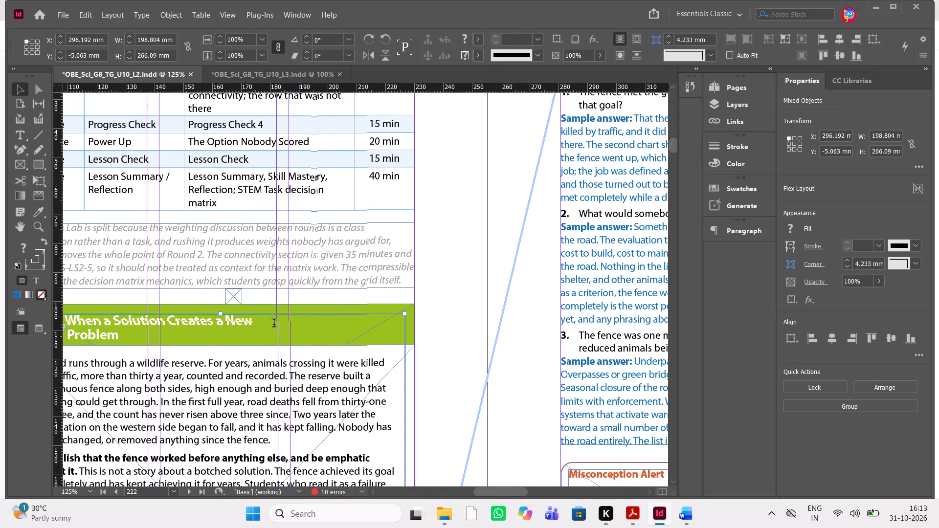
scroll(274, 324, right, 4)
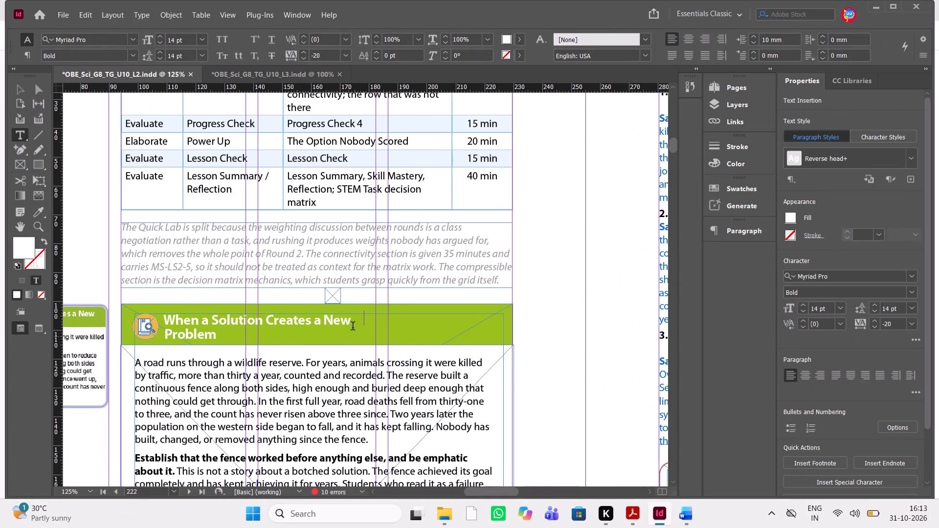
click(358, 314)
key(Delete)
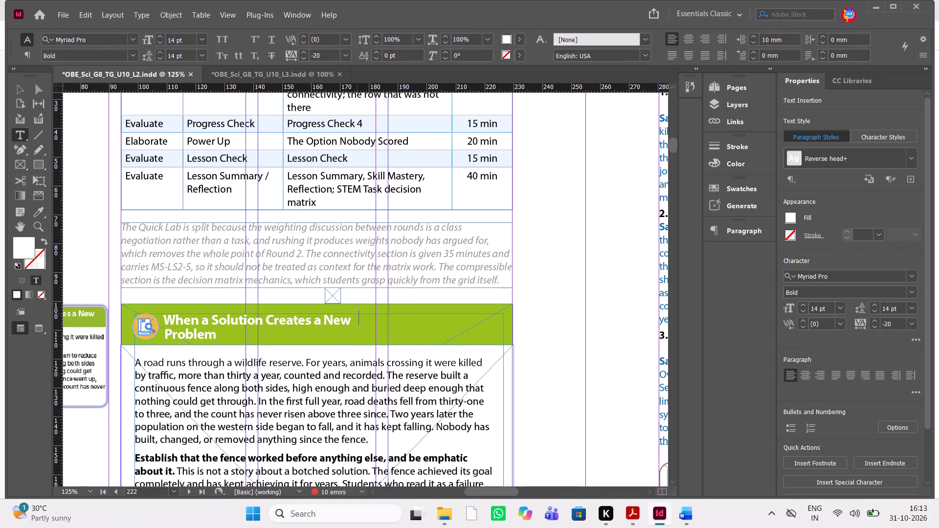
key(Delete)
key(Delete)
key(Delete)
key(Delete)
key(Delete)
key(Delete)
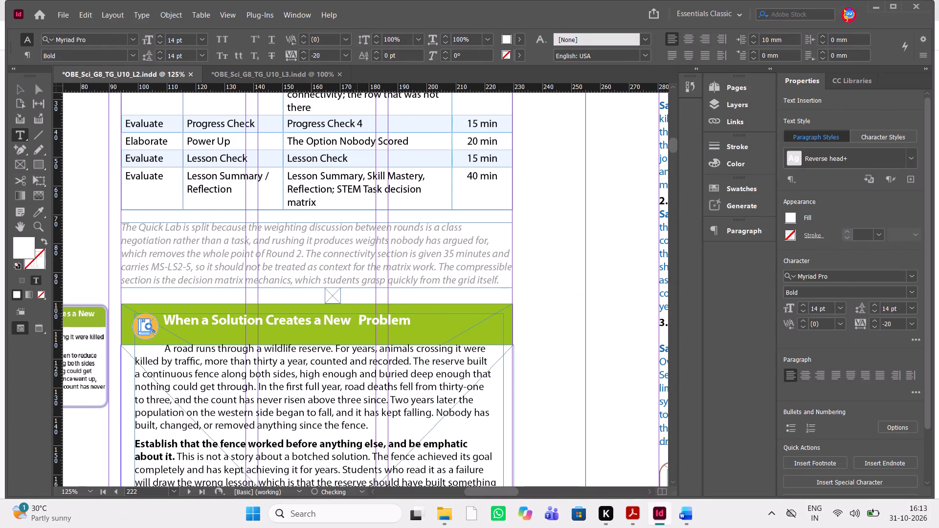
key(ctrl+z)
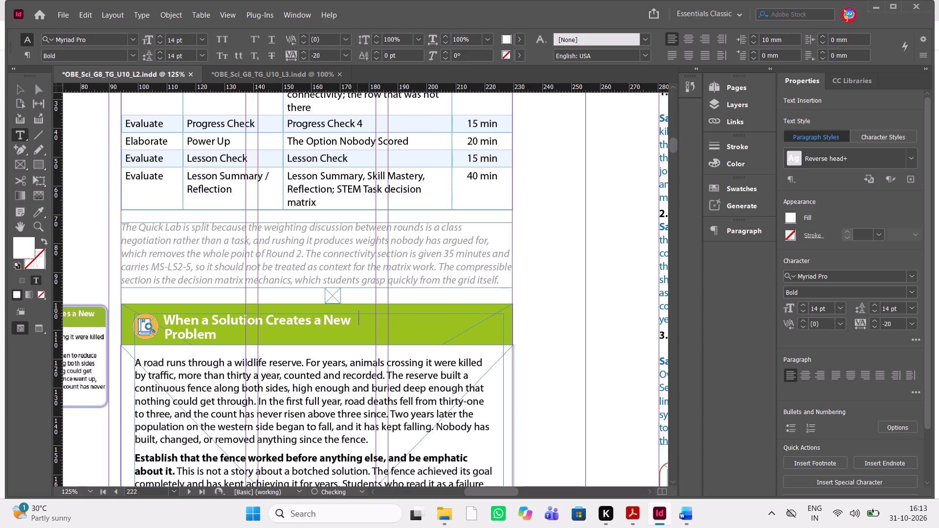
Join the page 222 heading "When a Solution Creates a New Problem" onto one line, removing the extra gap before "Problem".
key(Delete)
key(Delete)
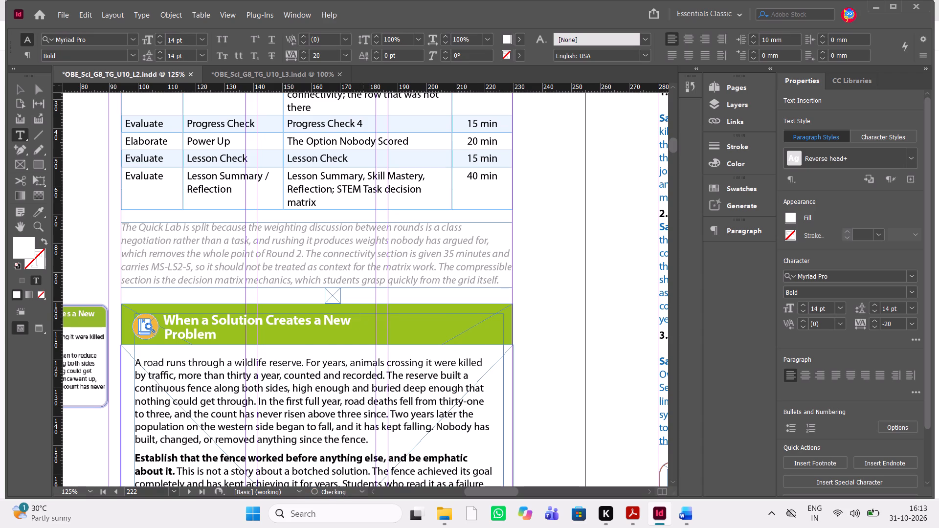
key(Delete)
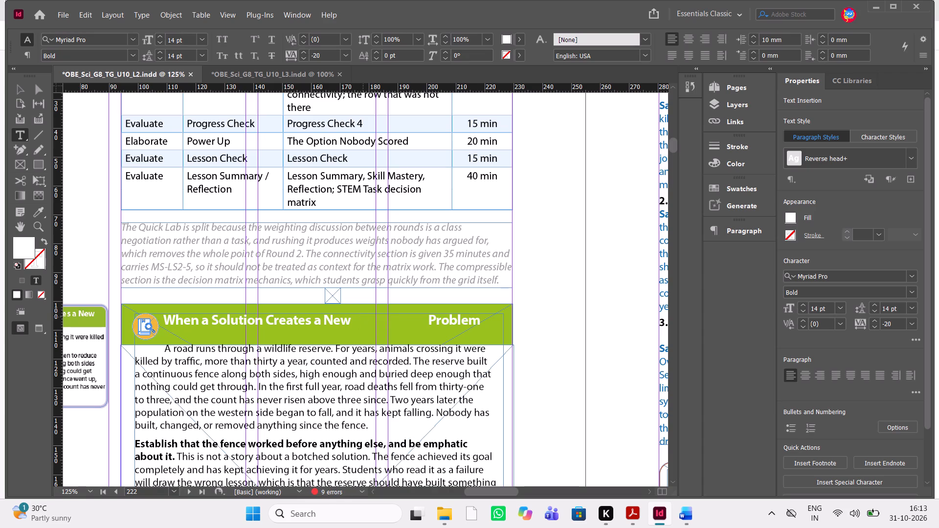
key(Right)
key(Right)
key(Right)
key(Right)
key(Right)
key(Right)
key(Right)
key(Left)
key(Left)
key(Left)
key(Left)
key(Left)
key(BackSpace)
key(BackSpace)
key(BackSpace)
key(BackSpace)
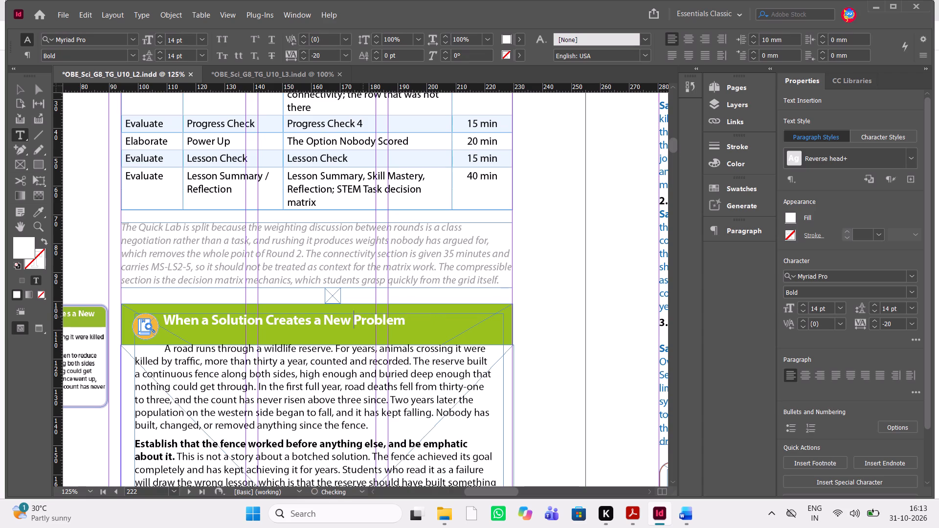
key(space)
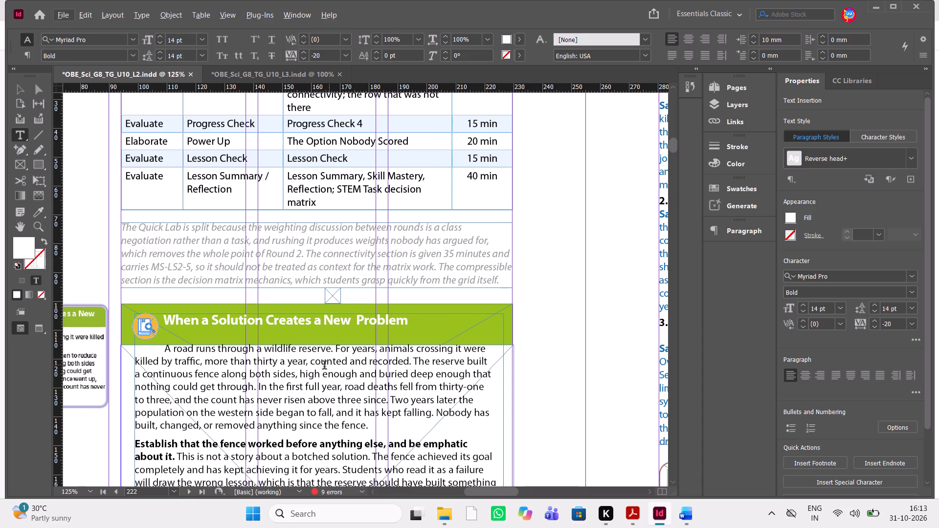
Replace the break before "A road runs through a wildlife reserve" with a fresh paragraph break below the heading.
click(163, 349)
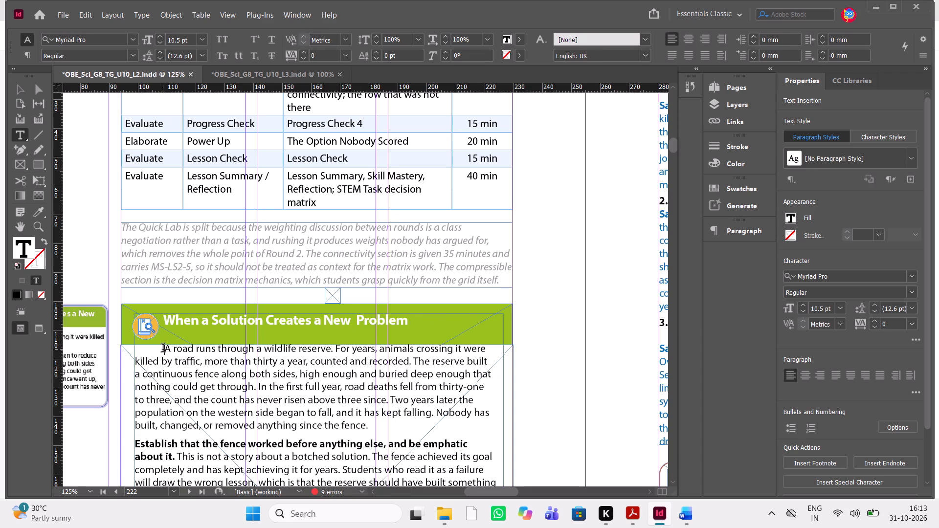
key(BackSpace)
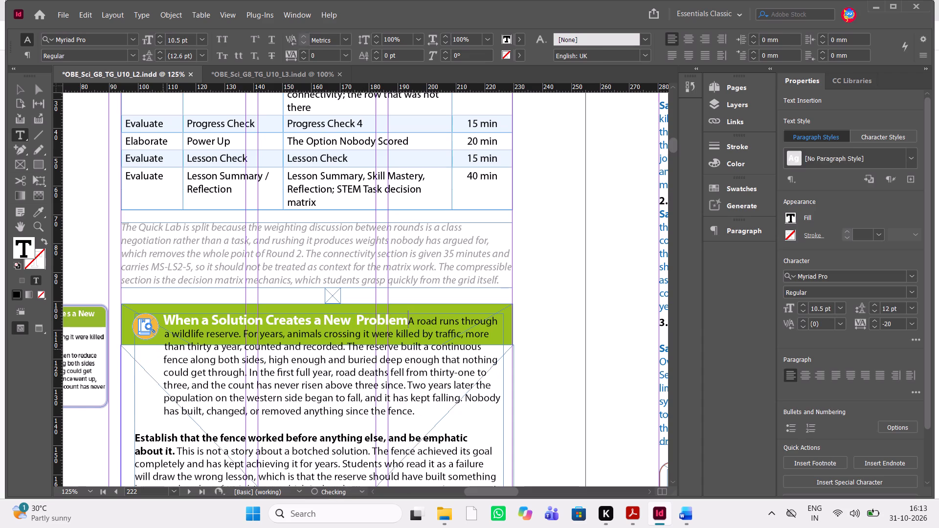
key(Return)
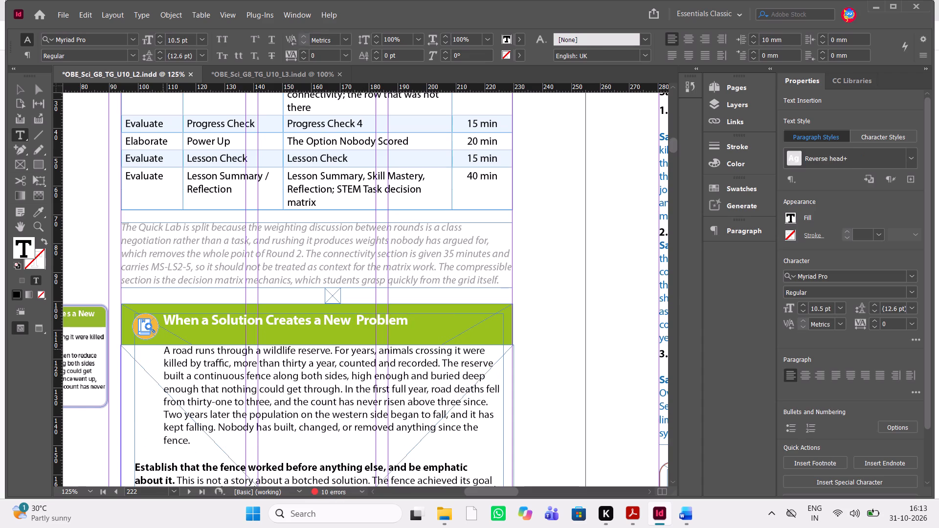
Apply the paragraph style "Body text 10.5_3mm_Space" to the "A road runs through a wildlife reserve" paragraph on page 222.
drag(203, 445, 147, 362)
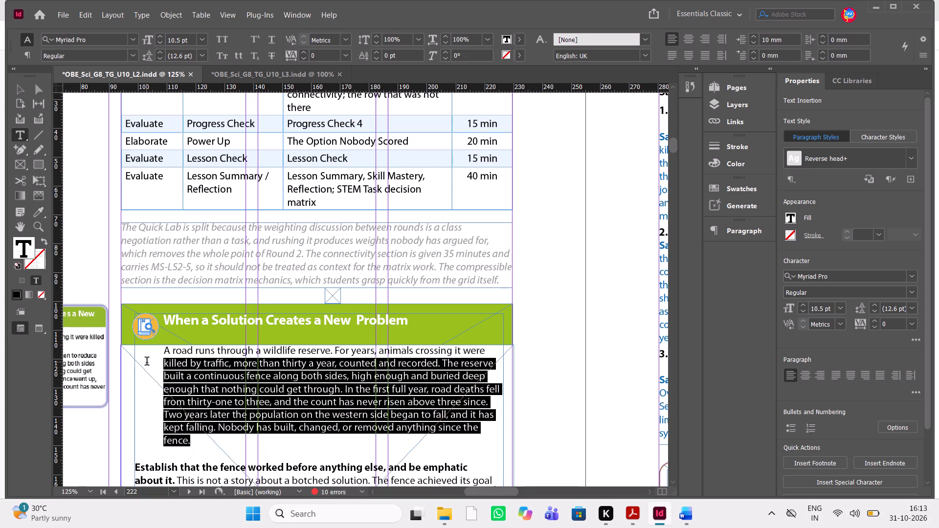
drag(147, 362, 143, 353)
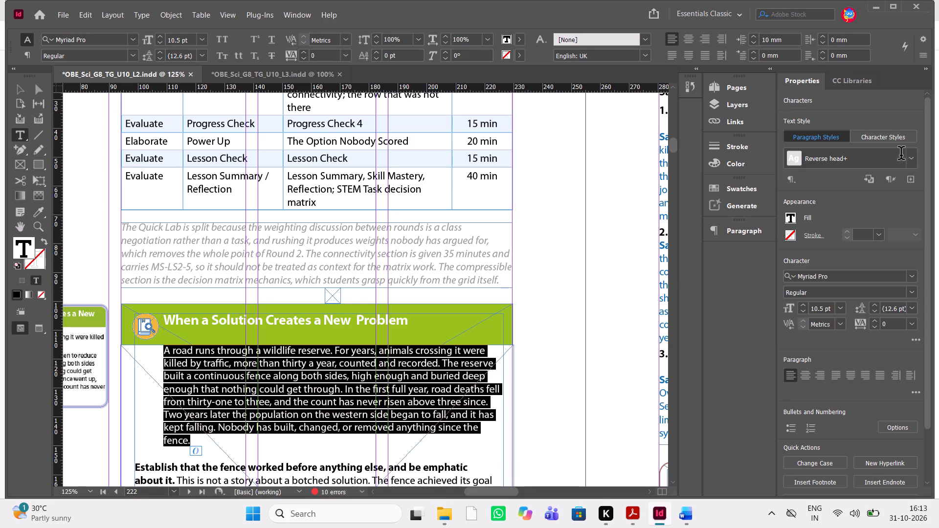
click(908, 160)
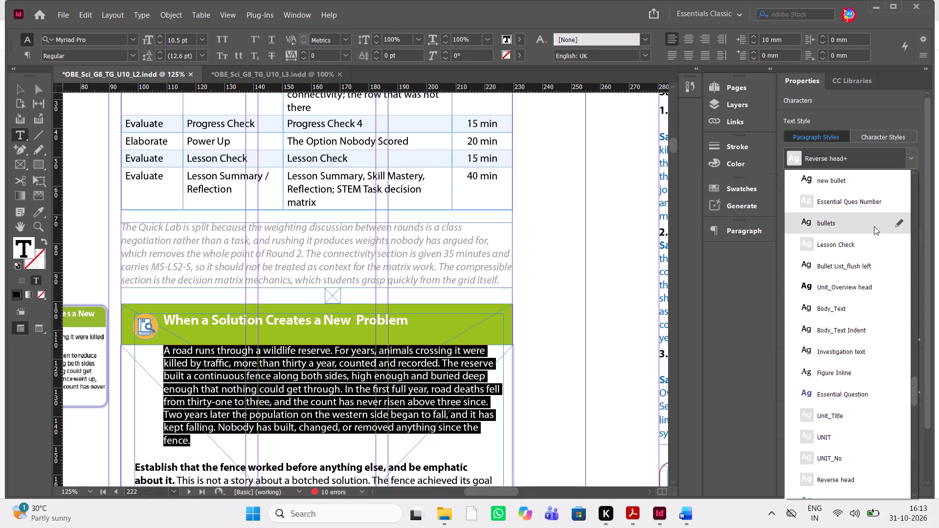
scroll(874, 226, up, 3)
scroll(853, 437, down, 1)
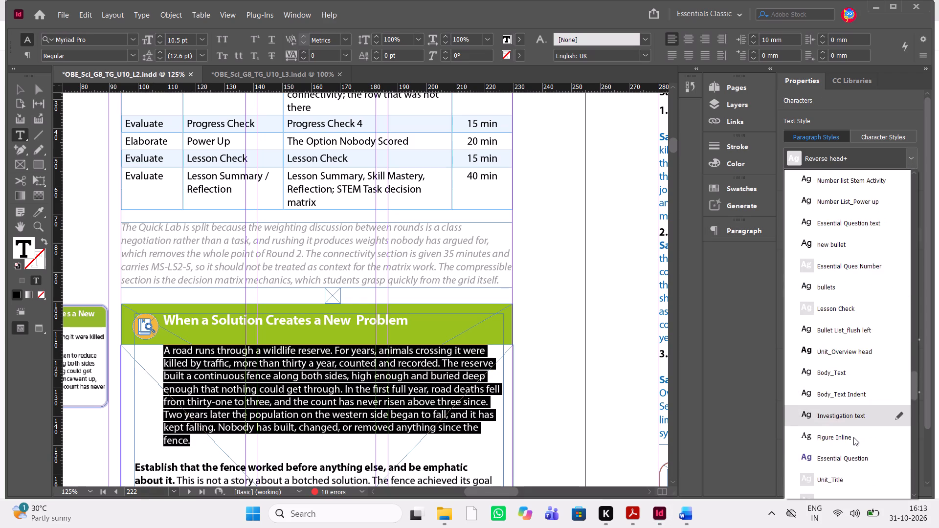
scroll(853, 437, down, 3)
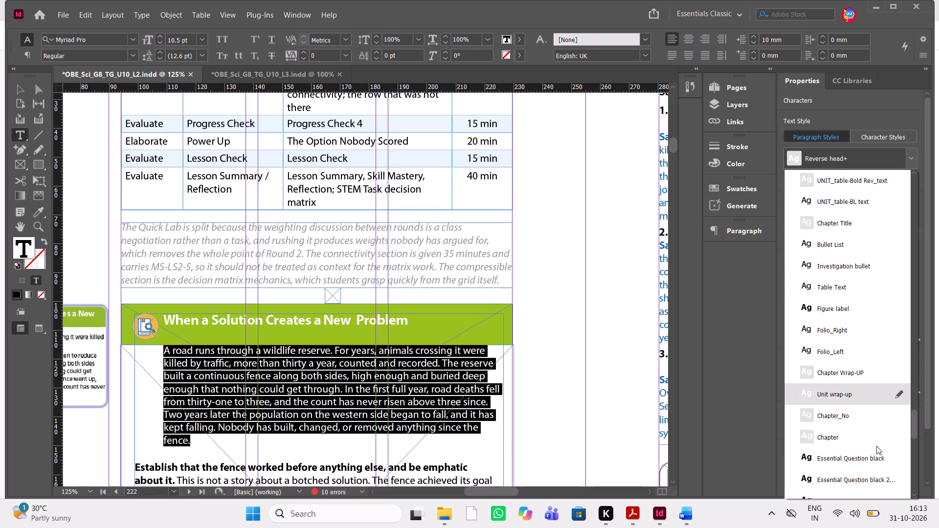
scroll(873, 374, down, 7)
scroll(873, 374, up, 2)
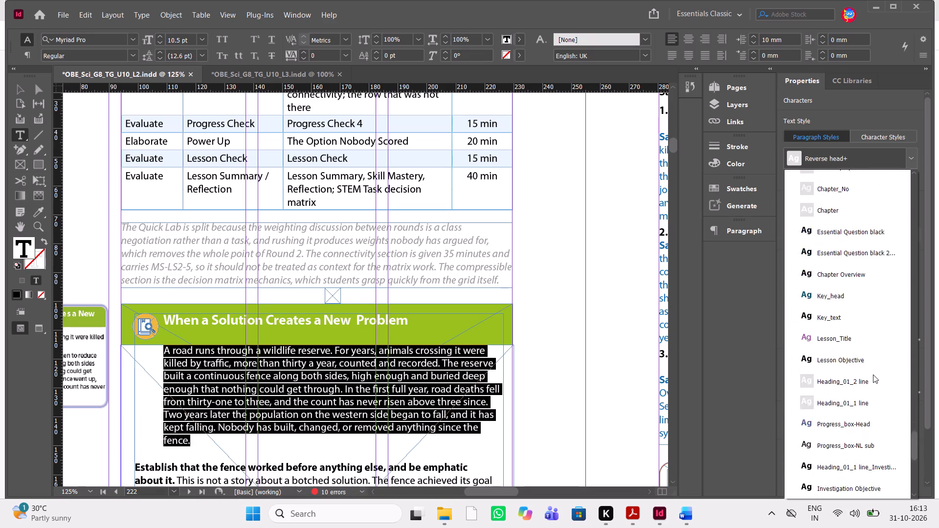
scroll(873, 374, up, 13)
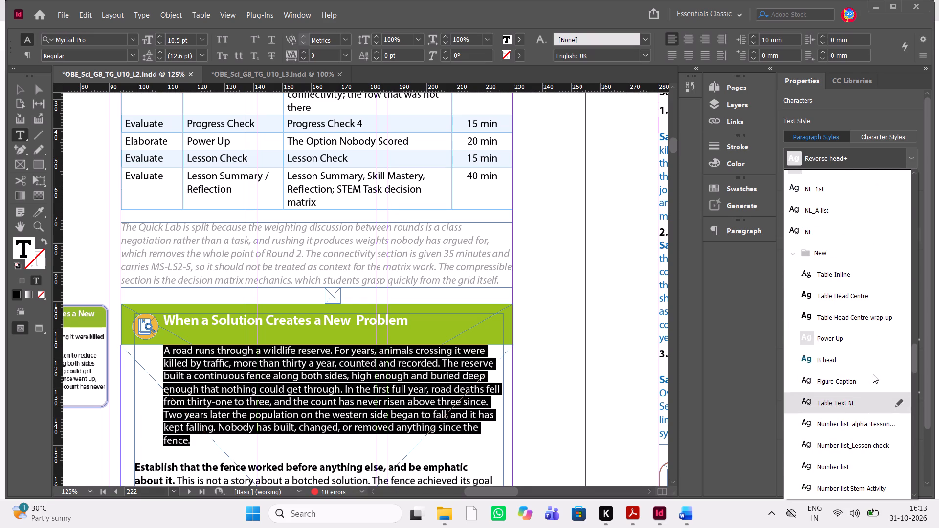
scroll(873, 374, up, 3)
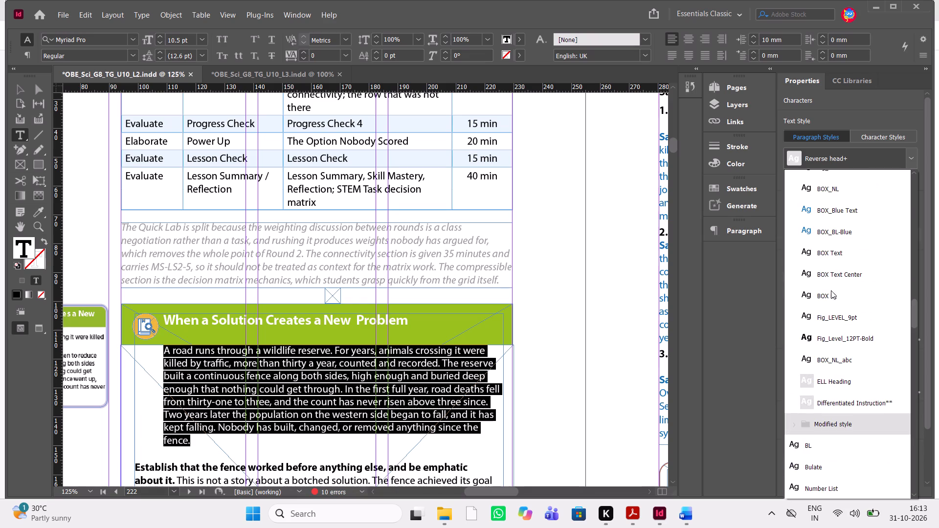
scroll(844, 335, up, 1)
scroll(850, 285, up, 1)
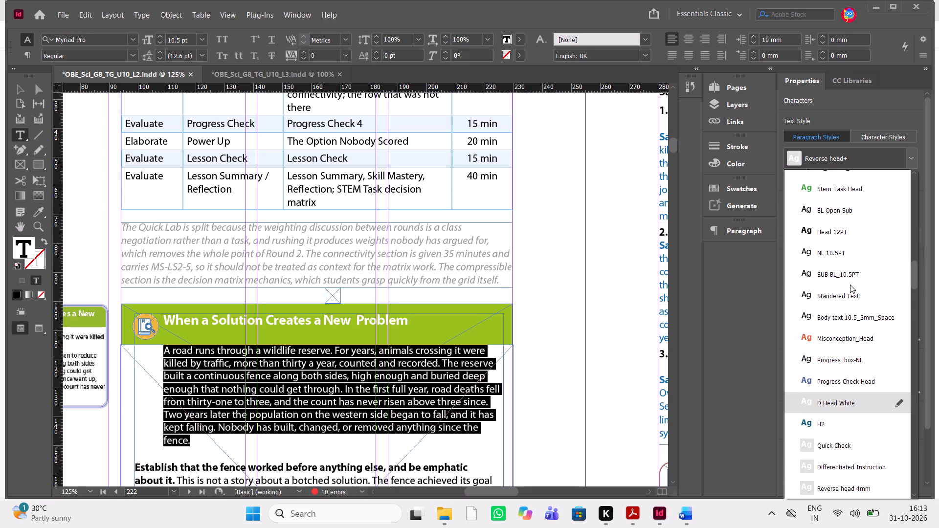
scroll(850, 285, up, 1)
scroll(850, 285, down, 1)
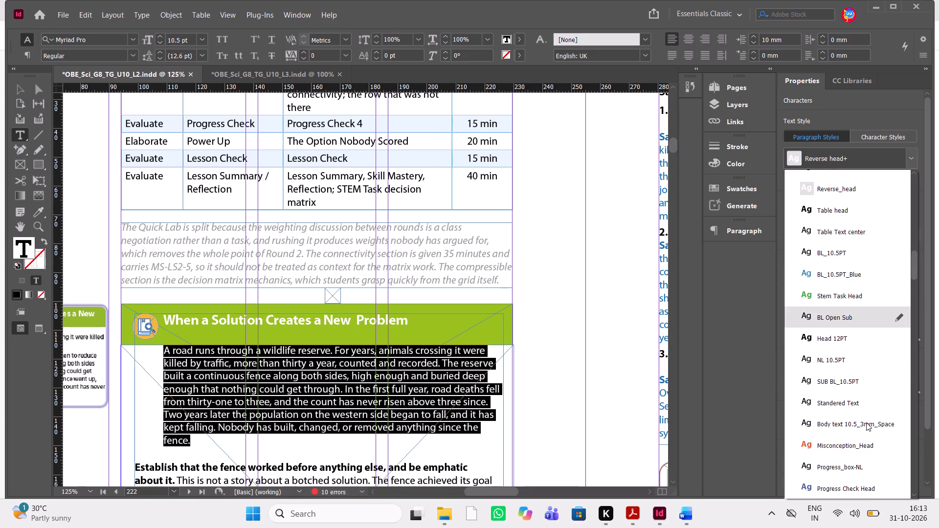
click(855, 423)
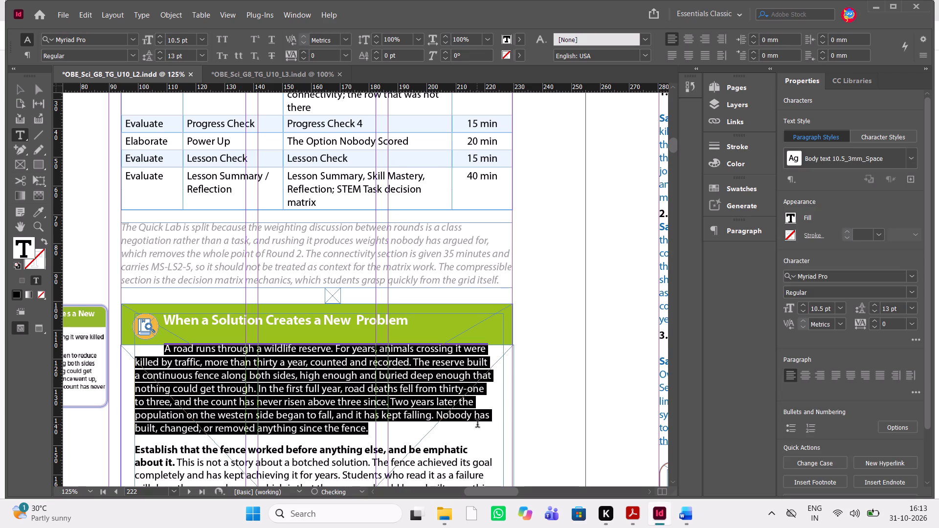
Insert a paragraph break directly before "A road runs through a wildlife reserve".
click(339, 398)
click(164, 347)
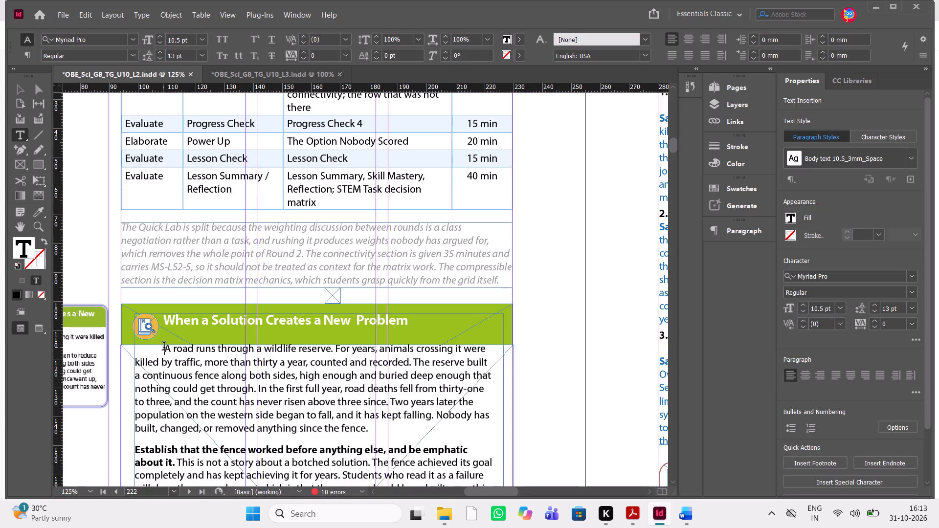
key(Return)
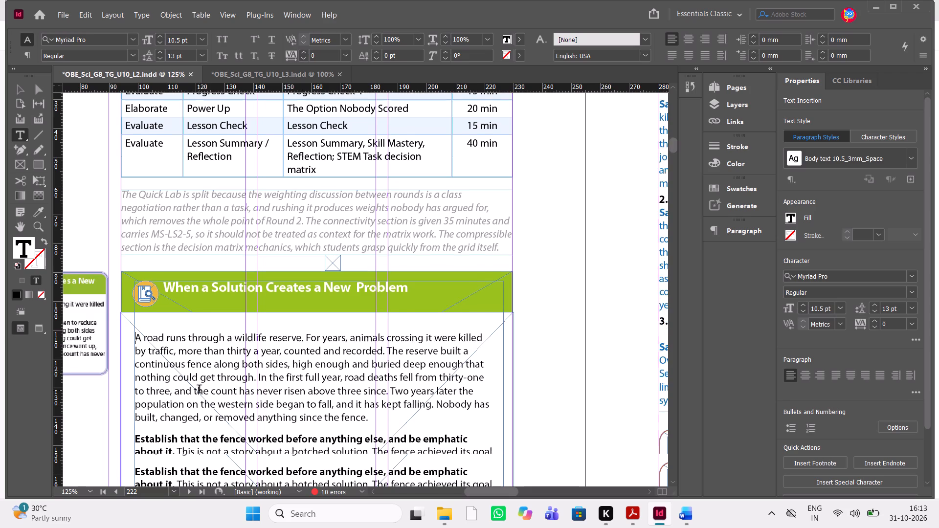
Set the space after the "When a Solution Creates a New Problem" heading paragraph to 0 mm.
click(142, 290)
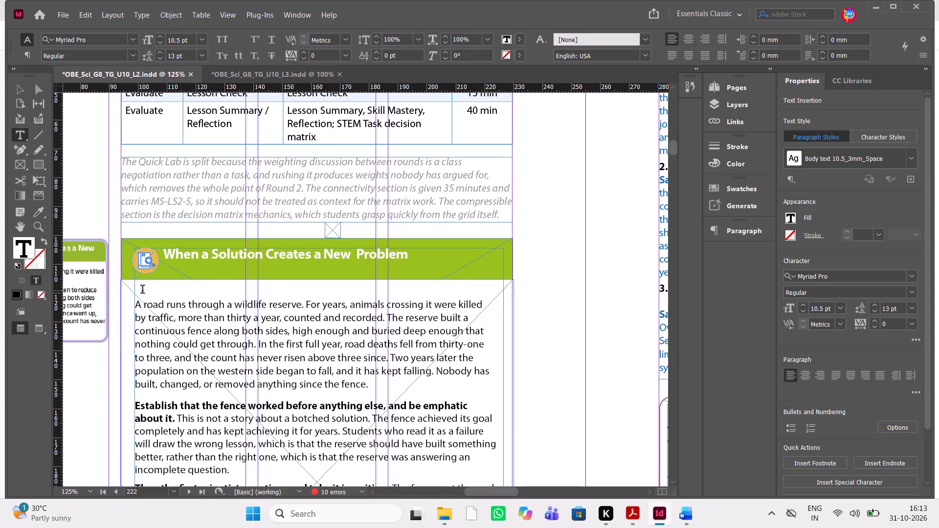
drag(197, 288, 160, 251)
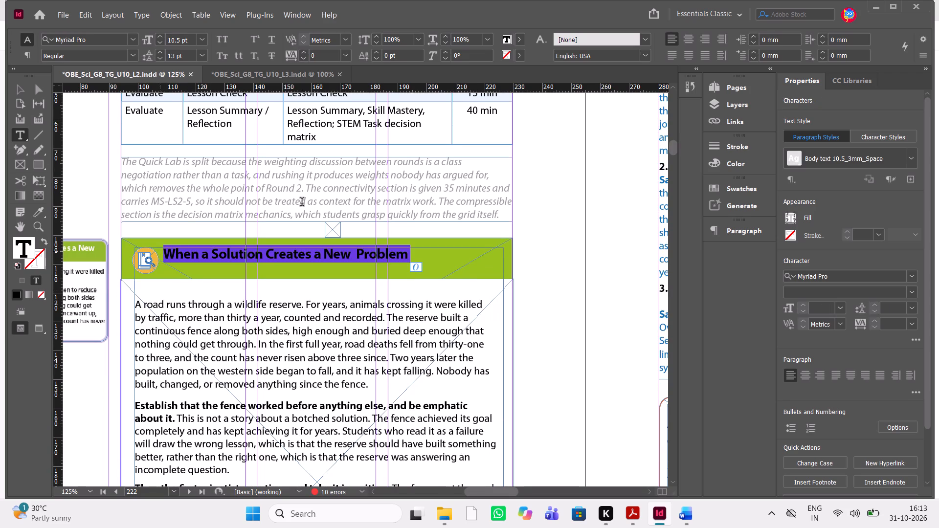
click(731, 225)
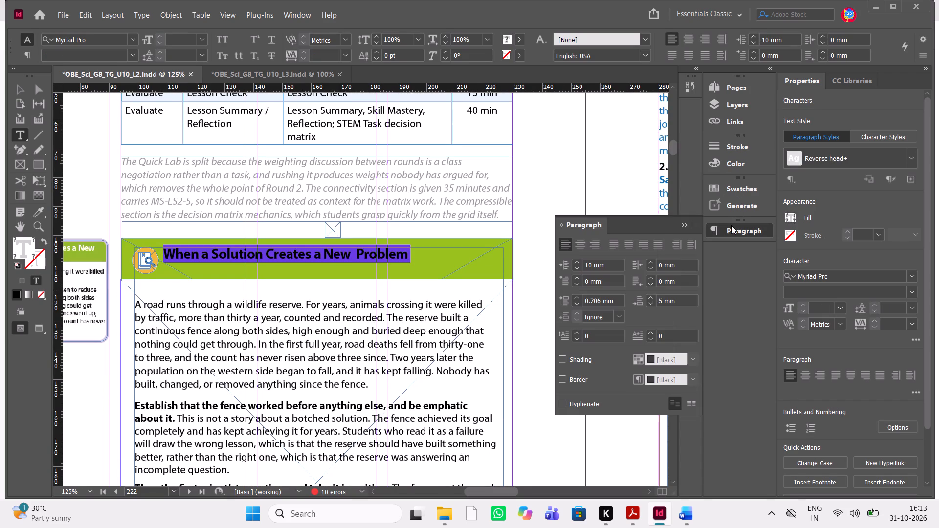
double_click(651, 302)
click(651, 302)
click(651, 302)
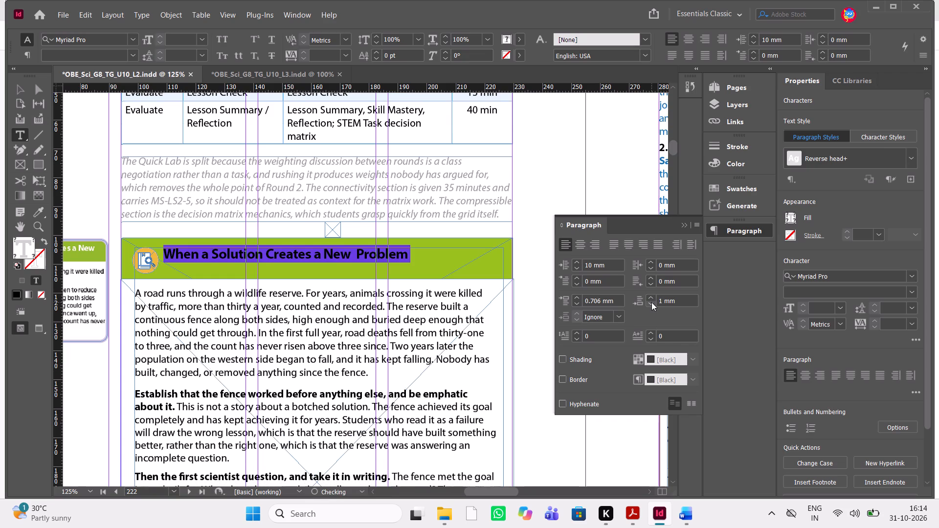
click(651, 302)
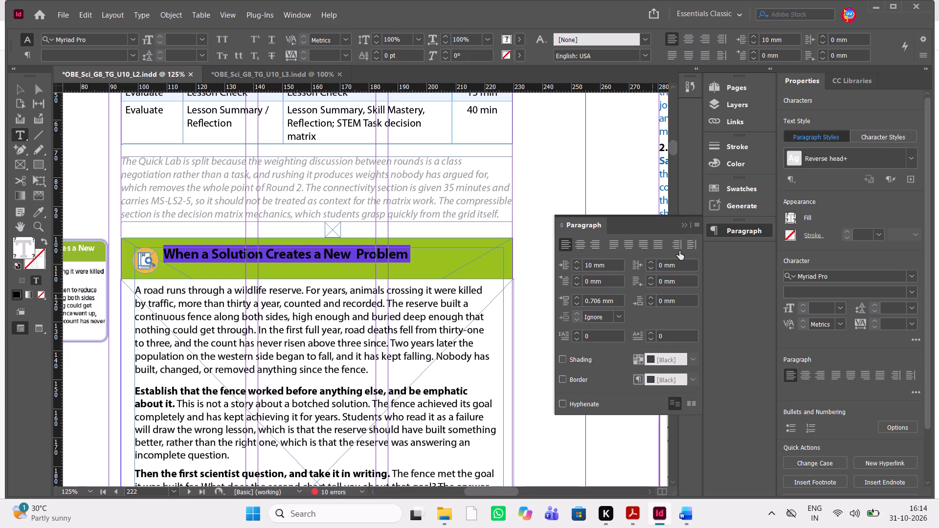
click(682, 225)
click(540, 226)
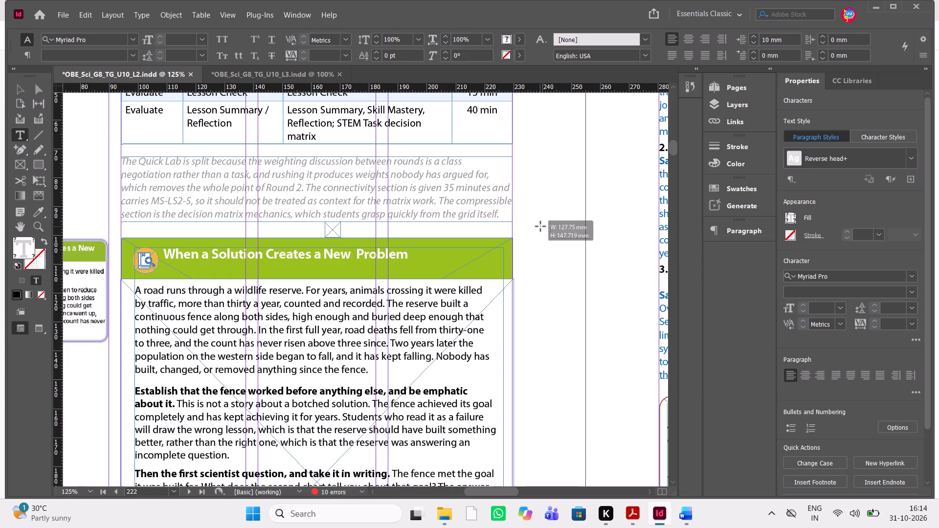
key(Escape)
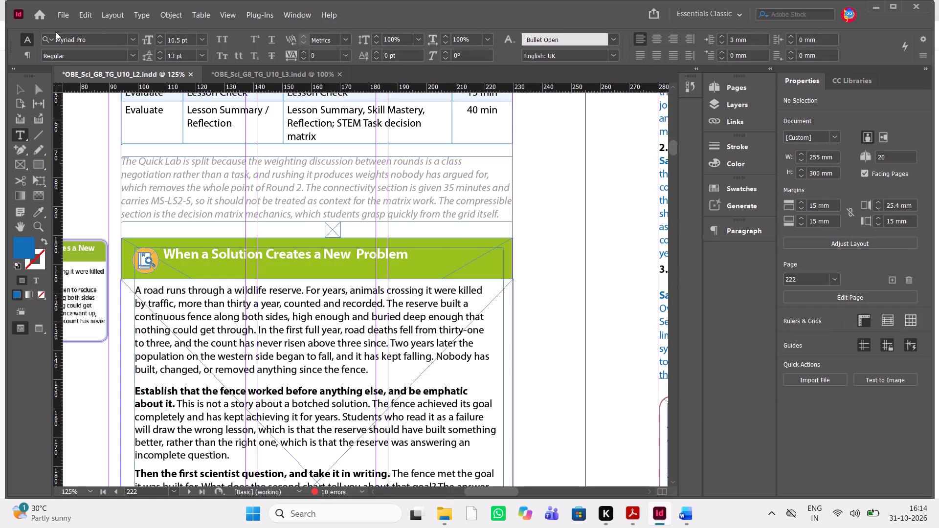
Lower the top edge of the green heading band's frame, making the frame about 74.4 mm high.
click(22, 89)
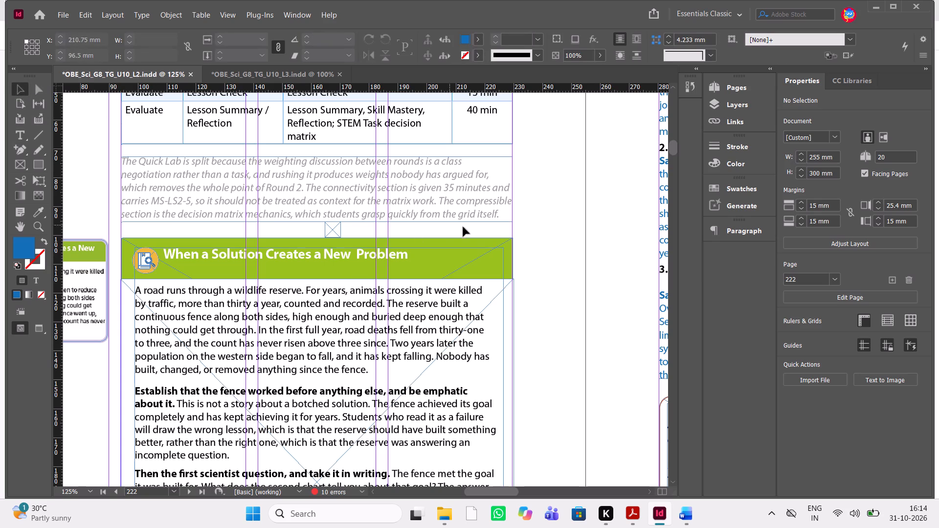
click(510, 240)
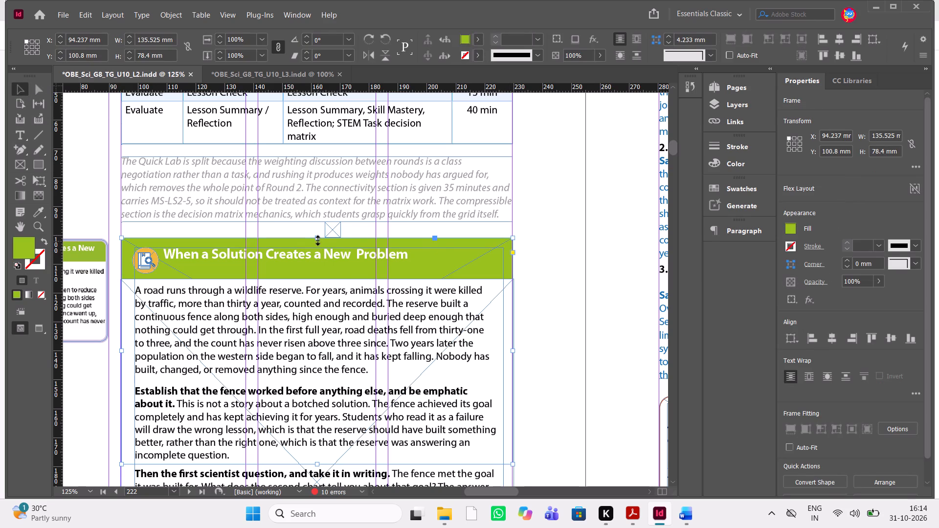
drag(317, 241, 319, 247)
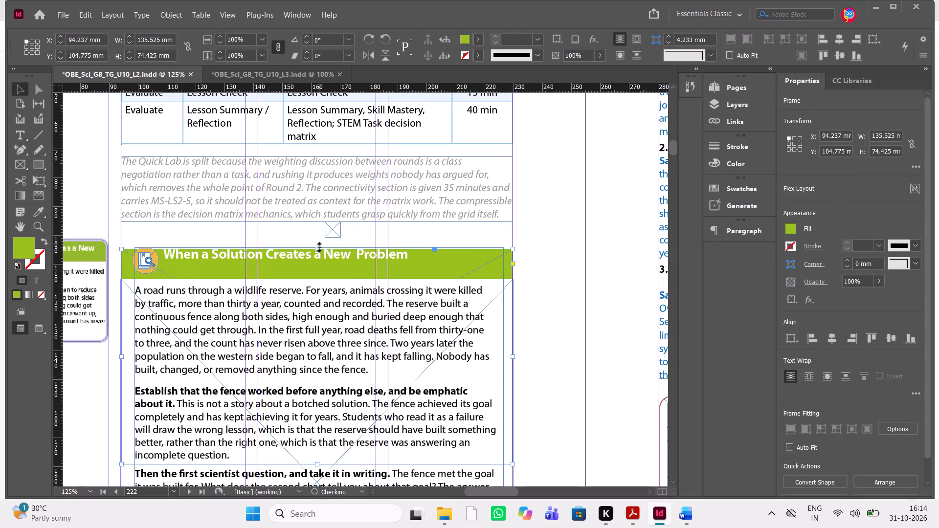
click(433, 264)
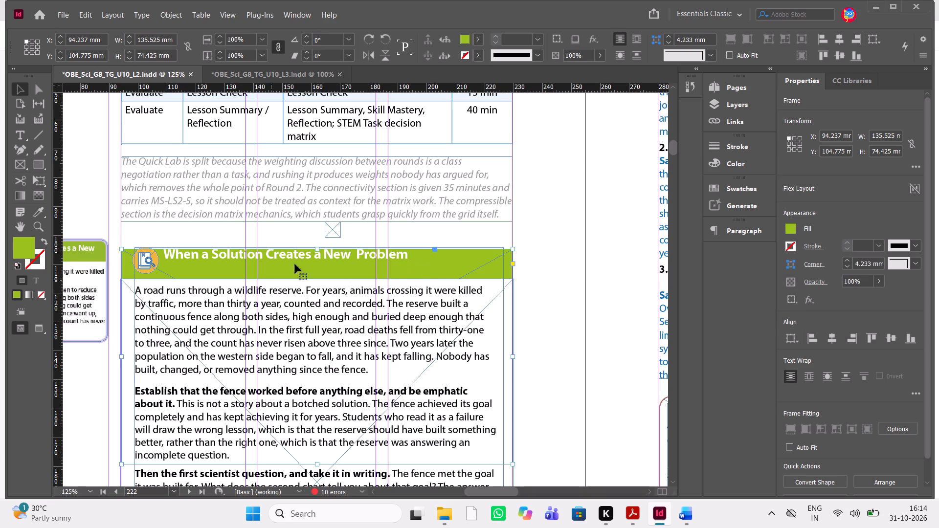
click(564, 256)
Nudge the threaded text frame down to about Y 107.3 mm, centring the heading text in the green band.
click(371, 310)
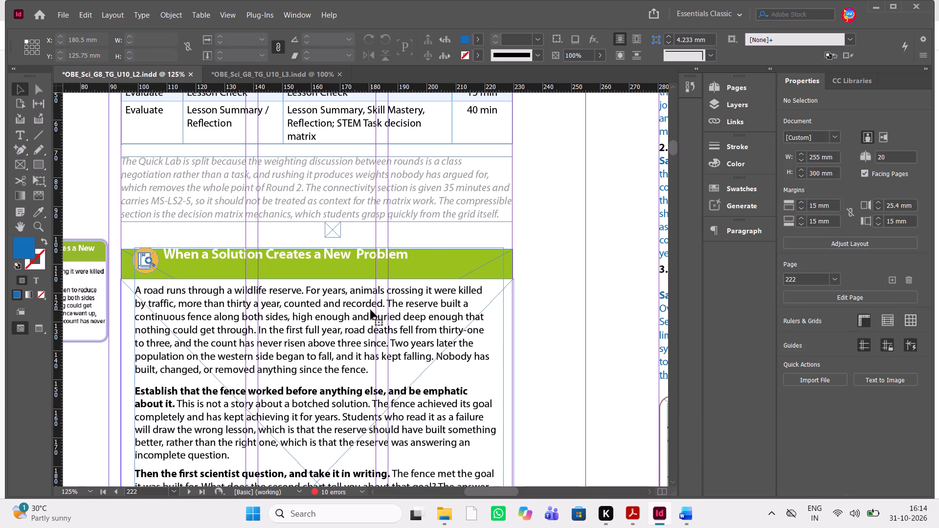
key(Down)
key(Down)
key(Down)
key(Down)
key(Down)
key(Down)
key(Down)
key(Down)
key(Down)
key(Down)
key(Down)
key(Down)
key(Down)
key(Down)
key(Down)
key(Down)
key(Down)
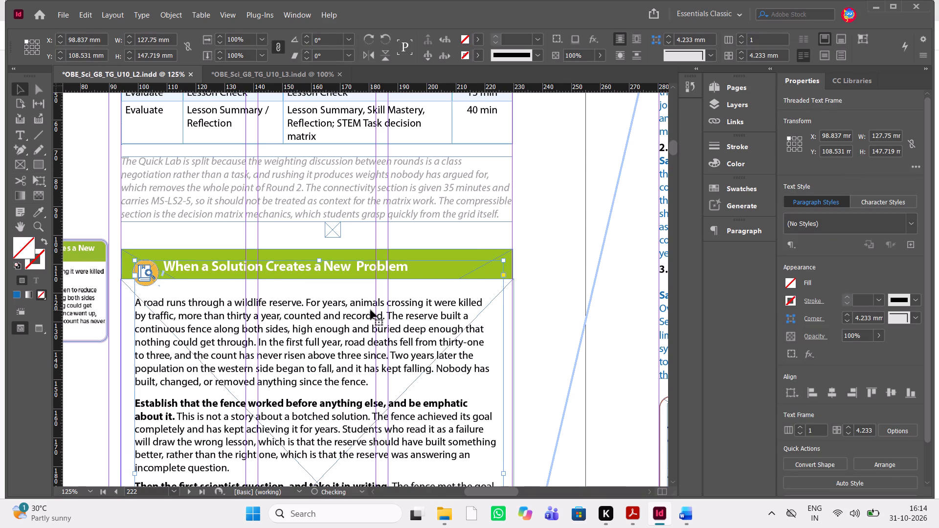
key(Down)
key(Up)
key(Up)
key(Up)
key(Up)
key(Up)
key(Up)
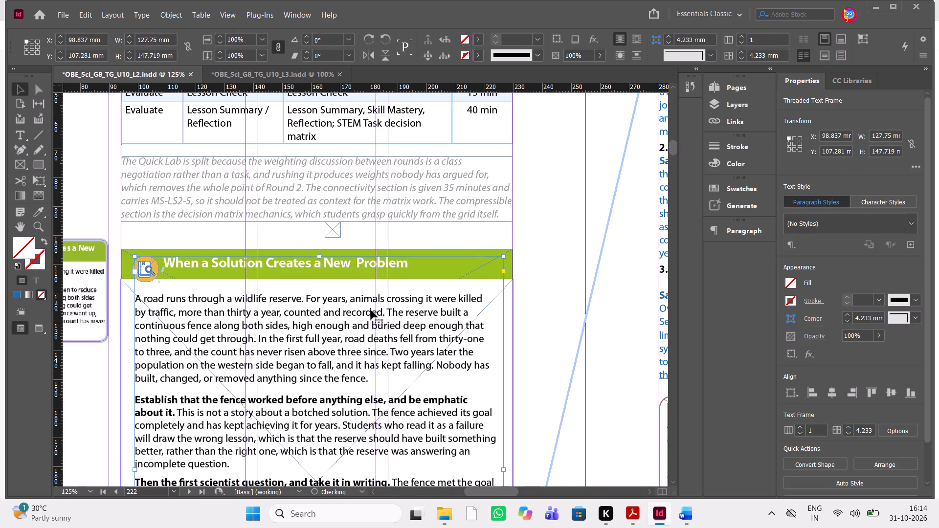
click(561, 265)
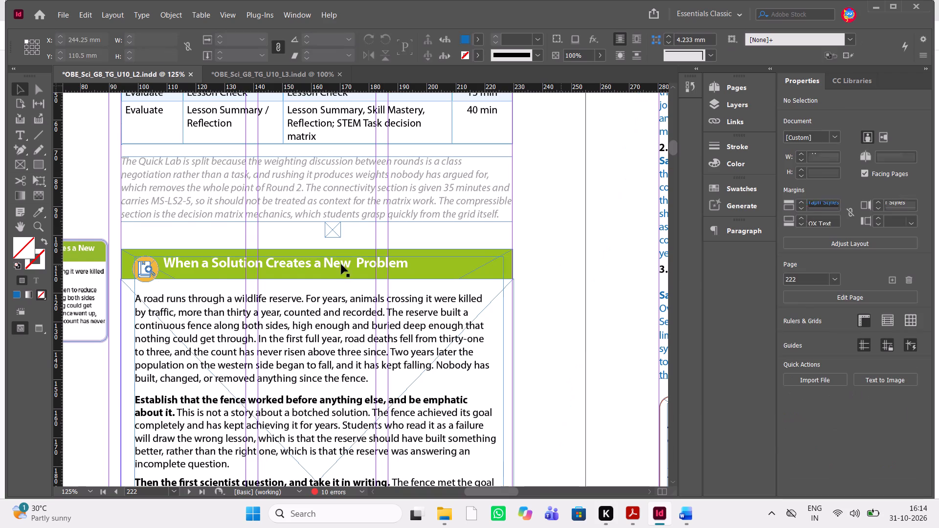
Nudge the anchored magnifier icon up to about Y 105 mm so it lines up with the heading in the green band.
click(143, 276)
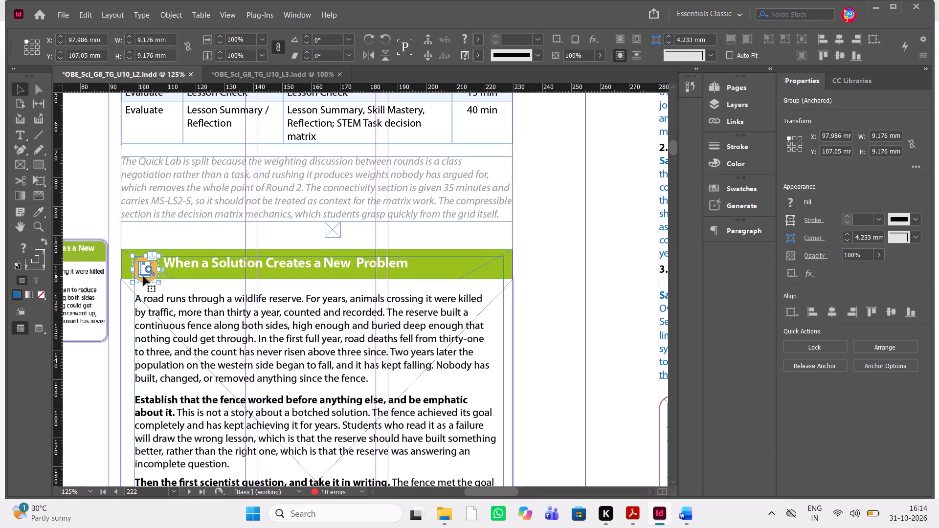
key(Up)
key(Up)
key(Up)
key(Up)
key(Up)
key(Up)
key(Up)
key(Up)
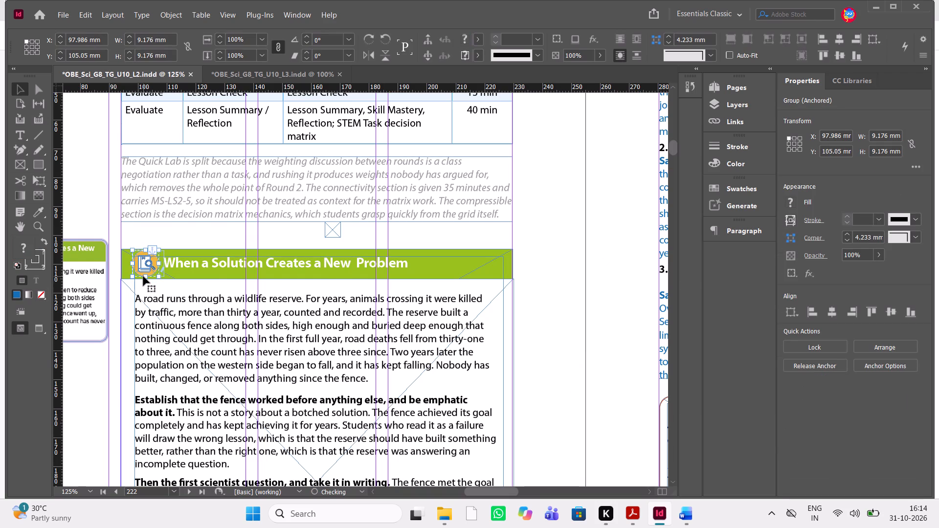
click(555, 284)
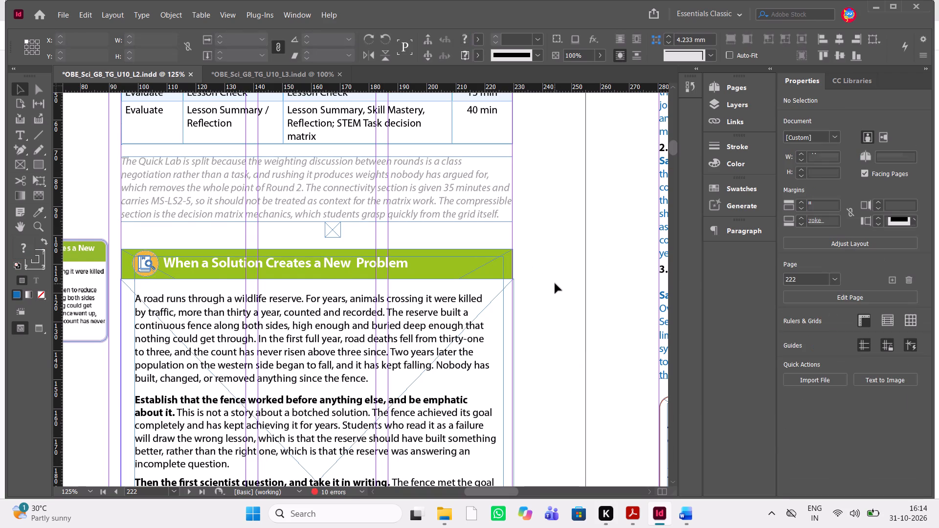
In preview mode, raise the top edge of the green heading band's frame to a height of about 76.2 mm.
click(569, 322)
key(w)
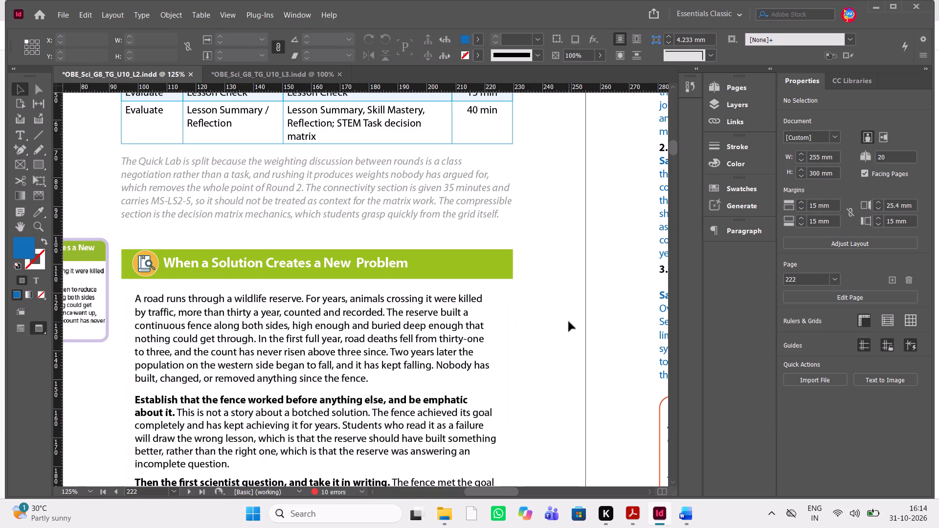
click(511, 259)
click(564, 253)
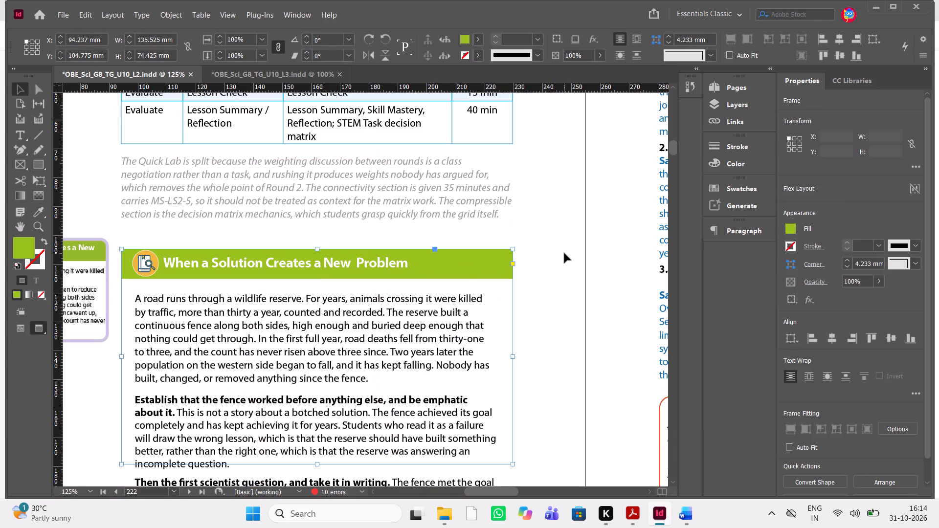
click(506, 257)
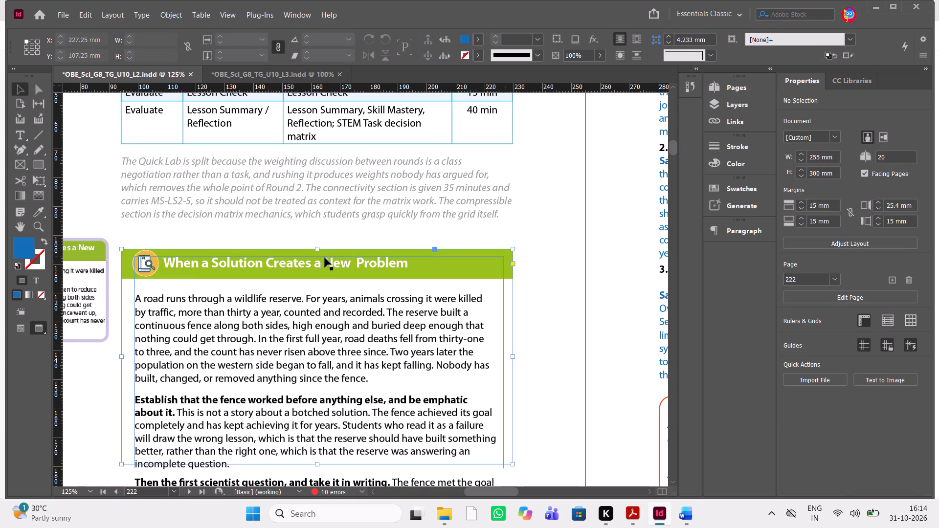
drag(317, 251, 317, 244)
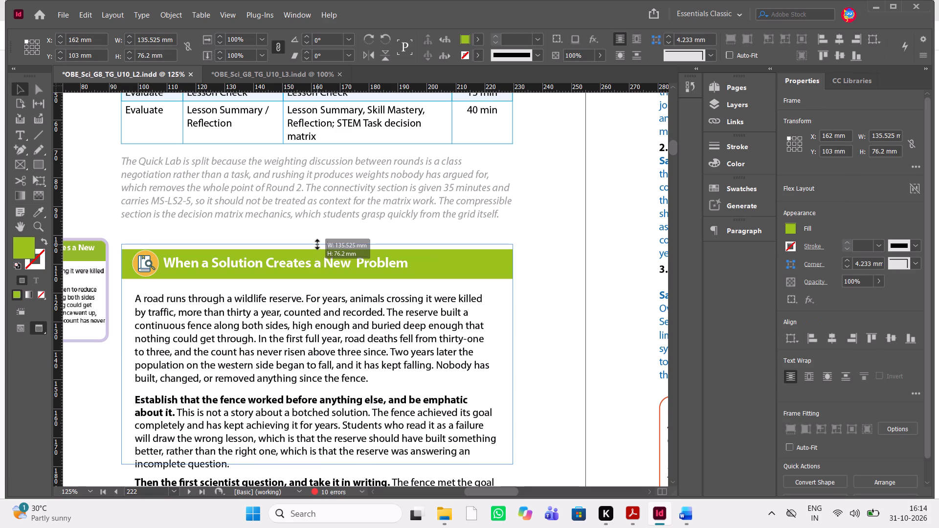
Lower the top edge of the green heading band's frame slightly, making the frame about 76 mm high.
drag(317, 244, 317, 245)
click(578, 238)
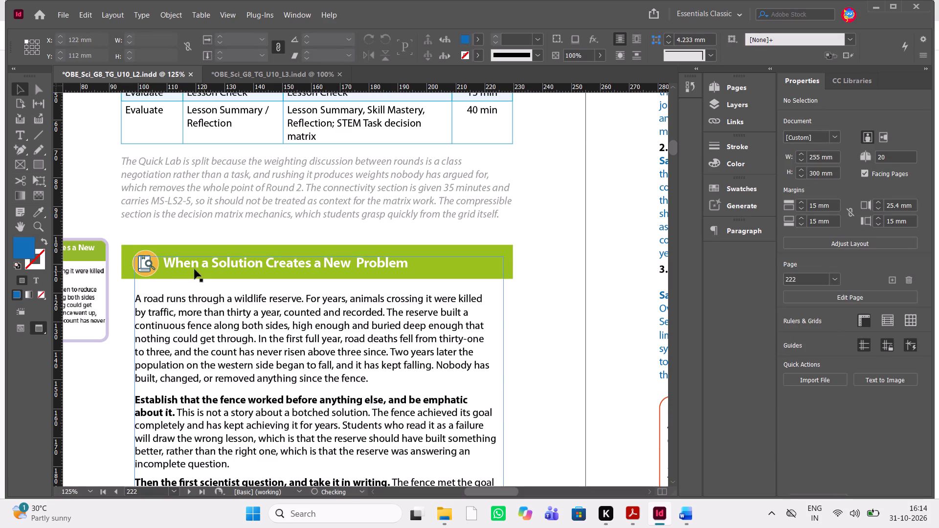
Nudge the anchored magnifier icon up to about Y 104.3 mm within the green heading band.
click(147, 262)
key(Up)
key(Up)
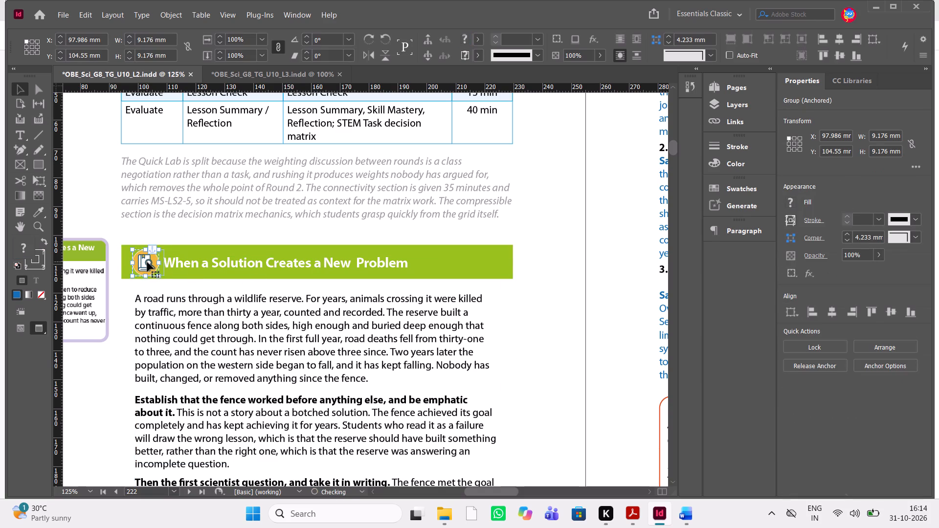
key(Up)
key(Up)
key(Down)
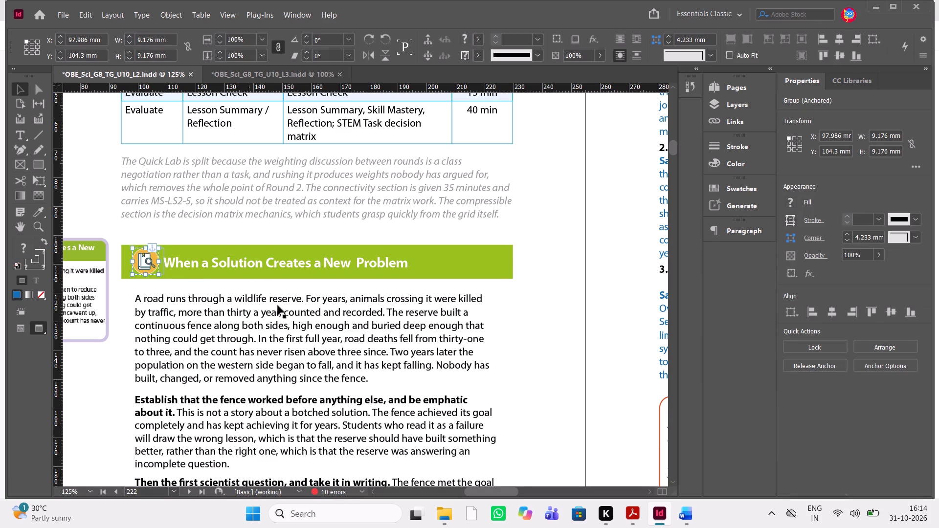
Nudge the threaded text frame holding the heading up to about Y 106.8 mm.
click(286, 306)
key(Up)
key(Up)
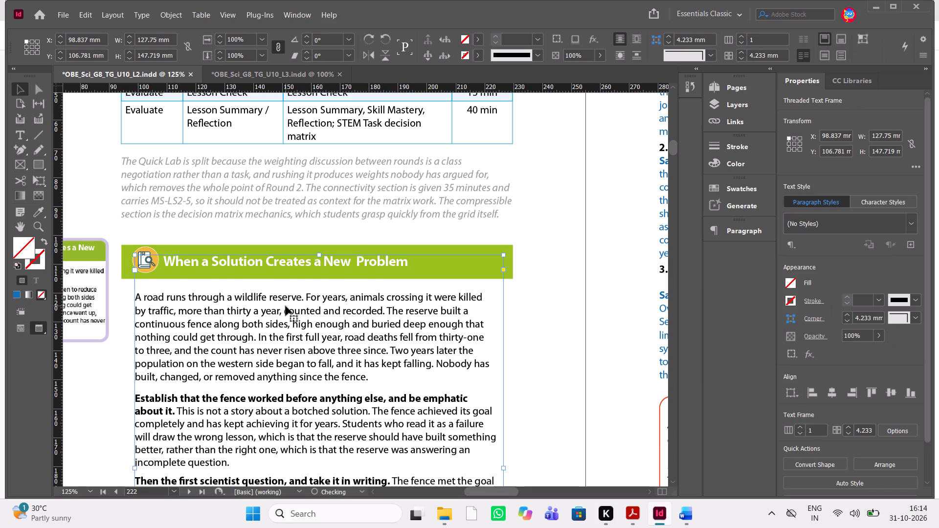
key(Up)
key(Down)
key(Down)
key(Up)
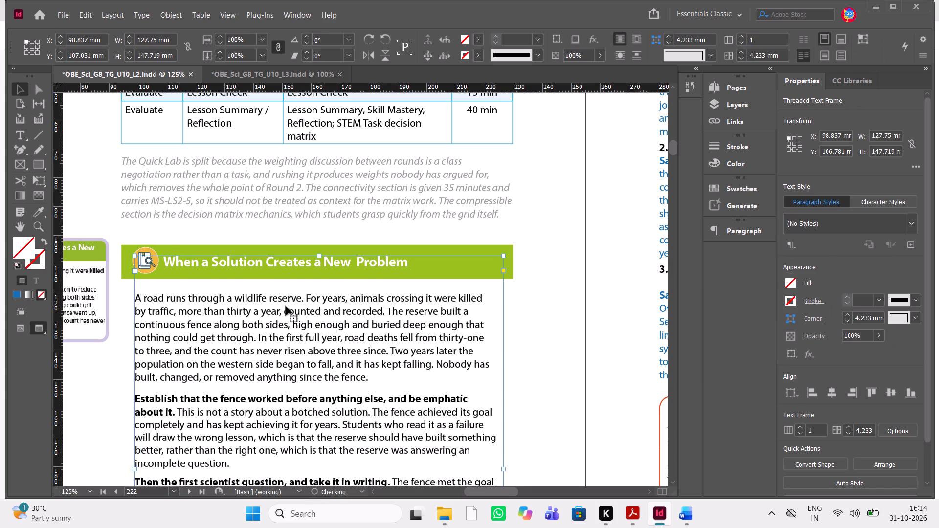
click(584, 262)
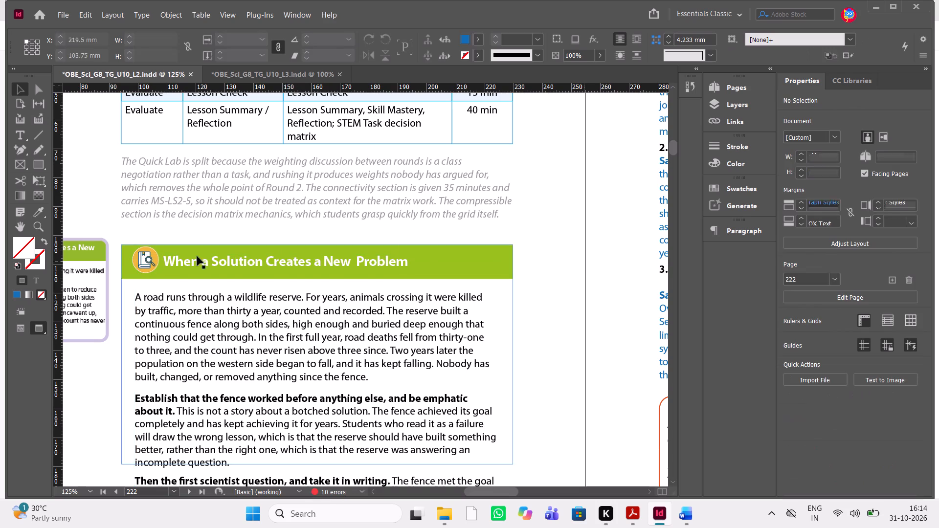
Nudge the anchored magnifier icon down to about Y 104.3 mm to line it up with the heading.
click(146, 250)
key(Down)
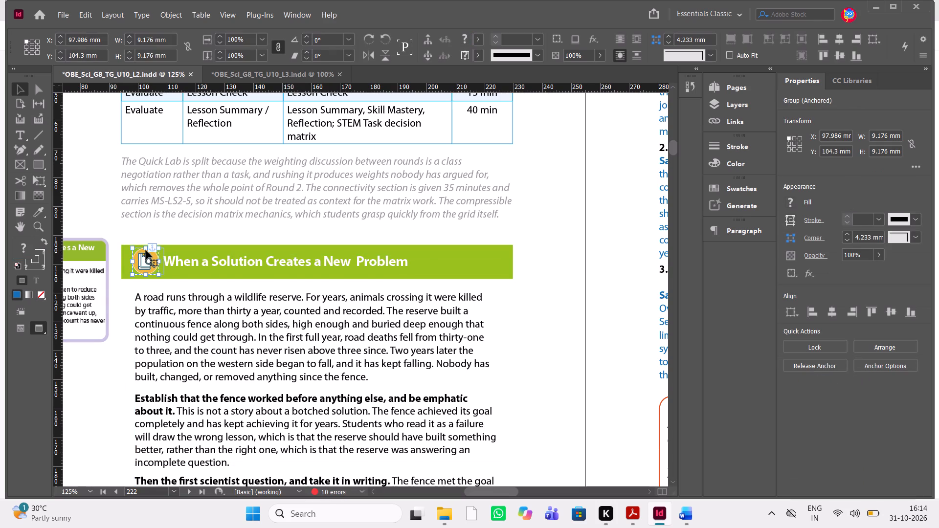
Check the paragraph settings of the heading "When a Solution Creates a New Problem".
click(314, 349)
double_click(410, 267)
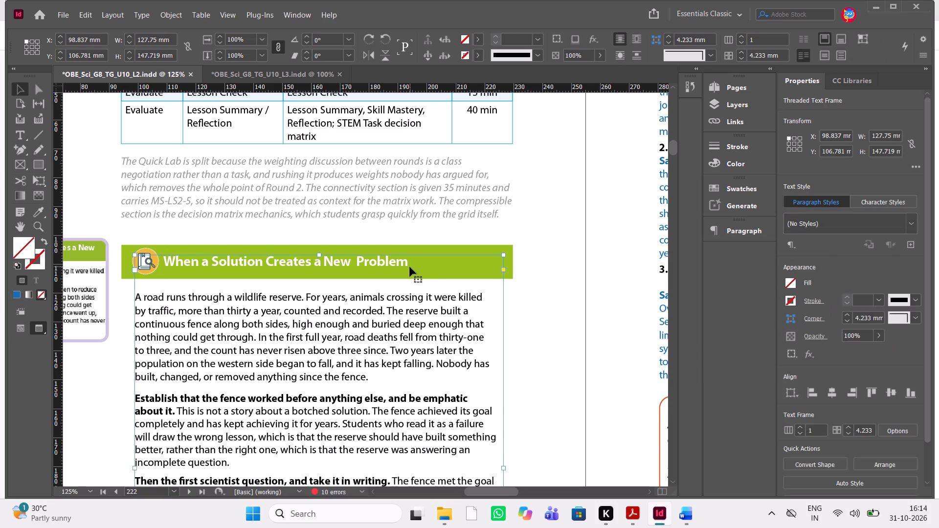
drag(414, 262, 202, 264)
drag(202, 264, 179, 260)
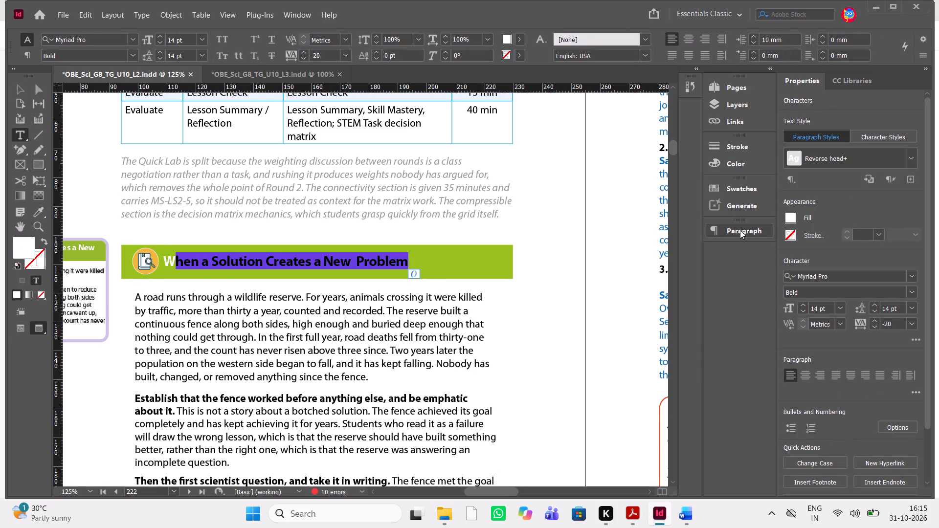
click(740, 230)
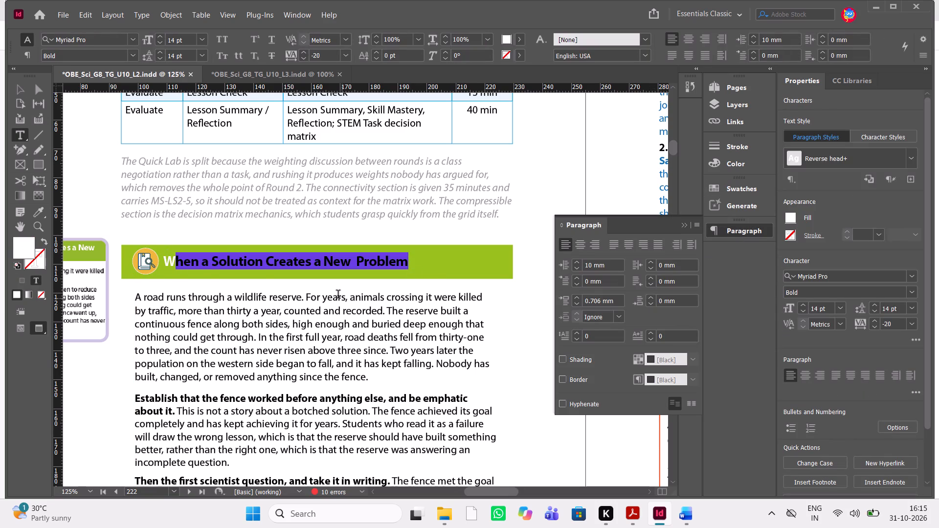
click(338, 295)
key(Escape)
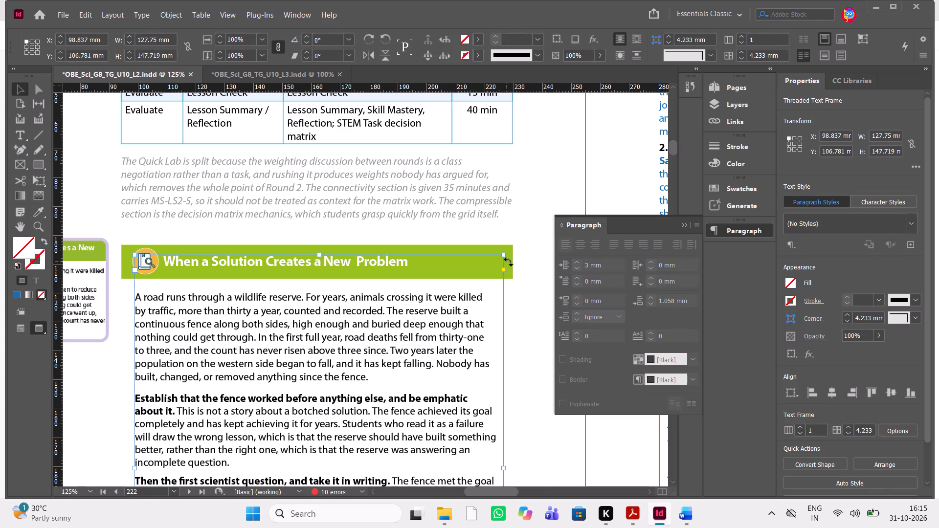
In normal view, select the green band, its text frames and the neighbouring page thumbnail, and nudge them up together to about Y 98 mm.
click(537, 288)
key(w)
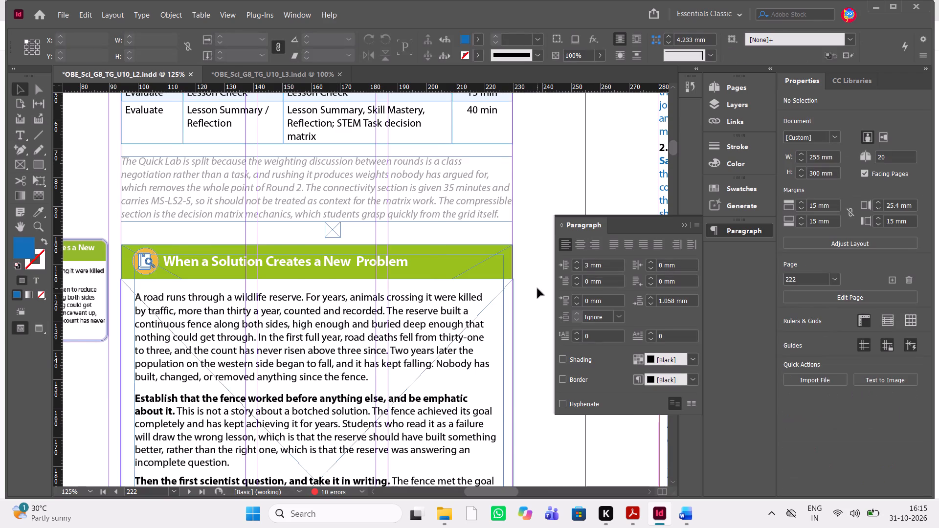
scroll(537, 288, right, 1)
drag(242, 429, 357, 242)
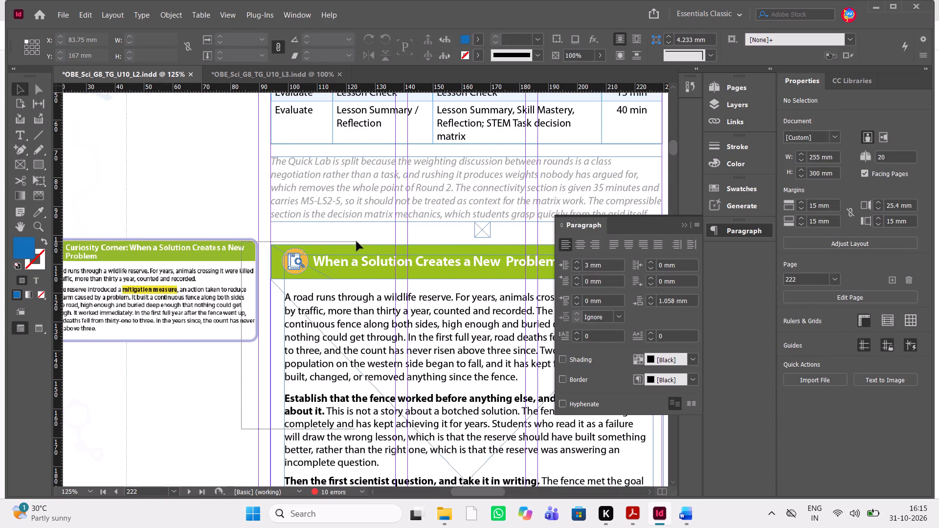
drag(357, 242, 406, 248)
scroll(406, 248, left, 1)
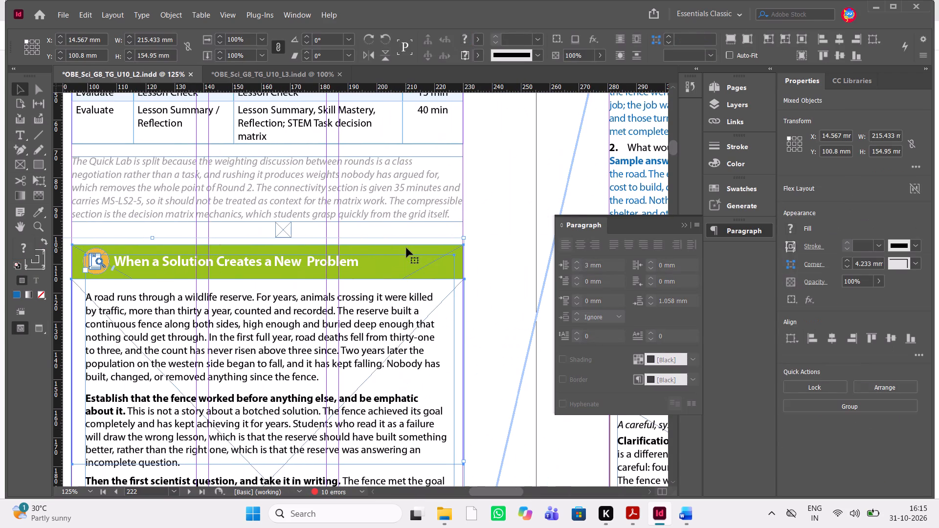
key(Up)
key(Up)
key(Up)
key(Up)
key(Up)
key(Up)
key(Up)
key(Up)
key(Up)
key(Up)
key(Up)
key(Down)
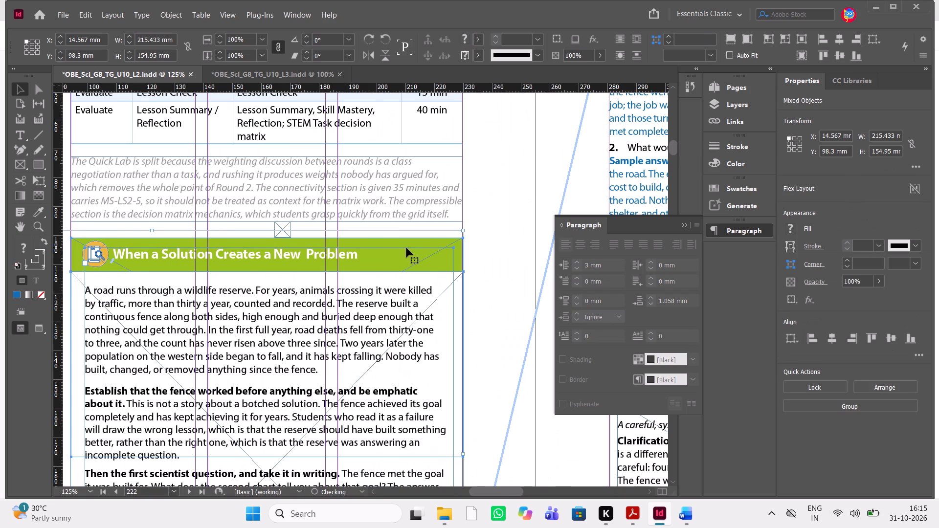
key(Up)
scroll(406, 248, down, 1)
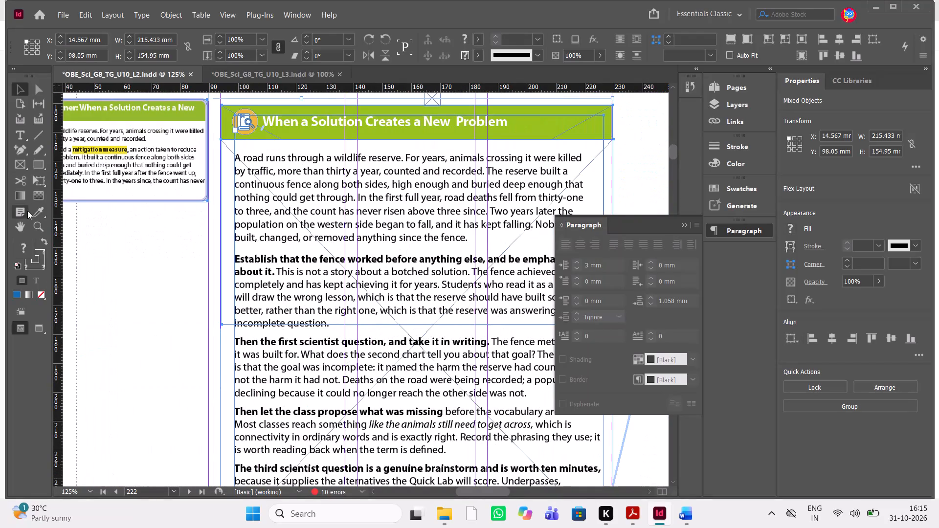
drag(27, 211, 175, 329)
click(175, 329)
scroll(175, 329, down, 1)
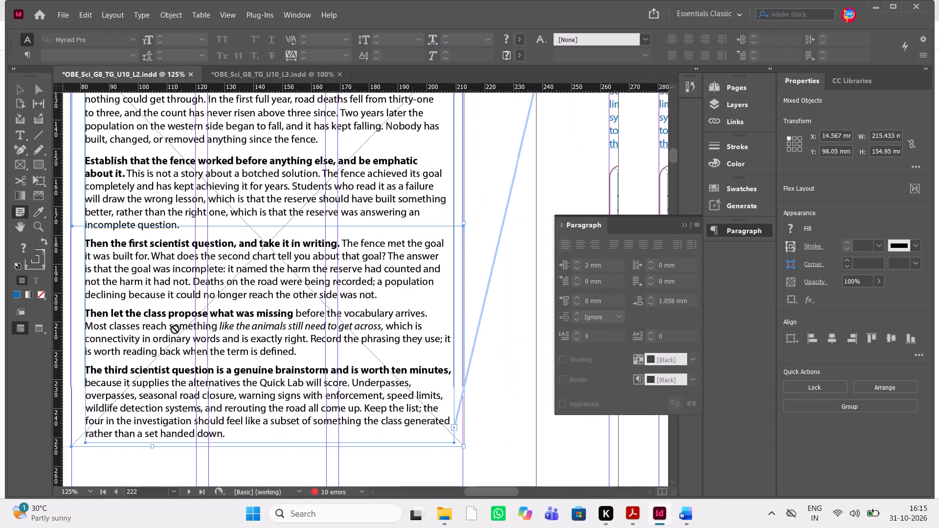
click(479, 268)
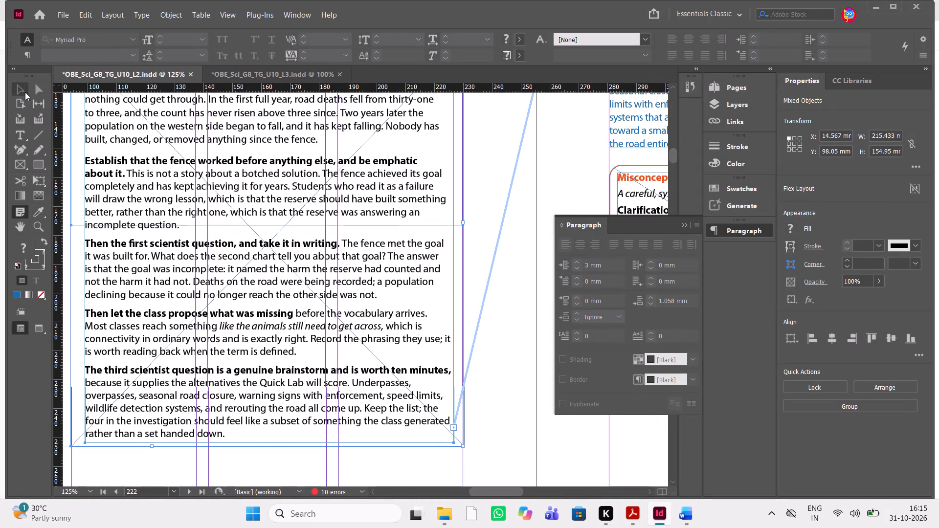
click(23, 91)
click(485, 220)
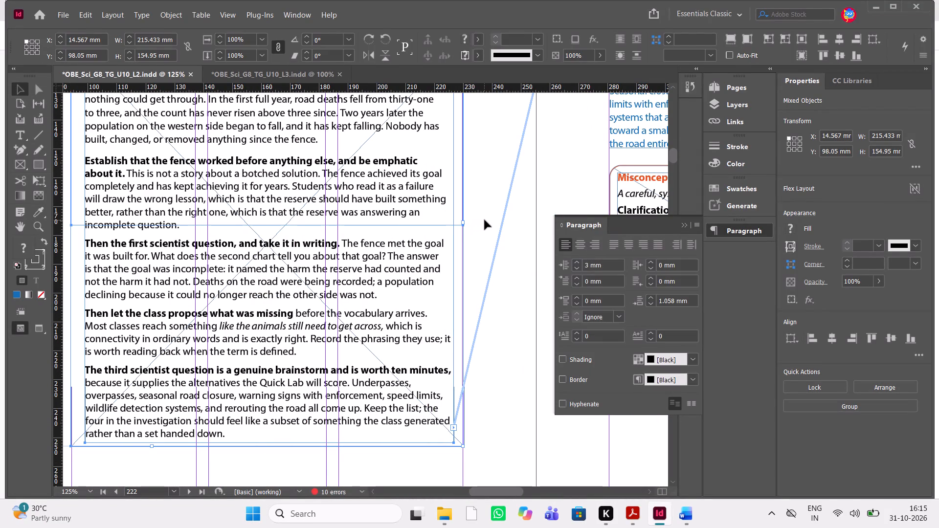
Extend the bottom edge of the green band's frame to the foot of the text box, making it about 151.75 mm high.
scroll(374, 203, up, 1)
scroll(374, 203, down, 1)
scroll(374, 203, up, 1)
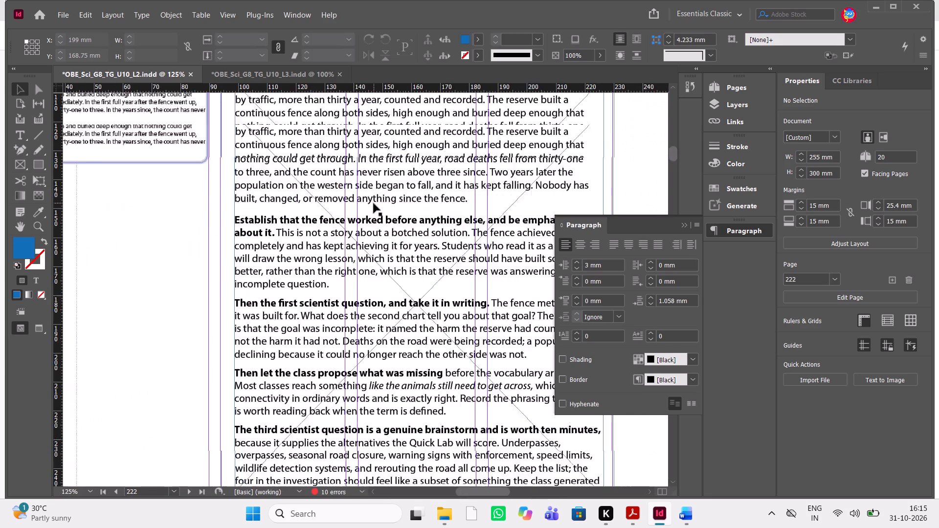
scroll(374, 203, up, 1)
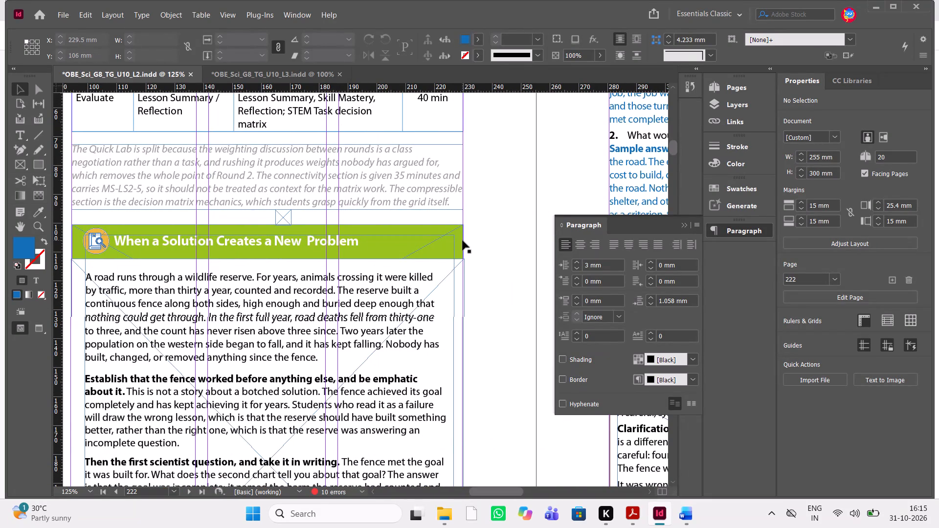
click(463, 241)
click(458, 232)
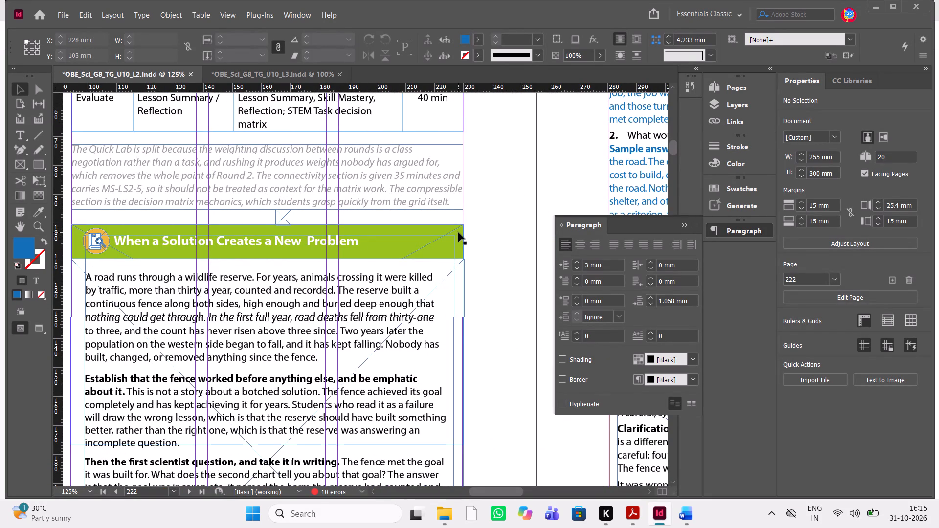
scroll(380, 353, down, 1)
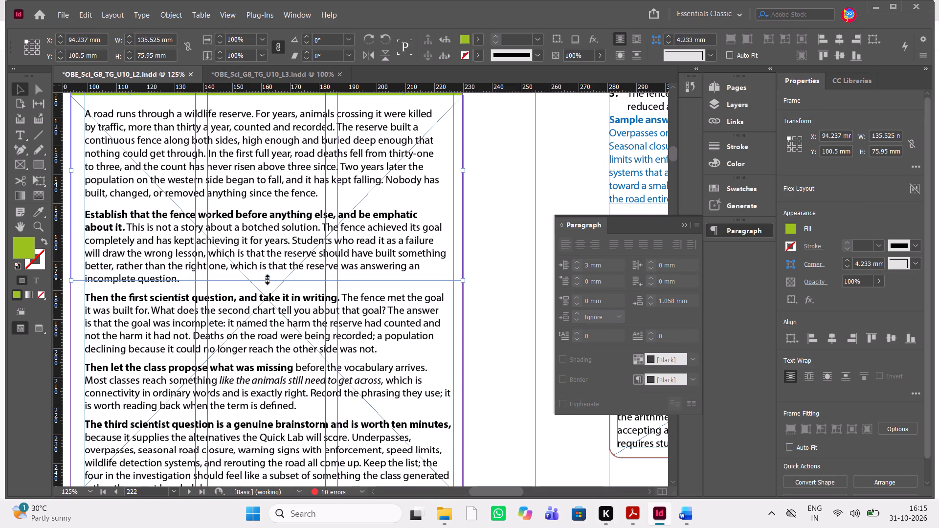
drag(268, 280, 339, 279)
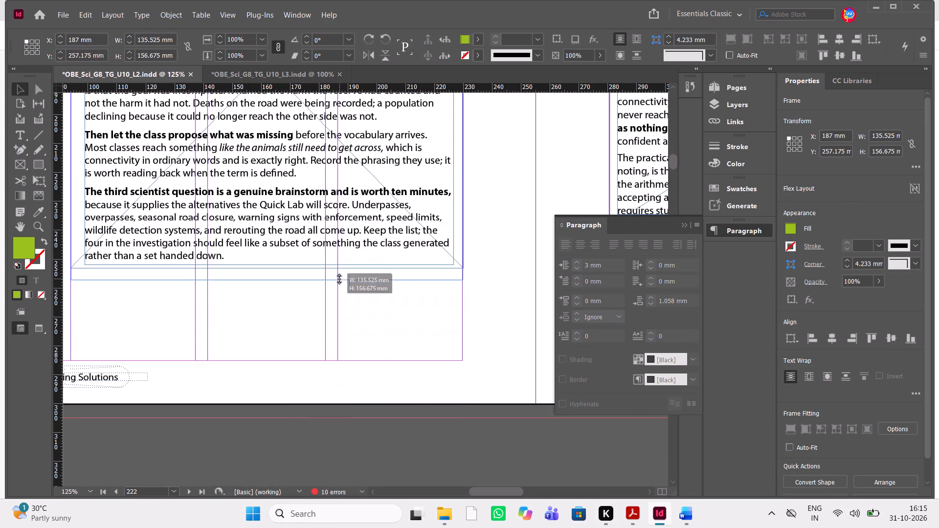
drag(339, 279, 347, 268)
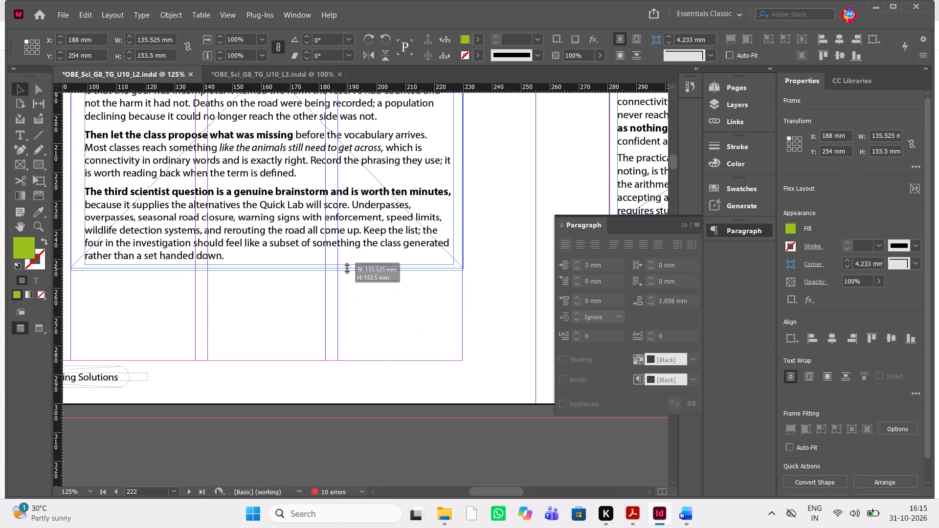
drag(347, 268, 347, 268)
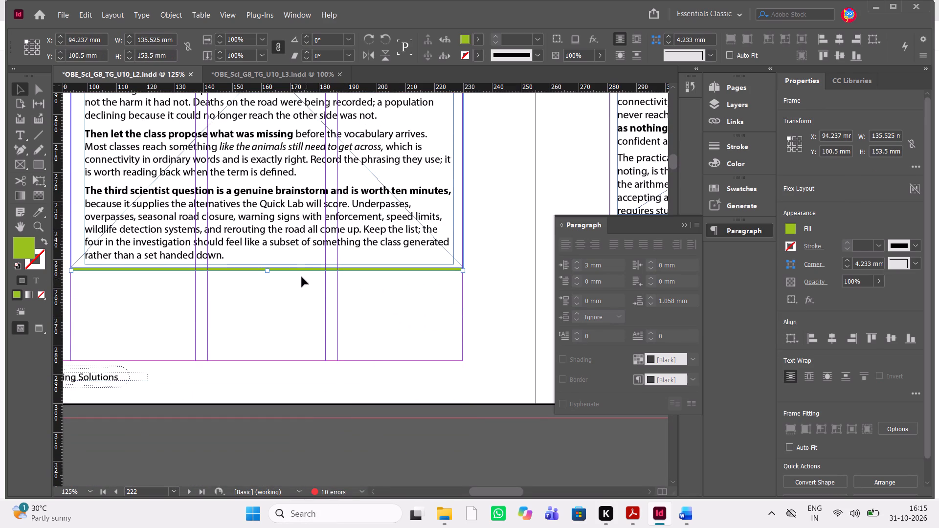
click(268, 271)
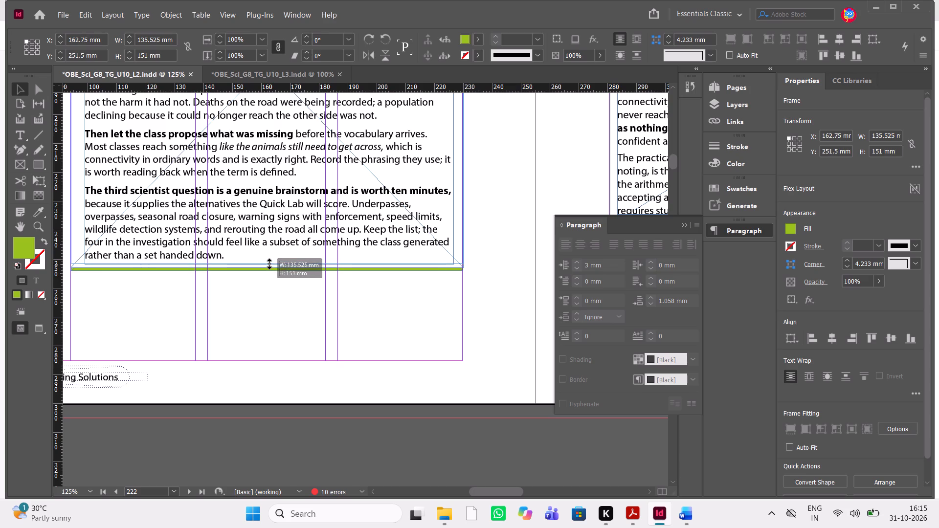
click(269, 268)
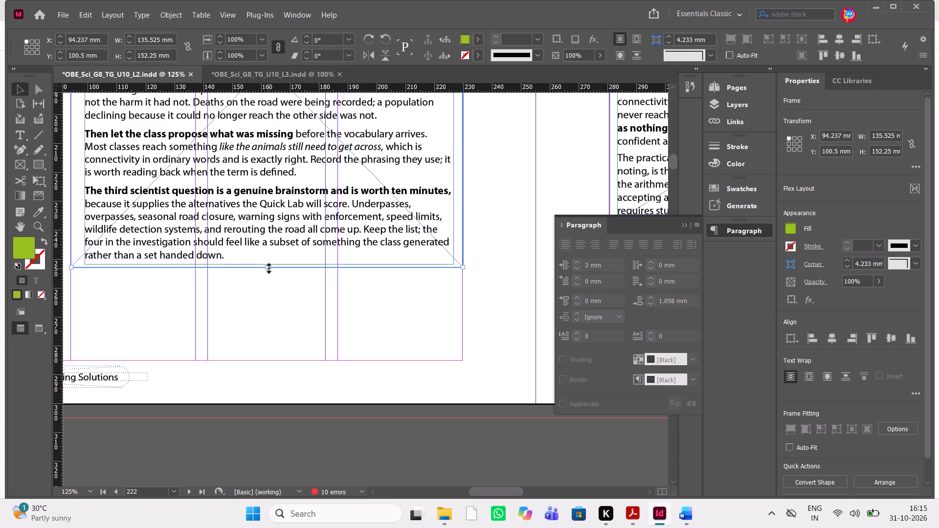
scroll(288, 297, up, 6)
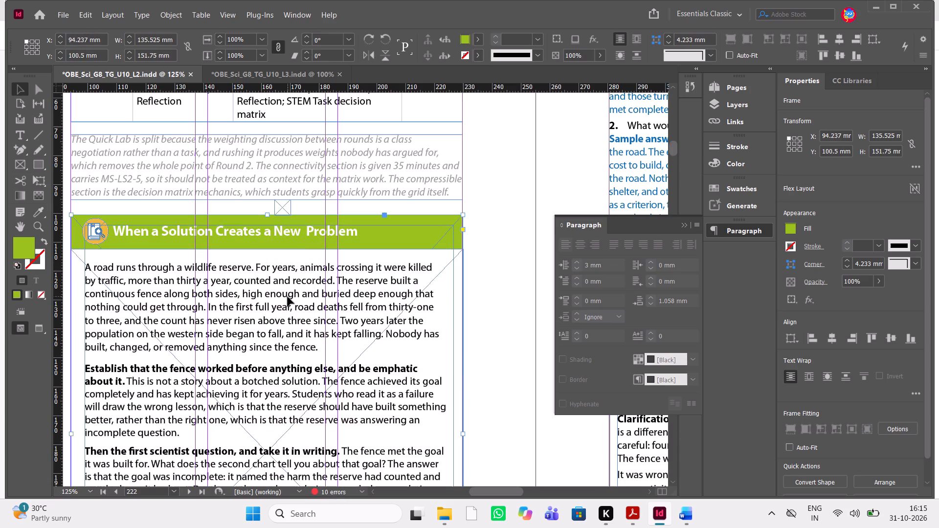
click(487, 281)
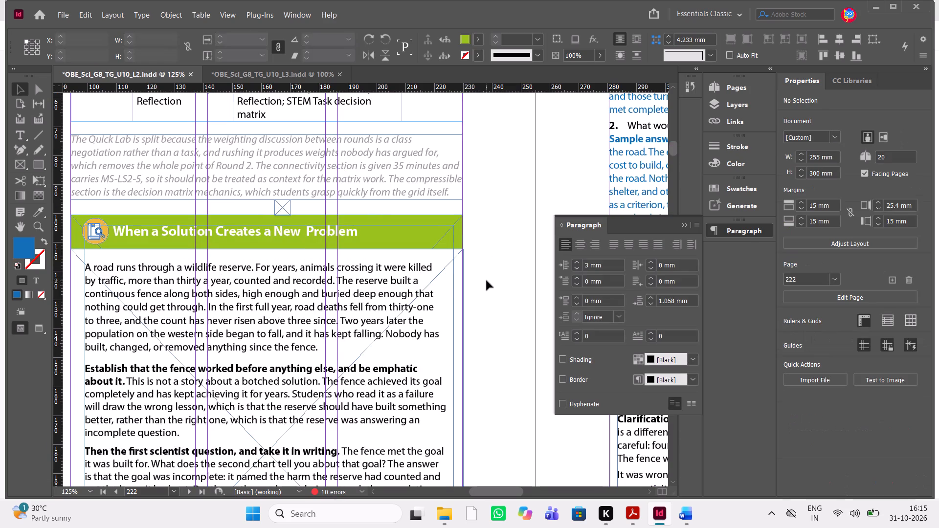
Look over the Lesson 2 pages from the heading on page 222 through to page 224.
key(w)
key(w)
scroll(487, 281, down, 1)
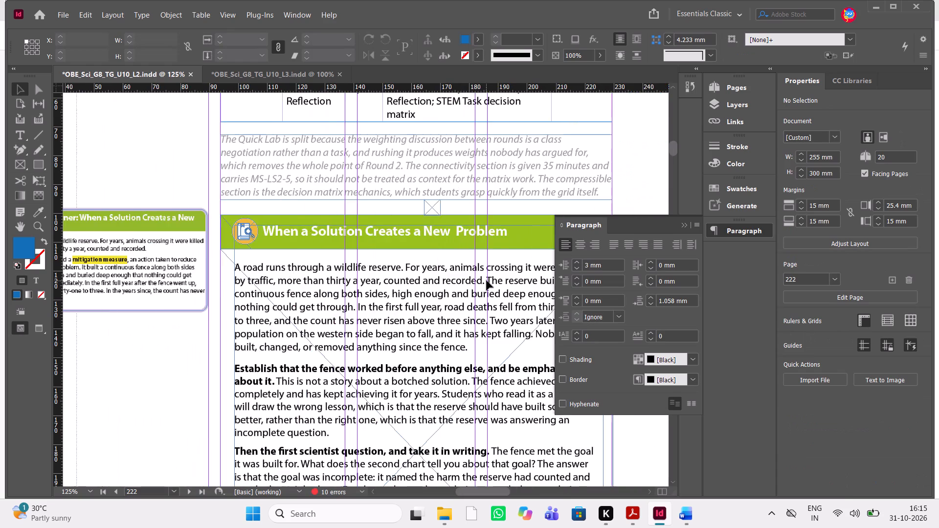
scroll(487, 281, down, 1)
scroll(487, 281, up, 1)
scroll(487, 281, down, 3)
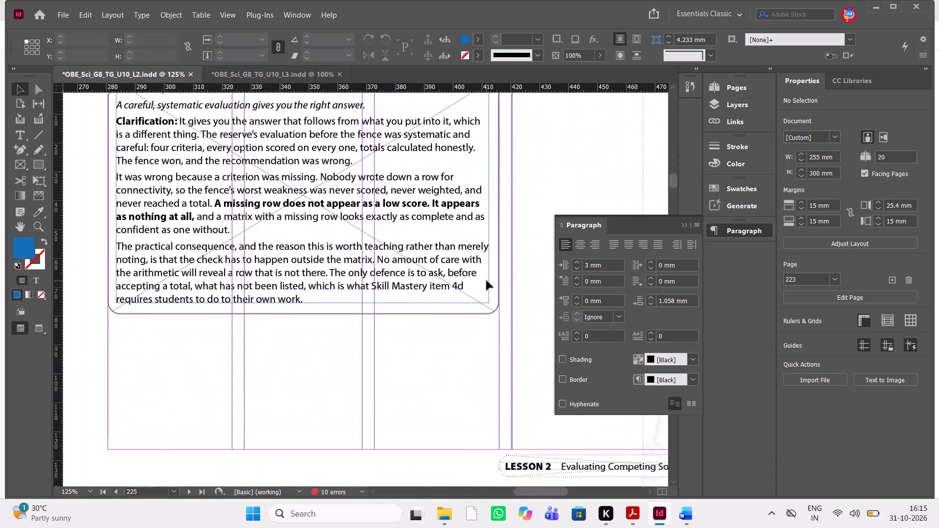
scroll(487, 281, down, 4)
scroll(487, 281, up, 1)
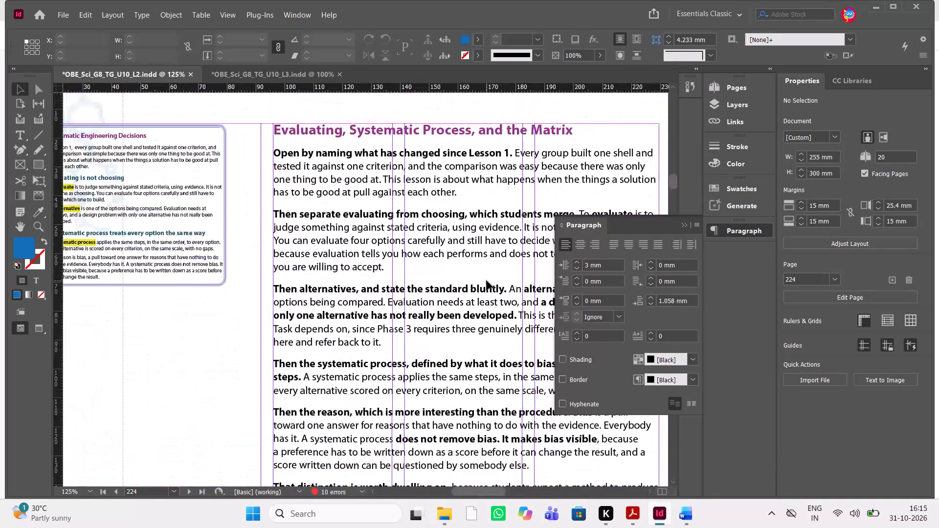
scroll(487, 281, up, 1)
scroll(487, 281, right, 1)
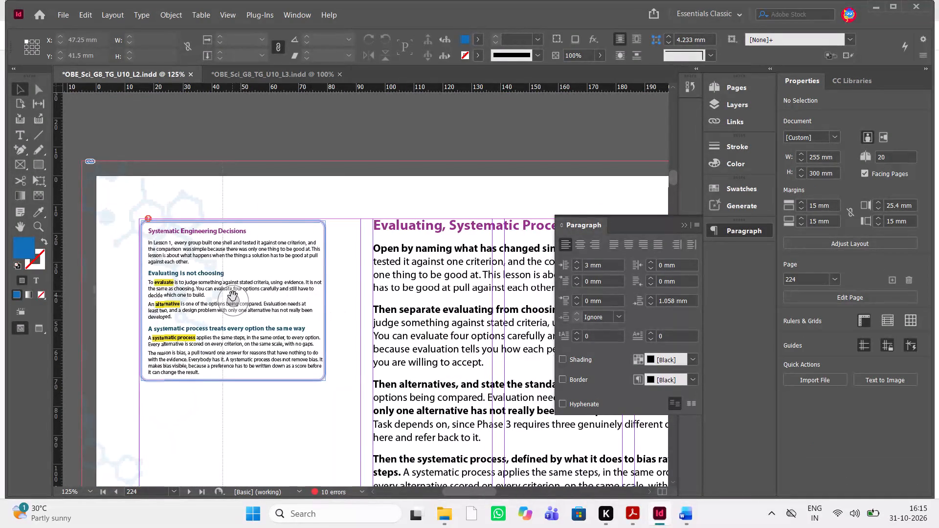
Look over the Lesson 2 pages from page 224 through to the connectivity section on page 231.
click(233, 296)
scroll(233, 296, left, 1)
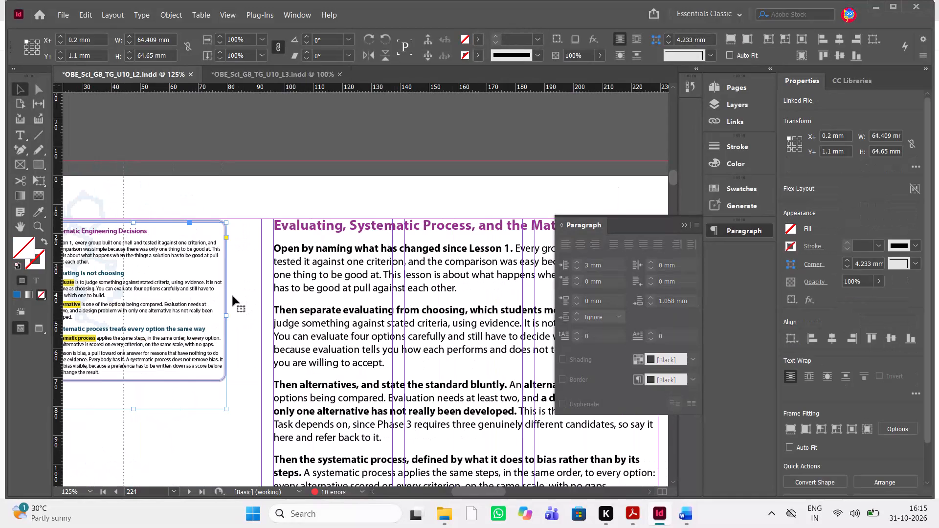
scroll(233, 296, right, 1)
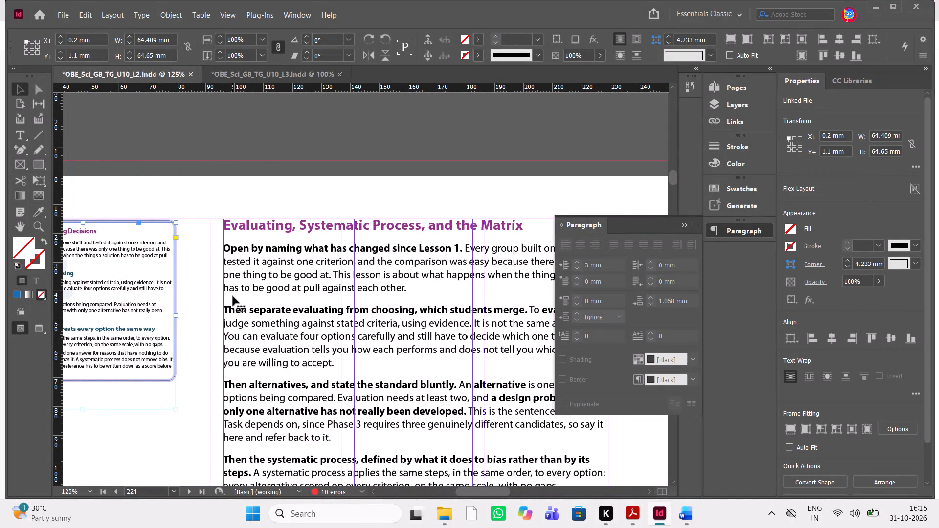
scroll(233, 296, left, 3)
scroll(233, 296, down, 2)
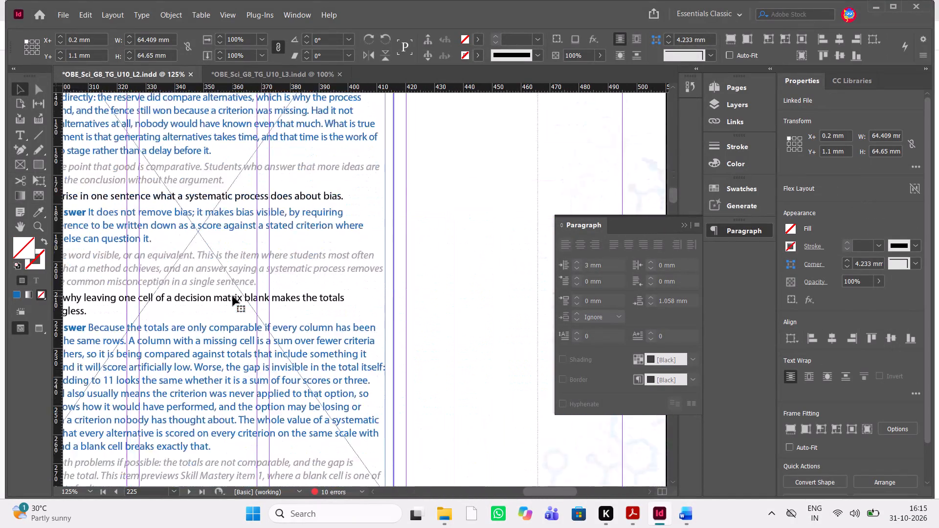
scroll(233, 296, down, 4)
scroll(233, 296, up, 1)
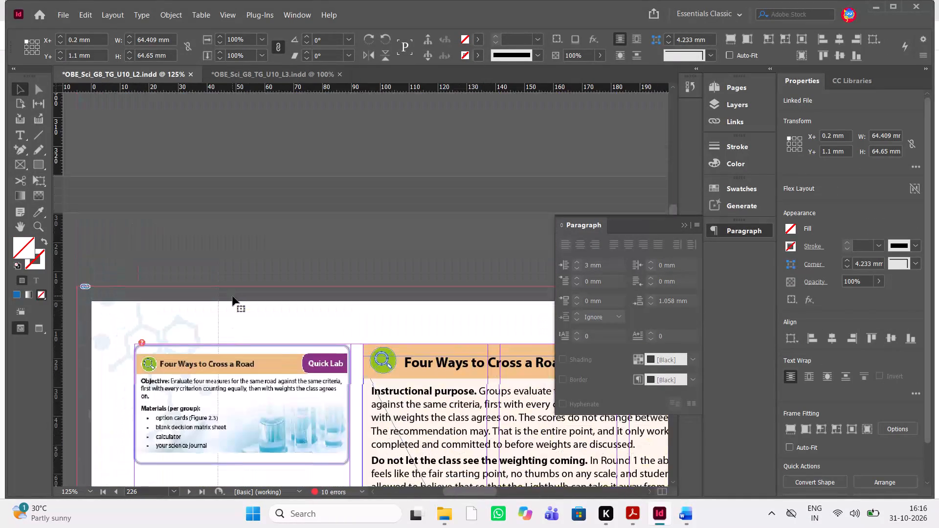
scroll(233, 296, left, 3)
scroll(233, 296, down, 3)
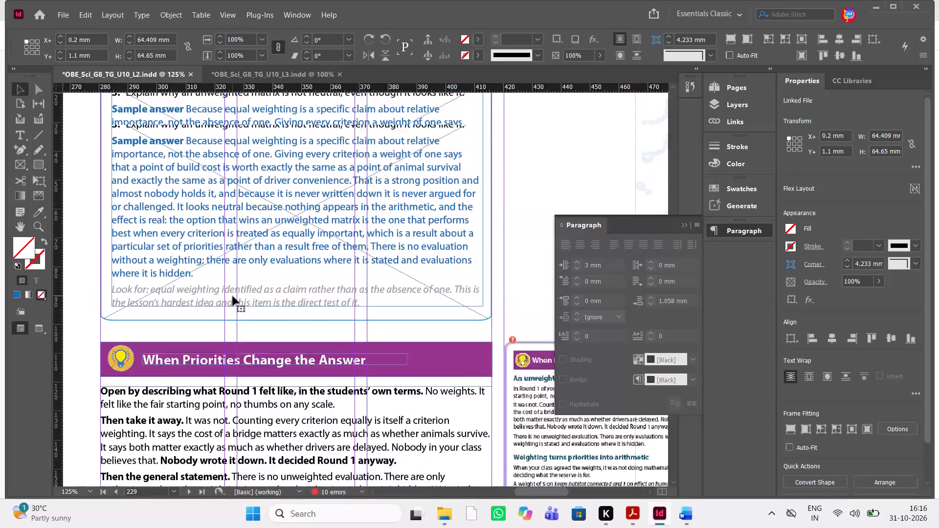
scroll(233, 296, down, 3)
scroll(233, 296, right, 1)
scroll(233, 296, left, 2)
scroll(233, 296, down, 2)
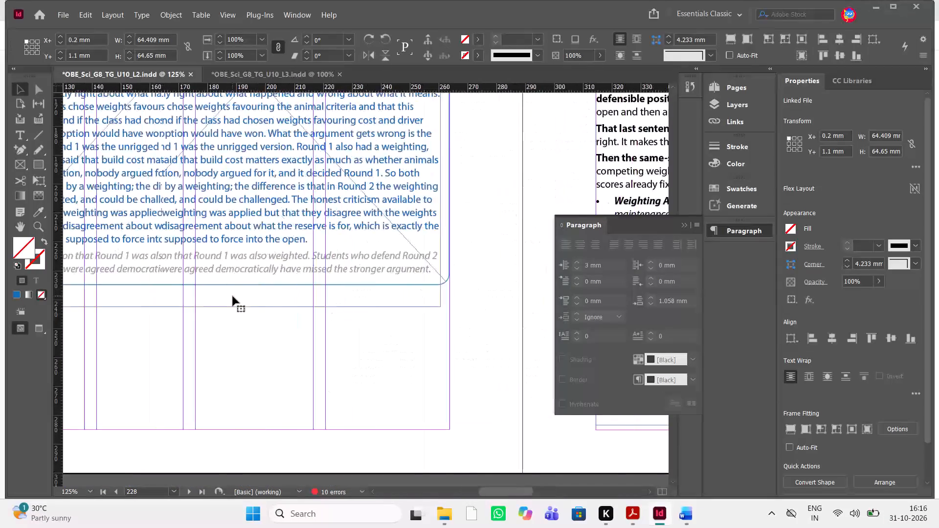
scroll(233, 296, down, 1)
scroll(233, 296, up, 2)
scroll(233, 296, down, 1)
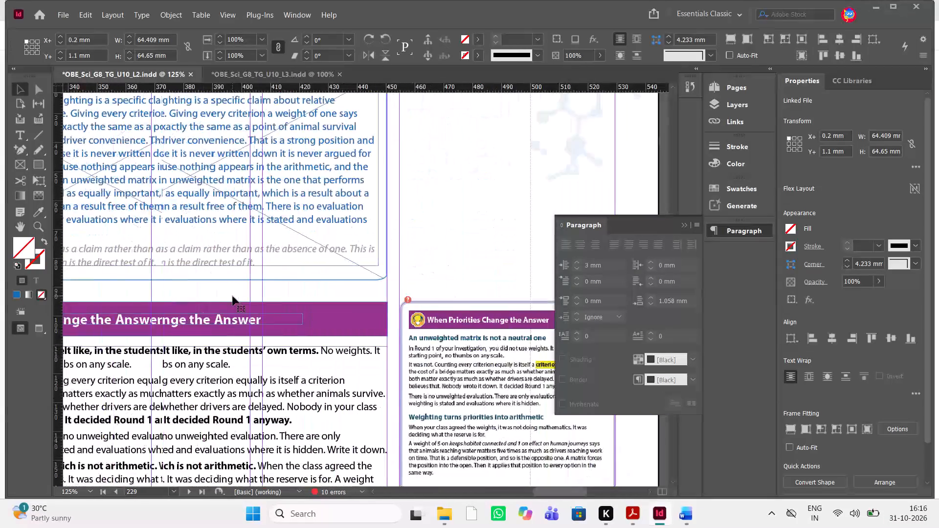
scroll(233, 296, down, 4)
scroll(233, 296, left, 1)
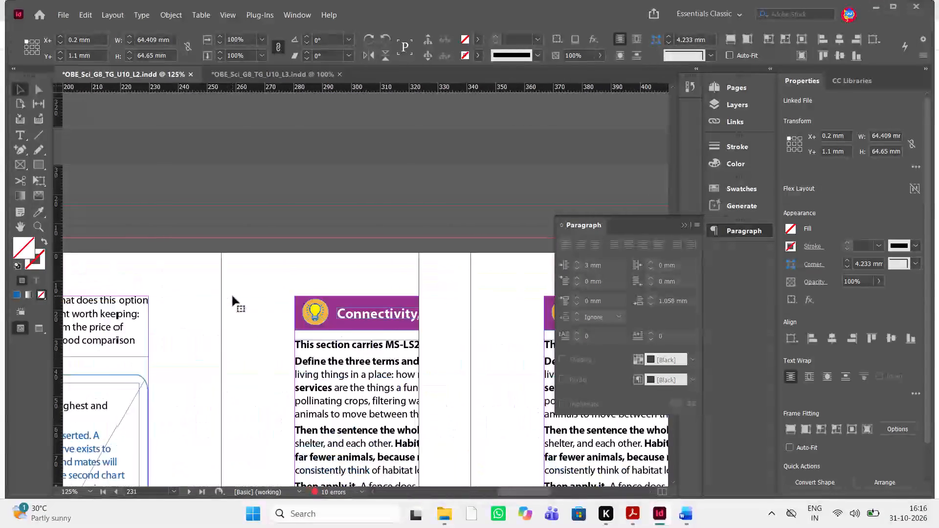
scroll(233, 296, left, 2)
scroll(233, 296, right, 1)
scroll(233, 296, left, 1)
Delete the placed "When Priorities Change the Answer" page image from the frame beside the connectivity heading on page 231, keeping the frame.
click(499, 392)
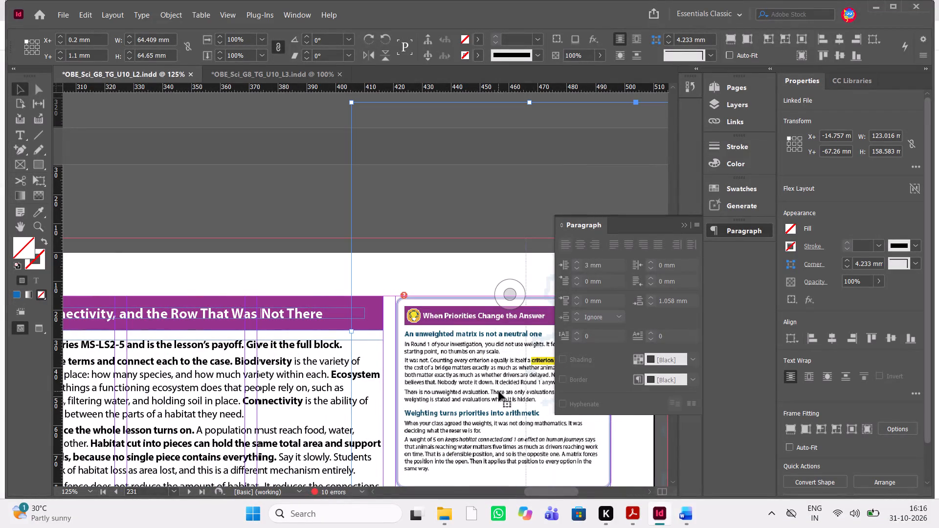
key(Delete)
scroll(499, 392, left, 1)
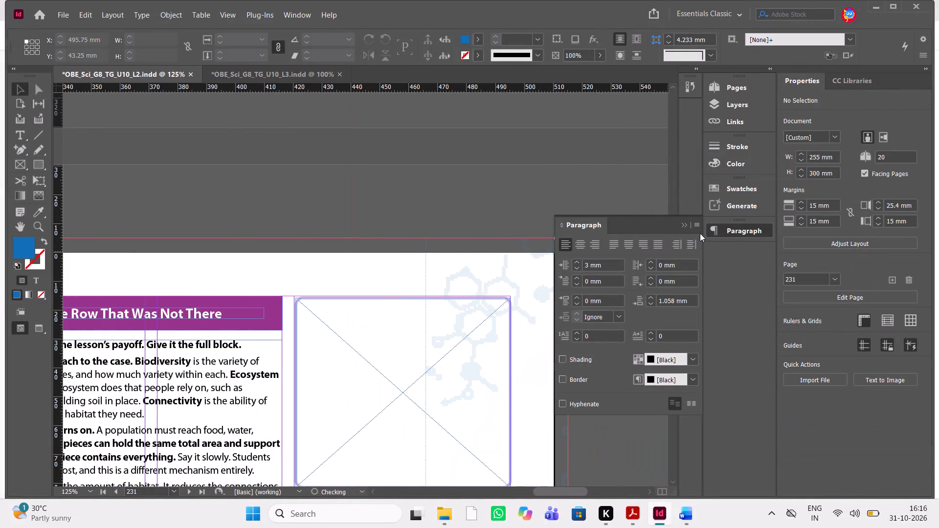
click(685, 223)
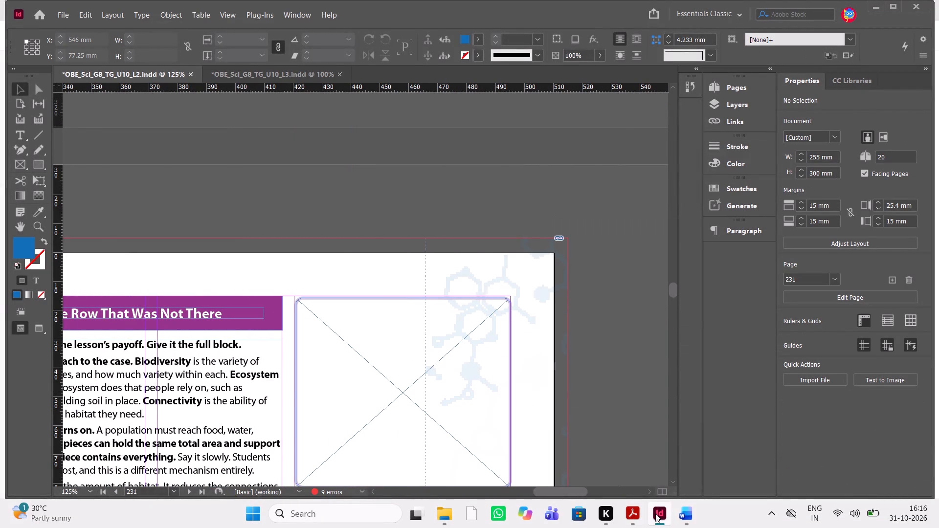
In Acrobat, examine the student book's Lesson 2 pages for the one matching "Connectivity, and the Row That Was Not There", comparing with InDesign pages 230–231.
click(629, 508)
scroll(527, 374, down, 5)
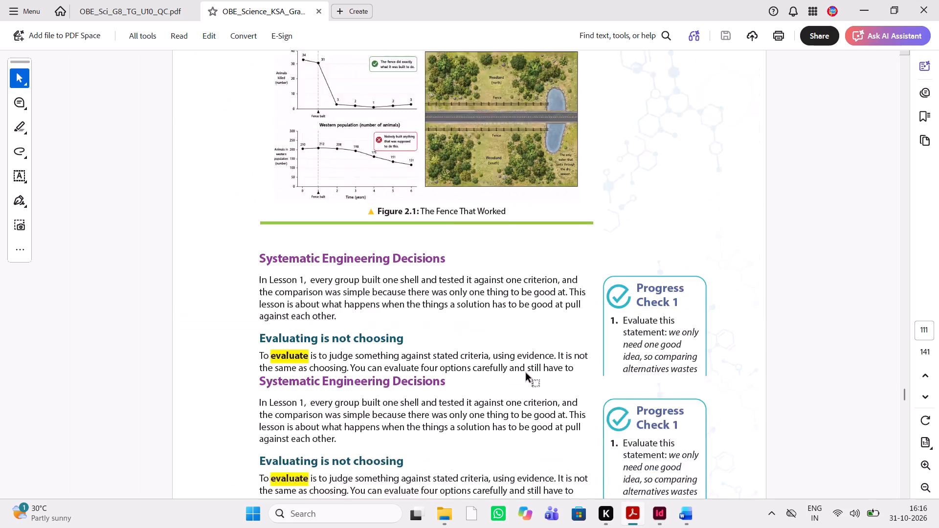
scroll(527, 374, down, 13)
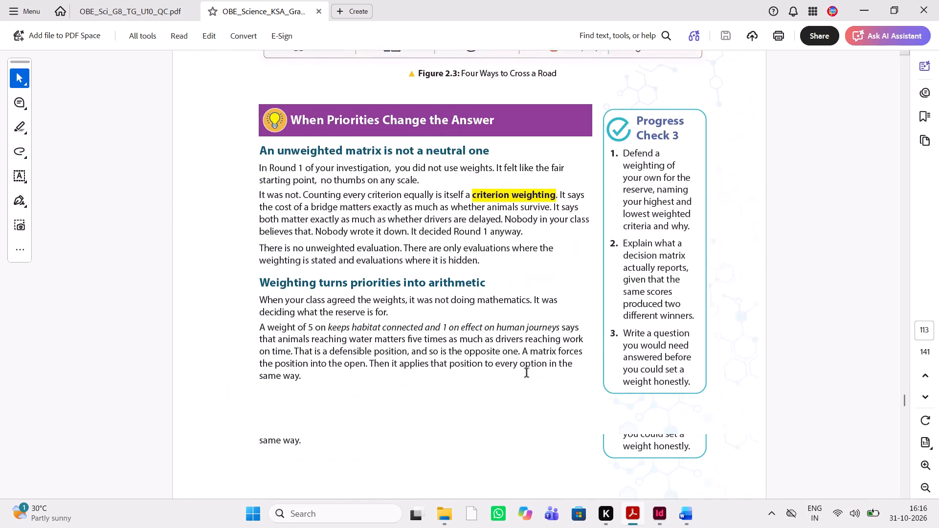
scroll(527, 374, down, 7)
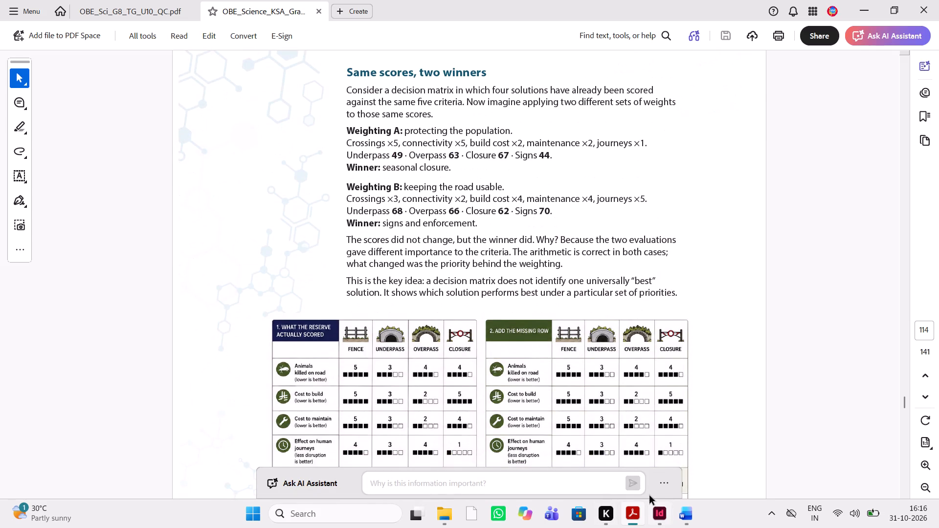
click(639, 510)
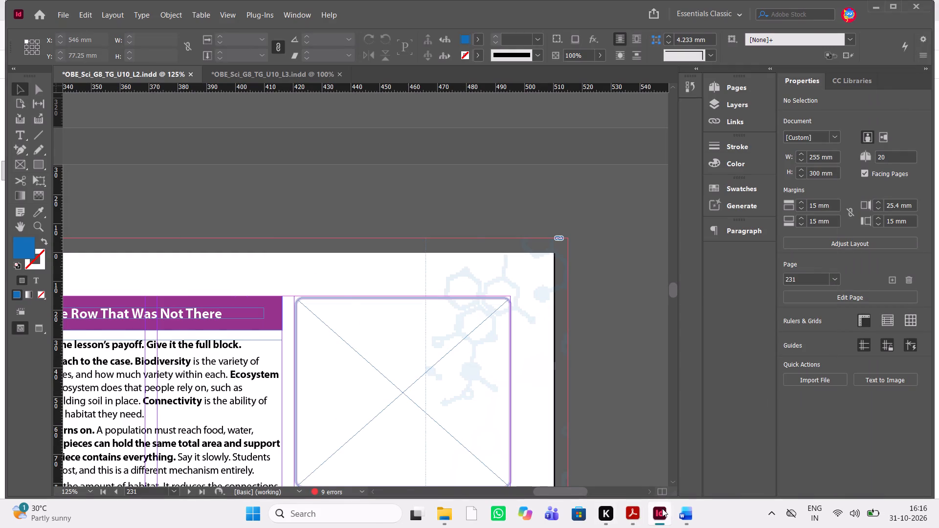
scroll(484, 407, right, 1)
scroll(484, 407, left, 1)
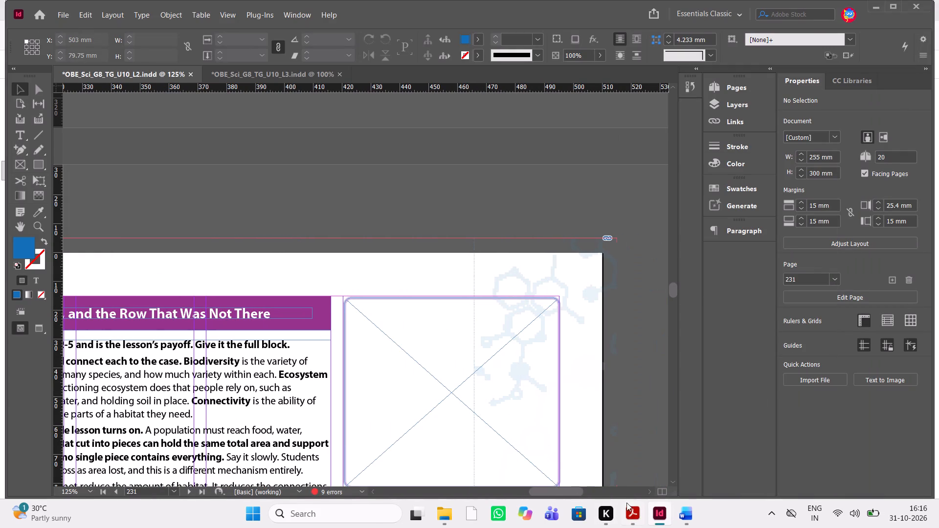
click(638, 518)
scroll(560, 387, up, 4)
scroll(560, 387, down, 6)
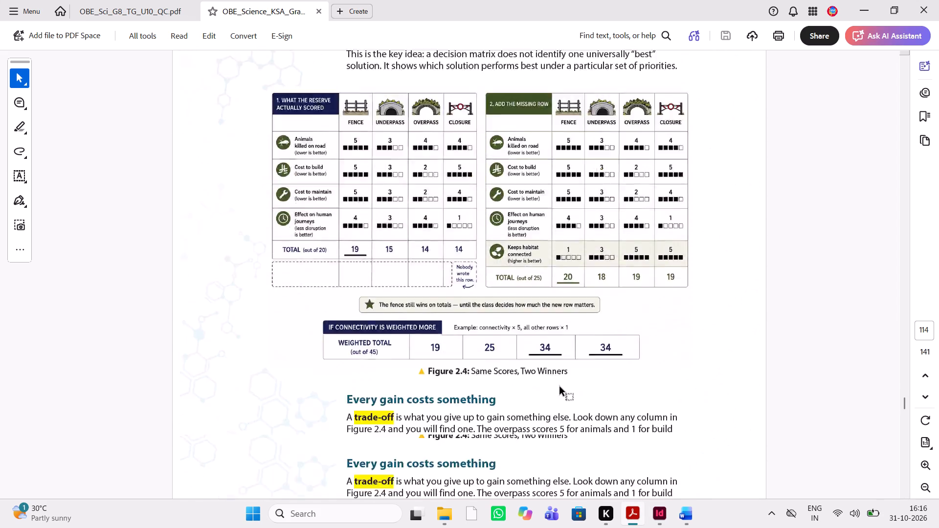
scroll(560, 387, down, 4)
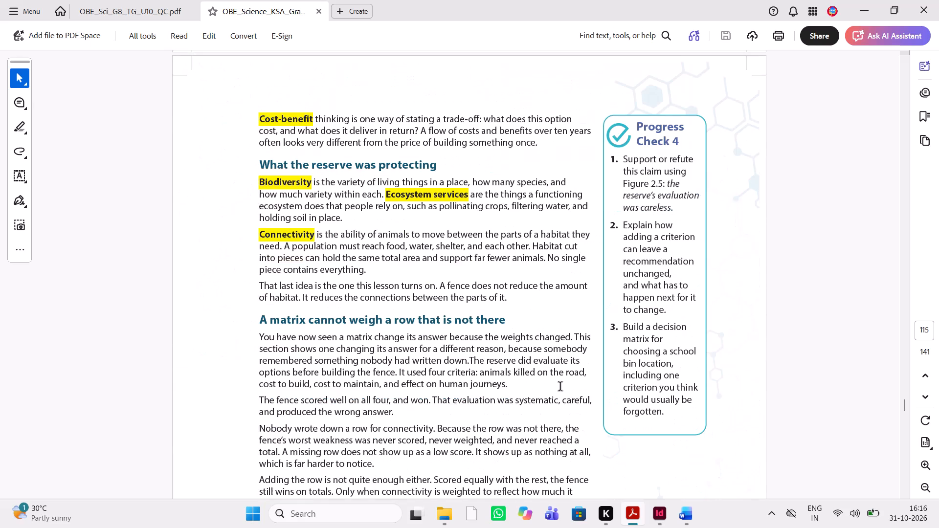
scroll(415, 261, down, 2)
scroll(415, 261, up, 1)
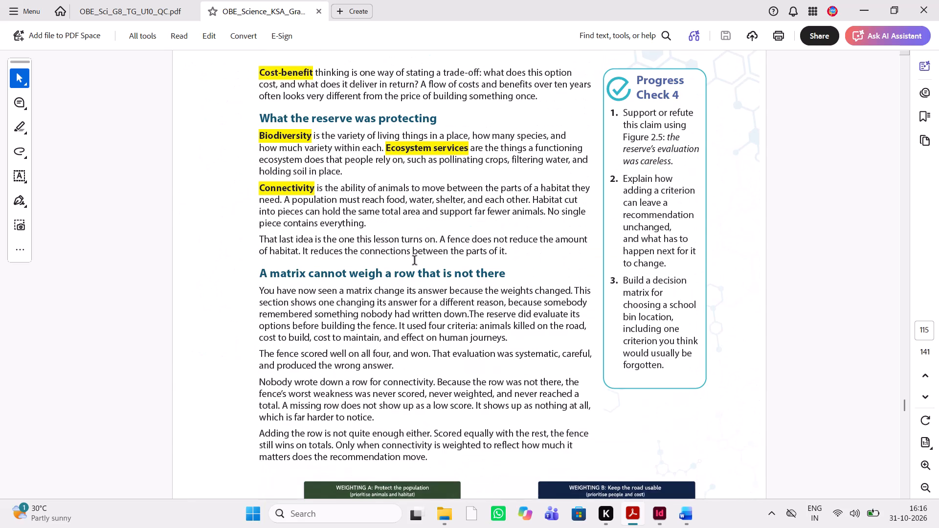
scroll(415, 261, up, 4)
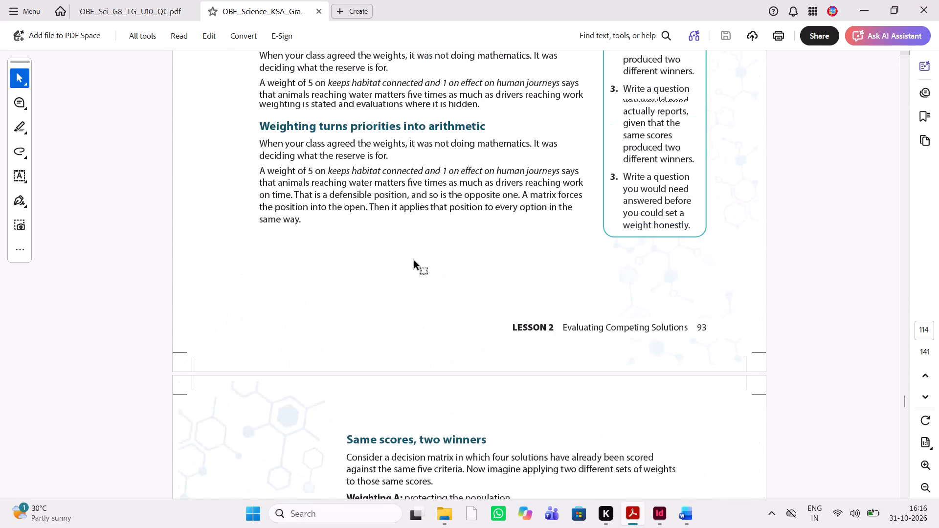
scroll(415, 261, up, 2)
scroll(415, 261, down, 5)
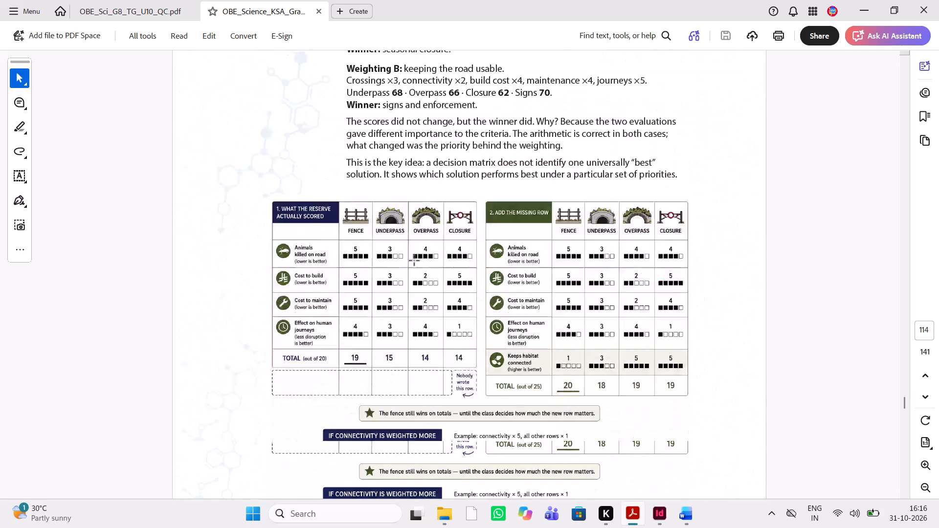
scroll(415, 261, down, 15)
scroll(415, 261, up, 5)
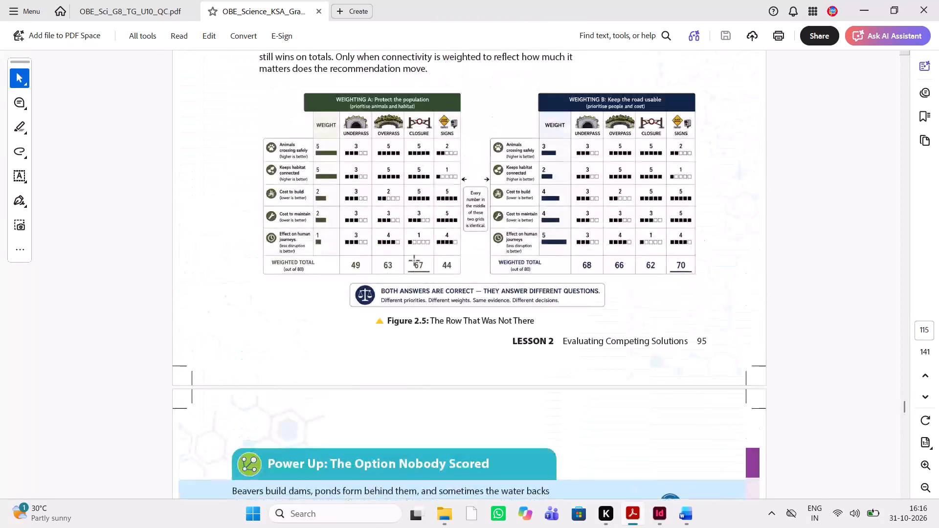
scroll(415, 261, up, 6)
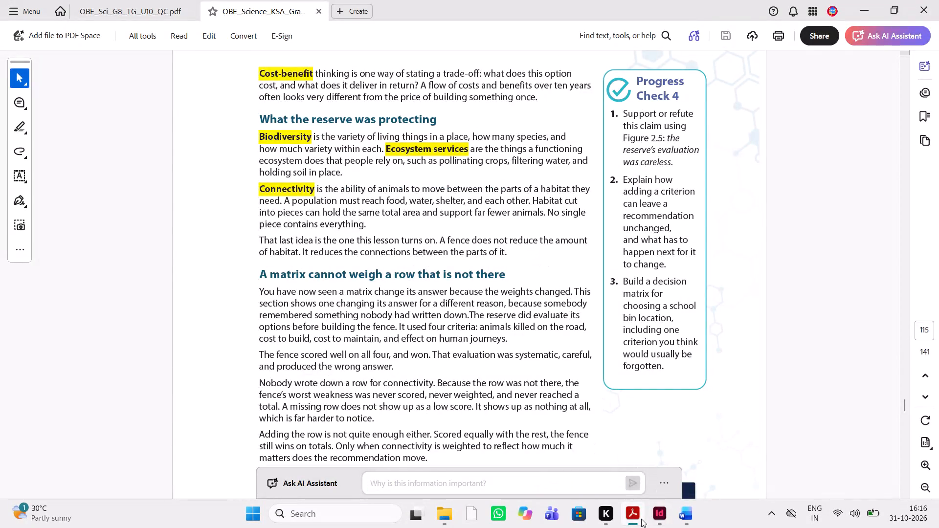
click(641, 519)
scroll(452, 396, down, 2)
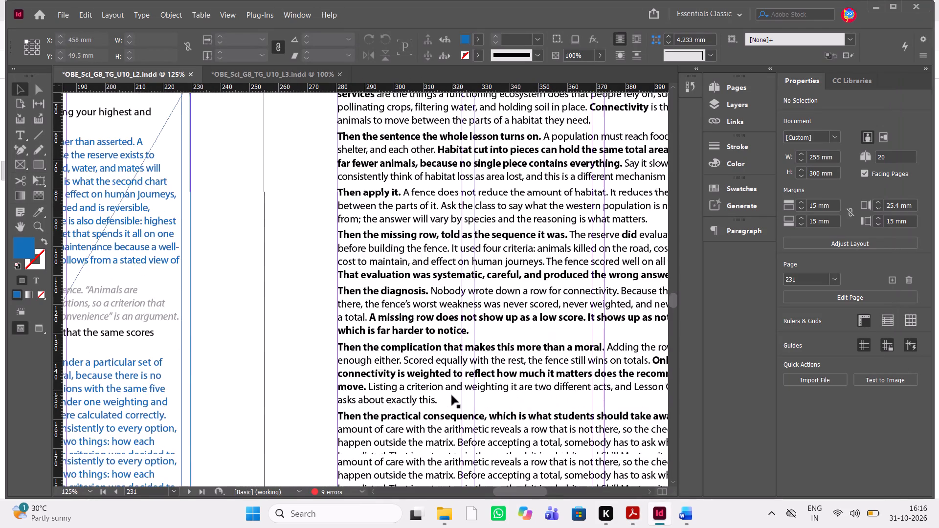
scroll(452, 396, down, 3)
scroll(452, 396, up, 2)
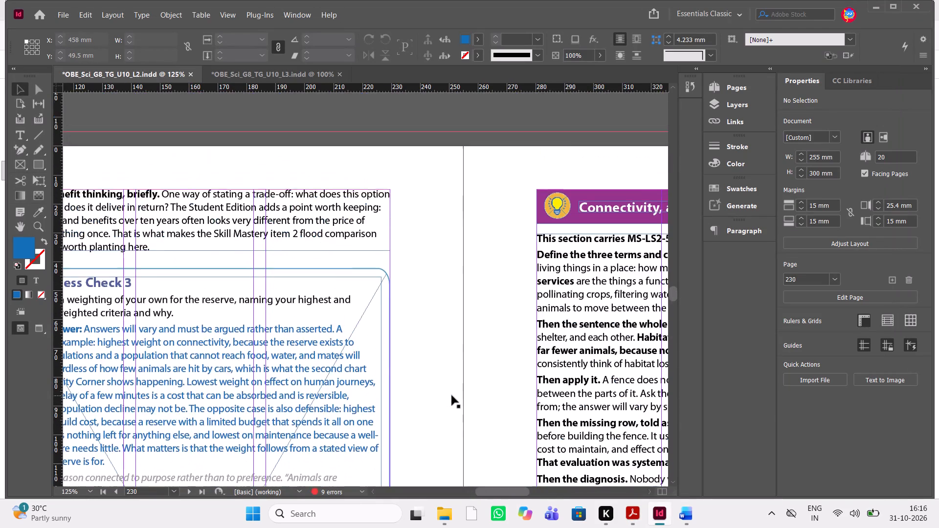
scroll(452, 396, up, 3)
scroll(452, 396, right, 1)
scroll(452, 396, left, 1)
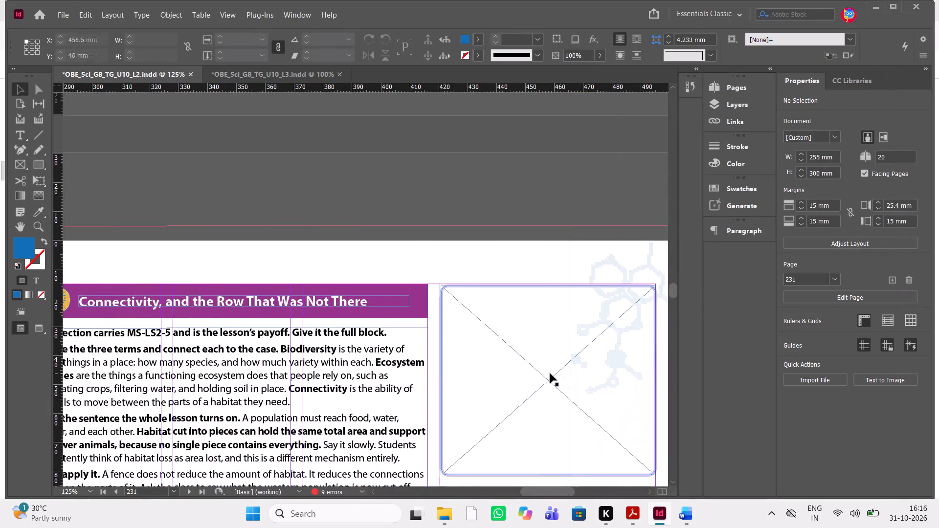
Switch to Acrobat and compare student-book PDF pages 114 and 115 for the content matching the connectivity section on page 231.
click(550, 374)
click(637, 512)
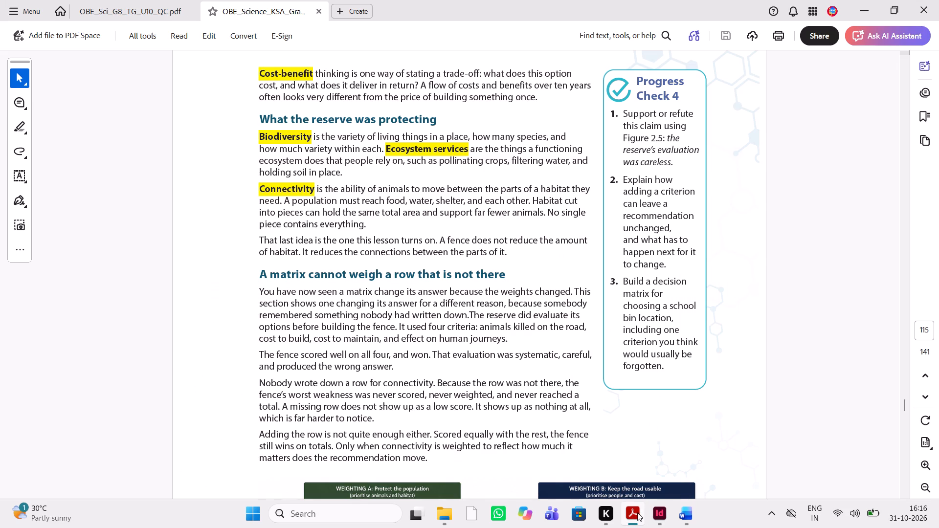
scroll(533, 306, up, 2)
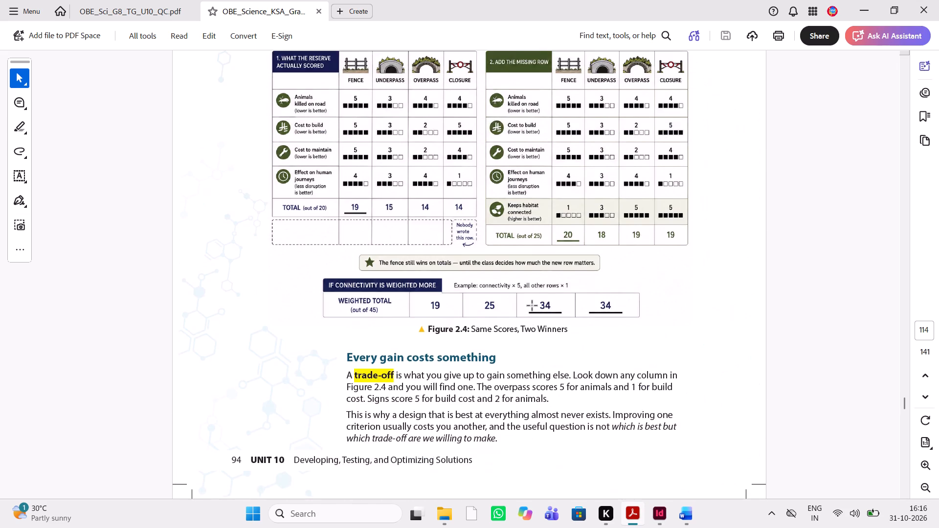
scroll(533, 306, up, 1)
scroll(533, 306, down, 4)
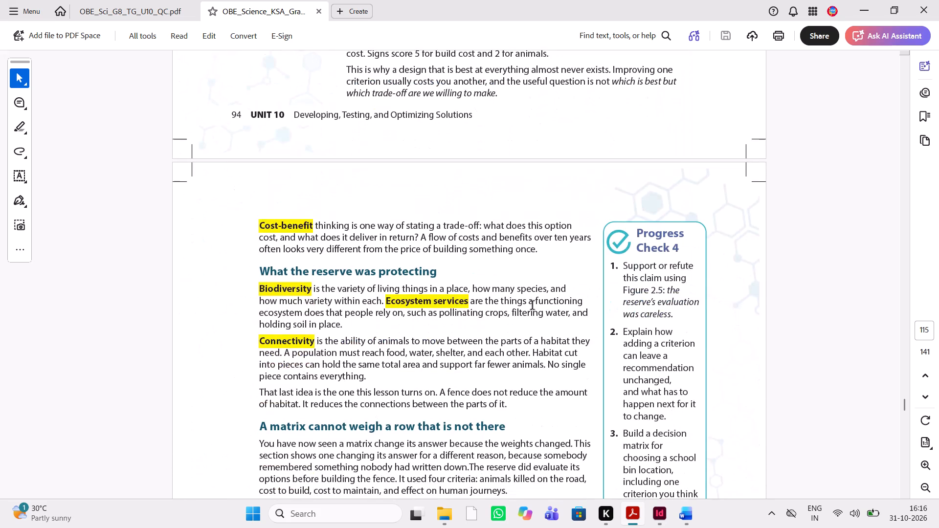
scroll(533, 306, down, 1)
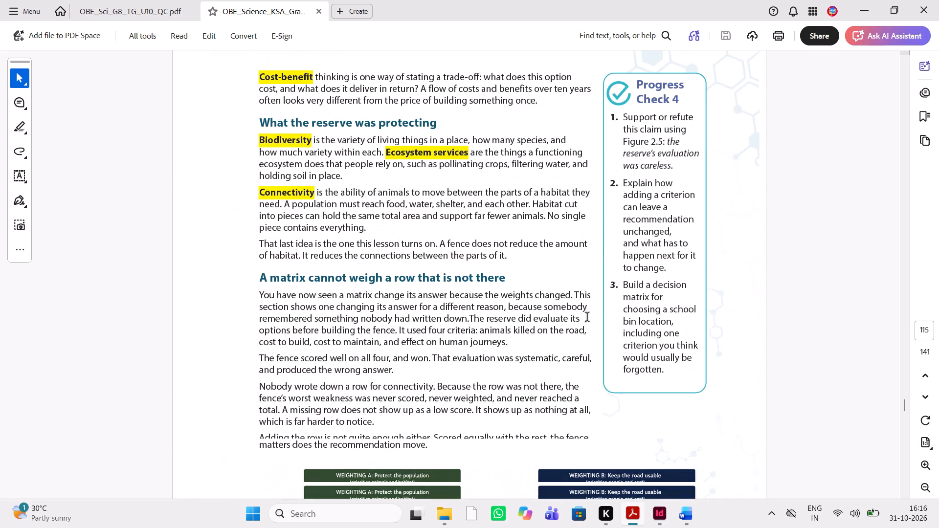
In InDesign, place page 115 of OBE_Science_KSA_Grade 8 Vol 3_4P.pdf into the empty frame beside the connectivity heading.
click(659, 522)
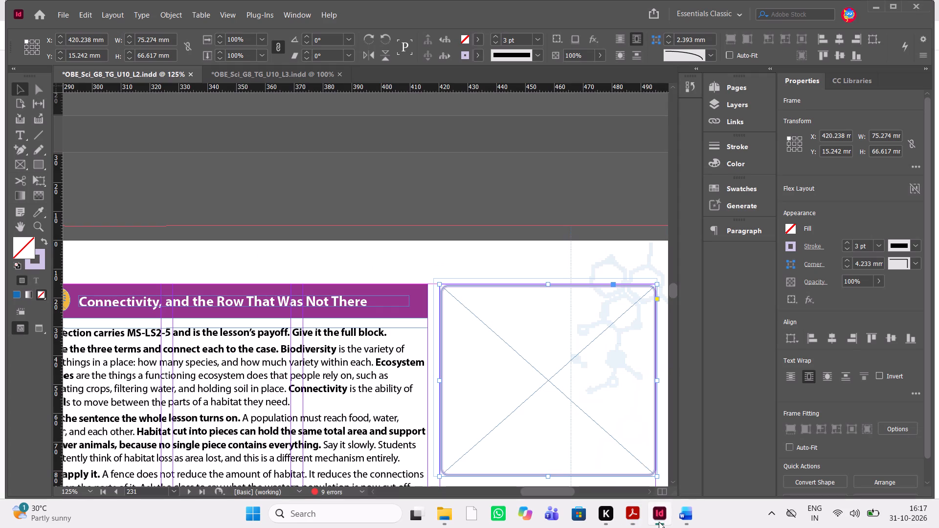
key(ctrl+d)
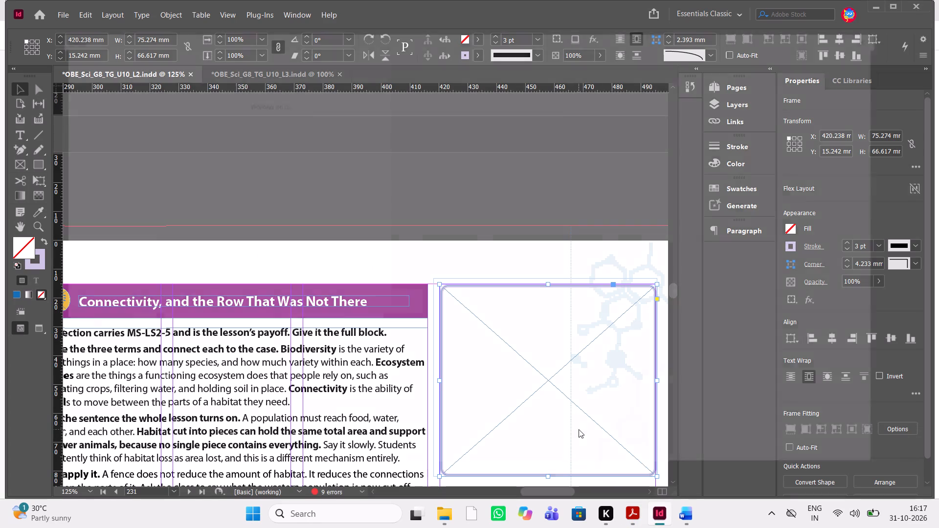
click(185, 160)
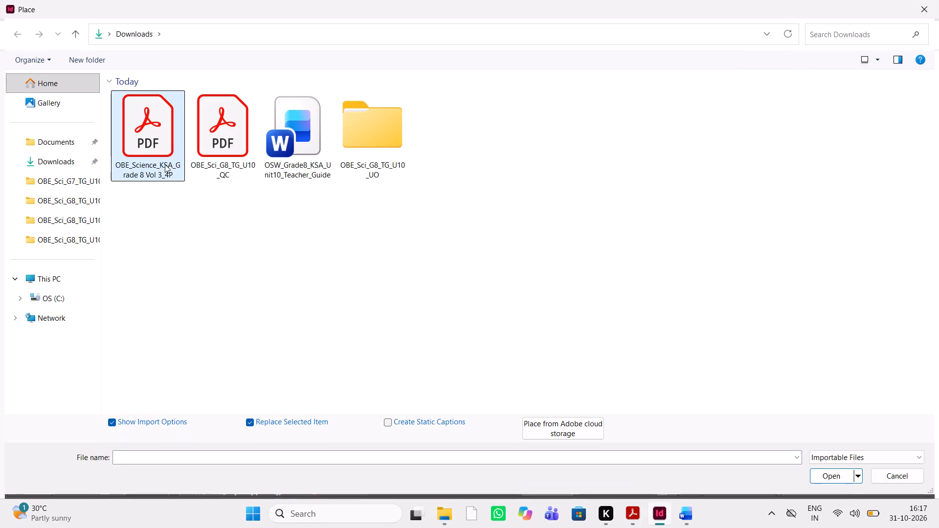
click(166, 165)
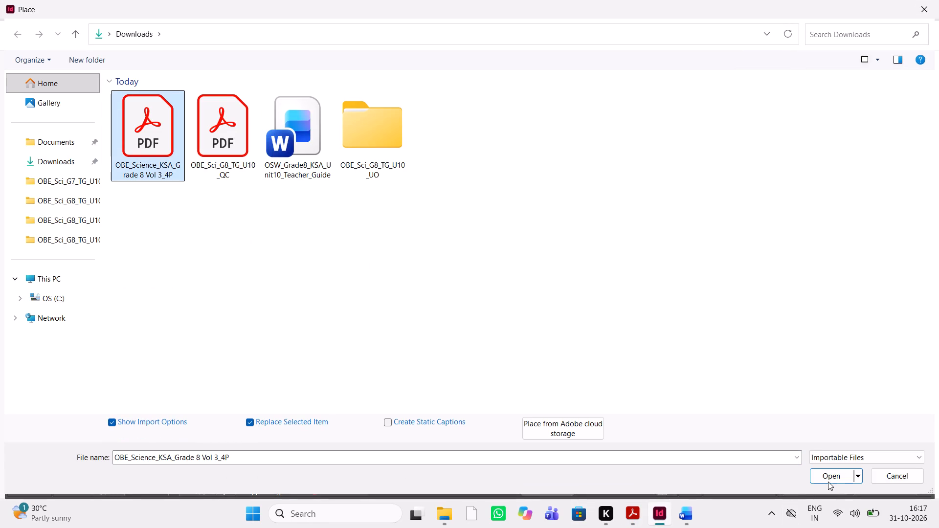
click(830, 481)
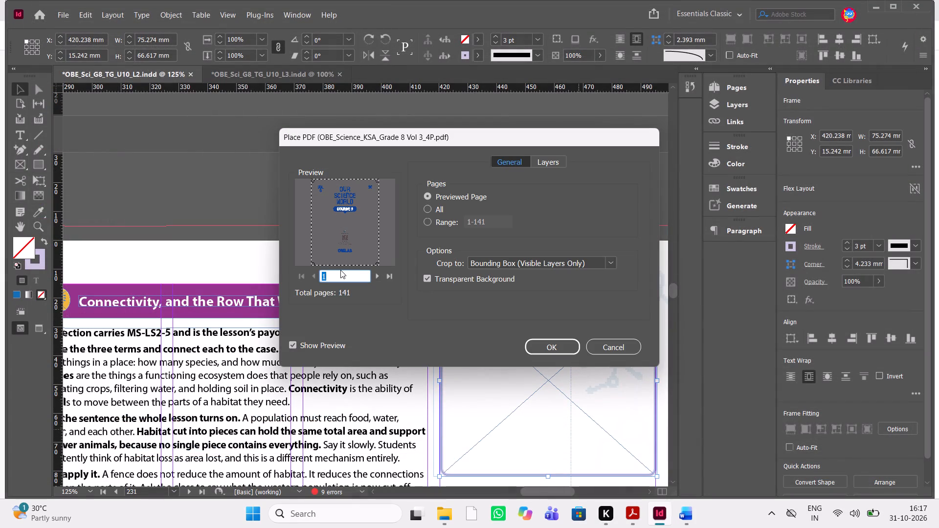
key(BackSpace)
text(110)
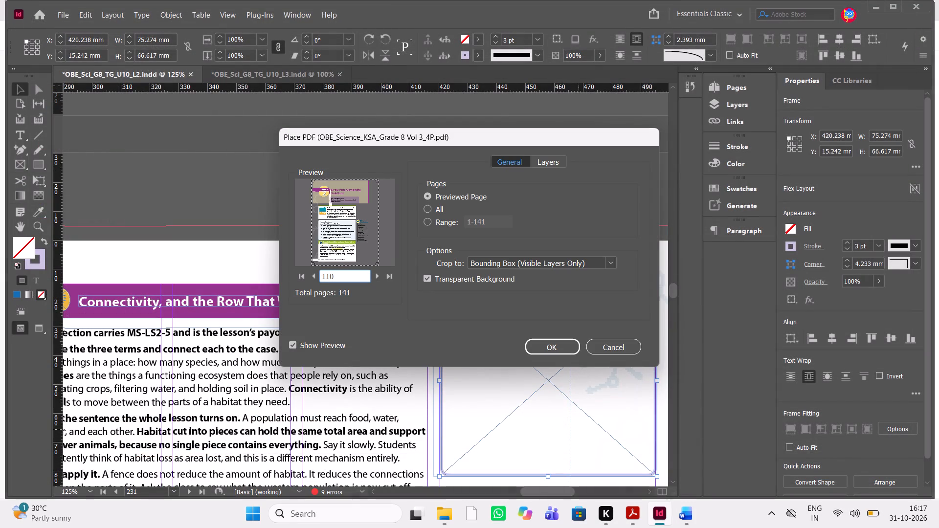
click(378, 273)
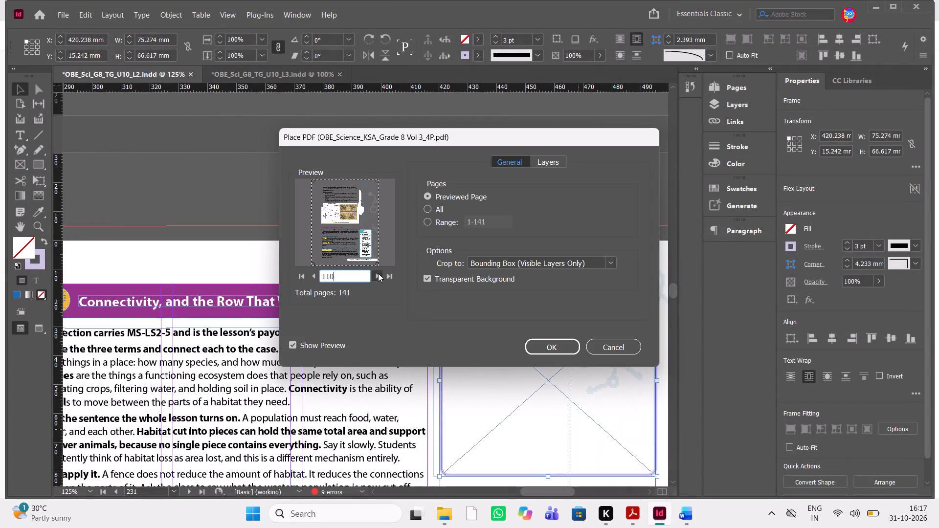
click(378, 273)
click(378, 273)
click(378, 273)
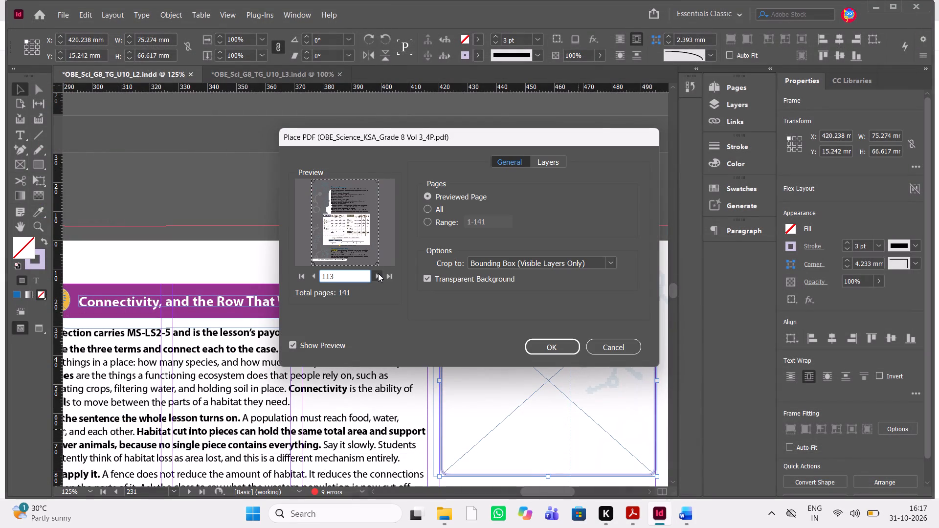
click(378, 273)
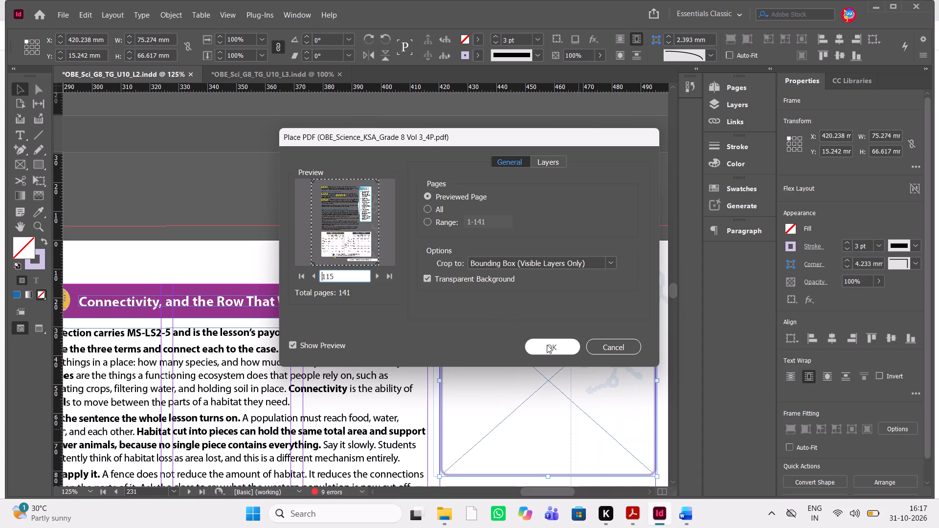
click(548, 346)
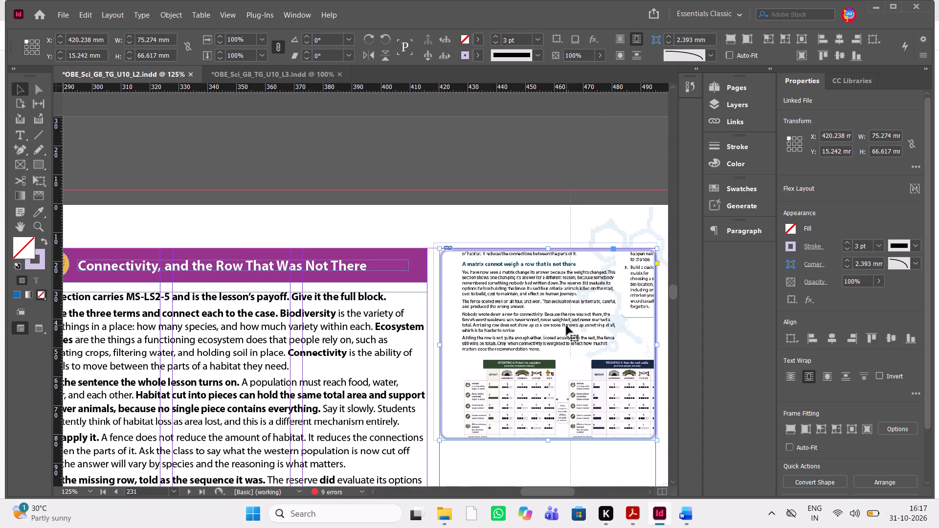
Shift the placed page down inside its frame so the view starts at "What the reserve was protecting", vertical offset about -14.3 mm.
click(552, 346)
key(Down)
key(Down)
key(Down)
key(Down)
key(Down)
key(Down)
key(Down)
key(Down)
key(Down)
key(Down)
key(Down)
key(Down)
key(Down)
key(Down)
key(Down)
key(Down)
key(Down)
key(Down)
key(Down)
key(Down)
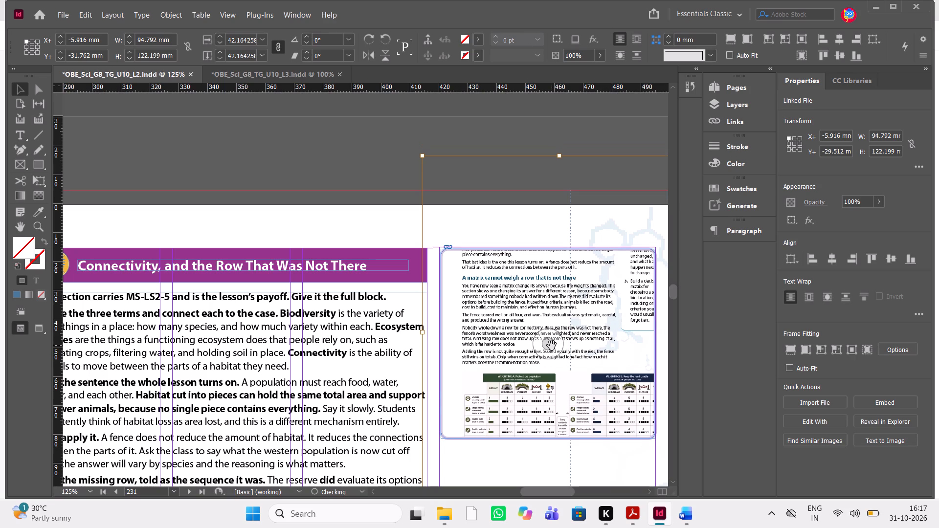
key(Down)
key(Down)
key(Down)
key(Down)
key(Down)
key(Down)
key(Down)
key(Down)
key(Down)
key(Down)
key(Down)
key(Down)
key(Down)
key(Down)
key(Down)
key(Down)
key(Down)
key(Down)
key(Down)
key(Down)
key(Down)
key(Down)
key(Down)
key(Down)
key(Down)
key(Down)
key(Down)
key(Down)
key(Down)
key(Down)
key(Down)
key(Down)
key(Down)
key(Down)
key(Down)
key(Down)
key(Down)
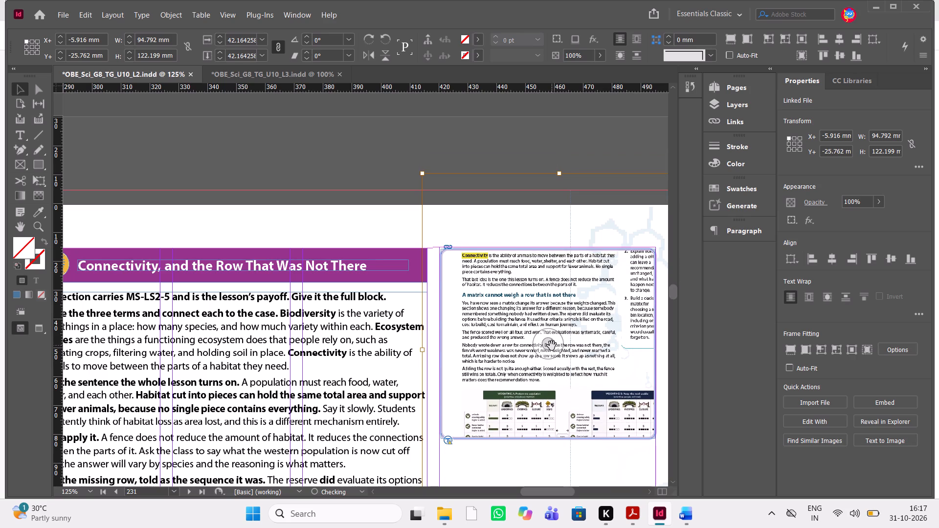
key(Down)
key(Down)
key(Down)
key(Down)
key(Down)
key(Down)
key(Down)
key(Down)
key(Down)
key(Down)
key(Down)
key(Down)
key(Down)
key(Down)
key(Down)
key(Down)
key(Down)
key(Down)
key(Down)
key(Down)
key(Down)
key(Down)
key(Down)
key(Down)
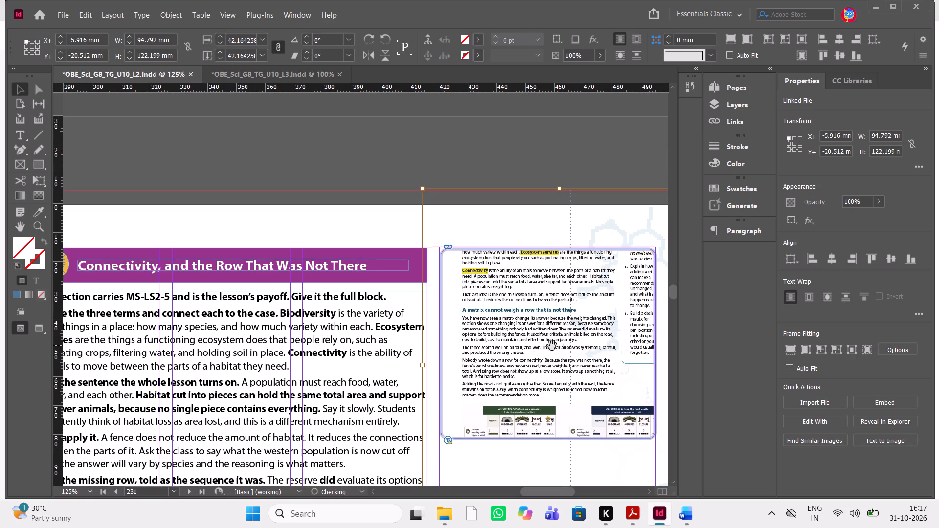
key(Down)
key(Down)
key(Down)
key(Down)
key(Down)
key(Down)
key(Down)
key(Down)
key(Down)
key(Down)
key(Down)
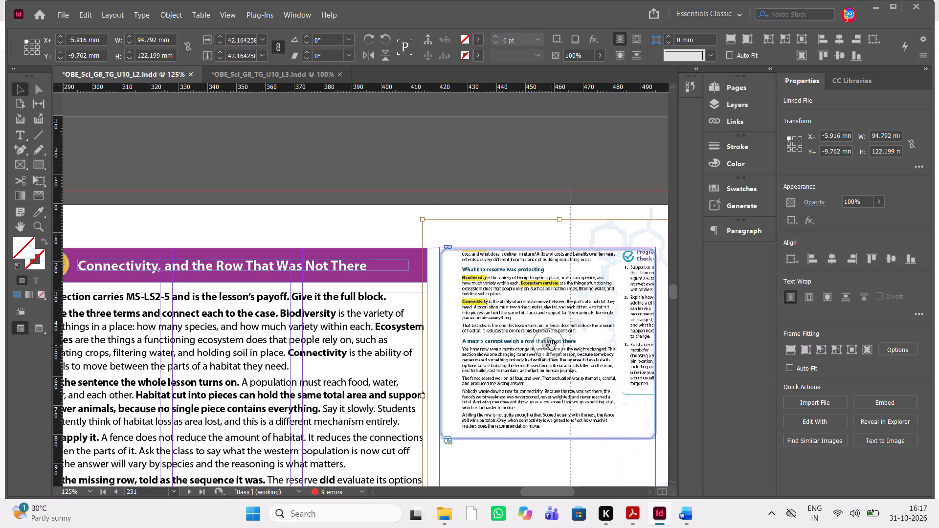
key(shift+Up)
key(shift+Up)
key(Down)
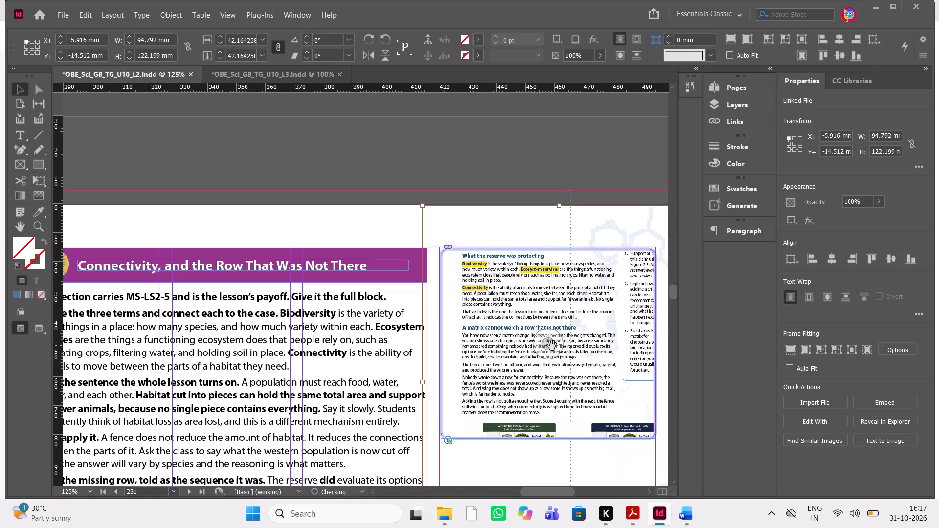
key(Down)
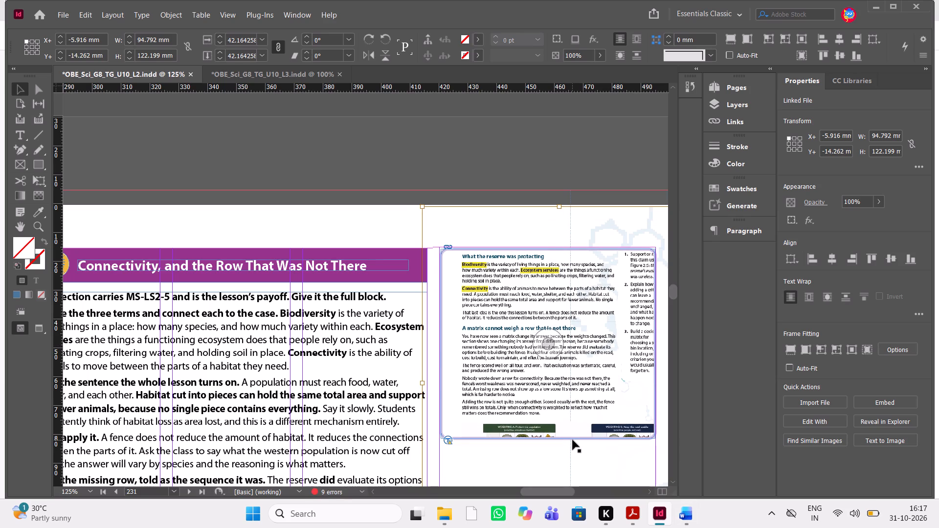
Resize the thumbnail frame to about 67 mm wide by 61 mm high, ending above the weighting tables, with its outer edge kept in place.
click(573, 440)
drag(550, 441, 555, 482)
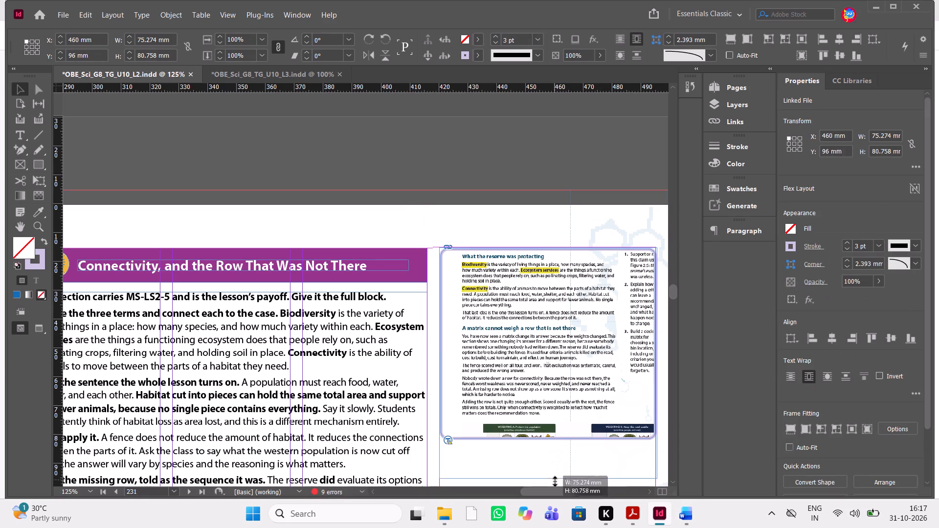
drag(555, 482, 555, 482)
scroll(558, 443, down, 1)
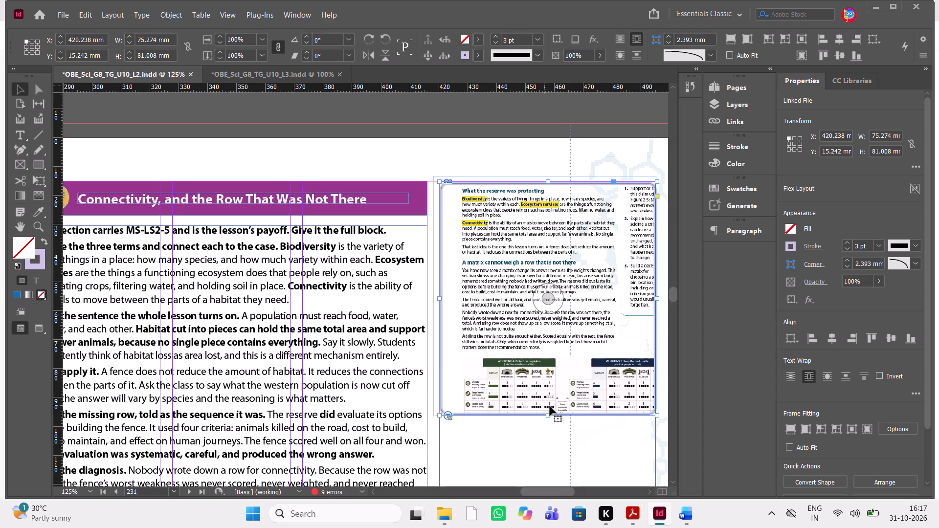
drag(549, 416, 550, 358)
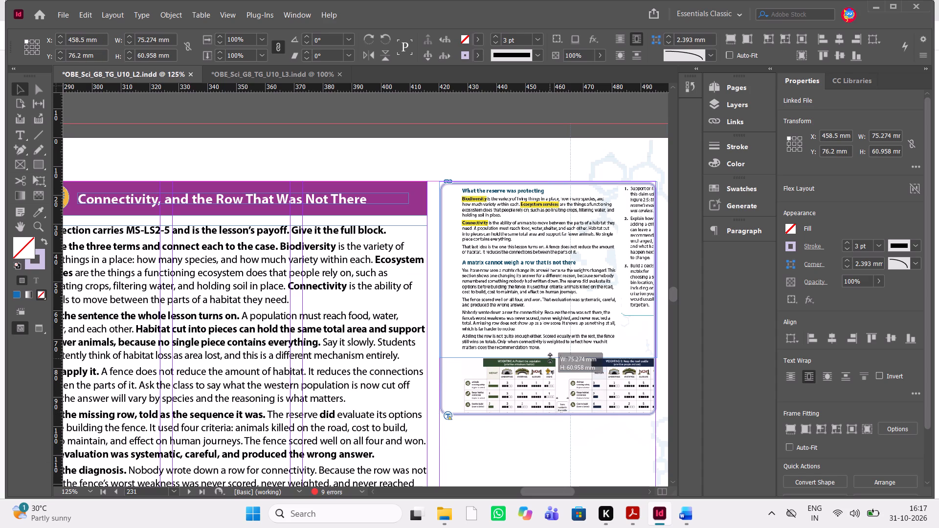
drag(550, 358, 559, 353)
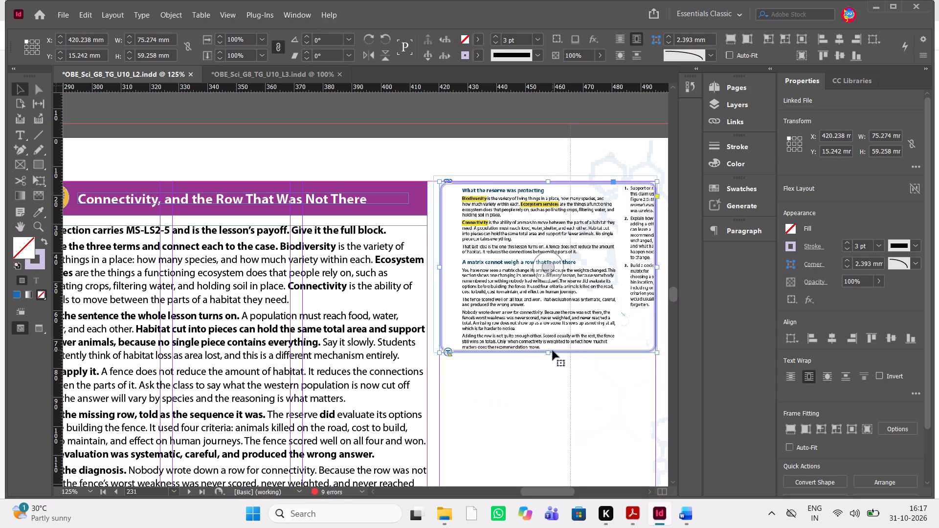
drag(547, 352, 547, 357)
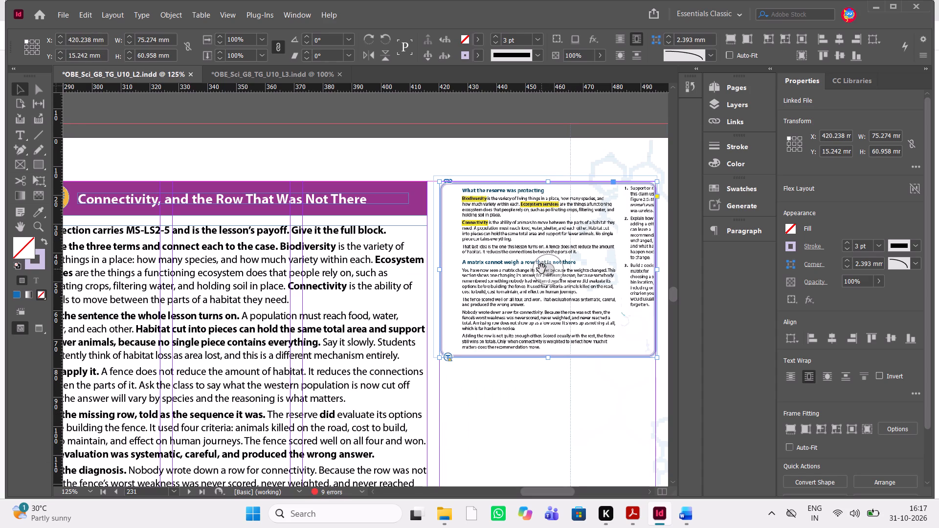
drag(442, 268, 467, 268)
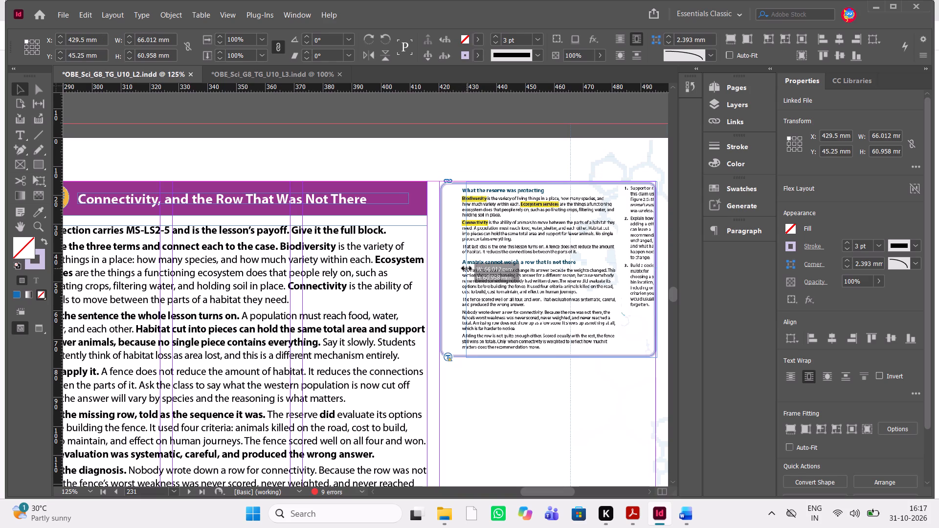
drag(467, 268, 466, 269)
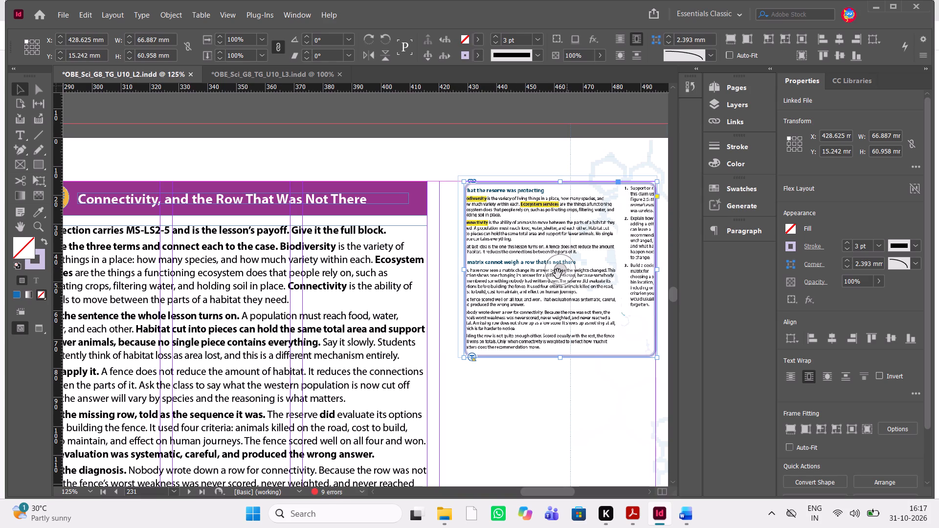
Shift the placed page sideways inside the frame to a horizontal offset of about -4.3 mm, showing the full text column without Progress Check 4.
click(557, 273)
key(shift+Right)
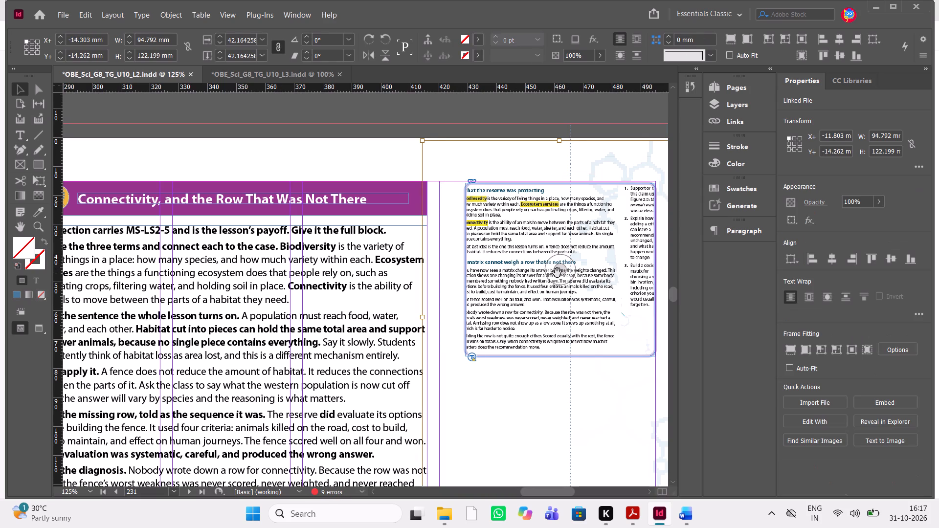
key(shift+Right)
key(shift+Right)
key(shift+Right)
key(shift+Right)
key(shift+Down)
key(shift+Down)
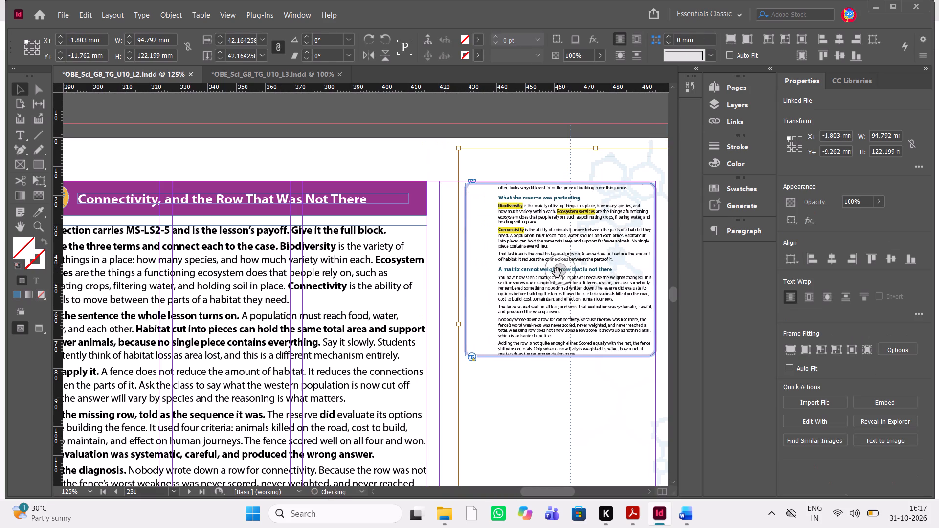
key(shift+Up)
key(shift+Up)
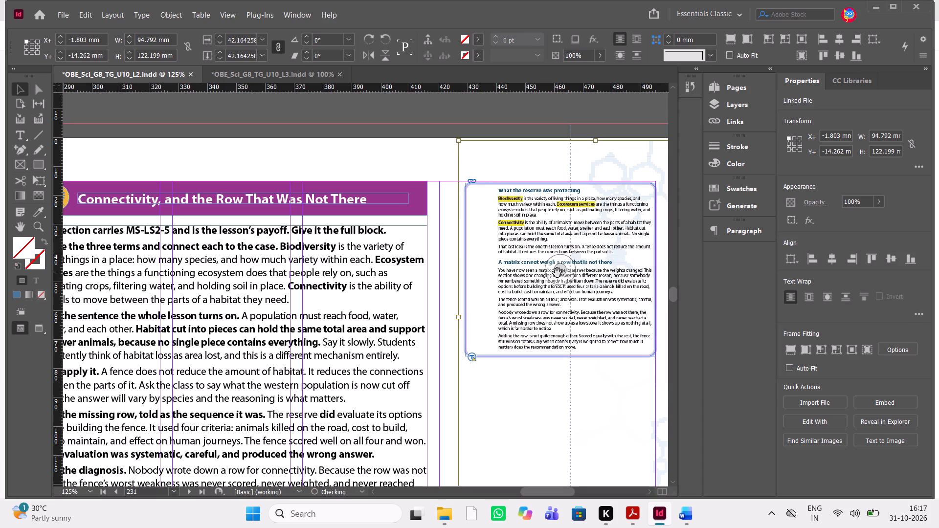
key(Left)
key(Left)
key(Left)
key(Left)
key(Left)
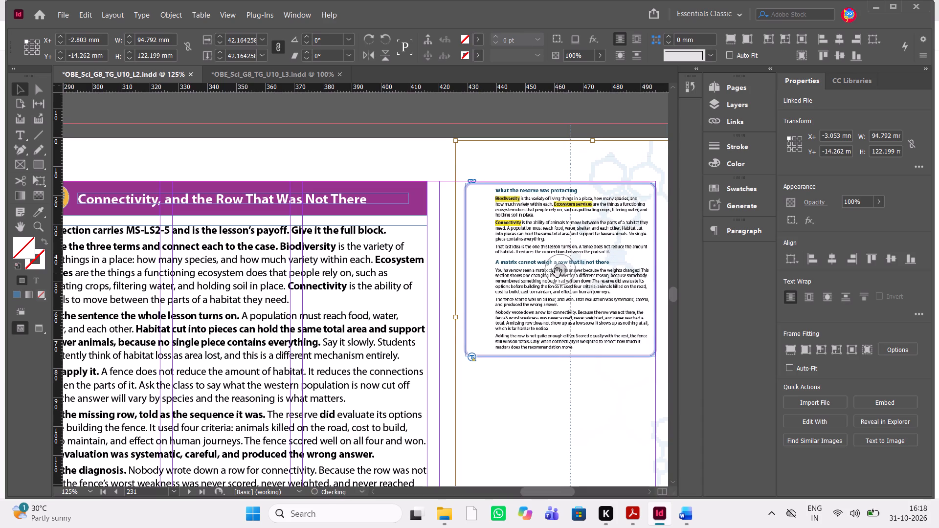
key(Left)
key(Left)
key(Left)
key(Left)
key(Left)
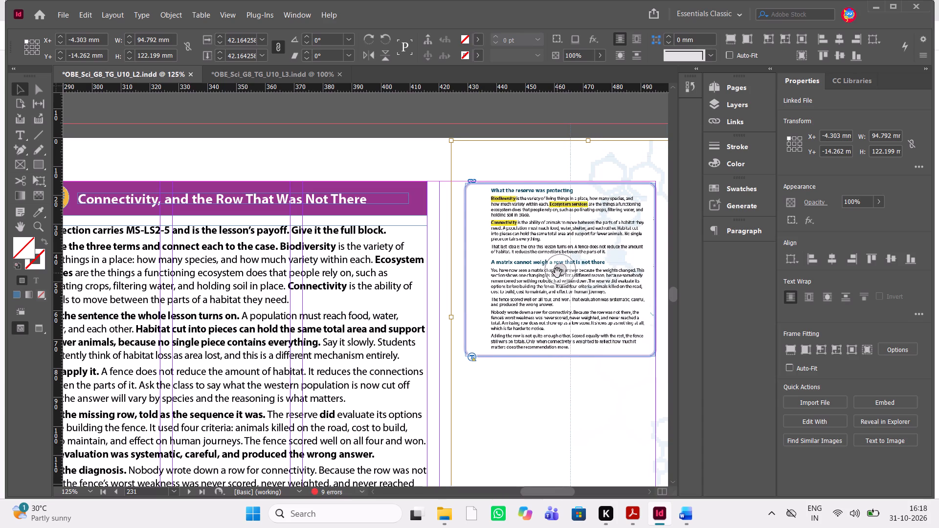
click(525, 167)
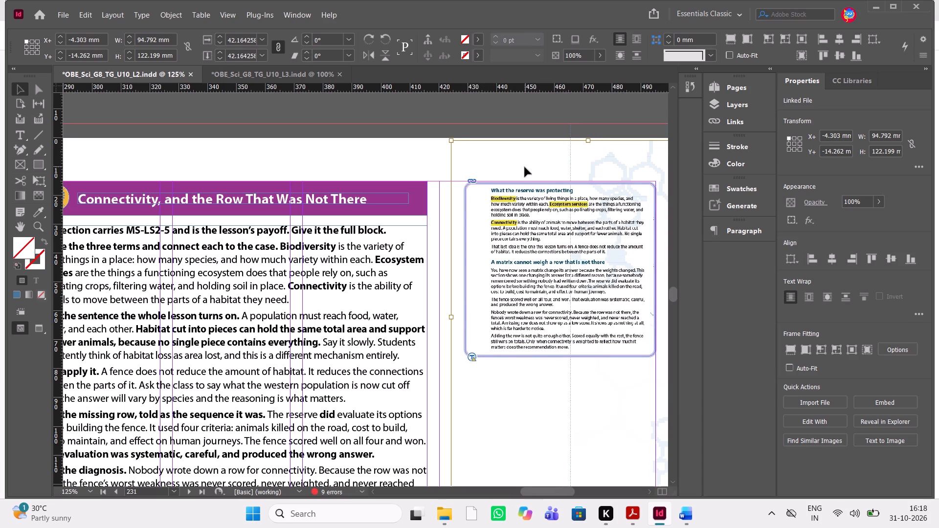
Narrow the thumbnail frame from its inner edge to about 63.7 mm wide, trimming the blank margin beside the text.
click(465, 290)
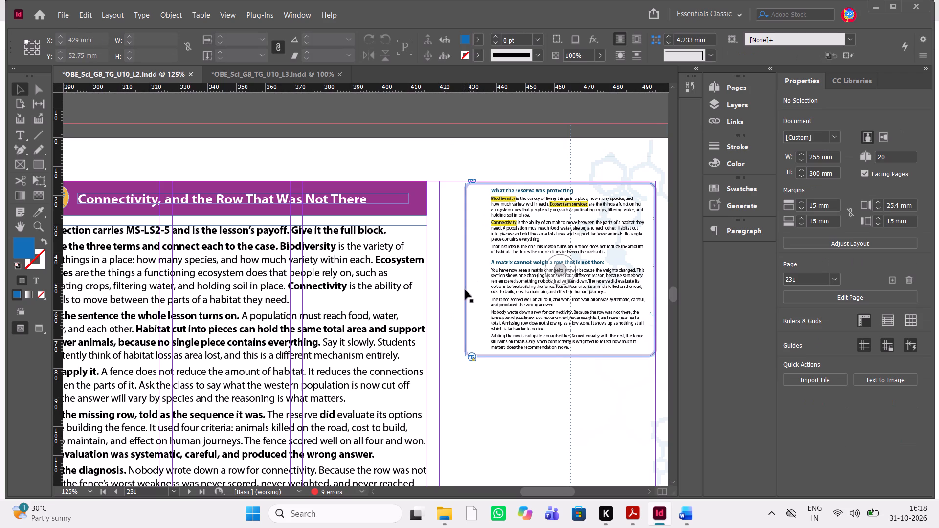
drag(466, 268, 472, 269)
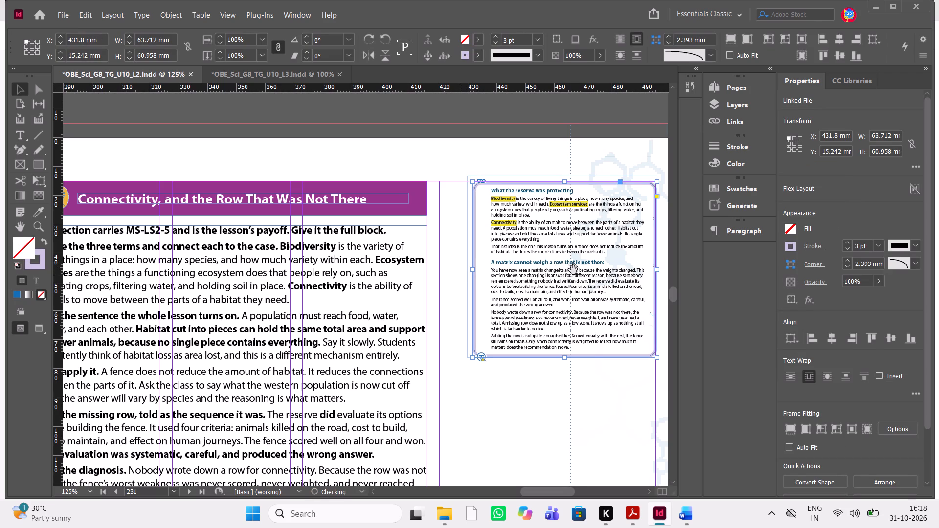
Set the display performance of the page placed in the Connectivity section's thumbnail to High Quality Display.
click(576, 270)
right_click(576, 270)
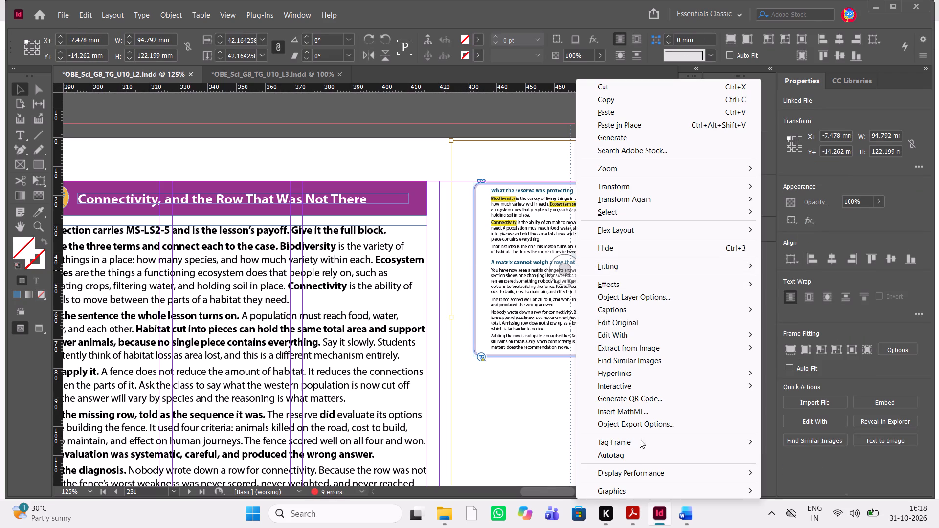
click(631, 470)
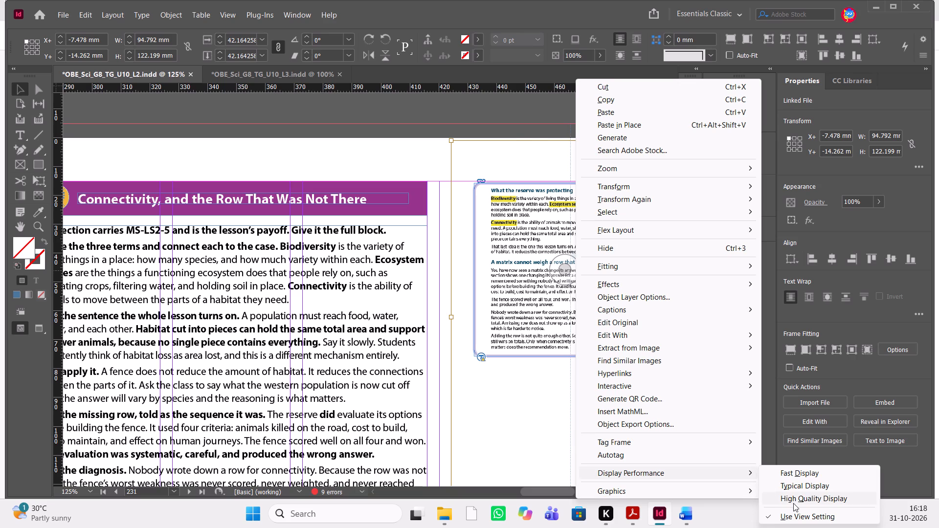
click(793, 503)
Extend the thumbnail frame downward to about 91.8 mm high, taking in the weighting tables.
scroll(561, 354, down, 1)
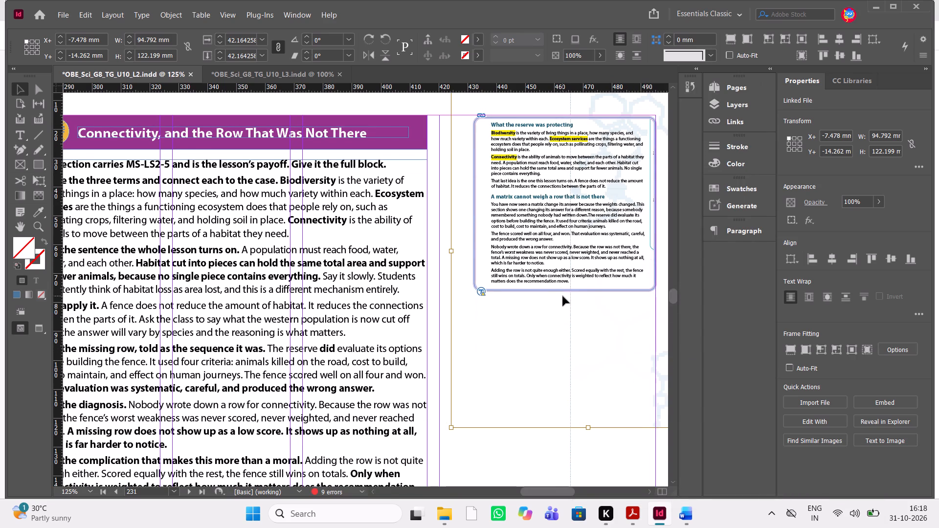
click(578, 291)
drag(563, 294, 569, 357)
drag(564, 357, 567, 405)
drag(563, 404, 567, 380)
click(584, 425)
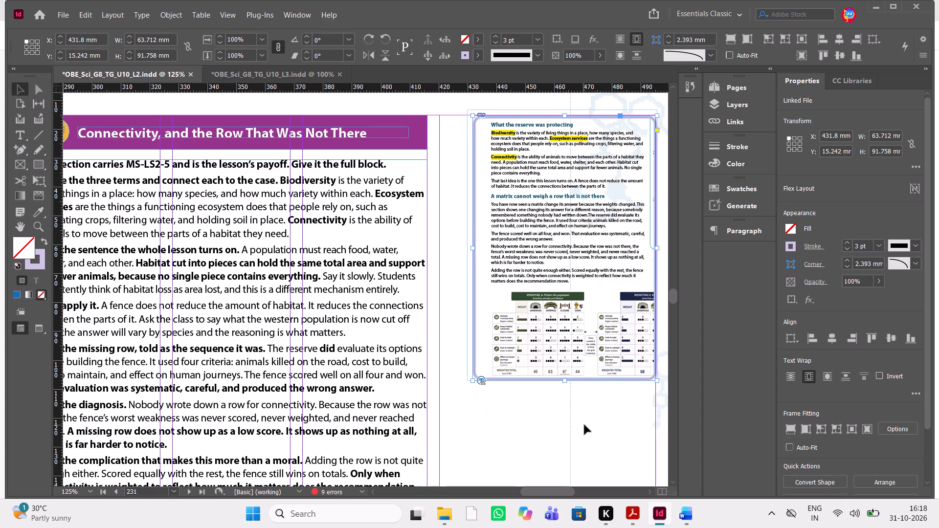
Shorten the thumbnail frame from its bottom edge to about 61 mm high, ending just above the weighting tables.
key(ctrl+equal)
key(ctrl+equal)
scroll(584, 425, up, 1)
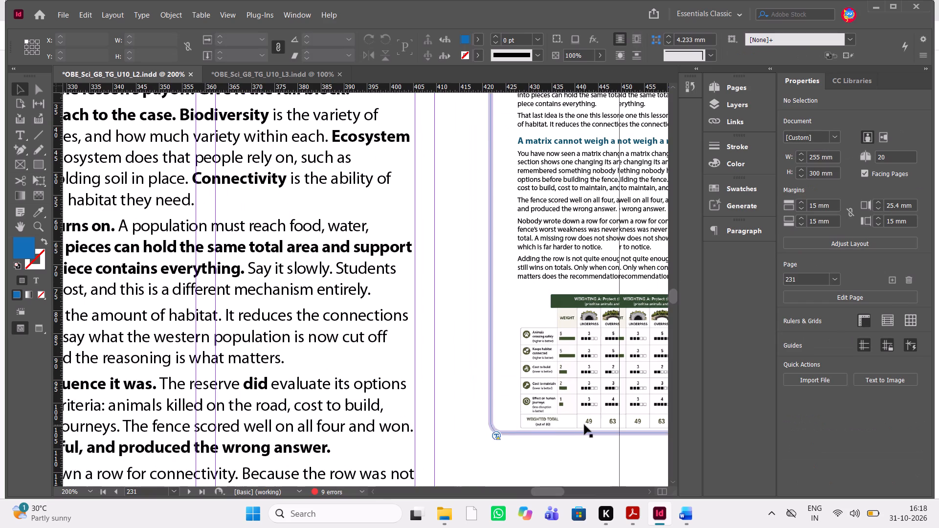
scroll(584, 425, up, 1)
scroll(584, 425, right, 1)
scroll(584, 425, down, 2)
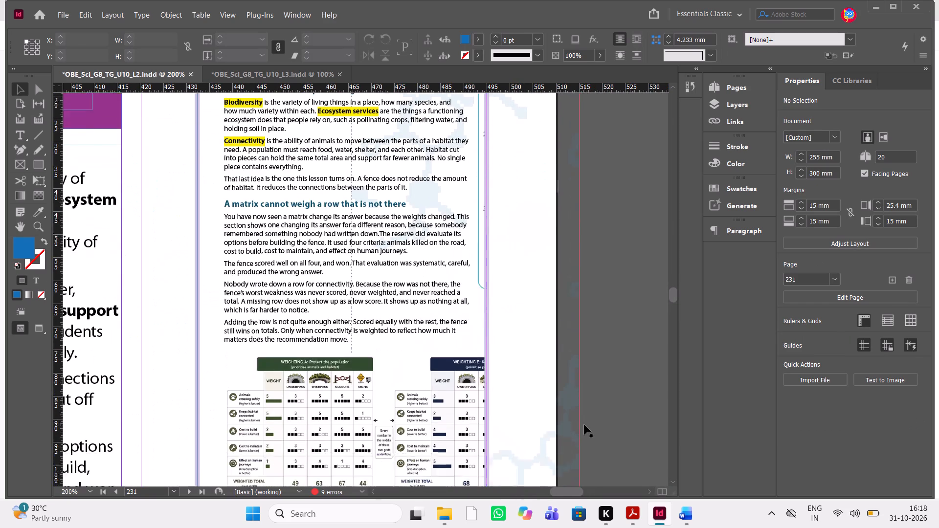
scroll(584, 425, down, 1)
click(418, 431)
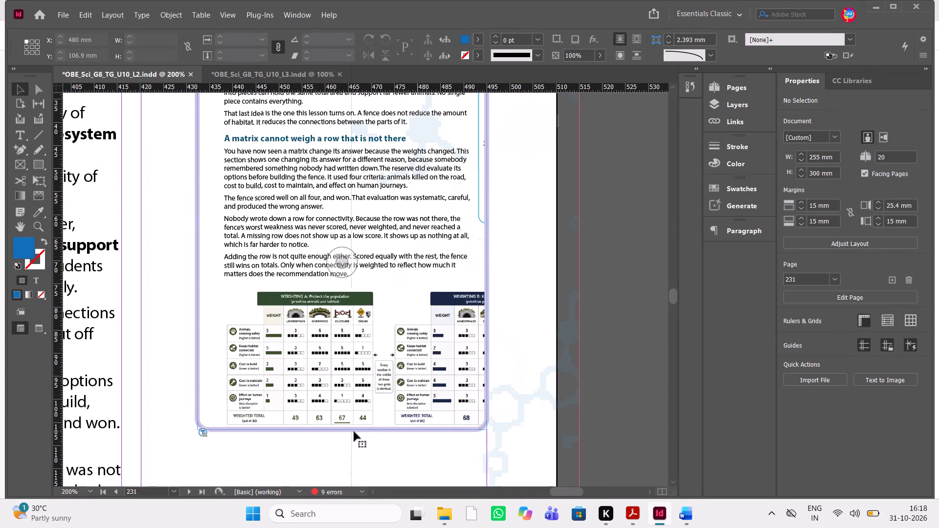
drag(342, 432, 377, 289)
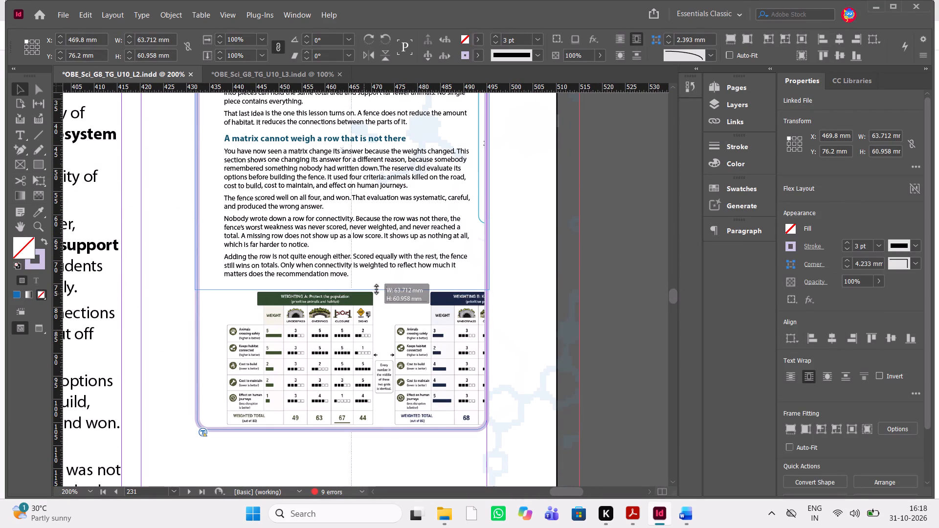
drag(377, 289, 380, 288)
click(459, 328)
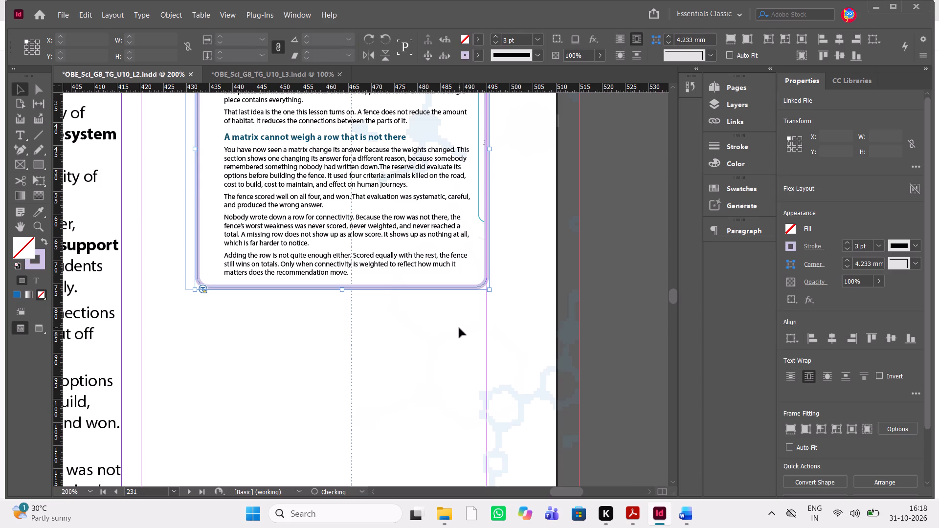
Nudge the placed page inside the thumbnail frame to offsets of about -6 mm horizontally and -14 mm vertically, hiding the Progress Check edge.
scroll(459, 328, up, 1)
scroll(459, 328, down, 1)
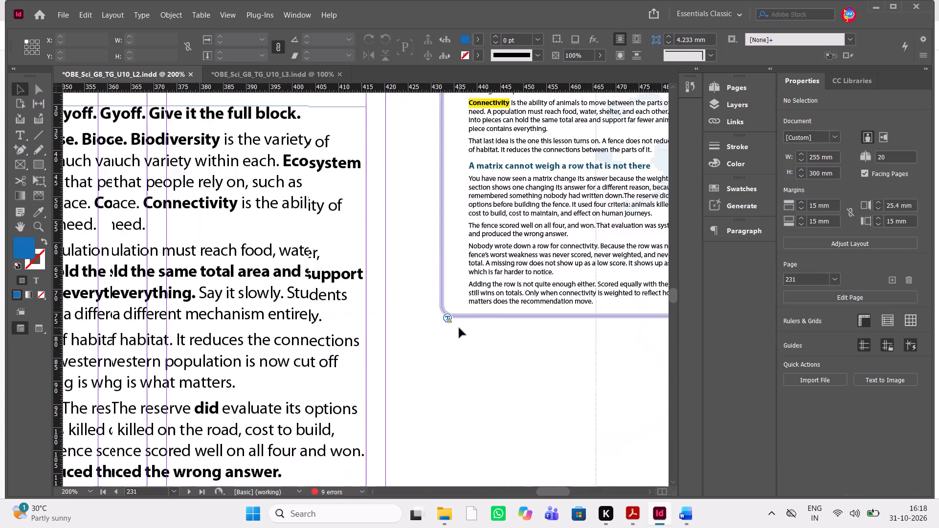
scroll(459, 328, down, 1)
scroll(459, 328, up, 2)
scroll(459, 328, down, 1)
scroll(459, 328, left, 1)
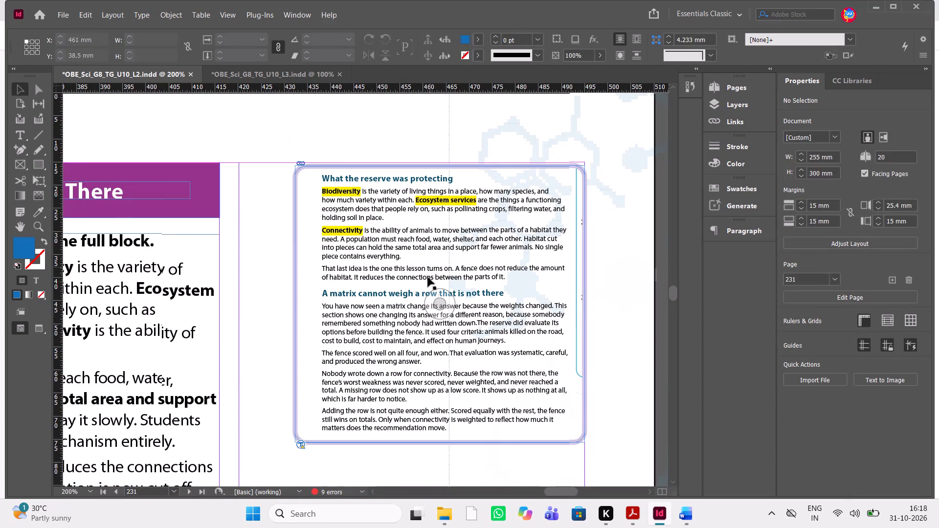
click(430, 284)
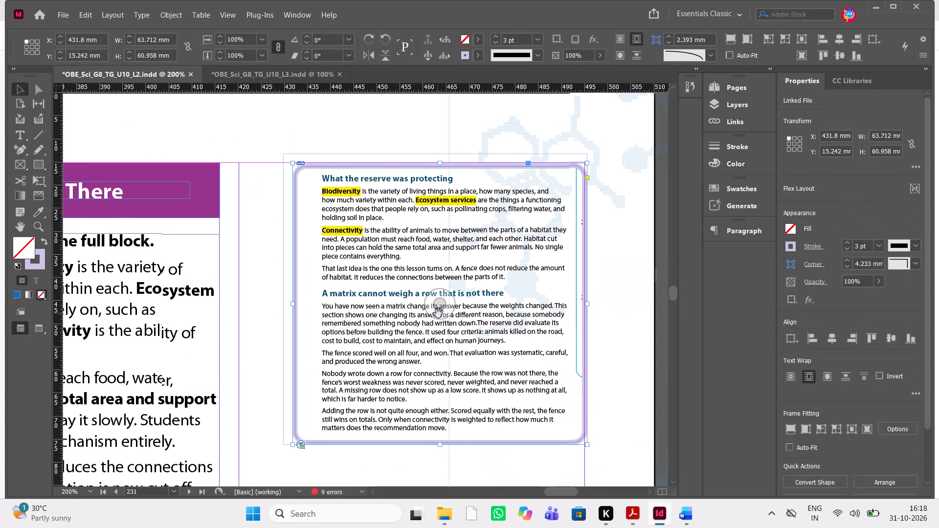
click(438, 313)
key(Left)
key(Left)
key(Left)
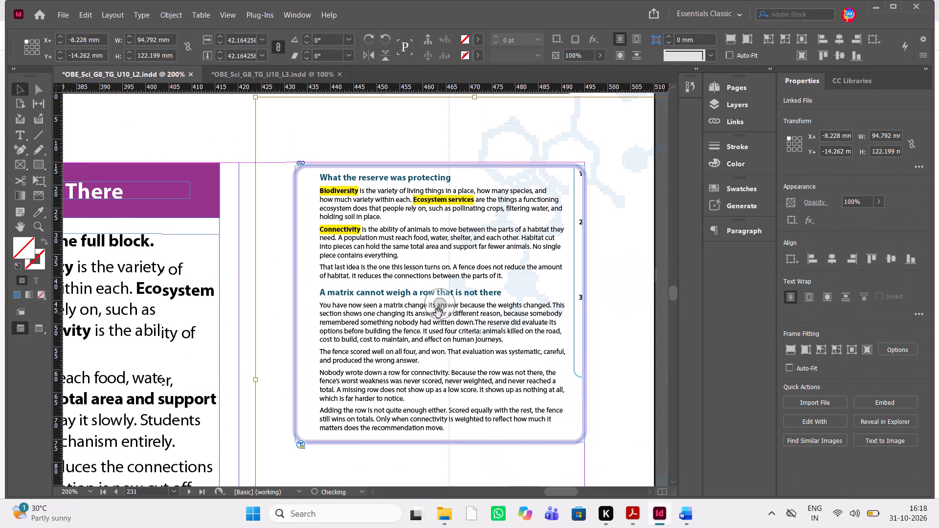
key(Right)
key(Right)
key(Right)
key(Right)
key(Right)
key(Right)
key(Right)
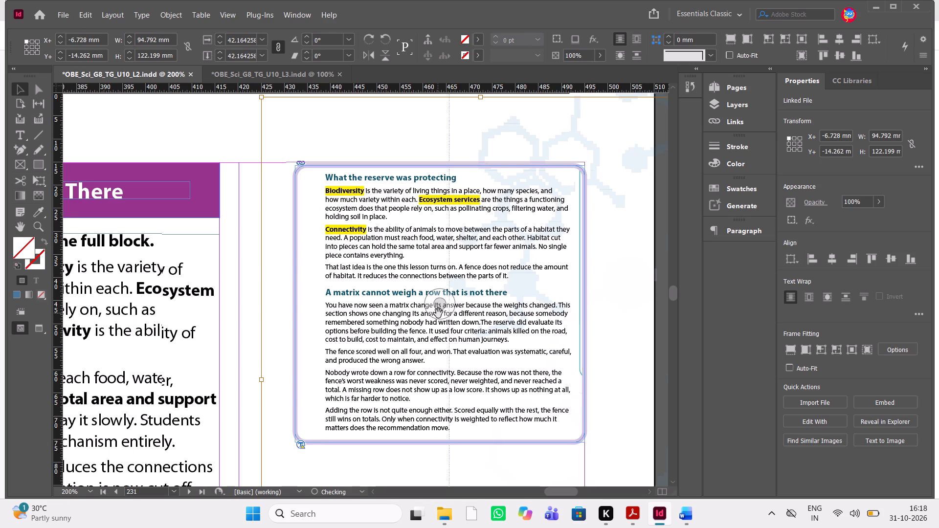
key(Down)
key(Right)
key(Right)
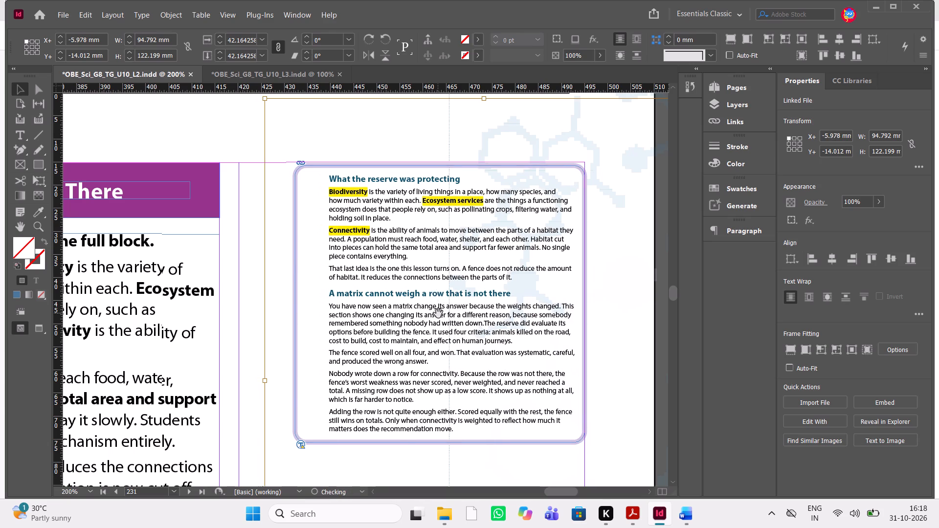
Narrow the thumbnail frame from its inner edge to about 60.5 mm wide, trimming the blank margin beside the text.
right_click(438, 313)
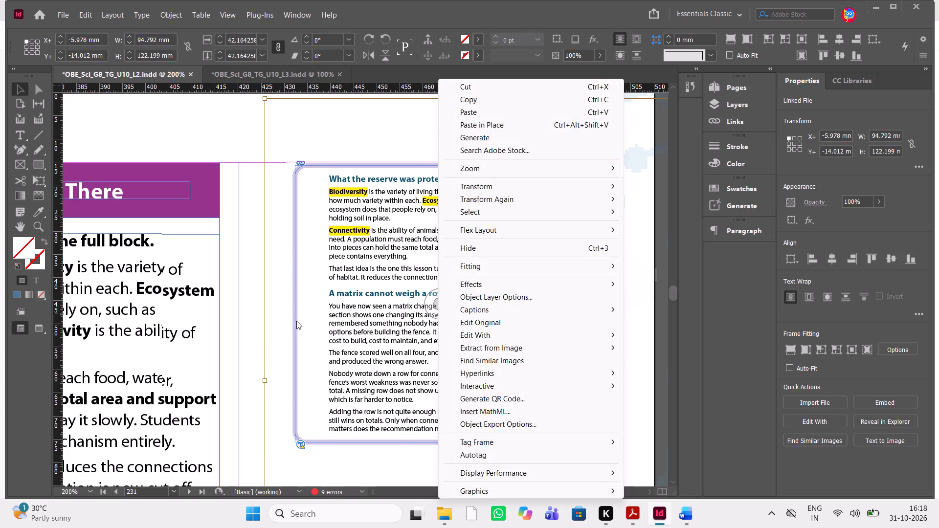
click(297, 321)
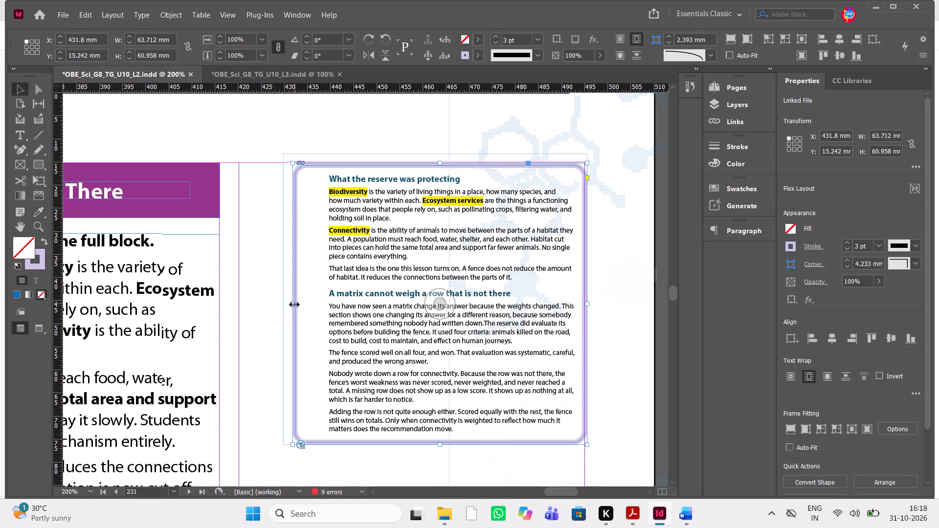
drag(294, 305, 308, 306)
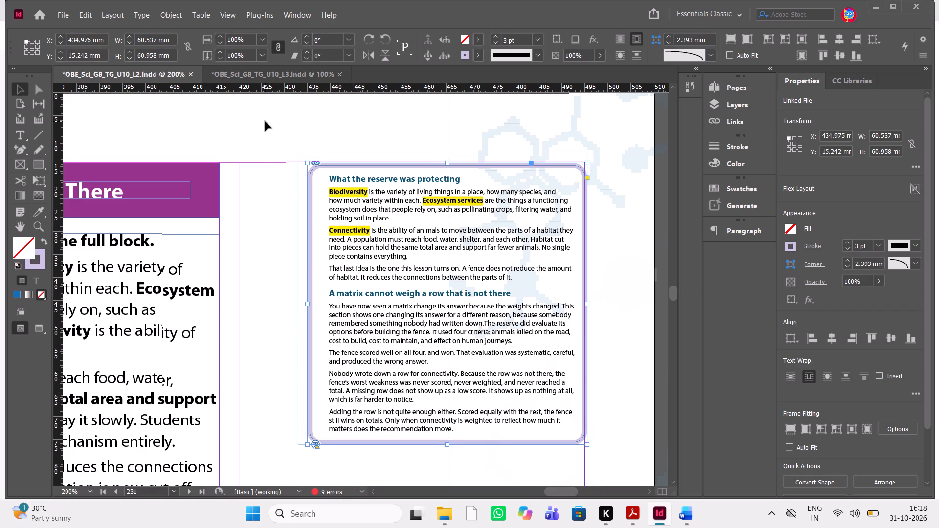
Shift the thumbnail frame toward the main text column, to a horizontal position of about 432.5 mm.
drag(265, 121, 396, 273)
key(shift+Left)
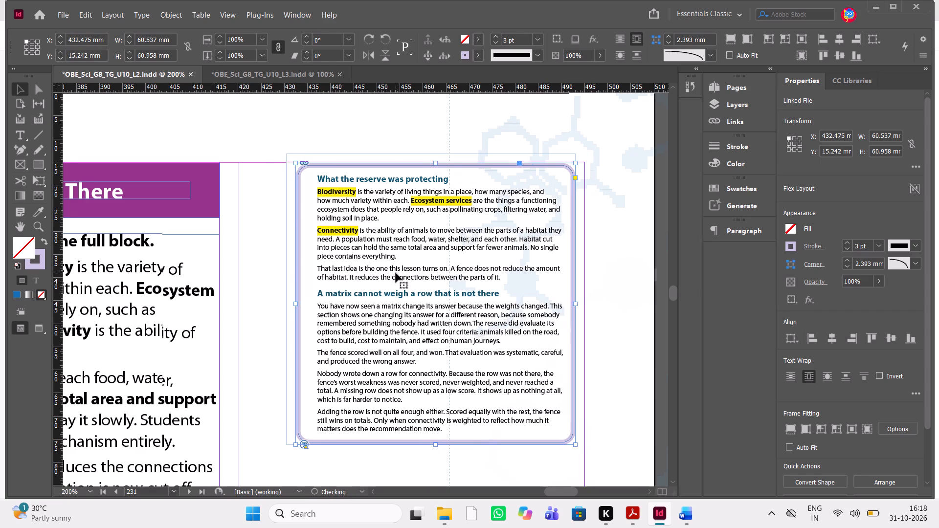
key(shift+Left)
key(shift+Left)
key(shift+Right)
key(shift+Right)
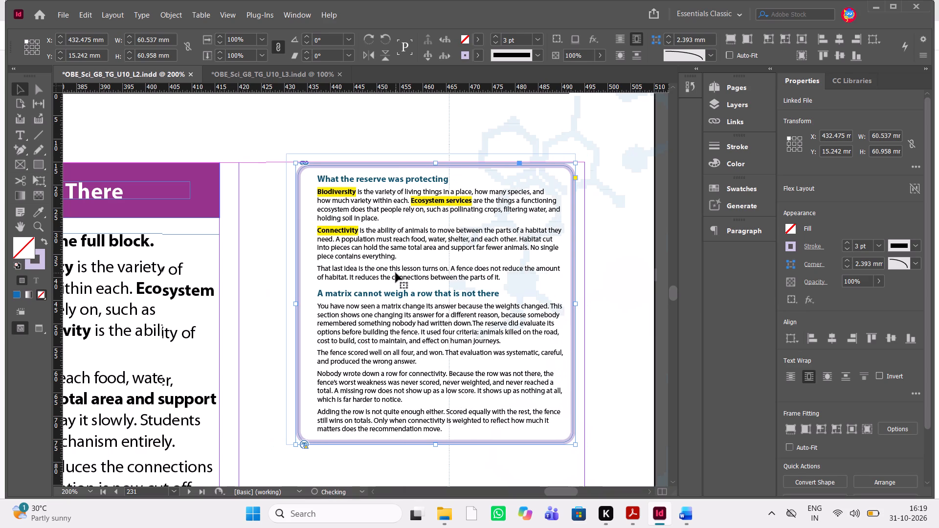
Review the following Lesson 2 pages, examining the Power Up and Lesson Check thumbnails and the overall spread layout.
scroll(396, 273, down, 3)
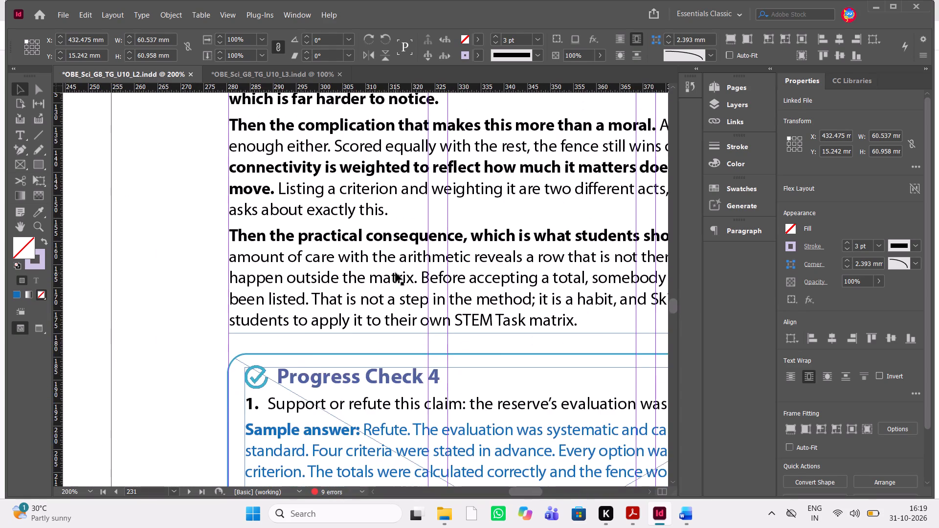
key(ctrl+minus)
key(ctrl+minus)
key(ctrl+minus)
key(ctrl+minus)
scroll(396, 273, down, 2)
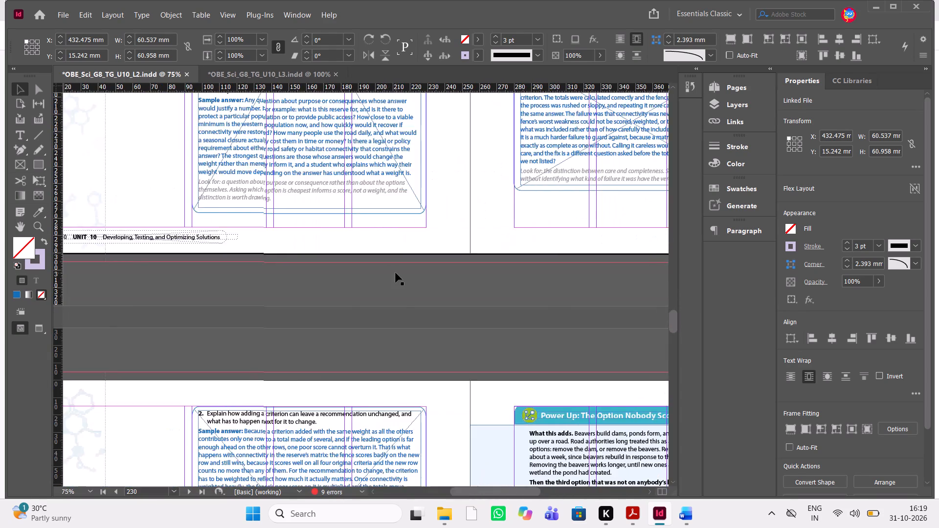
scroll(396, 273, down, 1)
scroll(396, 273, left, 1)
scroll(396, 273, down, 1)
scroll(396, 273, left, 1)
key(ctrl+equal)
key(ctrl+equal)
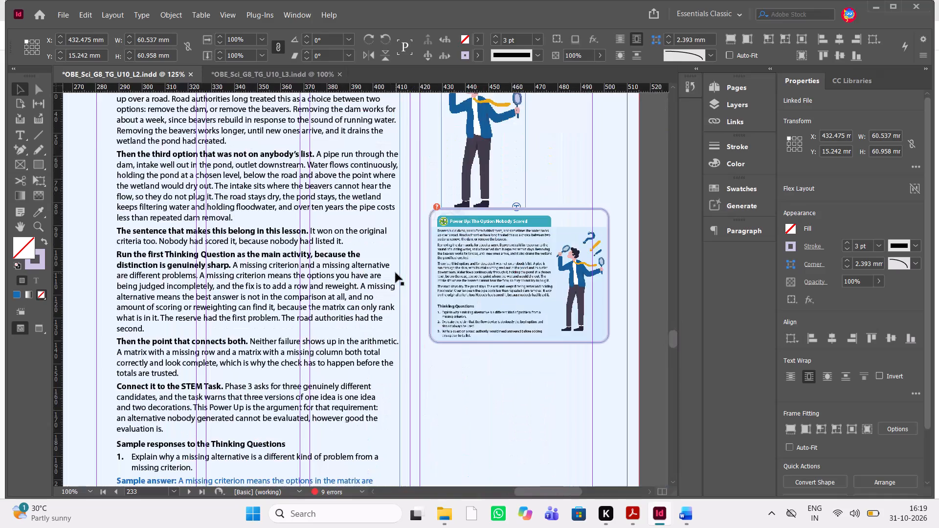
scroll(396, 273, up, 1)
scroll(396, 273, down, 1)
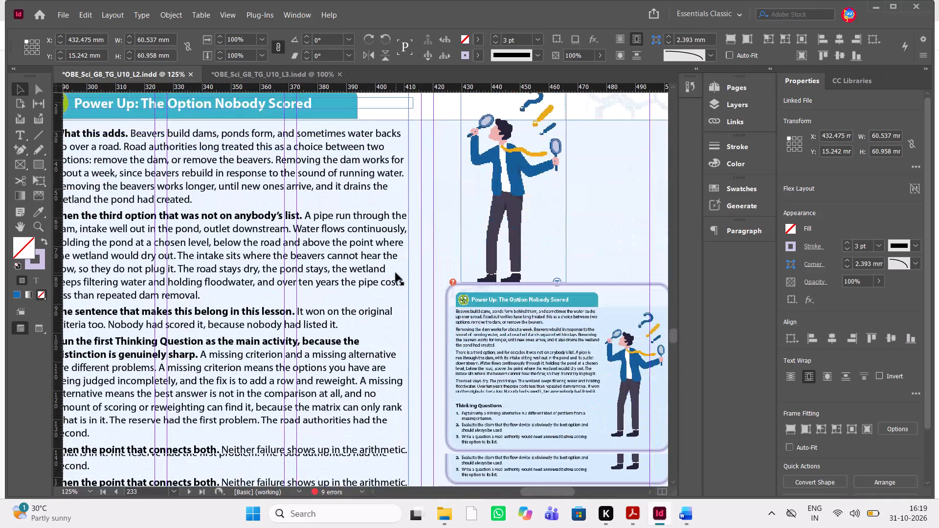
scroll(396, 273, up, 1)
scroll(396, 273, down, 4)
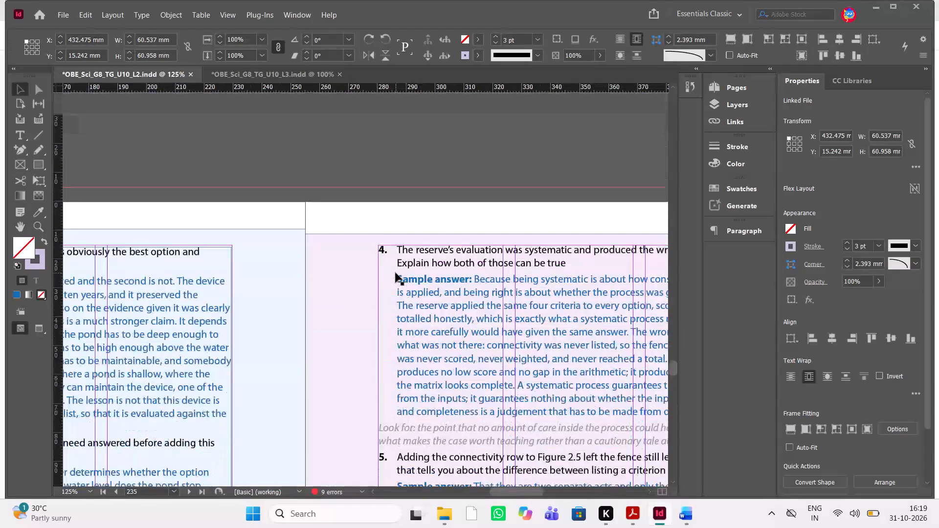
scroll(396, 273, down, 4)
scroll(396, 273, up, 1)
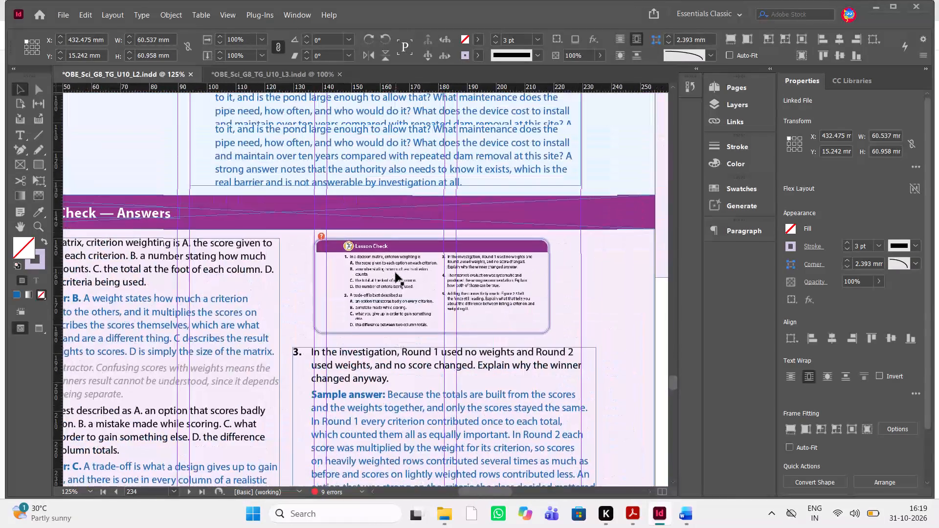
key(ctrl+equal)
key(ctrl+equal)
scroll(396, 273, right, 1)
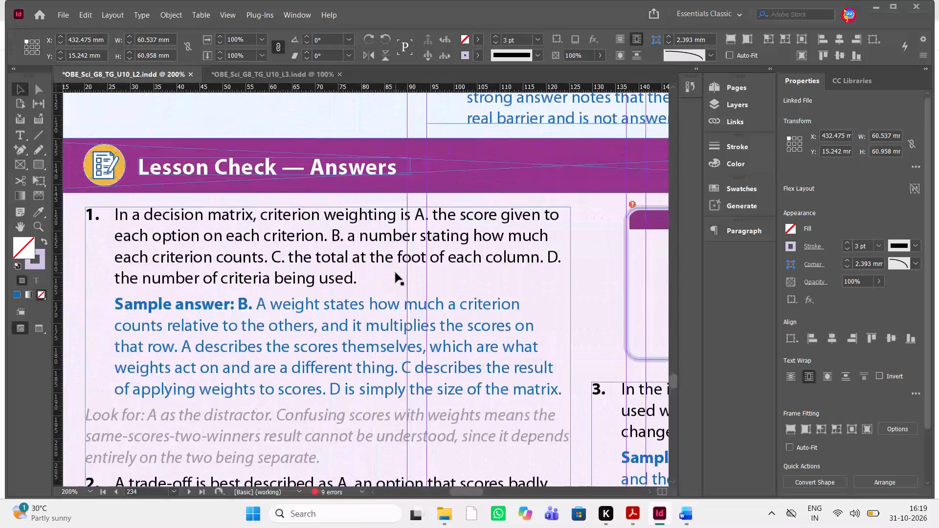
scroll(396, 273, left, 1)
scroll(396, 273, right, 1)
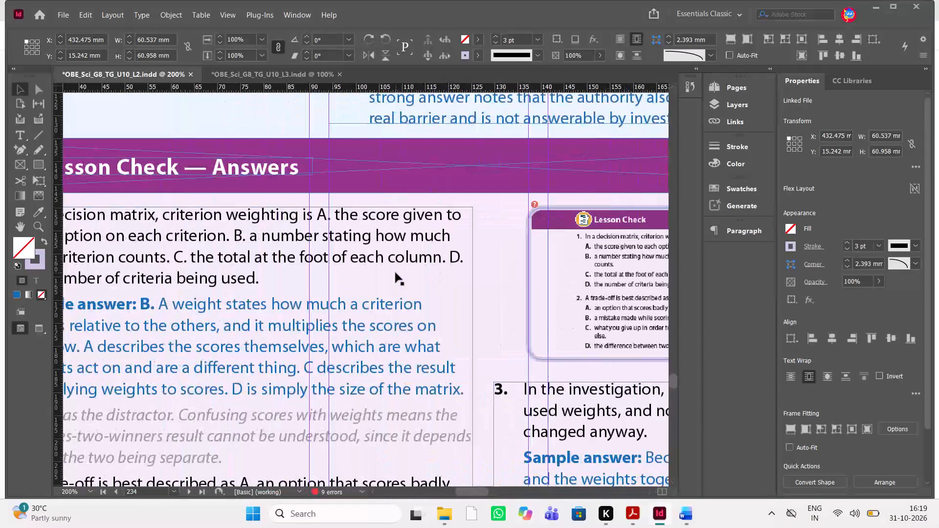
scroll(396, 273, down, 2)
scroll(396, 273, up, 1)
scroll(396, 273, right, 1)
scroll(396, 273, up, 1)
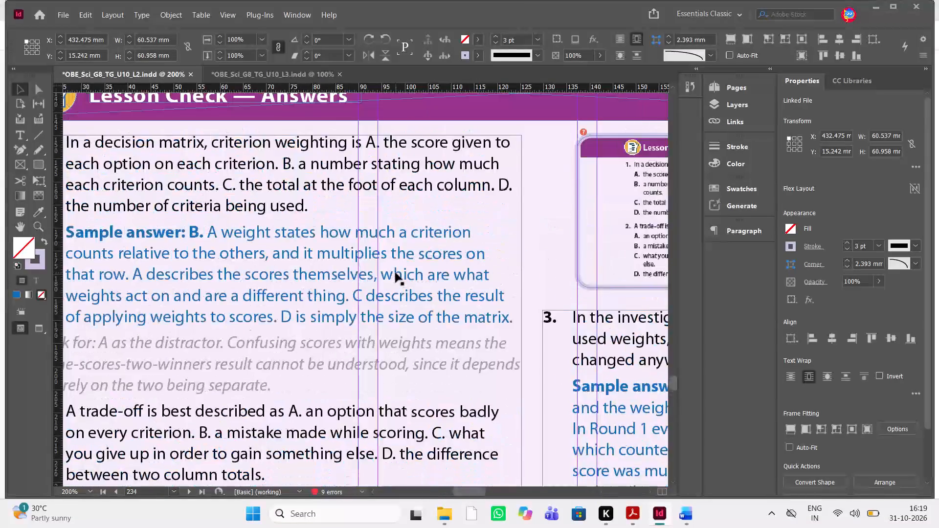
scroll(396, 273, down, 1)
scroll(396, 273, up, 1)
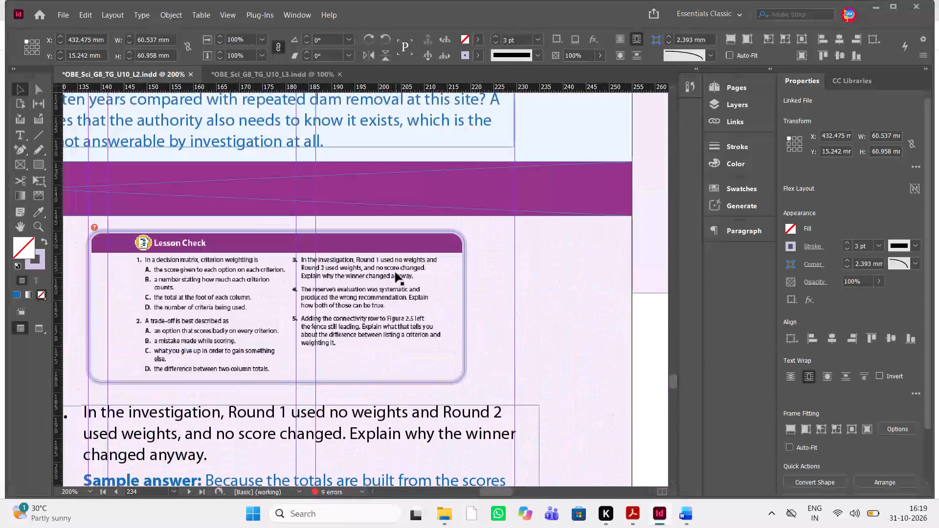
key(ctrl+minus)
key(ctrl+minus)
key(ctrl+minus)
key(ctrl+minus)
key(ctrl+minus)
key(ctrl+minus)
key(ctrl+minus)
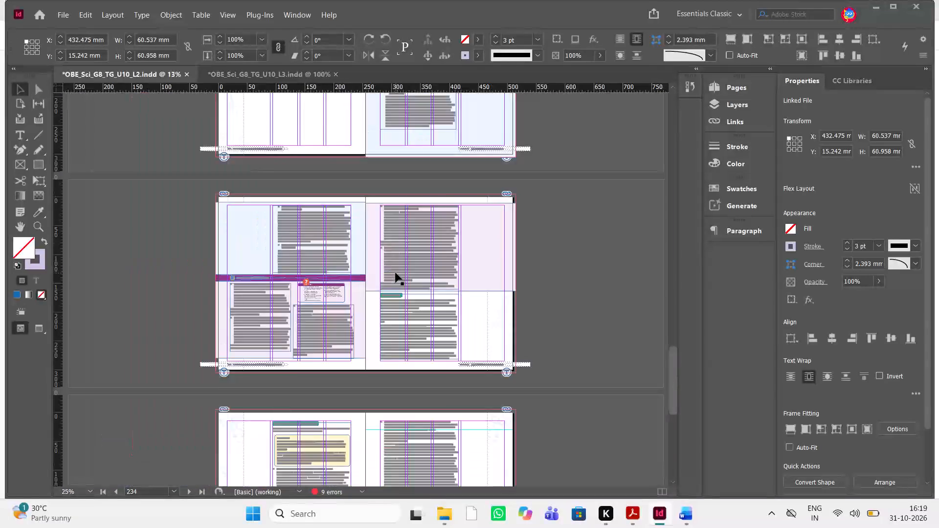
scroll(396, 273, up, 20)
scroll(396, 273, up, 20)
scroll(396, 273, up, 20)
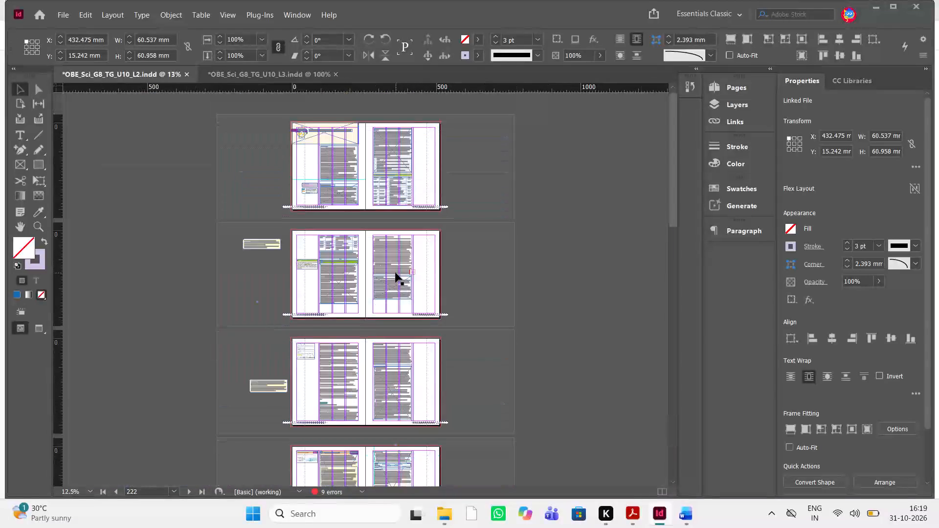
Save the document as OBE_Sci_G8_TG_U10_L2 in InDesign 2026 format in its OBE_Sci_G8_TG_U10_L2 folder, replacing the existing file.
key(ctrl+shift+s)
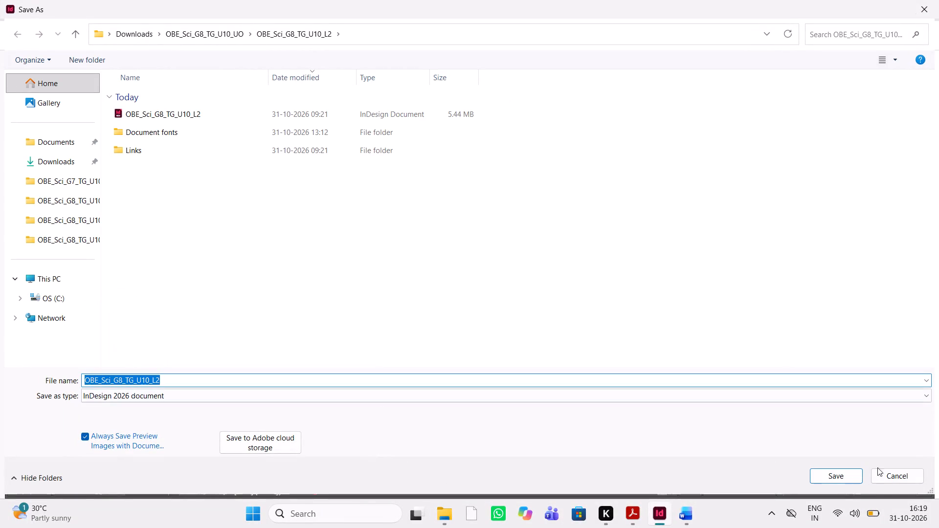
click(841, 474)
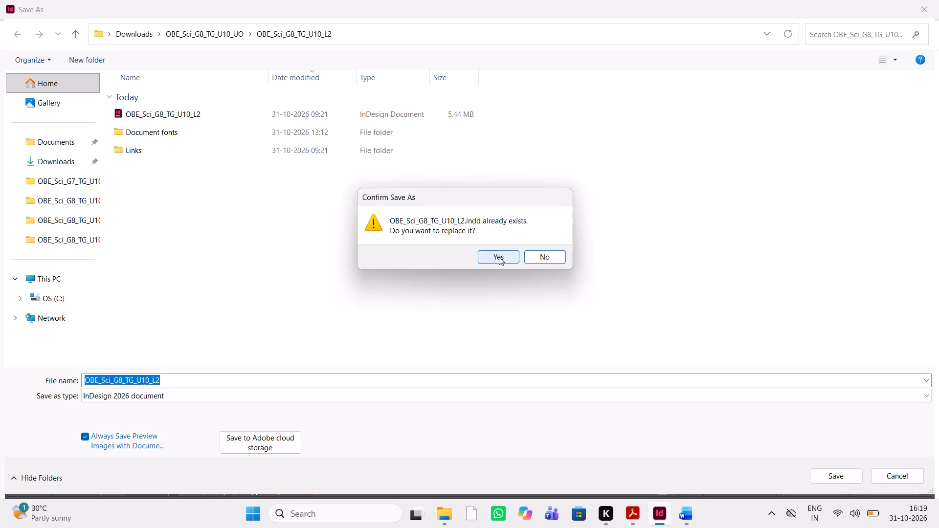
click(499, 257)
Save an InDesign CS4 or later (IDML) copy named OBE_Sci_G8_TG_U10_L2 in the OBE_Sci_G8_TG_U10_L2 folder.
key(ctrl+shift+s)
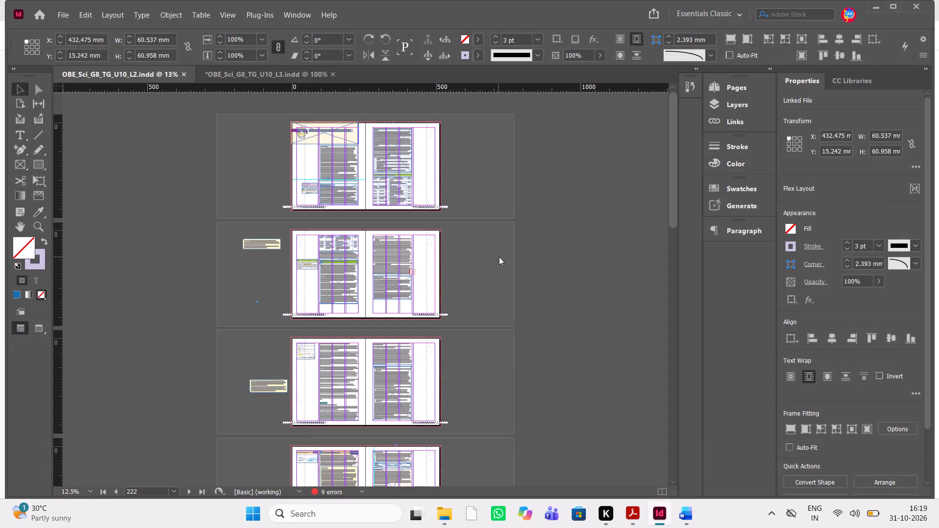
click(491, 390)
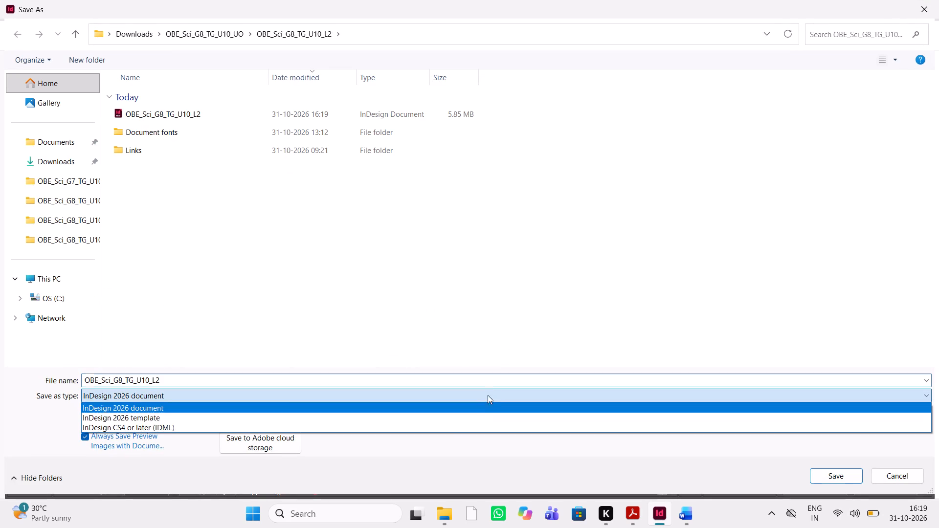
click(453, 427)
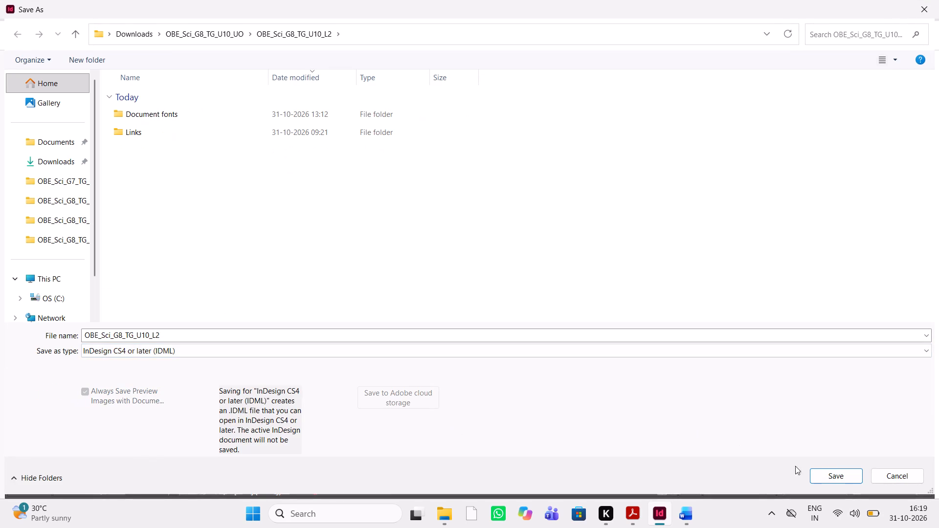
click(823, 470)
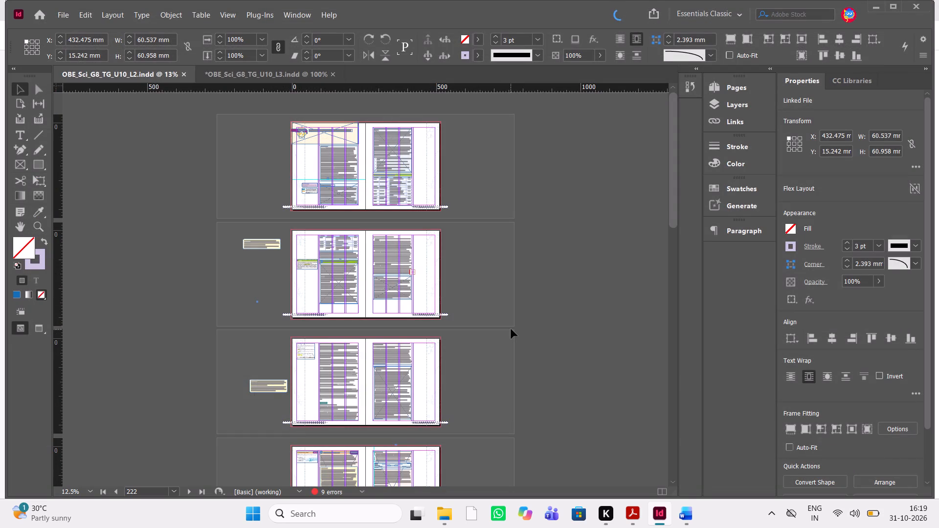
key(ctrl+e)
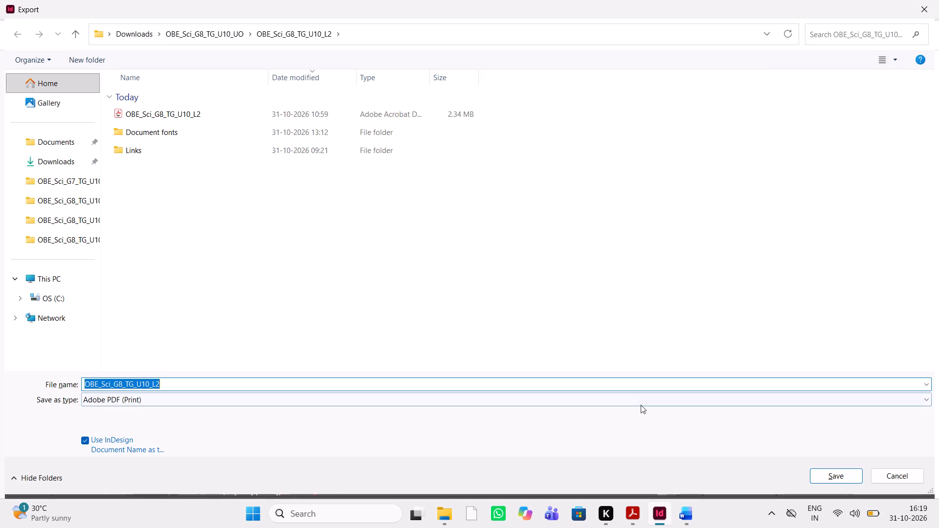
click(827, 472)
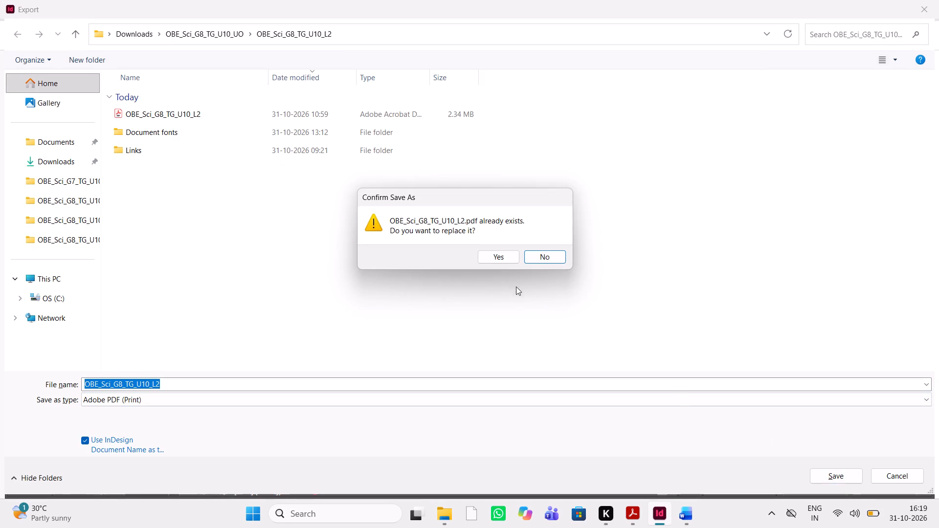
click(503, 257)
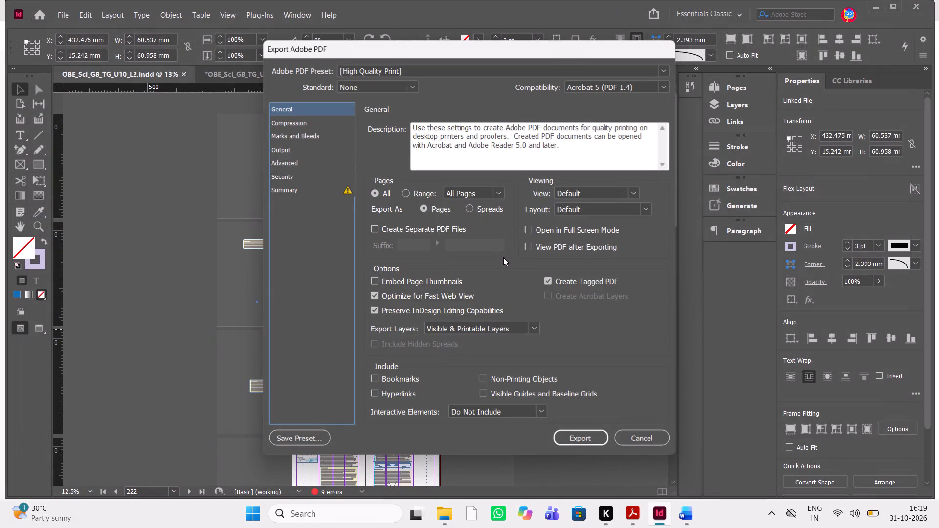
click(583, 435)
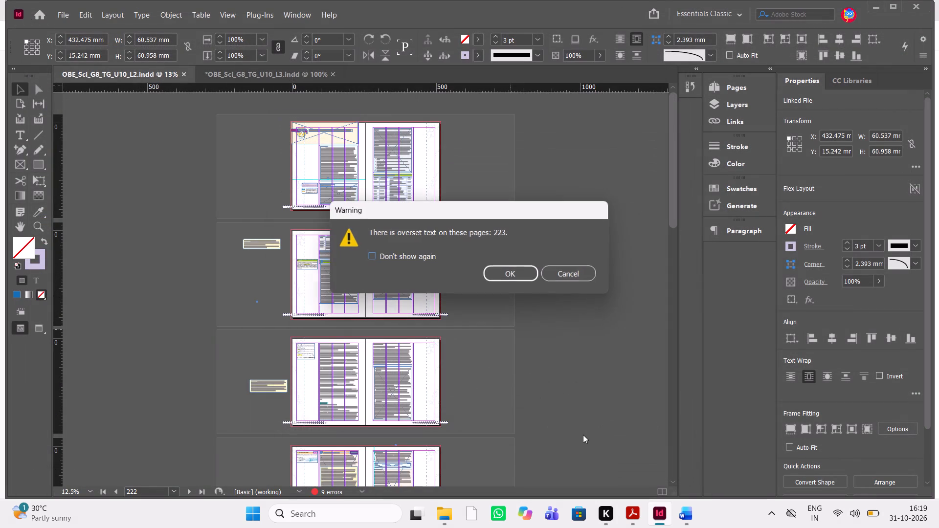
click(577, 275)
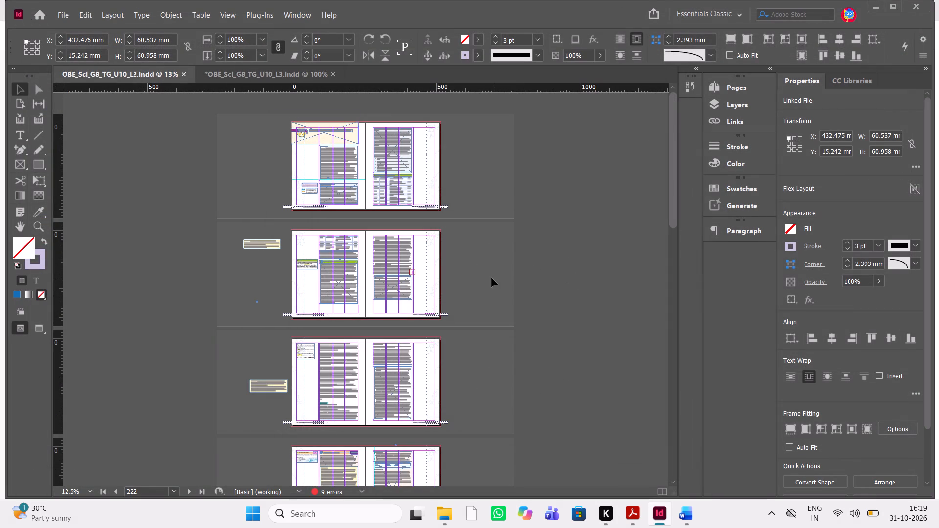
Extend the bottom of the overset sample-response text frame on page 223, making the frame about 143.75 mm high.
key(ctrl+minus)
key(ctrl+minus)
key(ctrl+equal)
key(ctrl+equal)
key(ctrl+equal)
key(ctrl+equal)
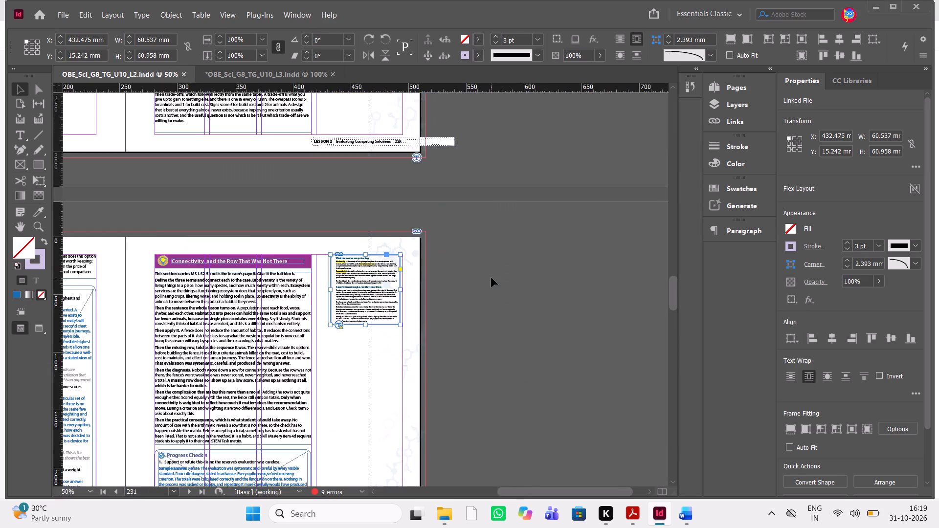
key(ctrl+equal)
ctrl+scroll(492, 278, down, 1)
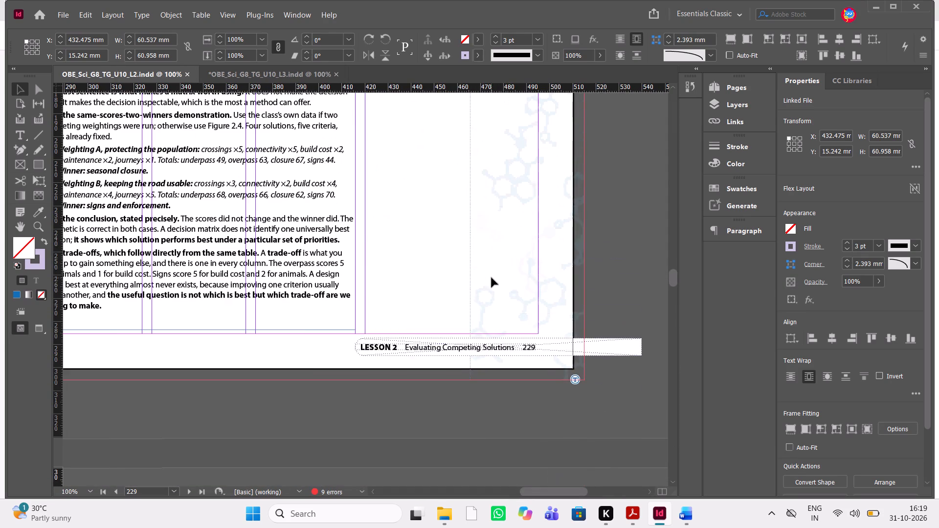
scroll(492, 278, right, 2)
scroll(492, 278, up, 10)
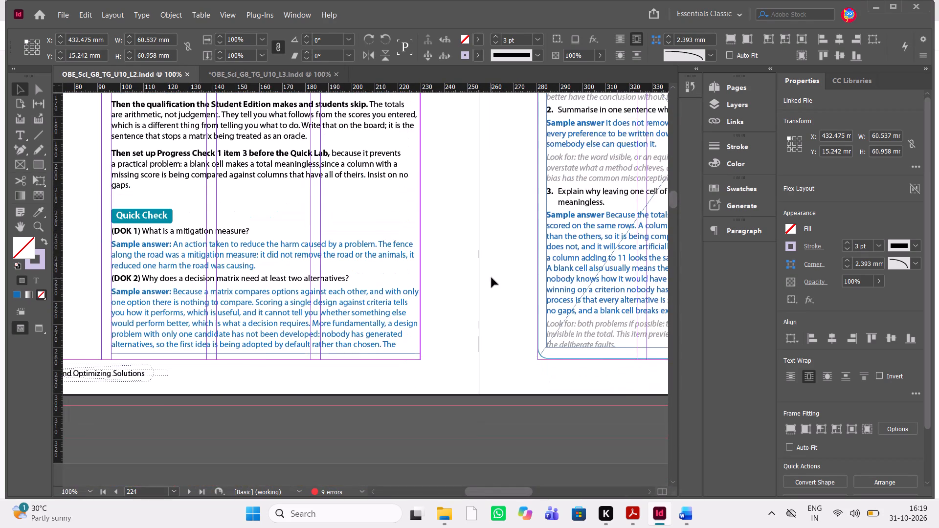
scroll(492, 278, right, 1)
scroll(492, 278, up, 2)
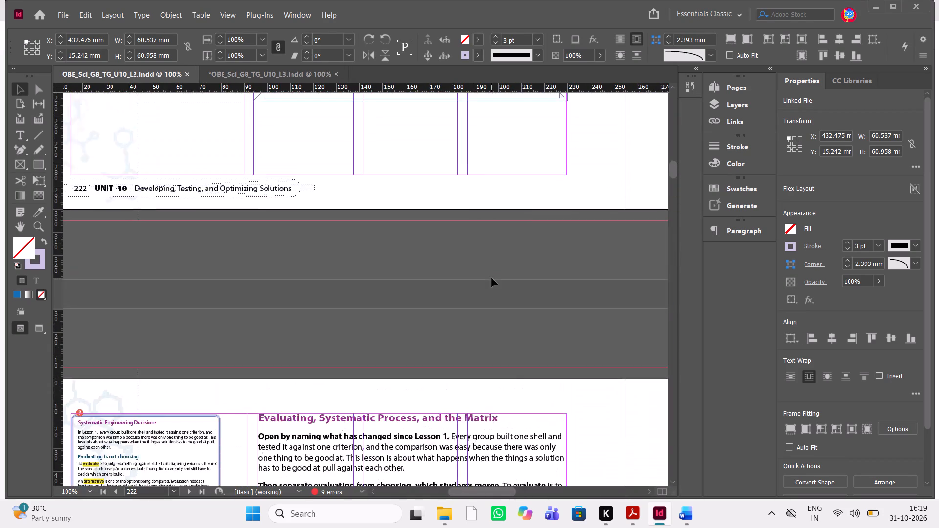
scroll(492, 278, up, 3)
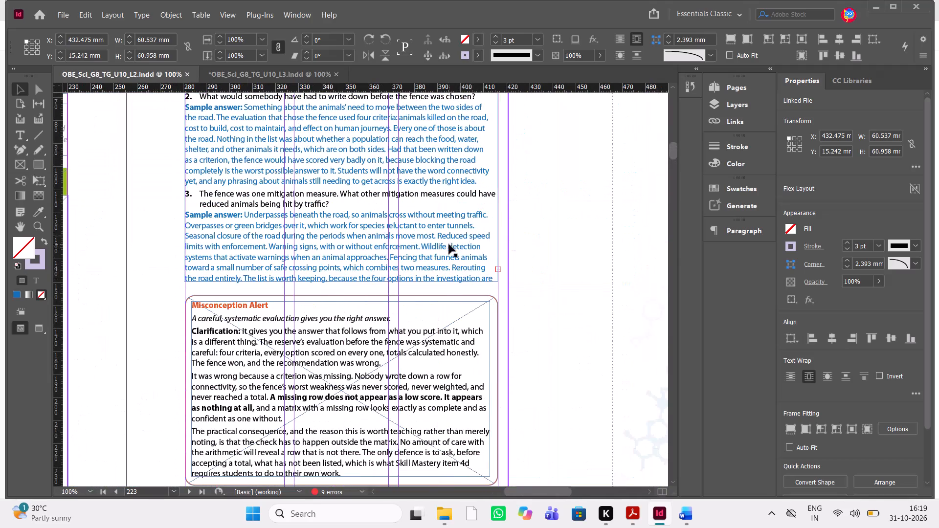
click(449, 244)
drag(341, 281, 342, 298)
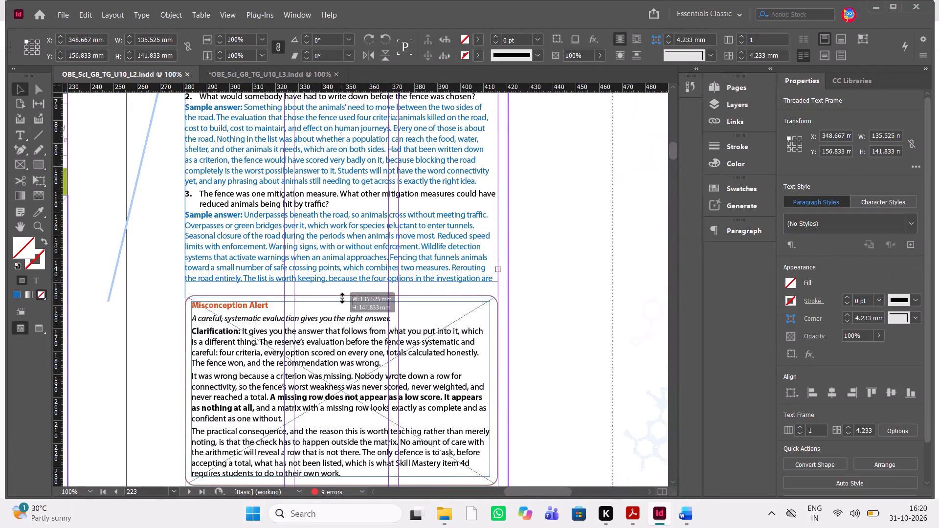
drag(342, 298, 342, 301)
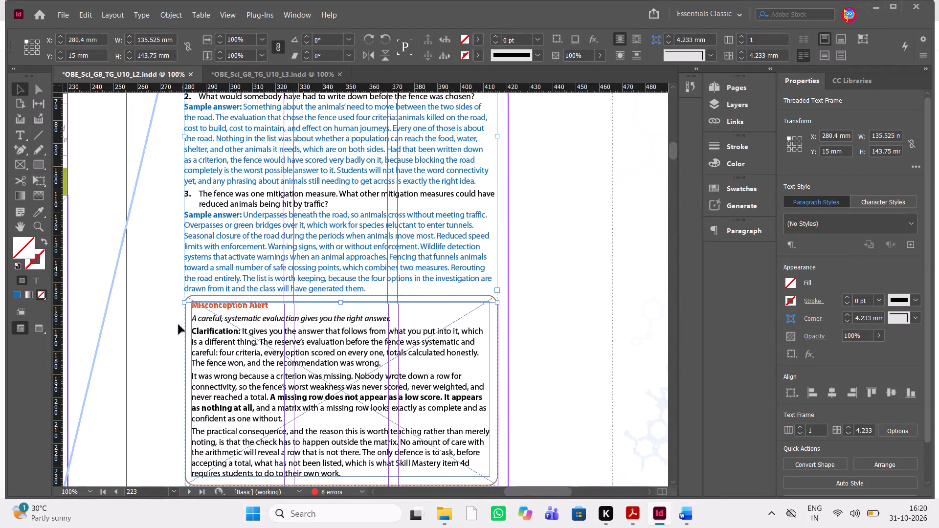
Move the grouped Misconception Alert box on page 223 down to a vertical position of 159.575 mm, checking the spacing in preview.
drag(171, 323, 253, 375)
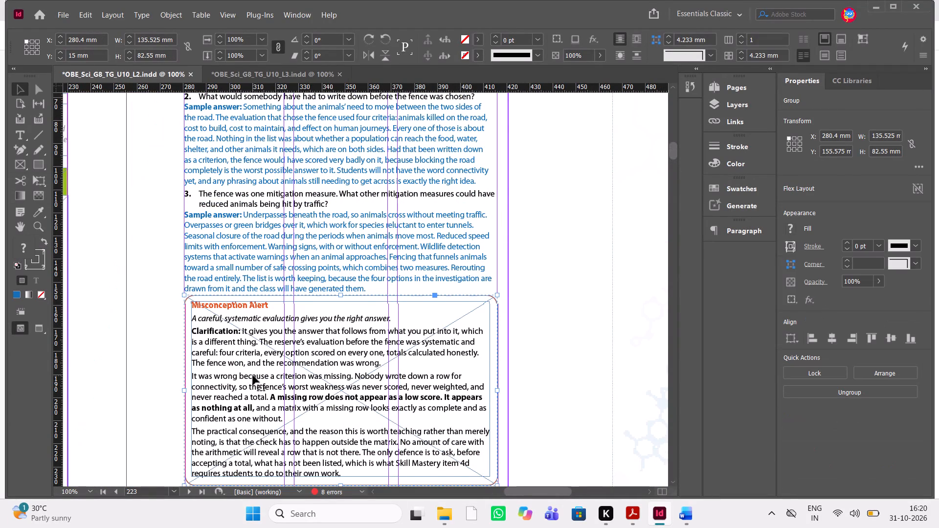
key(shift+Down)
key(shift+Down)
key(shift+Up)
key(Down)
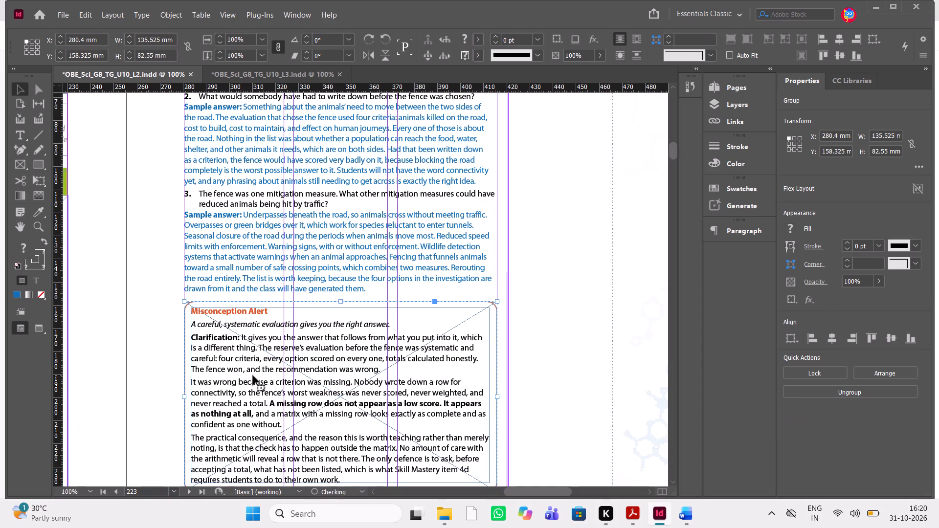
key(Down)
click(143, 294)
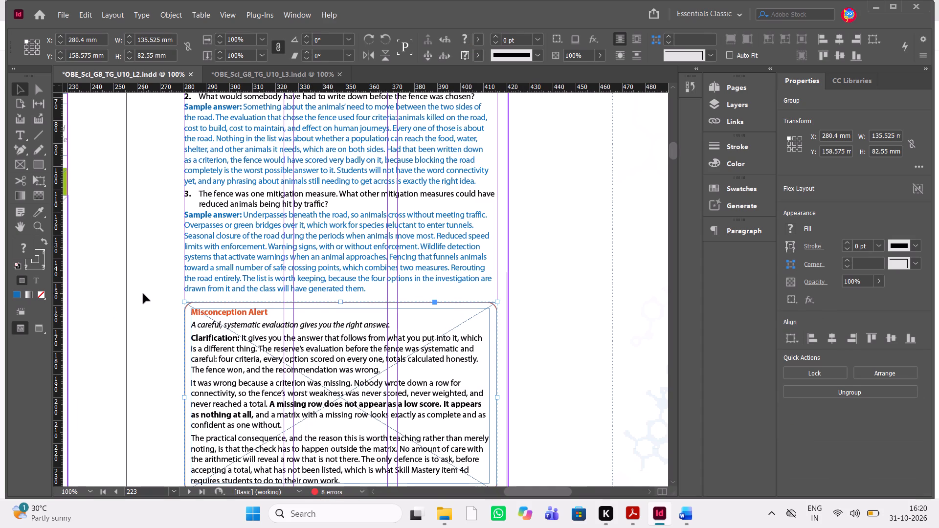
key(w)
text(ww)
click(214, 352)
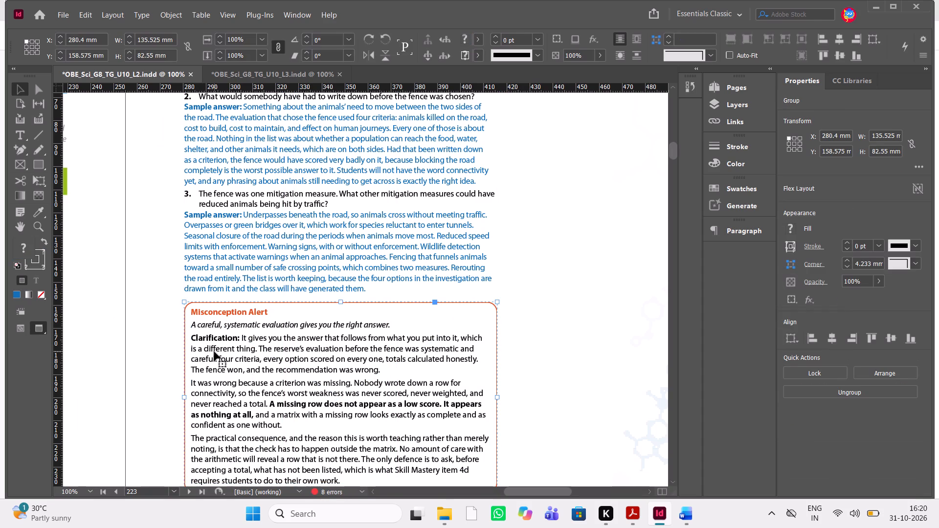
key(Down)
key(Down)
key(Down)
key(Down)
key(Down)
key(Up)
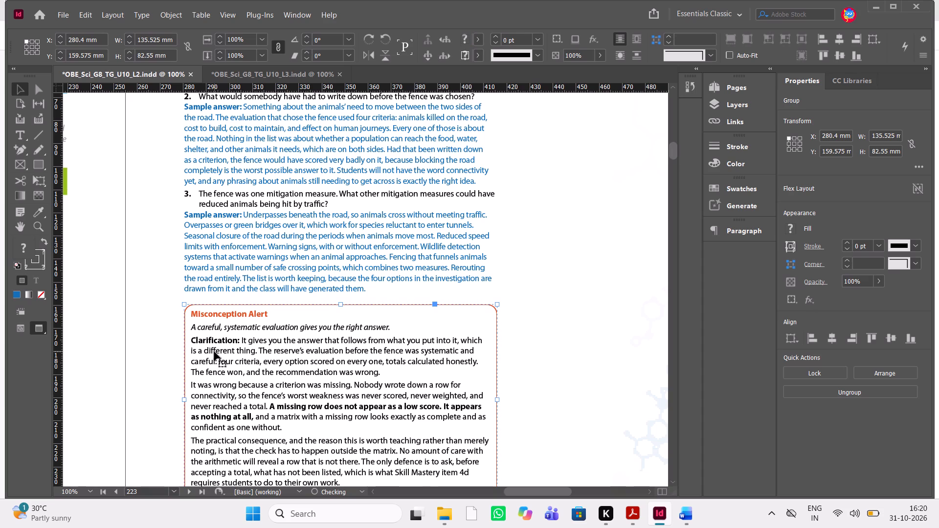
click(174, 317)
key(w)
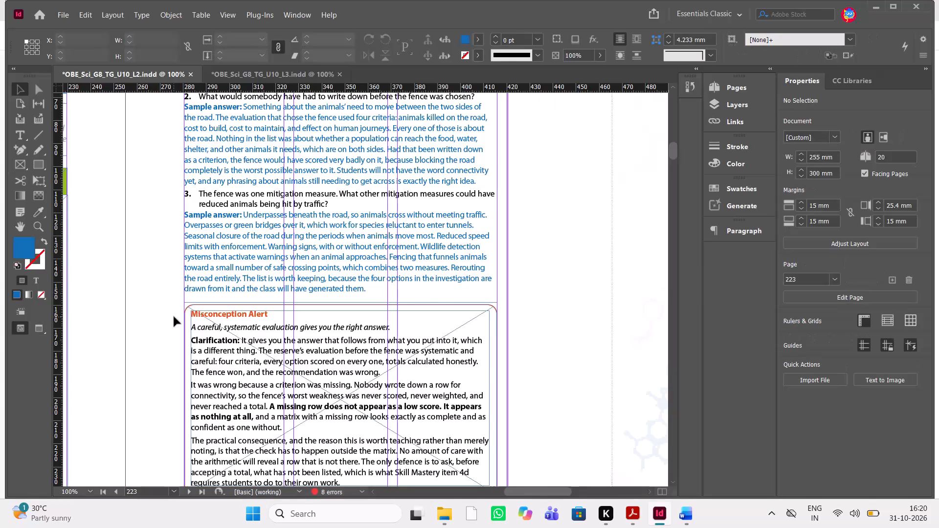
Return to the Lesson 2 opening spread and start exporting the corrected document.
scroll(174, 317, right, 1)
scroll(174, 317, up, 1)
key(ctrl+minus)
key(ctrl+minus)
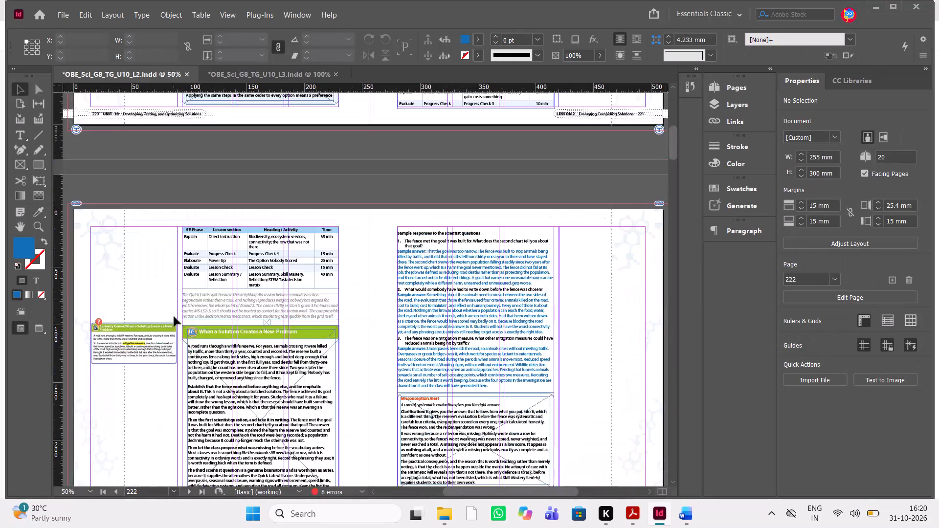
scroll(174, 317, up, 16)
key(ctrl+e)
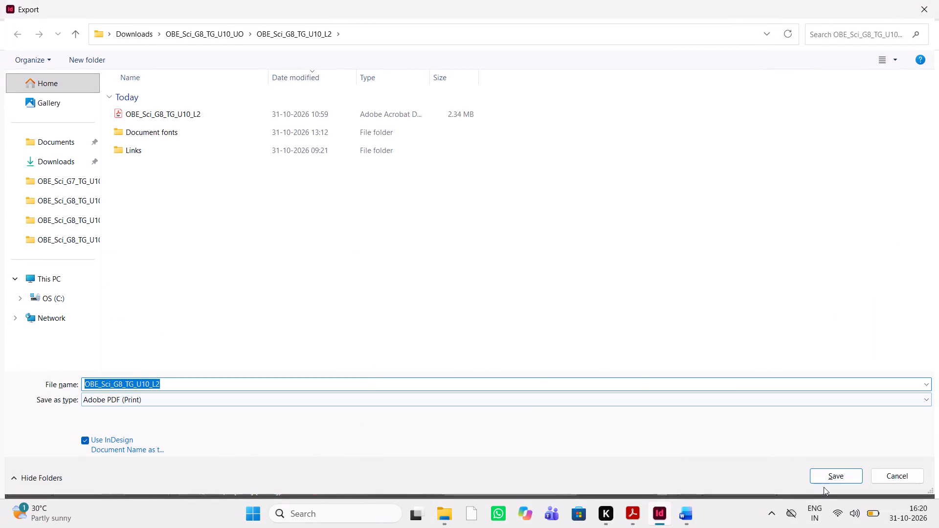
Export all pages of Lesson 2 as a High Quality Print PDF named OBE_Sci_G8_TG_U10_L2, replacing the existing PDF.
click(830, 481)
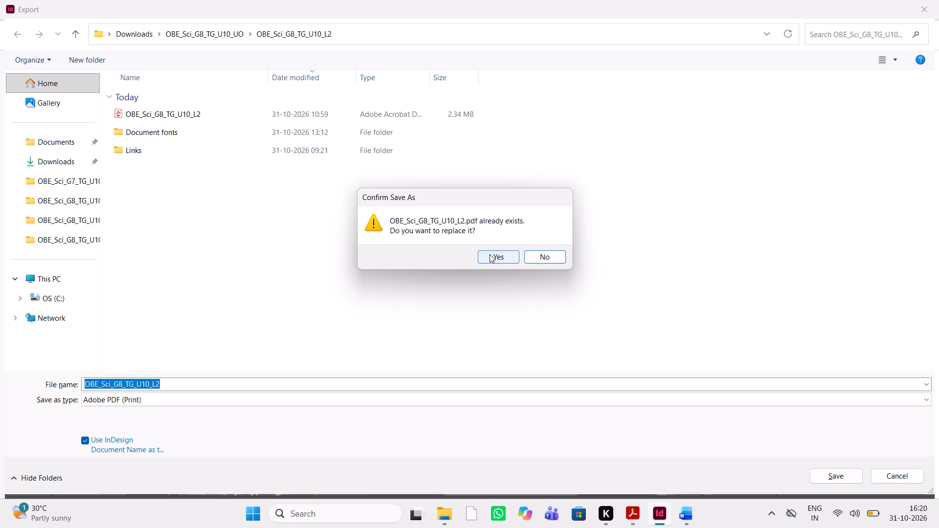
click(488, 253)
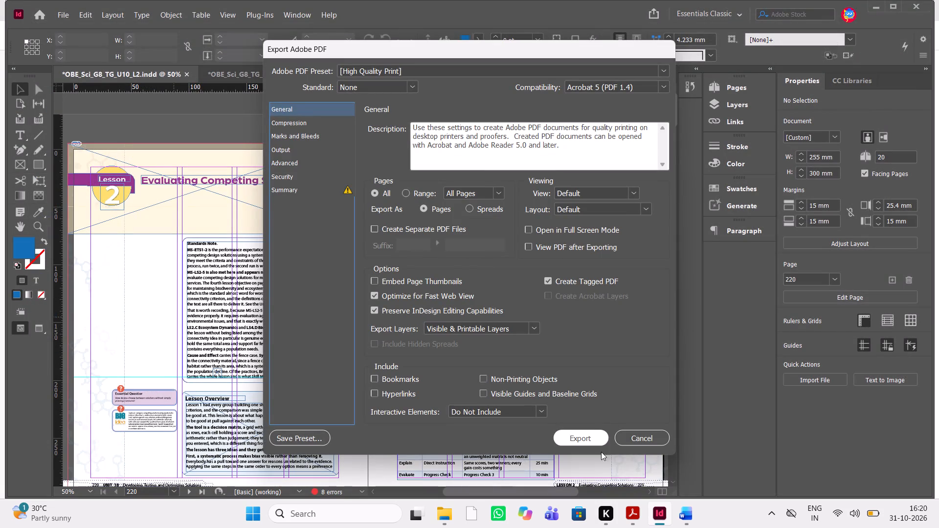
click(594, 442)
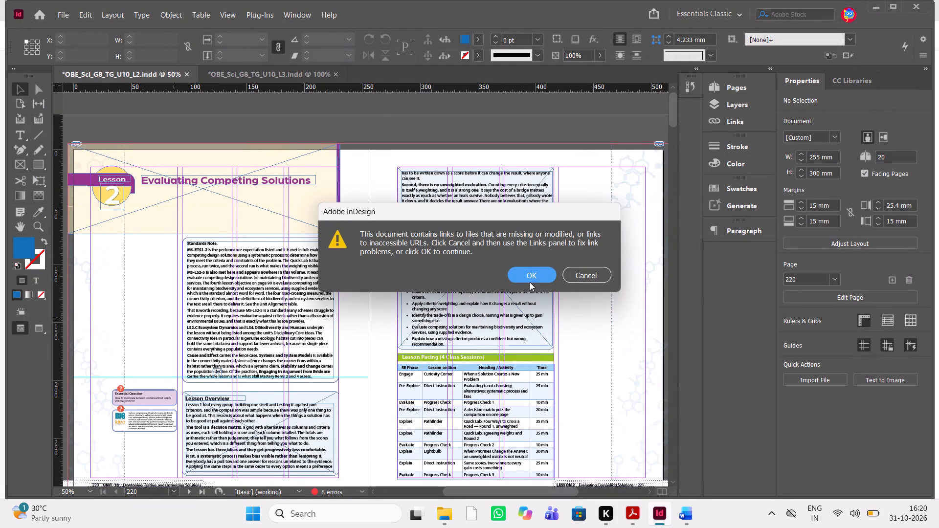
click(530, 282)
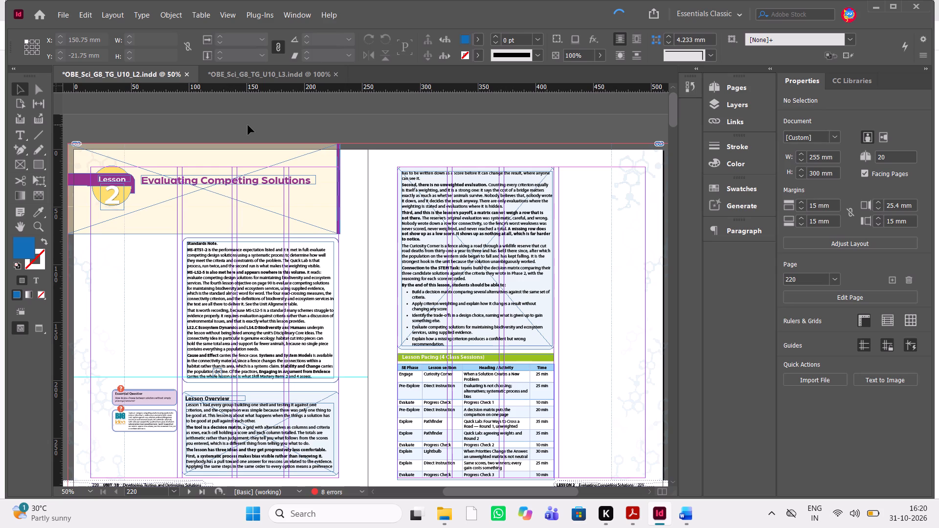
Close the OBE_Sci_G8_TG_U10_L2 document, saving its changes.
click(189, 73)
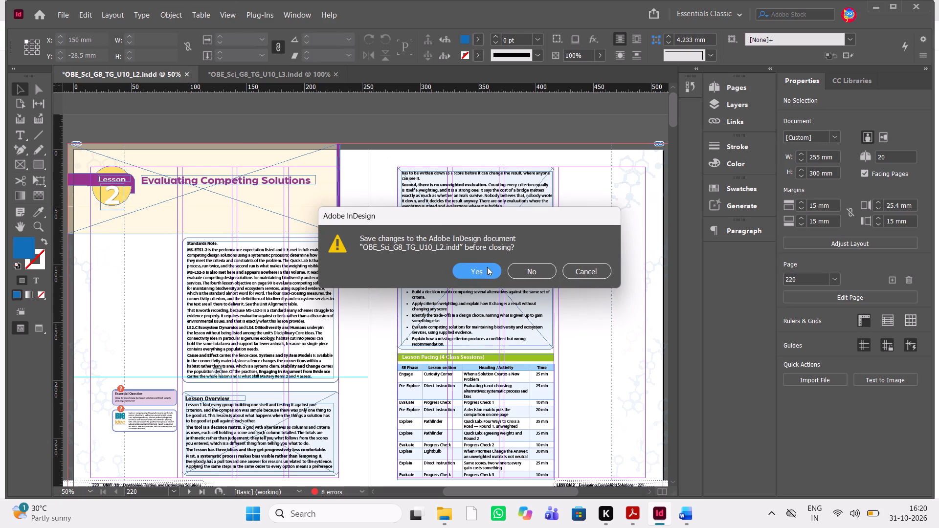
click(477, 269)
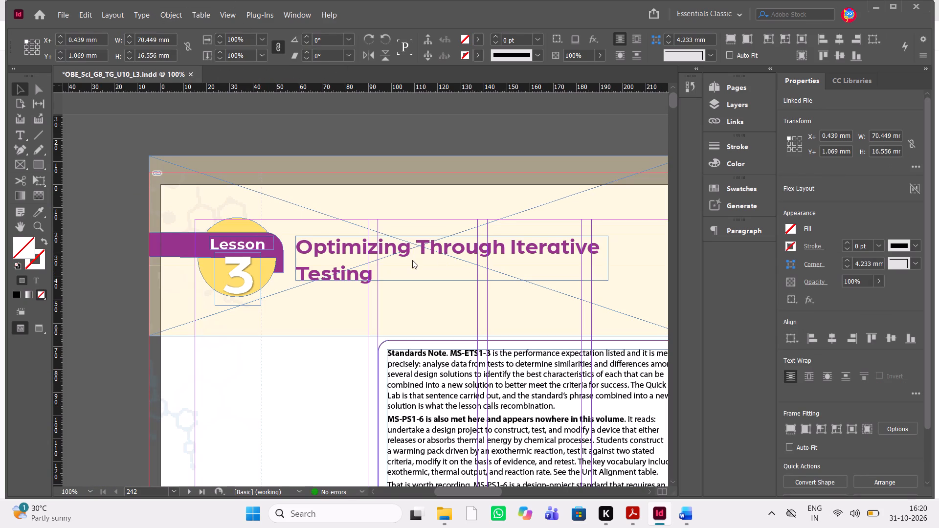
Delete the placed graphics inside the Essential Question and Big Idea frames on page 242 of Lesson 3, keeping the empty frames.
scroll(412, 260, left, 1)
scroll(412, 260, down, 1)
scroll(412, 260, left, 1)
scroll(412, 260, down, 1)
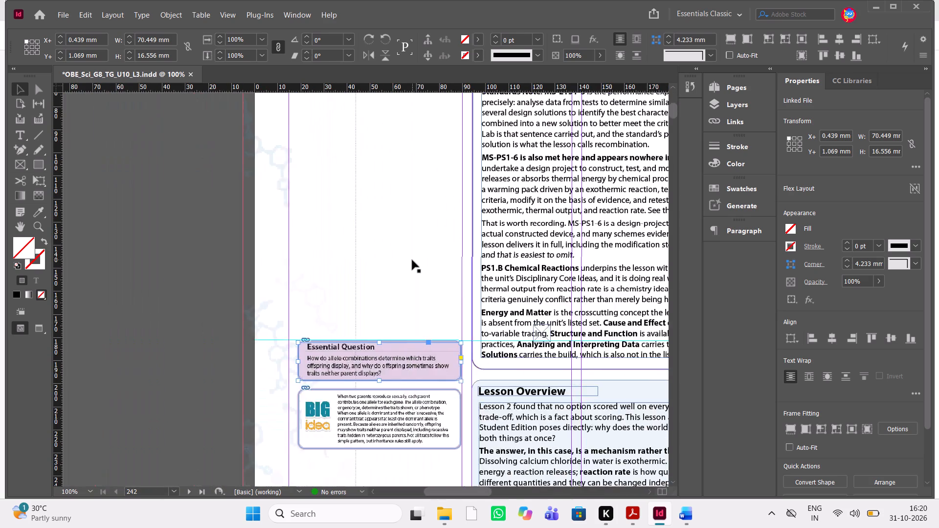
scroll(412, 260, down, 1)
click(379, 267)
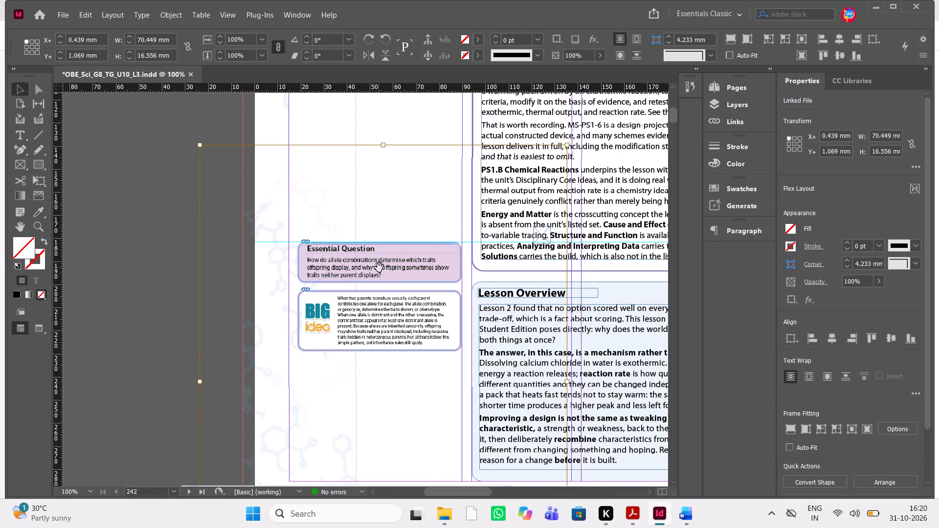
key(Delete)
click(381, 316)
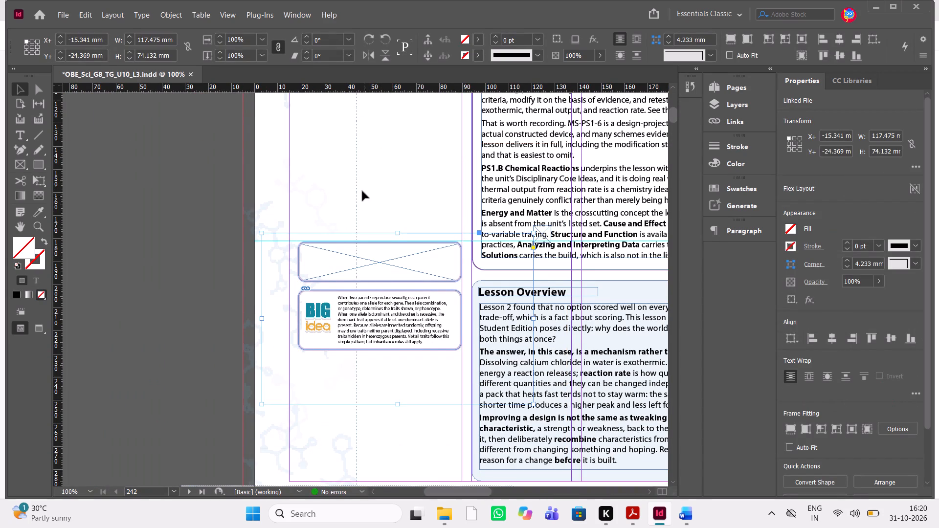
click(362, 190)
click(380, 325)
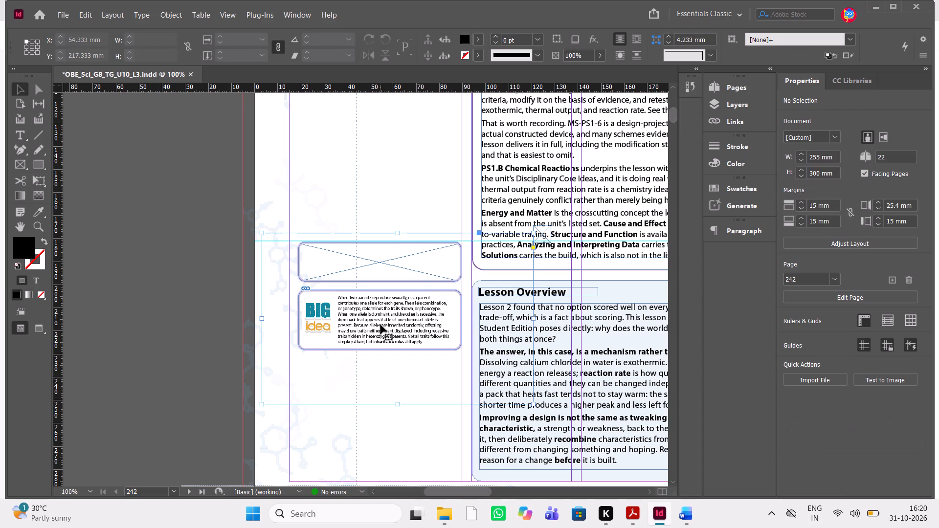
key(Delete)
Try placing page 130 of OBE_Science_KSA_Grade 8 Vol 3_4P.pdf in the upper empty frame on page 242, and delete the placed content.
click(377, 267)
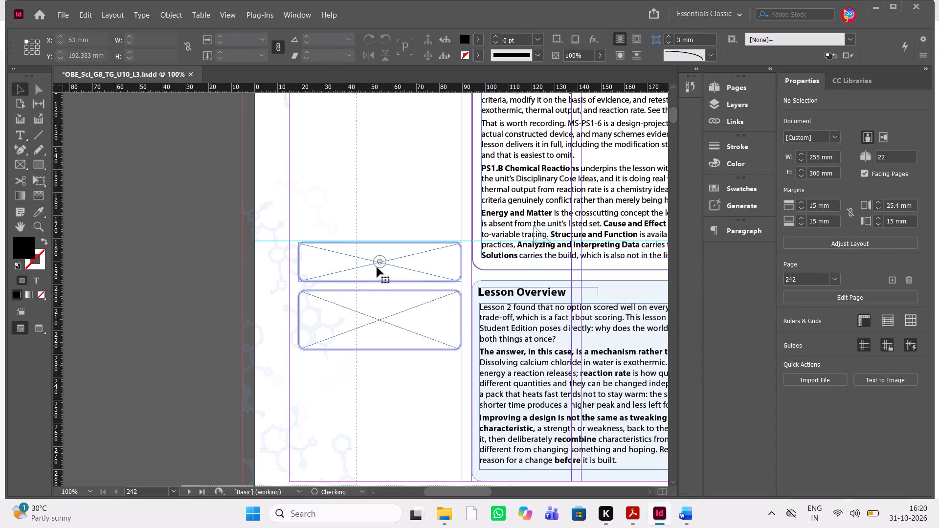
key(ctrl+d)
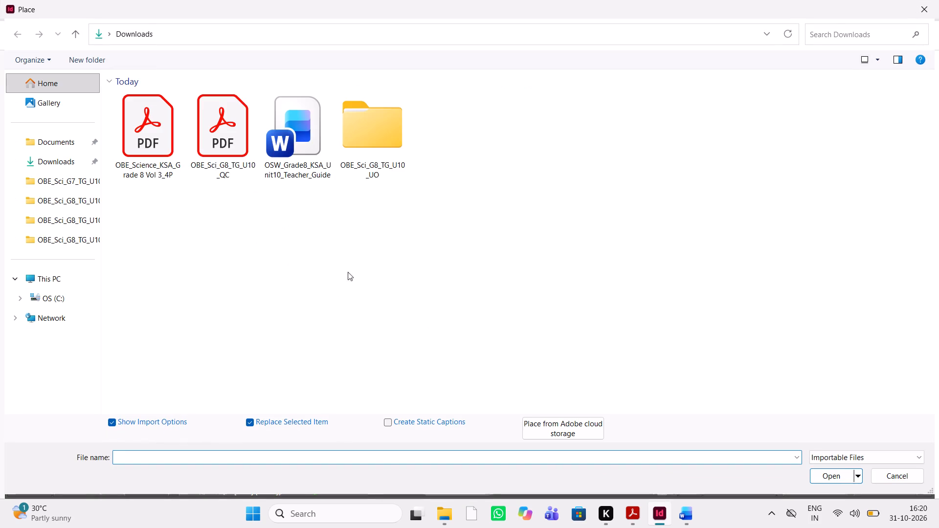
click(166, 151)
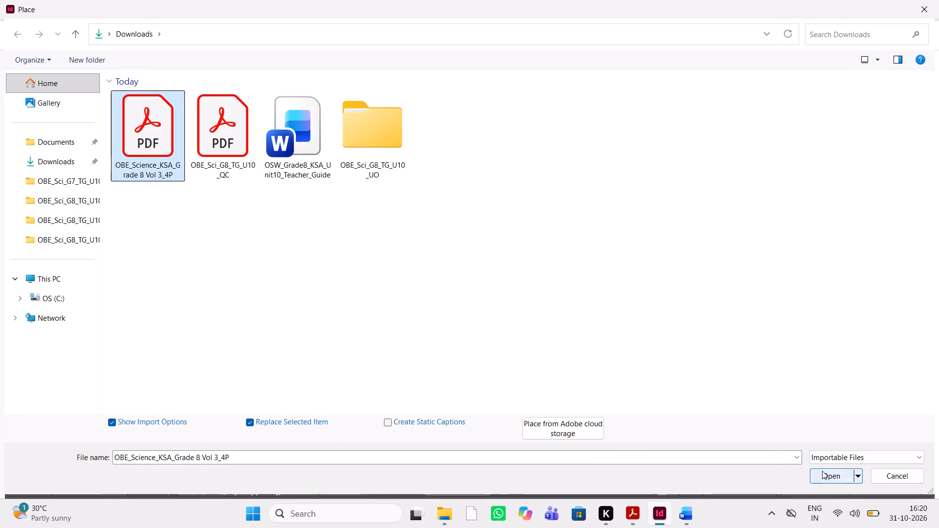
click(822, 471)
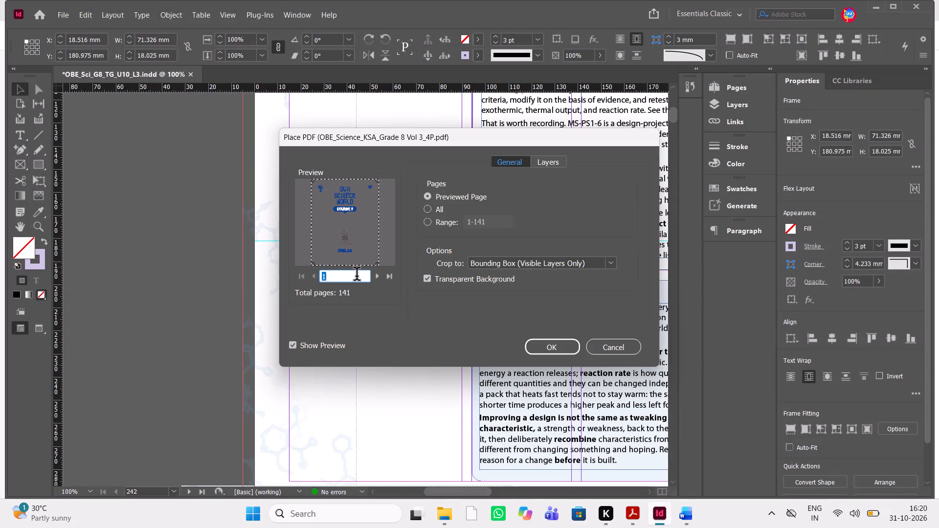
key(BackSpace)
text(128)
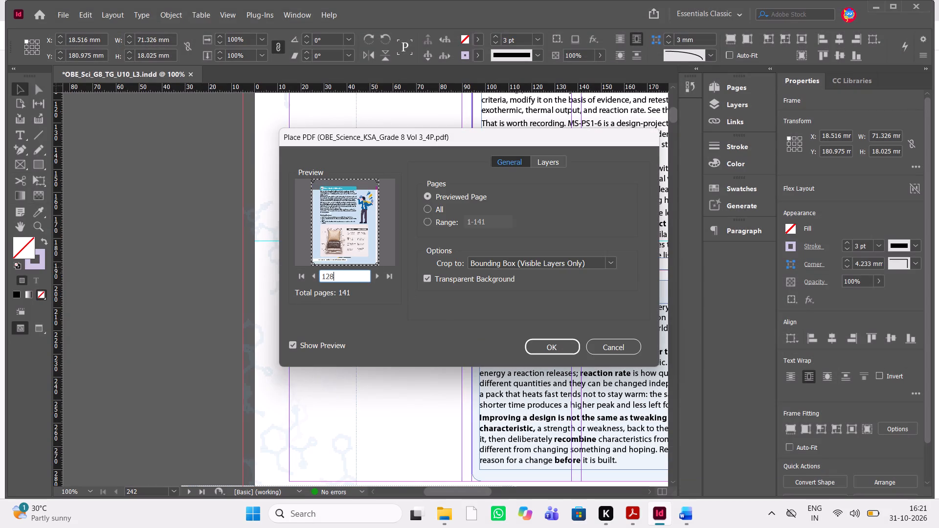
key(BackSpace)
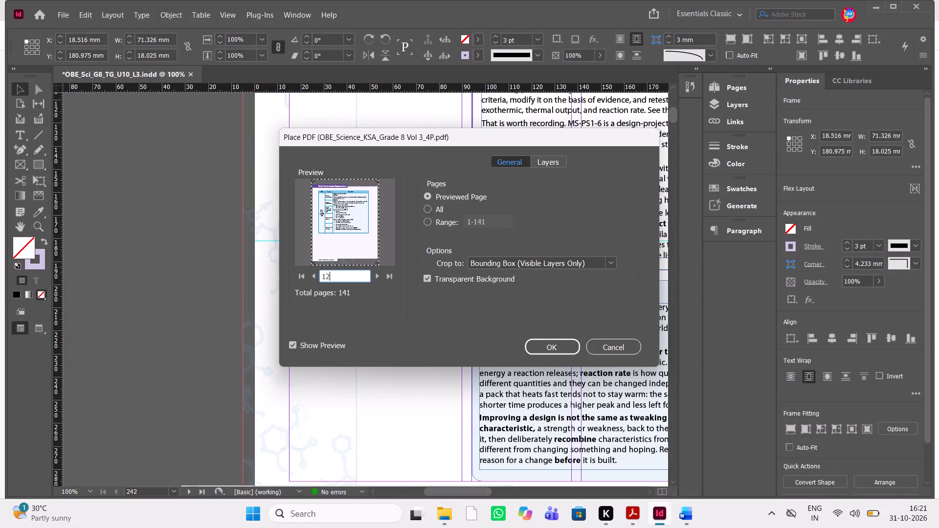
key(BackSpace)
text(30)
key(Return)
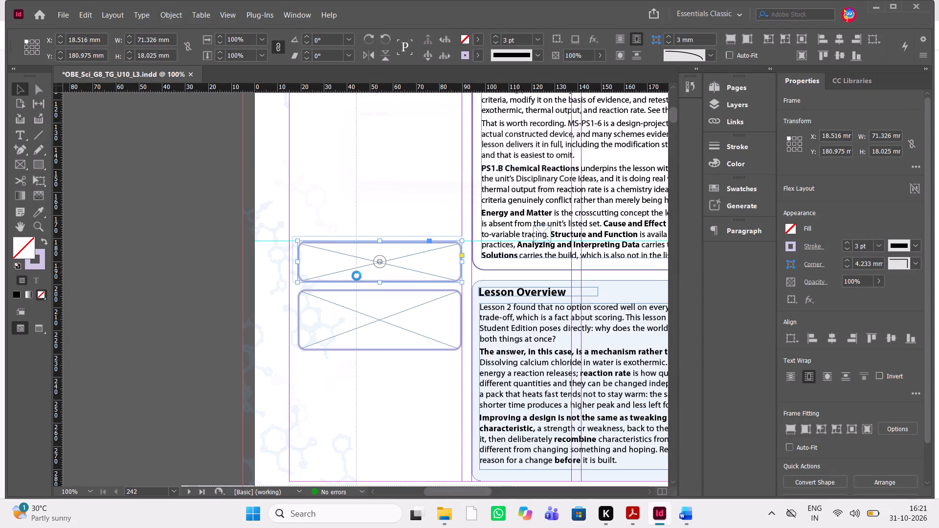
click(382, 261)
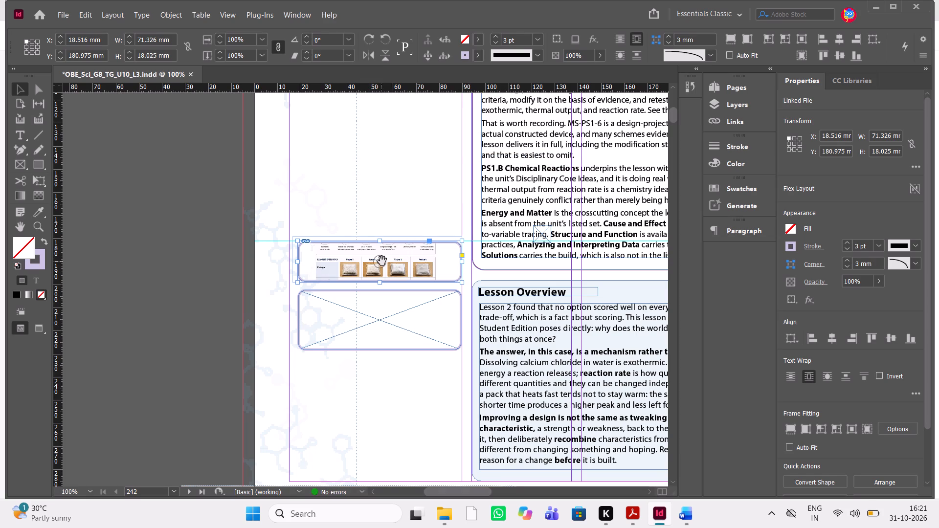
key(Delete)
Save the document and place page 122, the Lesson 3 opener, of OBE_Science_KSA_Grade 8 Vol 3_4P.pdf in the upper empty frame on page 242.
click(382, 261)
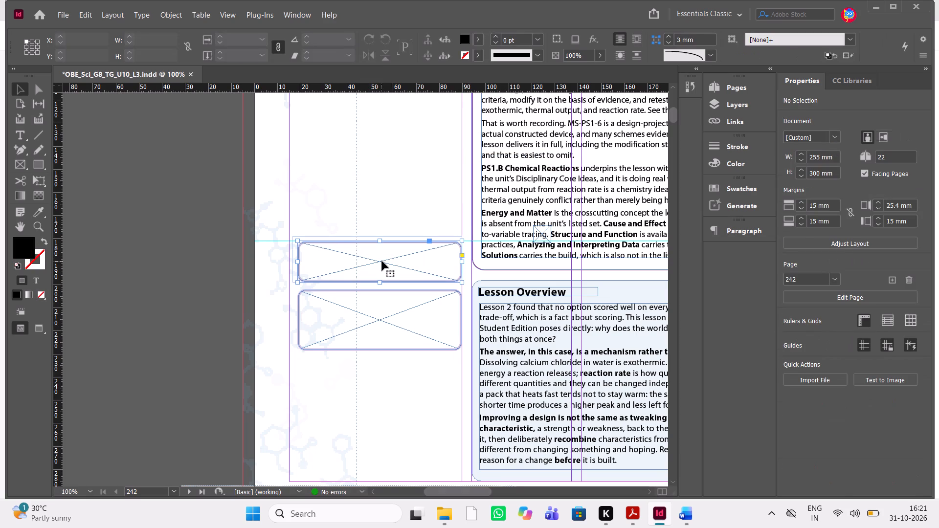
key(ctrl+s)
key(ctrl+d)
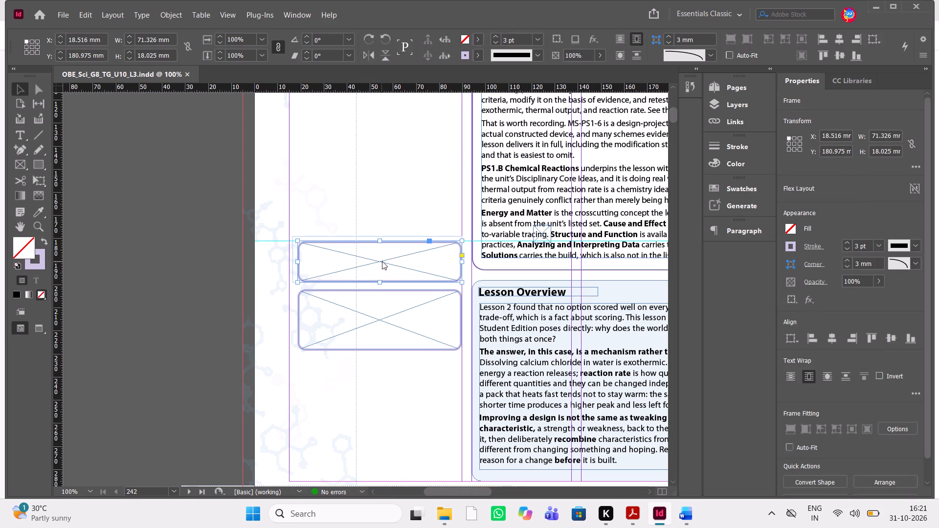
click(164, 164)
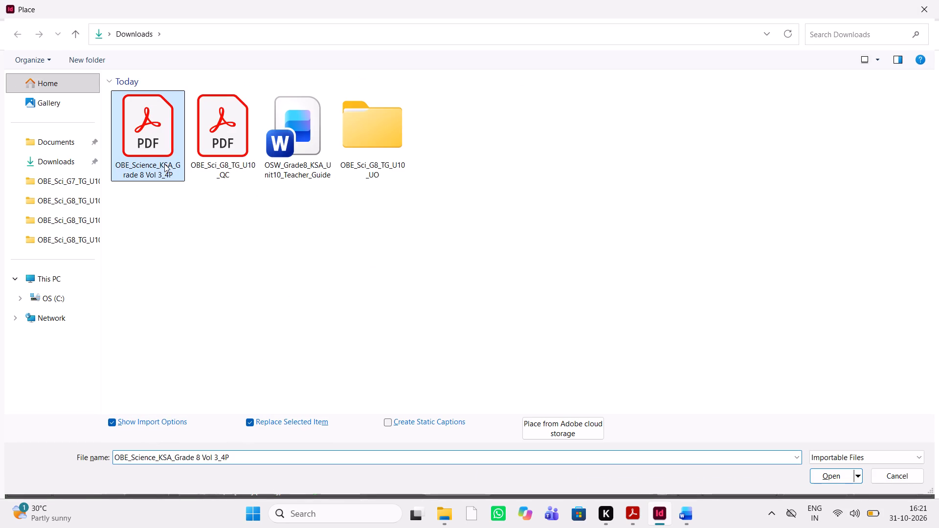
click(836, 474)
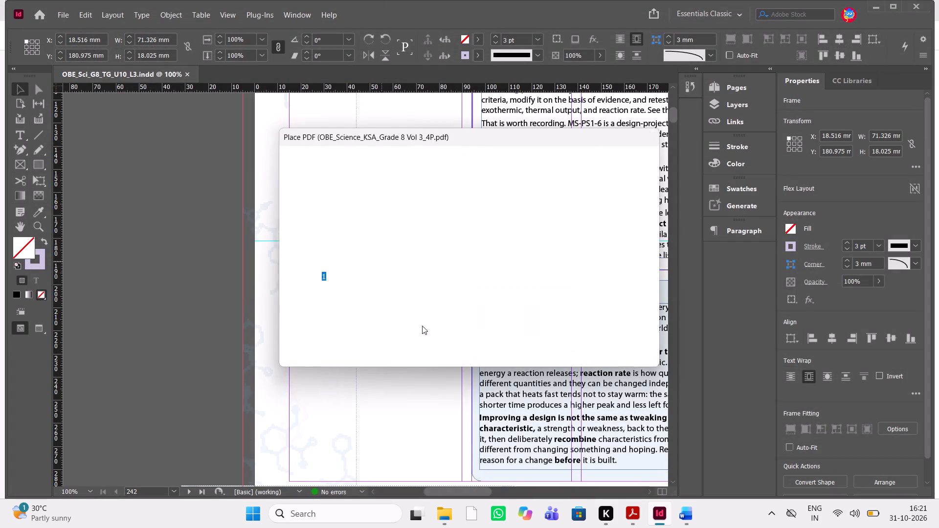
key(BackSpace)
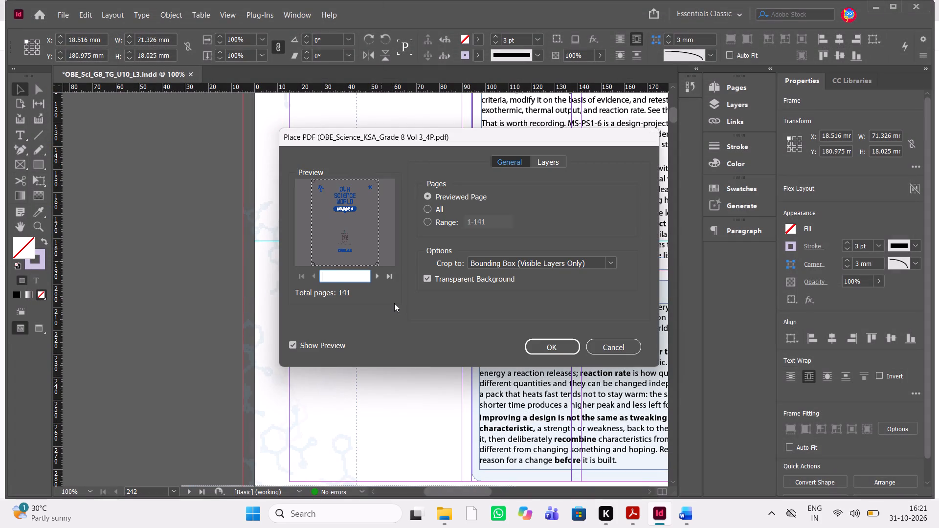
text(132)
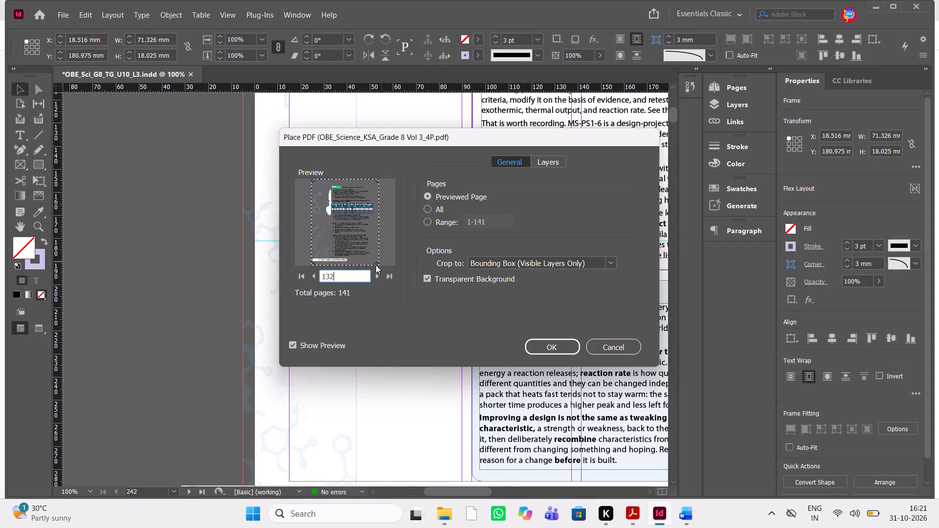
click(378, 274)
click(378, 274)
click(378, 274)
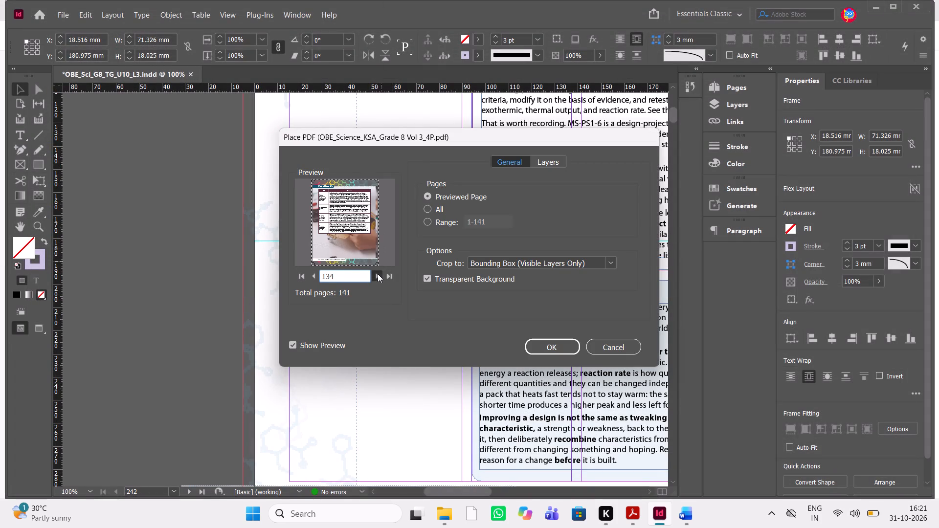
click(378, 274)
click(378, 274)
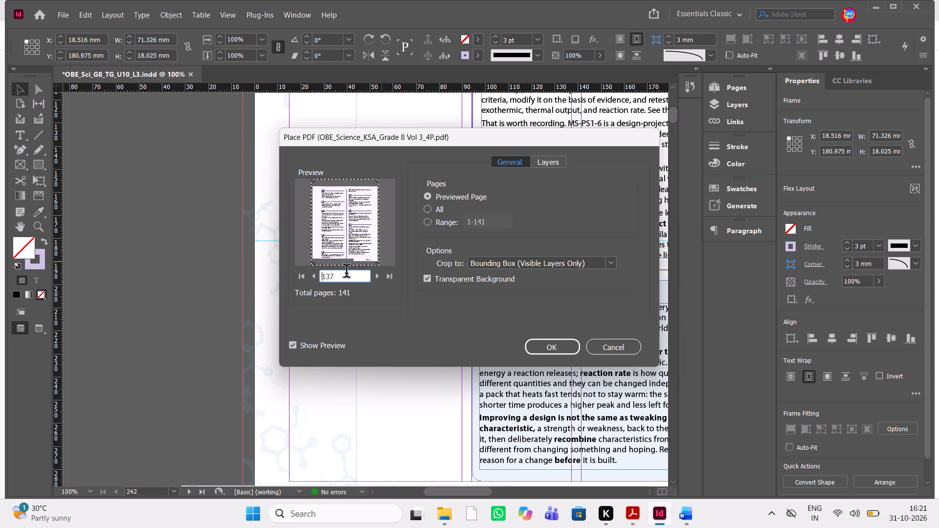
triple_click(317, 277)
triple_click(317, 277)
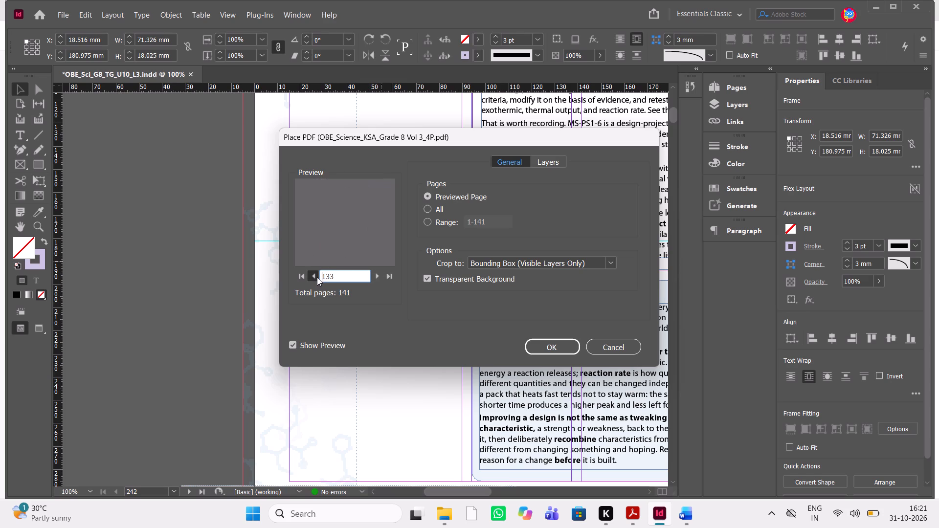
triple_click(317, 277)
click(317, 277)
click(317, 277)
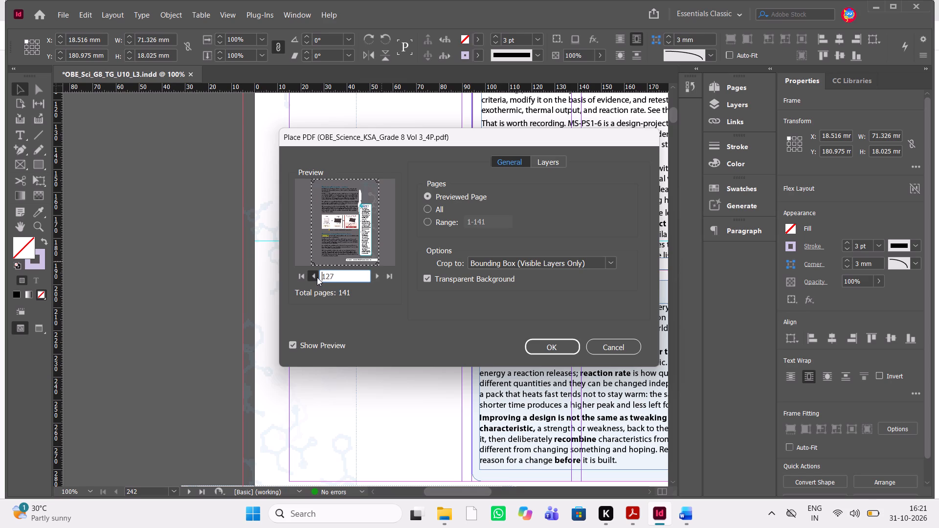
click(317, 277)
click(317, 277)
click(317, 277)
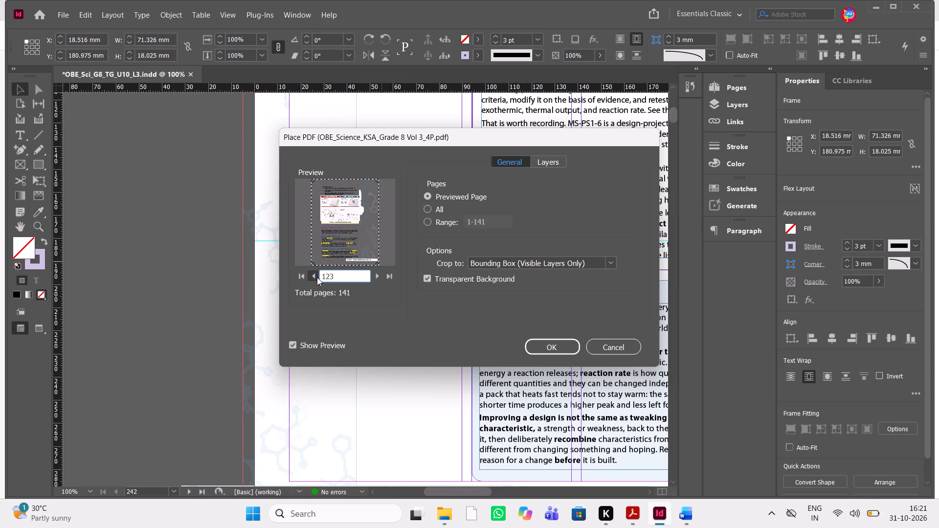
click(317, 277)
click(317, 277)
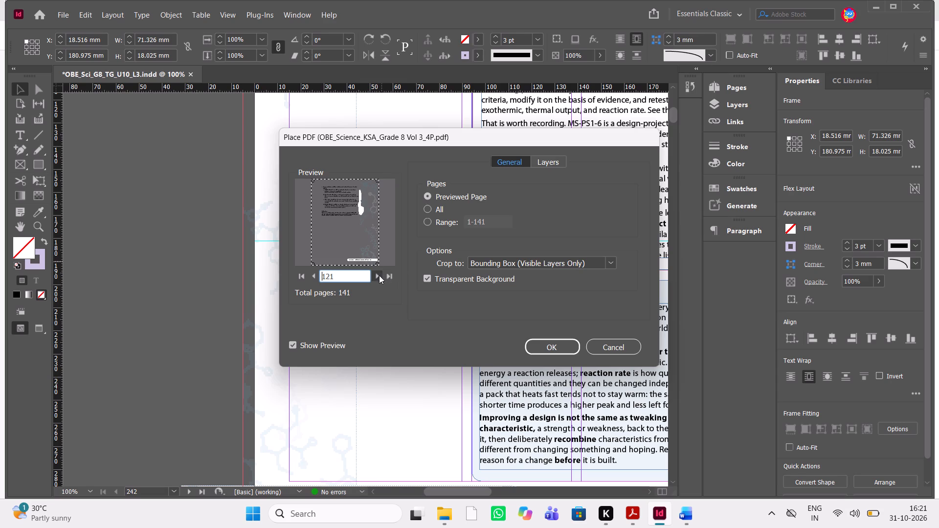
click(379, 275)
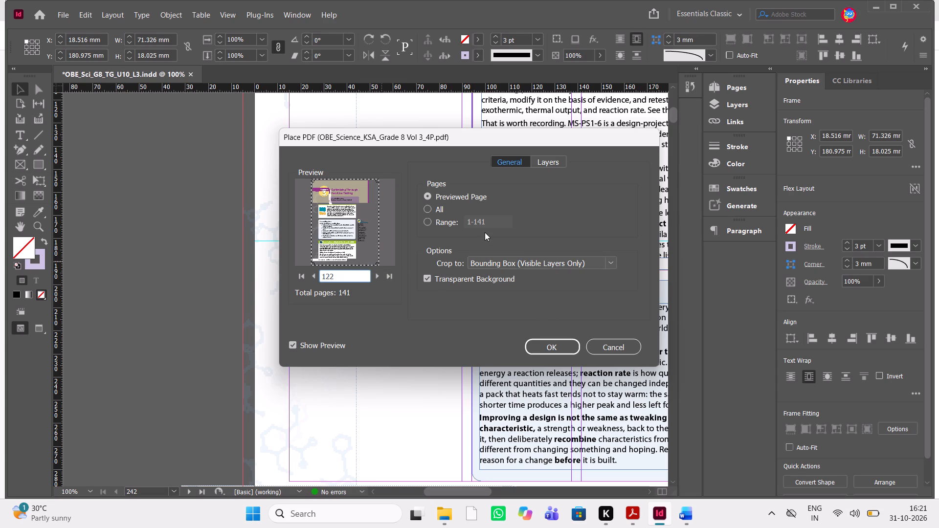
click(432, 219)
drag(493, 225, 374, 226)
key(BackSpace)
text(122)
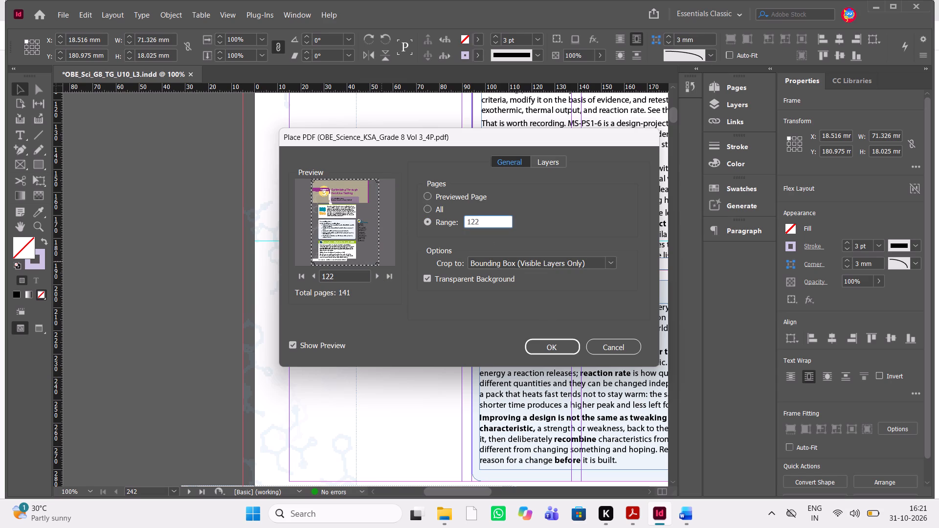
click(547, 345)
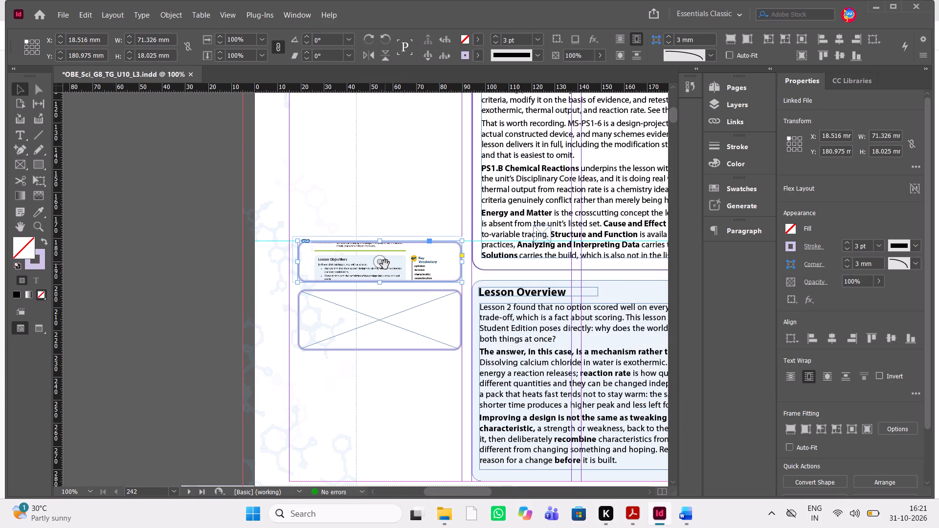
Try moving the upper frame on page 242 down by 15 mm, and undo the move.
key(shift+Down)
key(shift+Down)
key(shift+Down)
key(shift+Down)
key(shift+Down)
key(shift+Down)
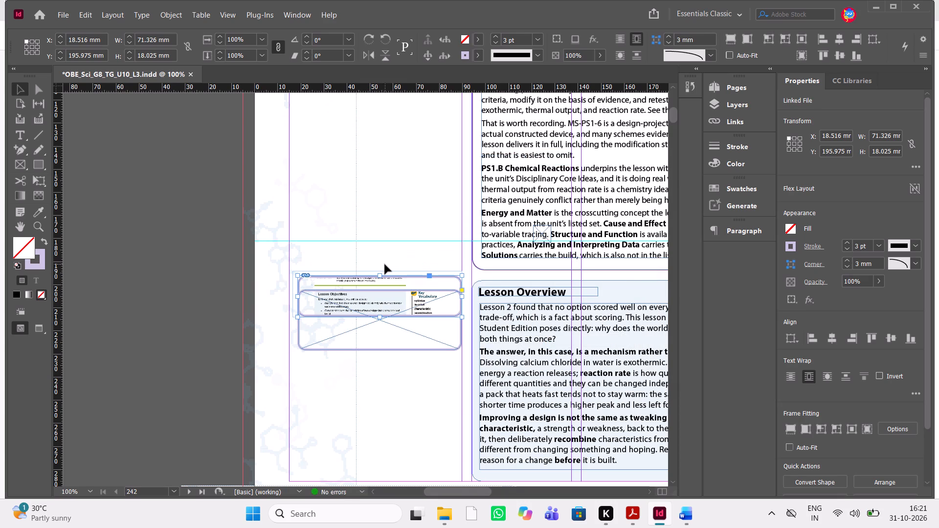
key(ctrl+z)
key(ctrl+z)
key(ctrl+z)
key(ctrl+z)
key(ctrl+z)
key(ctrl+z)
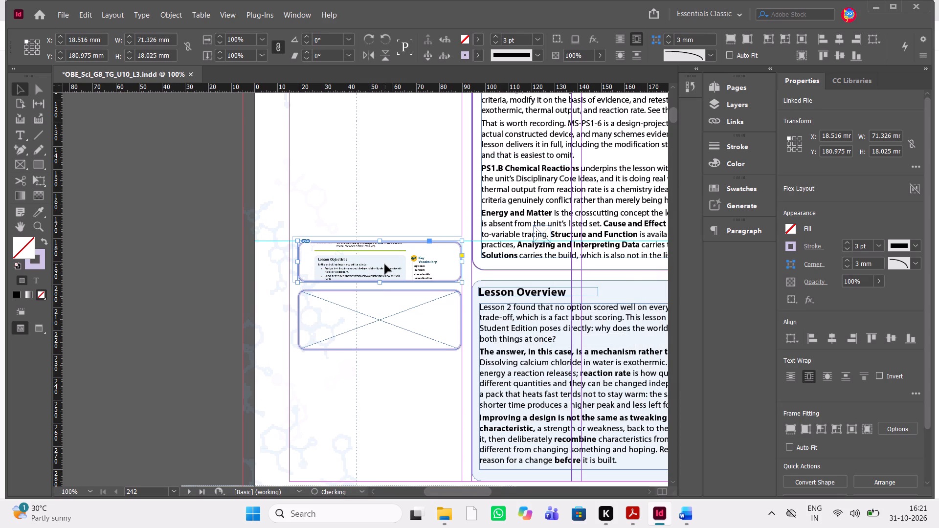
Shift the placed Lesson 3 page down inside the upper frame on page 242 until the Essential Question area falls within it.
click(385, 198)
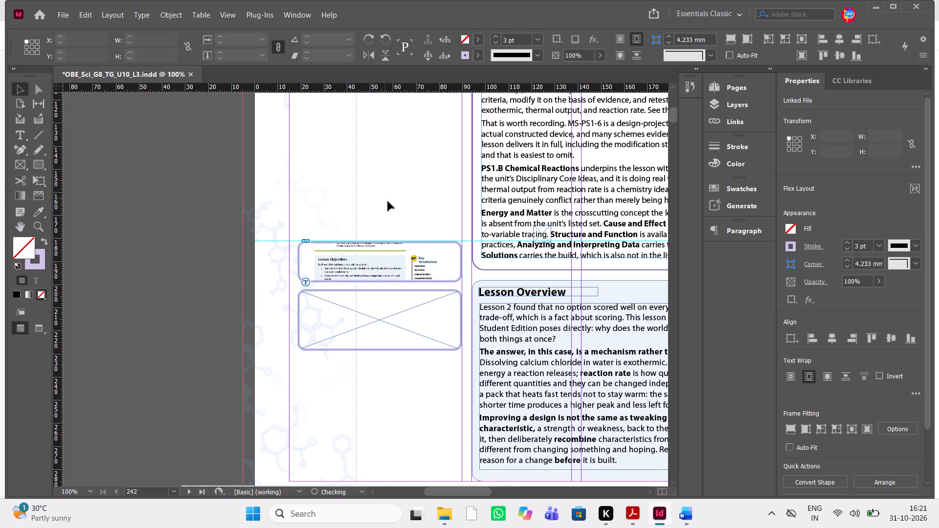
click(382, 263)
key(shift+Down)
key(shift+Down)
key(shift+Down)
key(shift+Down)
key(shift+Down)
key(shift+Down)
key(shift+Down)
key(shift+Down)
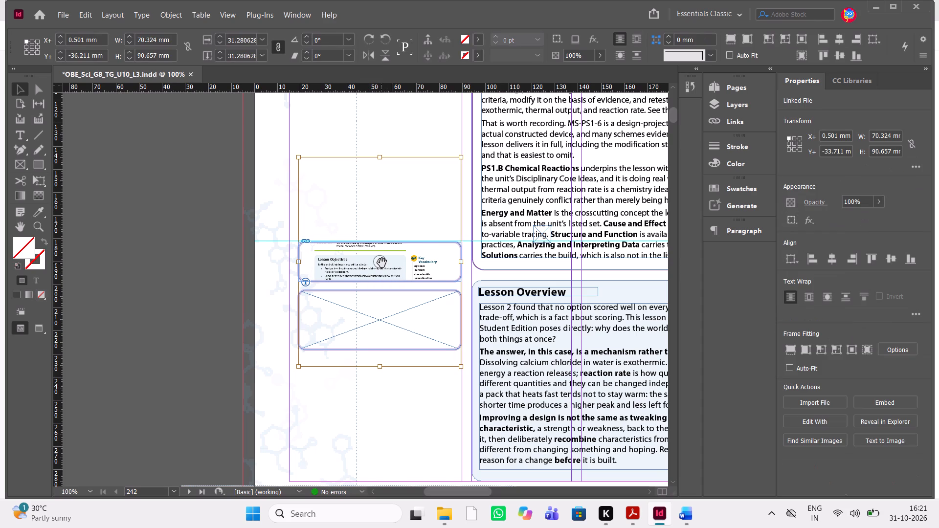
key(shift+Down)
key(shift+Down)
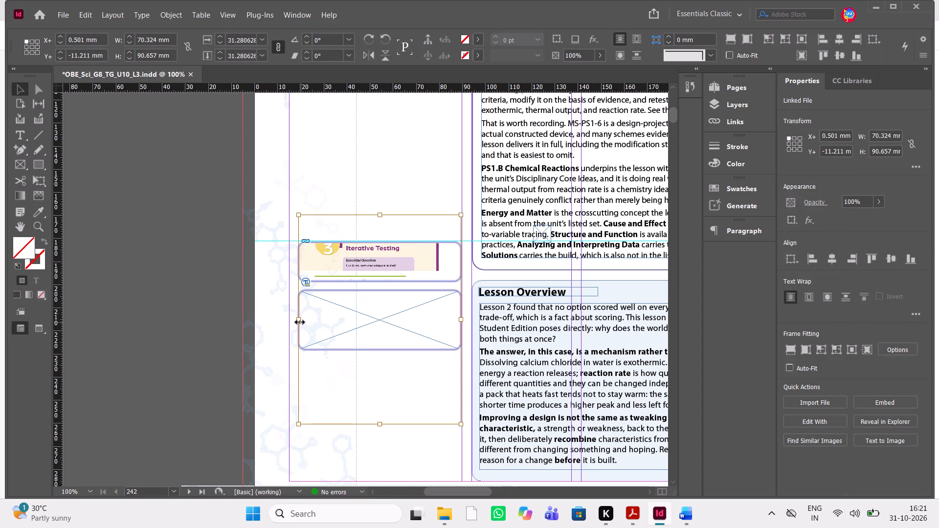
Stretch the placed page inside the upper frame horizontally on both sides to a width of about 140 mm.
drag(300, 322, 195, 332)
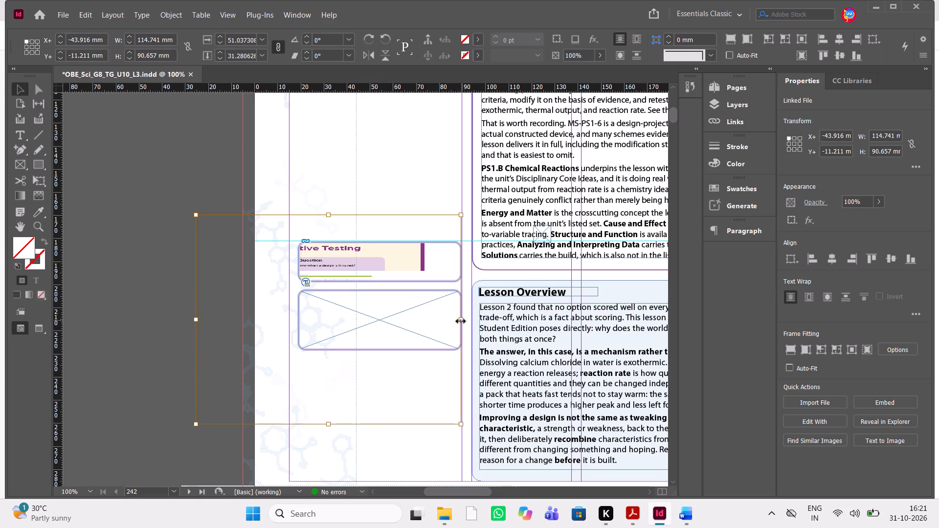
drag(460, 319, 516, 318)
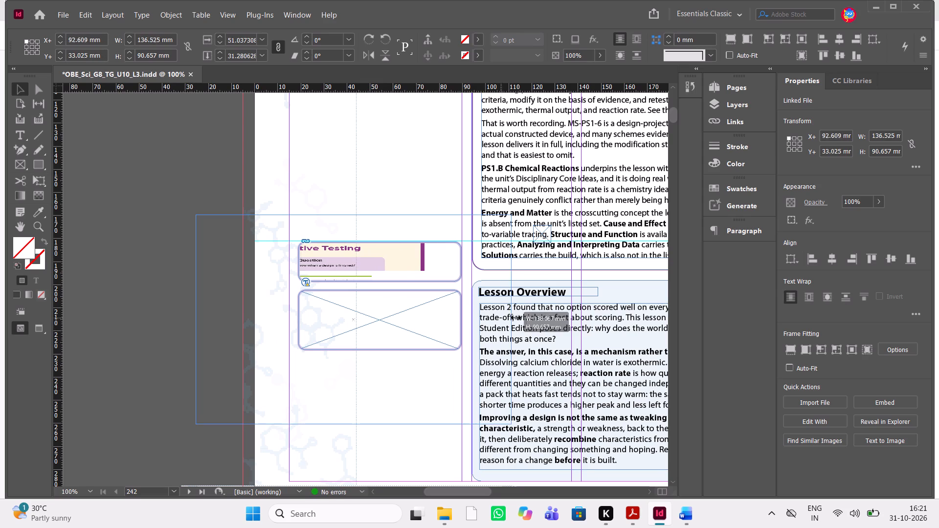
drag(516, 318, 516, 318)
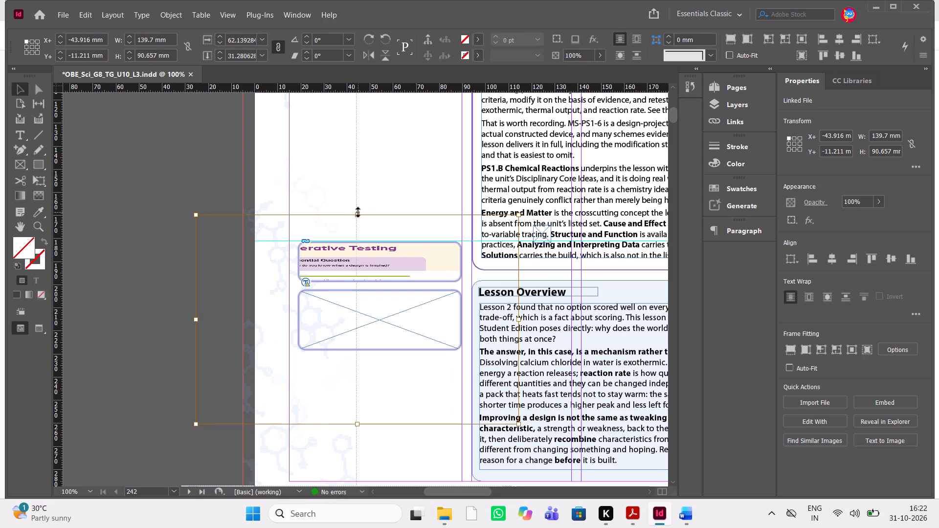
Stretch the placed page to about 108 mm high and shift it right and down to bring the Essential Question box into the upper frame.
drag(358, 212, 350, 176)
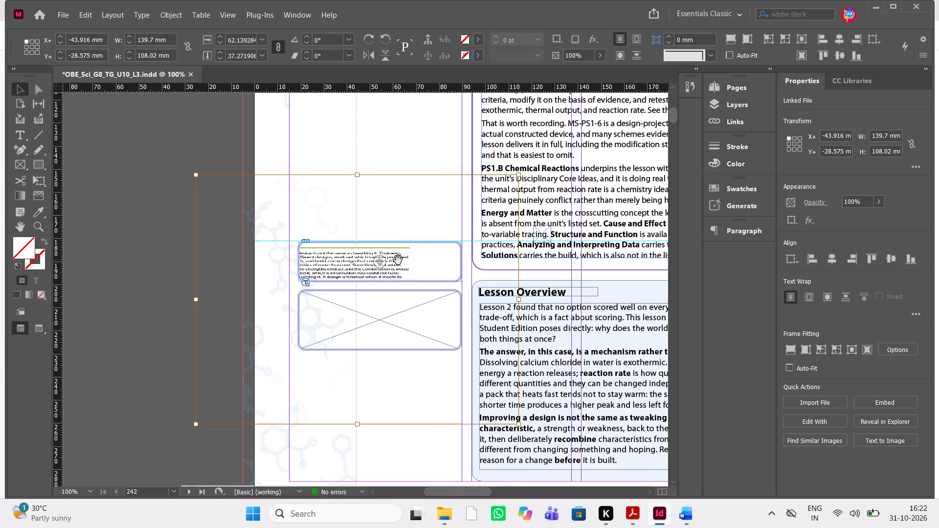
key(shift+Down)
key(shift+Down)
key(shift+Down)
key(shift+Down)
key(shift+Down)
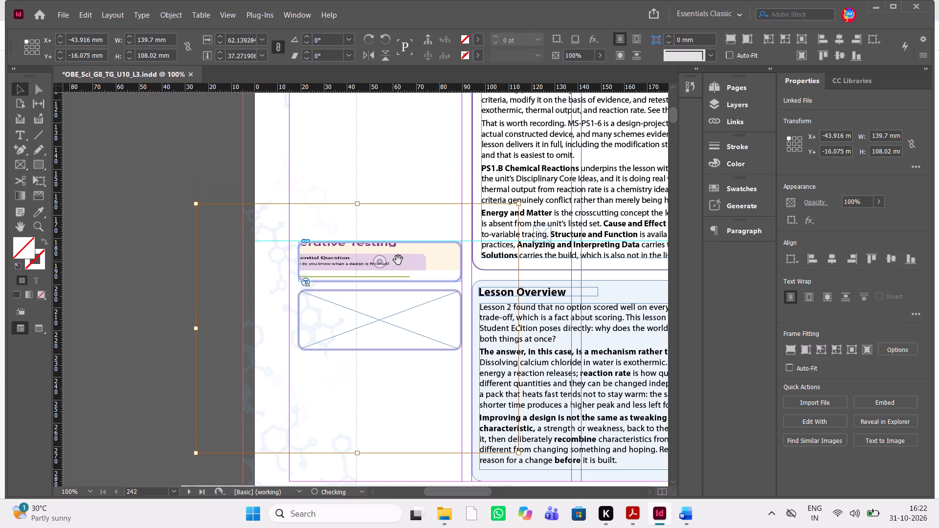
key(shift+Right)
key(shift+Right)
key(shift+Right)
key(Down)
key(Down)
key(Down)
key(Down)
key(Down)
key(Down)
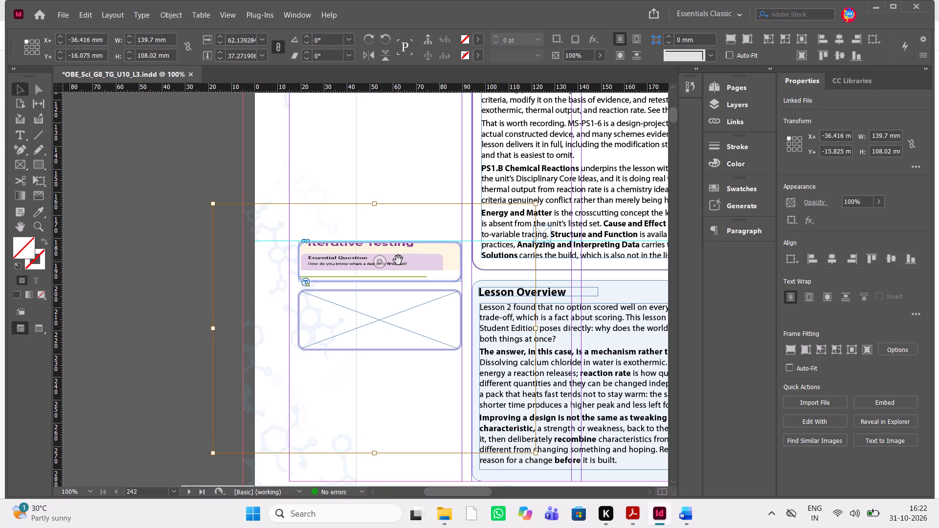
key(Down)
key(Down)
key(Down)
key(Down)
key(Down)
key(Down)
key(Down)
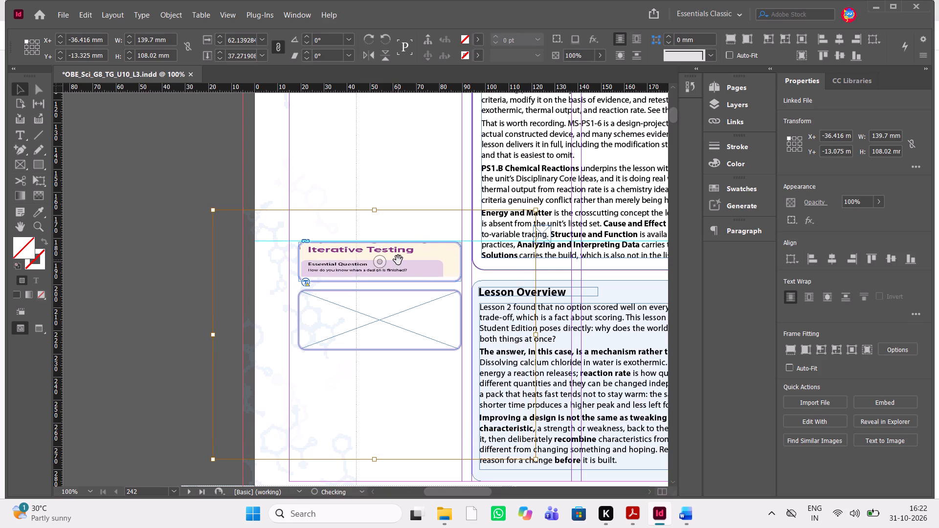
key(Down)
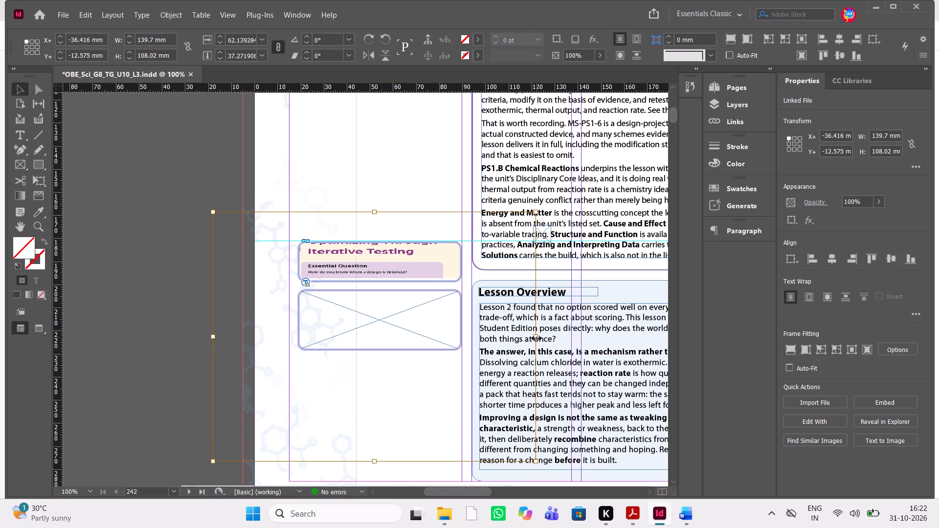
Widen the placed page to about 153 mm and shift it left about 4 mm to centre the Essential Question box in the frame.
drag(537, 338, 566, 334)
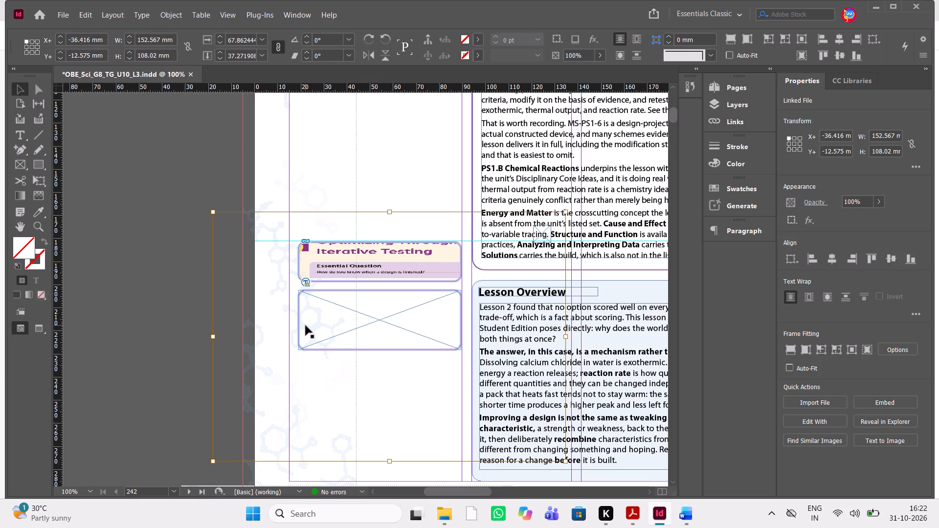
key(shift+Left)
key(Left)
key(Left)
key(Left)
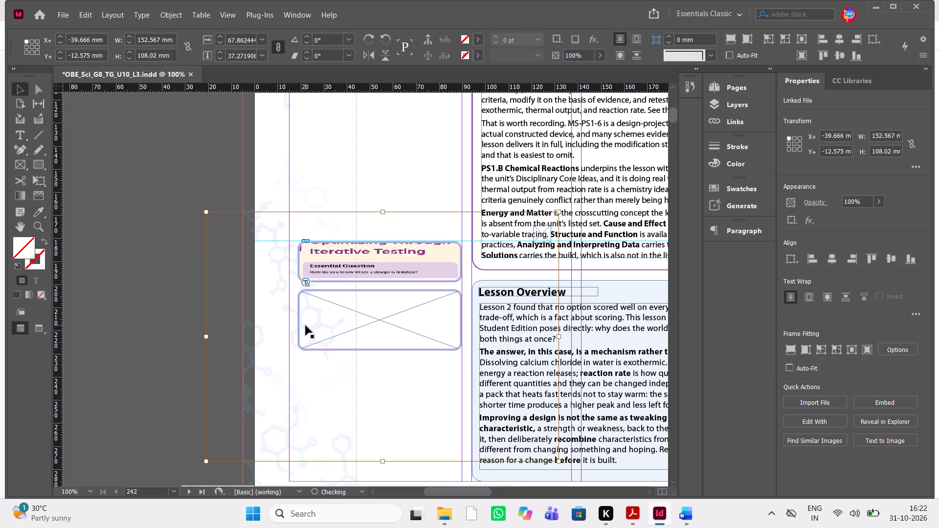
key(Left)
key(Left)
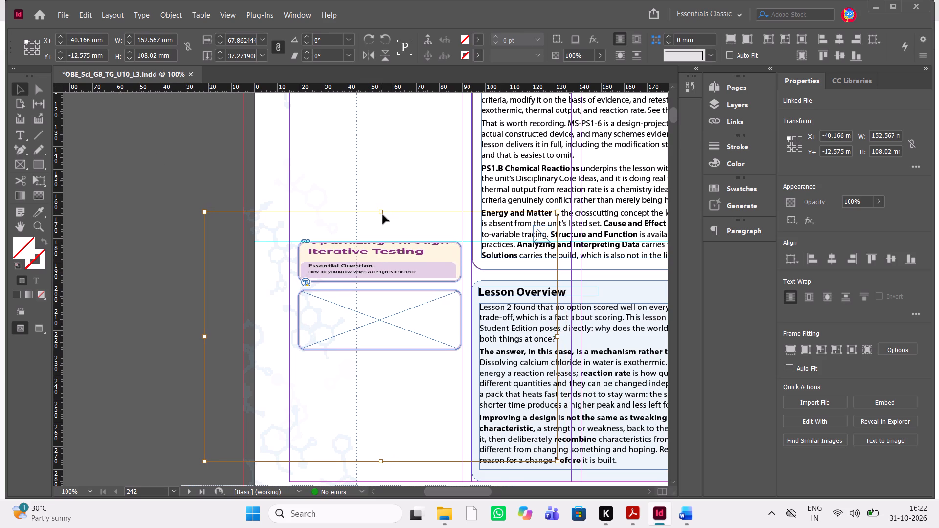
Stretch the placed page to about 143 mm high and move it down 27.5 mm to bring the Essential Question box back into the frame.
drag(380, 213, 380, 131)
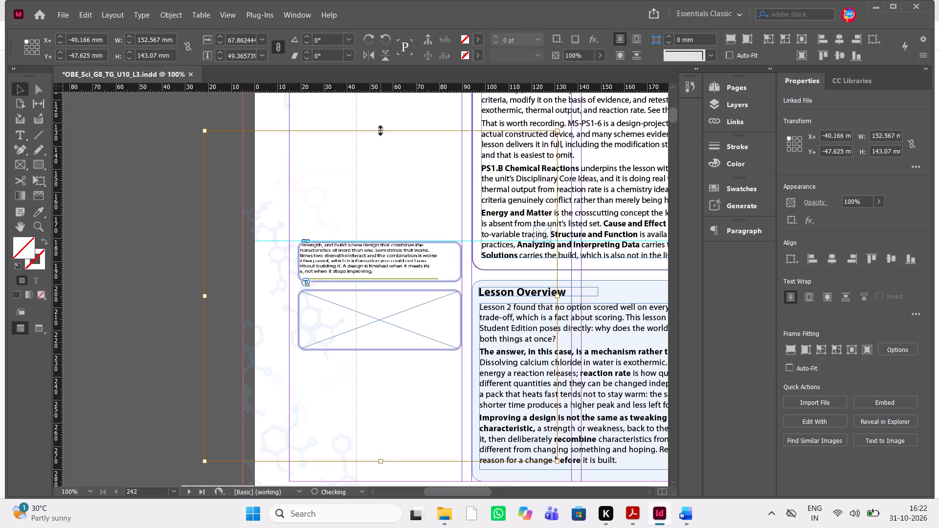
key(shift+Down)
key(shift+Down)
key(shift+Down)
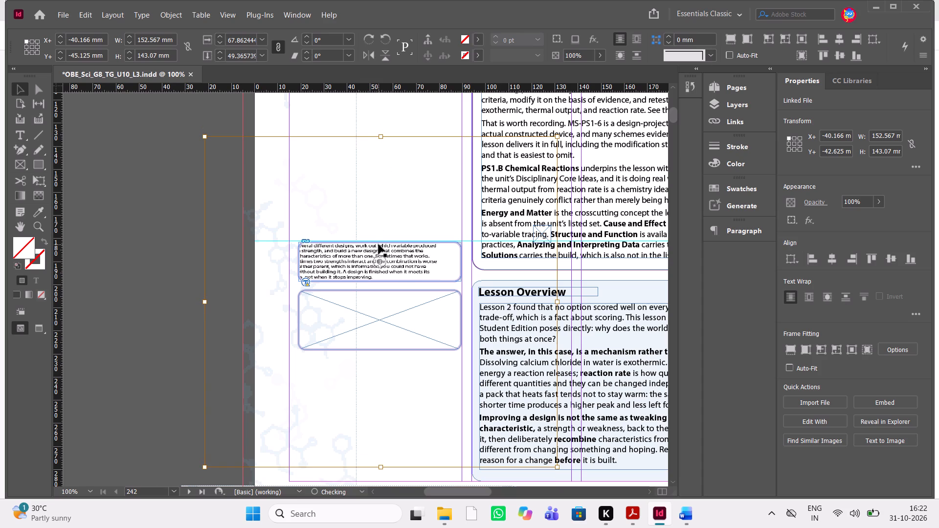
key(shift+Down)
key(shift+Down)
key(shift+Down)
key(shift+Down)
key(shift+Down)
key(shift+Down)
key(shift+Down)
key(shift+Down)
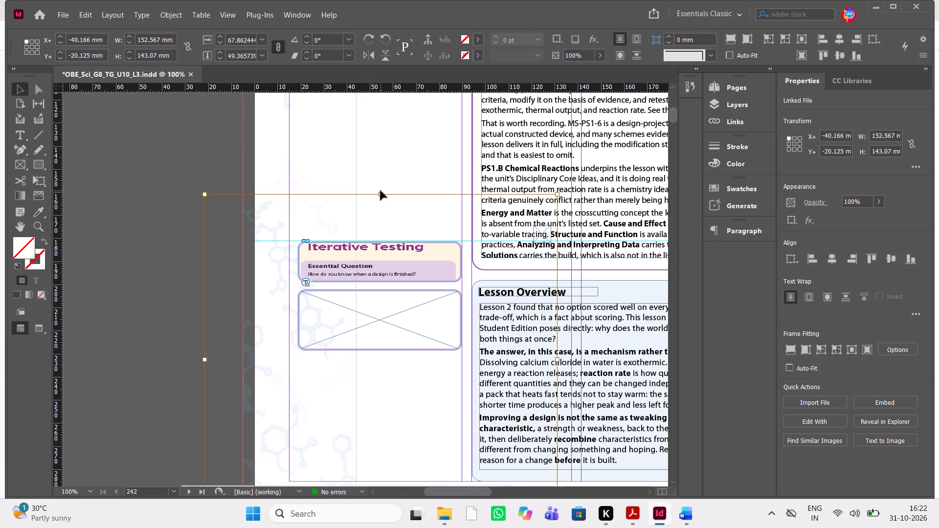
Stretch the placed page to about 218 mm high and move it down about 55 mm to bring the Essential Question box into the frame.
drag(380, 193, 381, 288)
scroll(381, 288, down, 1)
key(shift+Down)
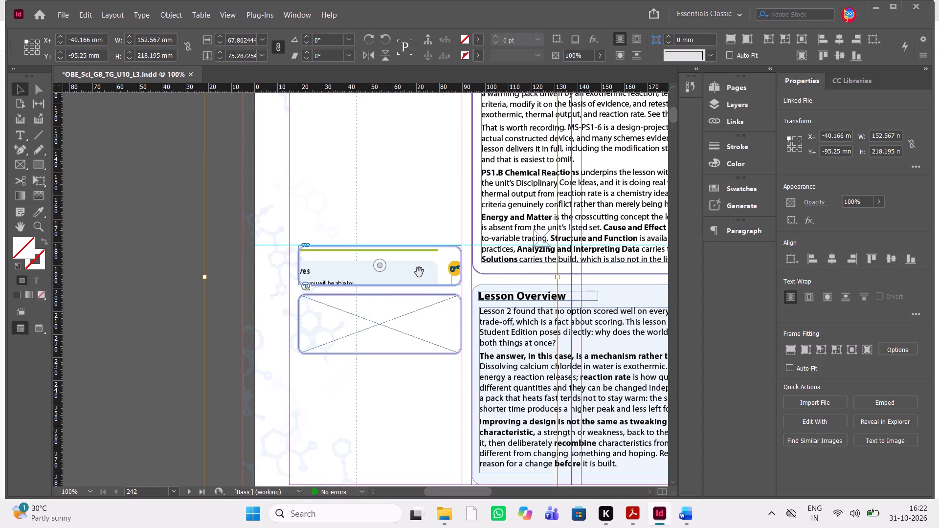
key(shift+Down)
key(shift+Down)
key(shift+Down)
key(shift+Down)
key(shift+Down)
key(shift+Down)
key(shift+Down)
key(shift+Down)
key(shift+Down)
key(shift+Down)
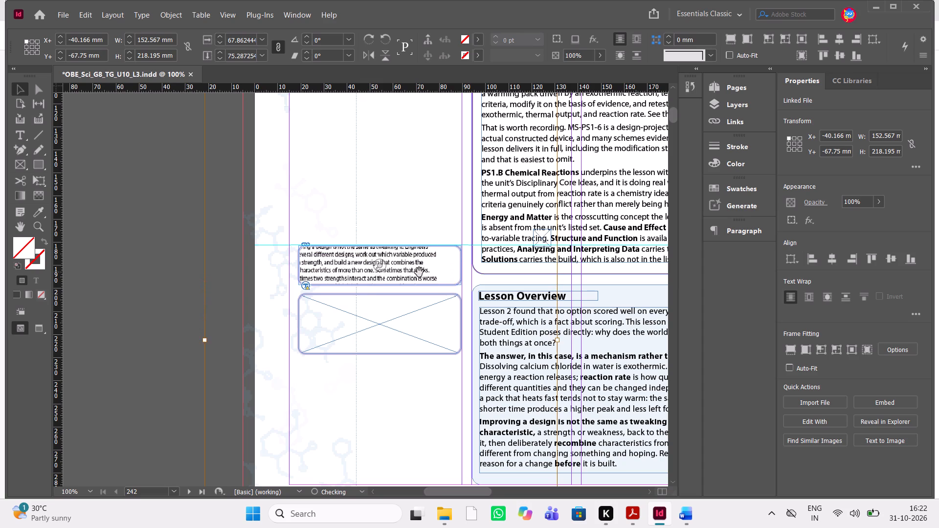
key(shift+Down)
key(shift+Down)
key(shift+Down)
key(shift+Down)
key(shift+Down)
key(shift+Down)
key(shift+Down)
key(shift+Down)
key(shift+Down)
key(shift+Down)
key(shift+Down)
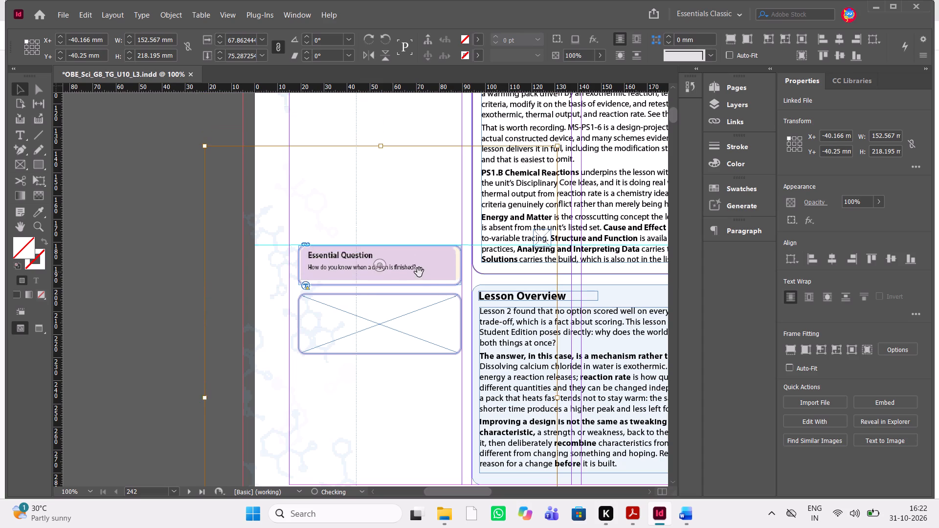
key(Up)
key(Right)
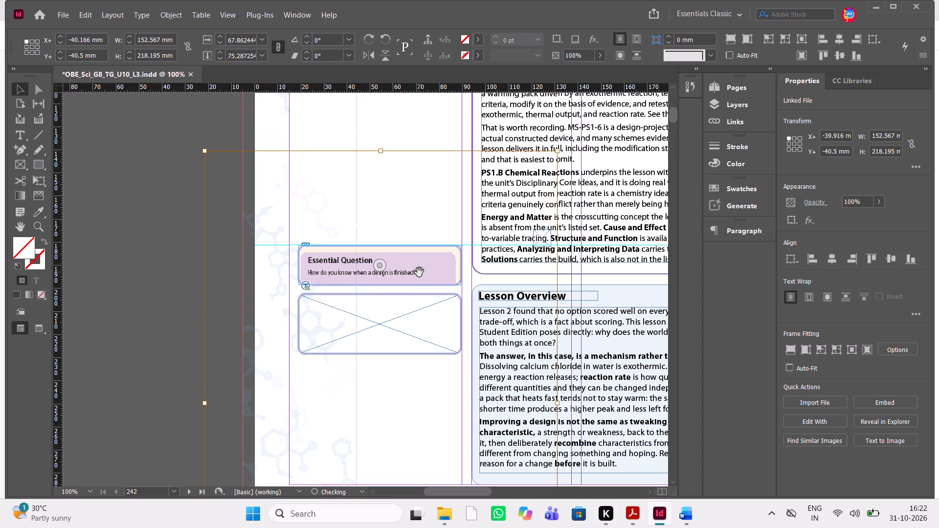
key(Right)
key(Right)
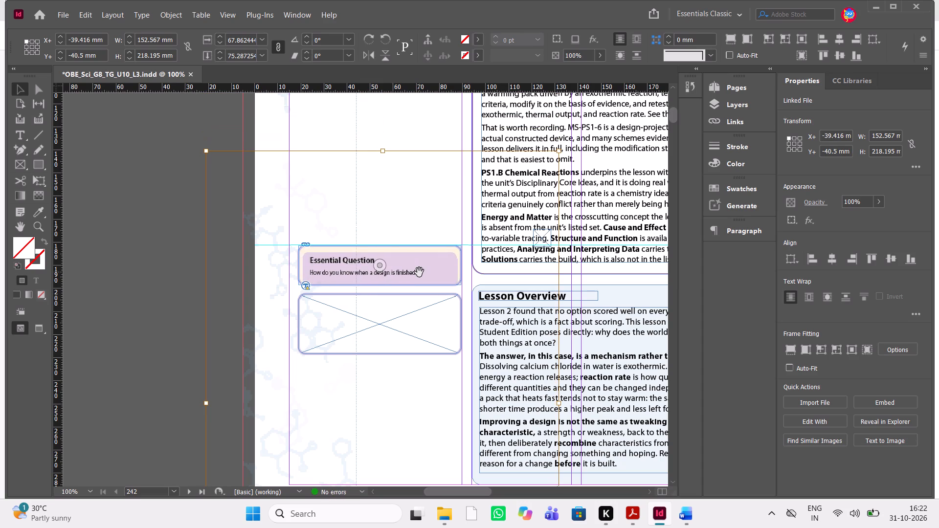
key(Left)
key(Left)
key(Left)
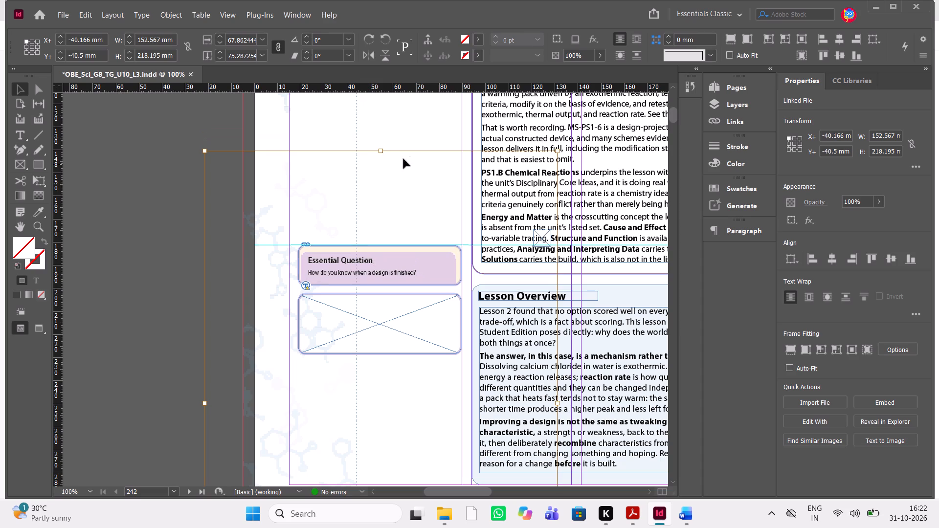
Stretch the placed page to about 237 mm high and reposition it down 12.5 mm and right 1.5 mm inside the Essential Question frame.
drag(380, 151, 383, 109)
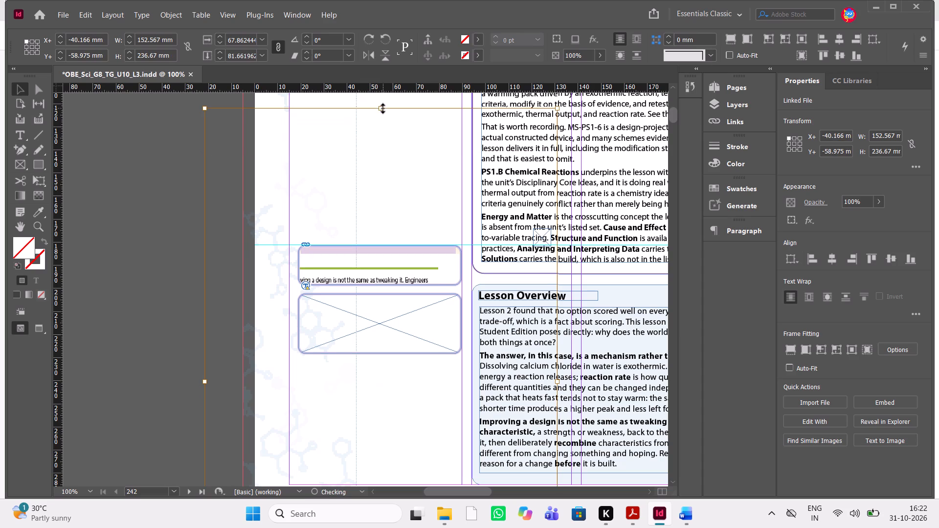
key(shift+Down)
key(shift+Down)
key(shift+Down)
key(shift+Down)
key(shift+Down)
key(shift+Down)
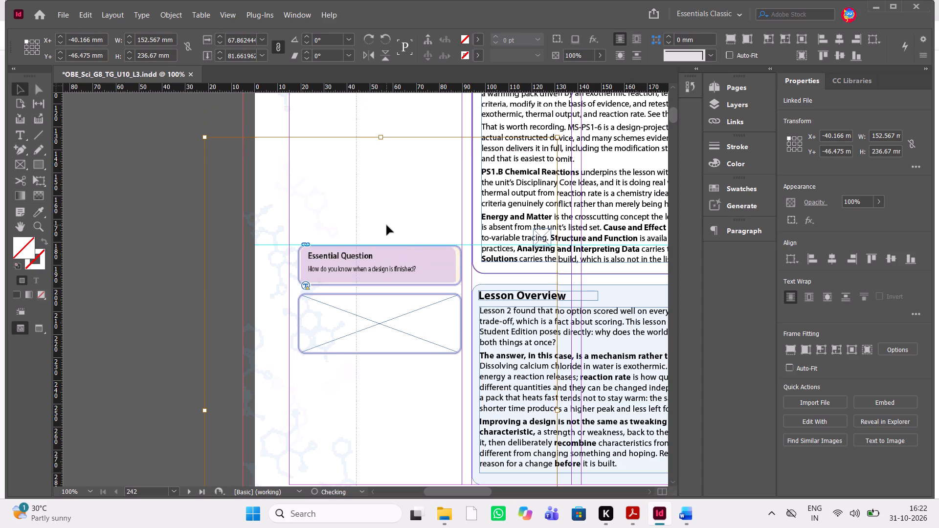
key(Right)
key(Right)
key(Right)
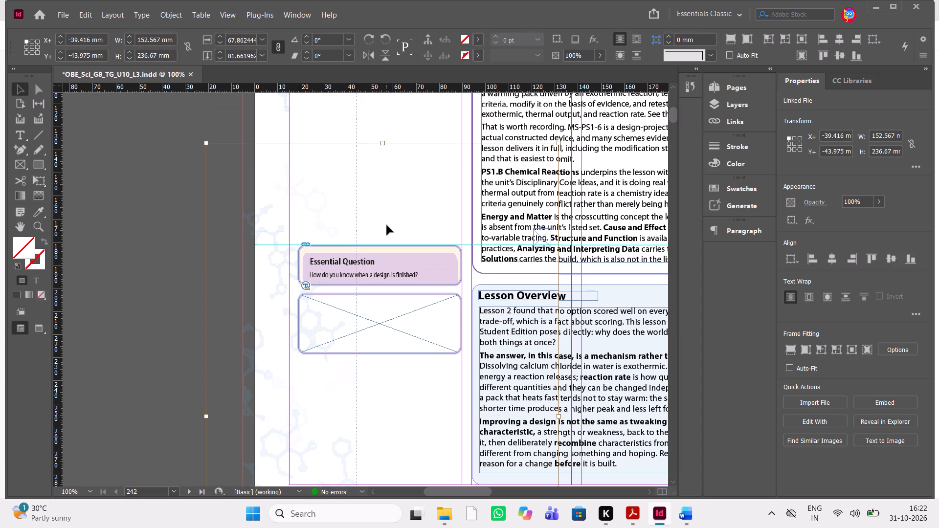
key(shift+Up)
key(Left)
key(Left)
key(Left)
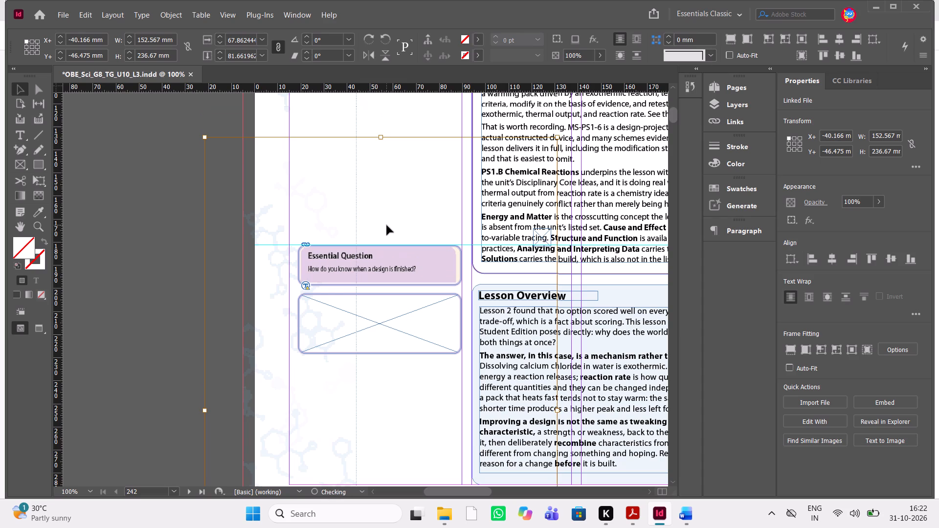
key(Right)
key(Right)
key(Right)
key(Right)
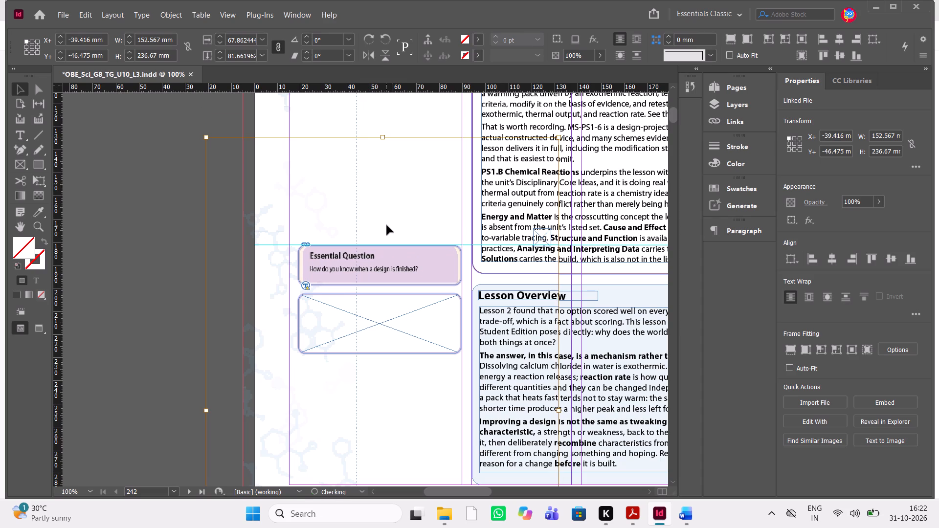
key(Left)
key(Right)
key(Right)
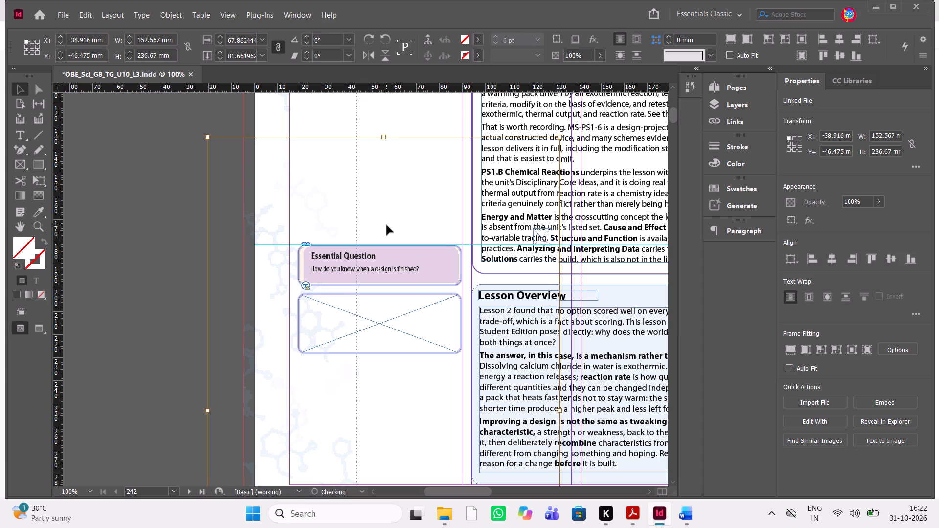
key(Right)
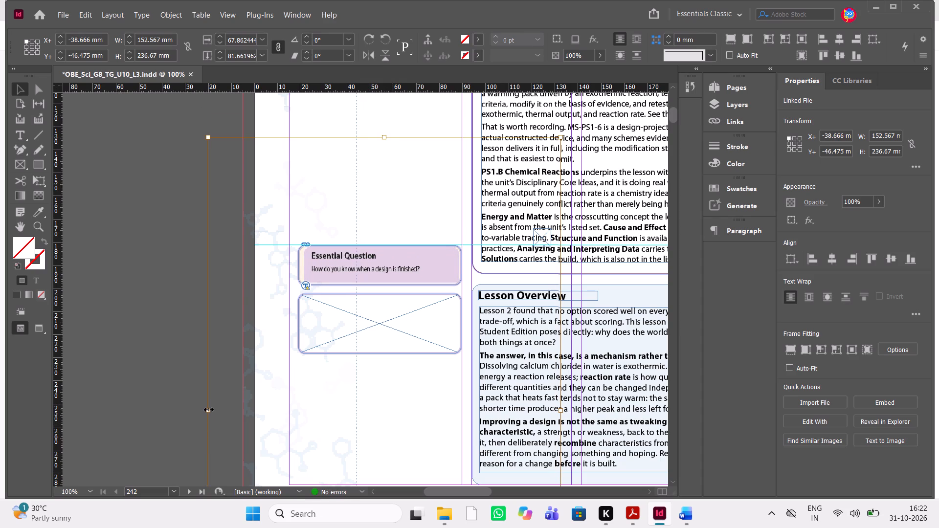
Resize the placed page to about 160 mm wide and reposition it horizontally so the Essential Question box fills its frame.
drag(209, 410, 177, 413)
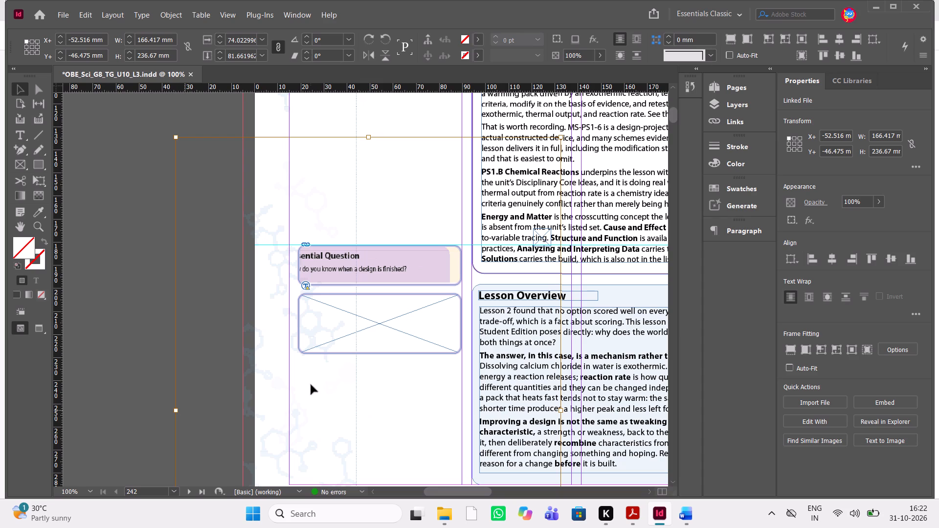
key(shift+Right)
key(shift+Right)
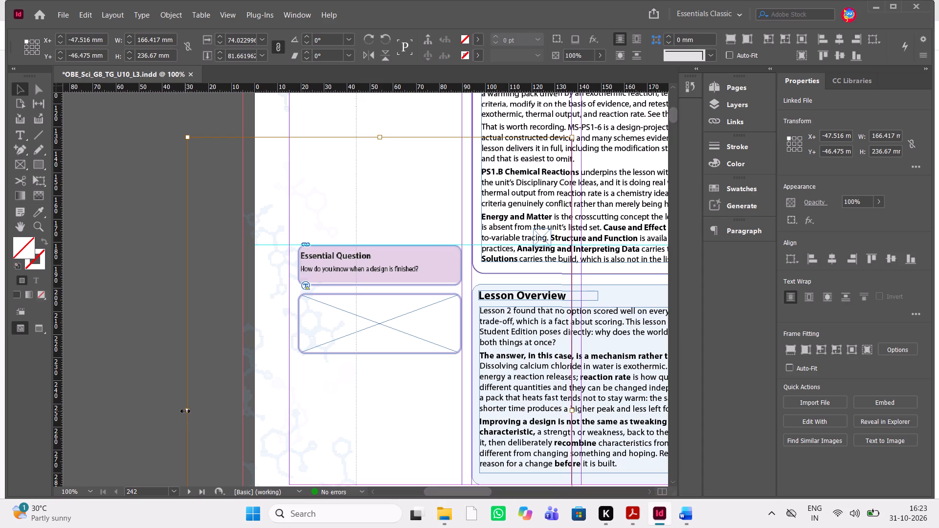
drag(185, 411, 191, 411)
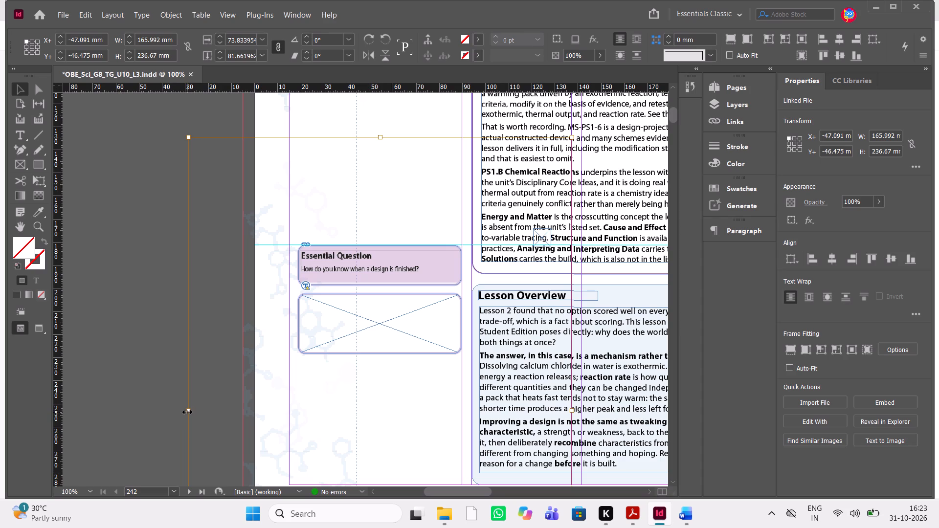
drag(187, 412, 194, 411)
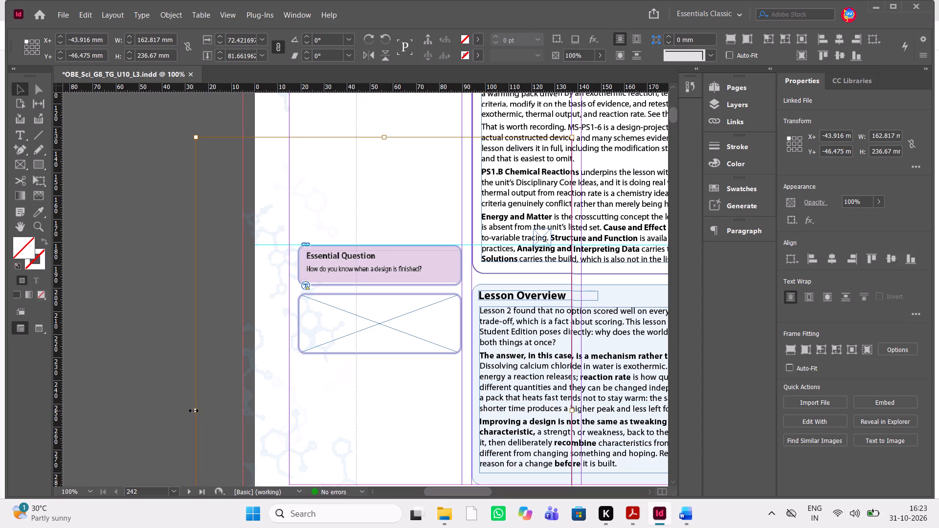
drag(194, 411, 203, 408)
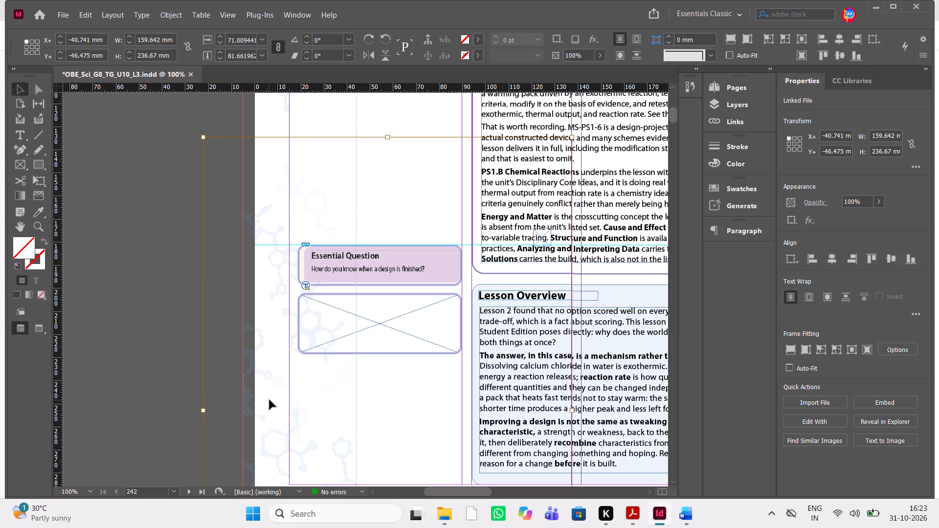
key(Left)
key(Left)
key(Left)
key(Left)
key(Left)
key(Left)
key(Left)
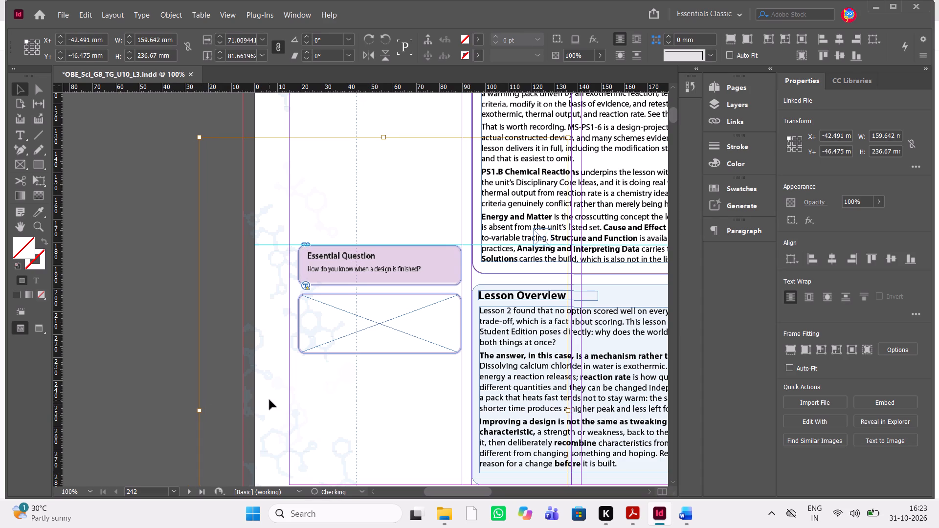
Narrow the placed page to about 157 mm and shift it right about 0.75 mm inside the Essential Question frame.
scroll(580, 330, down, 1)
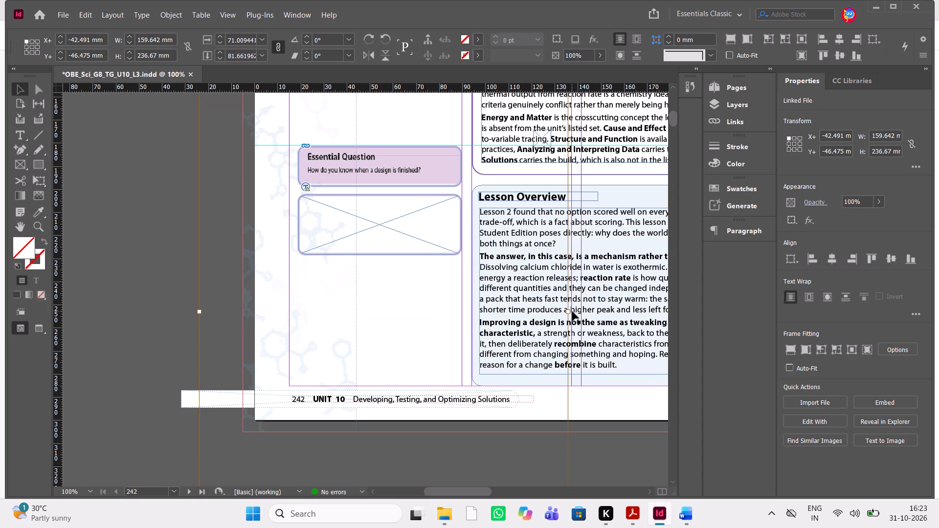
drag(566, 312, 552, 315)
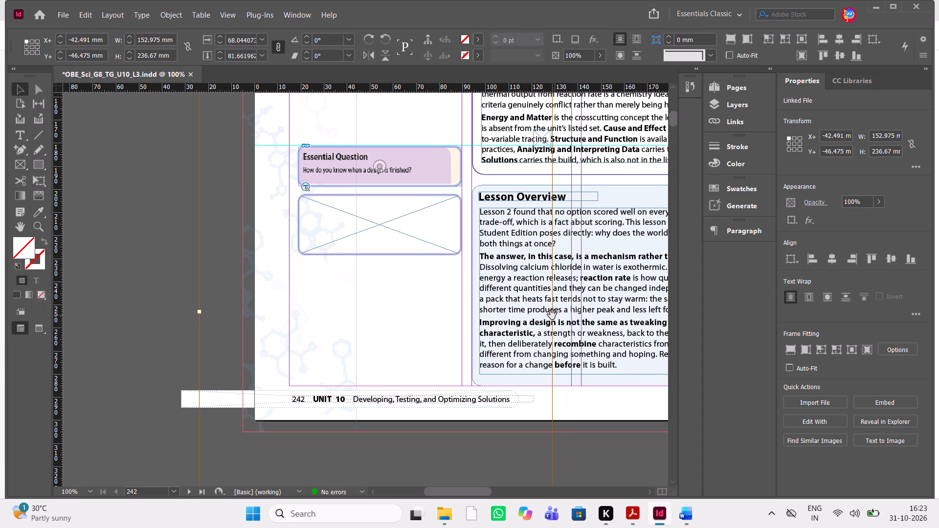
click(552, 315)
drag(553, 312, 562, 312)
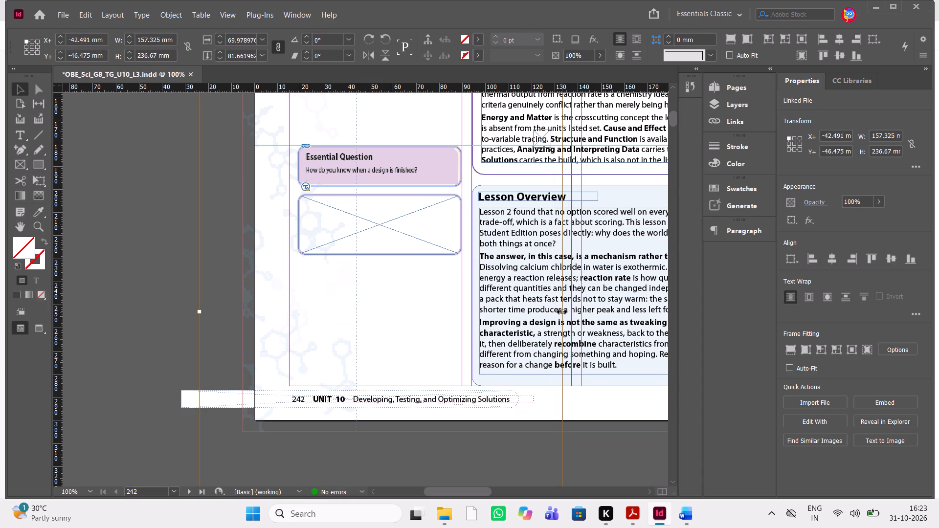
key(Right)
key(Right)
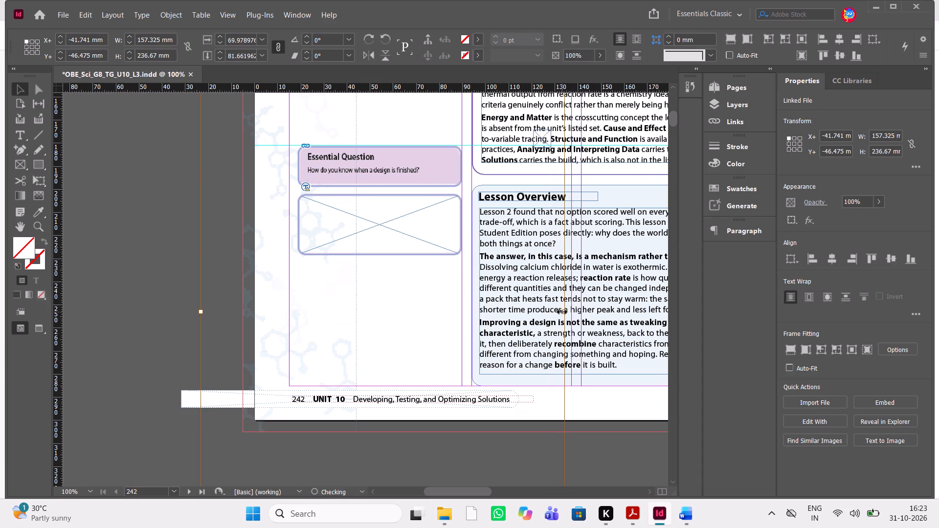
Set the Essential Question graphic's display performance to high quality.
scroll(525, 230, up, 1)
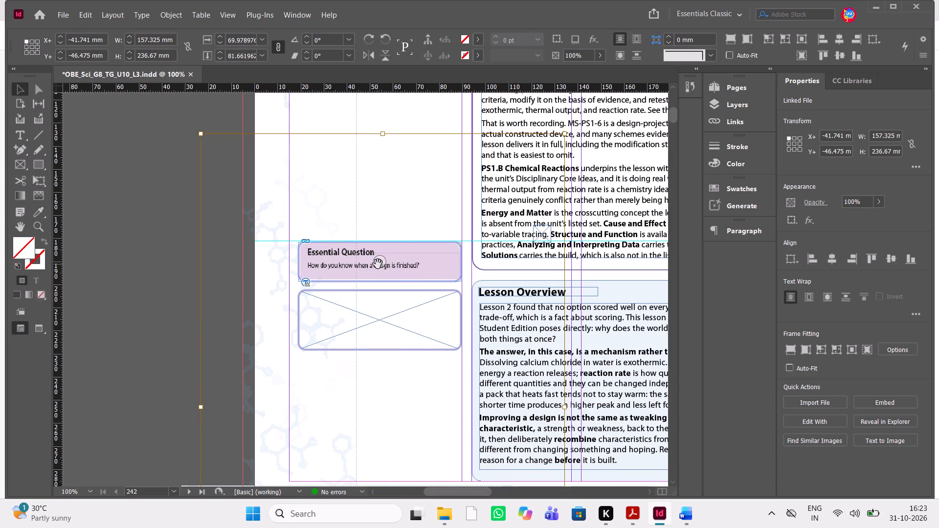
right_click(378, 264)
click(418, 474)
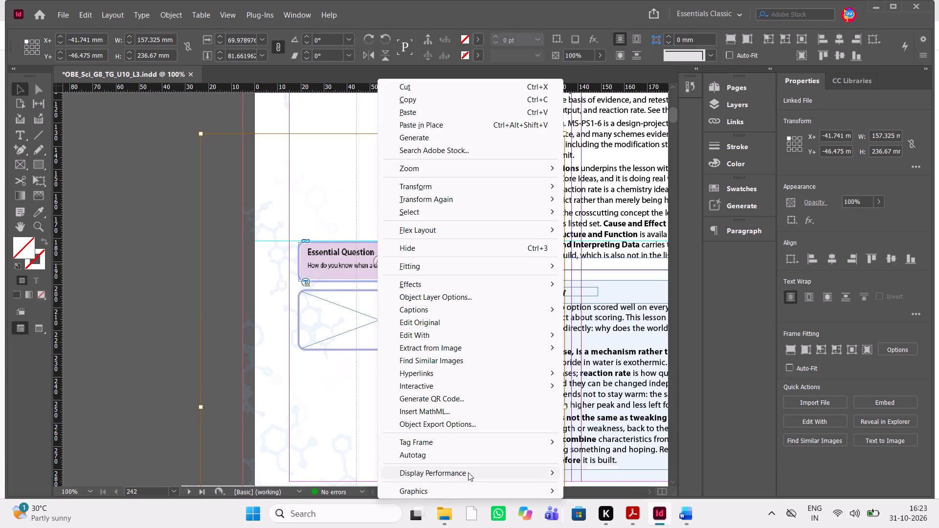
click(614, 499)
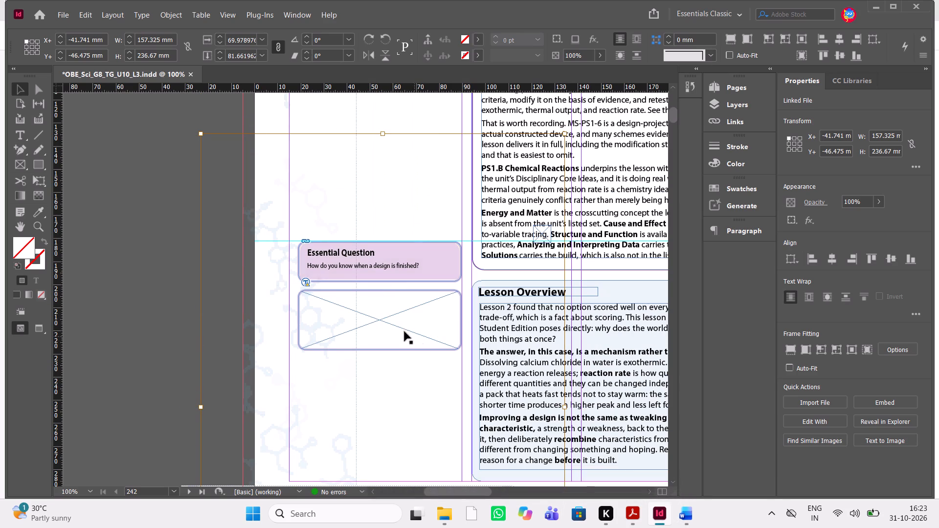
Place page 122 of OBE_Science_KSA_Grade 8 Vol 3_4P.pdf in the empty frame below the Essential Question box.
click(392, 325)
key(ctrl+d)
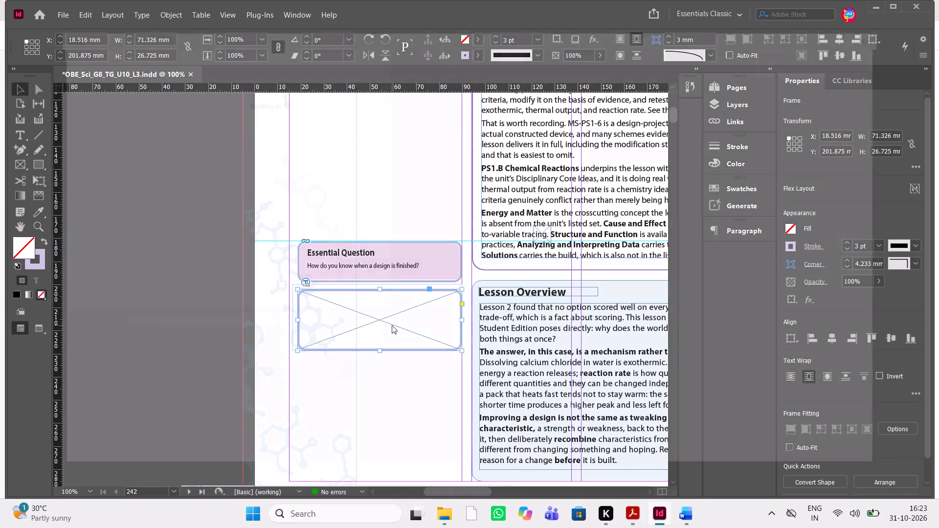
click(155, 144)
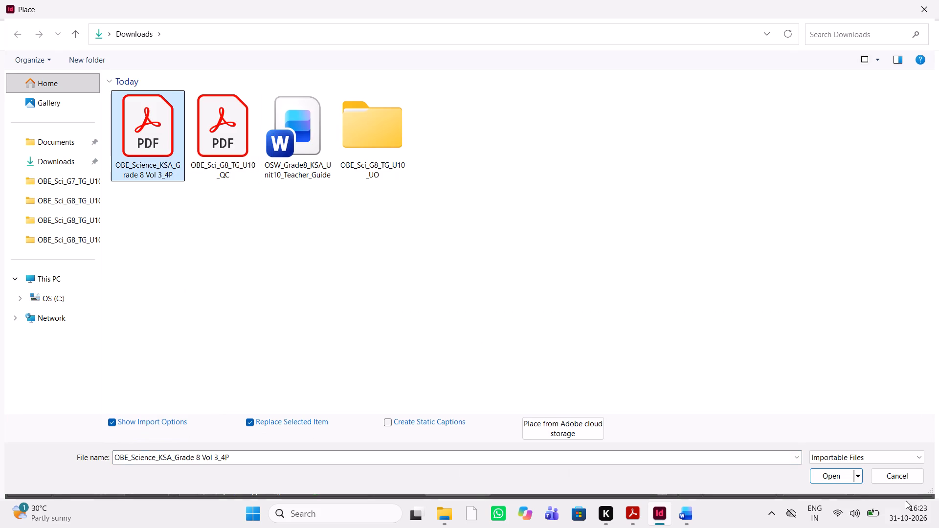
click(841, 475)
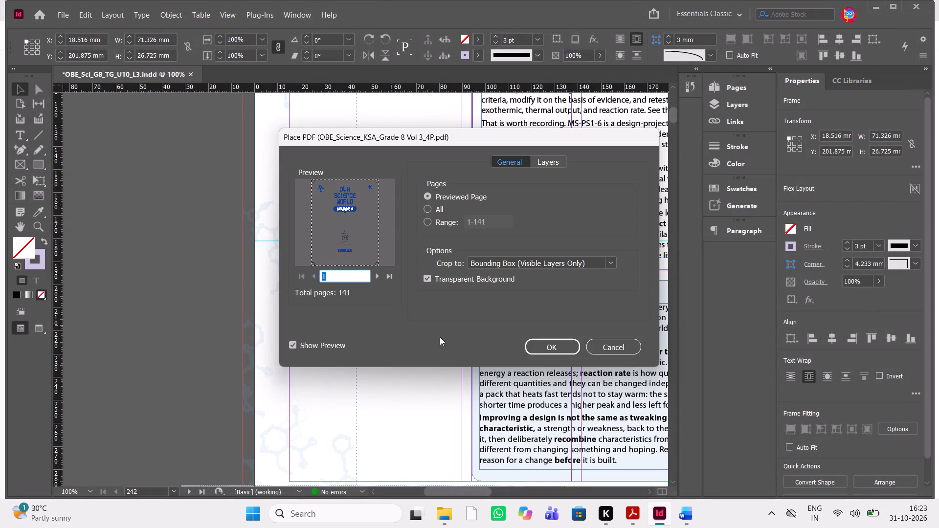
key(BackSpace)
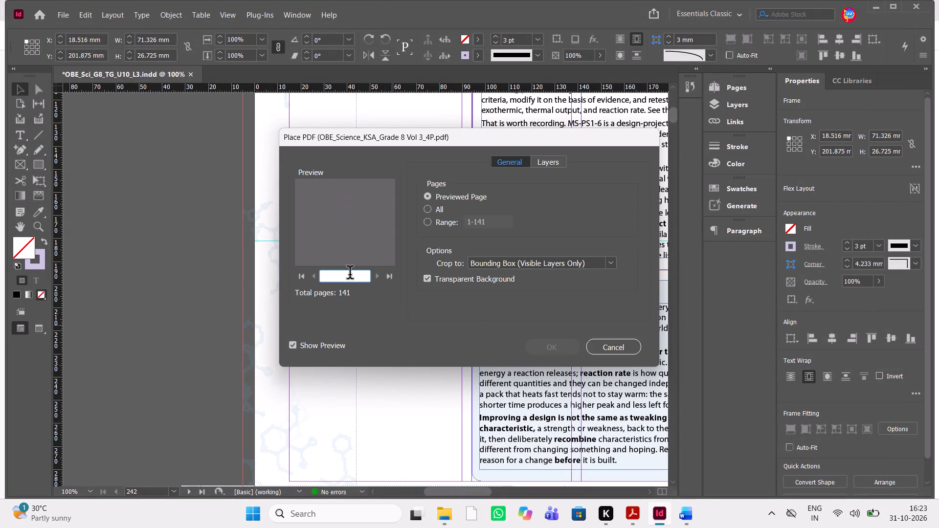
key(1)
text(21)
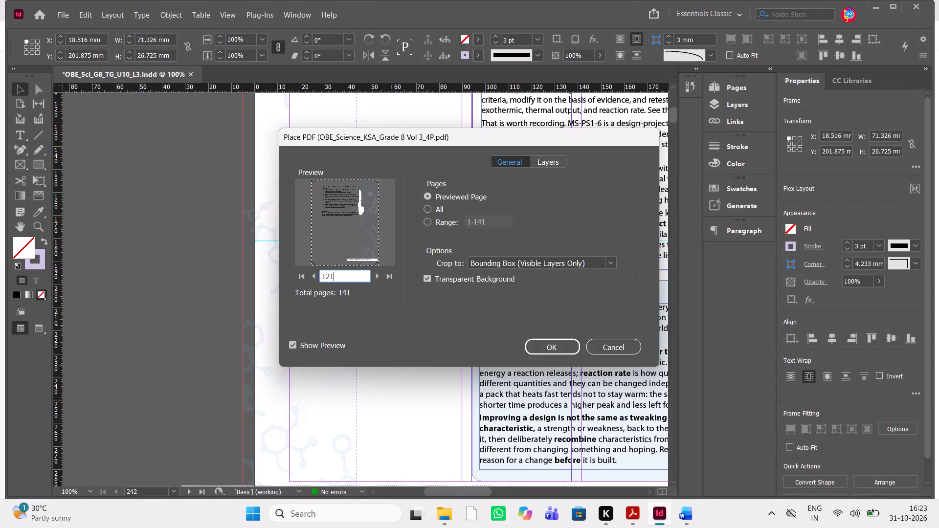
click(380, 278)
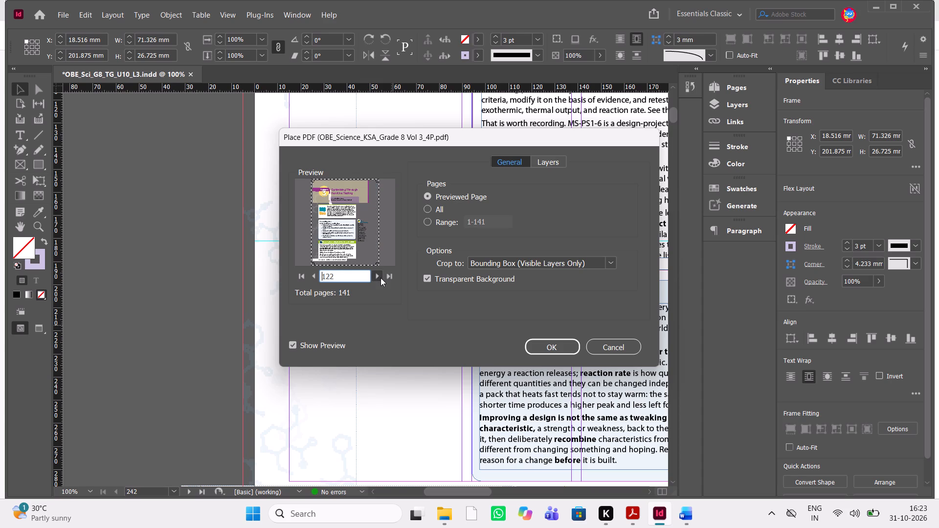
click(564, 343)
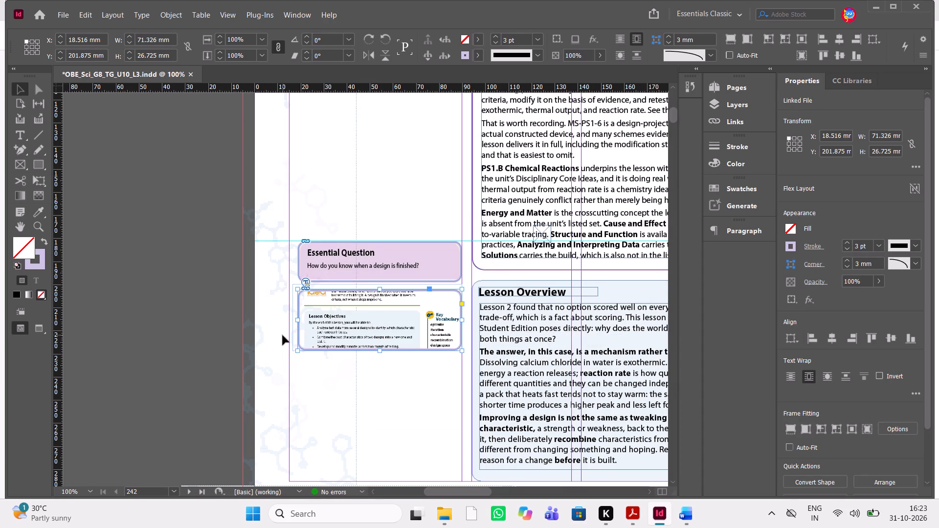
Widen the newly placed page to 200 mm and move it down 15 mm to bring the Big Idea text into the frame.
click(373, 319)
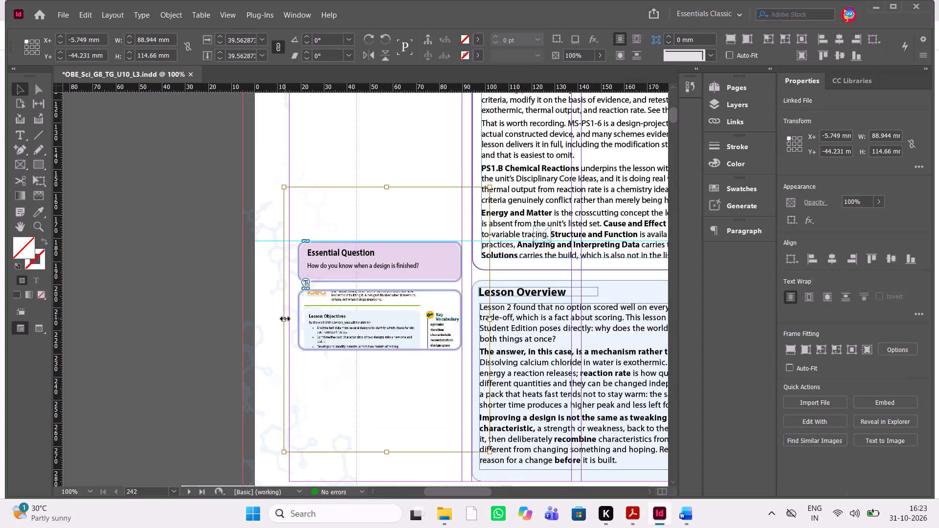
drag(285, 319, 155, 299)
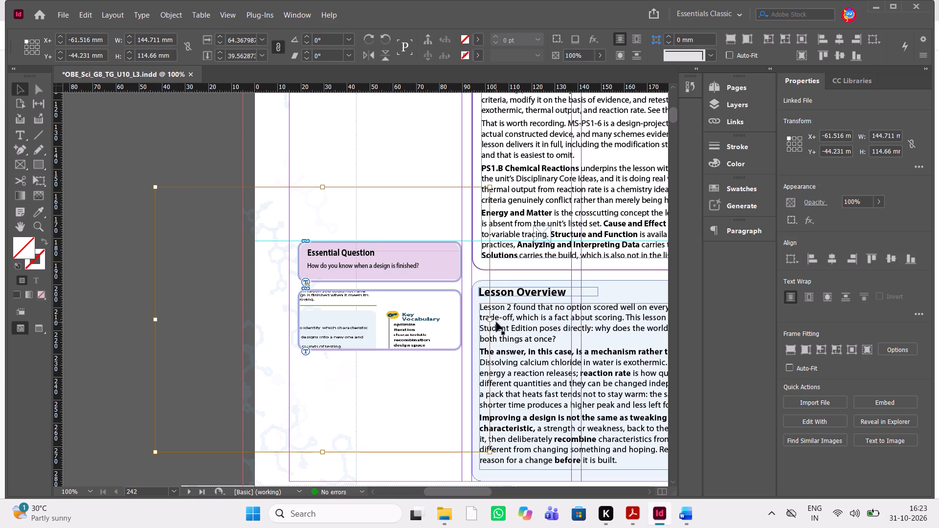
drag(491, 320, 617, 315)
key(shift+Down)
key(shift+Down)
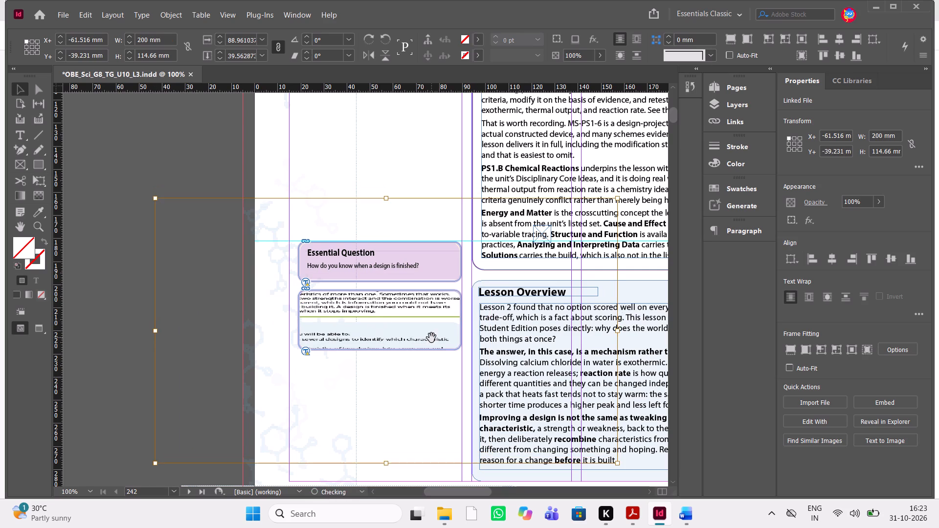
key(shift+Down)
key(shift+Down)
key(shift+Down)
key(shift+Down)
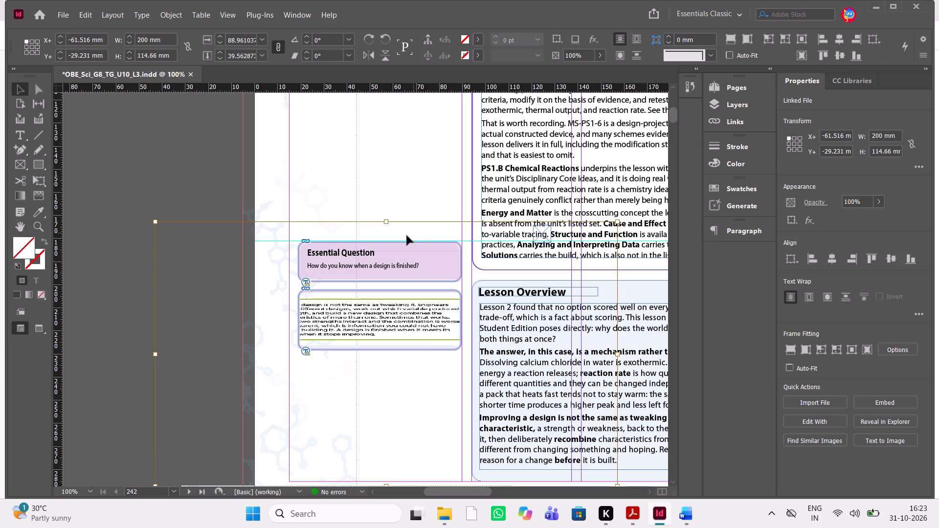
Stretch the placed page to about 125 mm high and move it down 7.5 mm inside the Big Idea frame.
drag(387, 224, 384, 198)
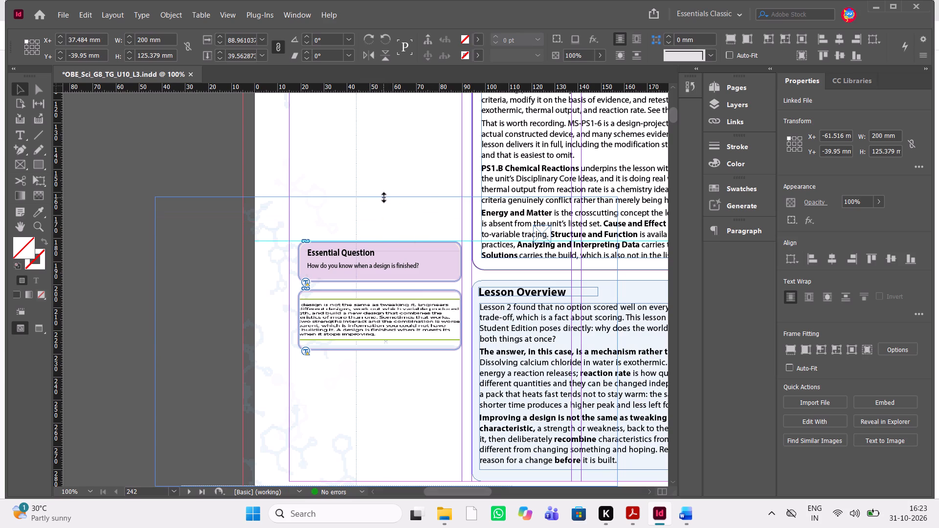
key(shift+Down)
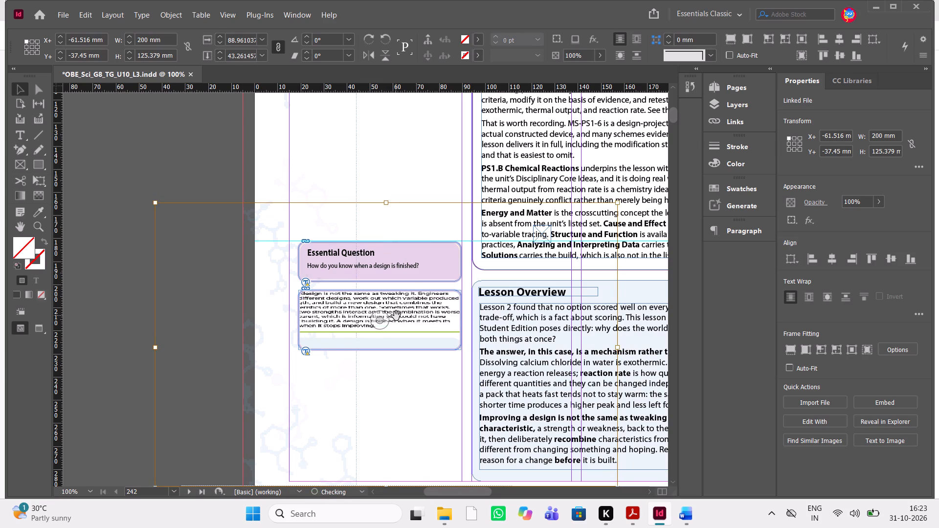
key(shift+Down)
key(shift+Down)
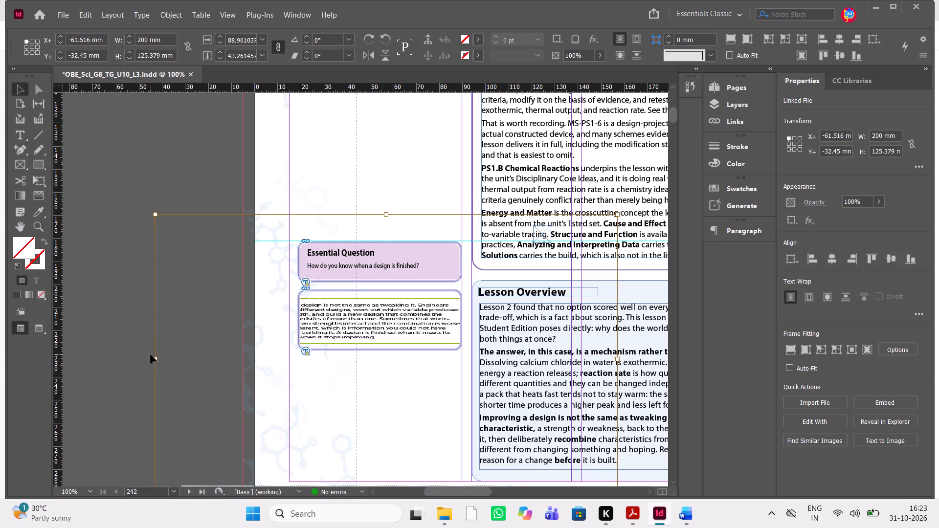
Narrow the placed page to about 132 mm and shift it left 20 mm to bring the Big Idea logo and text into the frame.
drag(154, 360, 182, 364)
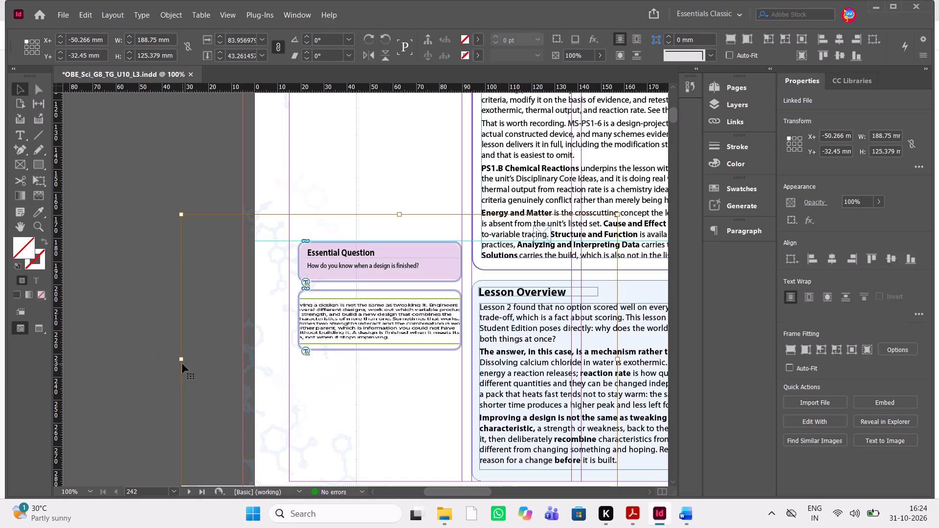
drag(182, 360, 211, 360)
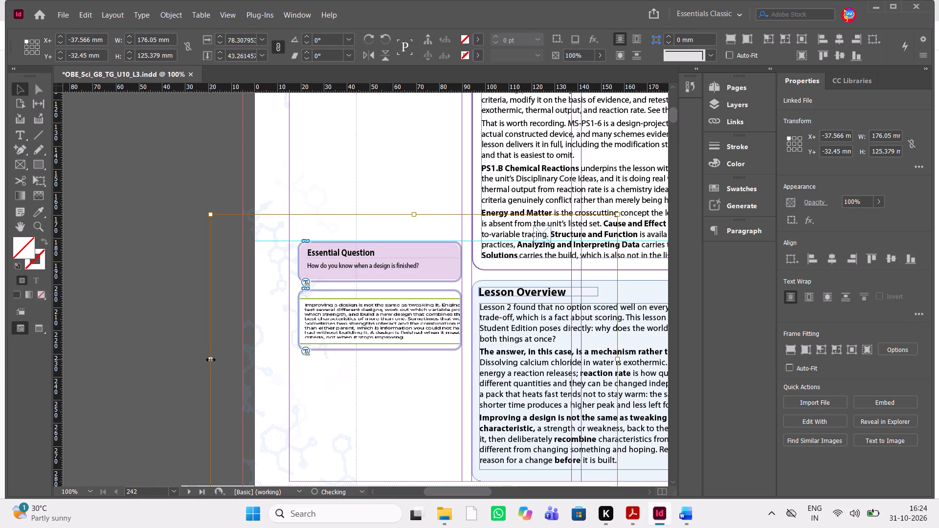
drag(208, 358, 223, 357)
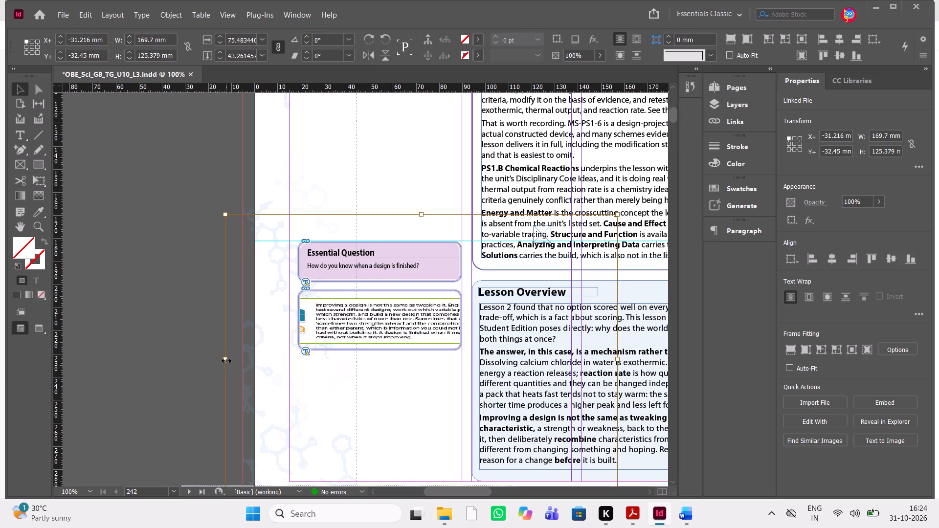
drag(226, 361, 312, 360)
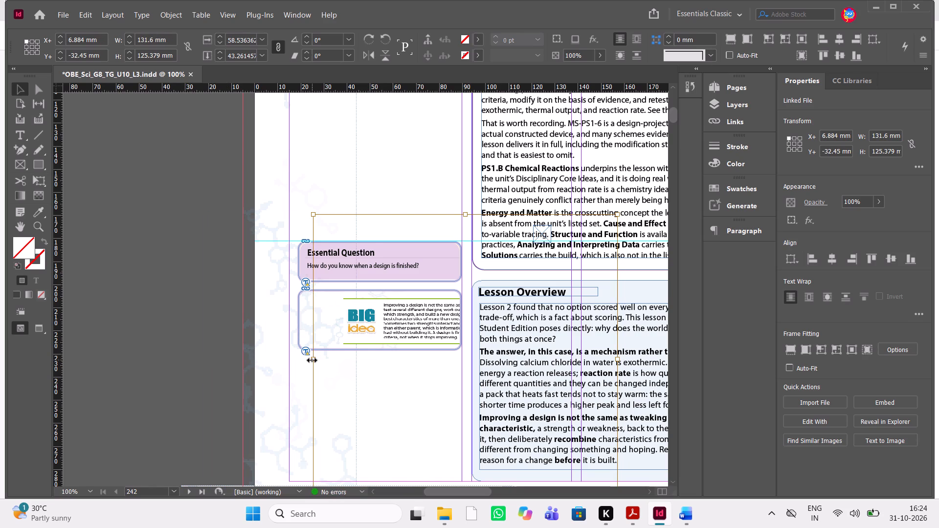
key(shift+Left)
key(shift+Left)
key(shift+Left)
key(shift+Left)
key(shift+Left)
key(shift+Left)
key(shift+Left)
key(shift+Left)
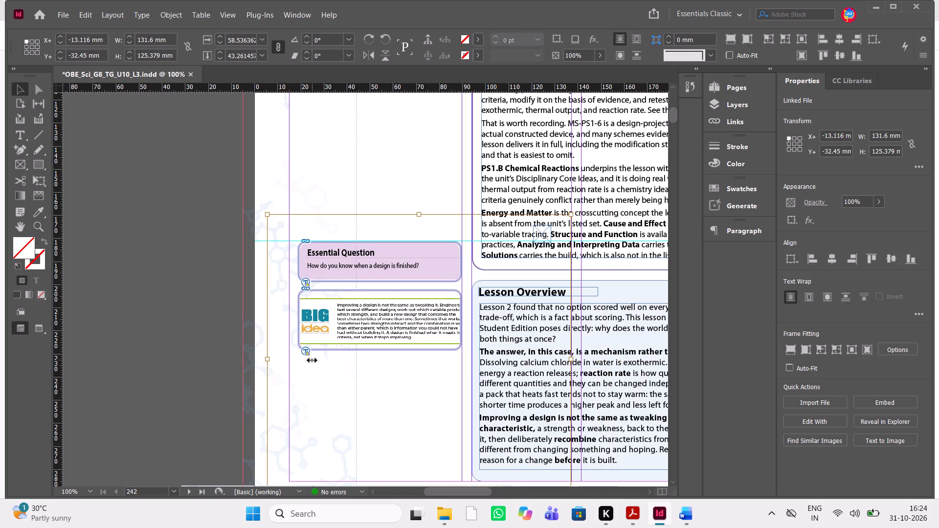
Narrow the placed page to about 122 mm and move it up 2.5 mm to fit the Big Idea graphic in its frame.
scroll(562, 402, down, 1)
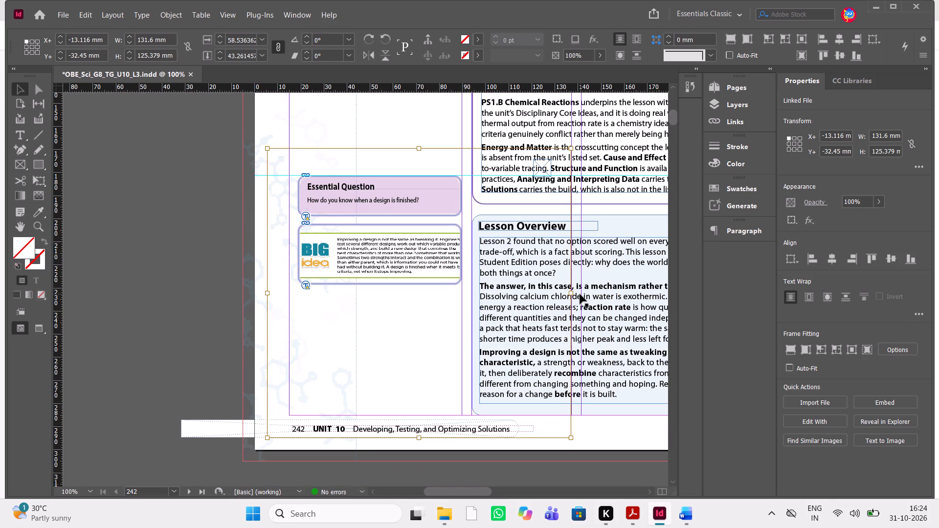
drag(571, 294, 548, 294)
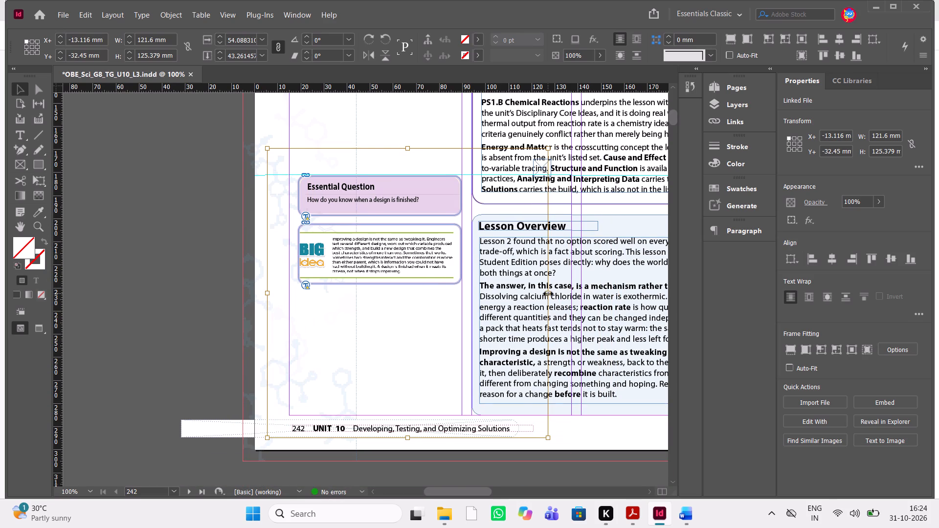
scroll(426, 286, right, 1)
scroll(426, 286, left, 1)
key(shift+Up)
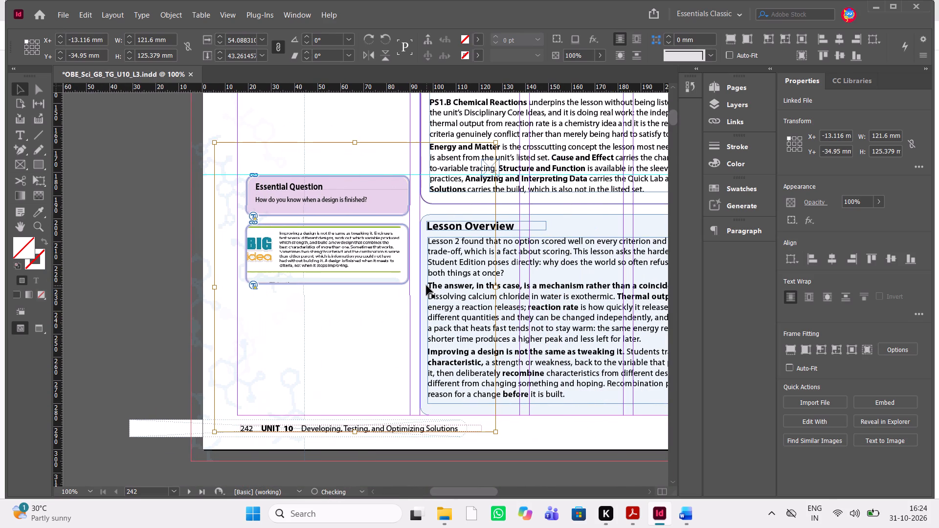
Move the placed page 2.5 mm right and 2 mm down to centre the Big Idea graphic in its frame.
key(shift+Right)
key(shift+Down)
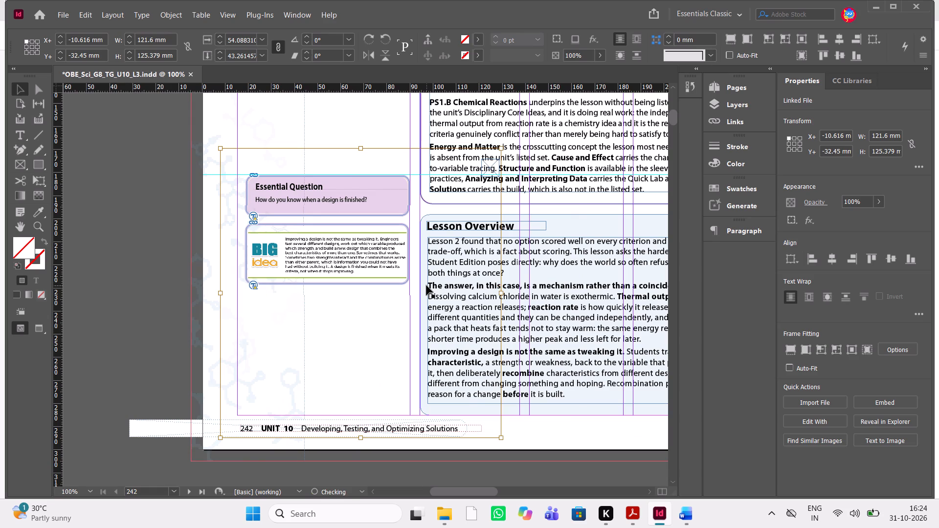
key(Up)
key(Up)
key(Up)
key(Down)
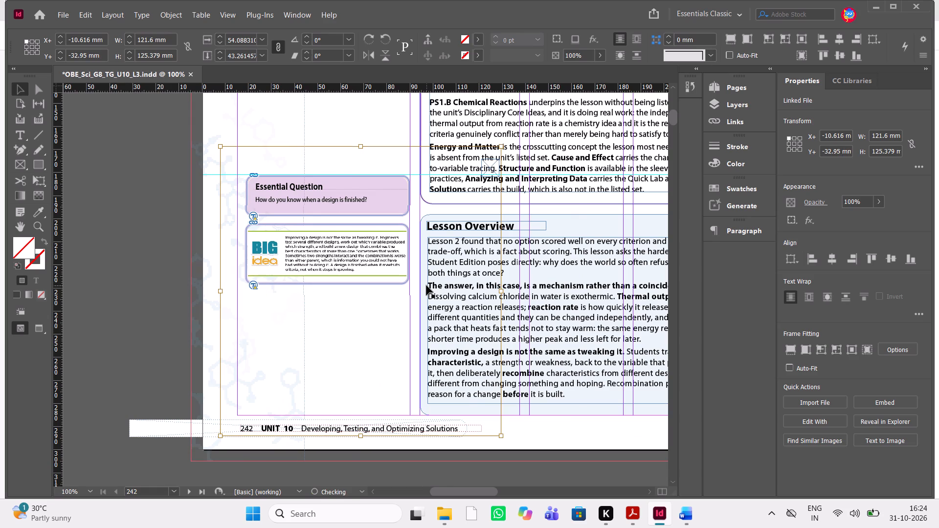
Set the Big Idea graphic to High Quality Display and inspect its text and logo.
right_click(336, 259)
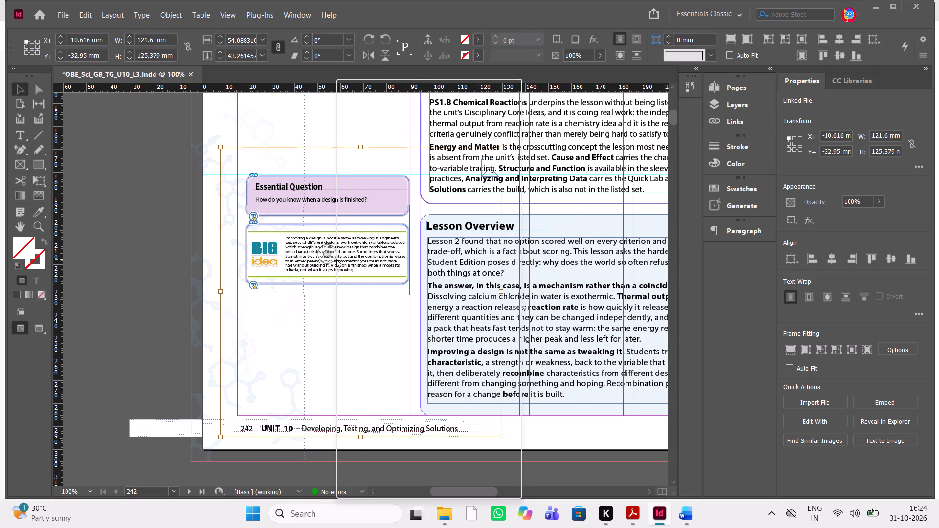
click(419, 472)
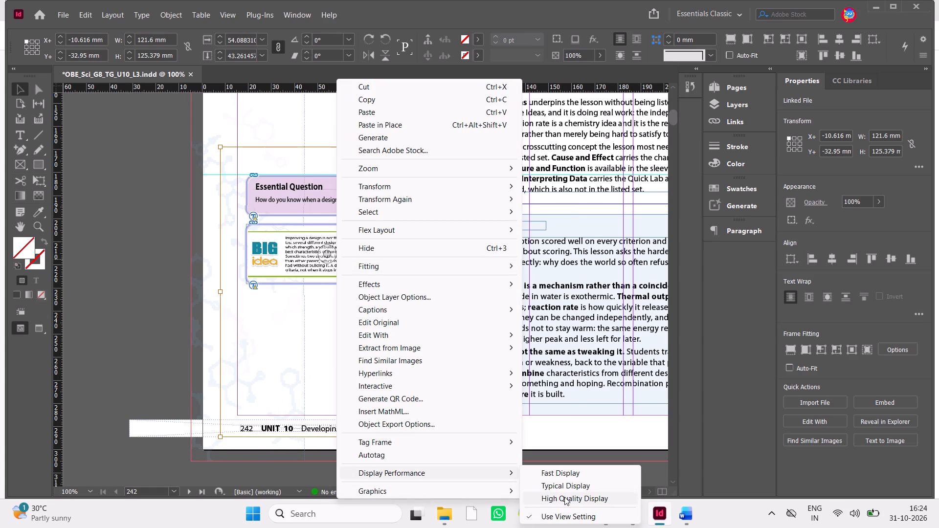
click(564, 497)
key(ctrl+equal)
key(ctrl+equal)
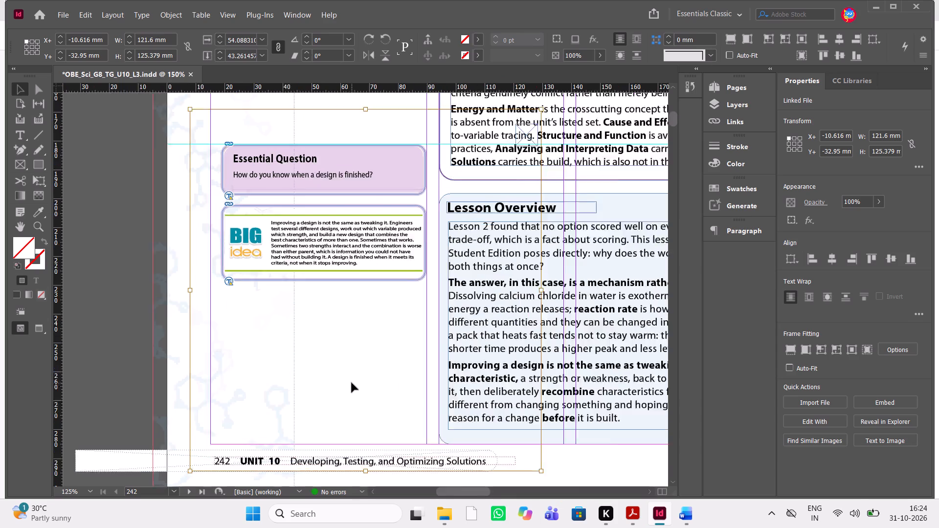
key(ctrl+equal)
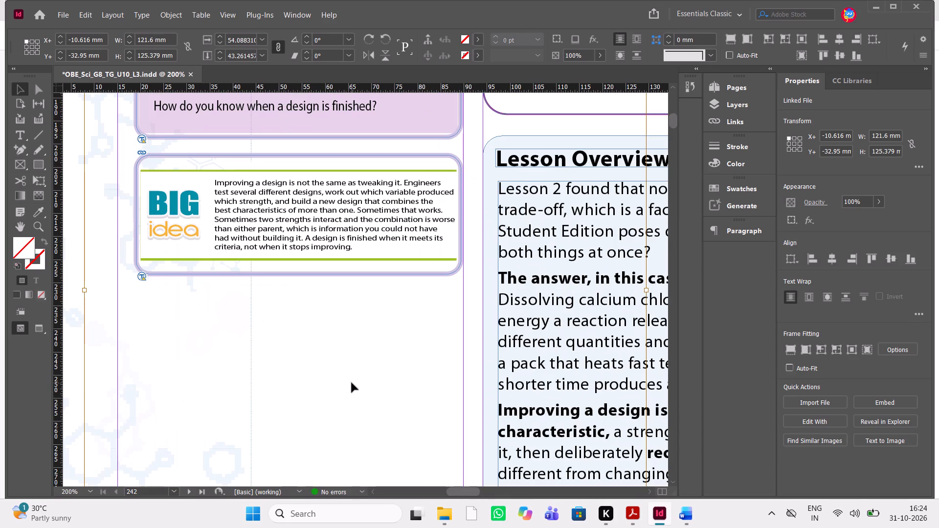
key(ctrl+minus)
key(ctrl+minus)
Delete the old White Desert and the Battery Curiosity Corner graphic from its frame on page 244.
scroll(352, 383, up, 2)
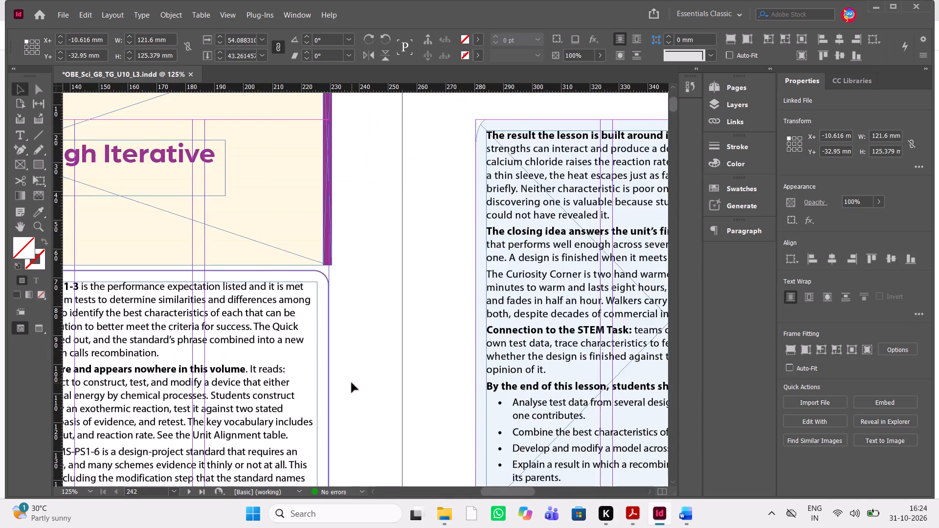
scroll(352, 383, down, 6)
scroll(352, 383, left, 1)
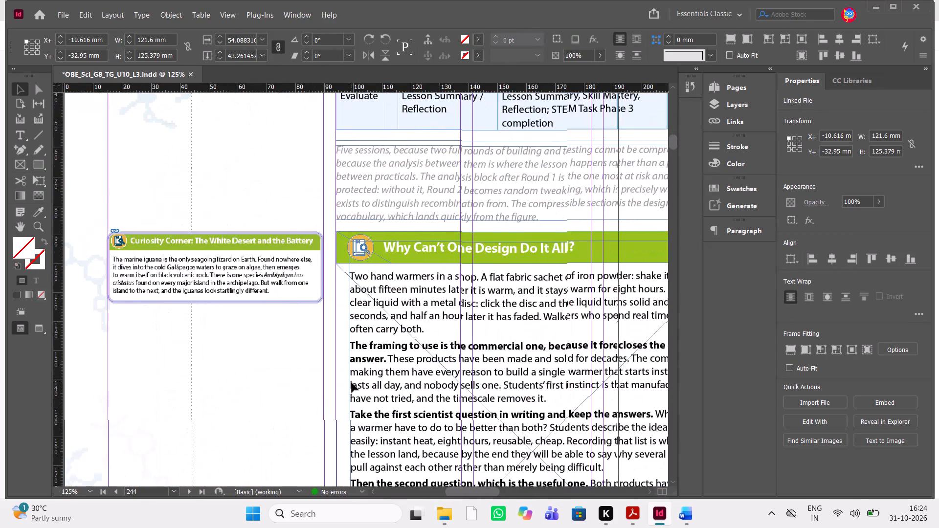
scroll(352, 383, right, 1)
click(272, 371)
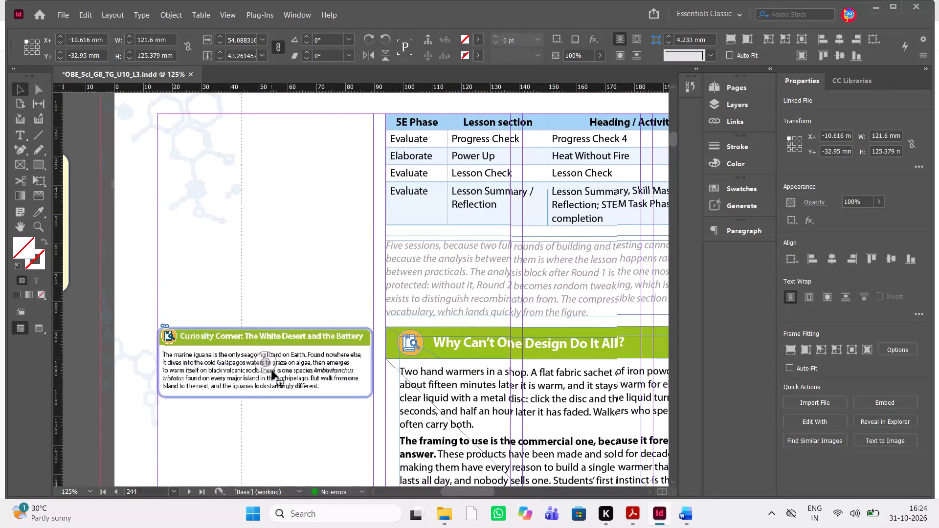
key(Delete)
Place page 122 of OBE_Science_KSA_Grade 8 Vol 3_4P.pdf into the empty Curiosity Corner frame on page 244.
click(272, 371)
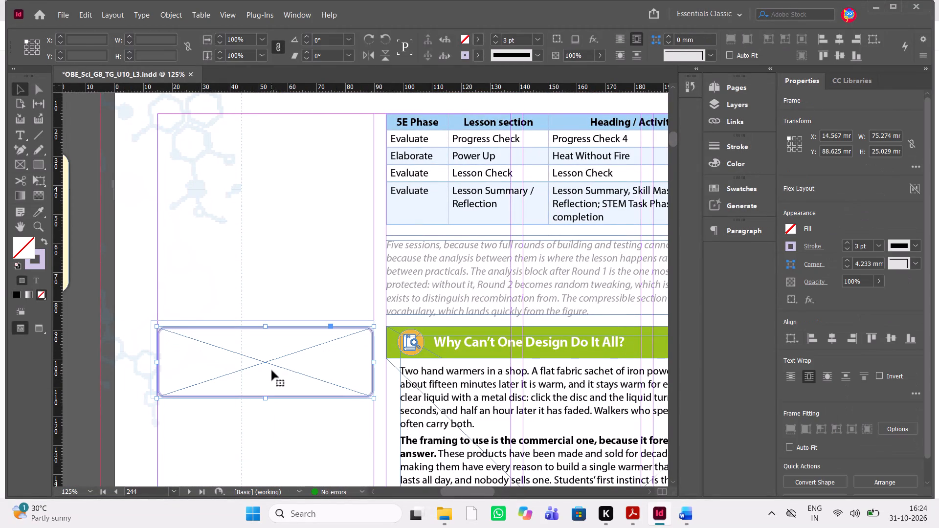
key(ctrl+d)
click(173, 163)
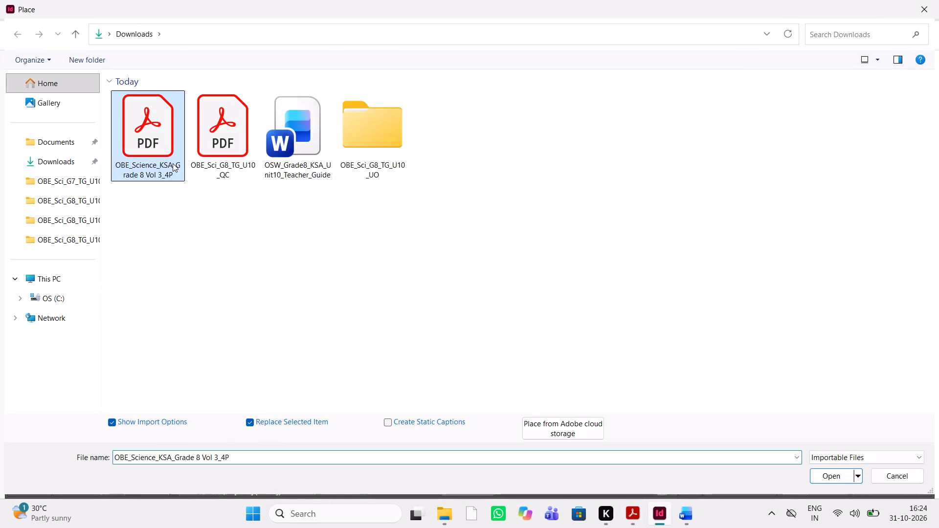
click(816, 476)
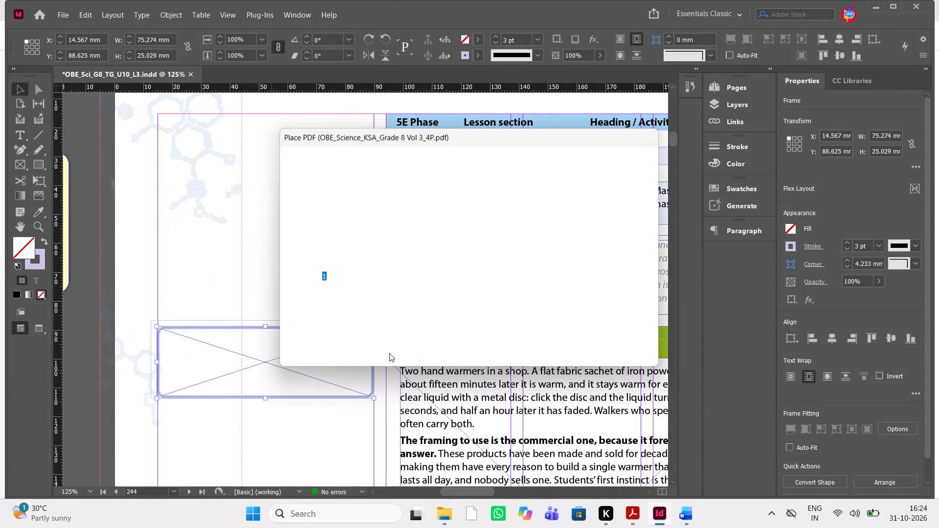
key(BackSpace)
text(122)
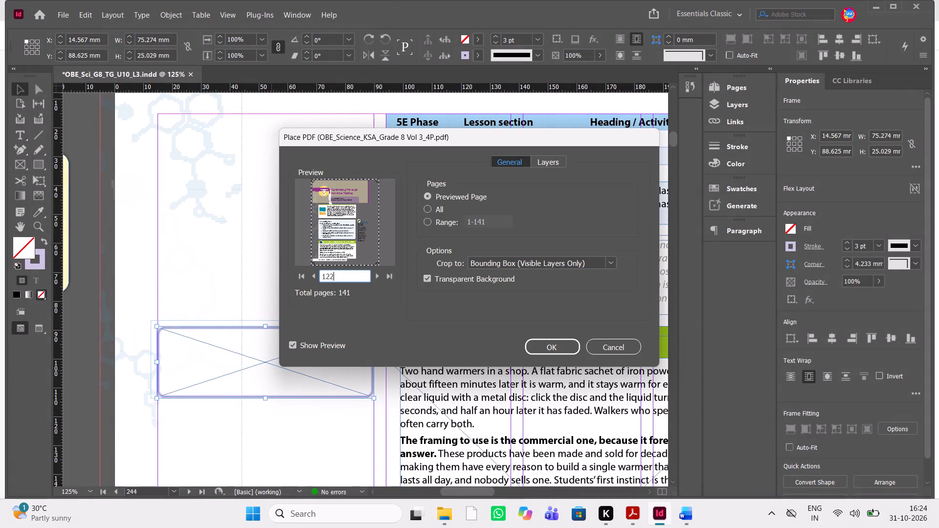
click(558, 341)
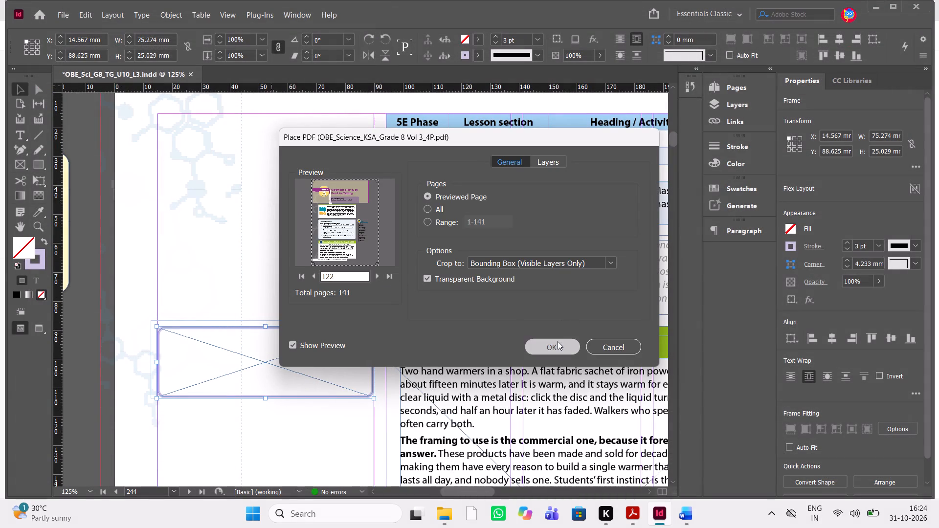
Move the placed page up inside its frame to about Y -65.5 mm, bringing the Curiosity Corner section into the frame.
scroll(328, 373, down, 1)
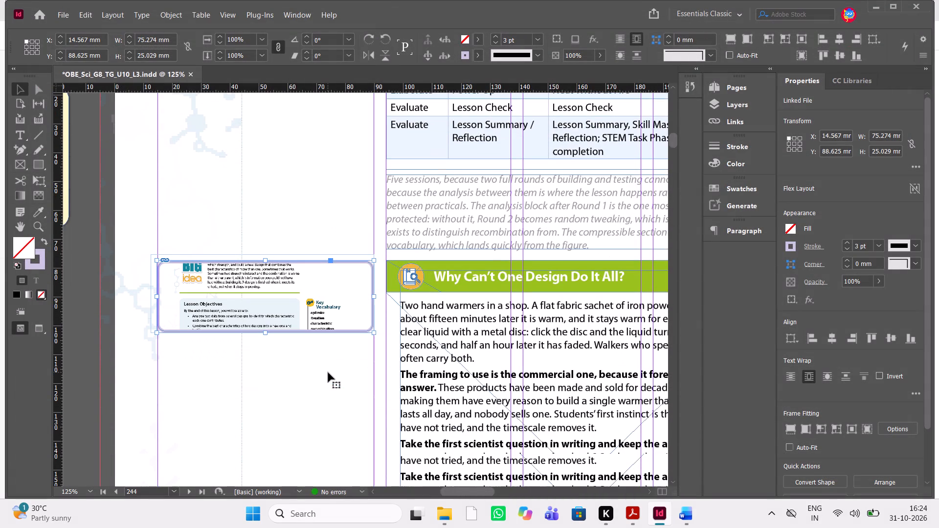
click(261, 298)
key(shift+Up)
key(shift+Up)
key(shift+Up)
key(shift+Up)
key(shift+Up)
key(shift+Up)
key(shift+Up)
key(shift+Up)
key(shift+Up)
key(shift+Up)
key(shift+Up)
key(shift+Up)
key(shift+Up)
key(shift+Up)
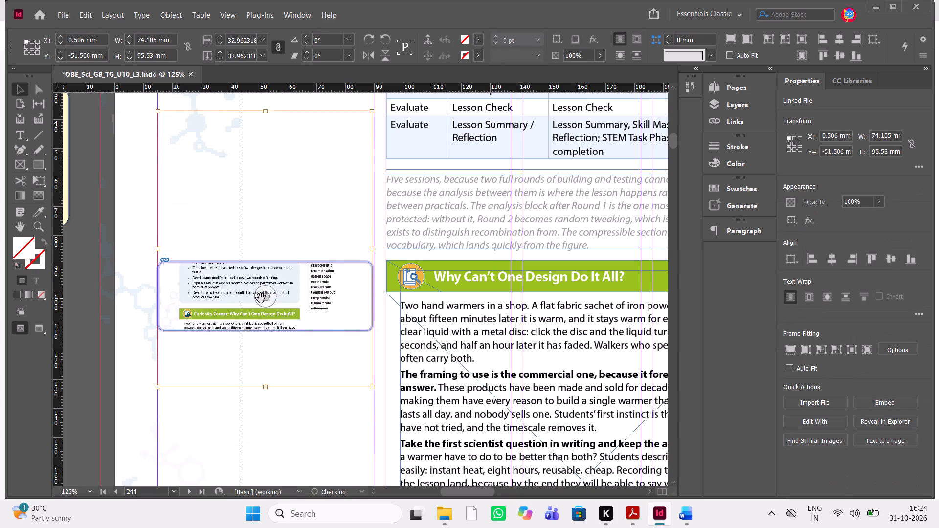
key(shift+Up)
key(shift+Up)
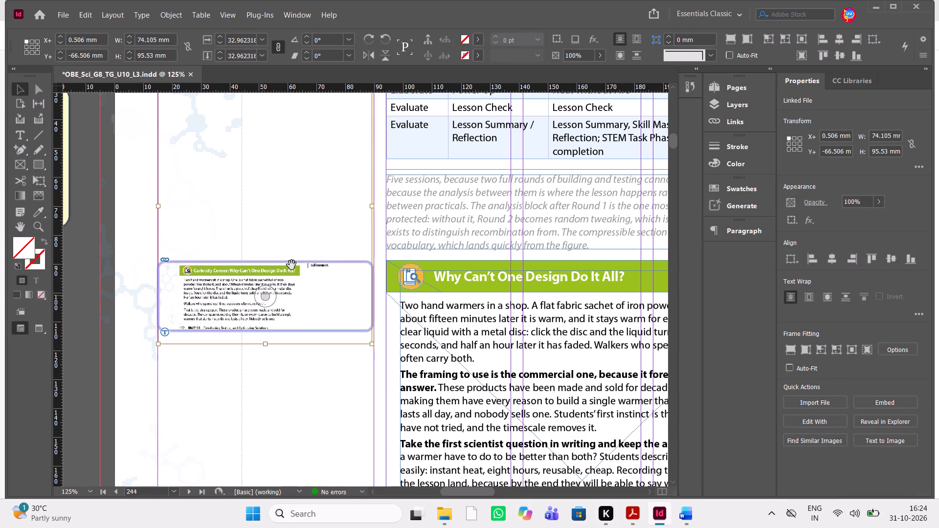
key(Down)
key(Down)
key(Down)
key(Down)
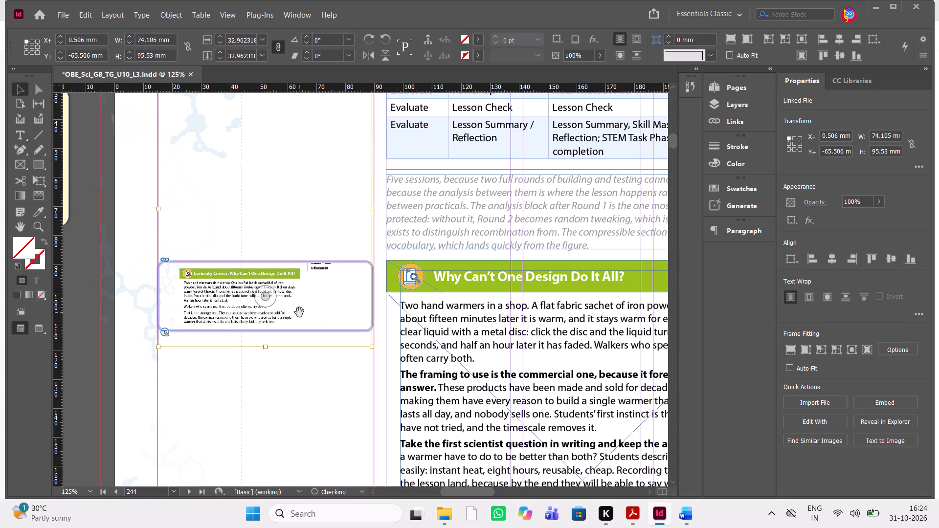
key(Down)
key(Up)
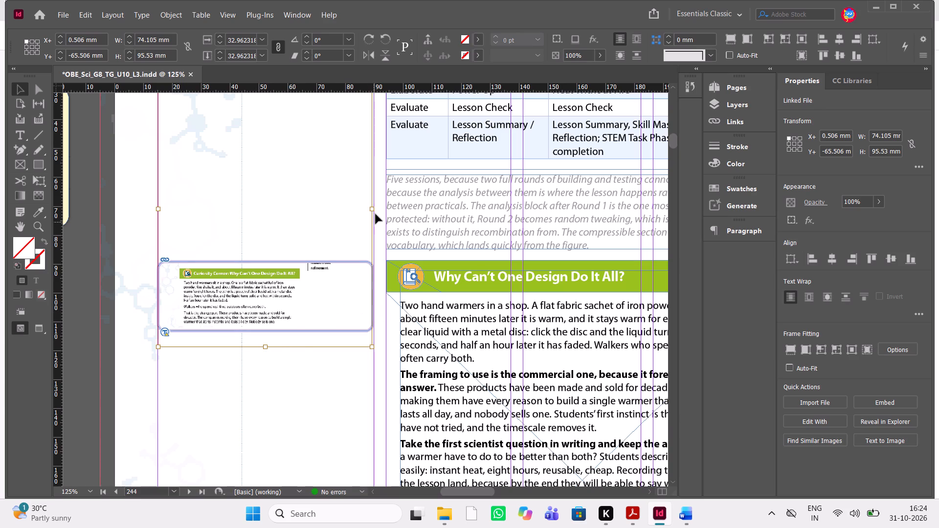
Widen the placed page to about 113 mm and shift it to about X -6.3 mm to fit the Curiosity Corner in its frame.
drag(372, 209, 417, 214)
drag(159, 208, 91, 206)
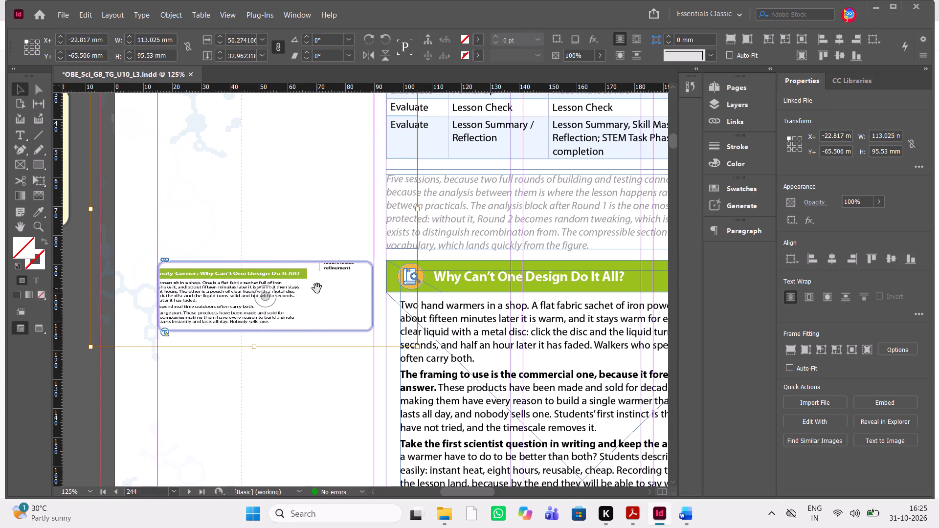
key(Right)
key(Right)
key(Right)
key(Right)
key(Right)
key(Right)
key(Right)
key(Right)
key(Right)
key(Right)
key(Right)
key(Right)
key(Right)
key(Right)
key(Right)
key(Right)
key(Right)
key(Right)
key(Right)
key(Right)
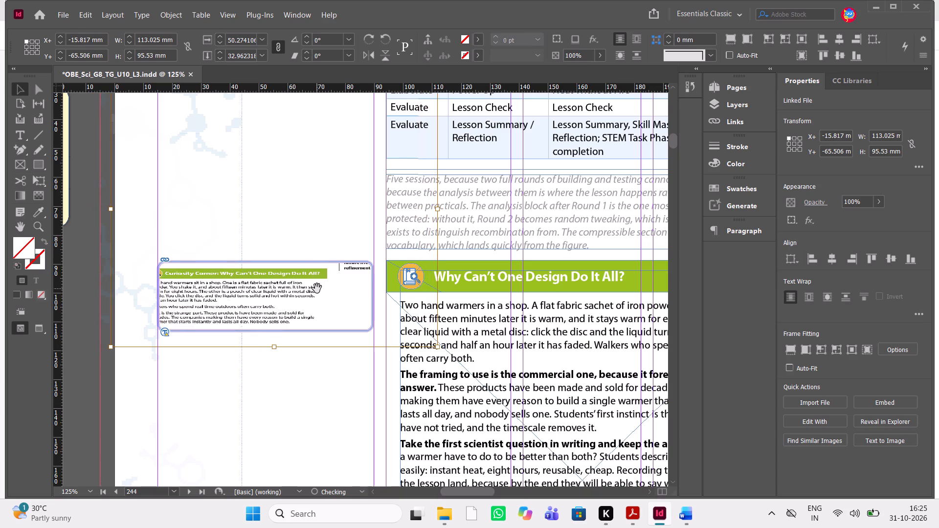
key(Right)
key(Right)
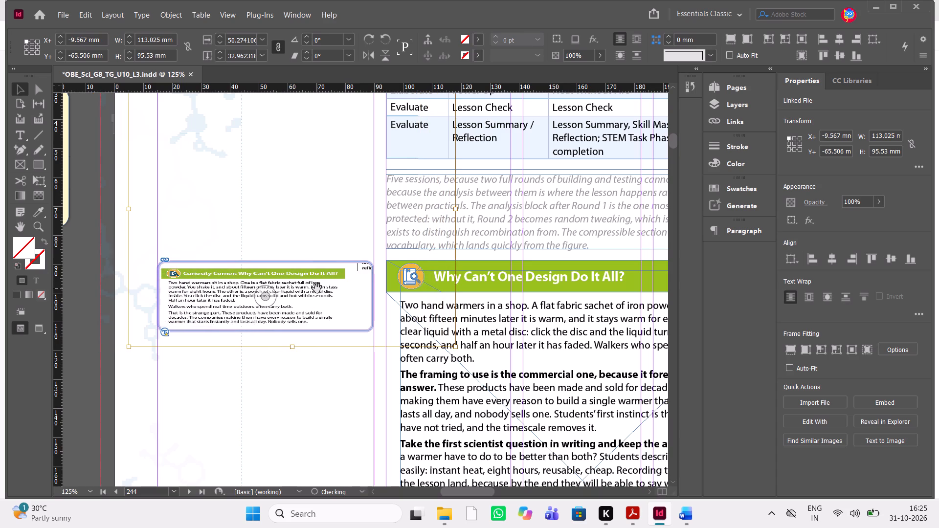
key(Right)
key(Right)
key(Right)
key(Right)
key(Right)
key(Right)
key(Right)
key(Right)
key(Right)
key(Right)
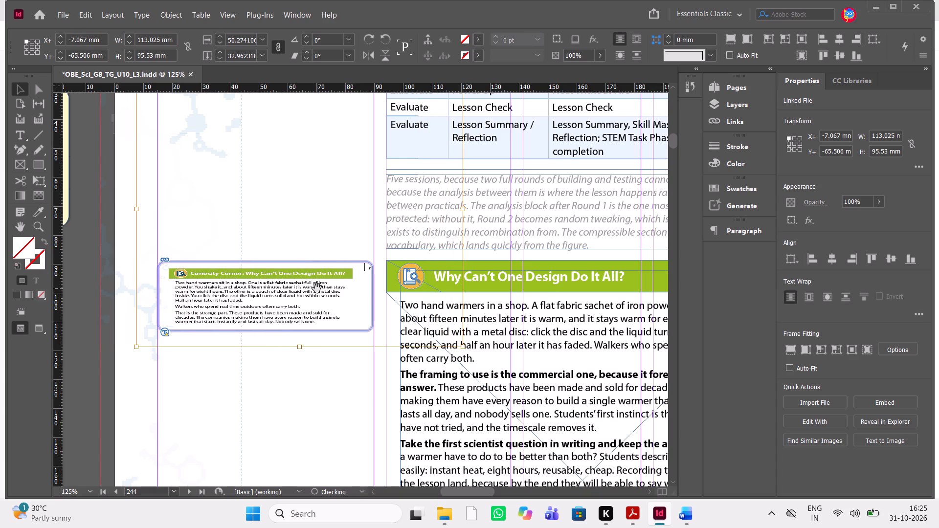
key(Right)
key(Right)
key(Right)
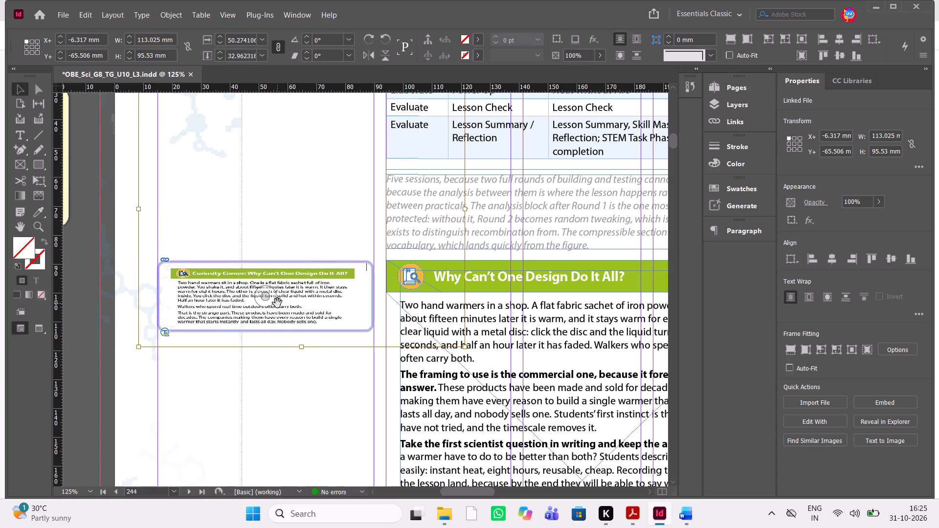
Set the page 244 Curiosity Corner graphic to High Quality Display and inspect its text and edges.
right_click(277, 303)
click(371, 473)
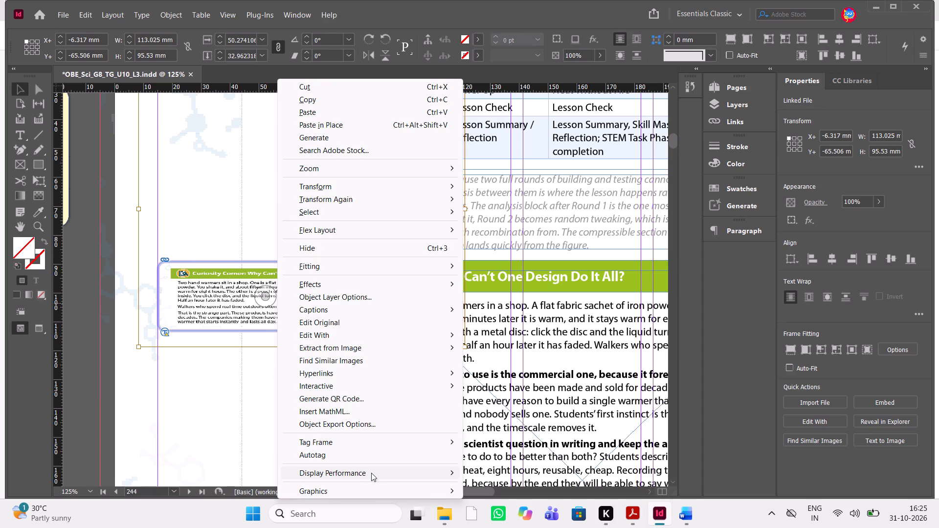
click(492, 499)
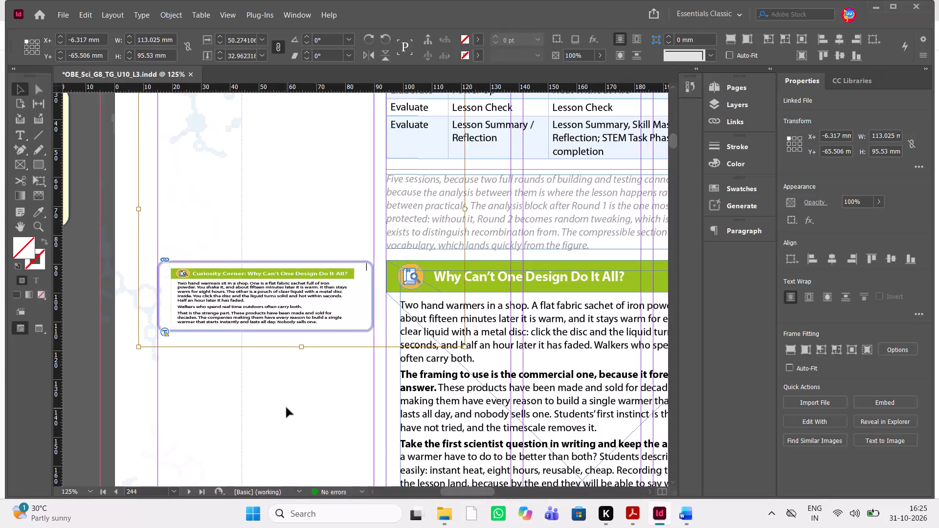
click(287, 408)
key(ctrl+equal)
key(ctrl+equal)
key(ctrl+equal)
scroll(287, 408, right, 1)
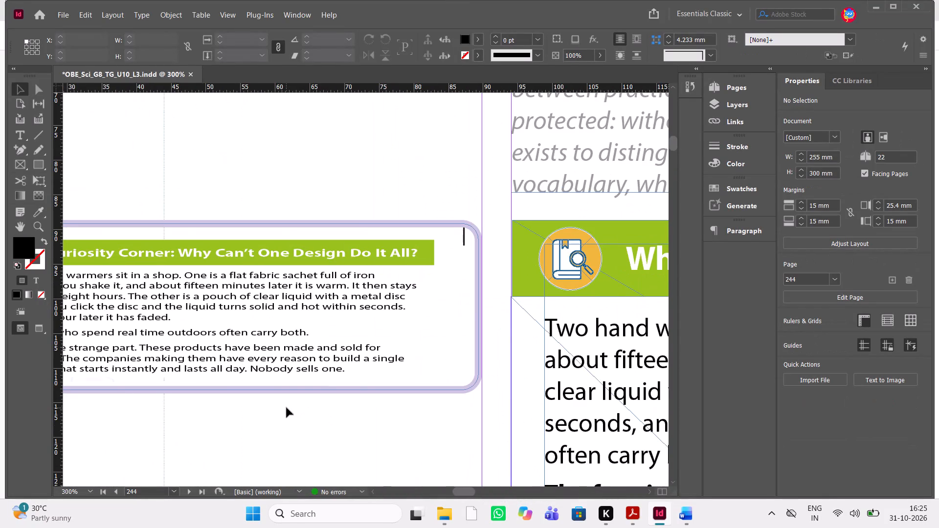
scroll(287, 408, right, 2)
scroll(287, 408, down, 1)
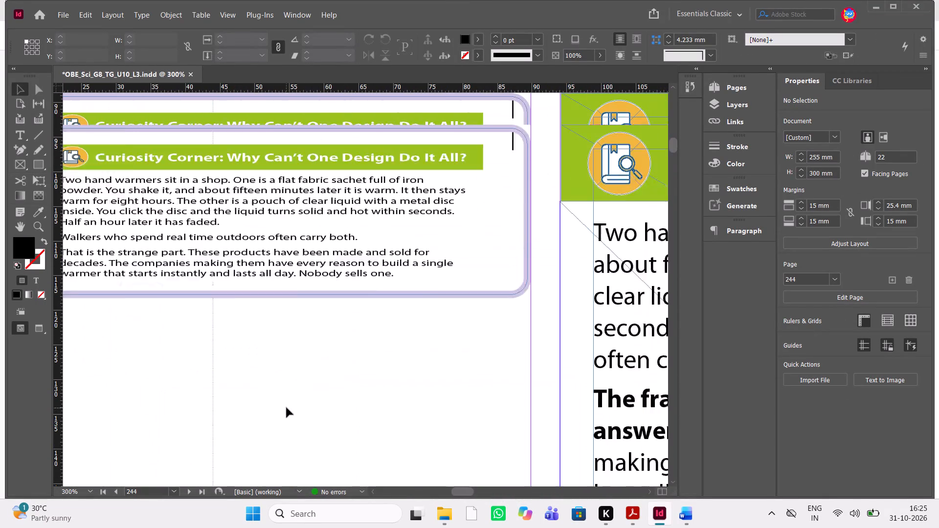
Delete the small stray empty frame just above page 247.
key(ctrl+minus)
key(ctrl+minus)
key(ctrl+minus)
key(ctrl+minus)
scroll(287, 408, left, 1)
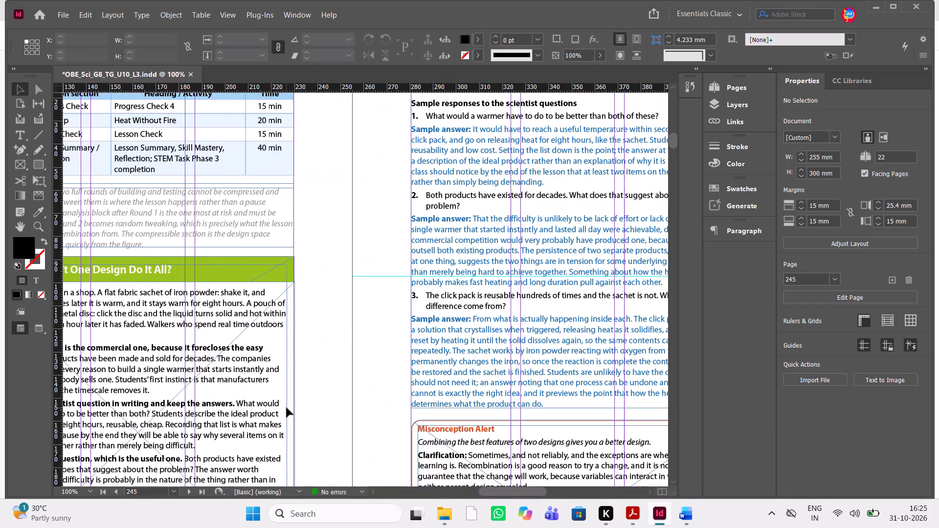
scroll(287, 408, left, 1)
scroll(287, 408, down, 5)
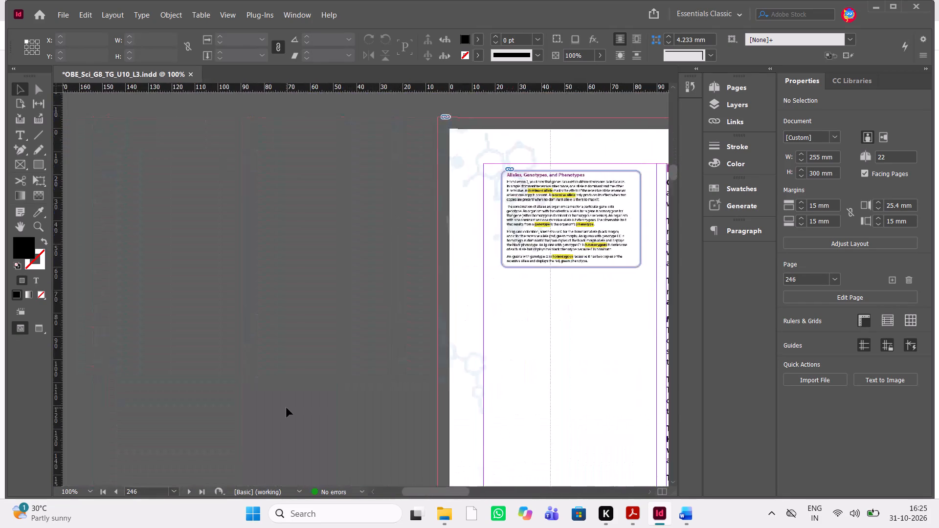
scroll(287, 408, left, 3)
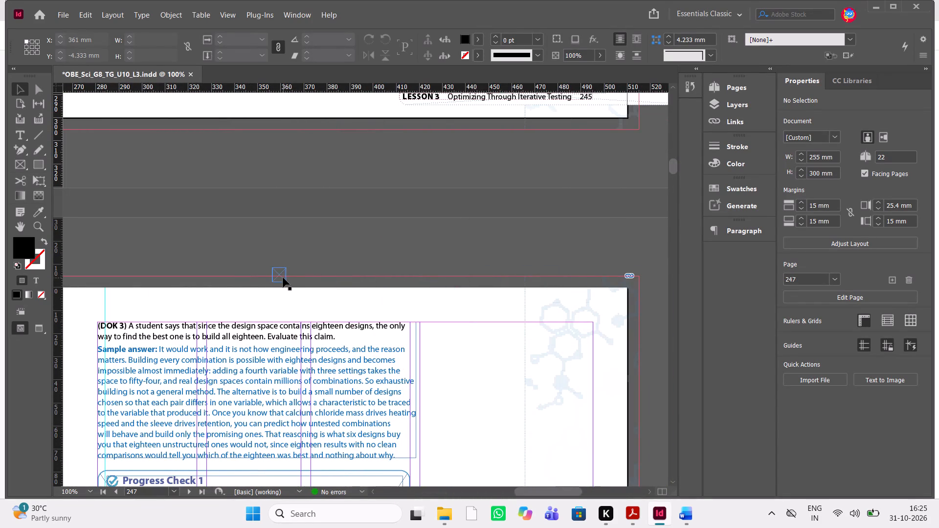
click(283, 278)
key(Delete)
Delete the old Alleles, Genotypes, and Phenotypes graphic on page 246 and select its empty frame.
scroll(283, 278, down, 1)
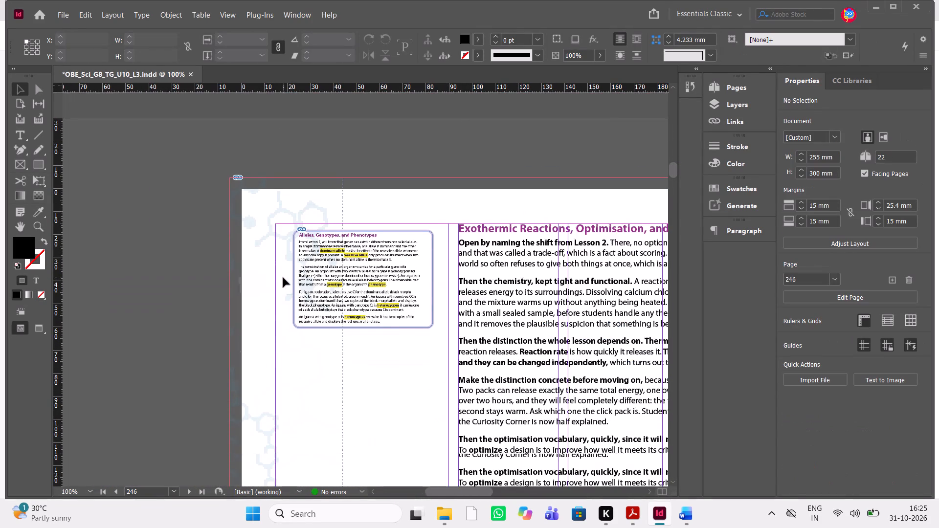
click(268, 292)
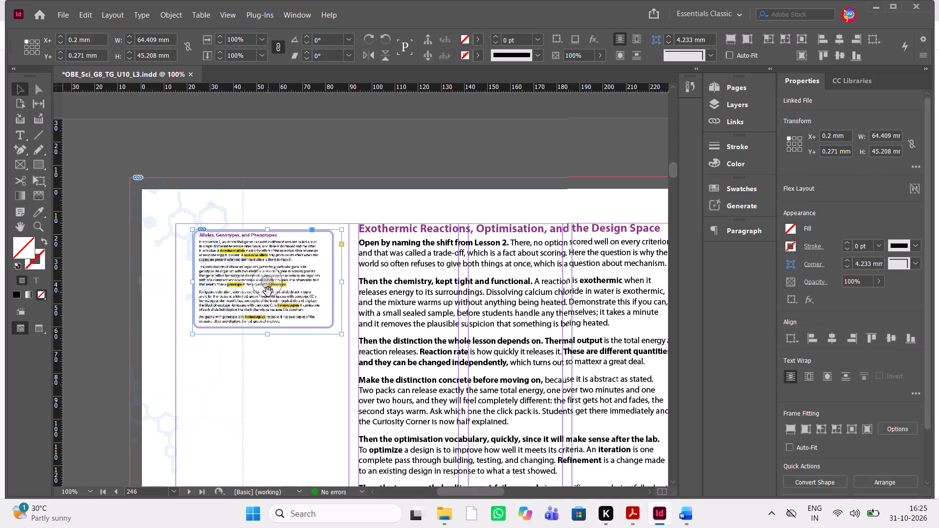
key(Delete)
click(268, 292)
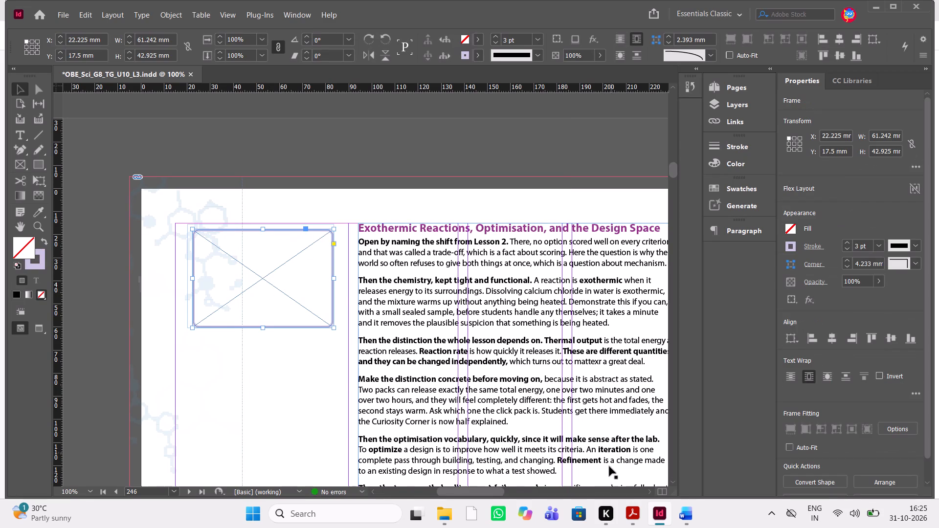
Switch to Acrobat and find the Lesson 3 page on exothermic reactions and optimizing in the Student Edition PDF.
click(638, 523)
scroll(549, 340, down, 8)
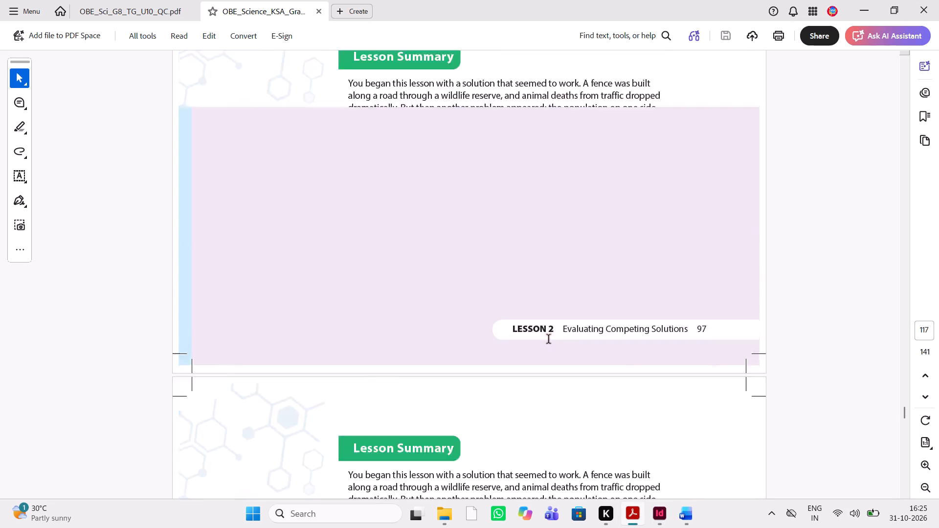
scroll(549, 340, down, 20)
scroll(549, 340, down, 8)
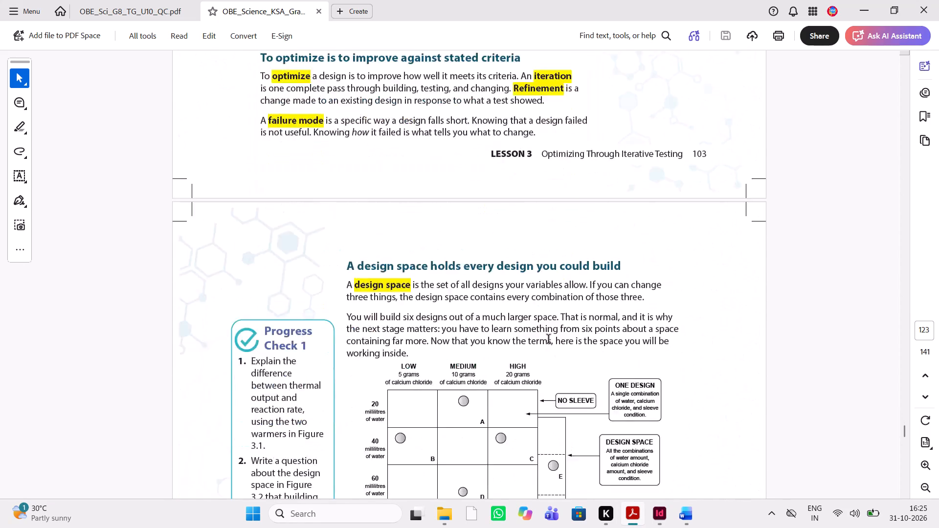
scroll(549, 340, down, 3)
scroll(549, 340, up, 6)
scroll(549, 340, down, 1)
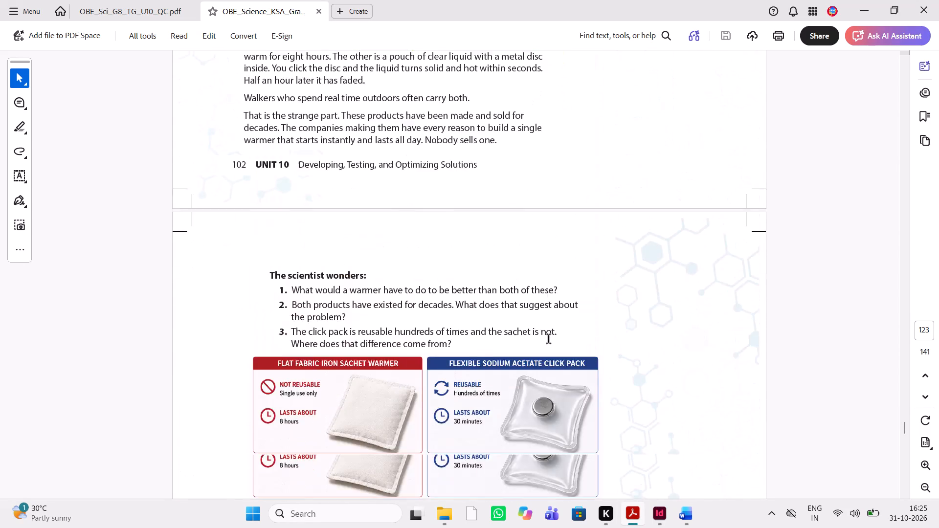
scroll(549, 340, down, 2)
key(alt+Tab)
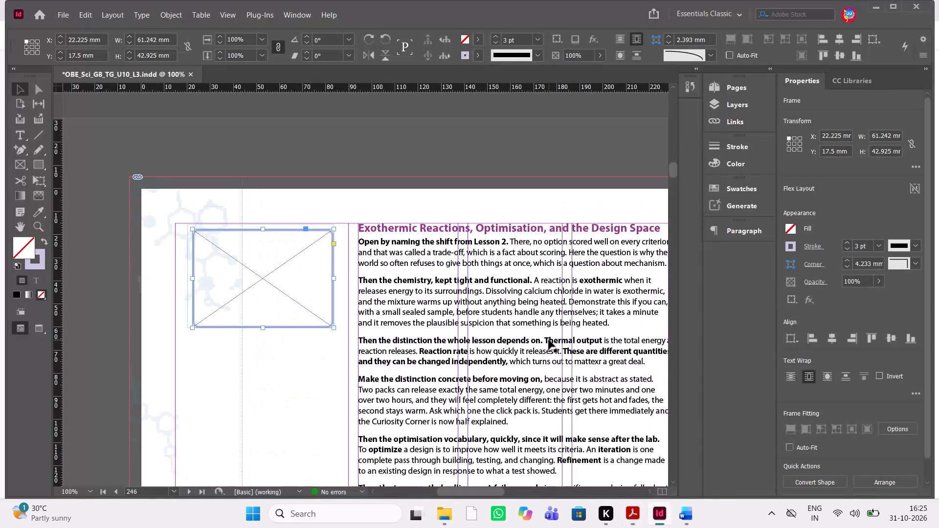
key(alt+Tab)
key(alt+Tab)
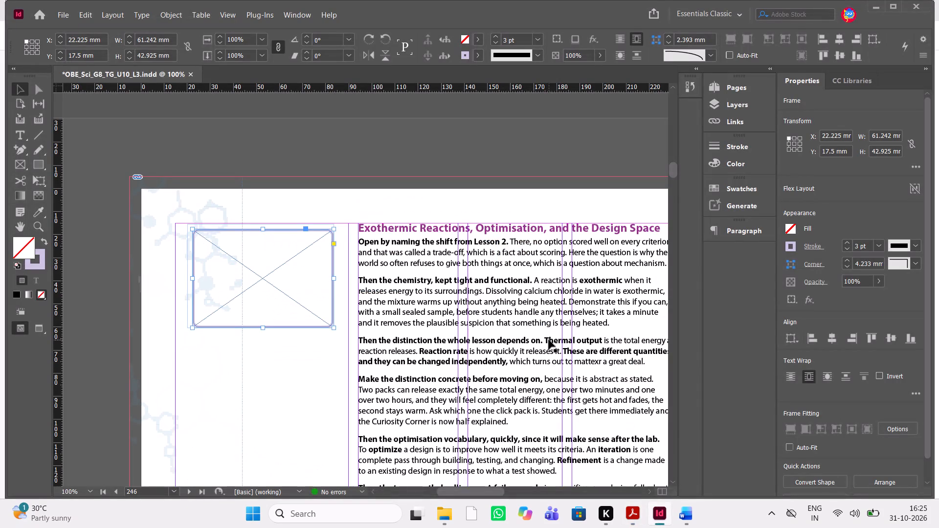
Place page 123 of OBE_Science_KSA_Grade 8 Vol 3_4P.pdf into the empty sidebar frame on page 246.
key(ctrl+d)
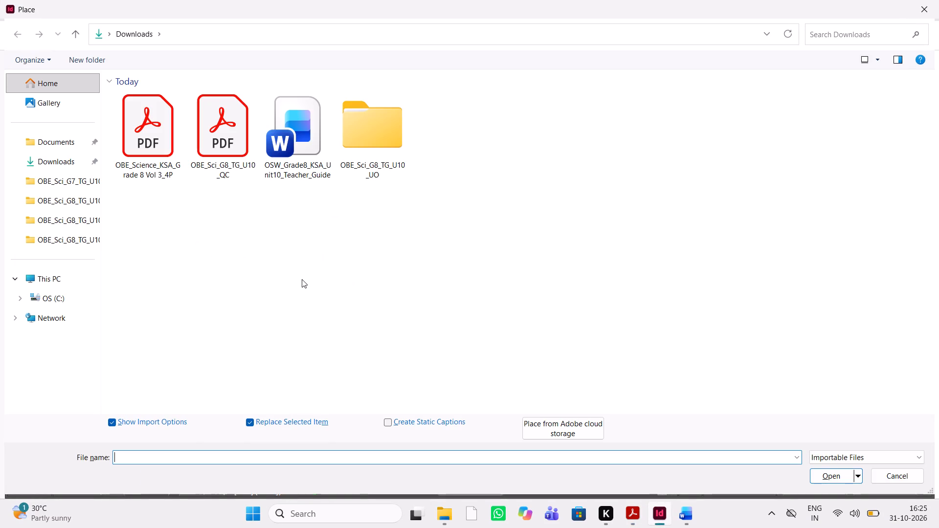
click(142, 125)
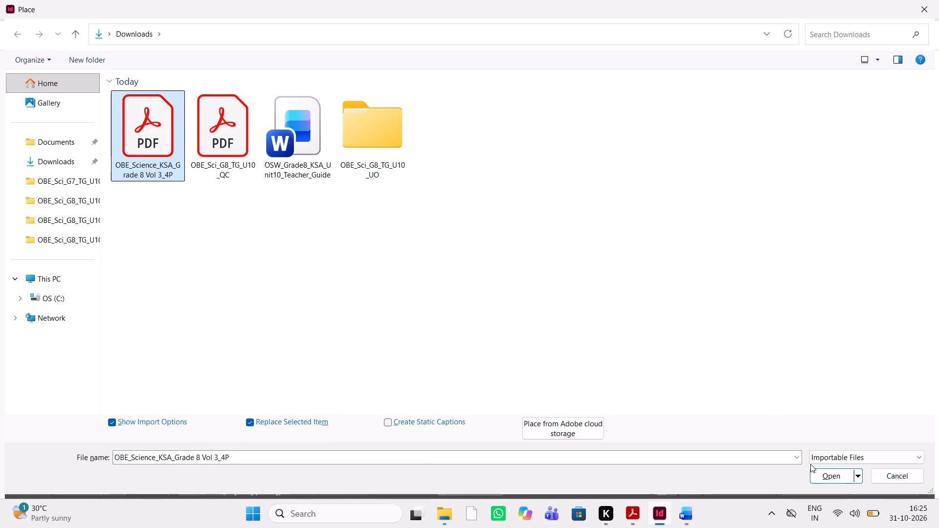
click(815, 470)
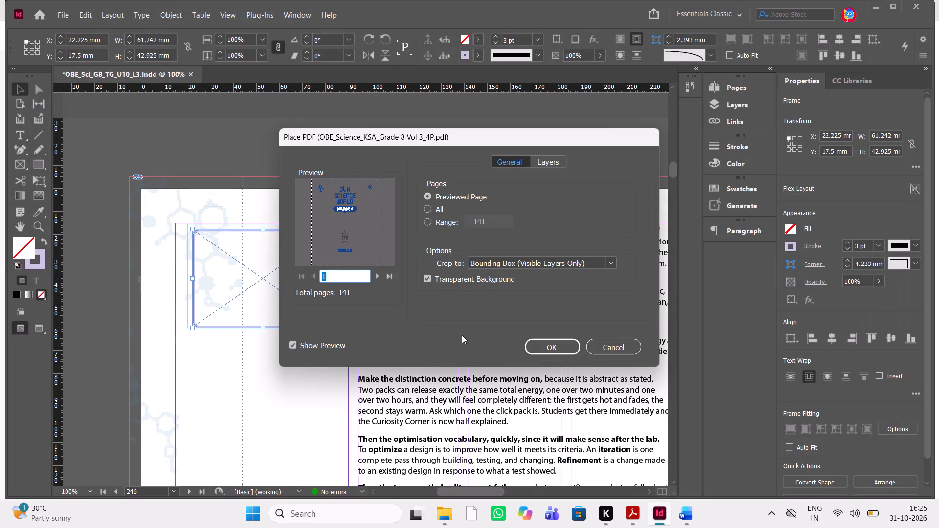
key(BackSpace)
text(123)
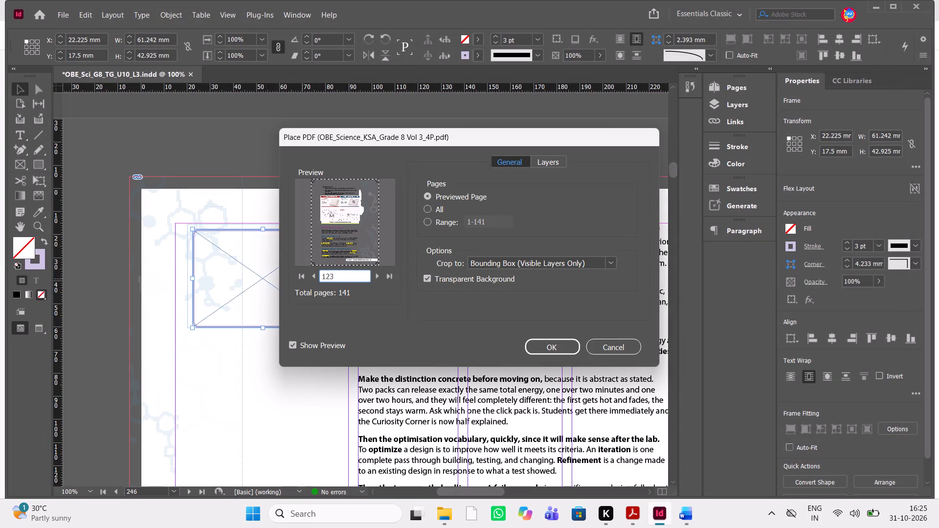
click(540, 344)
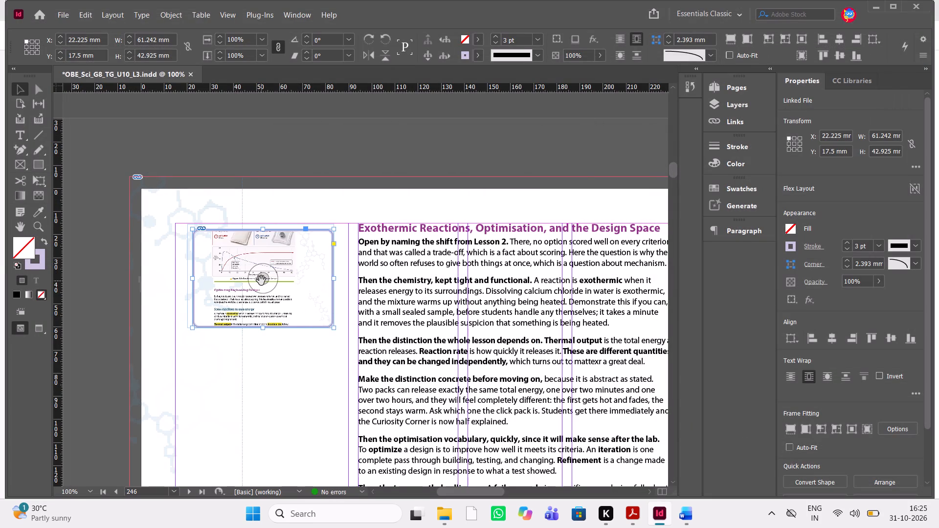
Shift the placed PDF page up inside the page 246 frame and stretch its height to about 142.6 mm.
click(261, 281)
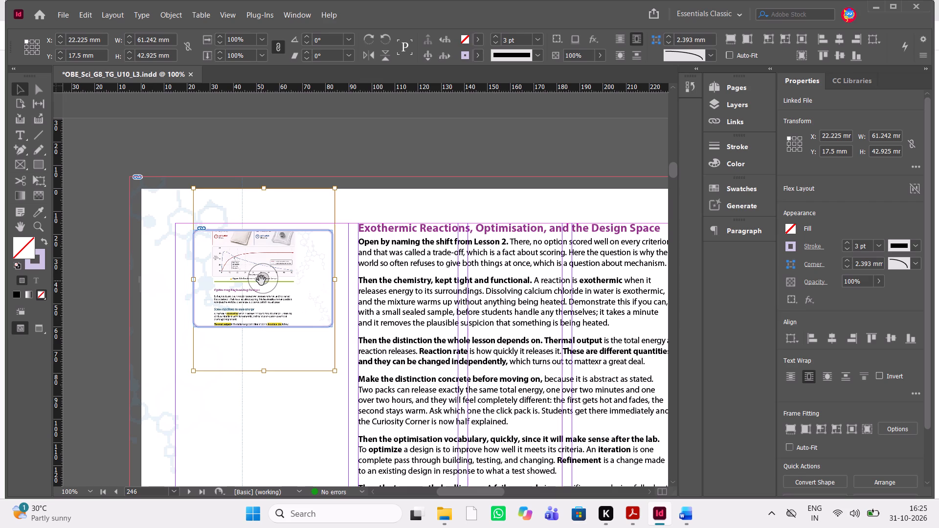
key(shift+Up)
key(shift+Up)
key(shift+Up)
key(shift+Up)
key(shift+Up)
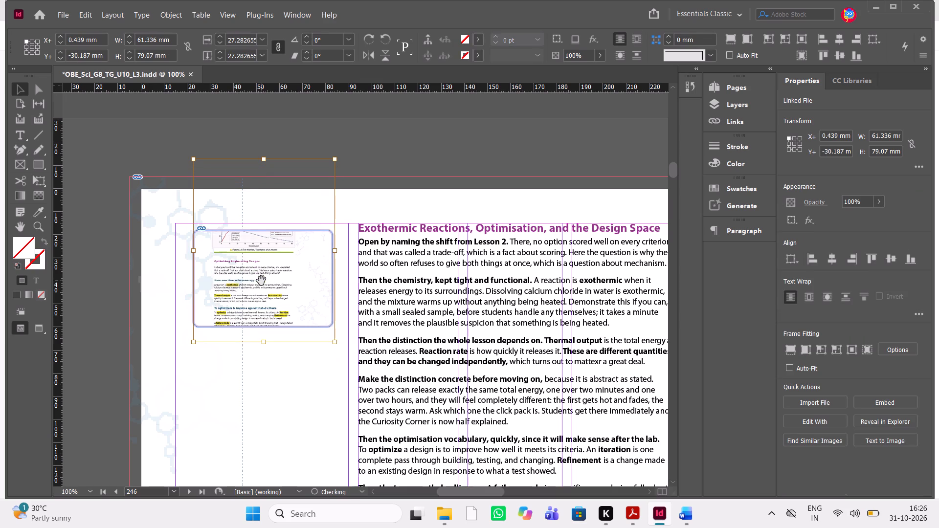
key(shift+Up)
key(shift+Down)
key(shift+Up)
key(shift+Up)
key(shift+Up)
key(shift+Down)
key(shift+Down)
key(shift+Down)
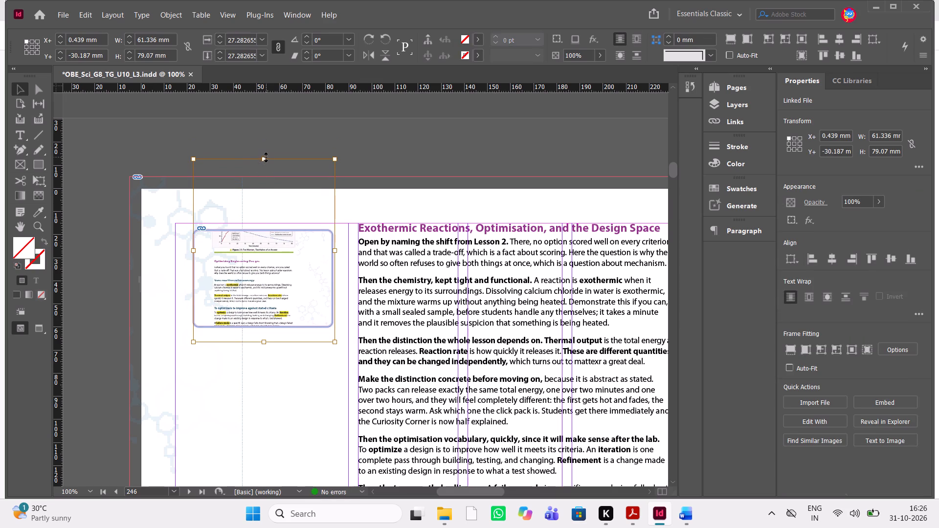
drag(266, 157, 260, 198)
scroll(309, 322, down, 1)
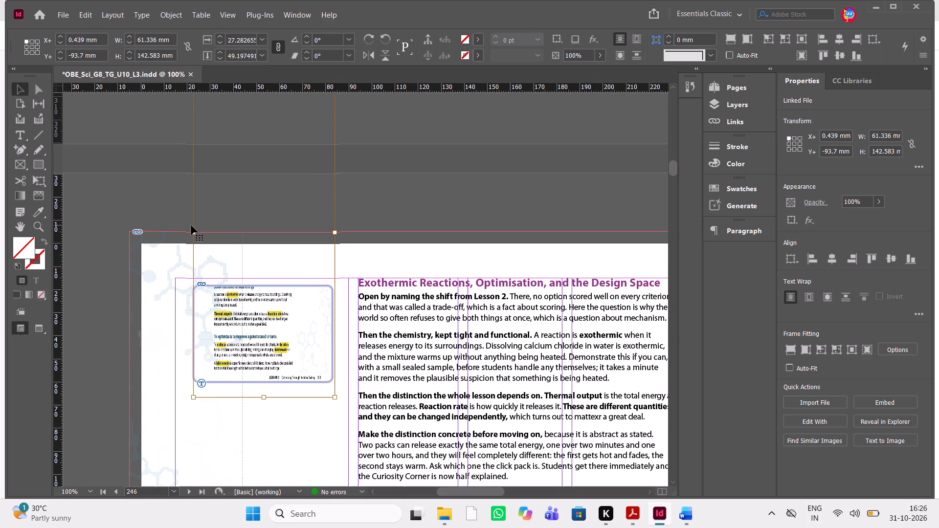
Widen the placed PDF page to about 103.3 mm and shift it horizontally to about X -11.55 mm within its frame.
drag(194, 234, 139, 243)
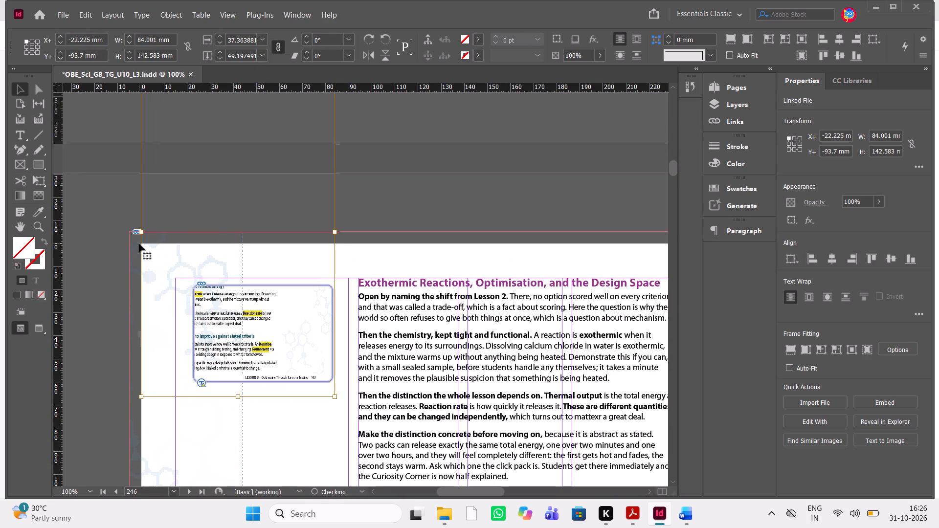
key(shift+Right)
key(shift+Right)
key(shift+Right)
key(shift+Right)
key(shift+Right)
key(shift+Right)
key(shift+Right)
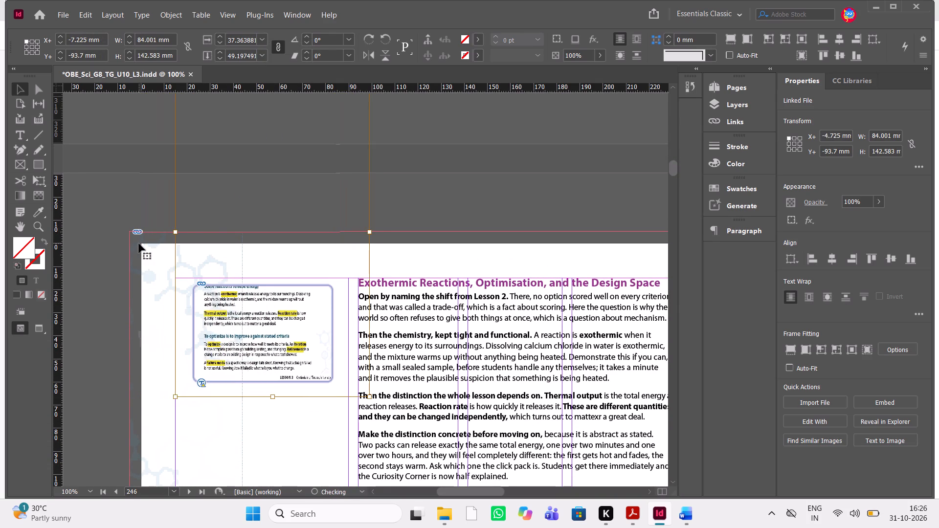
key(shift+Right)
key(shift+Right)
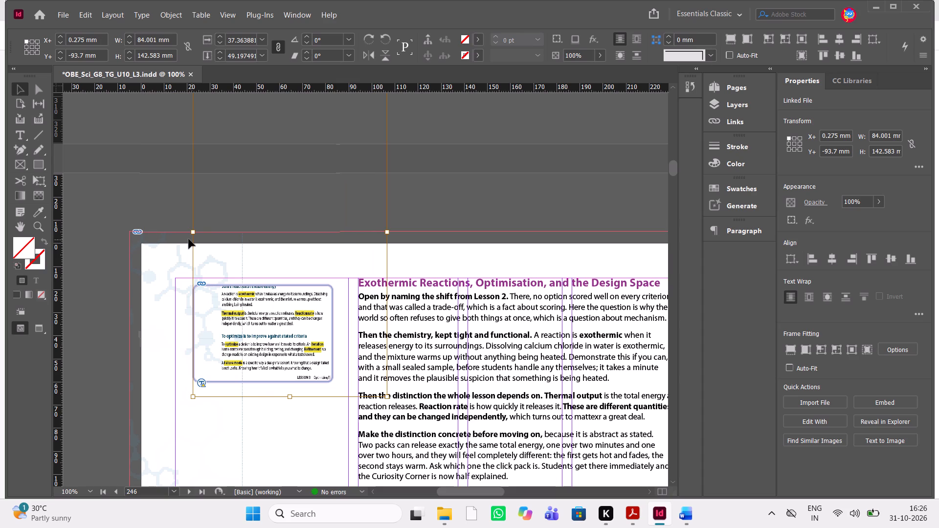
drag(193, 233, 147, 240)
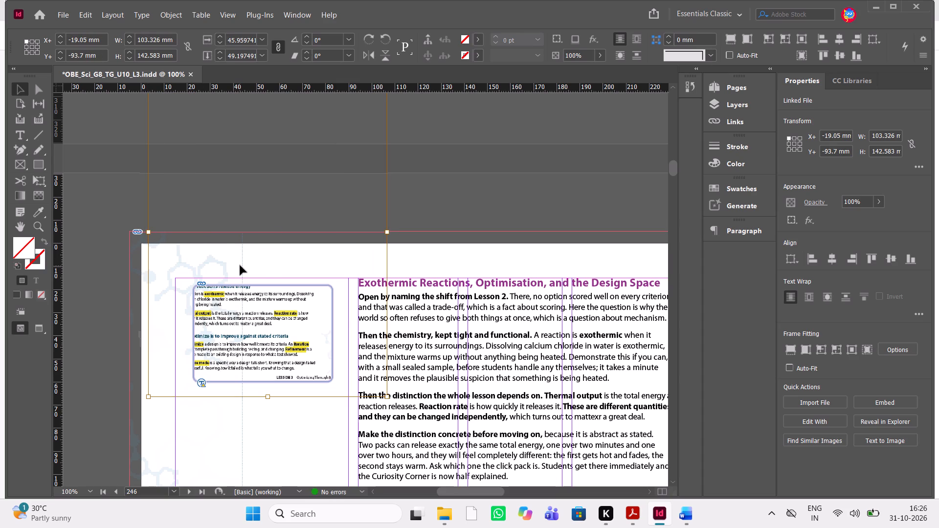
key(shift+Right)
key(shift+Right)
key(shift+Right)
Shift the placed page vertically to about Y -76.45 mm so the Optimizing Engineering Designs heading sits at the frame's top.
key(Down)
key(Down)
key(Down)
key(Down)
key(Down)
key(Down)
key(Down)
key(Down)
key(Down)
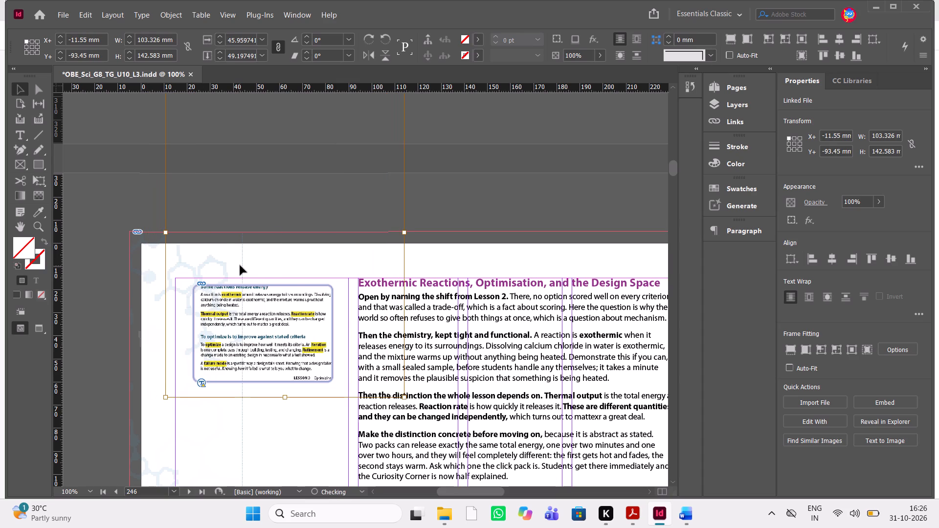
key(Down)
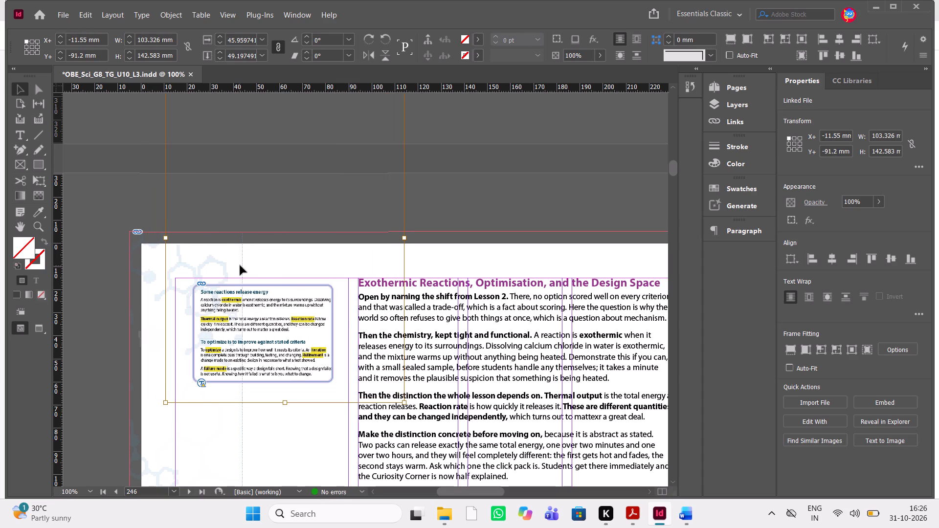
key(Up)
key(Up)
key(Down)
key(Down)
key(Down)
key(Down)
key(Down)
key(Down)
key(Down)
key(Down)
key(Down)
key(Down)
key(Down)
key(Down)
key(Down)
key(Down)
key(Down)
key(Down)
key(Down)
key(Down)
key(Down)
key(Down)
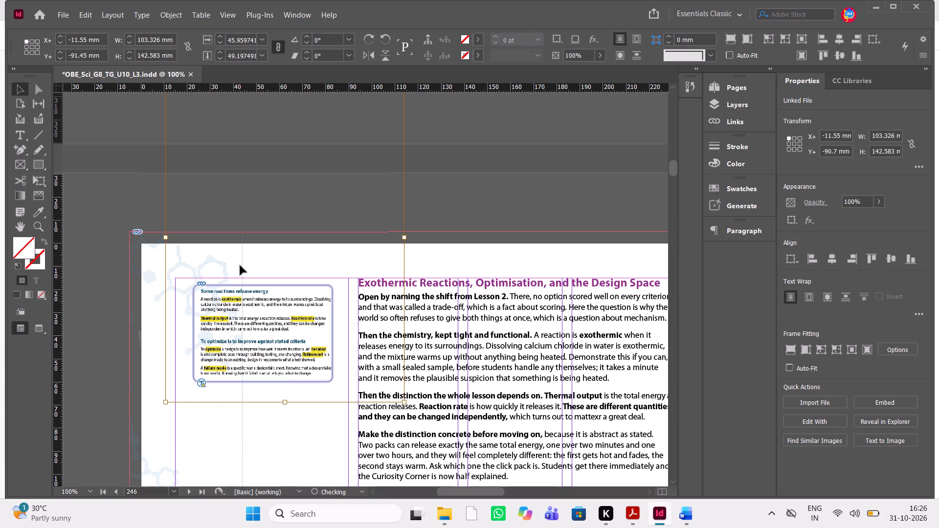
key(Down)
key(Down)
key(Down)
key(Down)
key(Down)
key(Down)
key(Down)
key(Down)
key(Down)
key(Down)
key(Down)
key(Down)
key(Down)
key(Down)
key(Down)
key(Down)
key(Down)
key(Down)
key(Down)
key(Down)
key(Down)
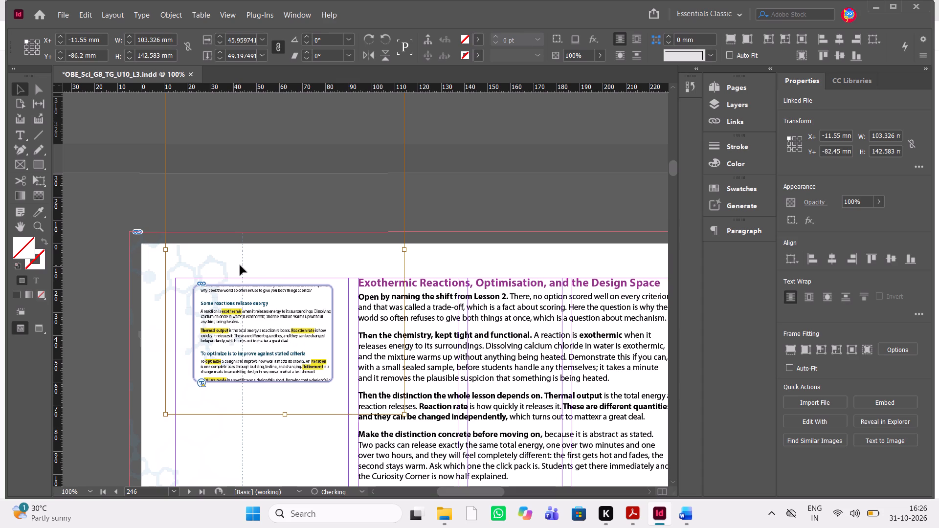
key(shift+Down)
key(shift+Down)
key(shift+Down)
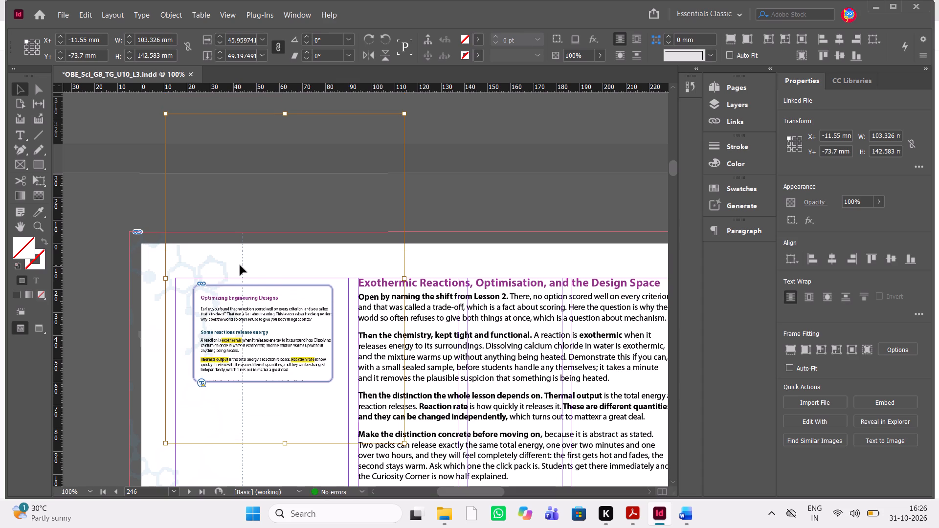
key(Up)
key(Up)
key(Up)
key(Up)
key(Up)
key(Up)
key(Up)
key(Up)
key(Up)
key(Up)
key(Up)
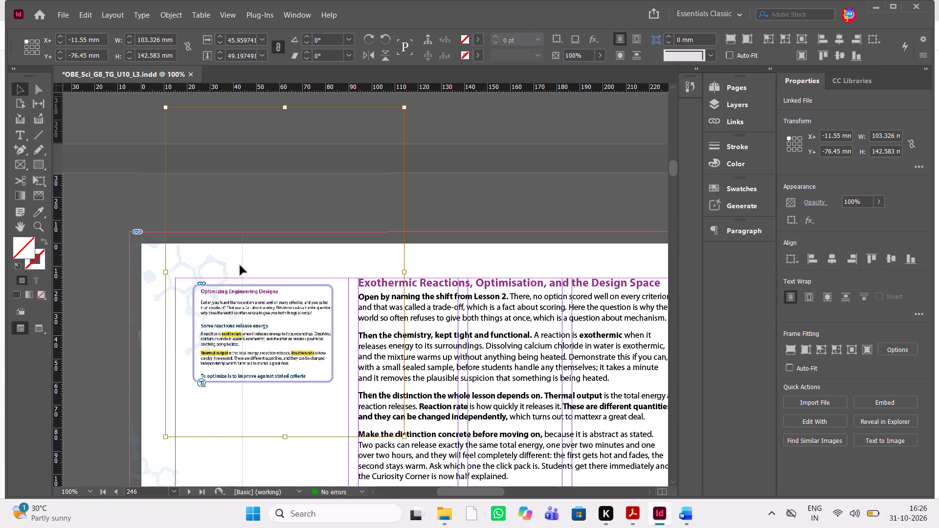
Enlarge the page 246 sidebar frame to about 67.6 mm wide and 56.5 mm high, extending its lower and outer edges.
click(254, 462)
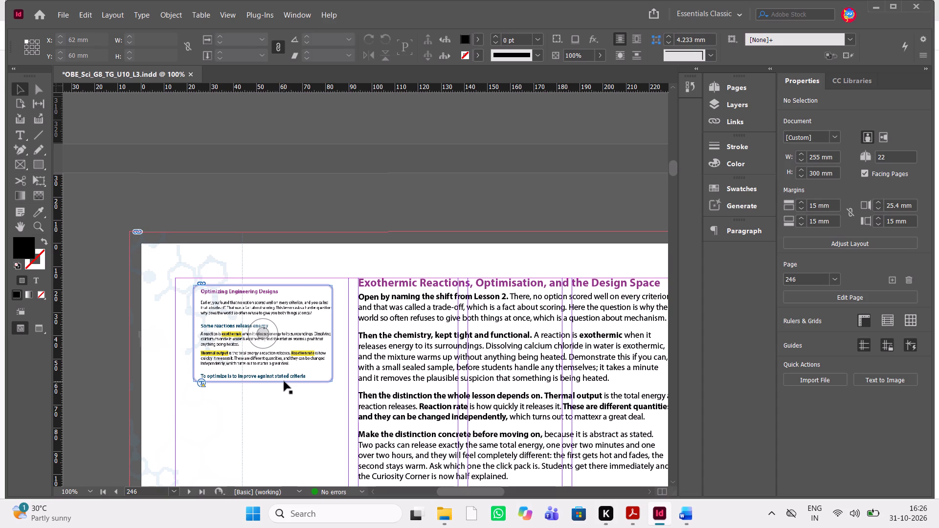
click(284, 381)
drag(263, 381, 269, 453)
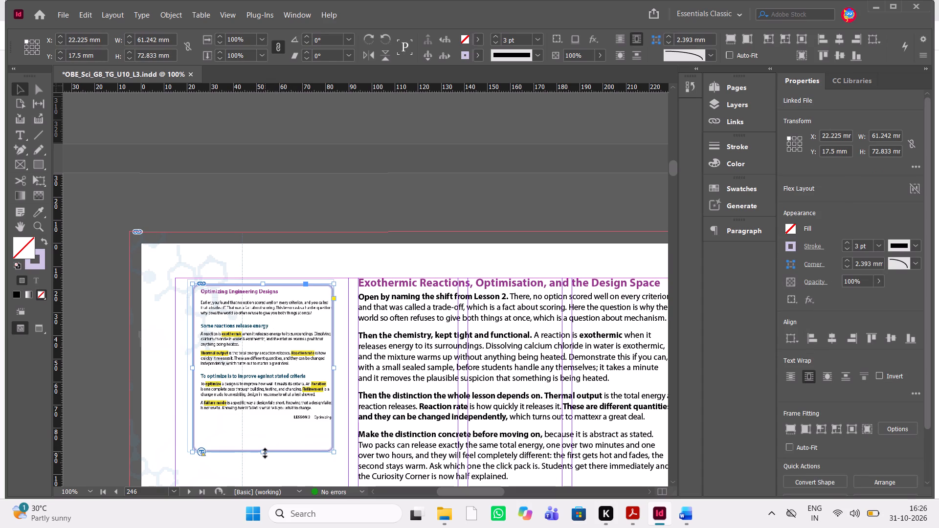
drag(265, 453, 282, 415)
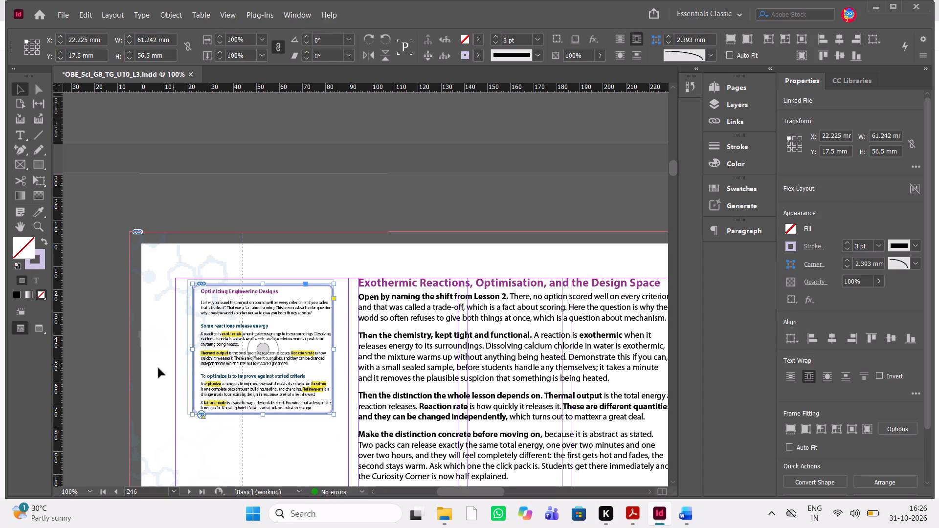
drag(194, 349, 181, 349)
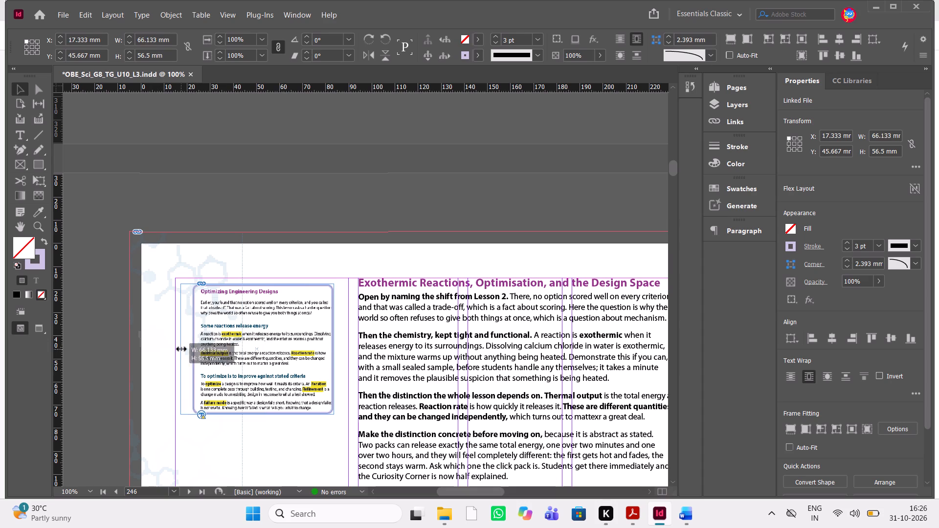
drag(181, 349, 178, 350)
Shift the placed page to about X -10.7 mm to balance the text within the widened frame.
click(251, 350)
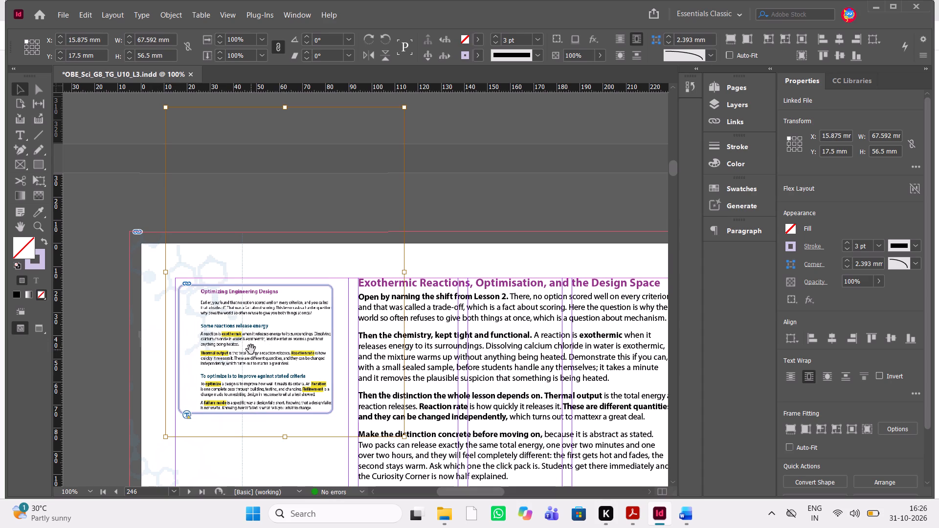
key(shift+Left)
key(shift+Left)
key(shift+Left)
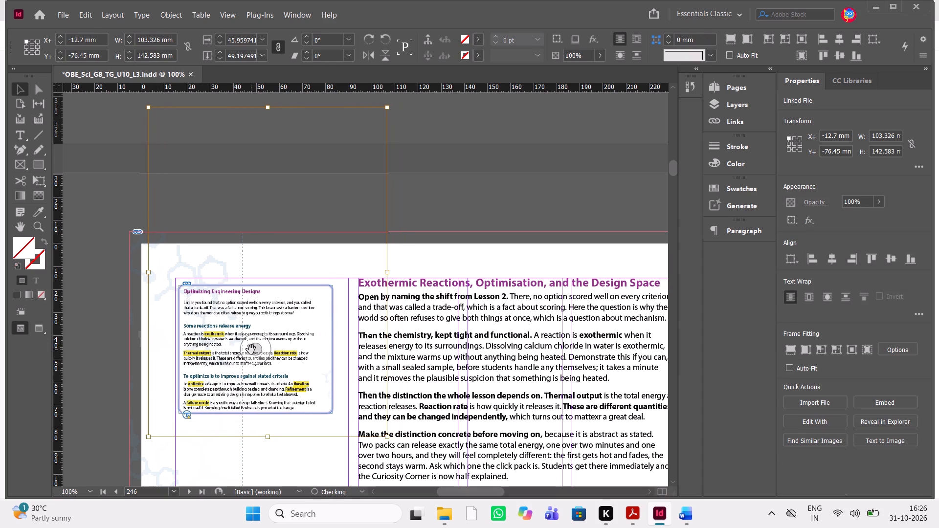
key(shift+Right)
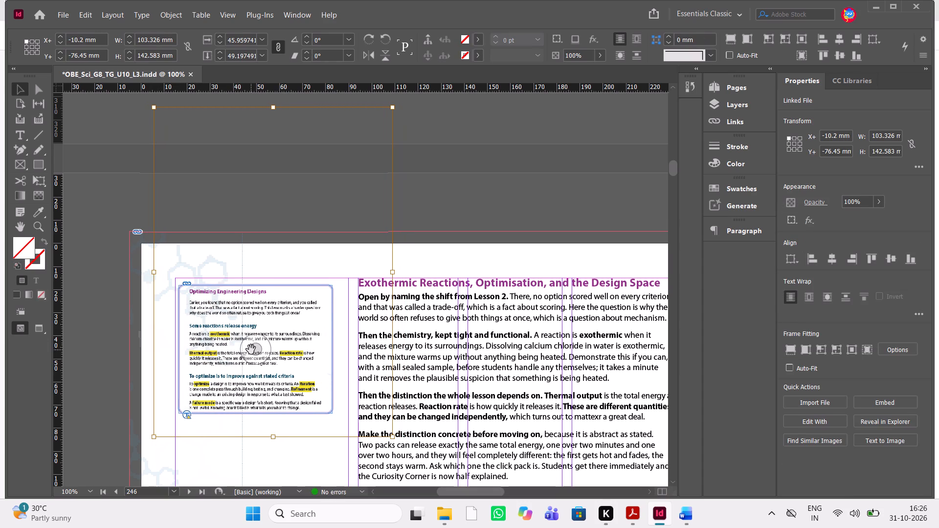
key(Left)
key(Left)
click(127, 394)
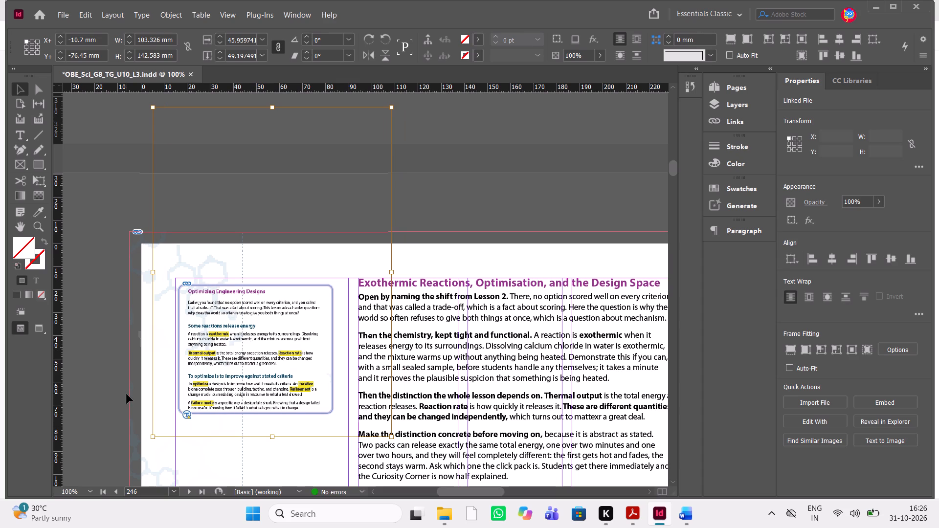
Extend the lower edge of the page 246 sidebar frame to a height of about 56.8 mm.
click(248, 413)
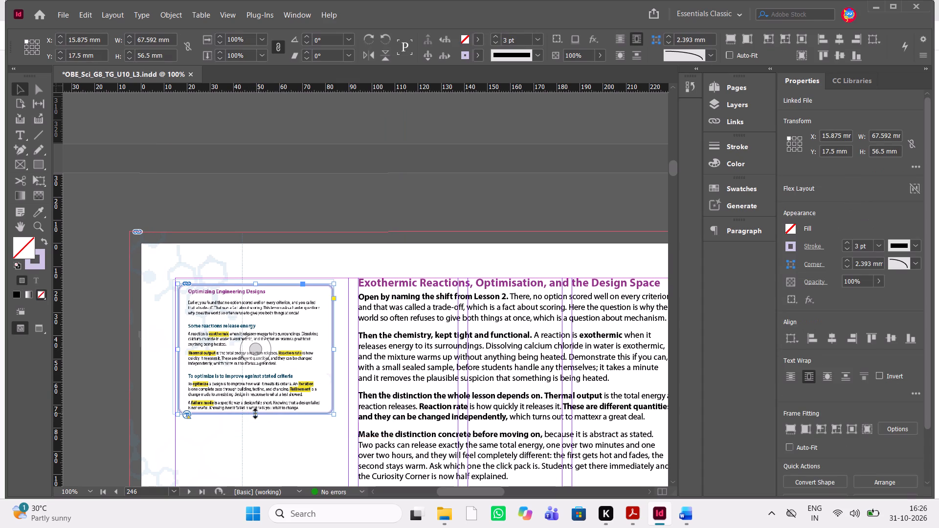
drag(254, 414, 254, 418)
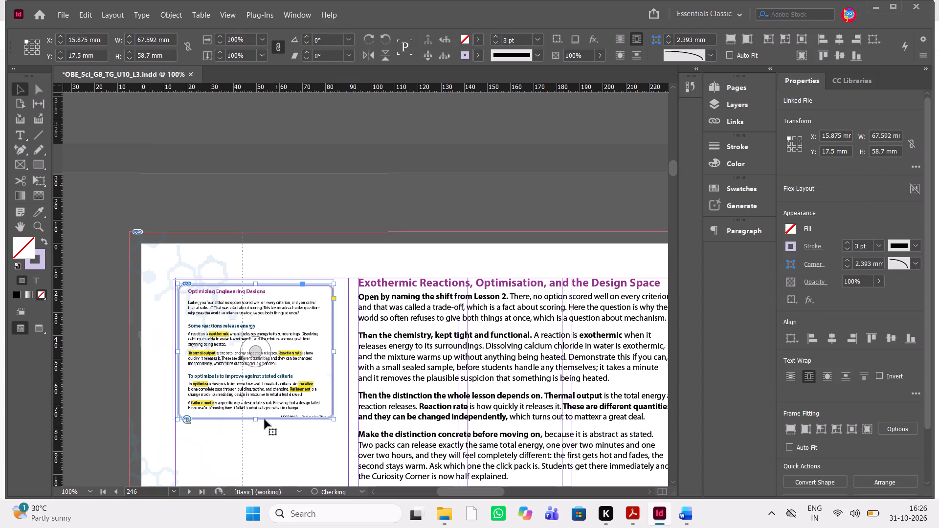
click(256, 418)
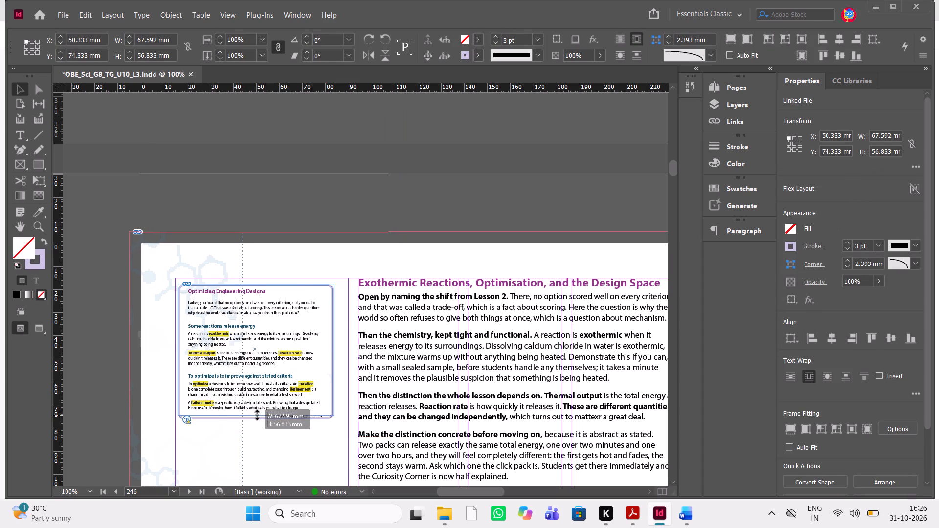
Set the placed Optimizing Engineering Designs page on page 246 to High Quality Display and check it up close.
click(255, 348)
right_click(255, 348)
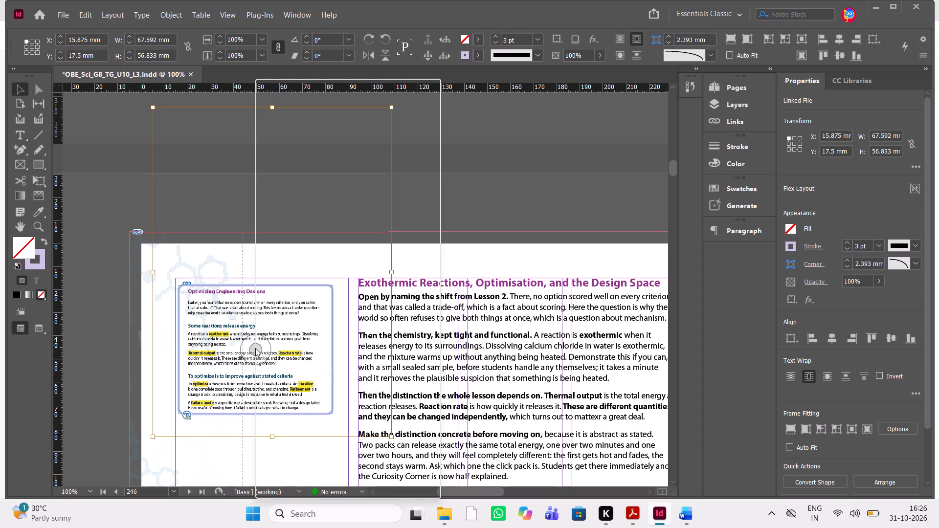
click(330, 467)
click(477, 495)
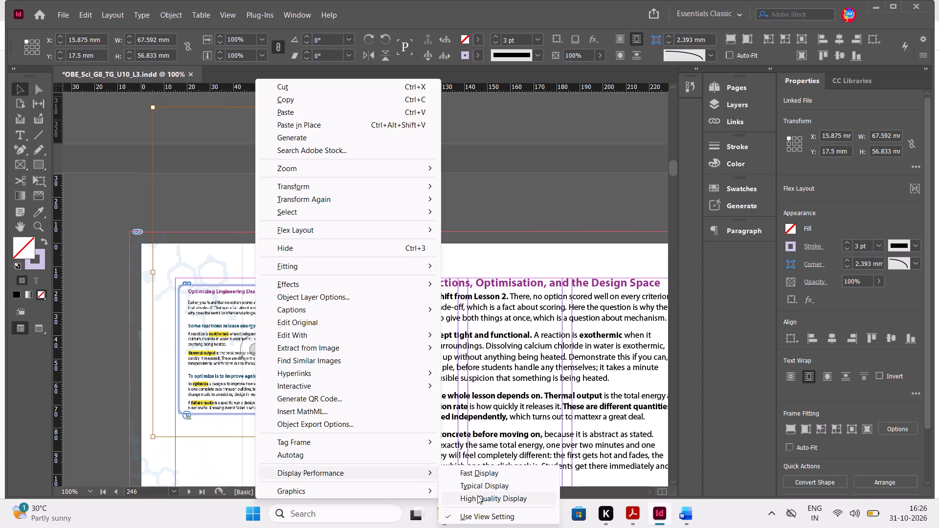
key(ctrl+equal)
key(ctrl+equal)
key(ctrl+equal)
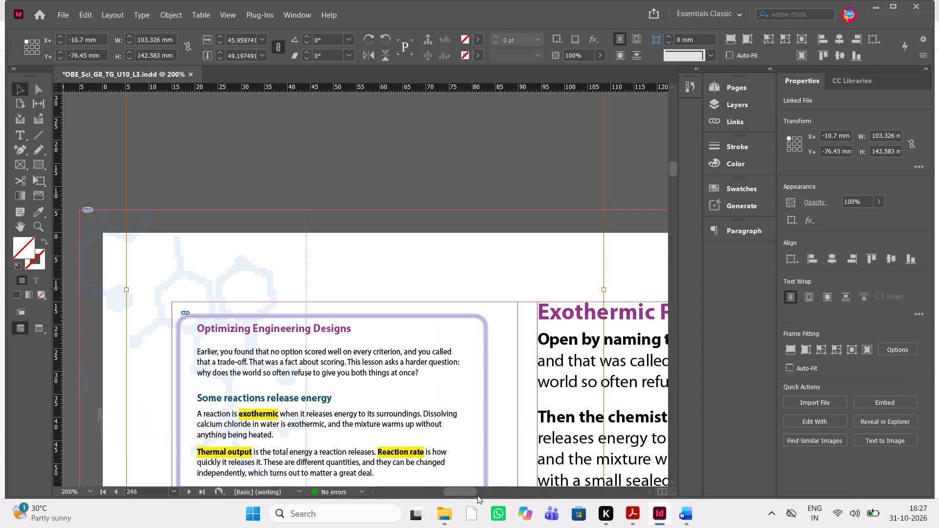
scroll(477, 495, down, 1)
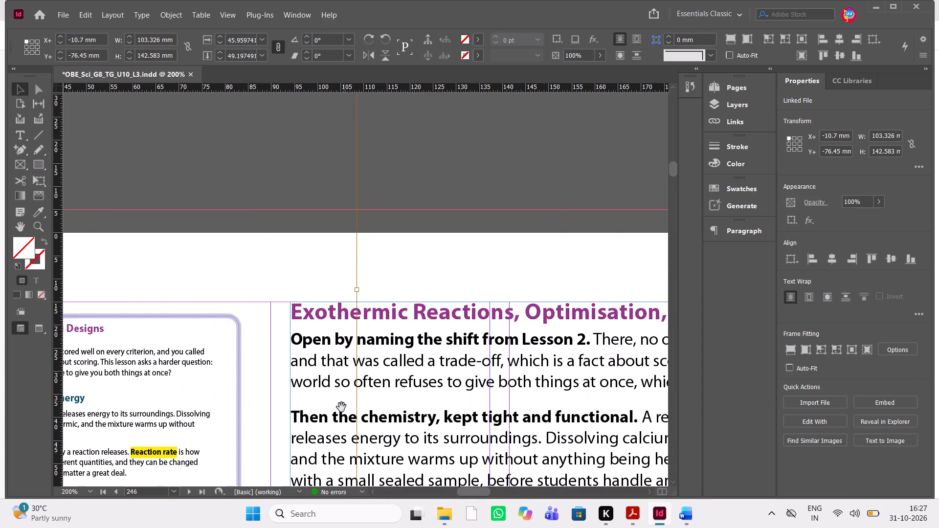
scroll(341, 407, down, 1)
scroll(341, 407, up, 1)
scroll(341, 407, down, 1)
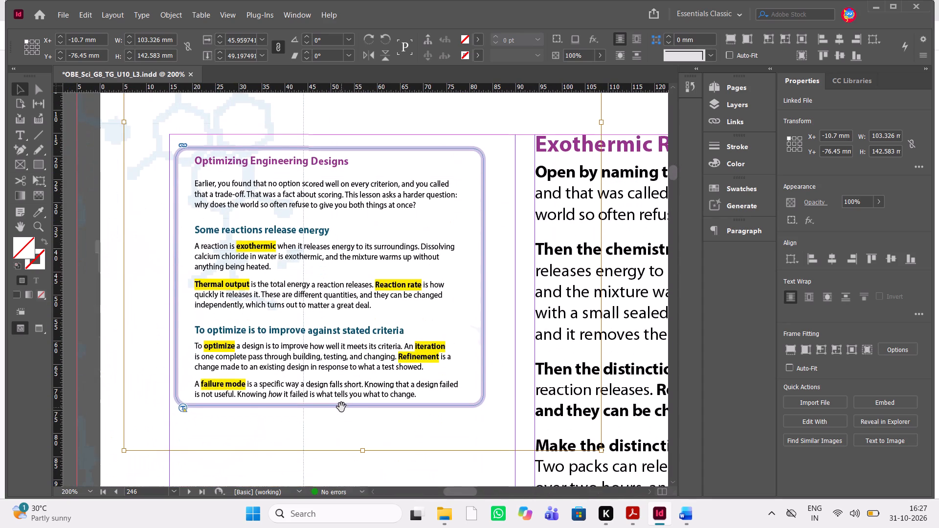
Delete the outdated Iguana Color Cross Quick Lab graphic from the sidebar frame on page 248, keeping the frame.
key(ctrl+minus)
key(ctrl+minus)
key(ctrl+minus)
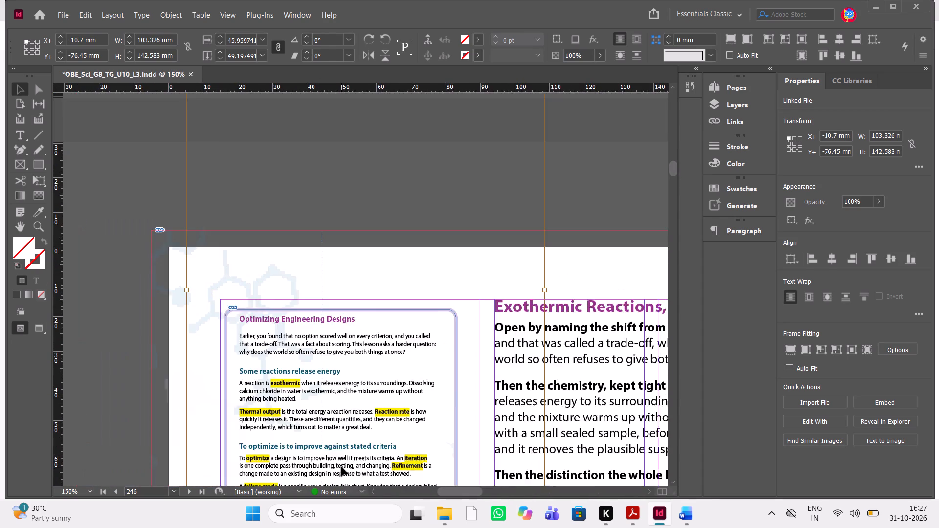
key(ctrl+minus)
key(ctrl+minus)
scroll(341, 467, left, 1)
scroll(341, 467, down, 1)
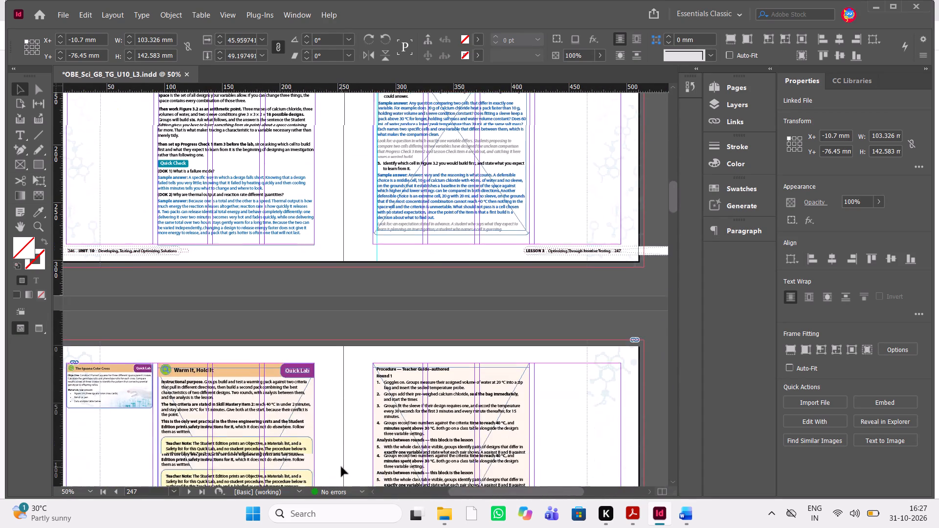
scroll(341, 467, down, 2)
key(ctrl+equal)
key(ctrl+equal)
key(ctrl+equal)
key(ctrl+equal)
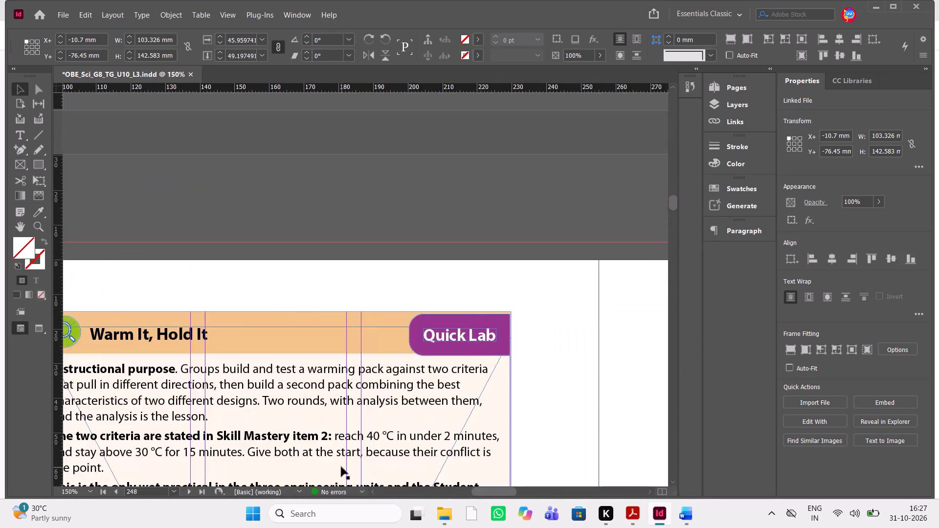
scroll(341, 467, right, 3)
scroll(341, 467, left, 1)
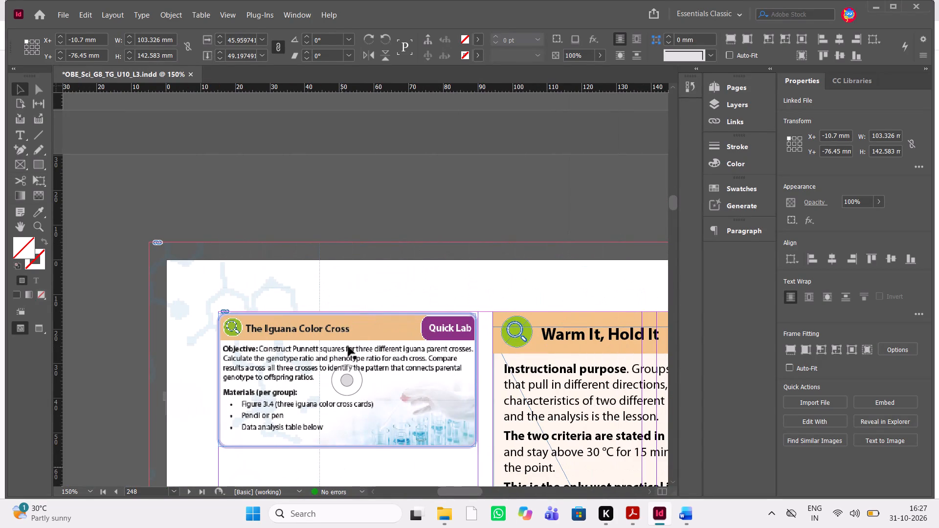
click(340, 380)
key(Delete)
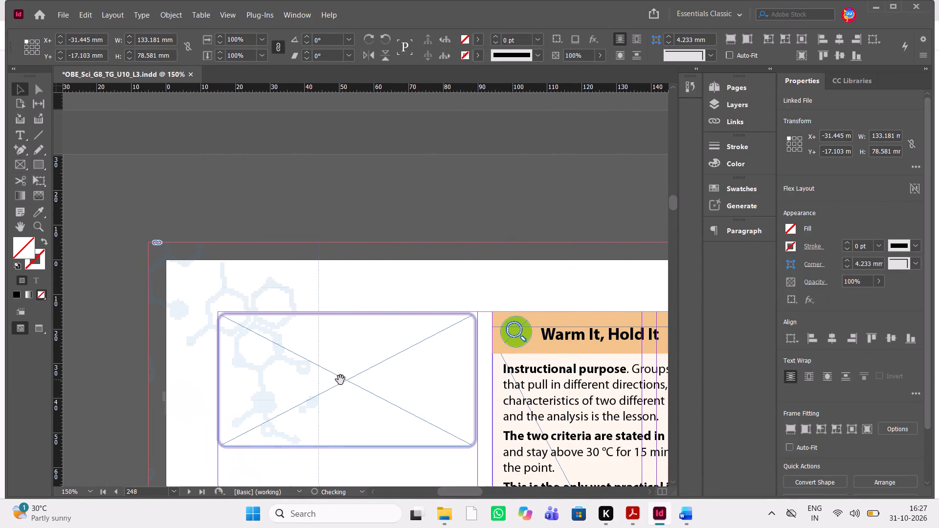
Place page 124 of OBE_Science_KSA_Grade 8 Vol 3_4P.pdf into the emptied sidebar frame on page 248.
click(340, 380)
key(ctrl+d)
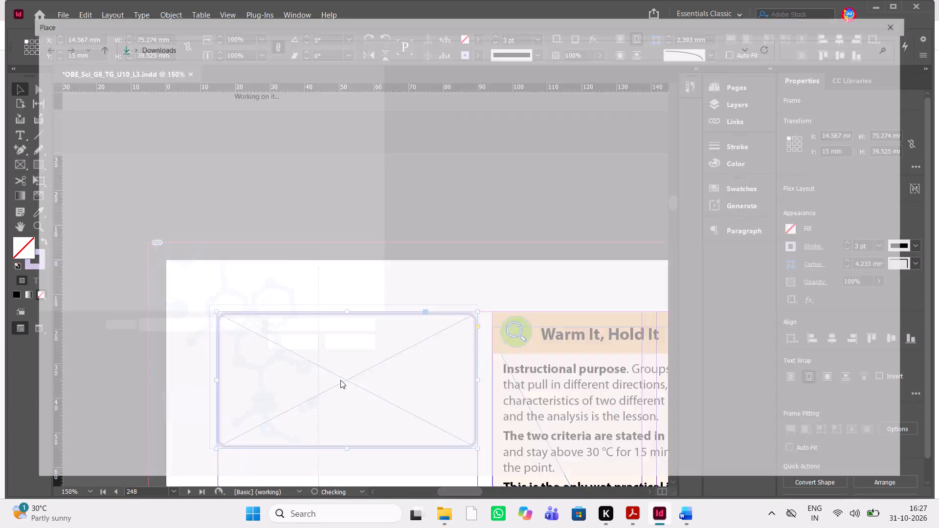
click(143, 166)
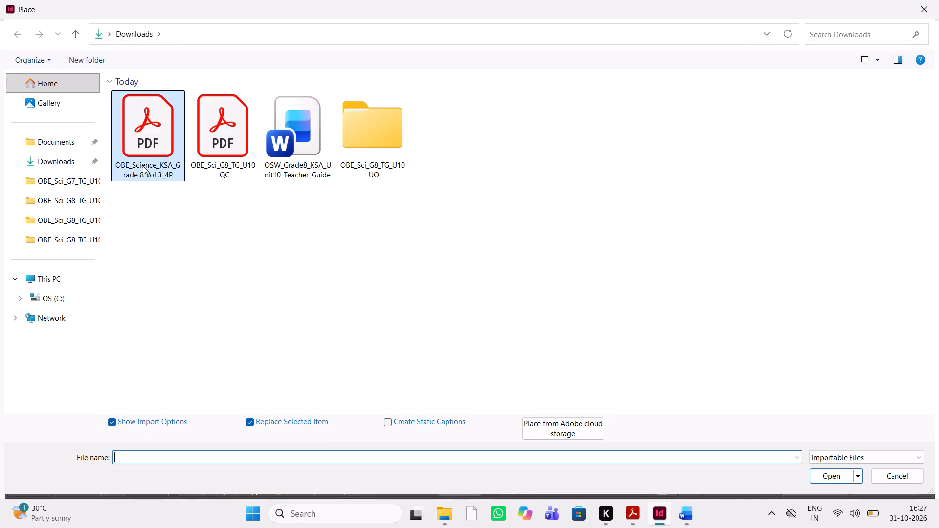
click(831, 476)
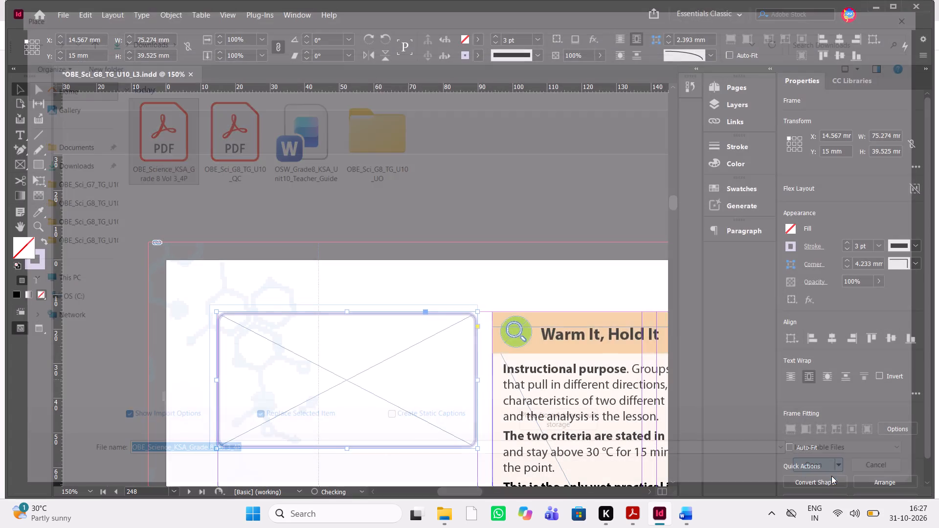
key(BackSpace)
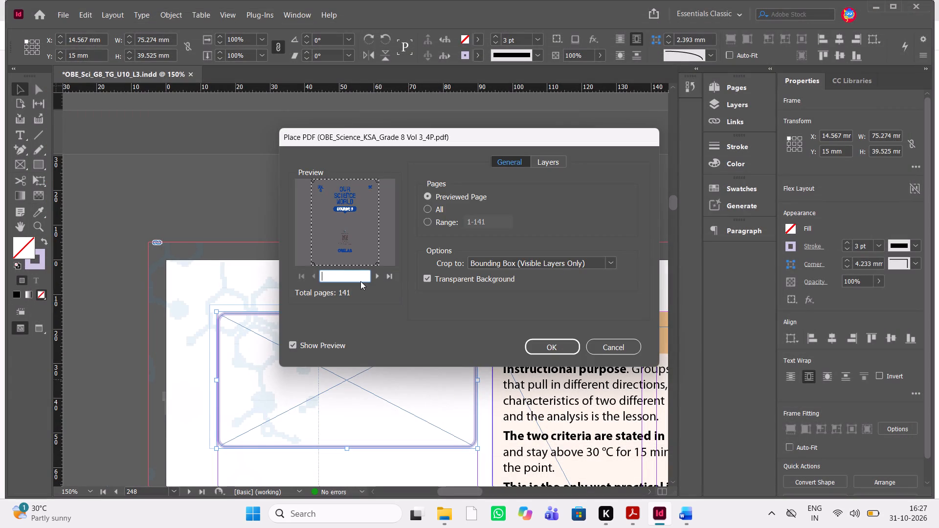
text(123)
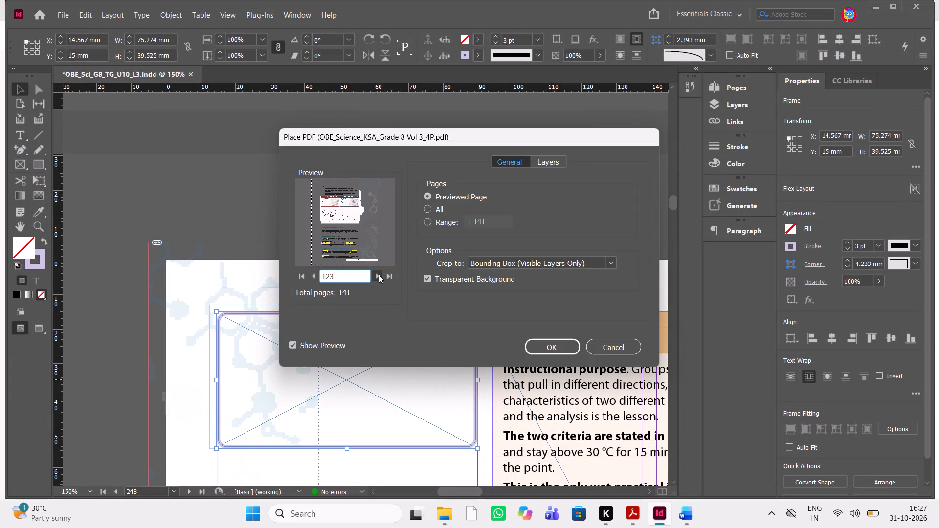
click(379, 276)
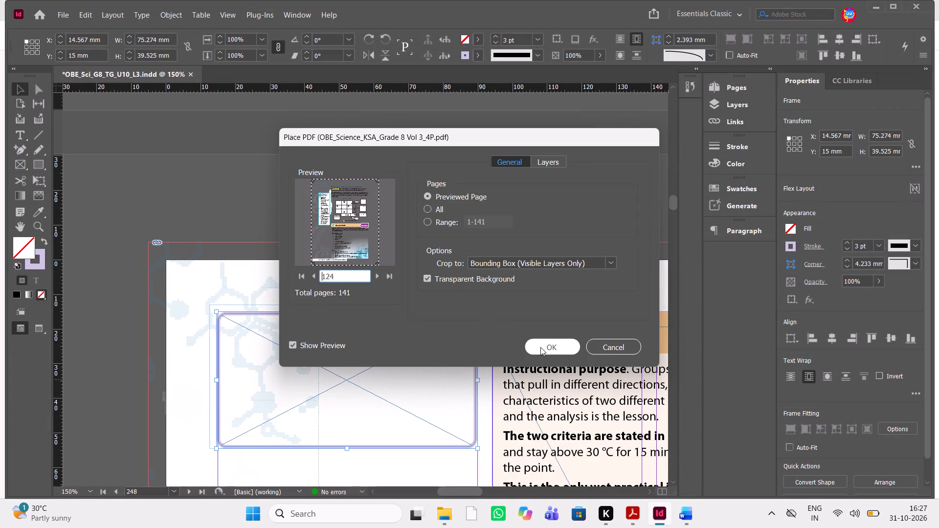
click(540, 347)
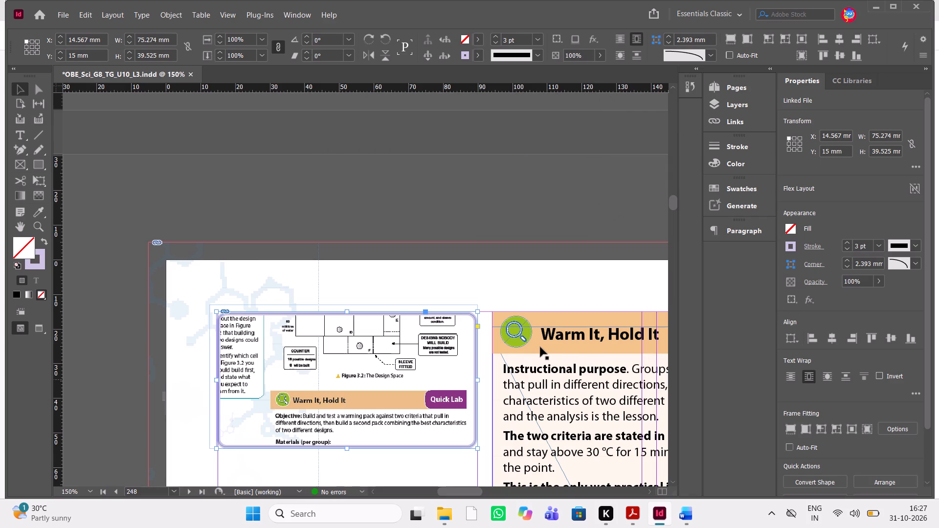
Shift the placed page to about X -16.3 mm, Y -65.75 mm so the Warm It, Hold It heading sits at the frame's top.
click(346, 381)
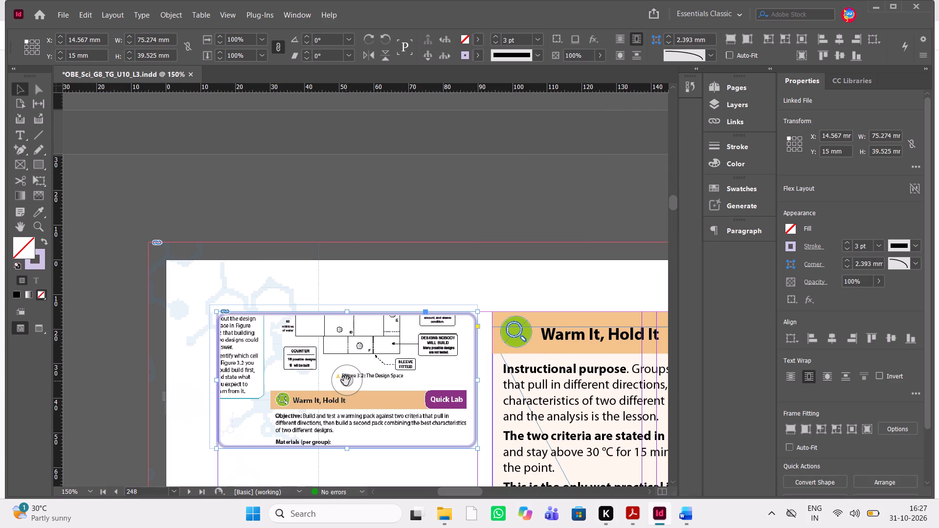
key(shift+Up)
key(shift+Up)
key(shift+Up)
key(shift+Up)
key(shift+Up)
key(shift+Up)
key(shift+Up)
key(shift+Up)
key(shift+Up)
key(shift+Up)
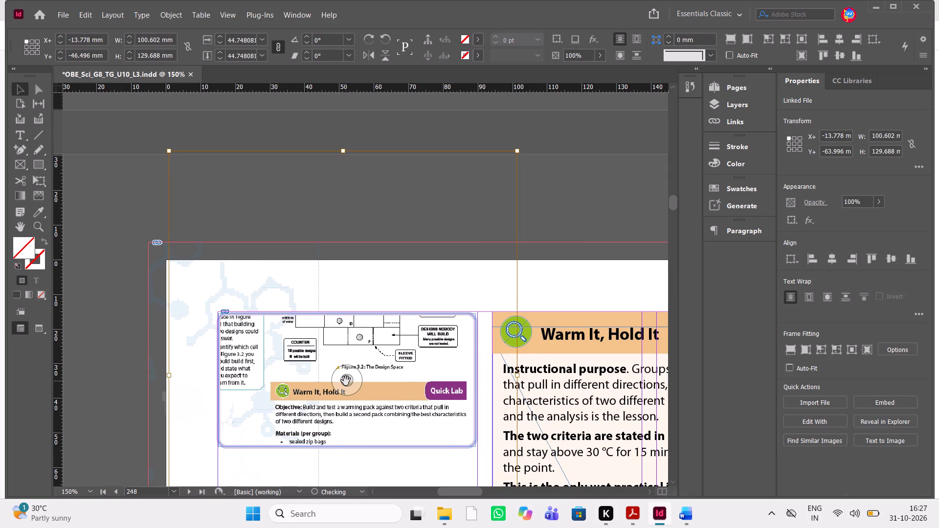
key(shift+Up)
key(shift+Left)
key(shift+Down)
key(shift+Down)
key(shift+Down)
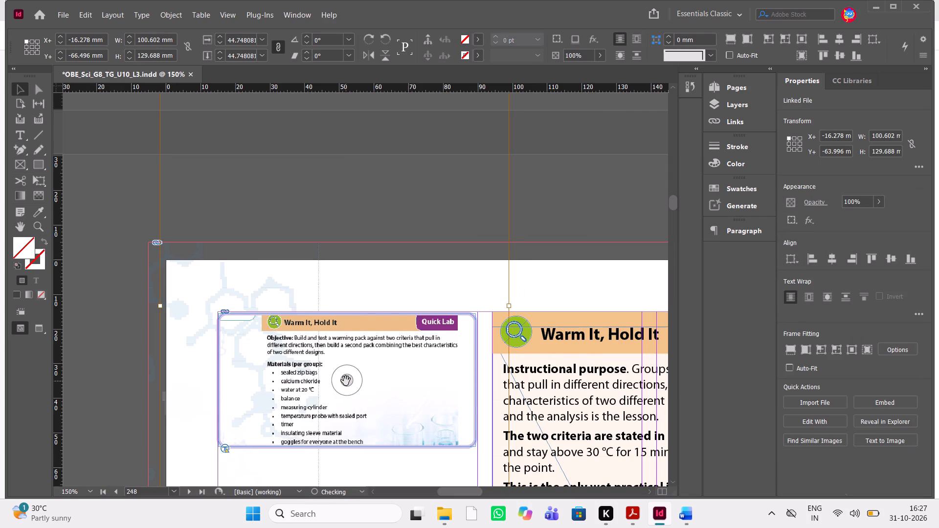
key(Up)
key(Up)
key(Up)
key(Up)
key(Up)
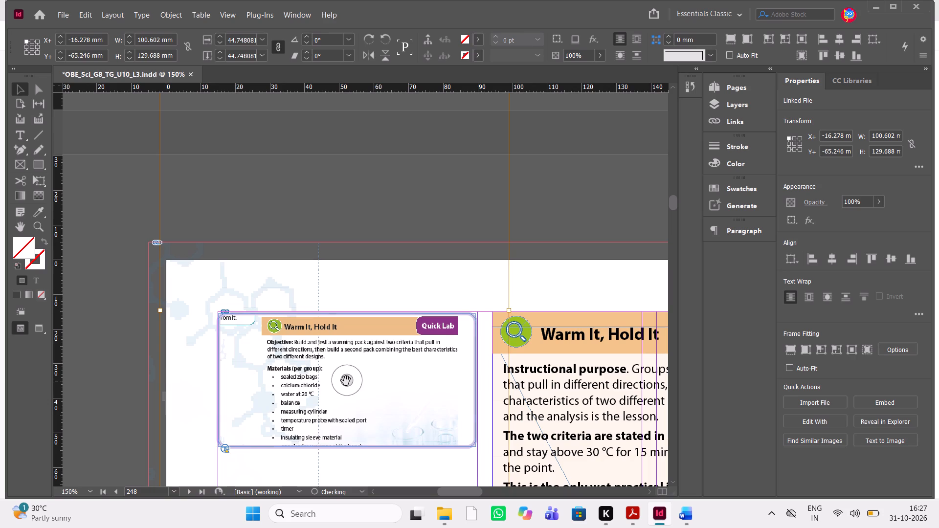
key(Up)
key(Up)
Shift the placed page horizontally to about X -25.5 mm so the Quick Lab starts near the frame's left edge.
key(Left)
key(Left)
key(Left)
key(Left)
key(Left)
key(Left)
key(Left)
key(Left)
key(Left)
key(Left)
key(Left)
key(Left)
key(Left)
key(Left)
key(Left)
key(Left)
key(Left)
key(Left)
key(Left)
key(Left)
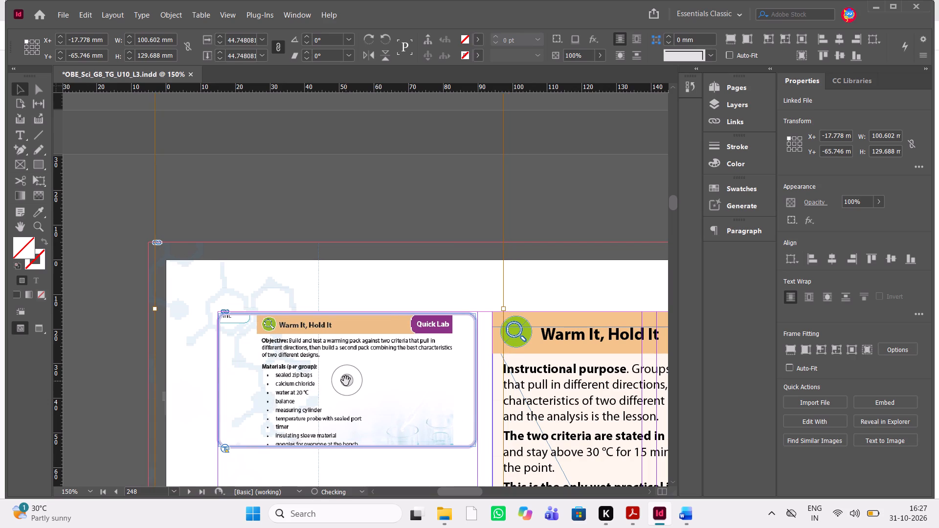
key(Left)
key(Left)
key(Left)
key(Left)
key(Left)
key(Left)
key(Left)
key(Left)
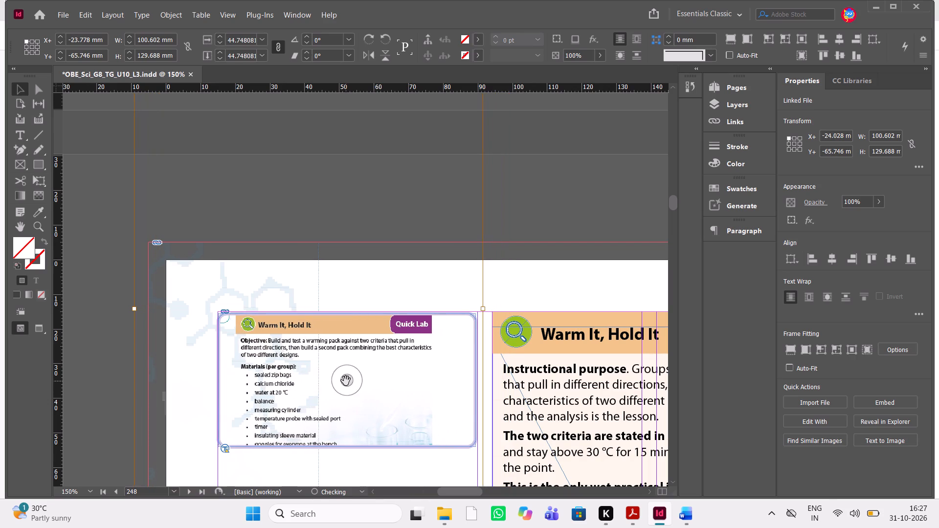
key(Left)
key(Left)
key(Left)
key(Left)
key(Left)
key(Left)
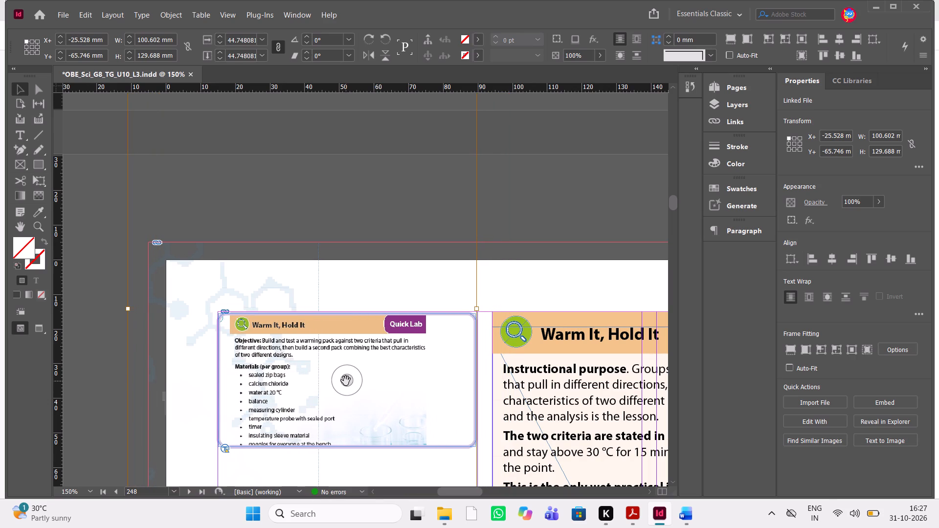
Extend the page 248 sidebar frame downward to about 55.7 mm high so it takes in the whole Safety list.
scroll(392, 434, down, 1)
click(349, 410)
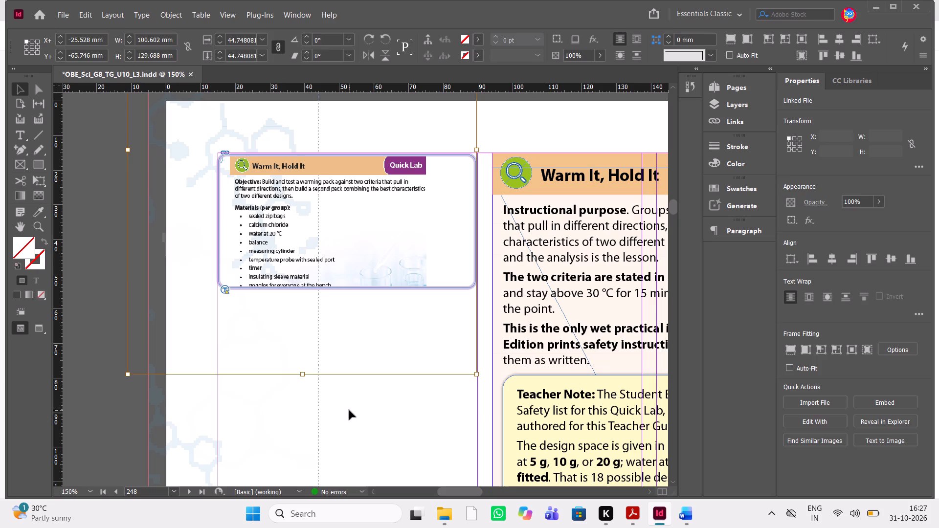
click(407, 287)
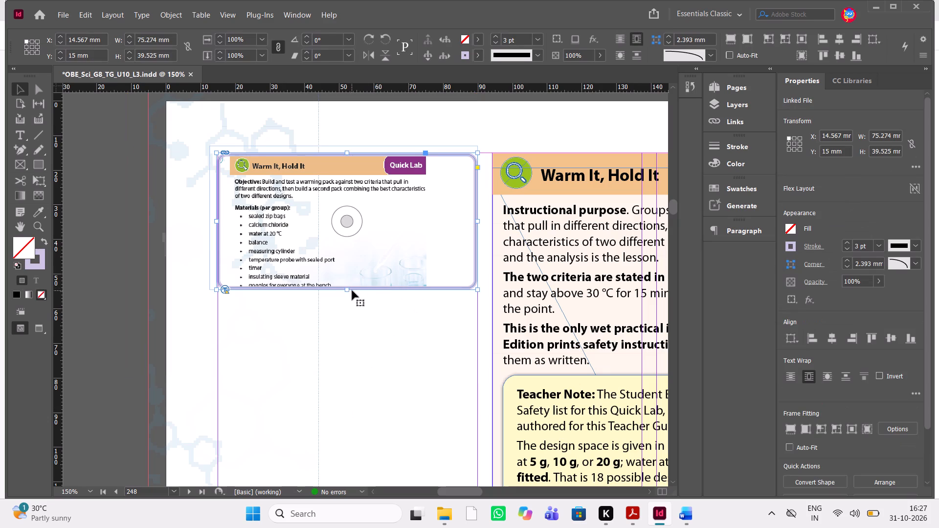
drag(346, 290, 350, 313)
drag(347, 313, 354, 358)
drag(346, 358, 346, 348)
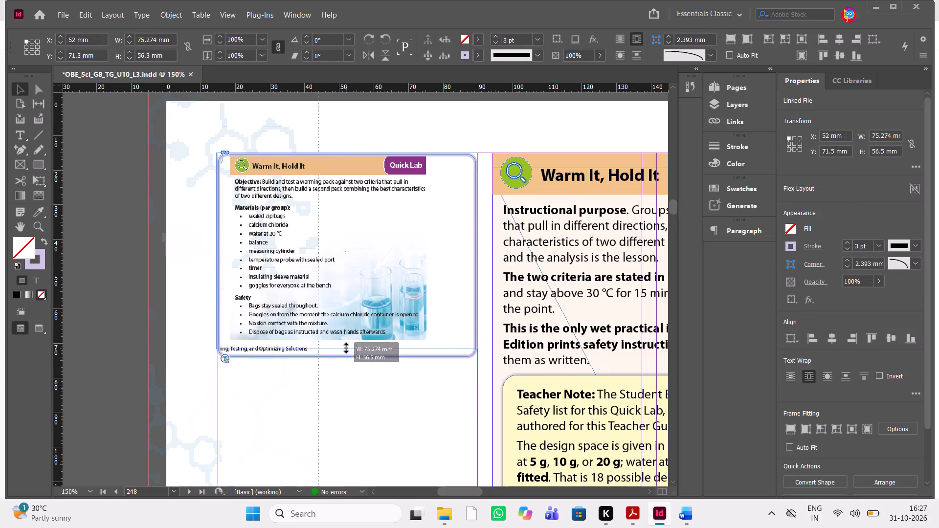
drag(346, 348, 348, 346)
click(376, 399)
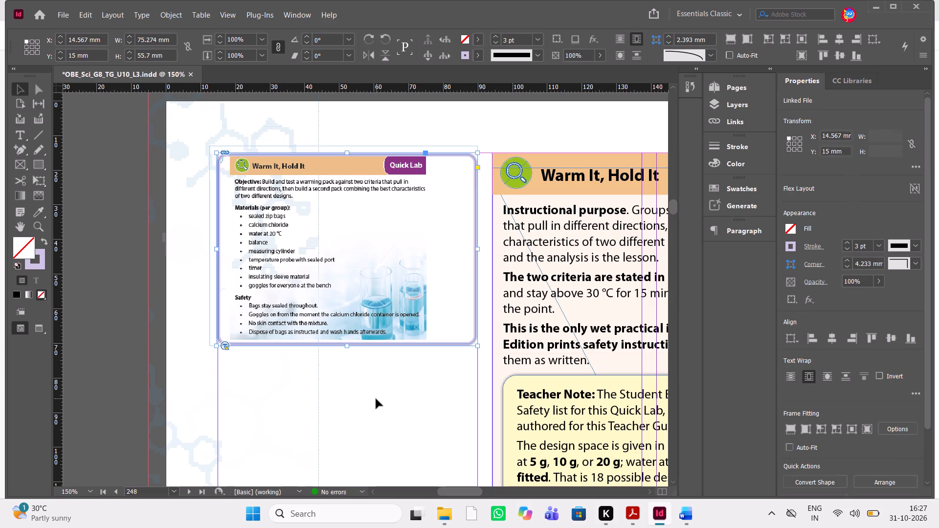
Fine-tune the placed Quick Lab page's position within its frame to about X -25.8 mm, Y -65 mm.
click(344, 245)
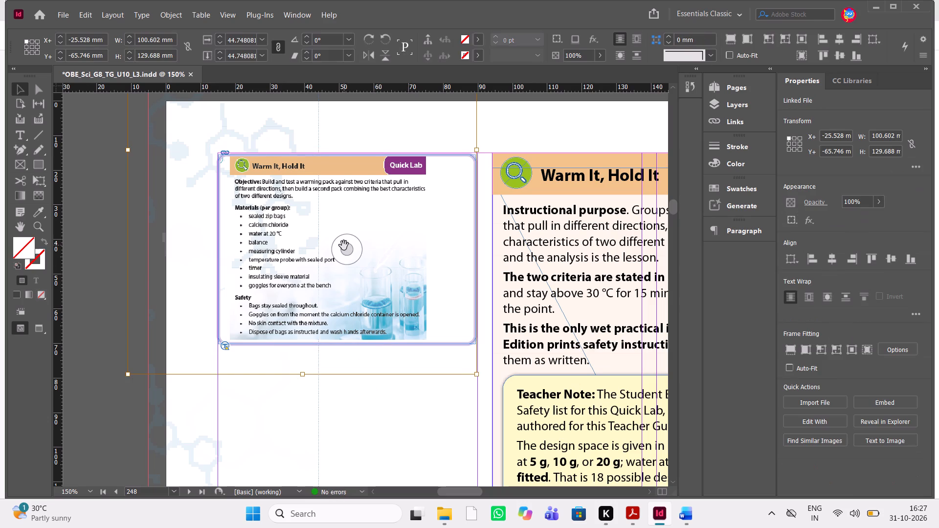
key(Right)
key(Right)
key(Right)
key(Left)
key(Left)
key(Left)
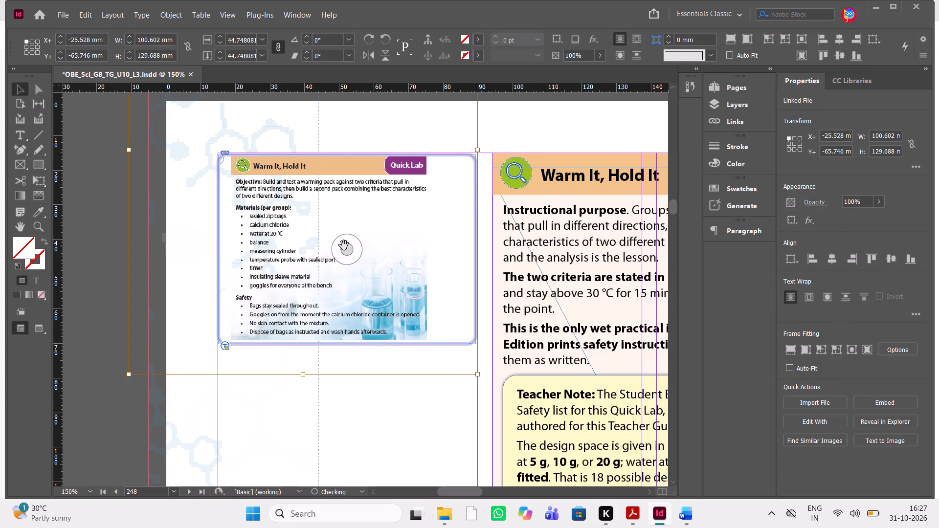
key(Left)
key(Down)
key(Down)
key(Down)
key(Down)
key(Up)
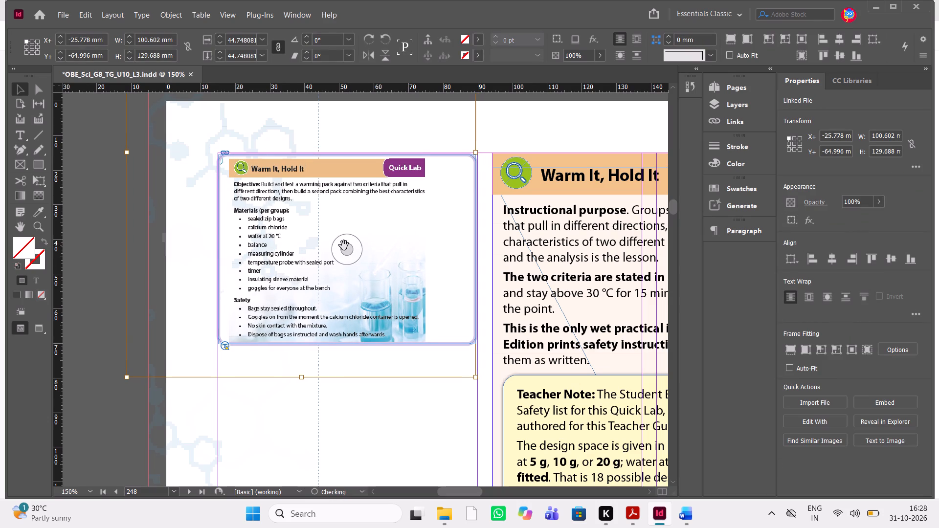
click(369, 407)
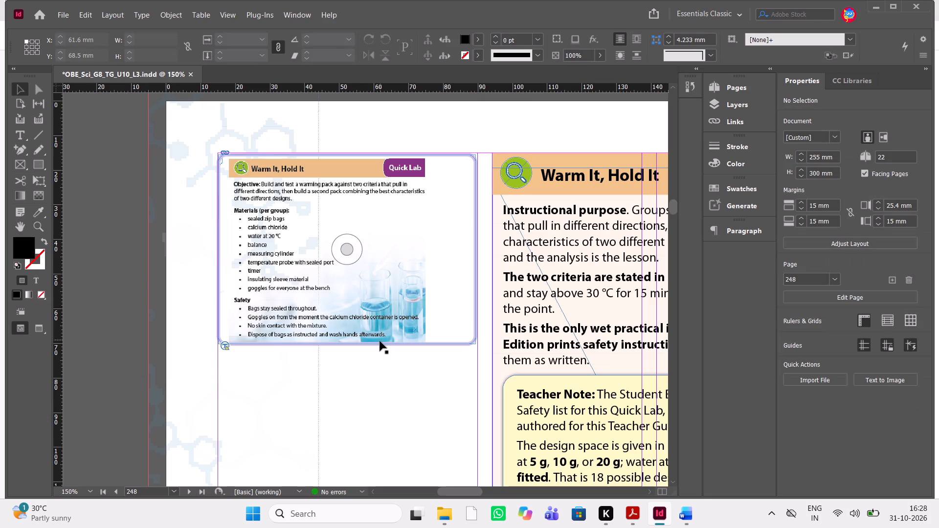
Extend the bottom edge of the page 248 Quick Lab sidebar frame to make it about 58 mm high.
click(380, 343)
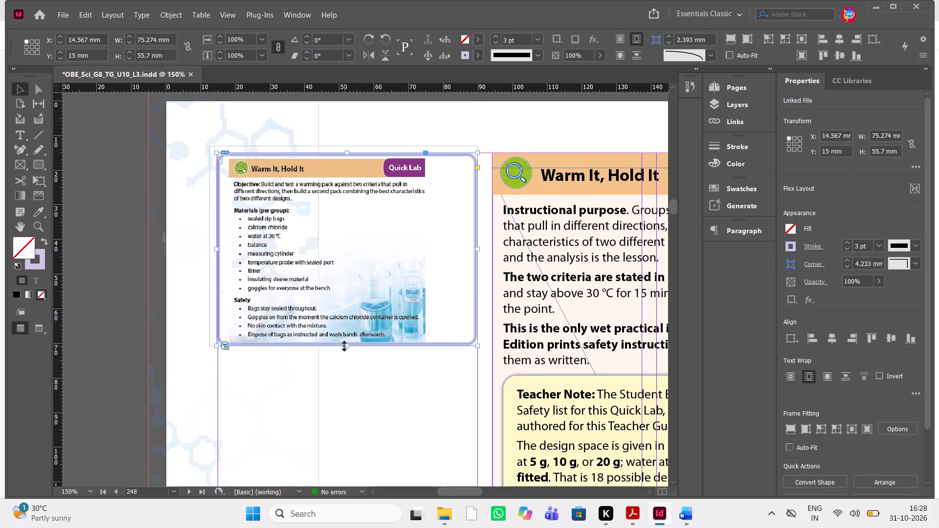
drag(344, 346, 345, 353)
click(345, 353)
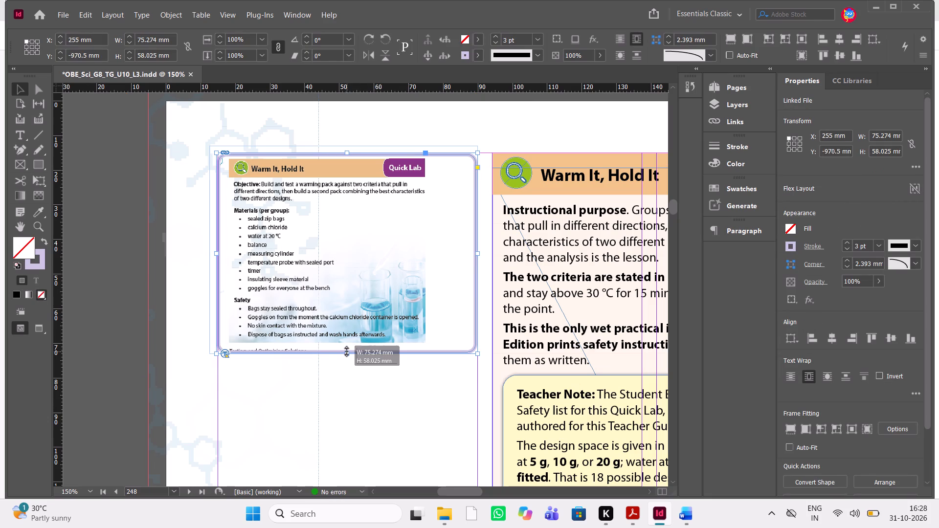
click(364, 408)
Remove the outdated Why Offspring Surprise Their Parents graphic from inside the sidebar frame on page 252.
scroll(364, 408, left, 2)
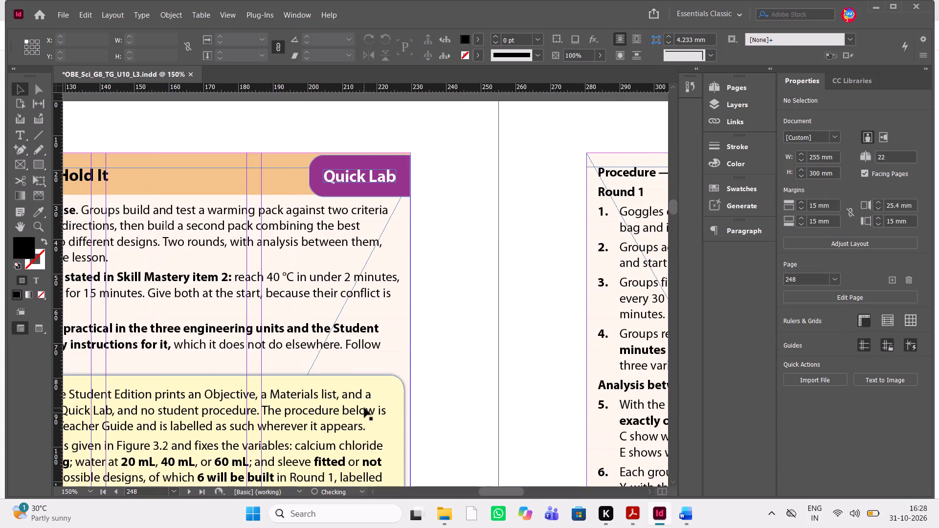
scroll(364, 408, left, 2)
scroll(364, 408, down, 12)
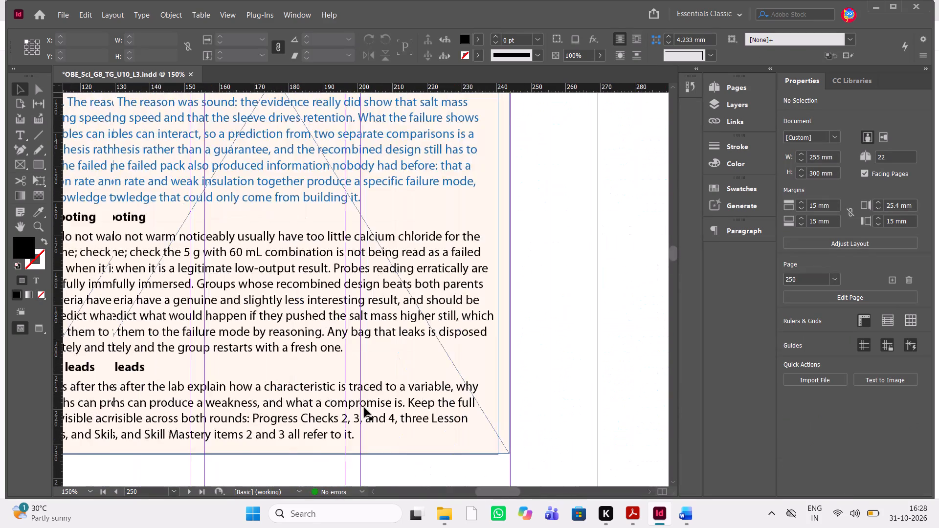
scroll(364, 408, up, 2)
scroll(364, 408, down, 6)
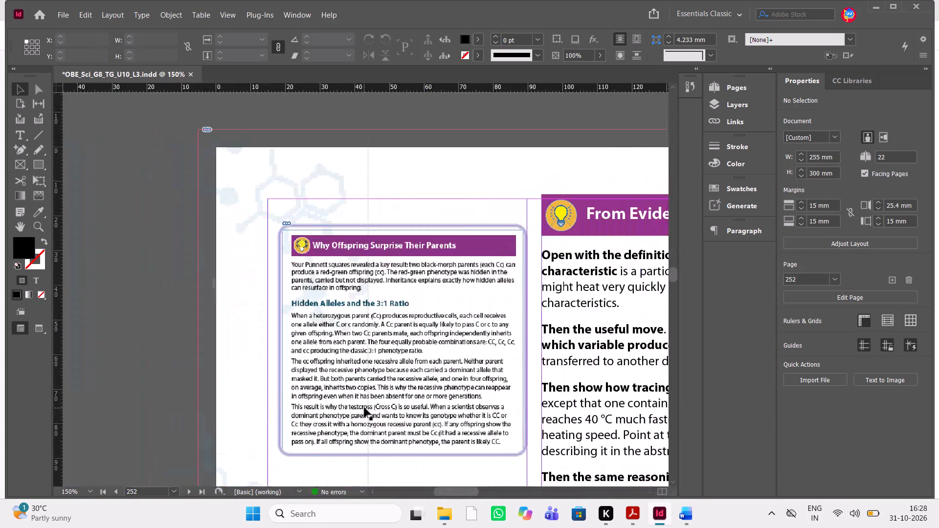
click(407, 344)
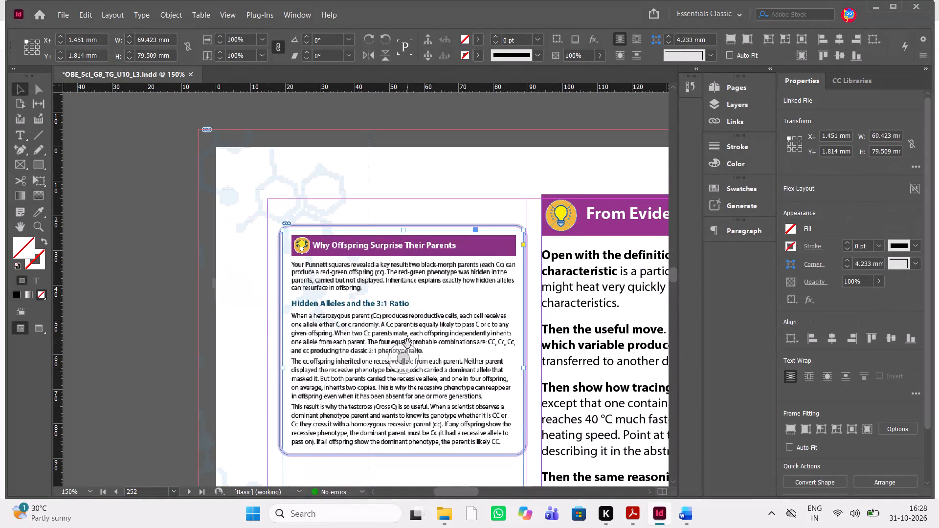
click(408, 343)
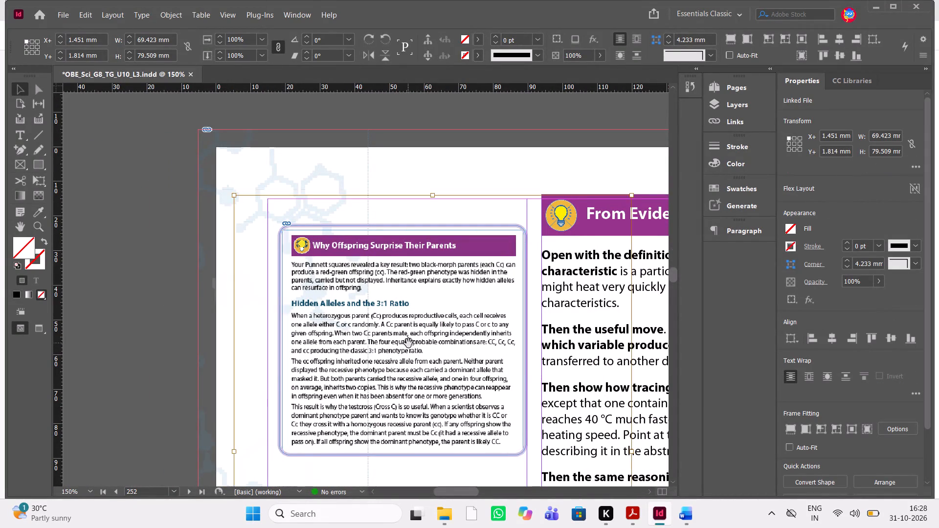
Move the empty page 252 sidebar frame to about X 15.35 mm, Y 14.73 mm, near the margin corner.
click(416, 270)
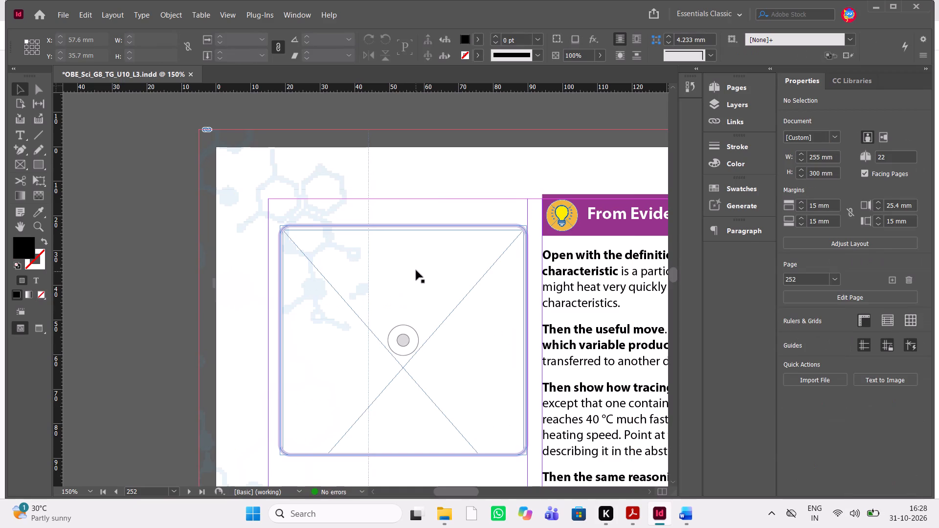
key(shift+Up)
key(shift+Up)
key(shift+Up)
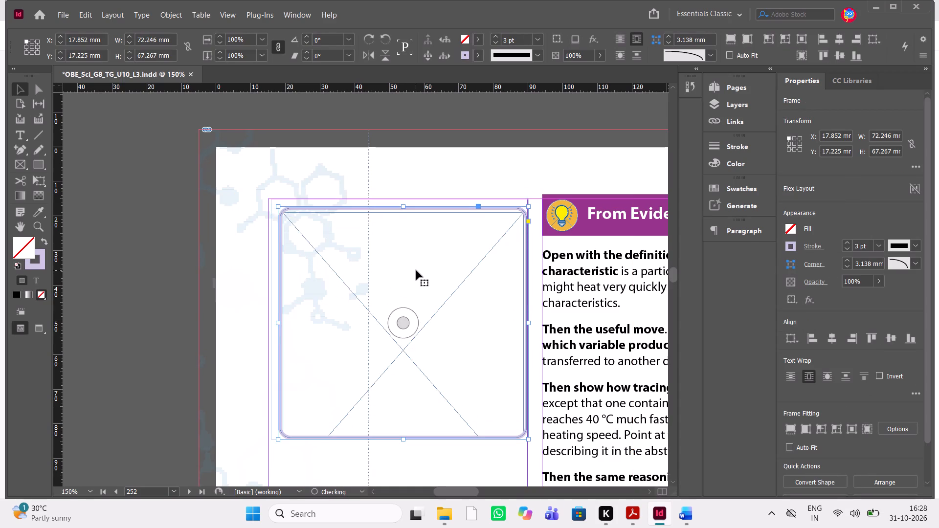
key(Left)
key(Left)
key(Left)
key(Left)
key(Left)
key(Left)
key(Left)
key(Left)
key(Left)
key(Left)
key(Left)
key(Left)
key(Left)
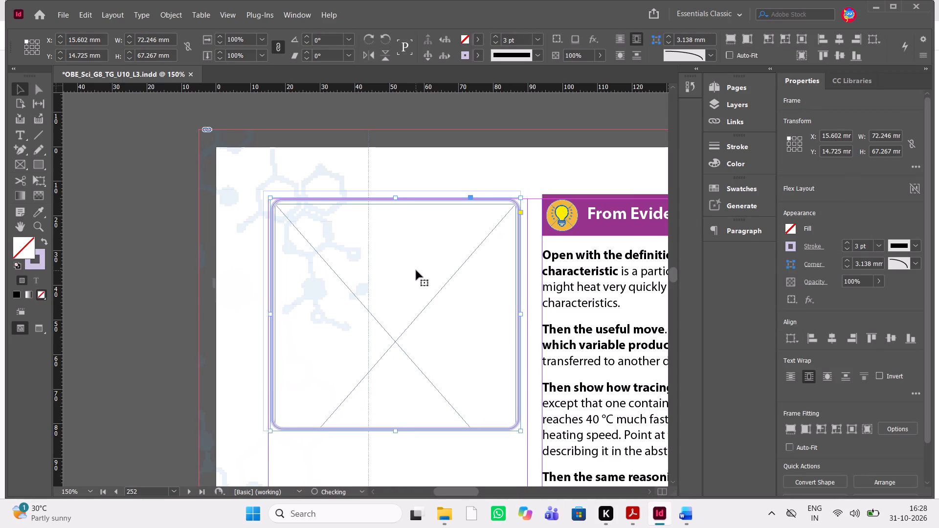
key(Left)
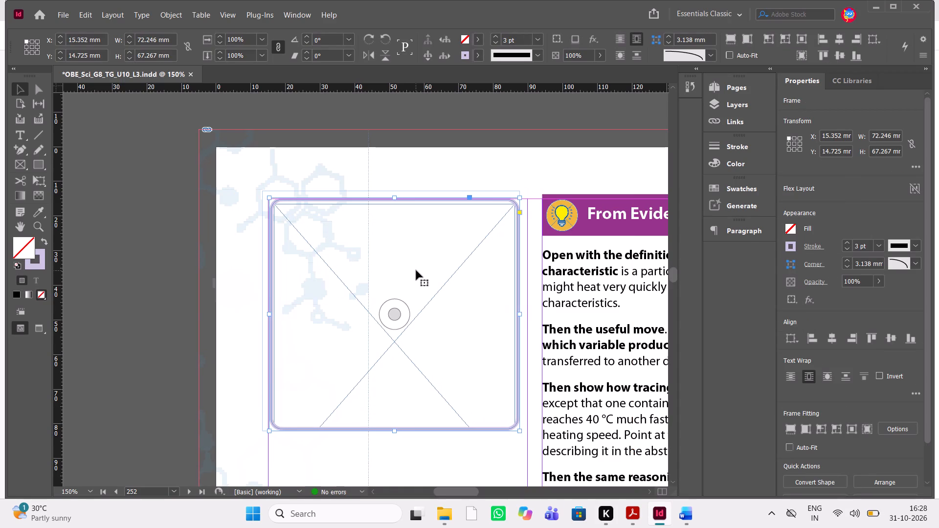
Place page 125 of OBE_Science_KSA_Grade 8 Vol 3_4P.pdf into the empty page 252 sidebar frame.
key(ctrl+d)
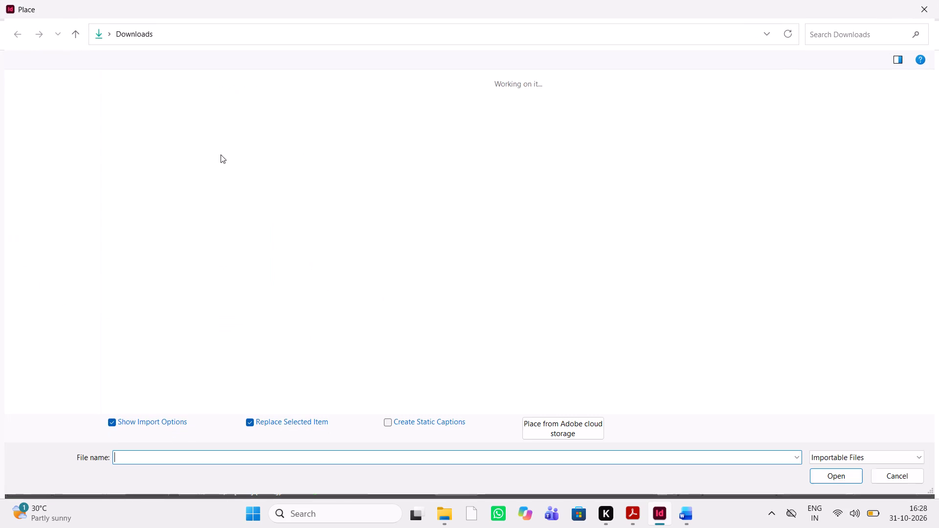
click(155, 159)
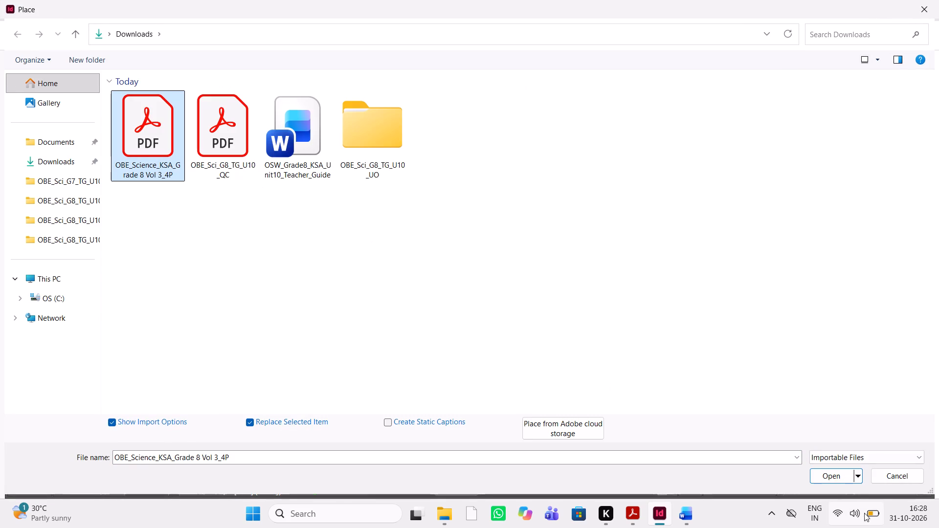
click(814, 474)
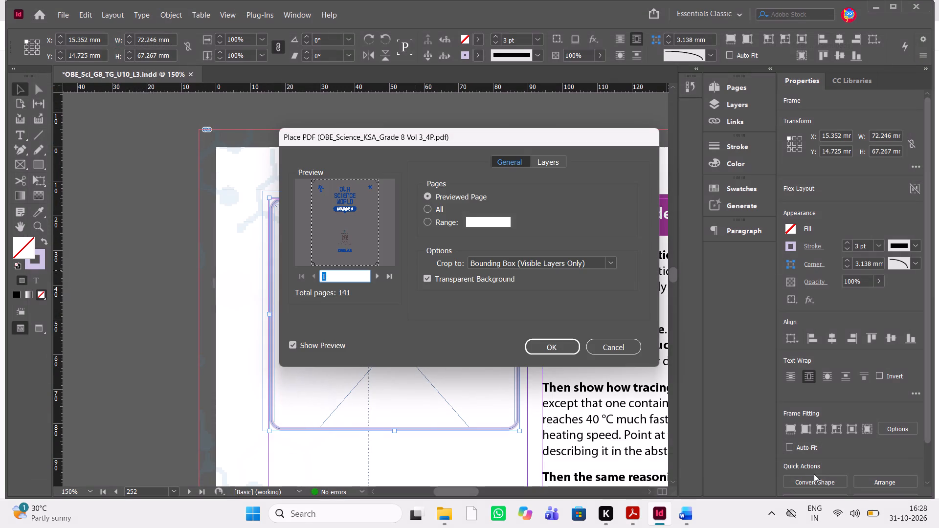
key(BackSpace)
text(124)
key(BackSpace)
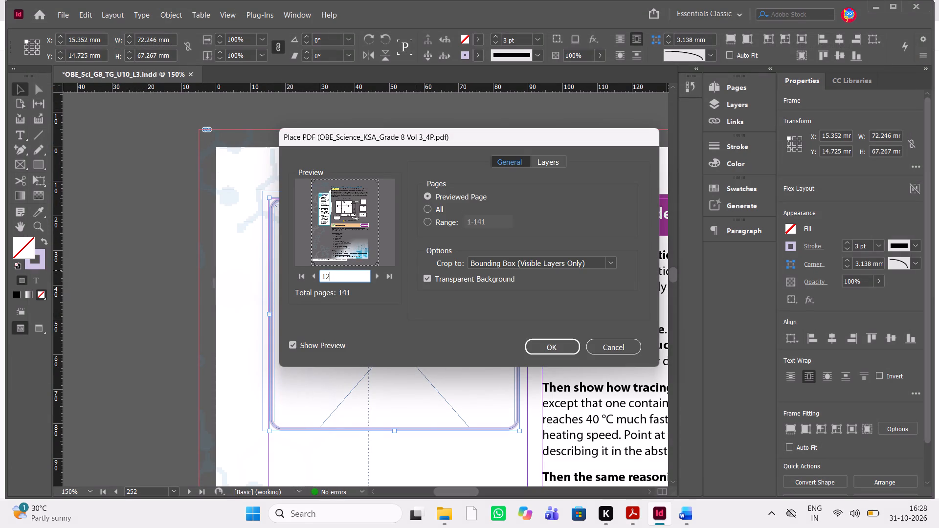
key(5)
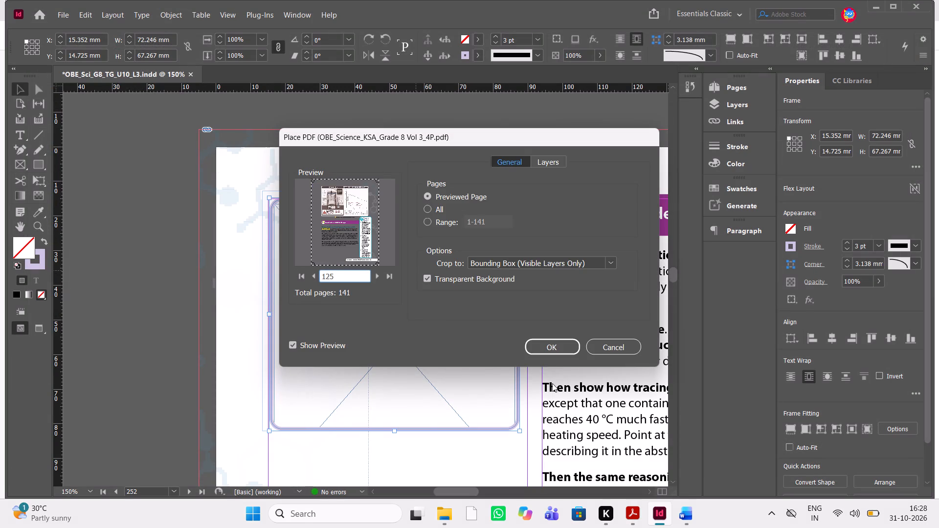
click(543, 349)
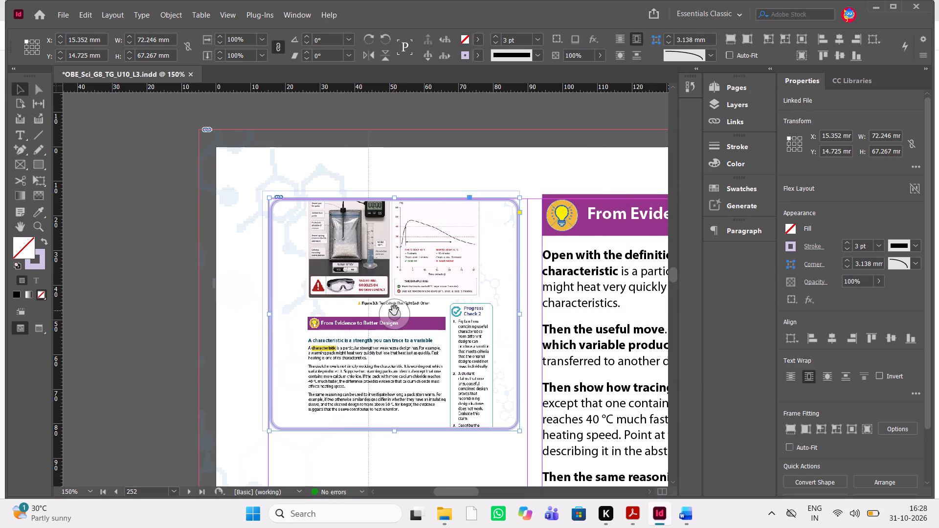
Stretch the placed PDF page horizontally on both sides to about 84.25 mm wide within the sidebar frame.
click(394, 310)
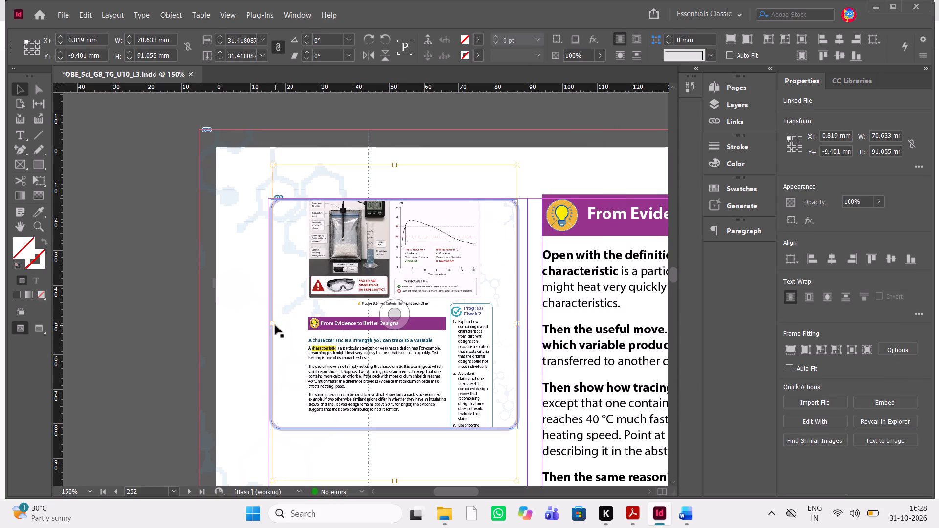
drag(273, 323, 237, 329)
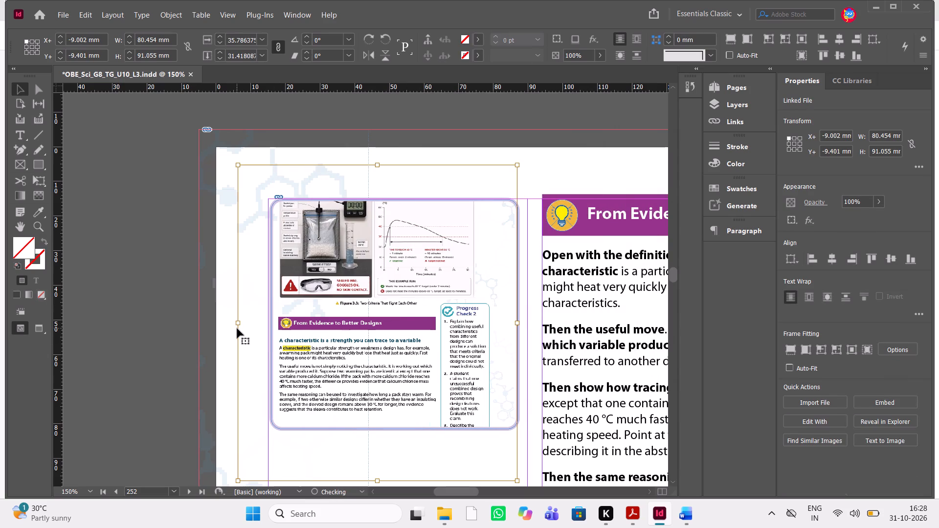
drag(518, 324, 531, 325)
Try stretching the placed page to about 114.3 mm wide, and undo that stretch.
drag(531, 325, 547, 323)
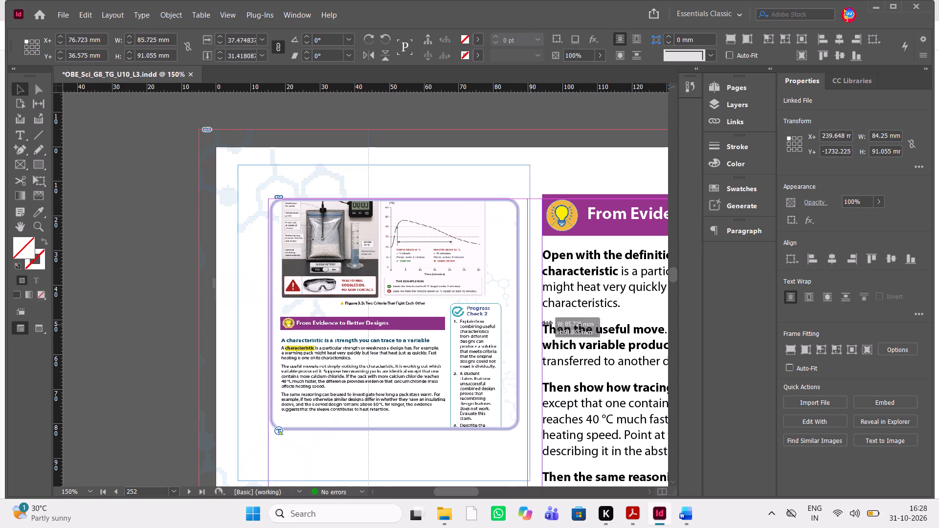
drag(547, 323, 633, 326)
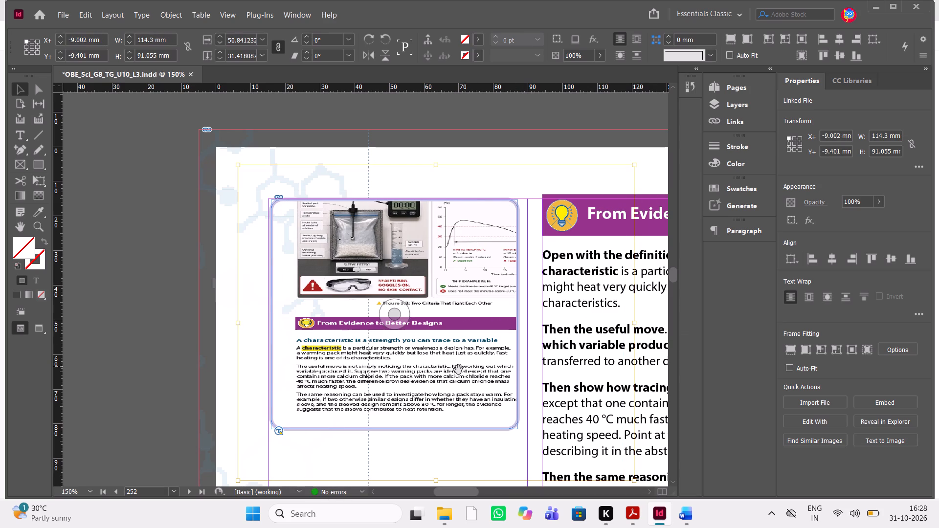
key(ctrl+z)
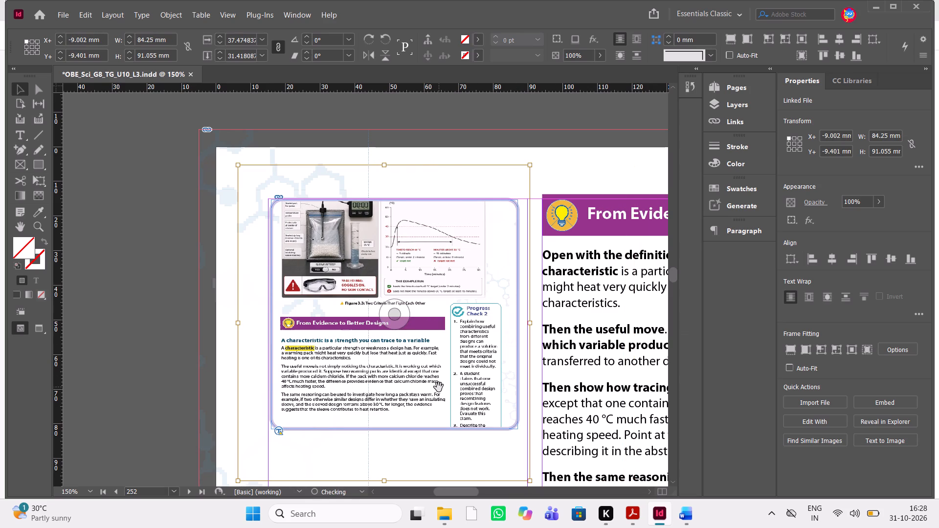
Enlarge the placed page inside the page 252 frame to about 109.65 mm wide and 111.28 mm high.
click(522, 329)
click(426, 319)
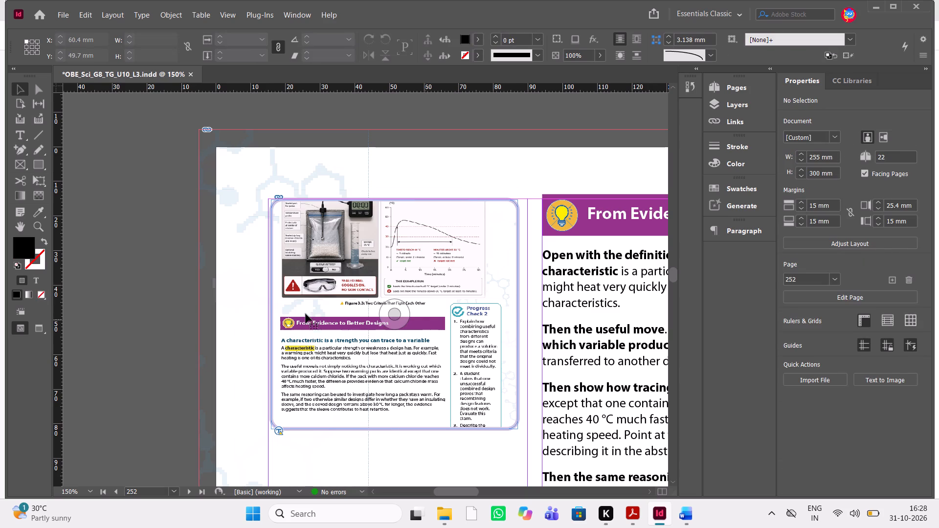
click(386, 313)
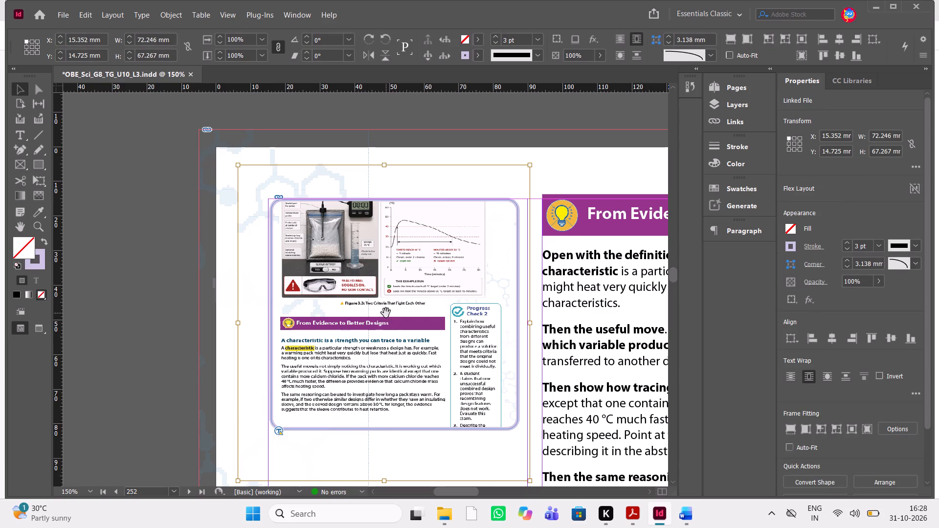
click(235, 323)
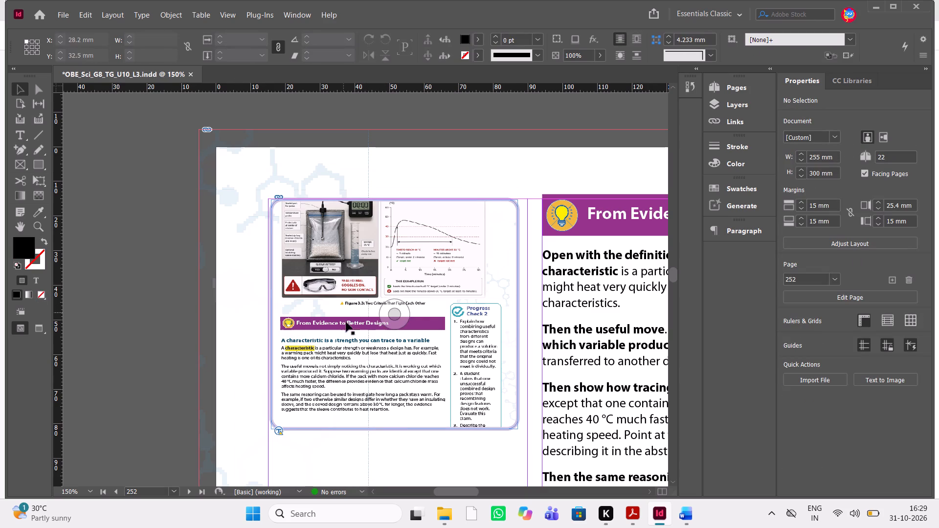
click(357, 334)
click(397, 315)
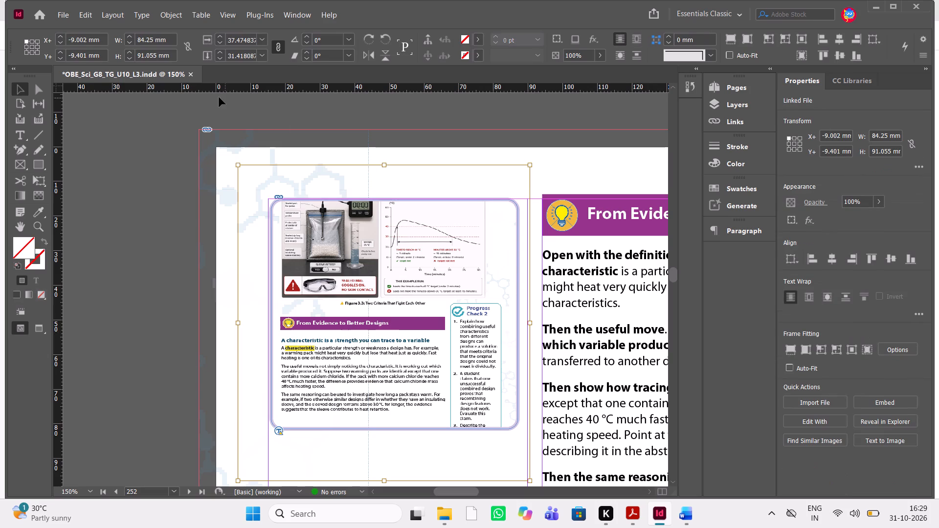
drag(238, 166, 156, 100)
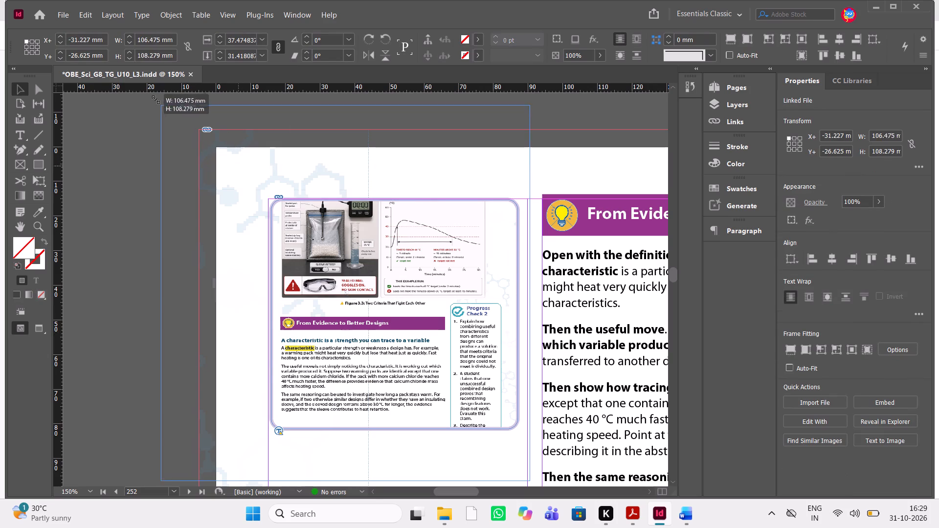
drag(156, 100, 150, 95)
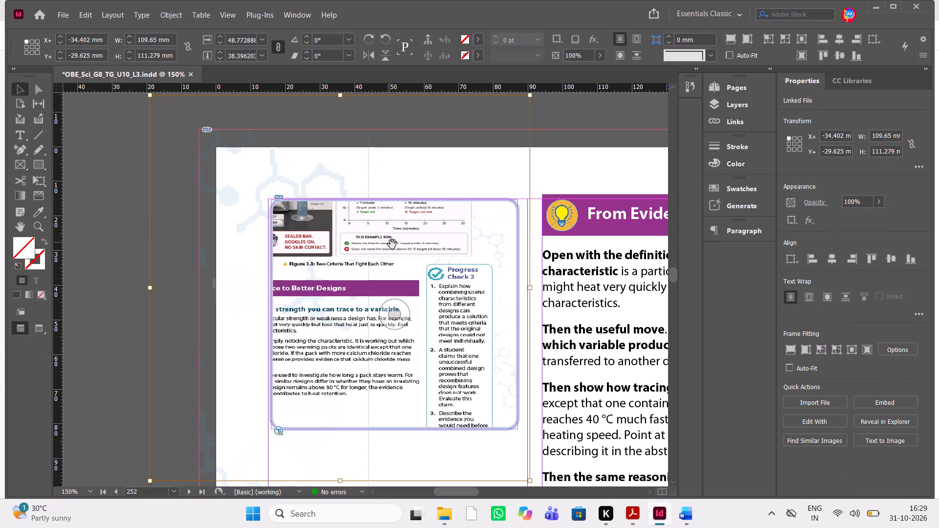
Shift the placed page horizontally to about X -9.4 mm so the From Evidence to Better Designs section fits the frame's width.
key(shift+Right)
key(shift+Right)
key(shift+Right)
key(shift+Right)
key(shift+Right)
key(shift+Right)
key(shift+Right)
key(shift+Right)
key(shift+Right)
key(shift+Right)
key(shift+Right)
key(shift+Right)
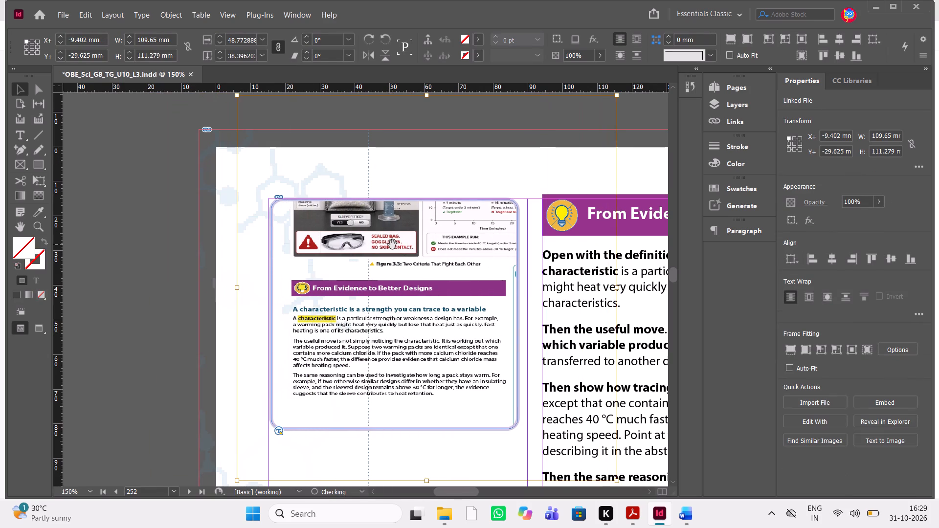
Shift the placed page vertically to about Y -50.6 mm so the From Evidence to Better Designs heading sits near the frame's top.
key(shift+Up)
key(shift+Up)
key(shift+Up)
key(shift+Up)
key(shift+Up)
key(shift+Up)
key(shift+Up)
key(shift+Up)
key(shift+Up)
key(shift+Up)
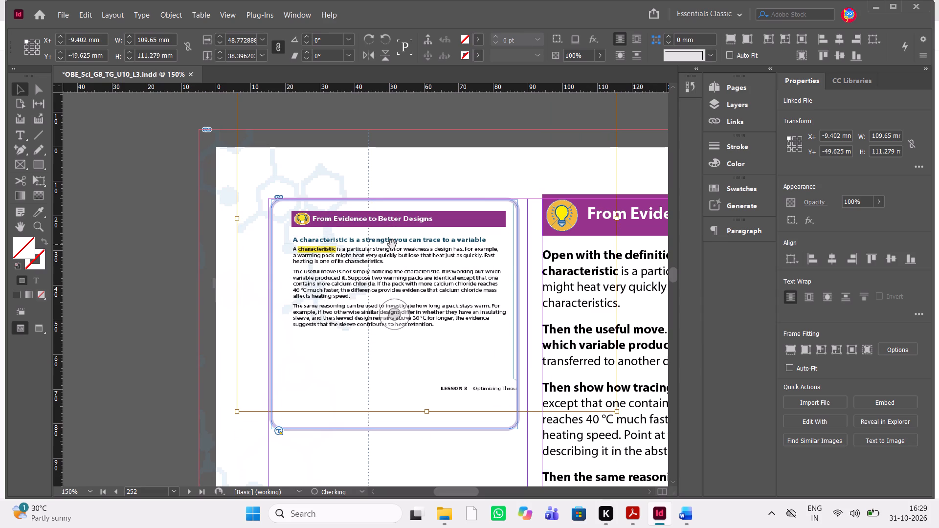
key(shift+Up)
key(Down)
key(Down)
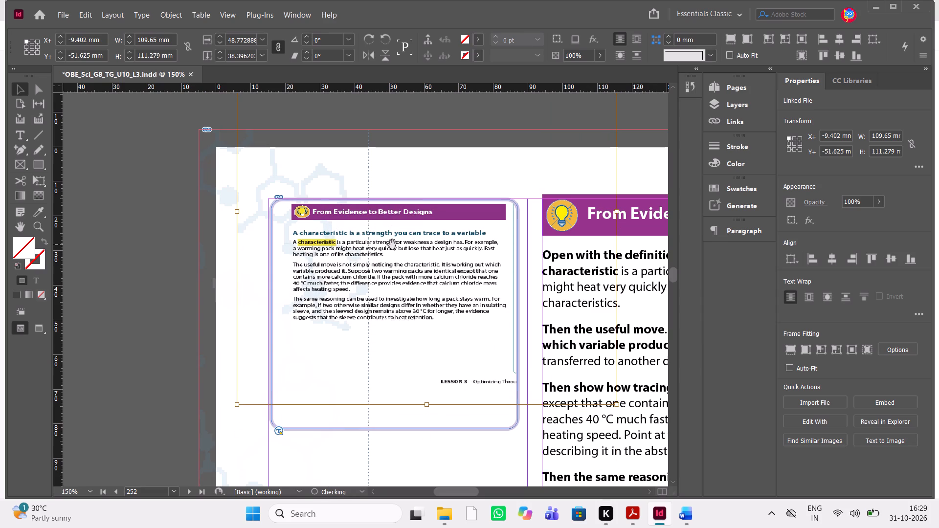
key(Down)
key(Down)
key(Down)
key(Down)
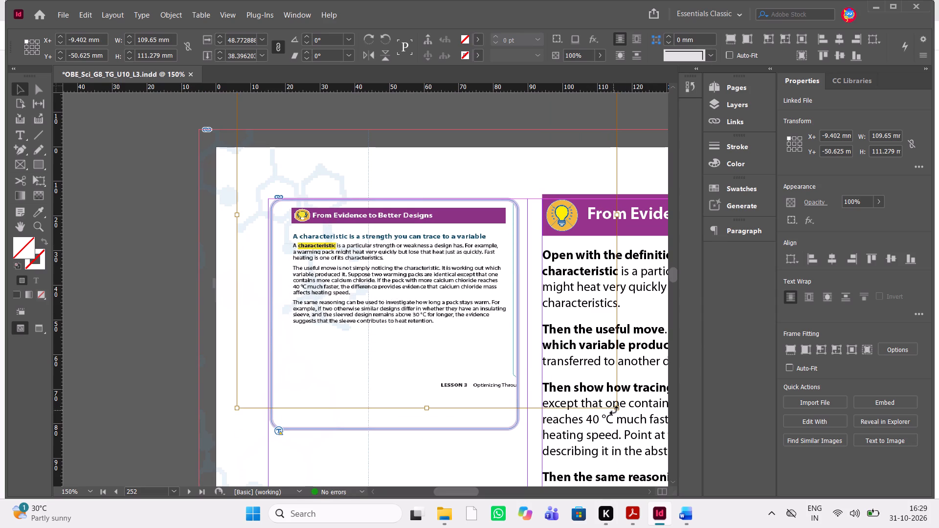
Enlarge the placed page to about 110.45 mm wide and 121.6 mm high.
drag(616, 409, 620, 443)
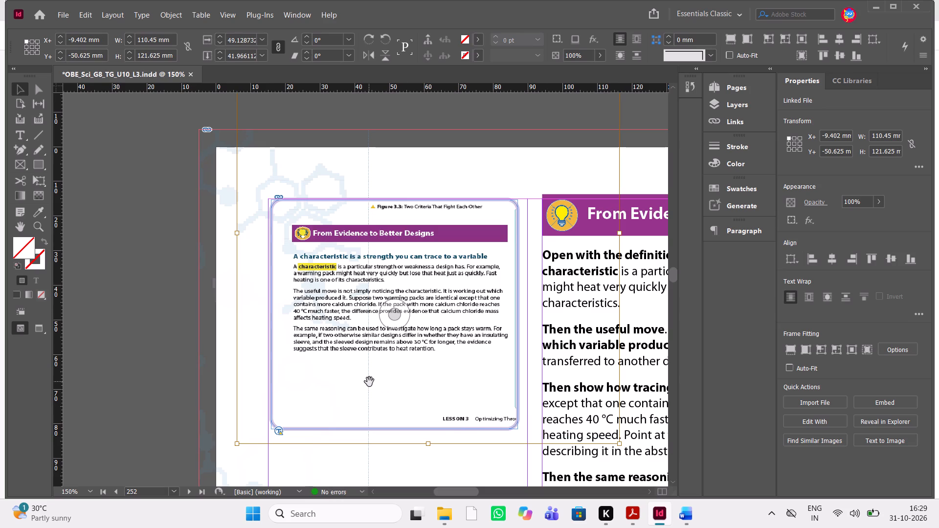
Shift the placed page inside the page 252 frame horizontally to about X -11.4 mm to centre the From Evidence to Better Designs section.
key(shift+Left)
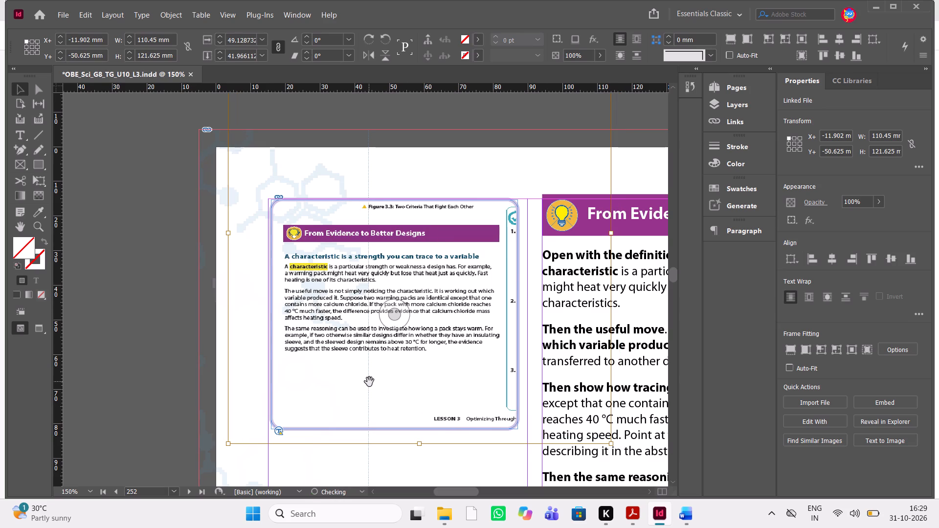
key(shift+Down)
key(shift+Right)
key(shift+Right)
key(shift+Left)
key(shift+Left)
key(shift+Left)
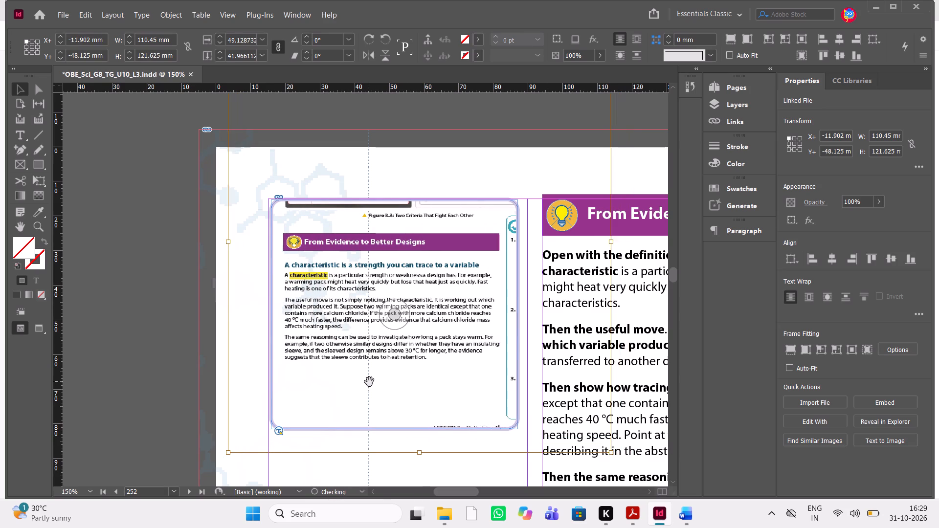
key(shift+Right)
key(shift+Right)
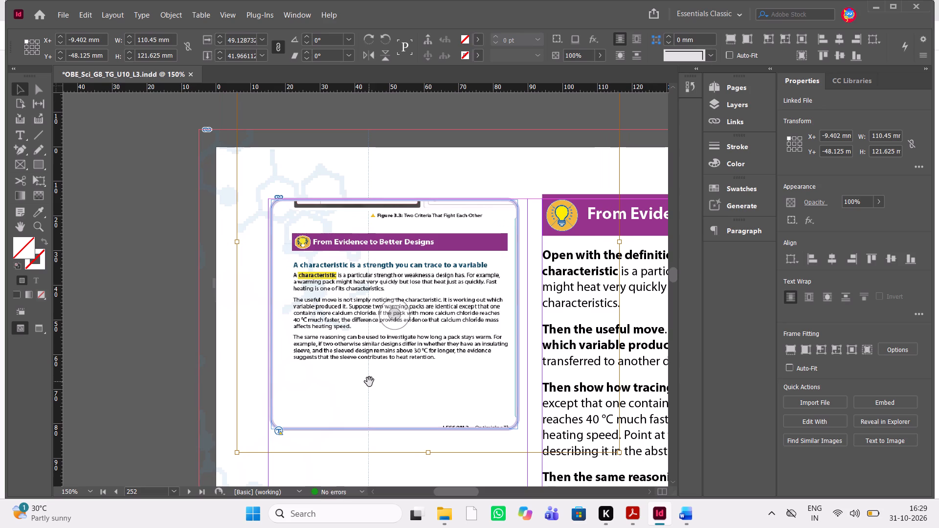
key(Left)
key(Left)
key(Left)
key(Left)
key(Left)
key(Left)
key(Left)
key(Left)
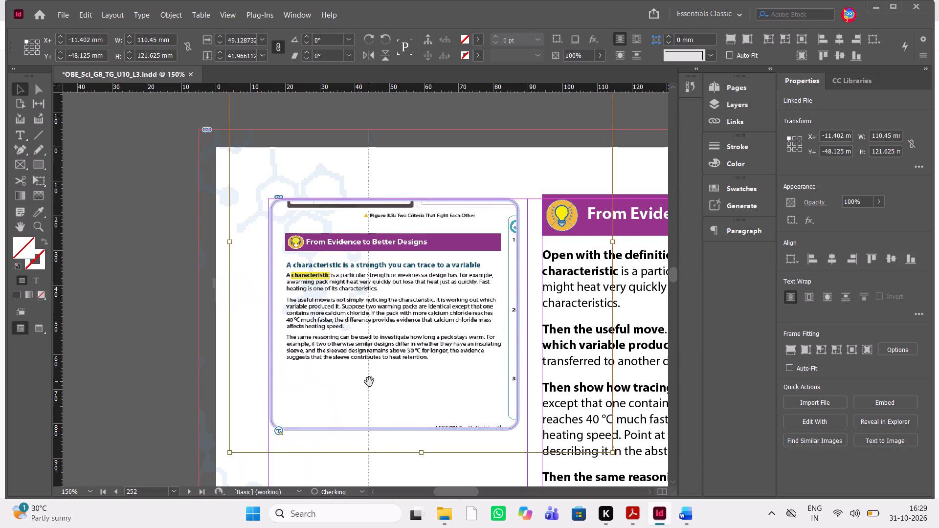
Shift the placed page vertically to about Y -55.6 mm so the purple heading sits at the frame's top edge.
key(shift+Up)
key(shift+Up)
key(shift+Up)
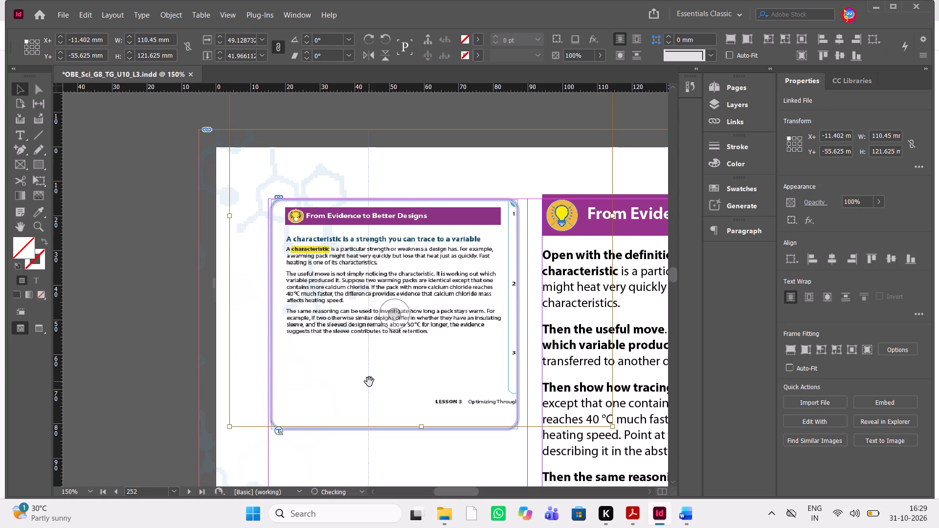
Crop the page 252 frame to about 68.85 mm wide and 45.6 mm high around the From Evidence to Better Designs text.
click(434, 441)
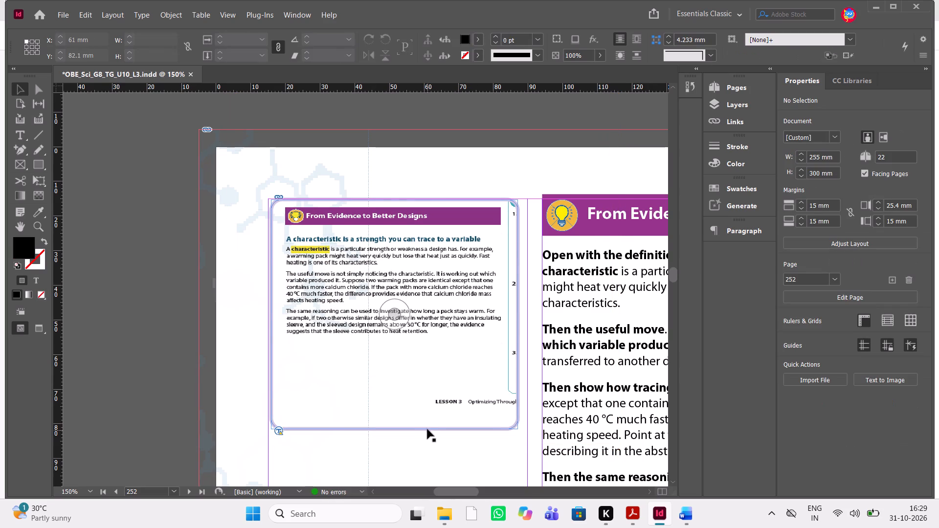
click(427, 427)
drag(396, 430, 406, 360)
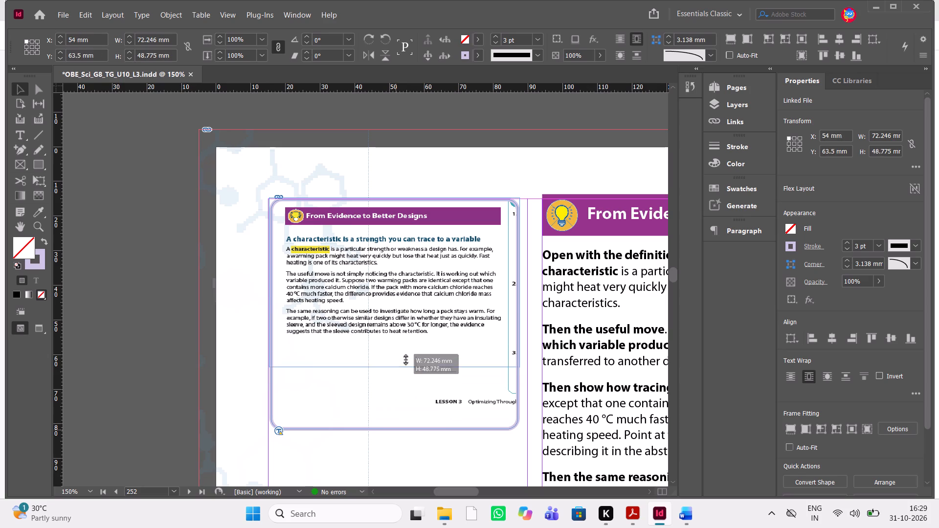
drag(406, 360, 406, 356)
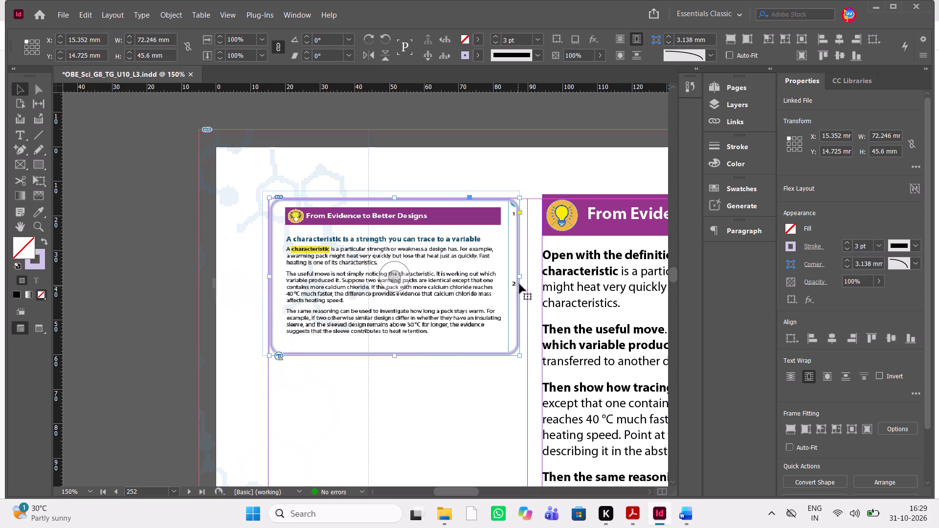
drag(518, 276, 508, 277)
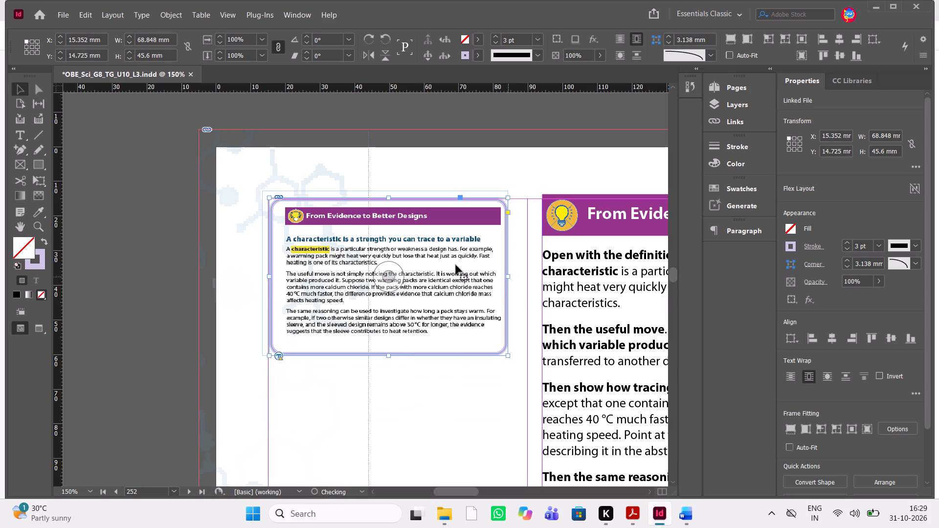
Set the placed page's display performance to High Quality Display.
click(380, 276)
right_drag(380, 276, 354, 260)
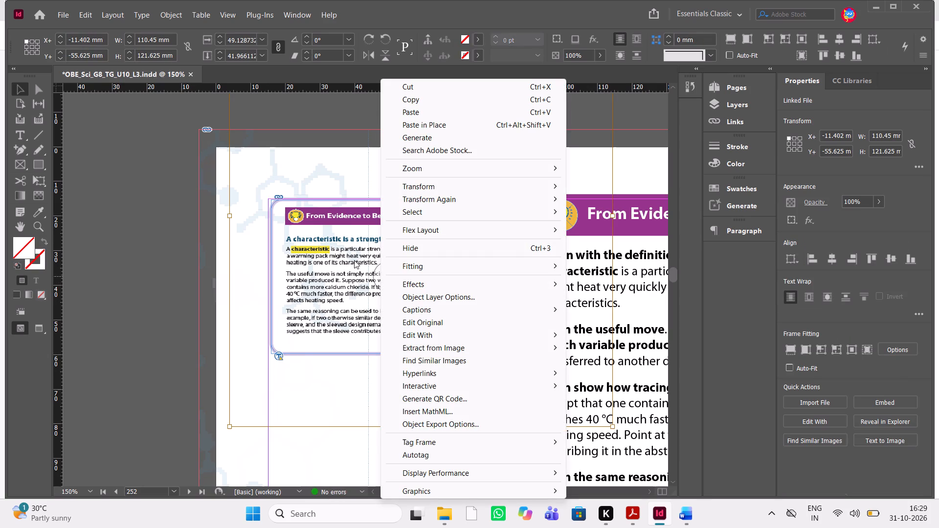
click(480, 472)
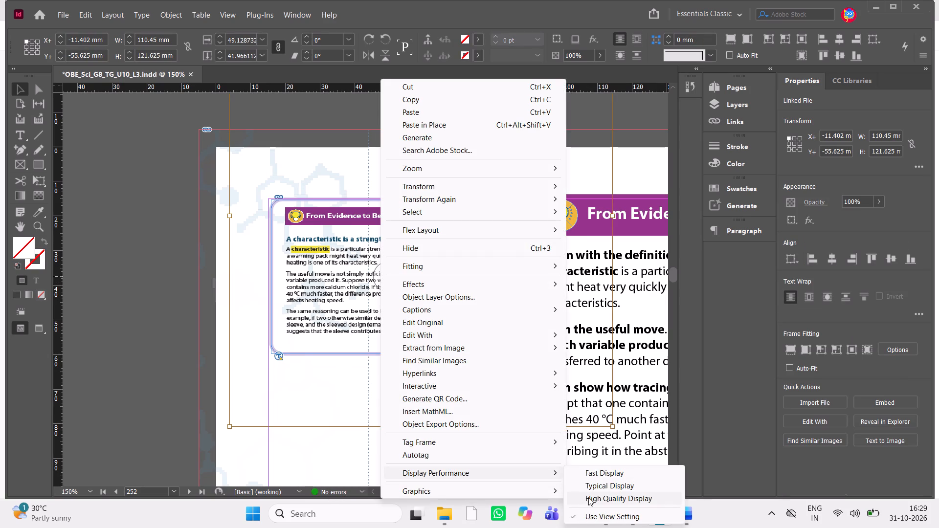
click(588, 497)
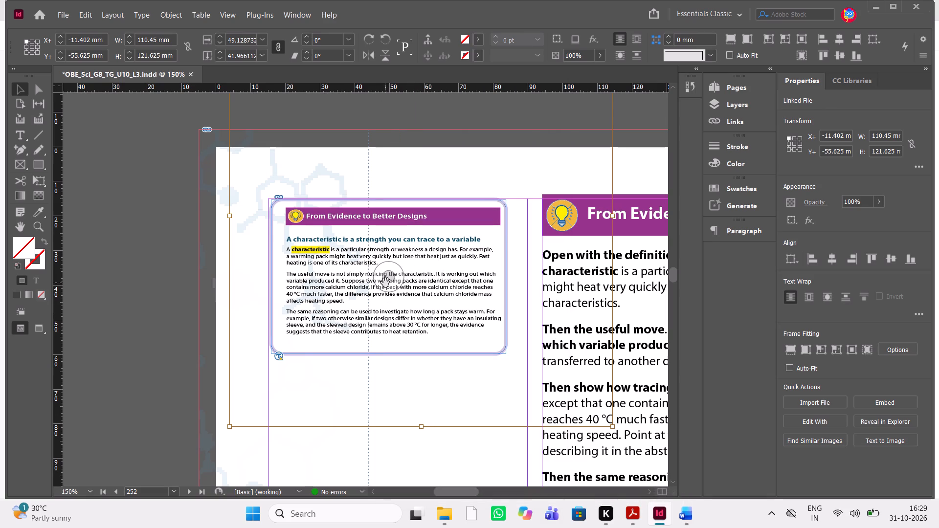
Nudge the placed page inside the cropped frame horizontally to about X -12.4 mm.
click(385, 283)
key(Left)
key(Left)
key(Left)
key(Left)
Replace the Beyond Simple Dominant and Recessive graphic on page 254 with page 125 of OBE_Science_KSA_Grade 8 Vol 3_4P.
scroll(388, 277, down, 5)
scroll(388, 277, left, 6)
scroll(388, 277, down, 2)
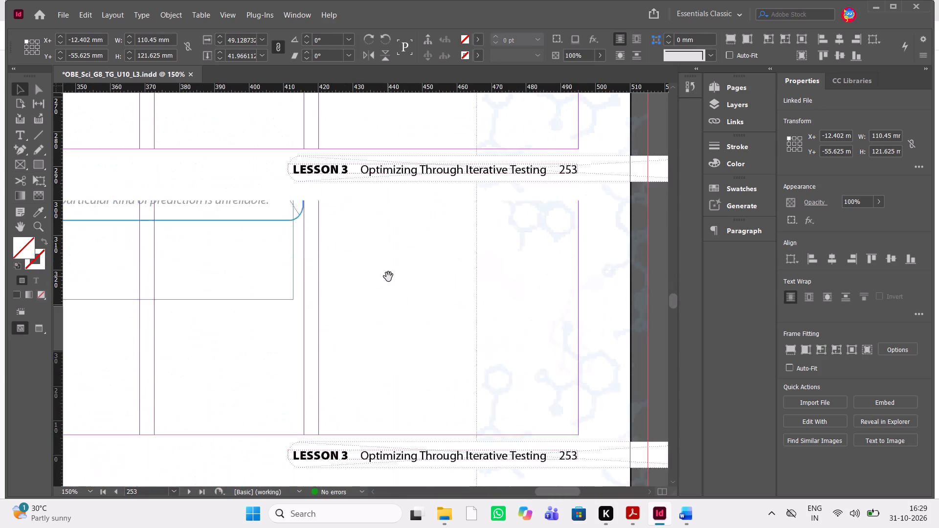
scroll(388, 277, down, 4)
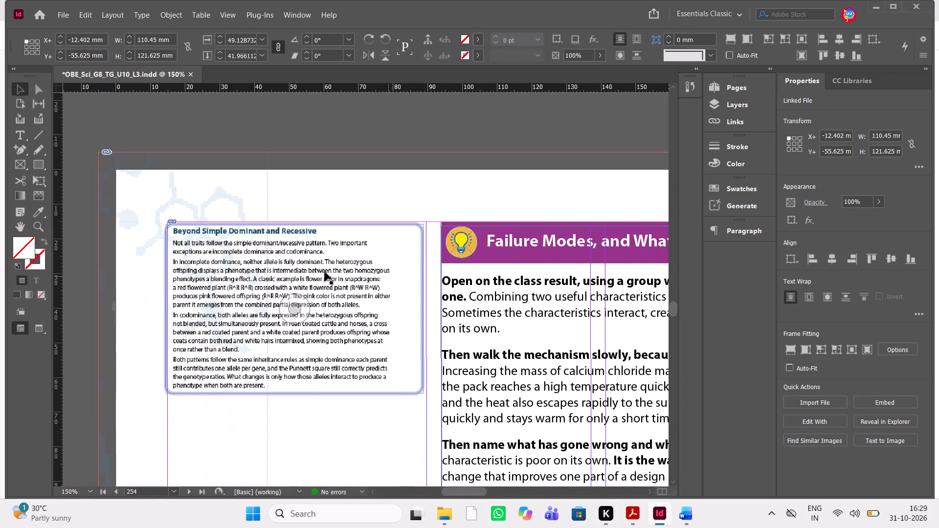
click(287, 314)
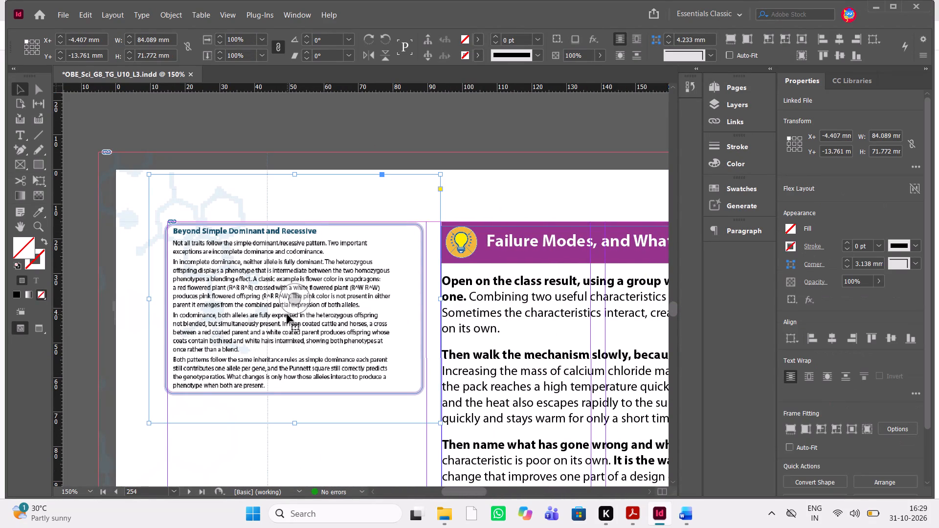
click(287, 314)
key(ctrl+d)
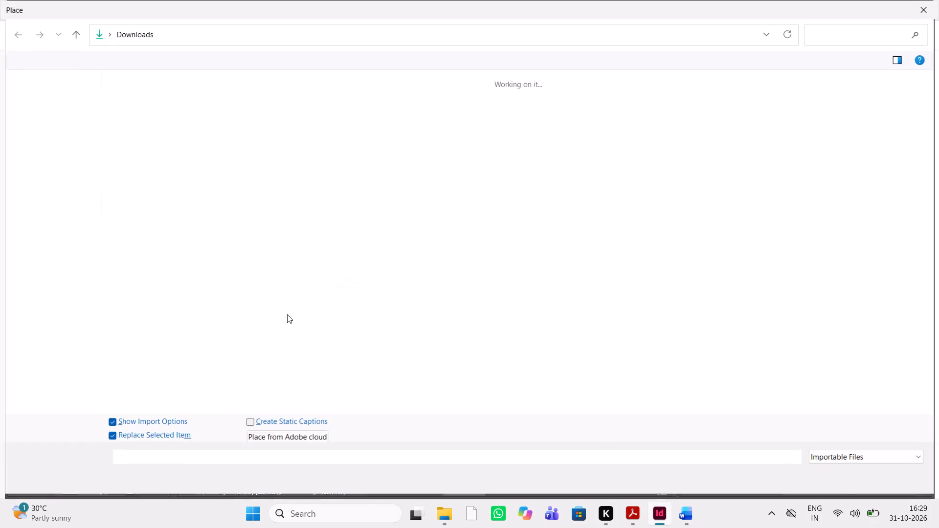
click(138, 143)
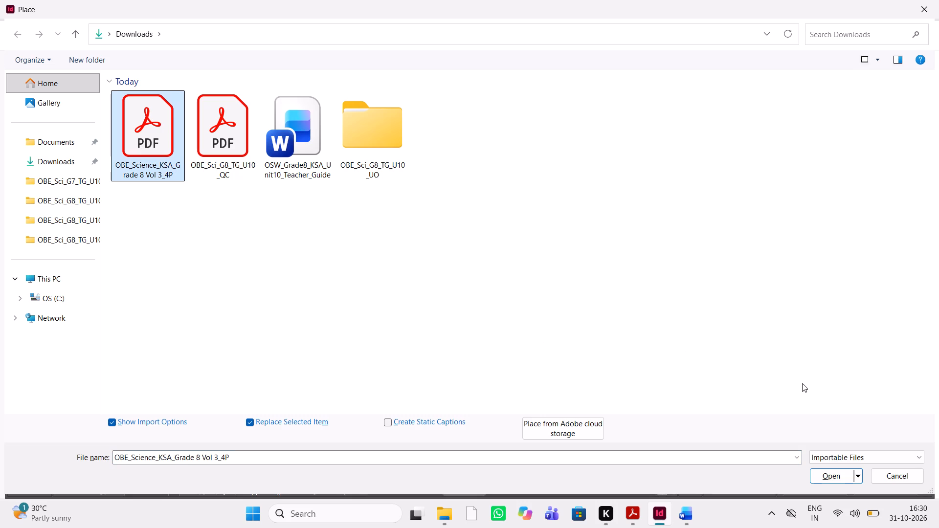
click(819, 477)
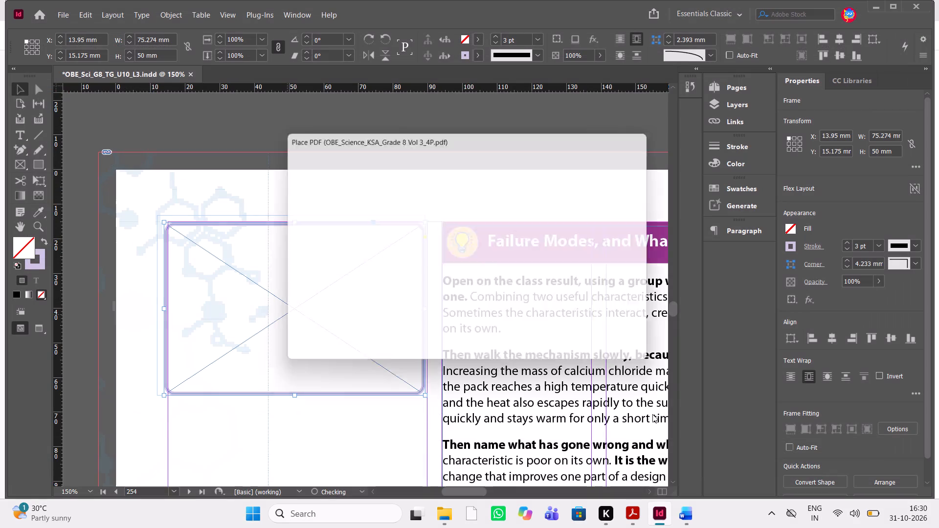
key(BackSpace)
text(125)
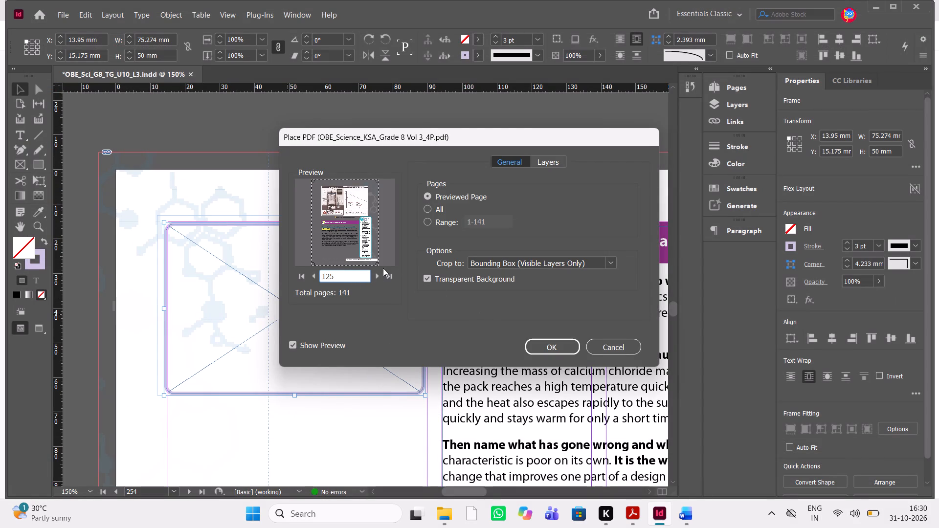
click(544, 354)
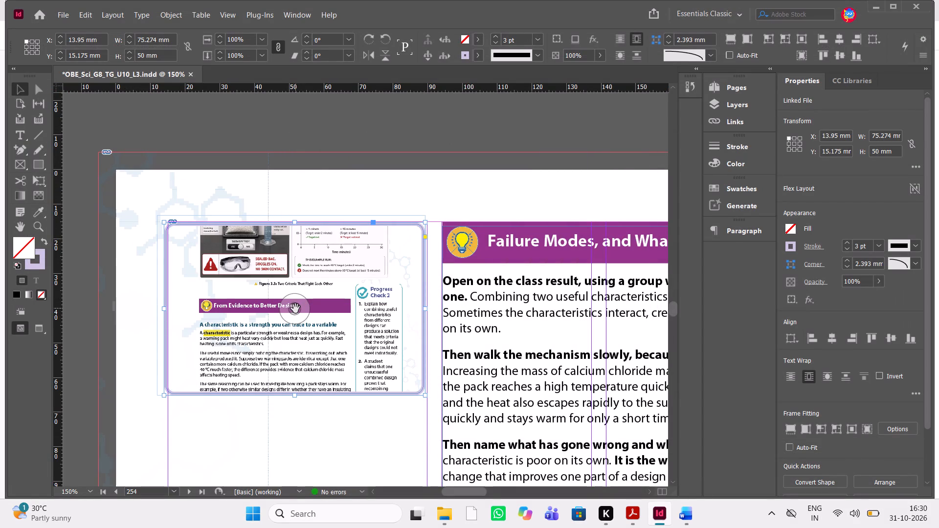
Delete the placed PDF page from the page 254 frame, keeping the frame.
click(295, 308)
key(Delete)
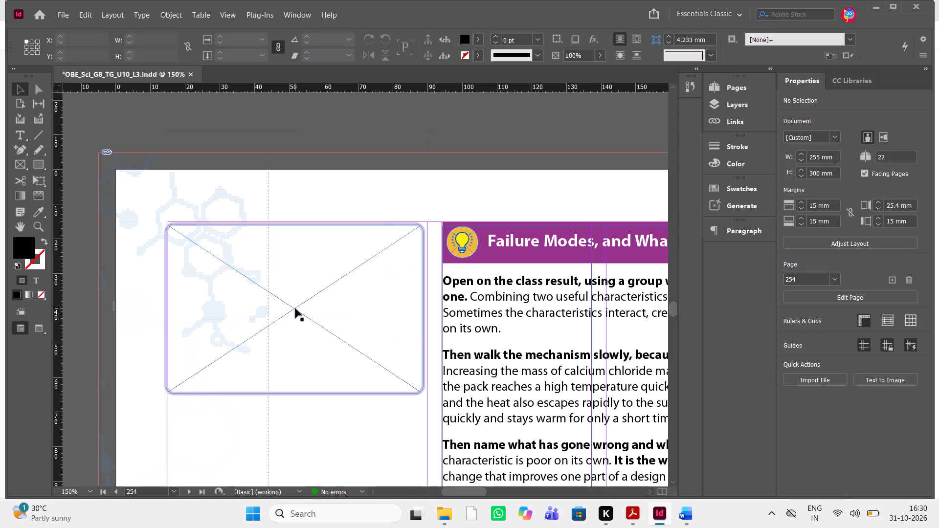
Place page 126 of OBE_Science_KSA_Grade 8 Vol 3_4P into the empty sidebar frame on page 254.
key(ctrl+d)
click(158, 154)
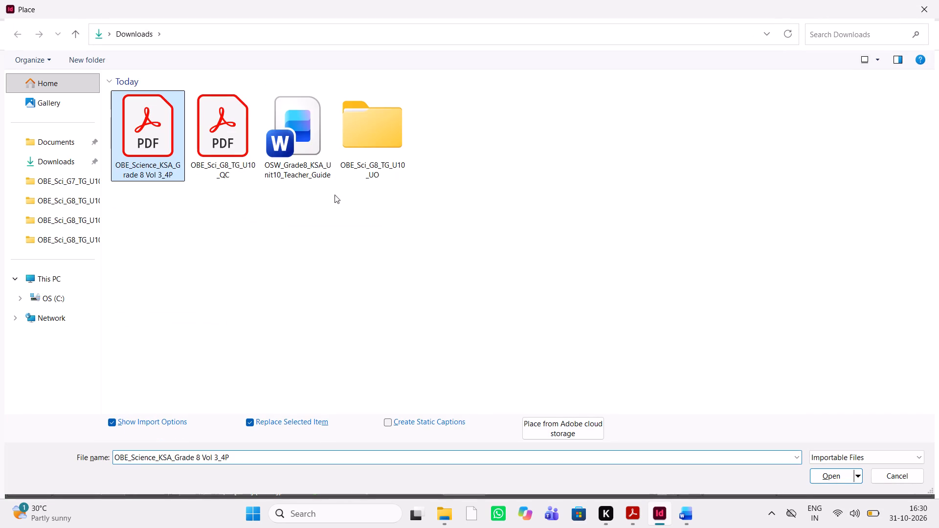
click(838, 480)
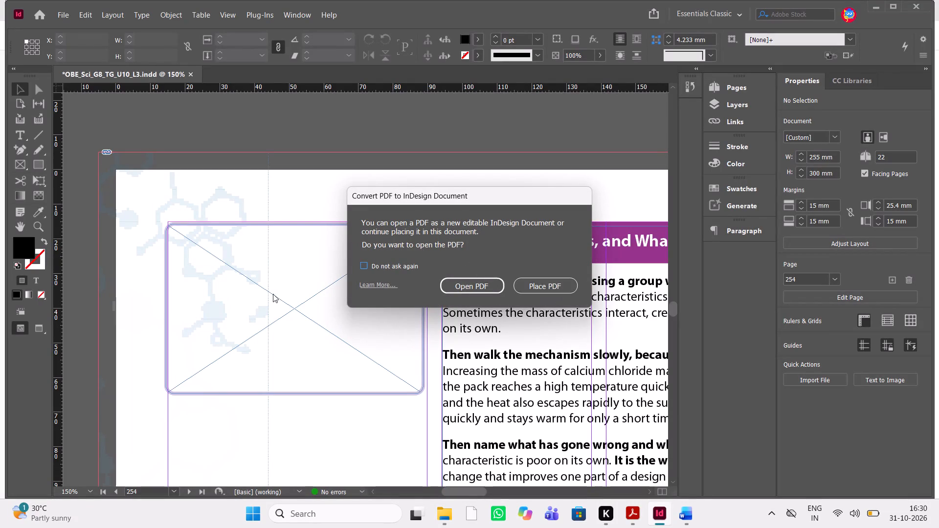
click(235, 283)
click(543, 284)
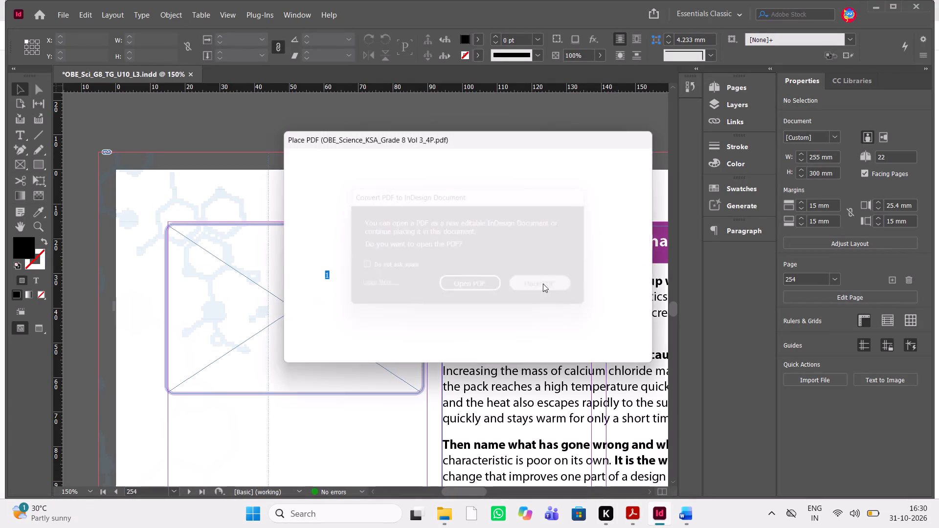
key(BackSpace)
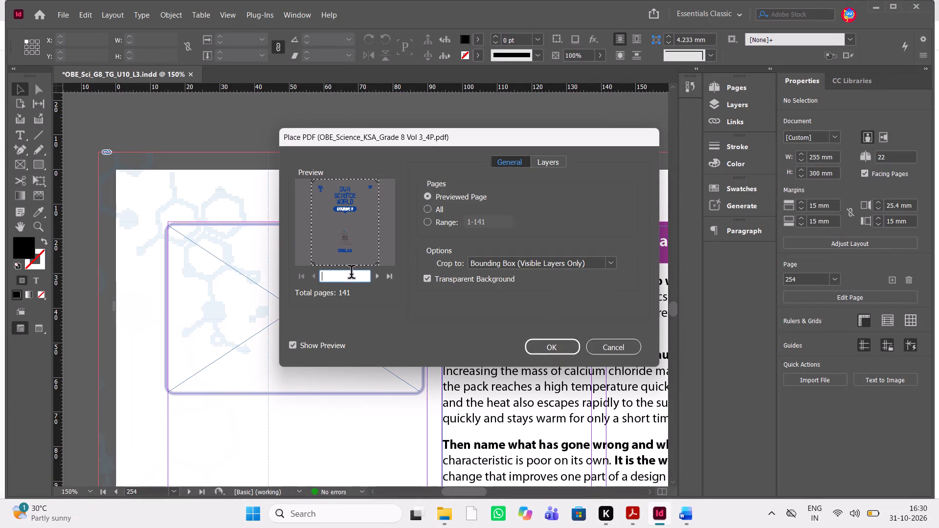
text(126)
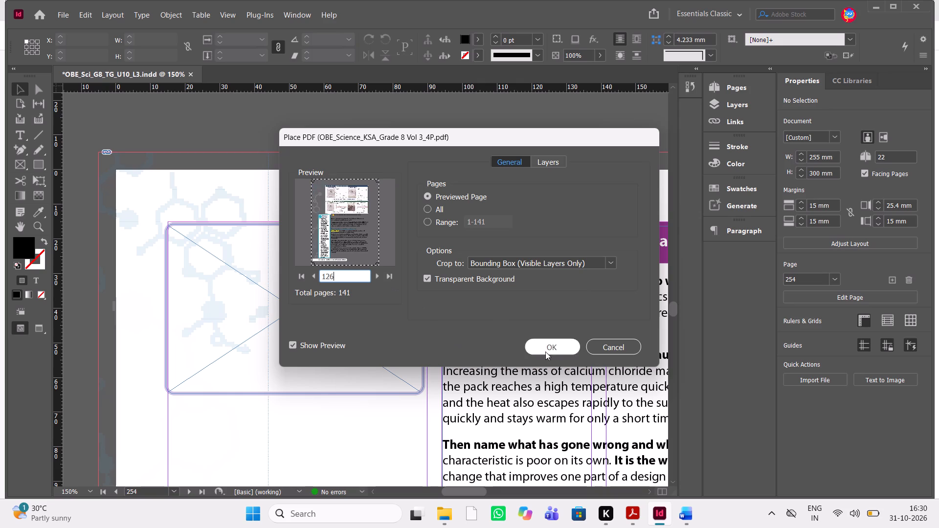
click(555, 351)
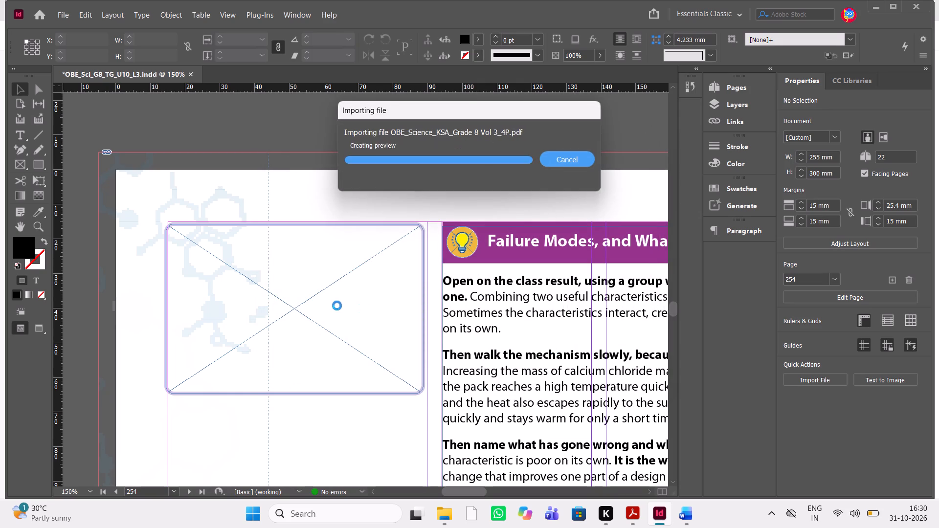
click(246, 271)
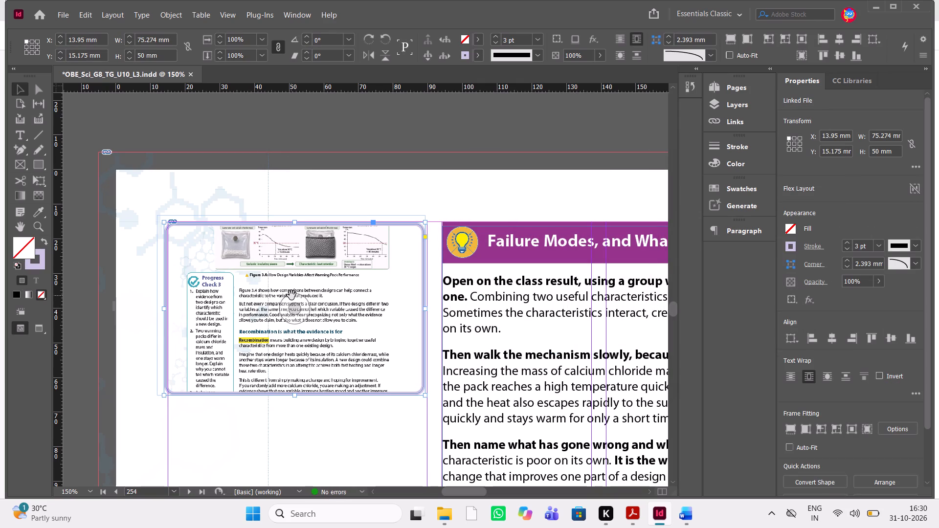
scroll(354, 304, left, 3)
scroll(354, 304, right, 2)
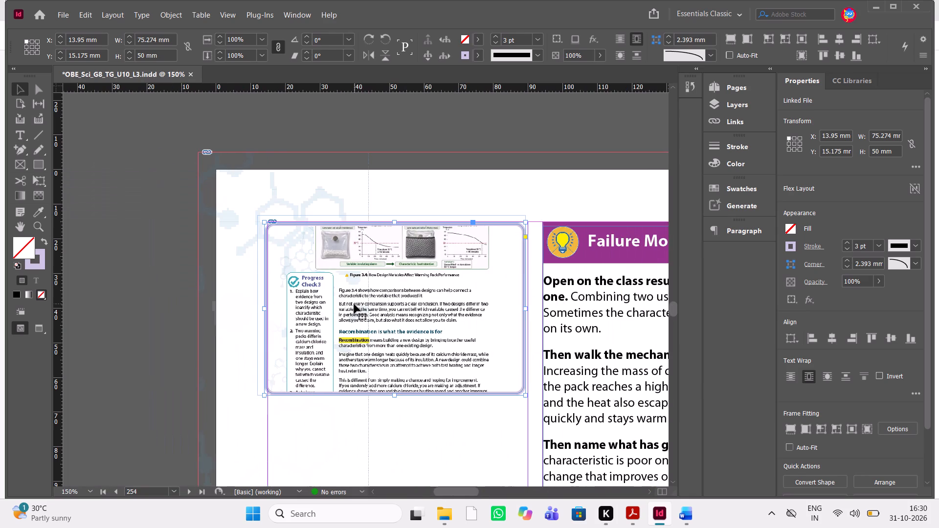
Examine pages 125 and 126 of the Student Edition PDF in Acrobat to find the passage for page 254's sidebar, and return to InDesign.
click(639, 511)
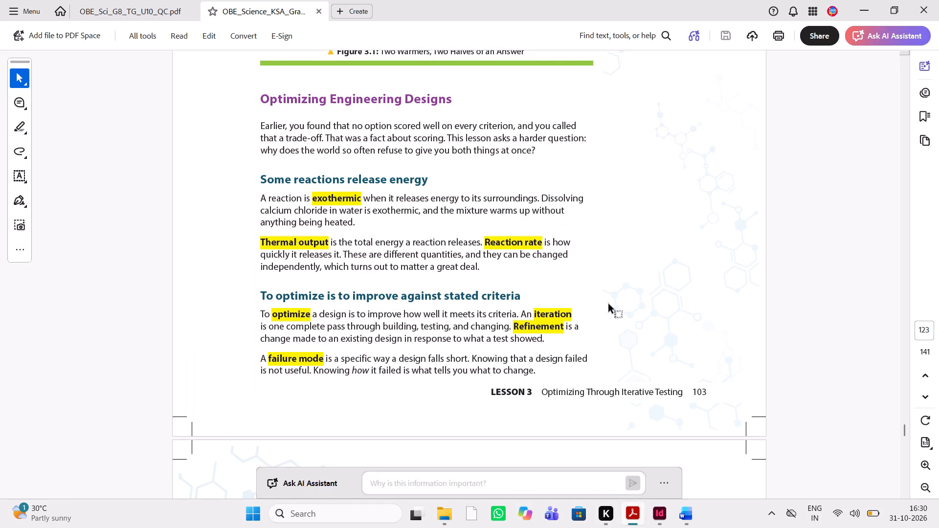
scroll(609, 305, down, 13)
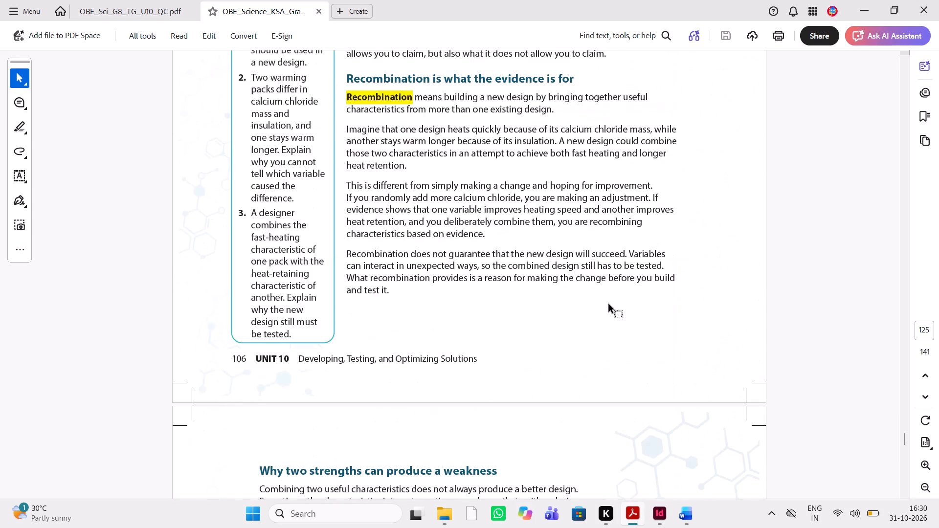
scroll(609, 305, down, 1)
scroll(609, 305, up, 4)
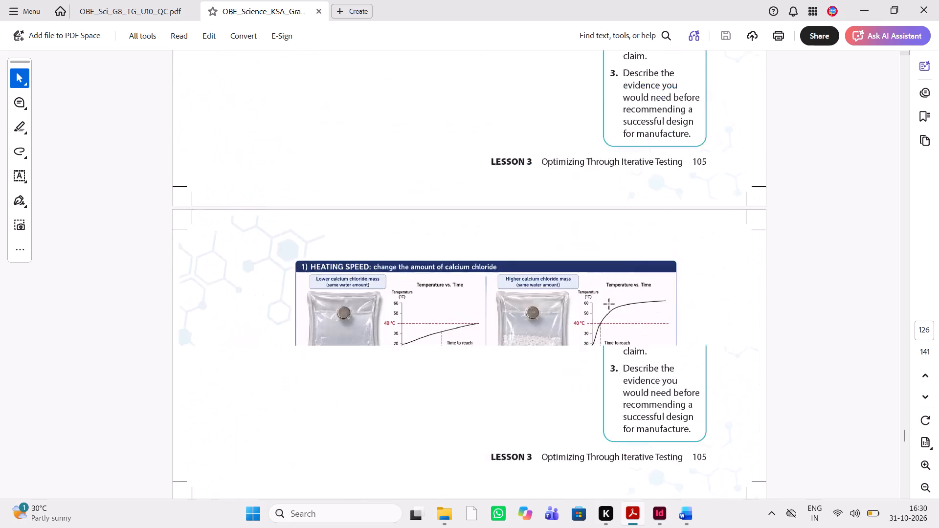
scroll(609, 305, up, 7)
scroll(609, 305, down, 4)
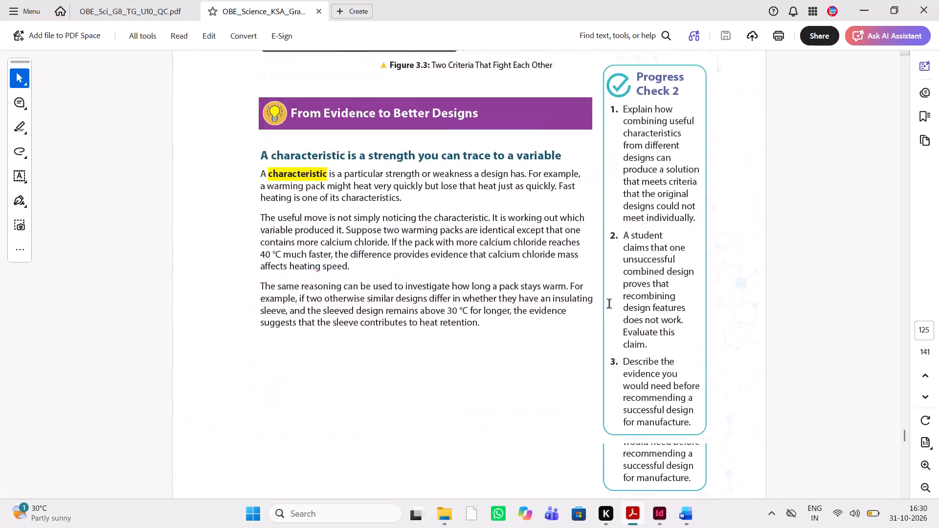
scroll(609, 305, down, 3)
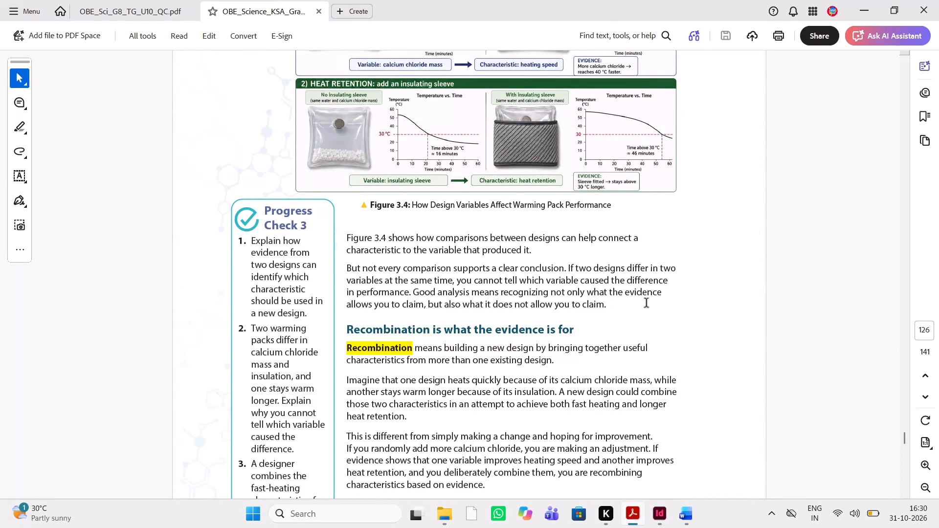
click(674, 523)
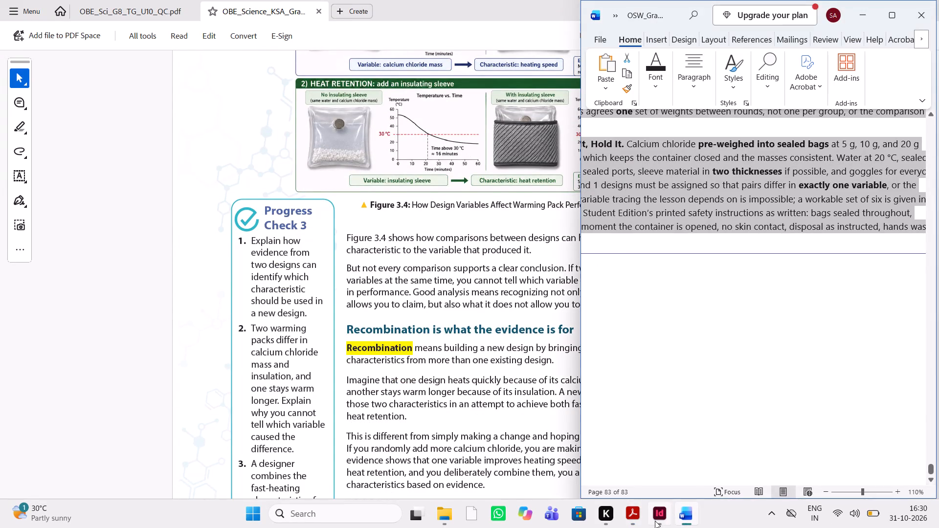
click(655, 521)
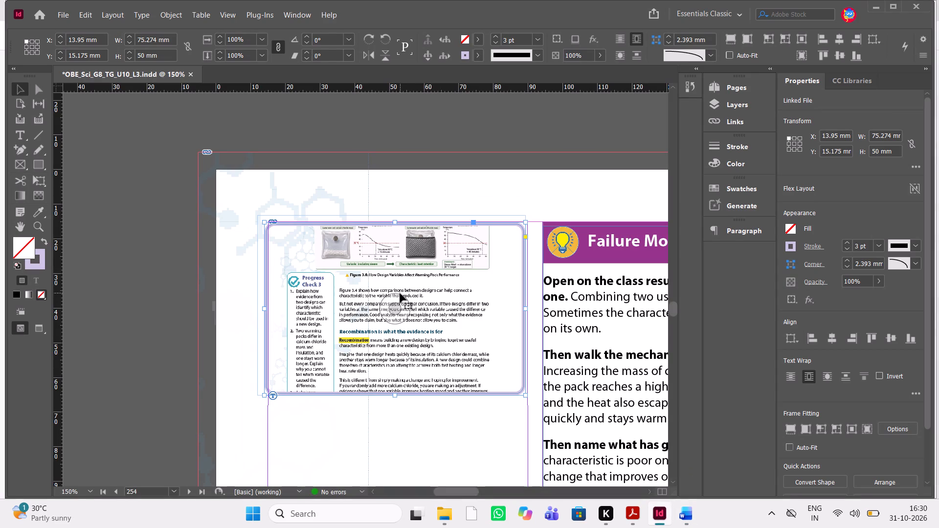
Enlarge the placed Student Edition page inside page 254's sidebar frame to about 129.7 × 155.9 mm.
click(400, 293)
click(399, 309)
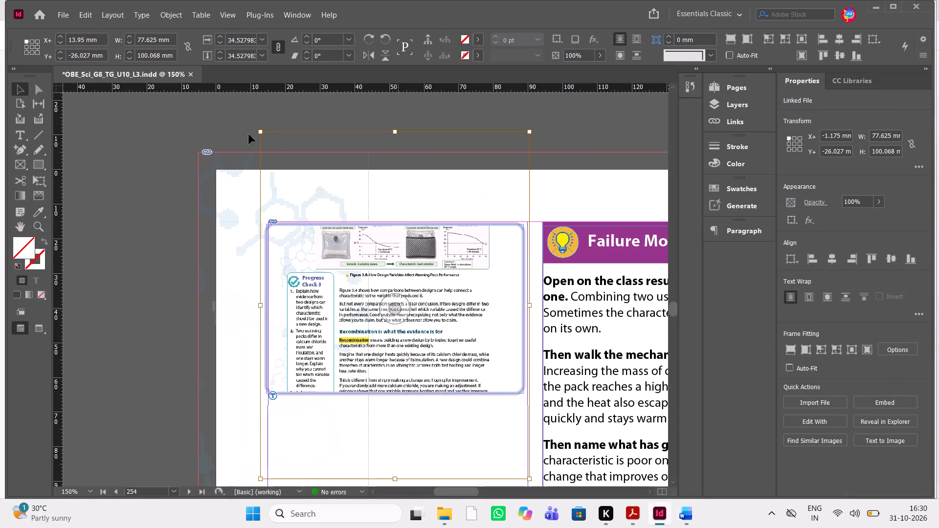
drag(262, 133, 160, 102)
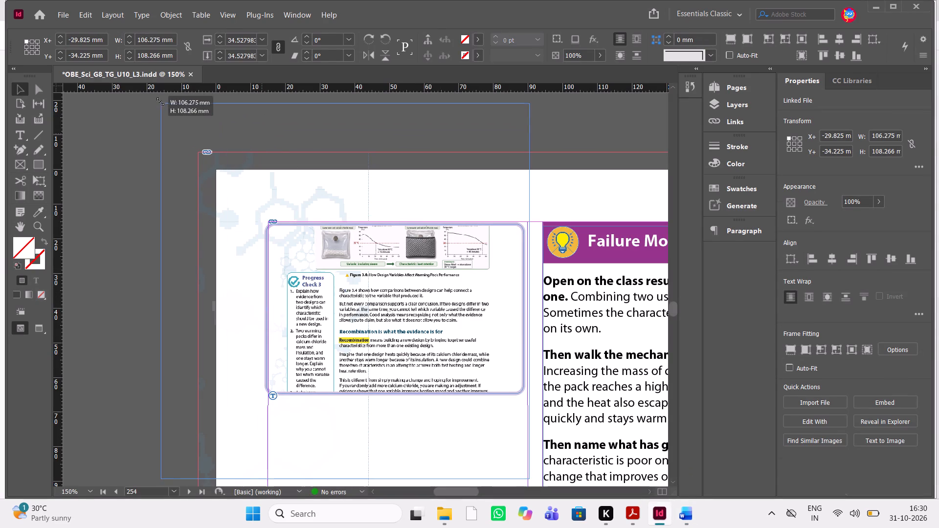
drag(160, 102, 155, 99)
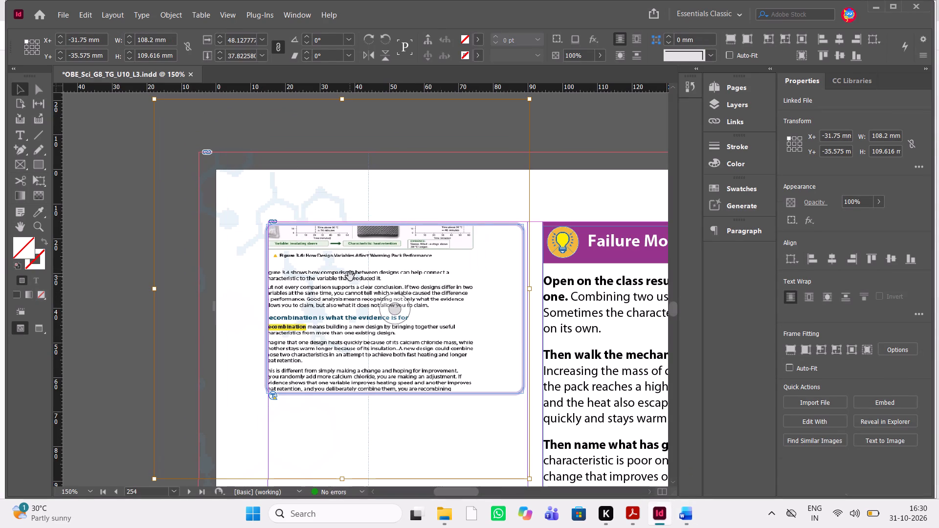
key(shift+Right)
key(shift+Right)
key(shift+Right)
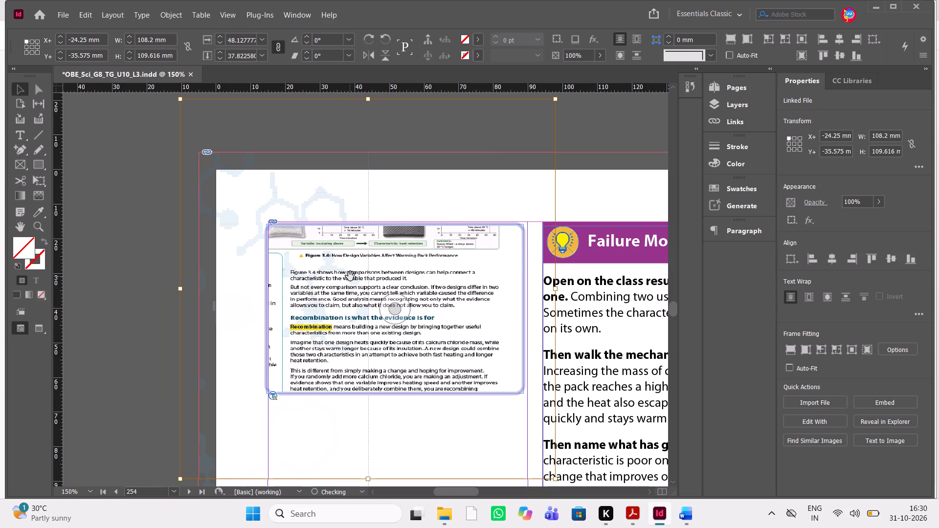
drag(180, 96, 106, 79)
scroll(214, 155, down, 1)
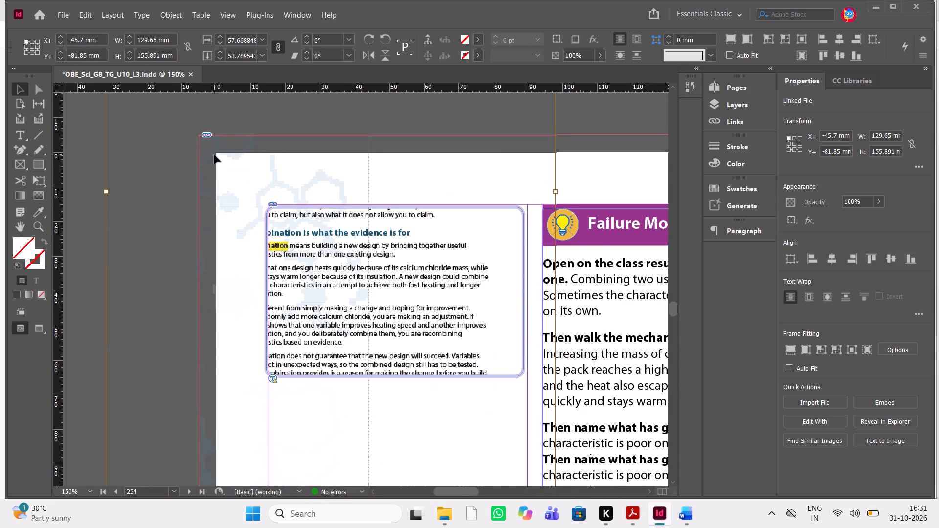
scroll(214, 155, down, 1)
Fit the "Recombination is what the evidence is for" section in the frame by scaling the page to about 125.2 × 154 mm at X -33.2, Y -84.35 mm.
key(shift+Right)
key(shift+Right)
key(shift+Right)
key(shift+Right)
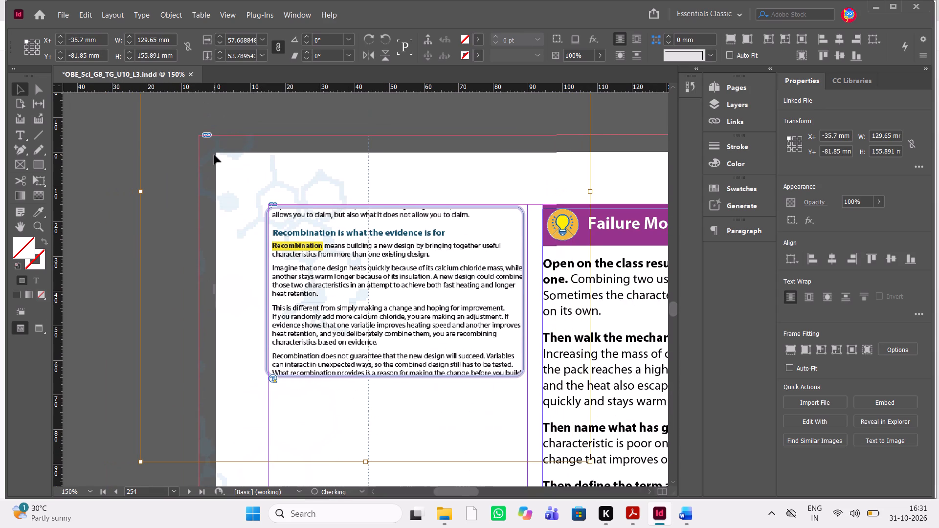
key(shift+Up)
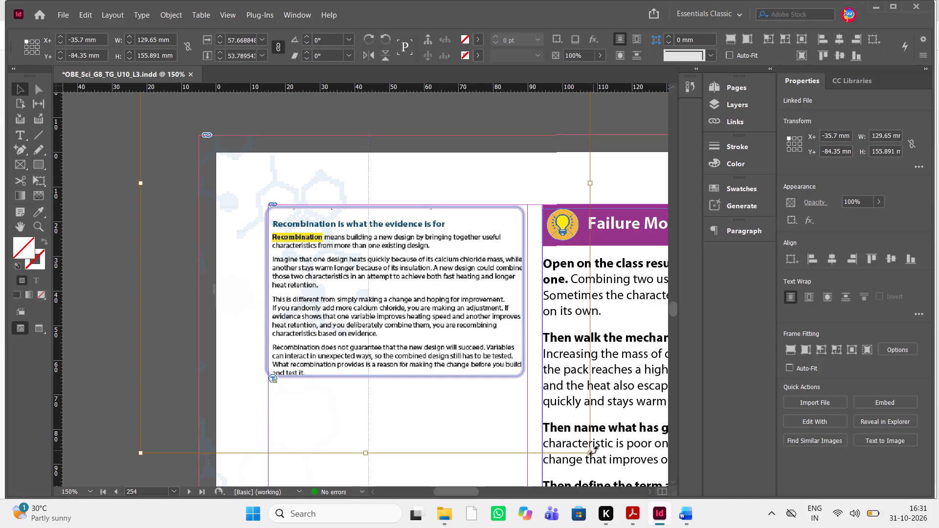
drag(589, 454, 575, 446)
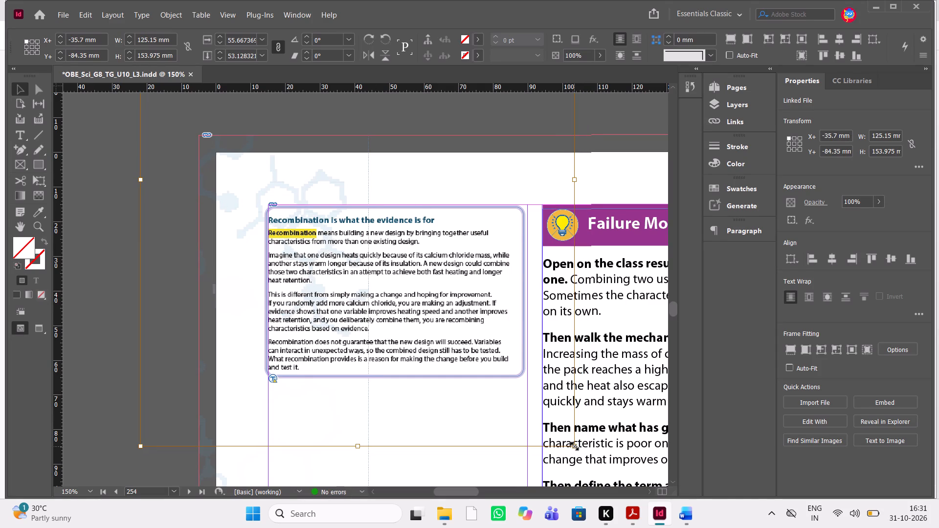
key(shift+Right)
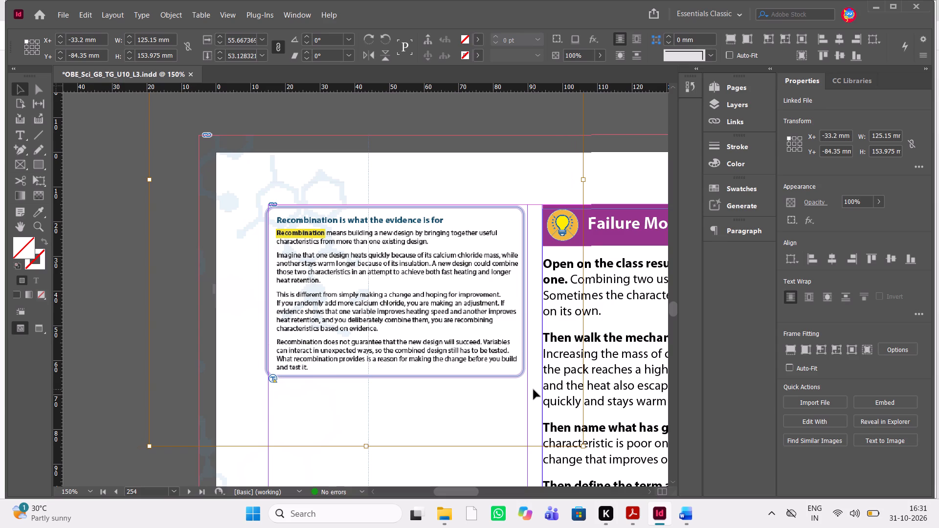
scroll(459, 332, down, 1)
click(421, 398)
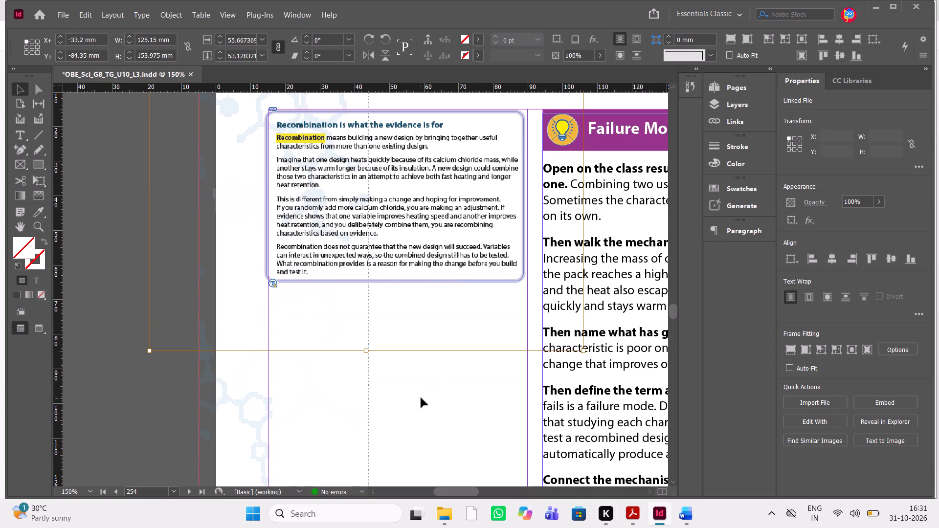
Adjust the sidebar frame's bottom edge on page 254 to a height of about 50.6 mm.
click(422, 283)
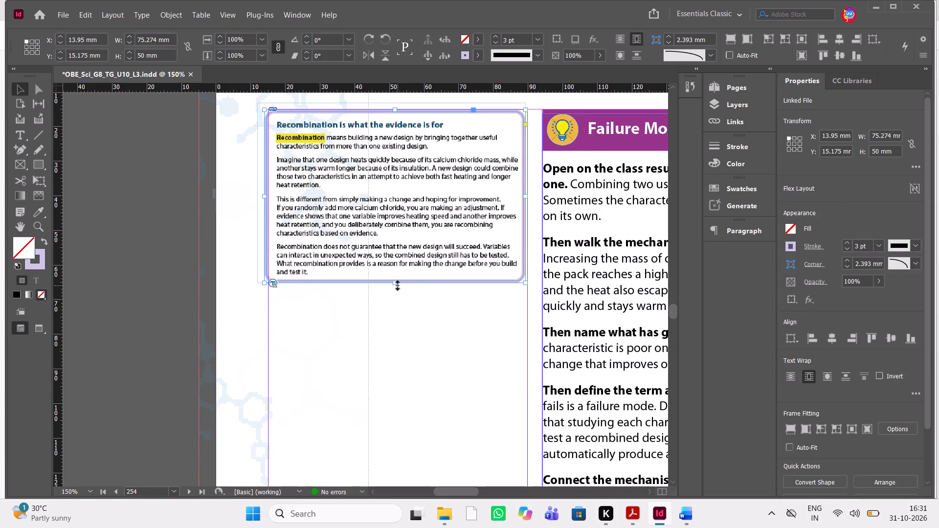
drag(395, 284, 399, 338)
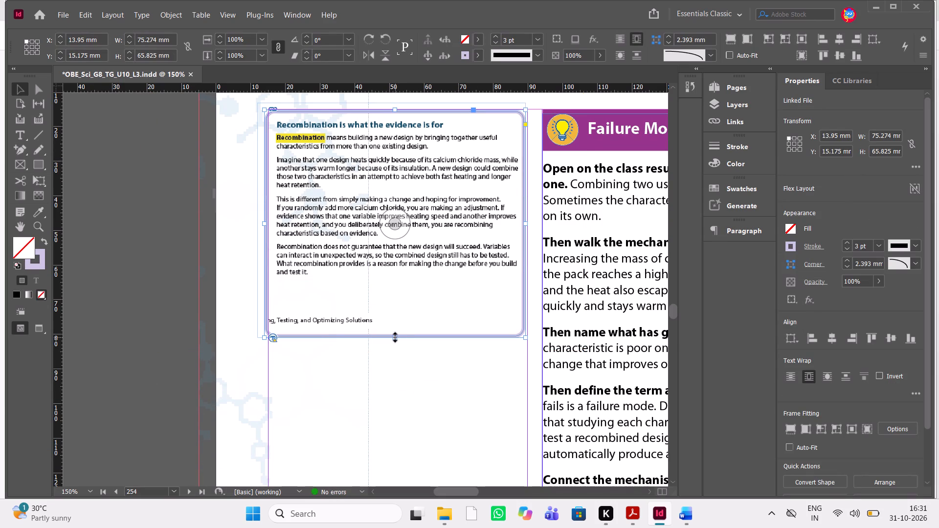
drag(395, 337, 400, 285)
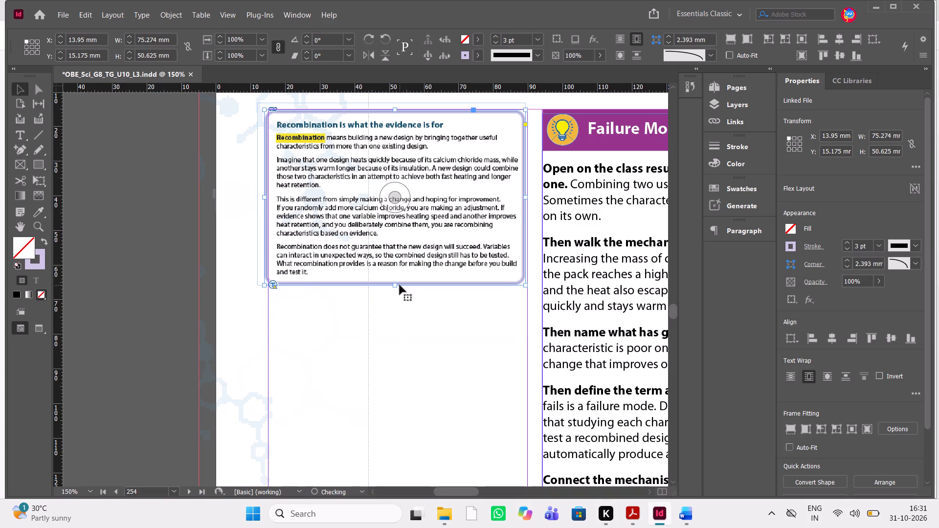
Set the placed Recombination graphic's display performance to High Quality Display.
click(396, 200)
right_click(396, 200)
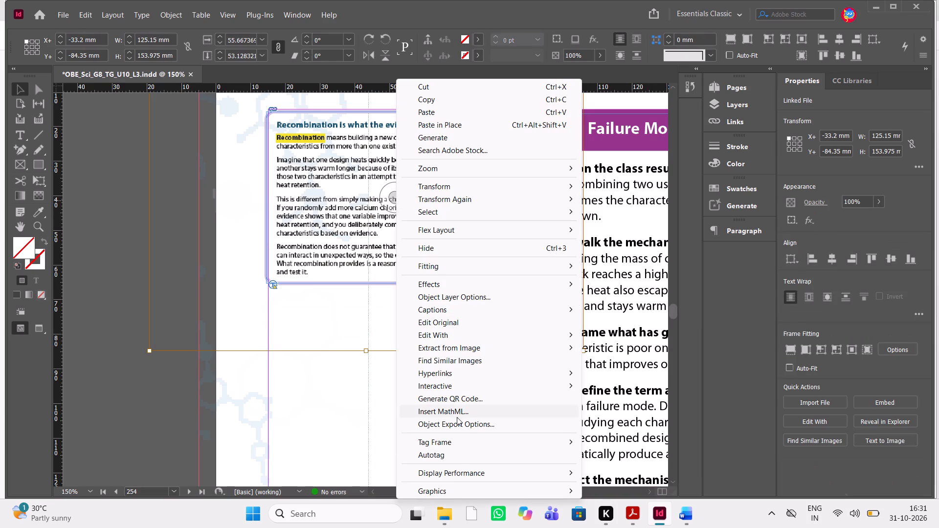
click(454, 469)
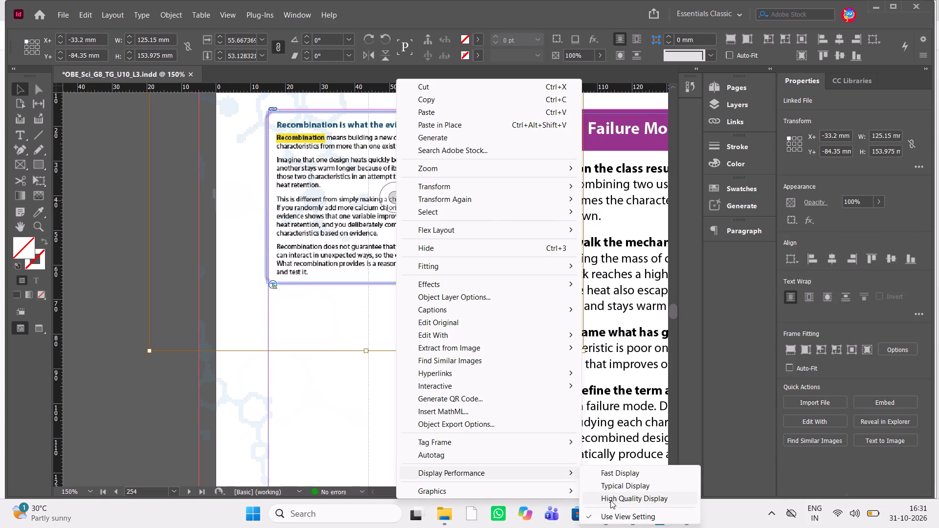
click(610, 500)
click(429, 448)
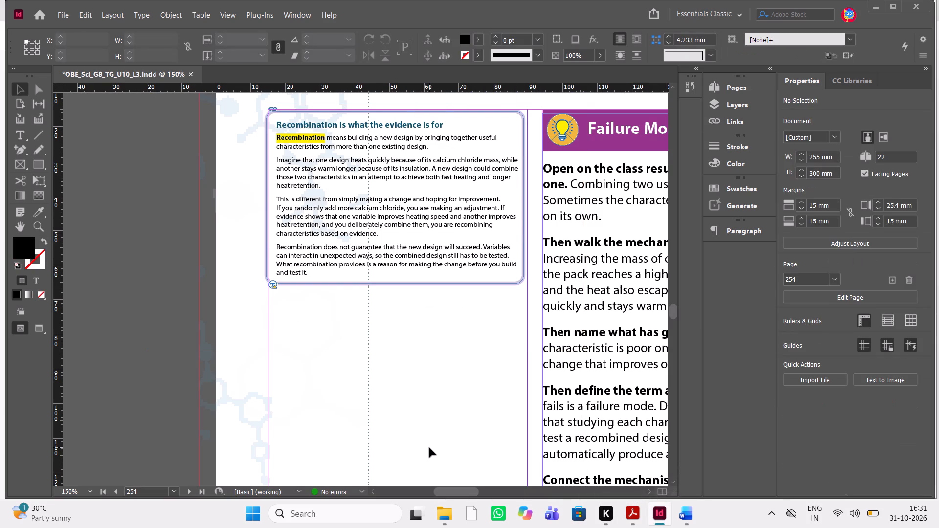
Examine the "Why two strengths can produce a weakness" section on page 127 of the Student Edition PDF in Acrobat, and return to InDesign.
key(alt+Tab)
click(634, 512)
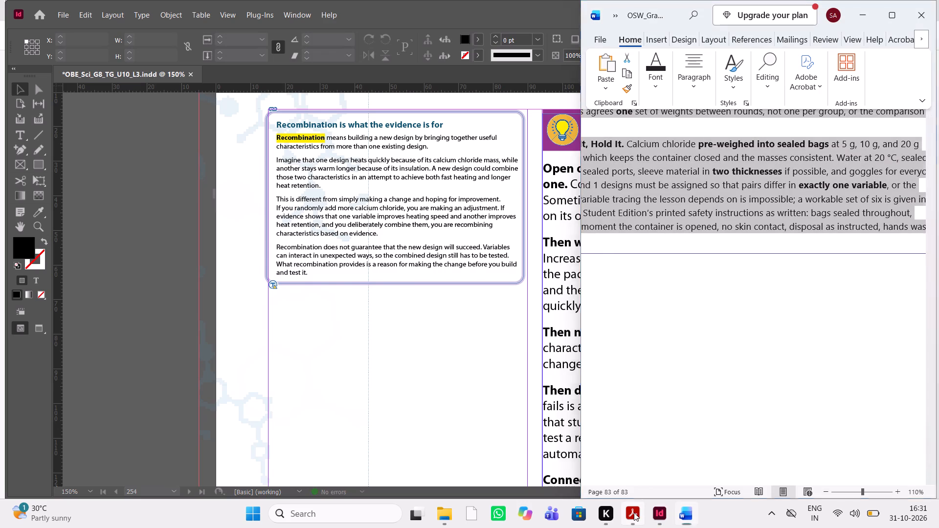
scroll(605, 369, down, 4)
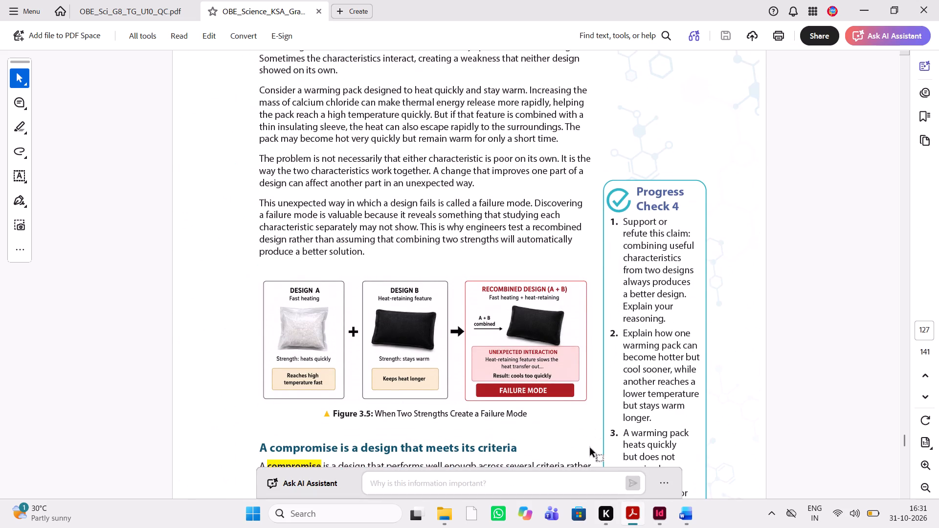
scroll(533, 315, down, 1)
scroll(533, 315, up, 1)
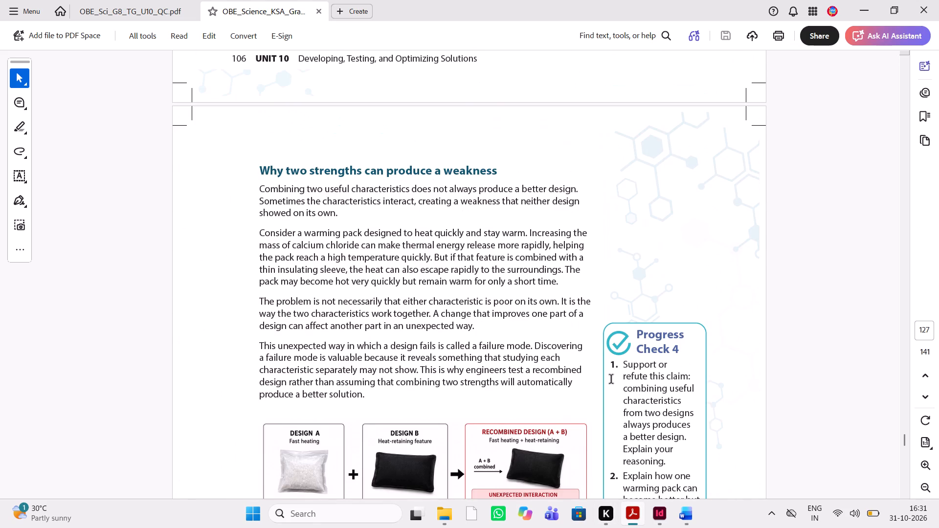
click(659, 518)
Review the sidebar graphics and headings across pages 252 to 255 of the Lesson 3 teacher guide.
scroll(548, 350, up, 1)
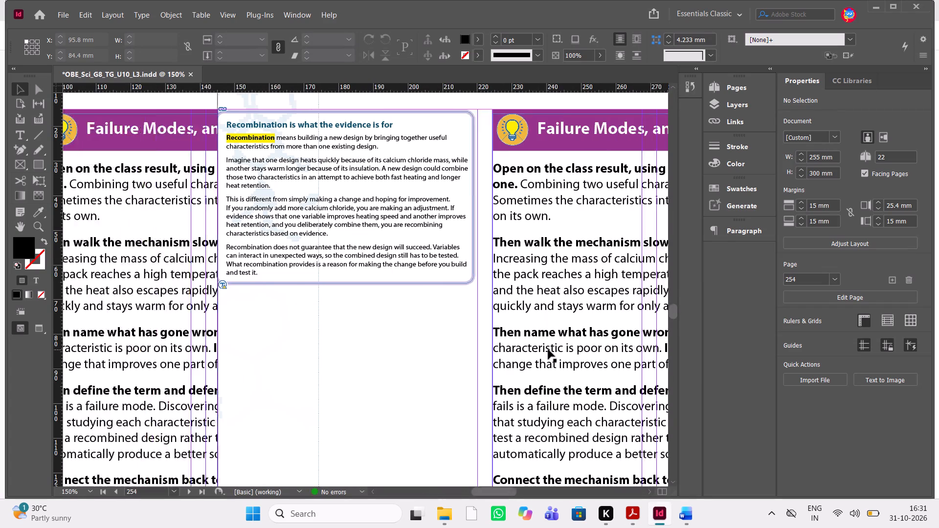
scroll(548, 350, up, 1)
scroll(548, 350, down, 3)
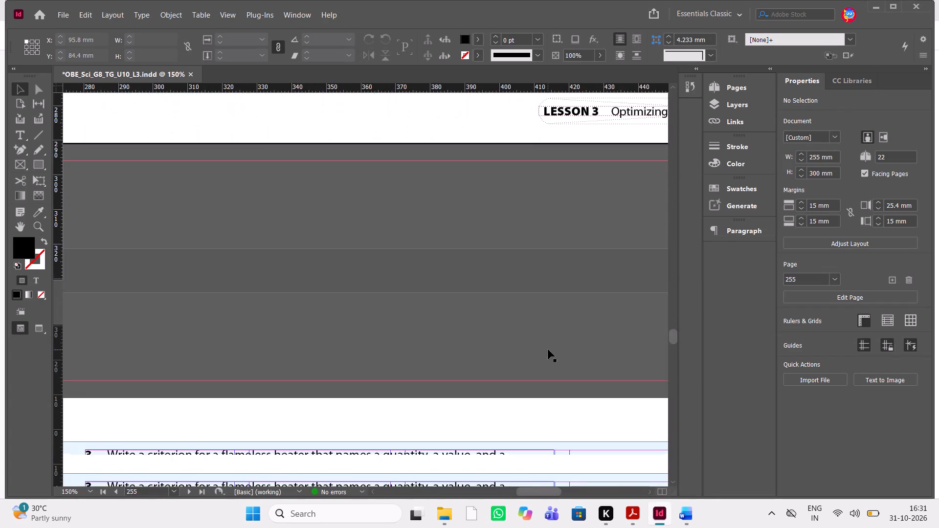
scroll(548, 350, down, 5)
scroll(548, 350, up, 2)
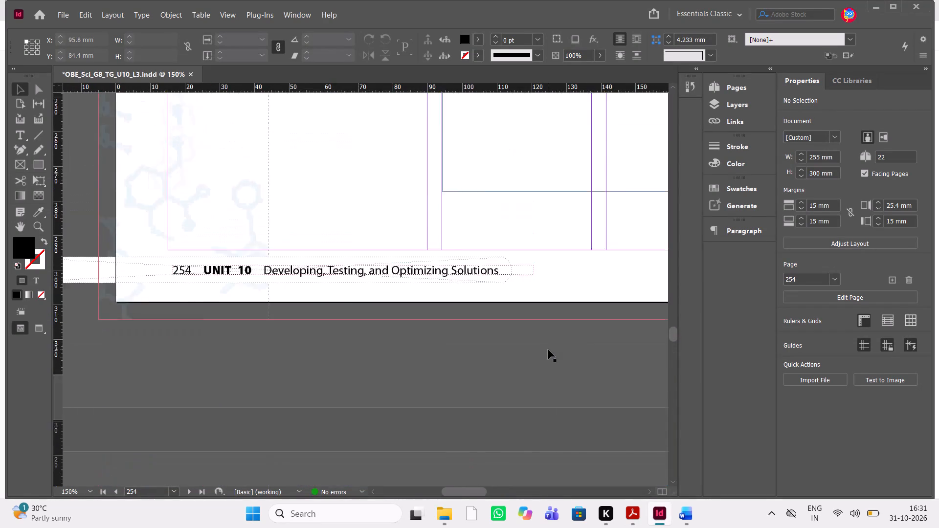
scroll(548, 350, up, 4)
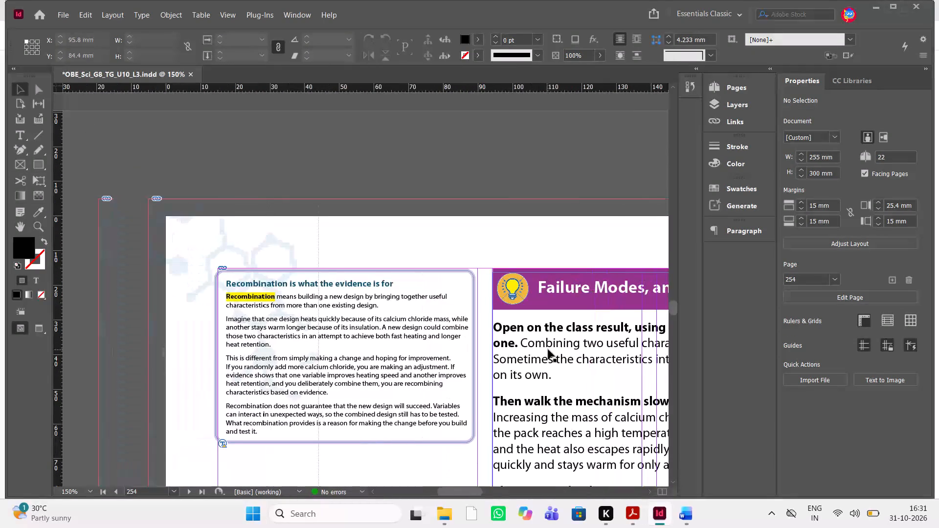
scroll(548, 350, left, 1)
scroll(548, 350, right, 2)
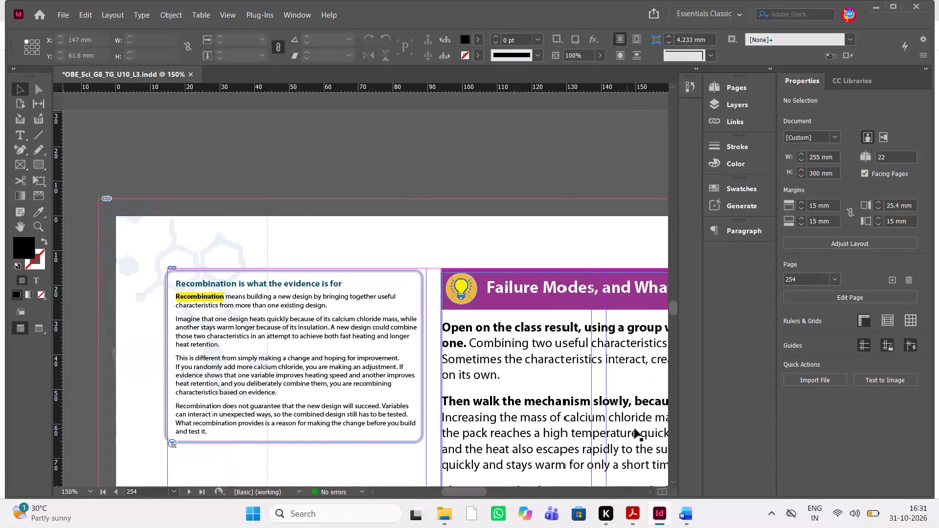
scroll(608, 433, left, 1)
scroll(608, 433, up, 5)
scroll(608, 433, right, 1)
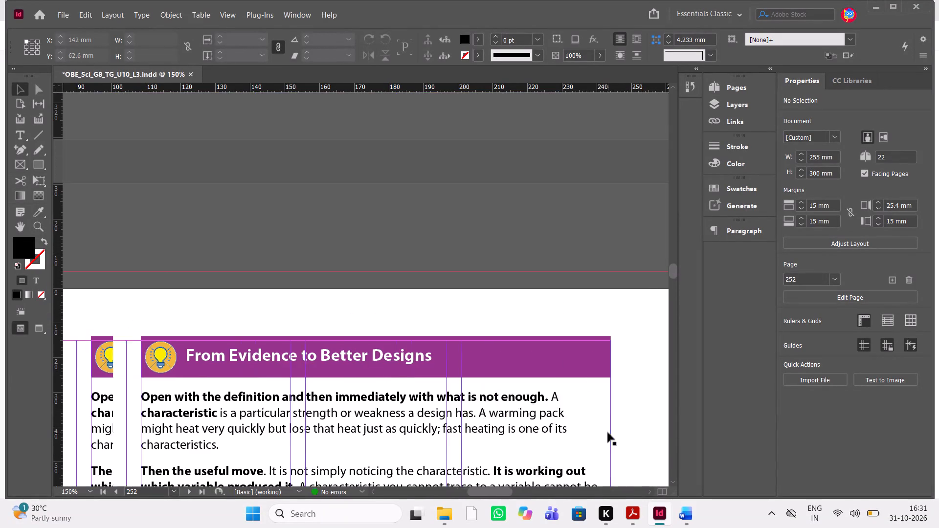
scroll(608, 433, right, 1)
scroll(608, 433, down, 1)
scroll(608, 433, left, 8)
scroll(608, 433, down, 3)
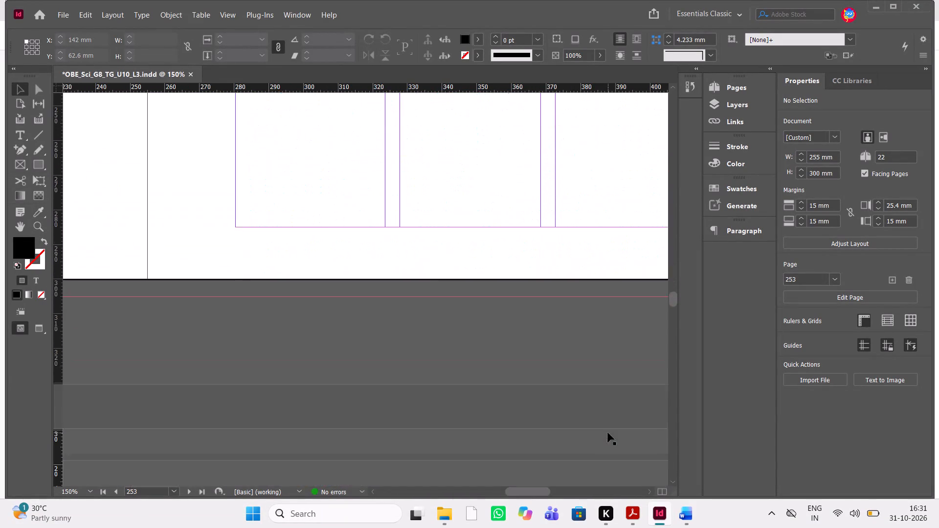
scroll(608, 433, down, 5)
scroll(608, 433, up, 1)
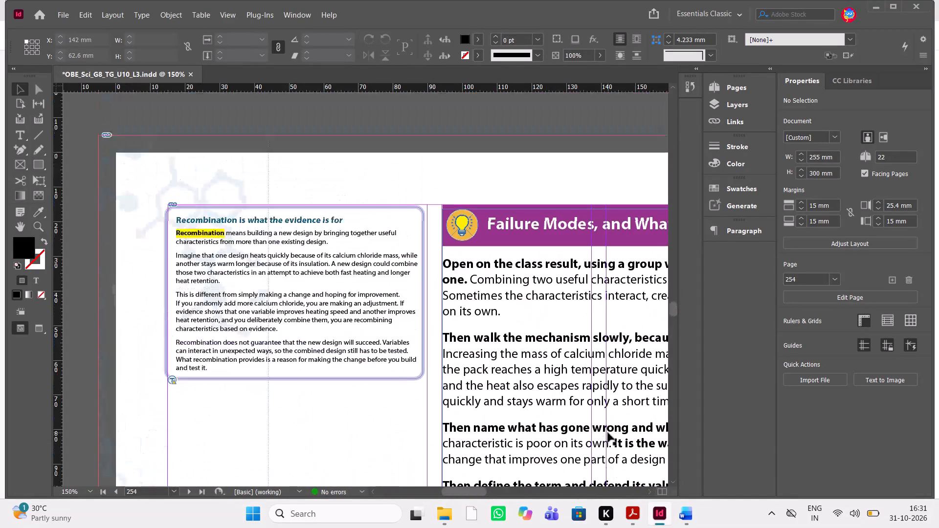
scroll(608, 433, left, 1)
scroll(608, 433, right, 1)
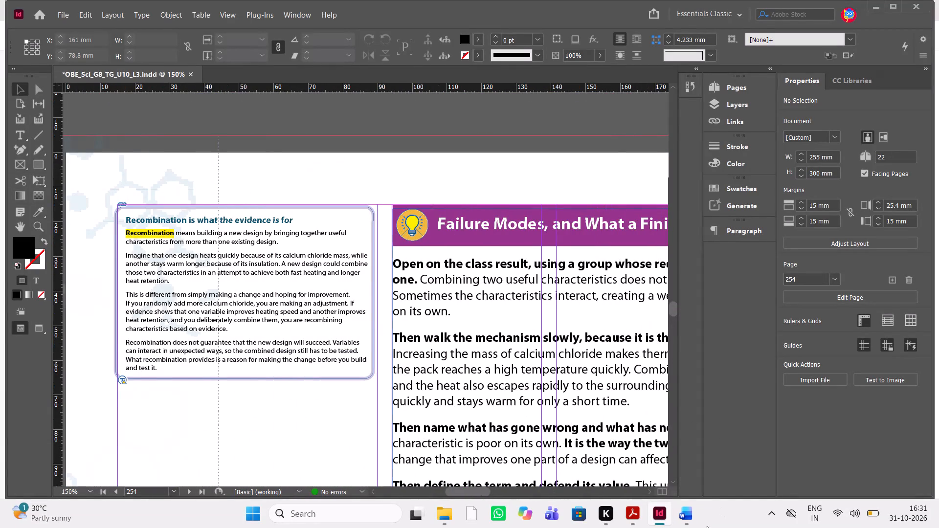
In Acrobat, examine the Recombination, failure mode and compromise sections on pages 126–127 of the Student Edition PDF.
click(635, 511)
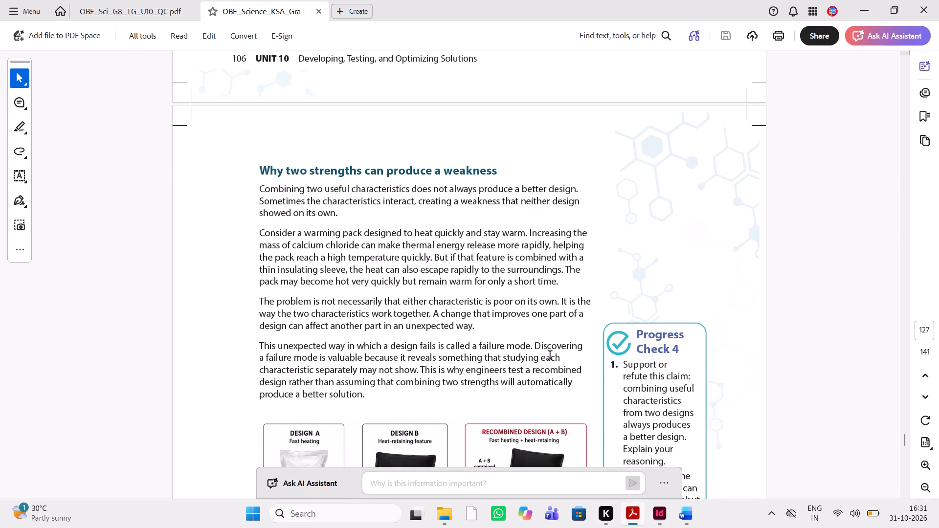
scroll(550, 356, down, 2)
click(661, 516)
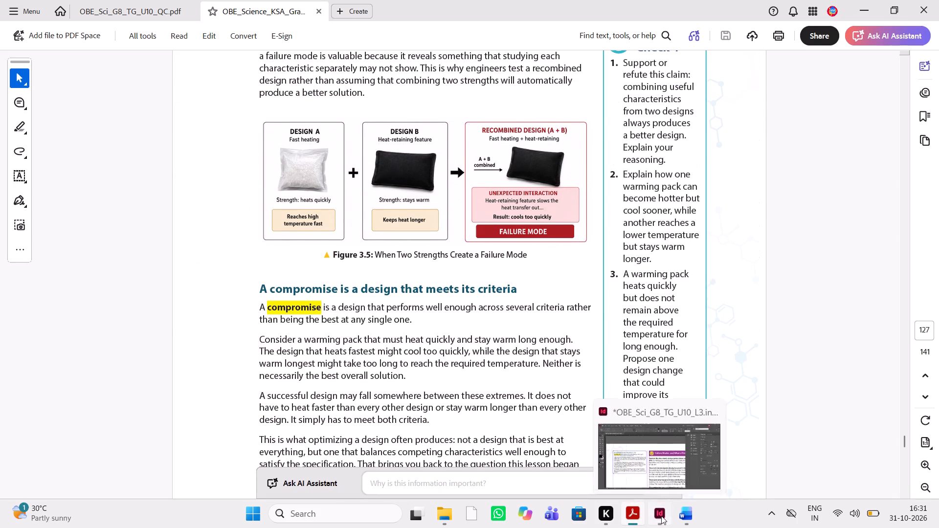
click(661, 516)
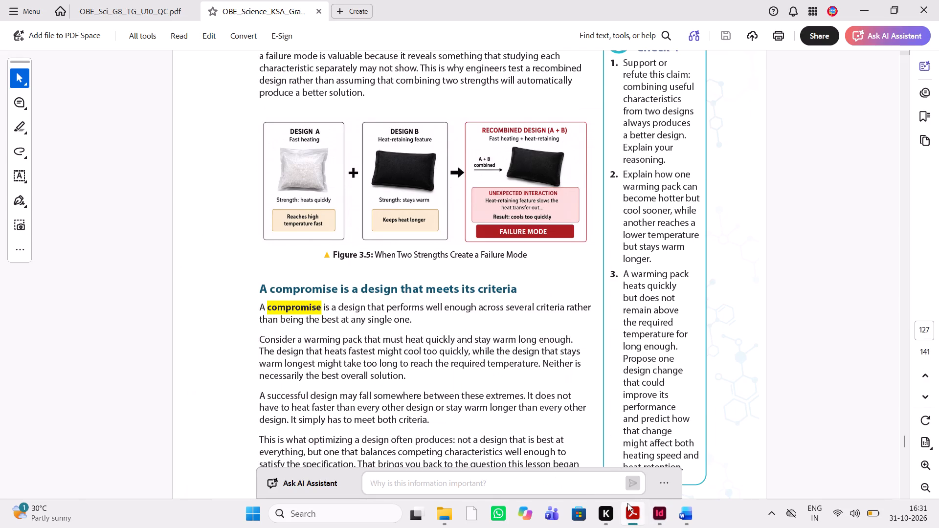
scroll(579, 262, up, 4)
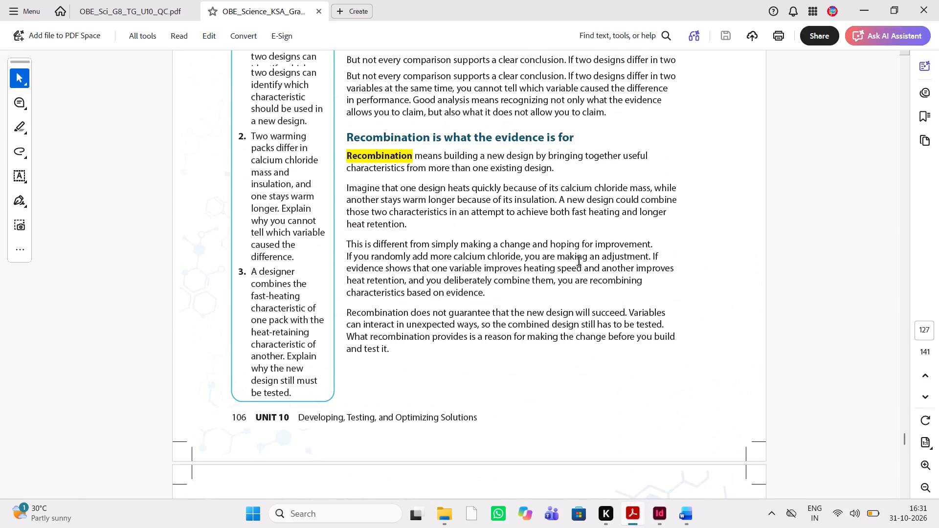
scroll(579, 262, up, 1)
scroll(579, 262, down, 7)
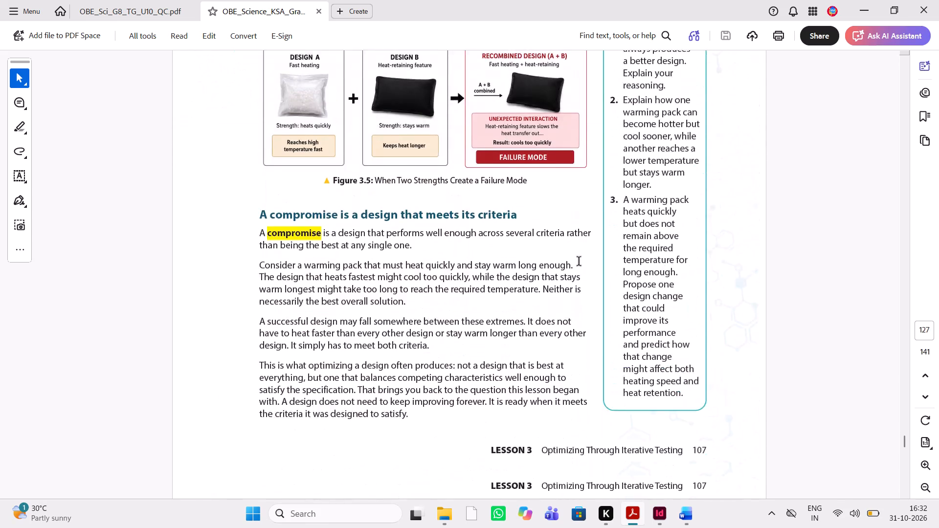
scroll(579, 262, down, 2)
scroll(579, 262, up, 3)
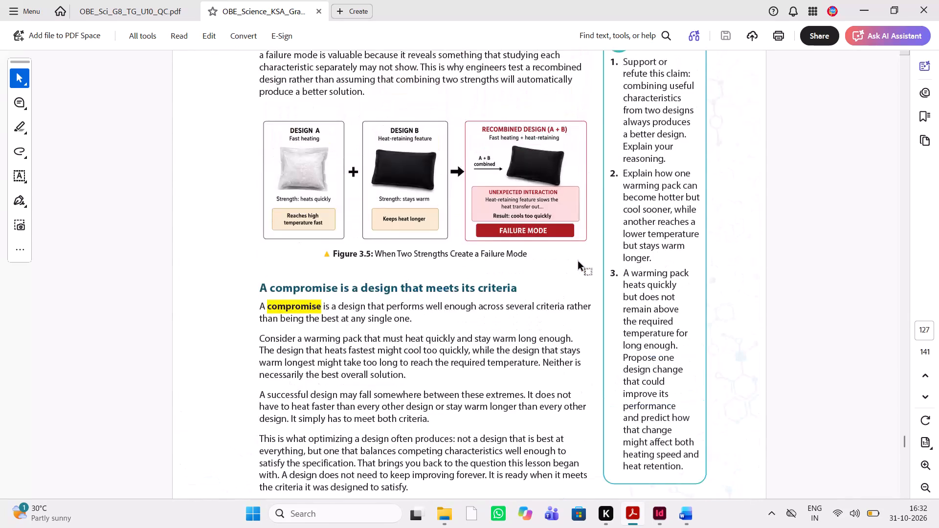
scroll(579, 262, up, 5)
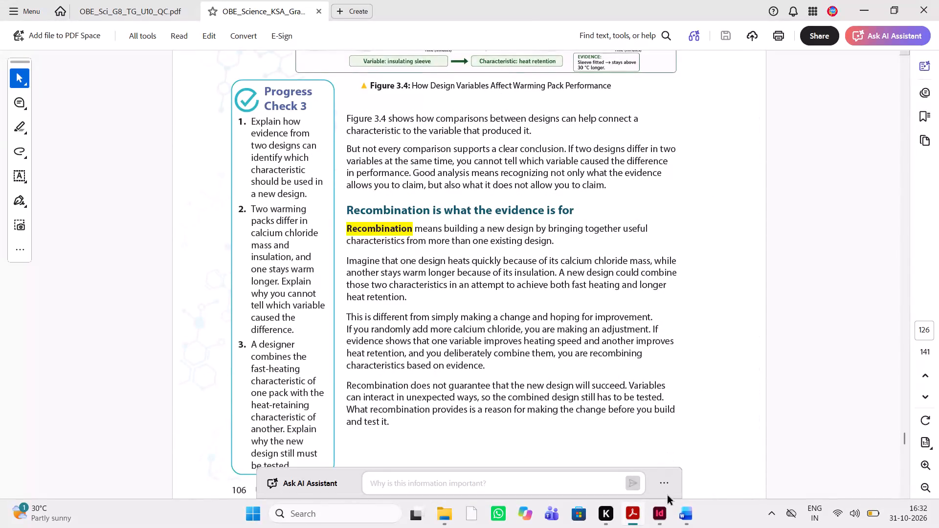
Switch to InDesign and review the sidebar graphics and section headings on pages 250 to 255 of the teacher guide.
click(663, 517)
scroll(594, 359, left, 1)
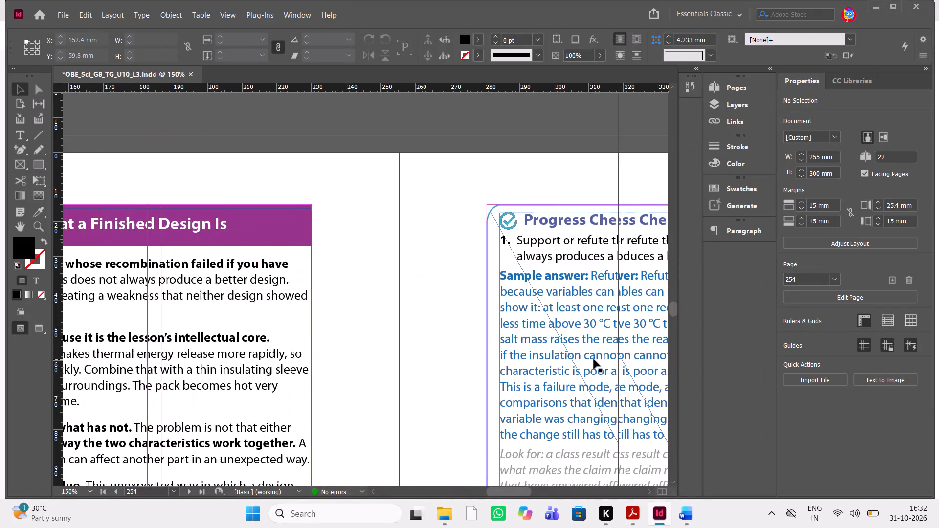
scroll(594, 359, right, 2)
scroll(594, 359, up, 2)
scroll(594, 359, right, 1)
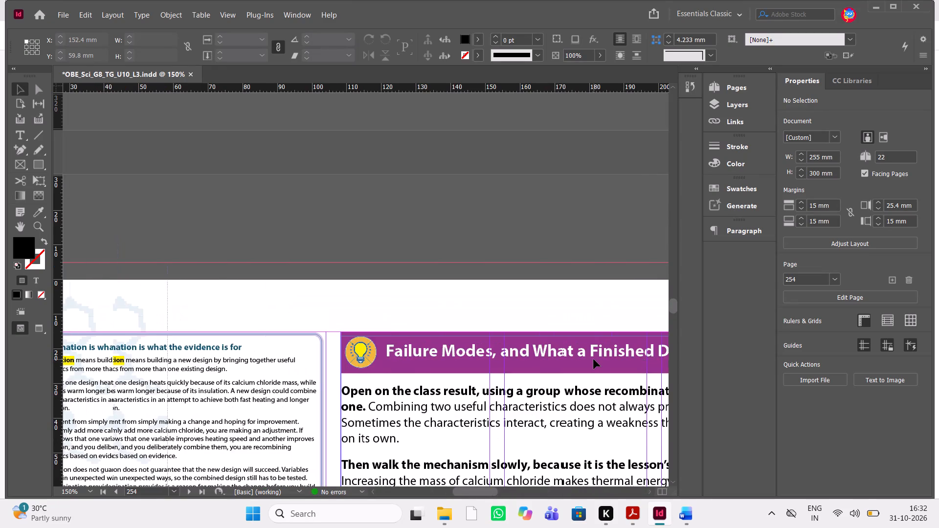
scroll(594, 359, right, 1)
scroll(594, 359, up, 6)
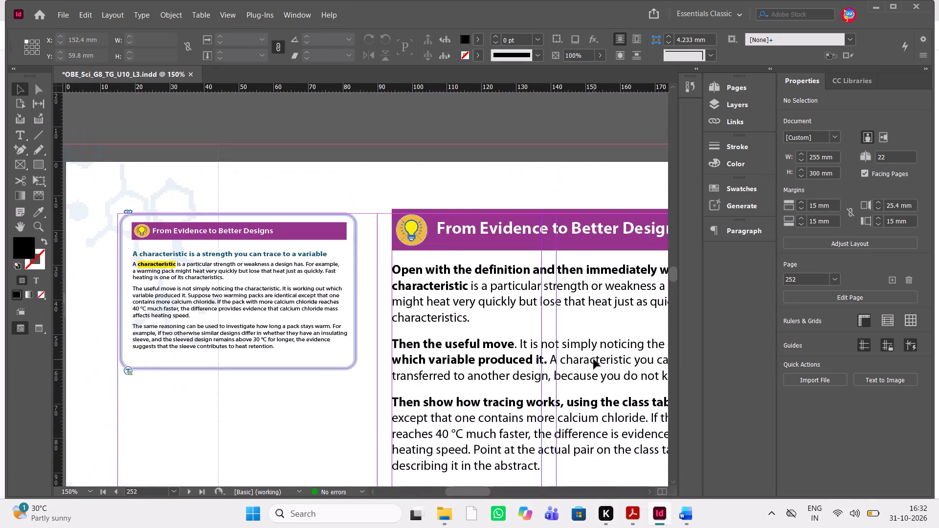
scroll(594, 359, up, 1)
scroll(594, 359, left, 4)
scroll(594, 359, down, 1)
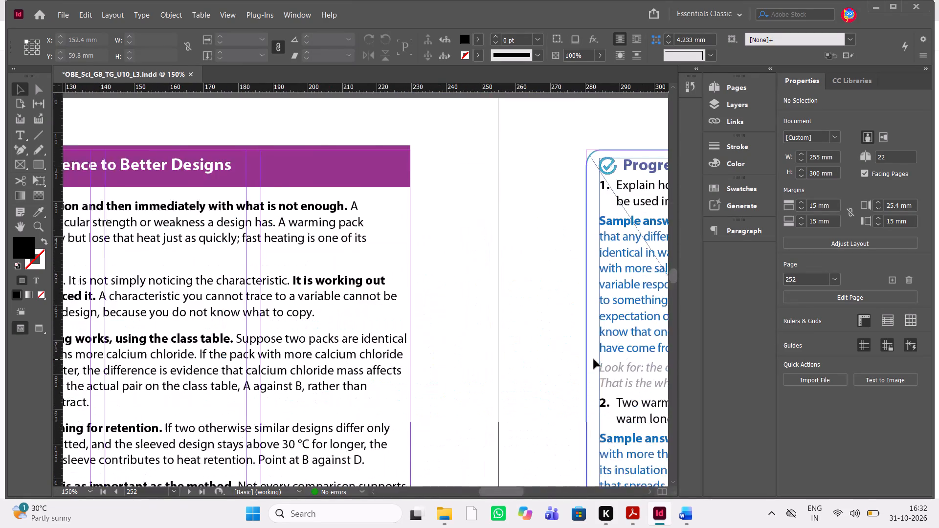
scroll(594, 359, down, 1)
scroll(594, 359, up, 6)
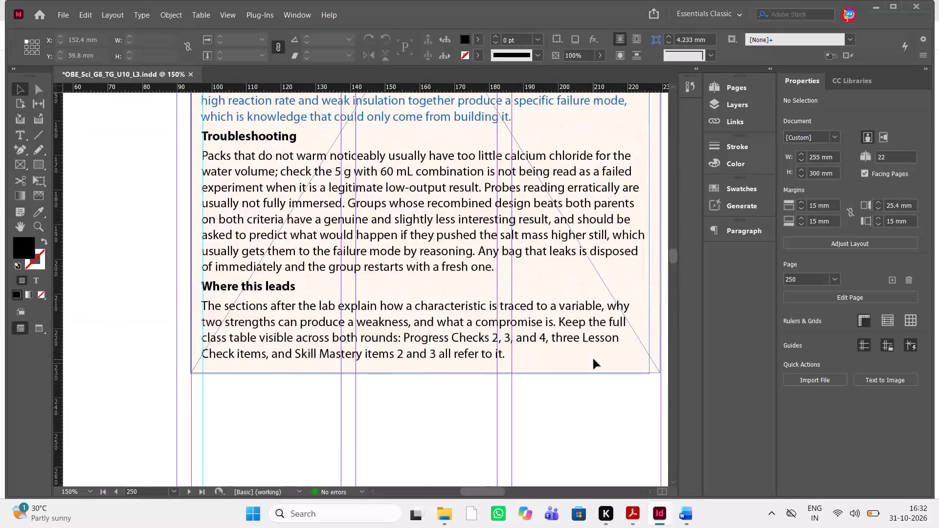
scroll(594, 359, up, 5)
scroll(594, 359, down, 7)
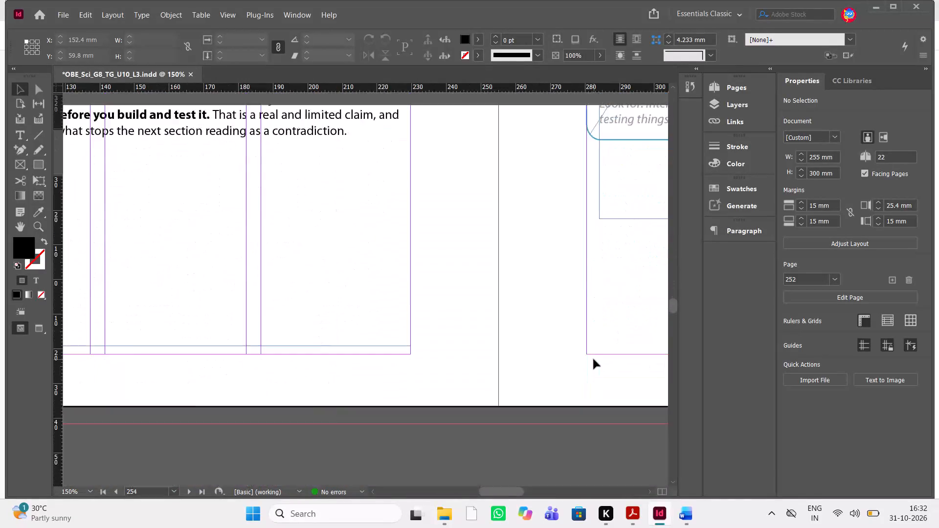
scroll(594, 359, down, 4)
scroll(594, 359, up, 2)
scroll(594, 359, right, 1)
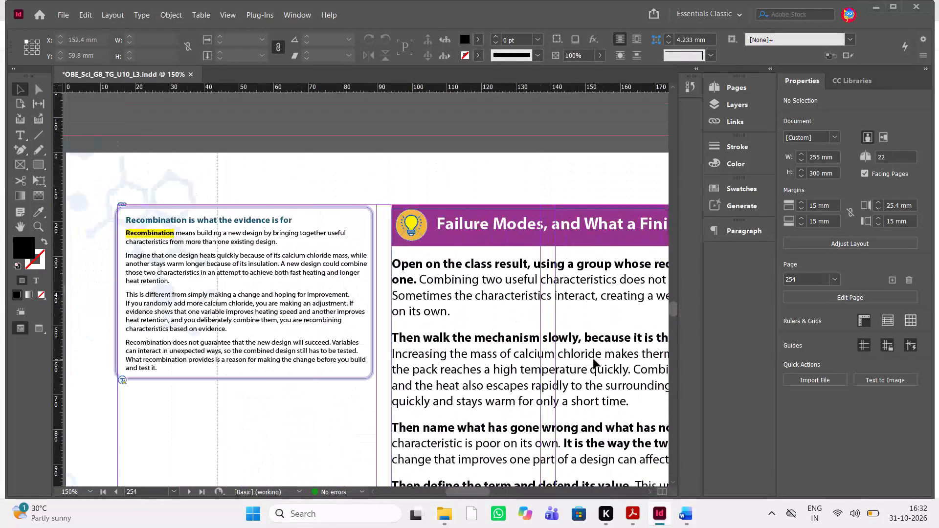
scroll(623, 405, left, 1)
scroll(623, 405, right, 1)
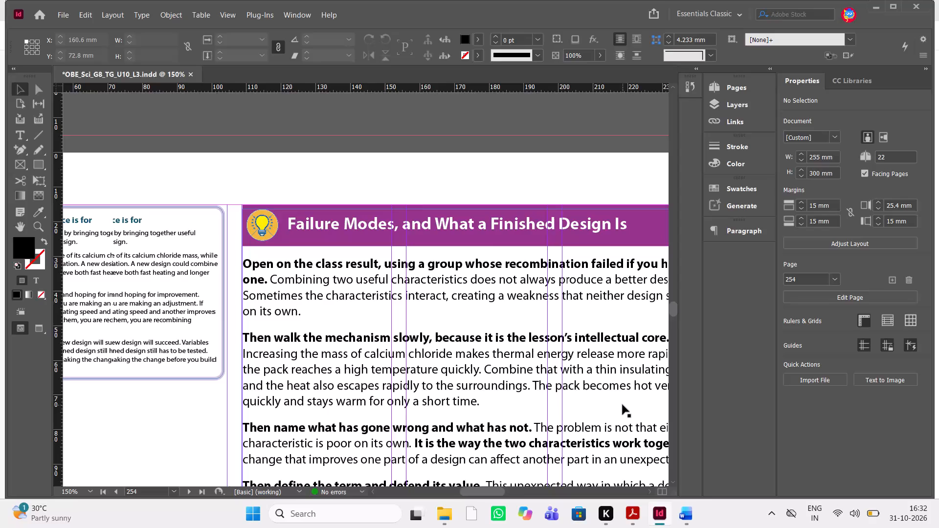
scroll(623, 405, right, 1)
scroll(623, 405, left, 1)
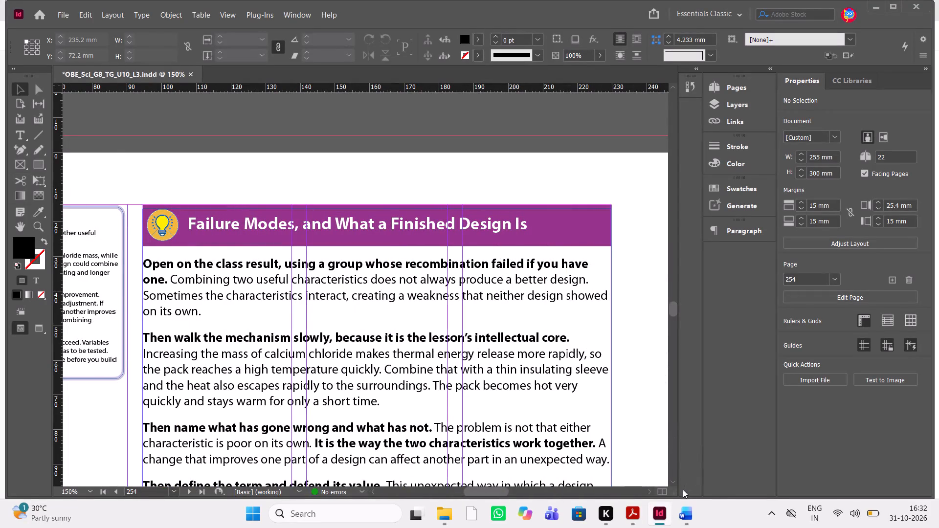
click(684, 520)
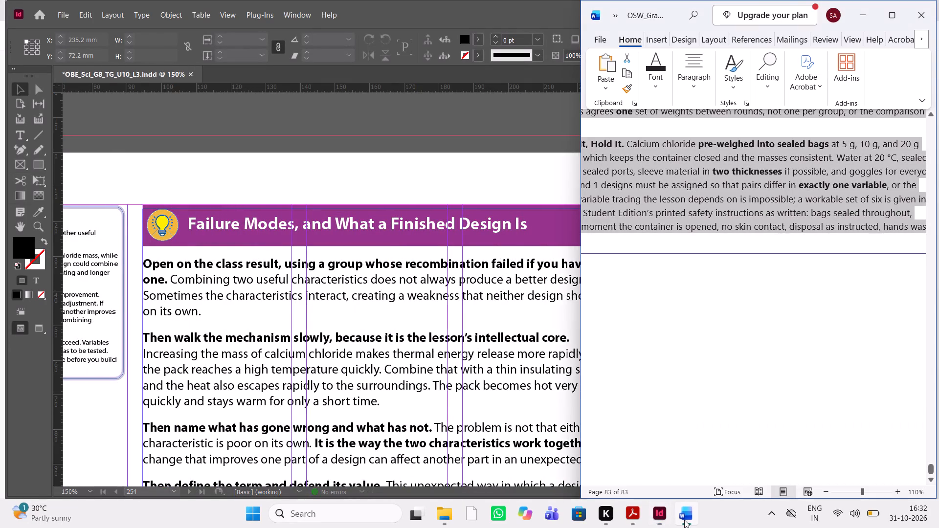
click(684, 520)
Switch to Acrobat and examine the Student Edition PDF from "From Evidence to Better Designs" on page 125 through the compromise section on page 127.
click(626, 514)
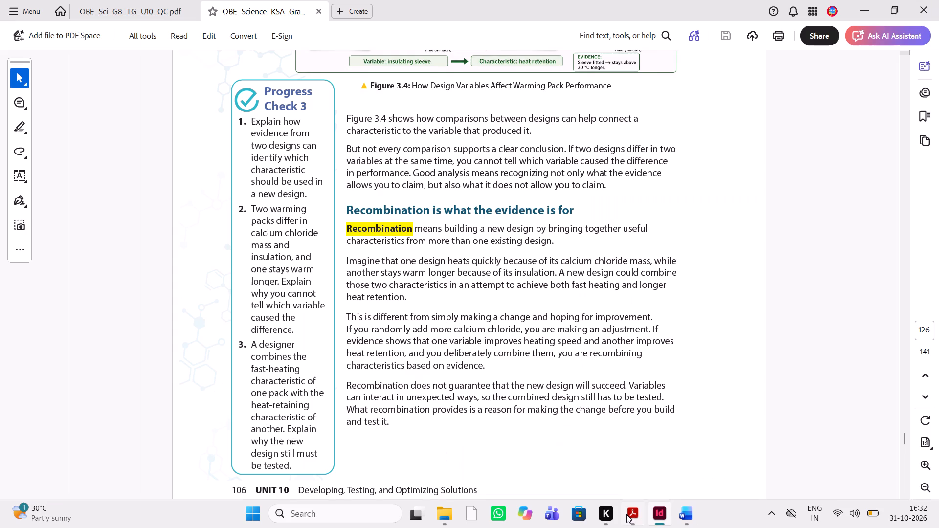
click(623, 520)
click(623, 520)
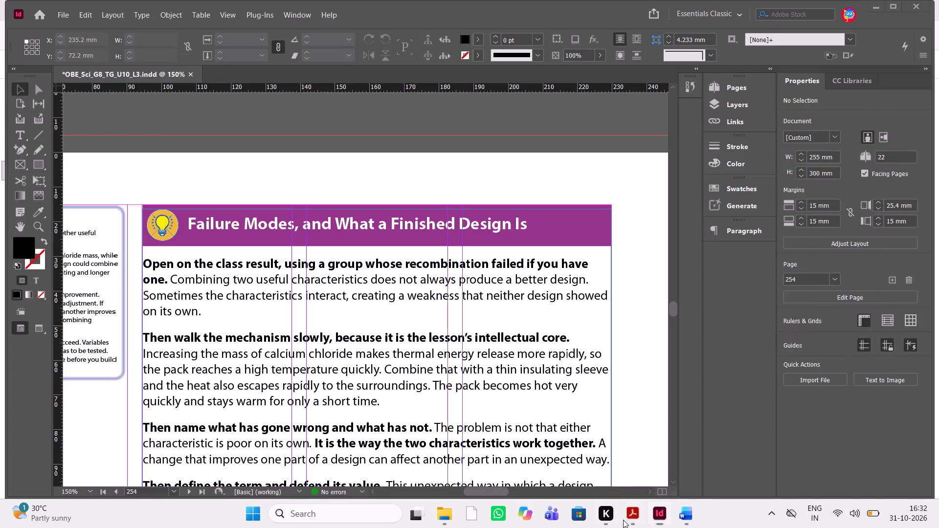
scroll(582, 365, up, 1)
scroll(582, 365, down, 2)
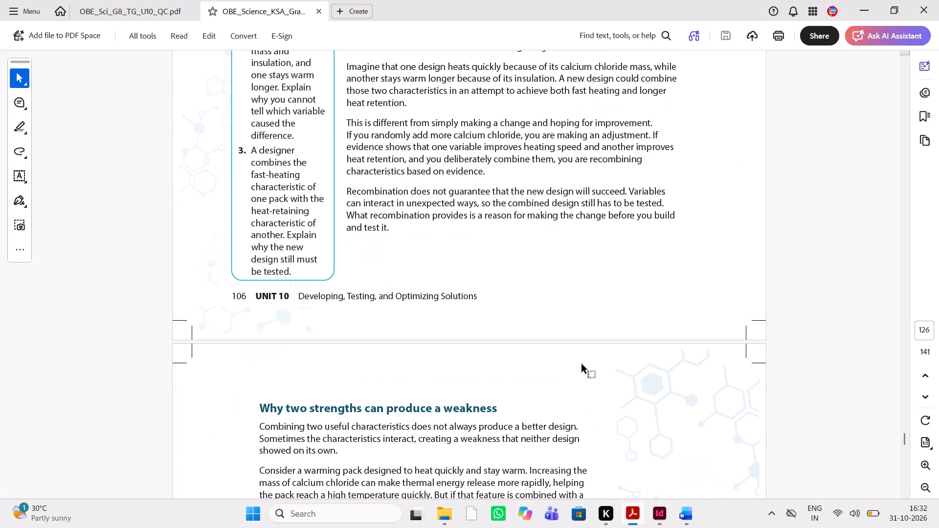
scroll(582, 365, down, 3)
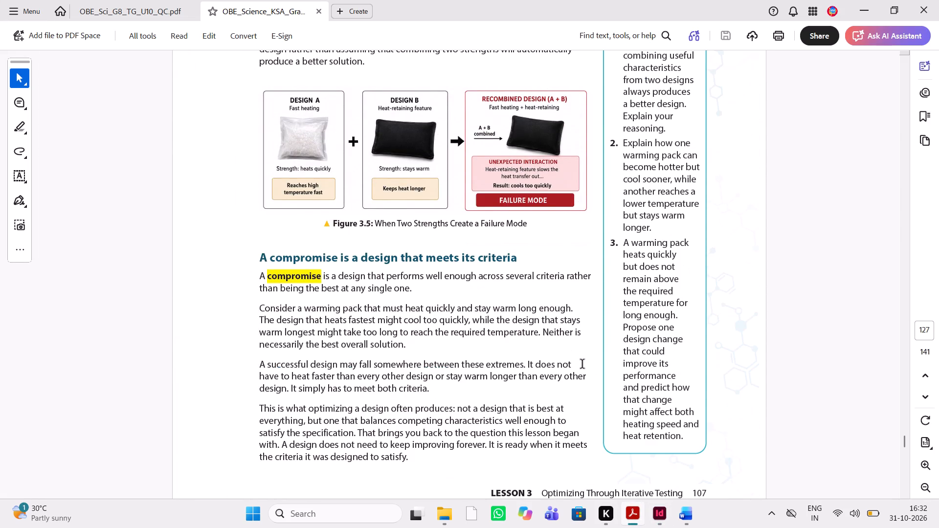
scroll(582, 365, down, 3)
scroll(582, 365, up, 3)
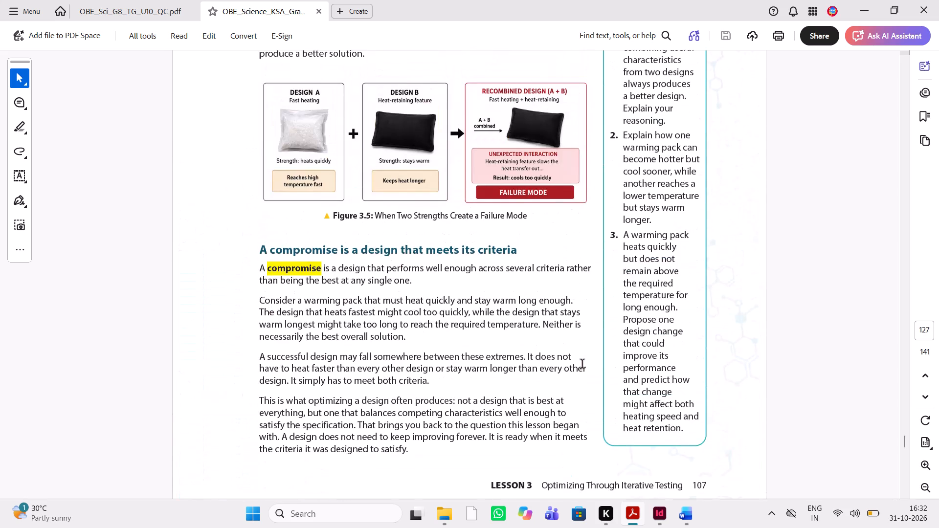
scroll(582, 365, up, 3)
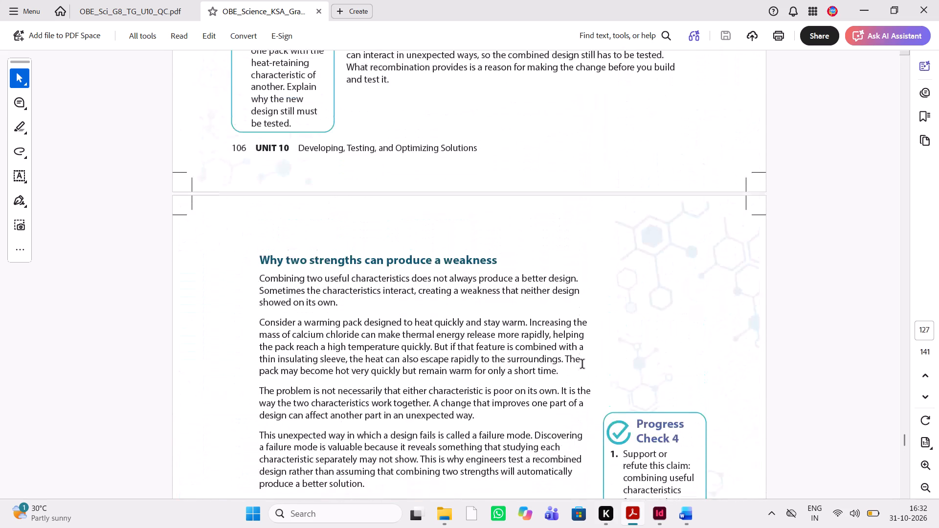
scroll(582, 365, up, 2)
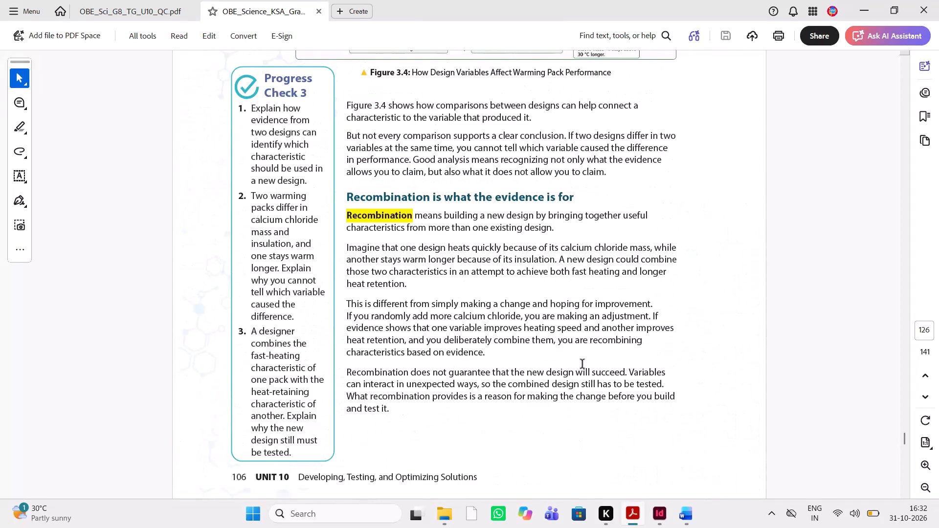
scroll(582, 365, up, 4)
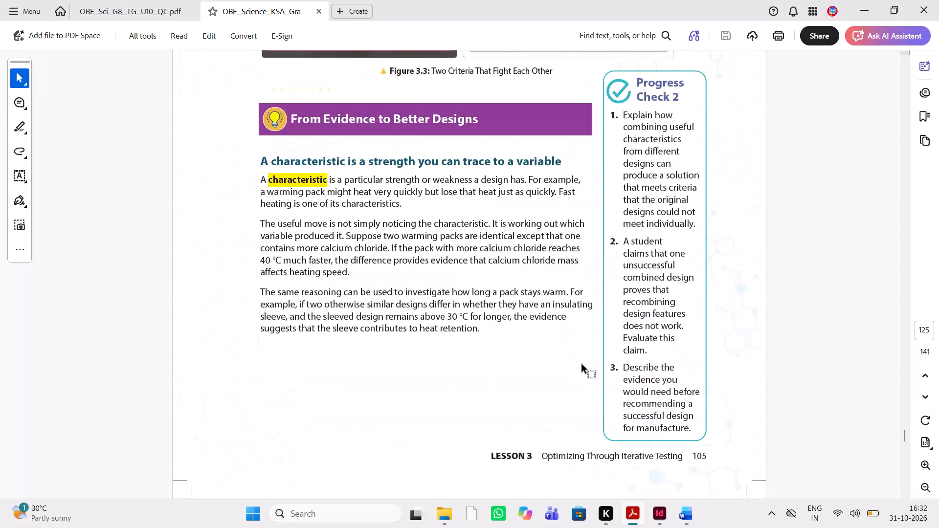
scroll(582, 365, down, 1)
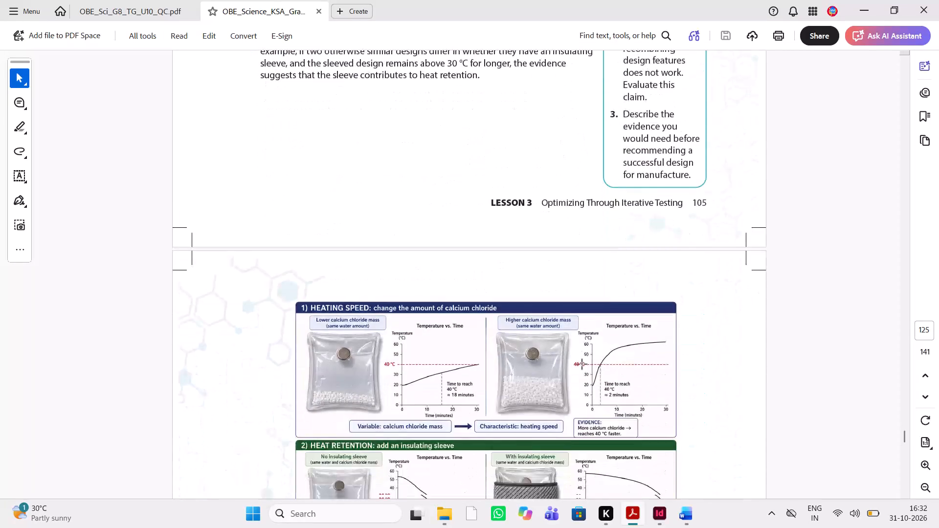
scroll(582, 365, down, 3)
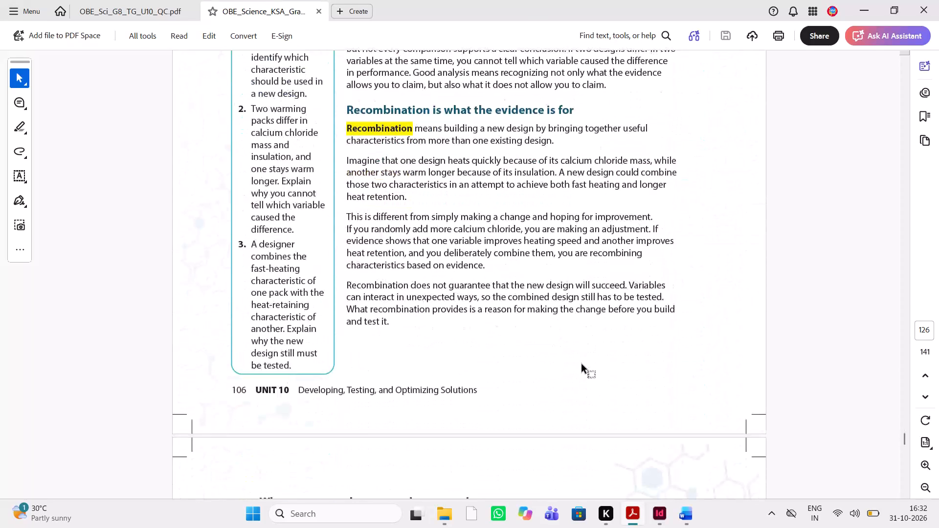
scroll(582, 365, down, 2)
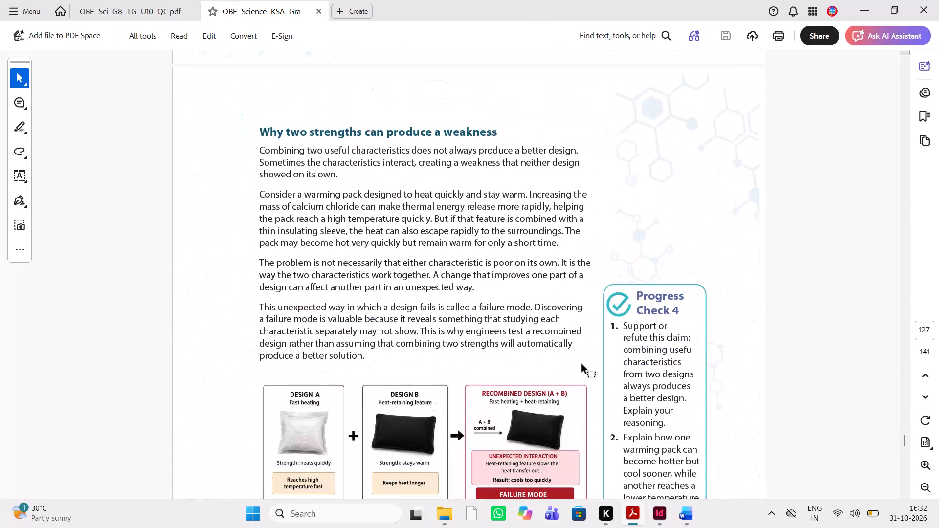
Compare the "Failure Modes, and What a Finished Design Is" section on InDesign page 254 with page 127 of the Student Edition PDF in Acrobat.
click(660, 511)
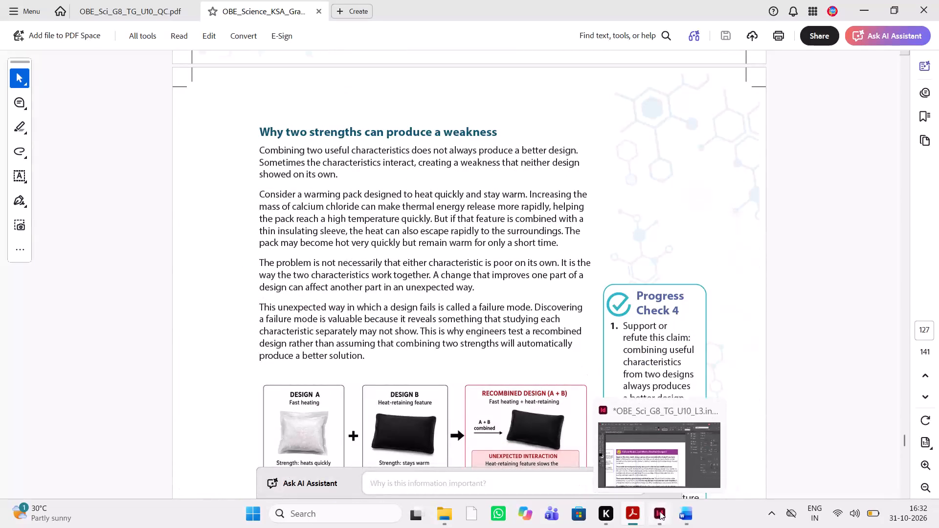
scroll(564, 352, right, 1)
scroll(564, 352, left, 1)
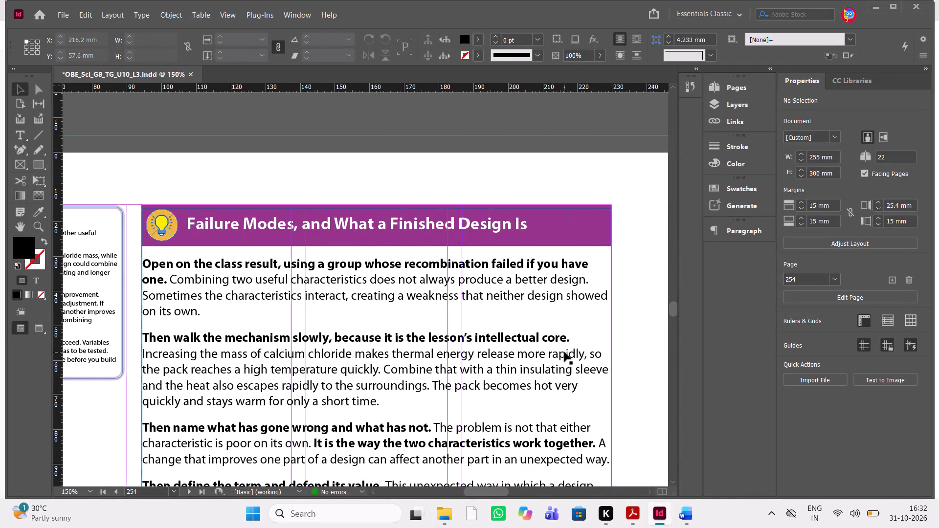
click(641, 519)
click(641, 519)
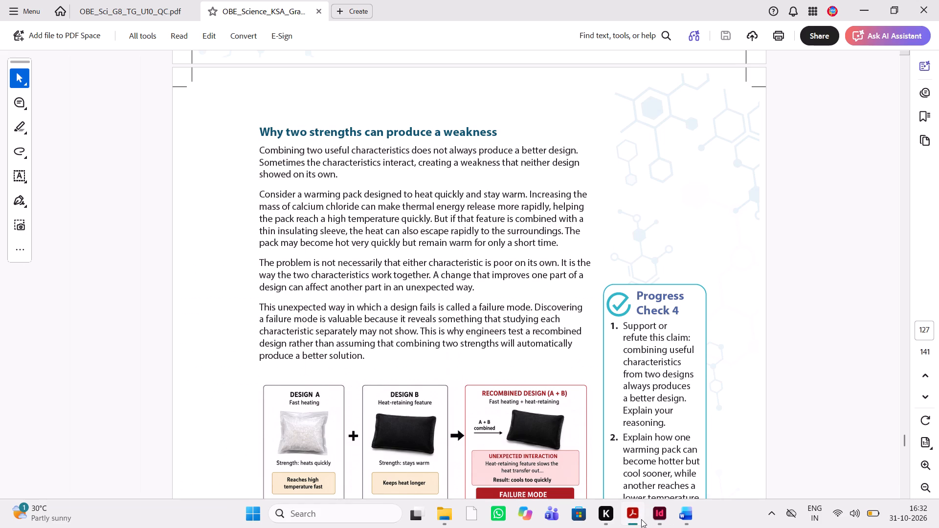
click(641, 519)
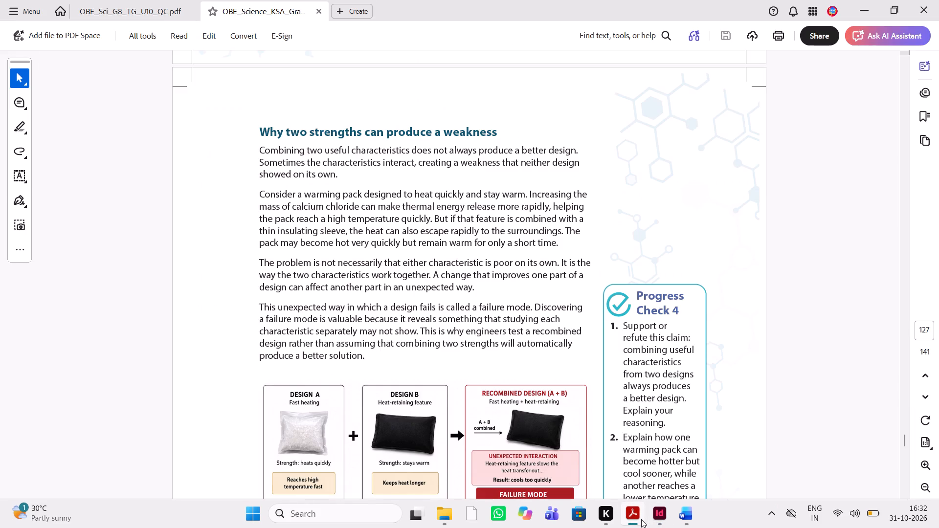
click(641, 519)
click(641, 519)
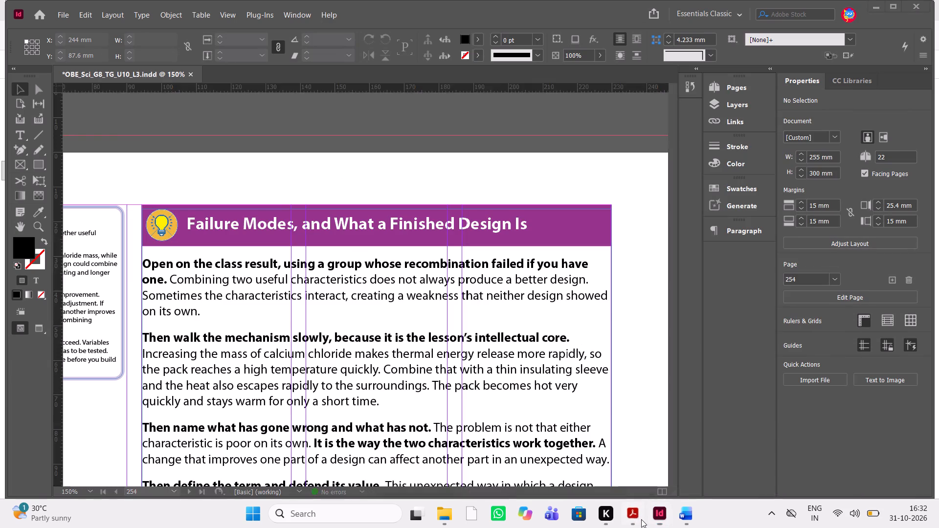
scroll(560, 377, down, 1)
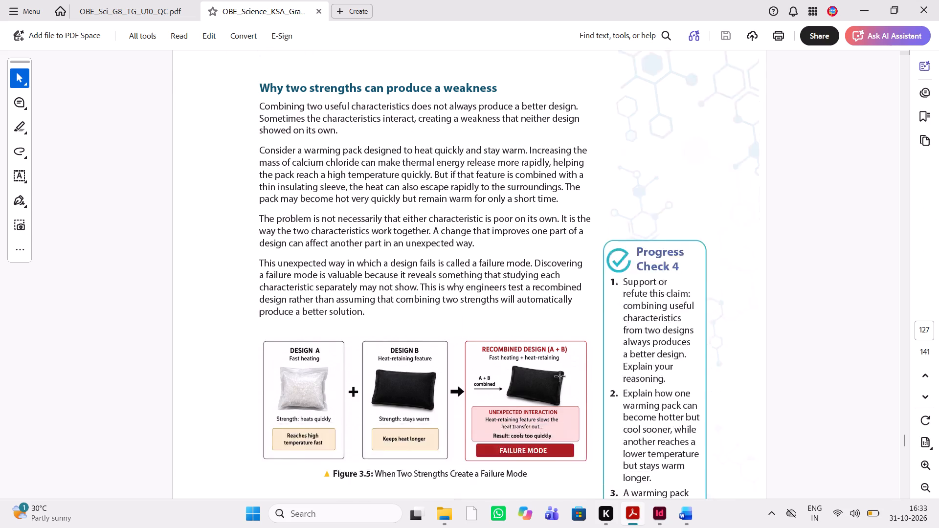
scroll(560, 377, down, 1)
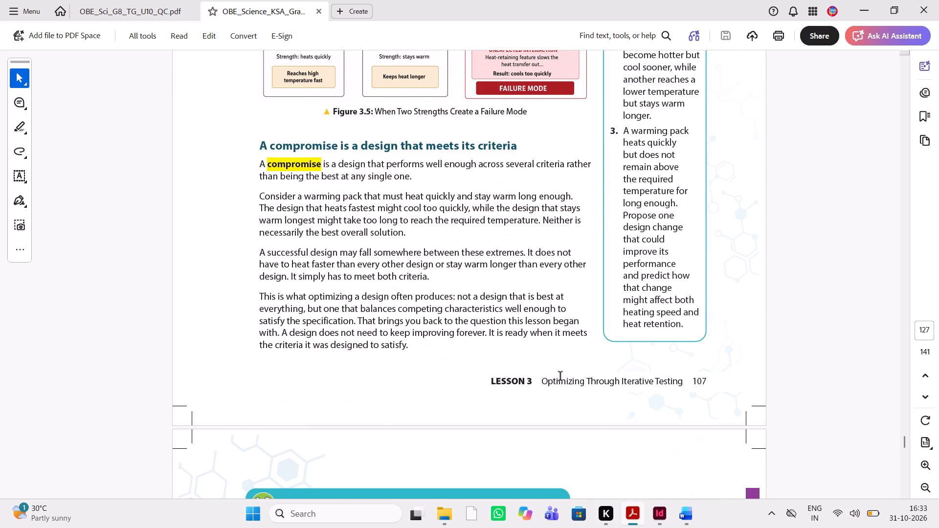
Examine the Student Edition PDF from the Recombination section on page 126 through "Power Up: Heat Without Fire" on page 128.
scroll(560, 377, down, 1)
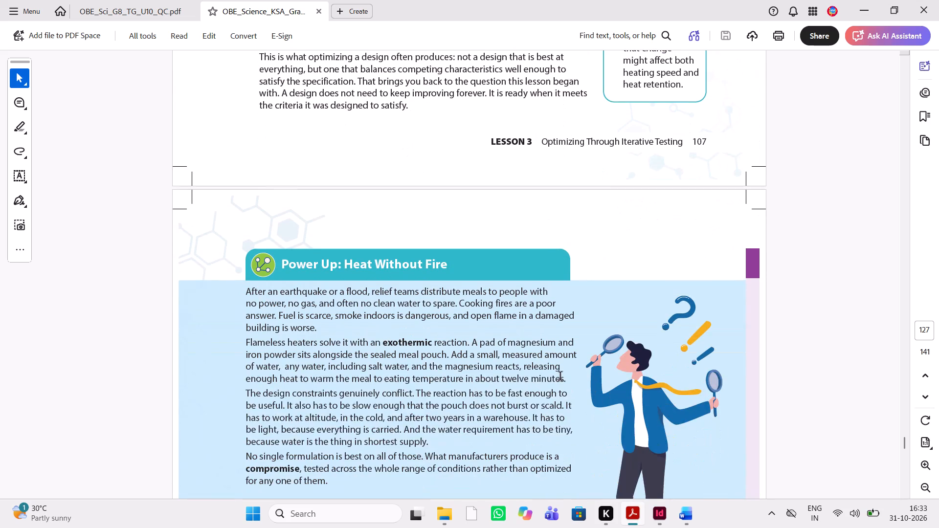
scroll(560, 377, down, 1)
scroll(560, 377, up, 1)
scroll(560, 377, down, 1)
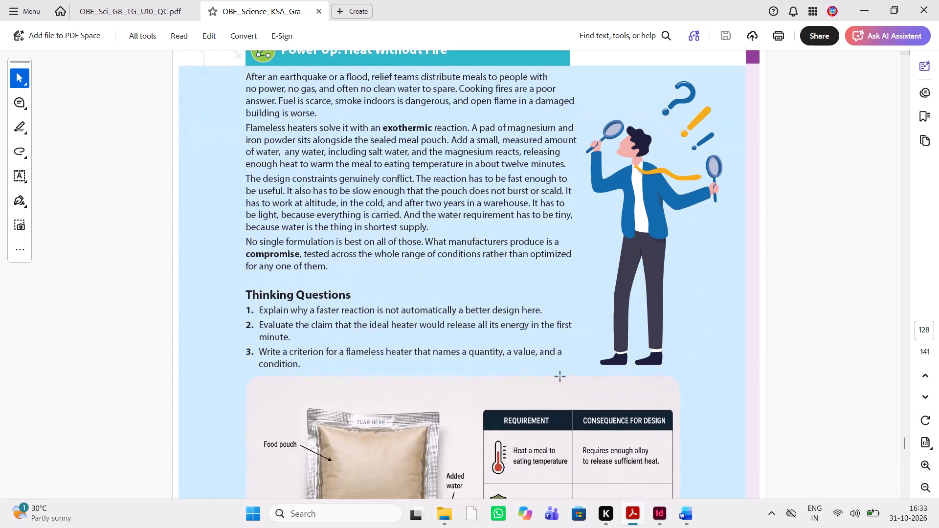
scroll(560, 377, up, 3)
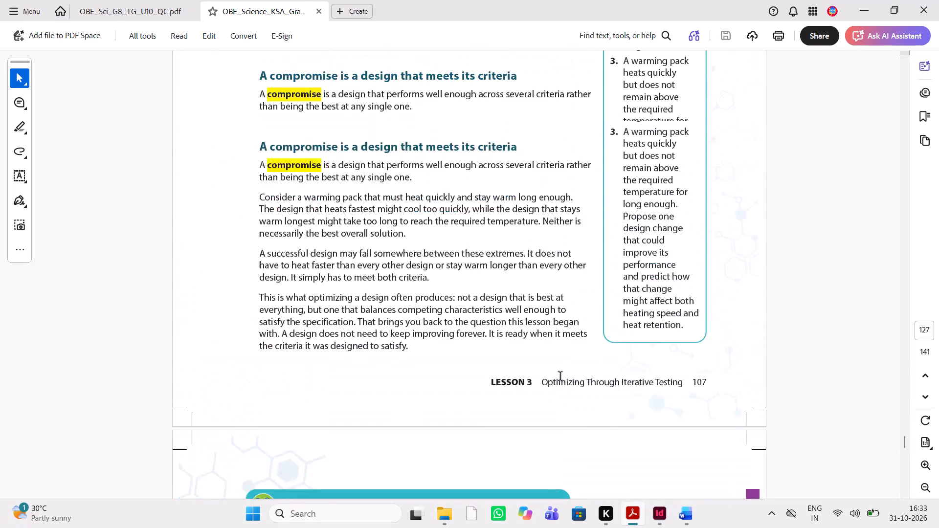
scroll(560, 377, up, 4)
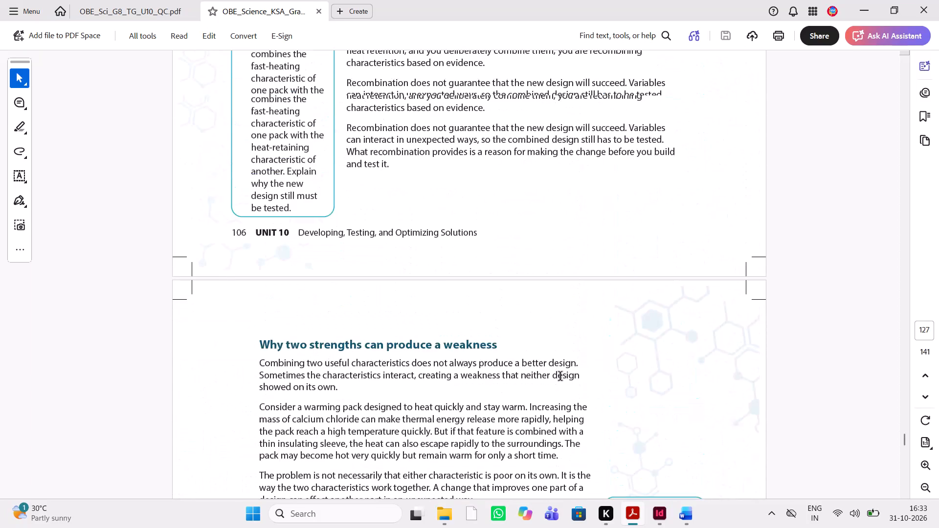
scroll(560, 377, up, 1)
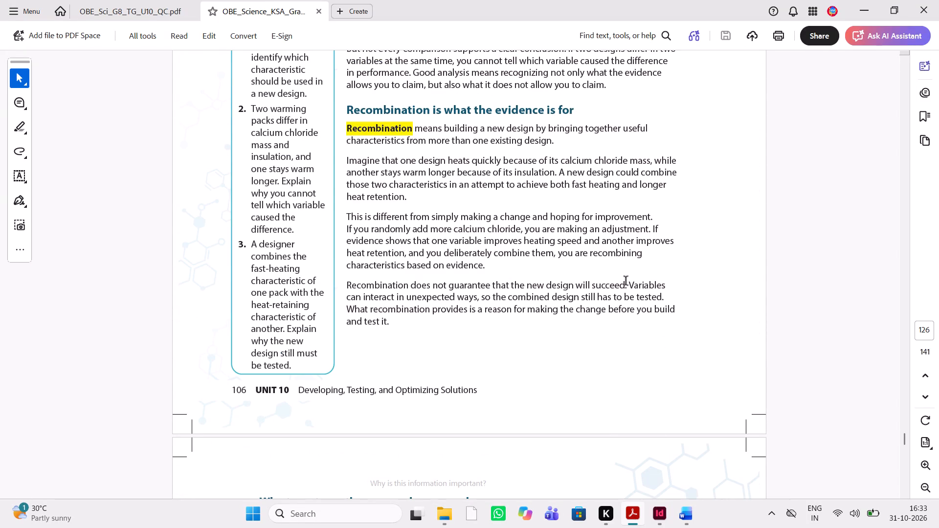
scroll(593, 356, up, 1)
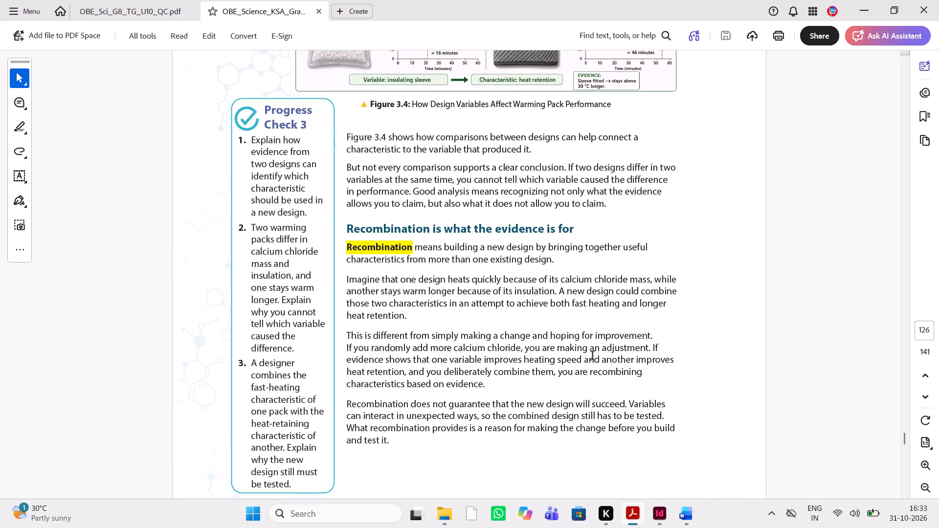
Compare the "Failure Modes, and What a Finished Design Is" text on InDesign page 254 with Student Edition PDF page 127 in Acrobat.
click(655, 517)
scroll(528, 362, left, 2)
scroll(528, 362, down, 1)
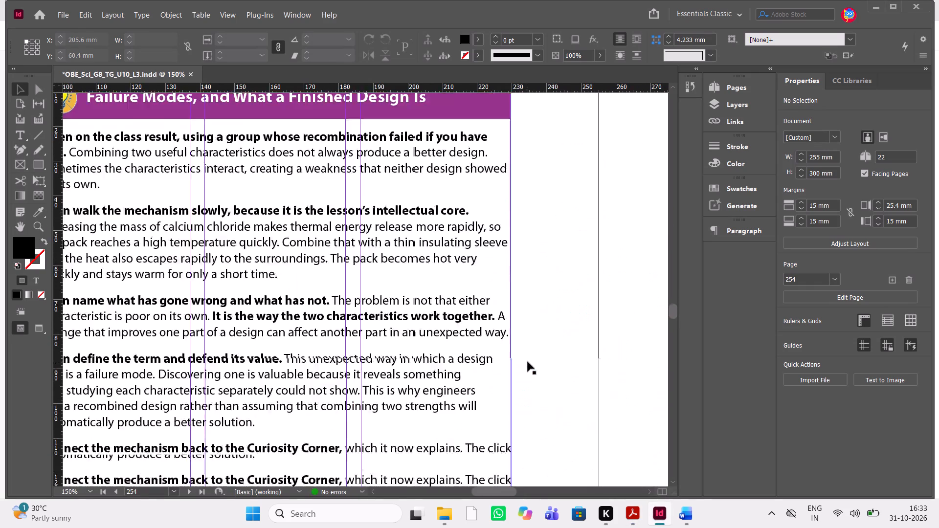
scroll(528, 362, down, 1)
click(635, 518)
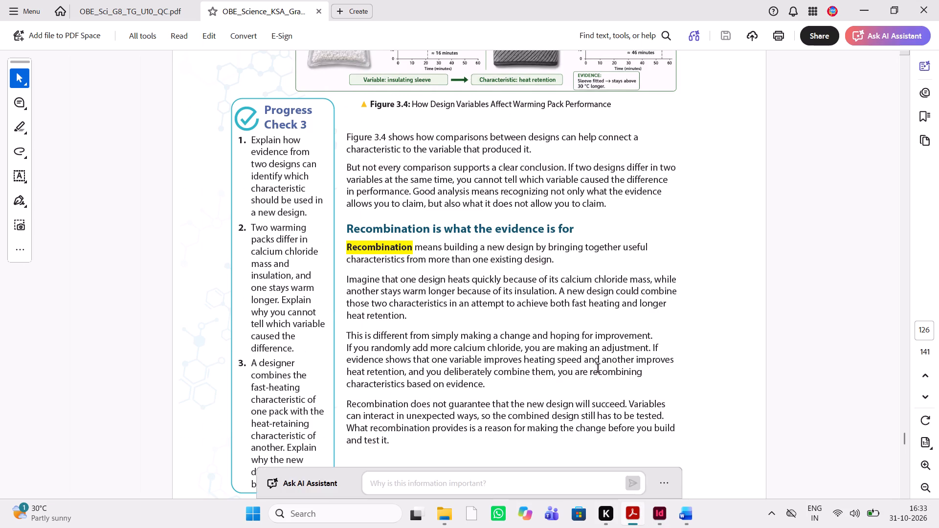
scroll(598, 369, down, 3)
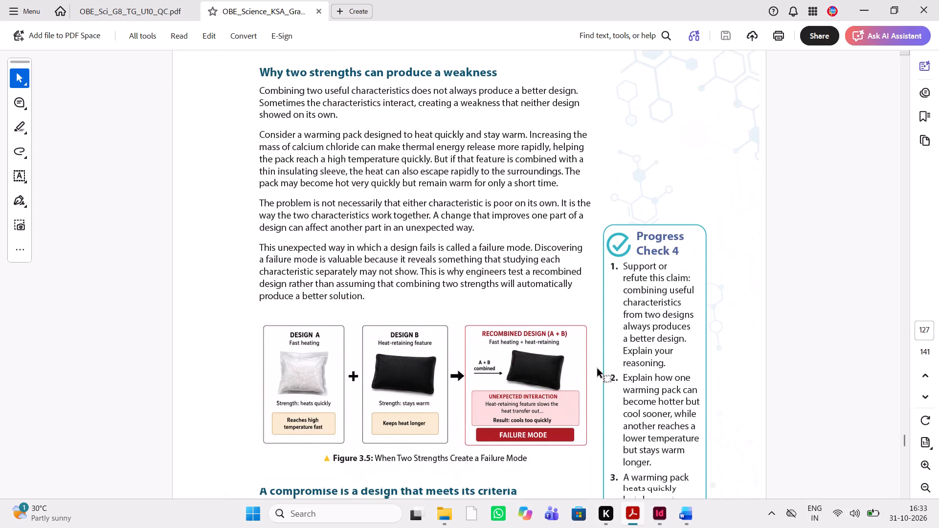
Switch to InDesign and delete the placed "Recombination is what the evidence is for" excerpt from the sidebar frame on page 254.
click(659, 511)
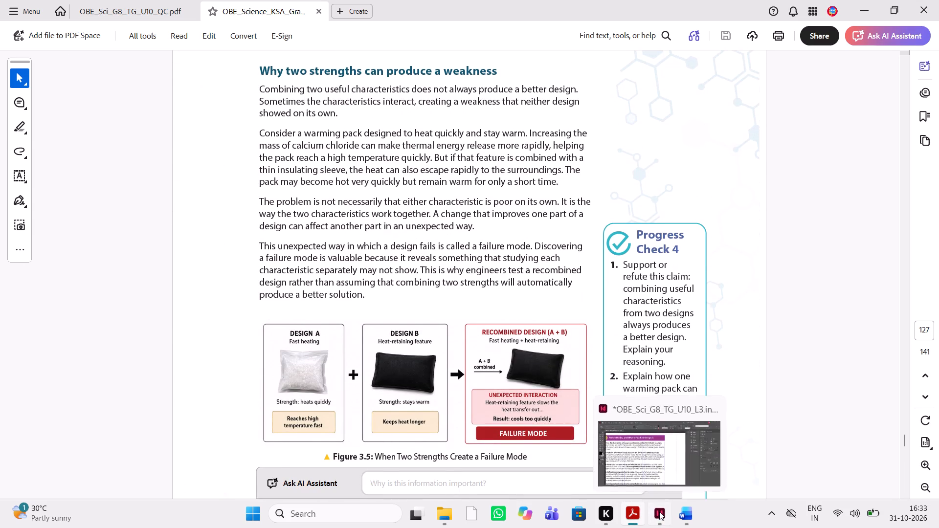
scroll(541, 390, right, 2)
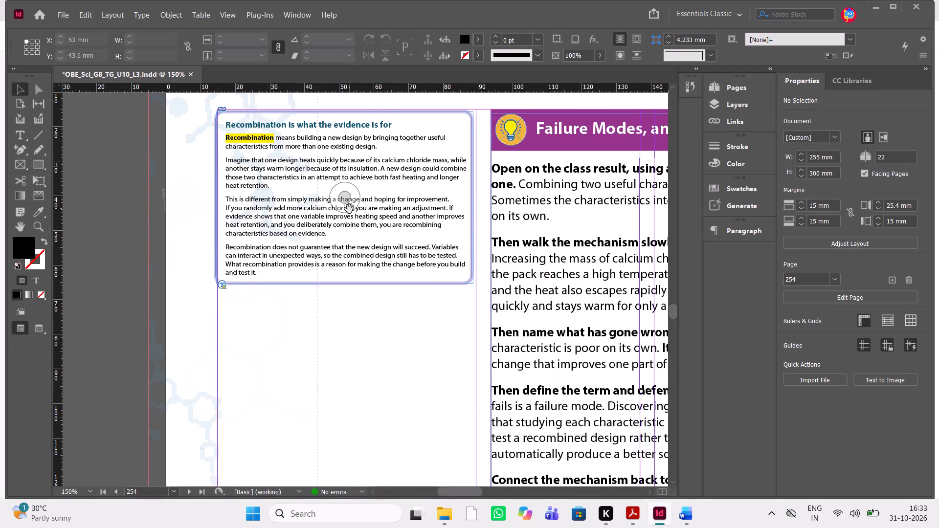
click(349, 209)
key(Delete)
Place page 127 of OBE_Science_KSA_Grade 8 Vol 3_4P.pdf into the emptied sidebar frame on page 254.
click(349, 209)
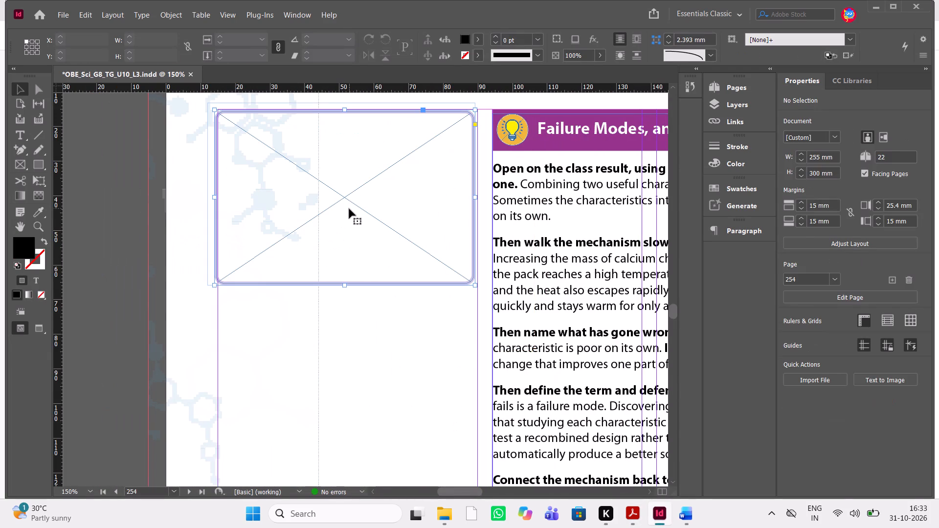
key(ctrl+d)
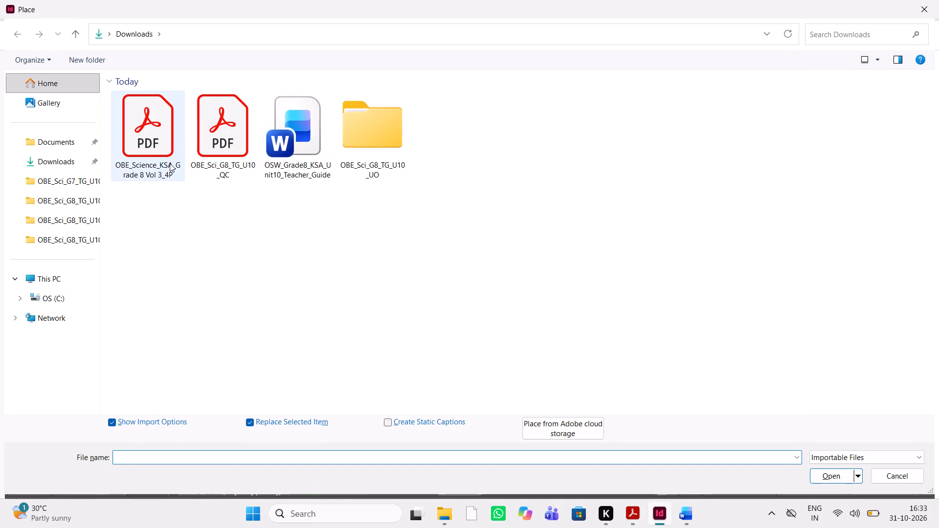
click(166, 163)
click(835, 483)
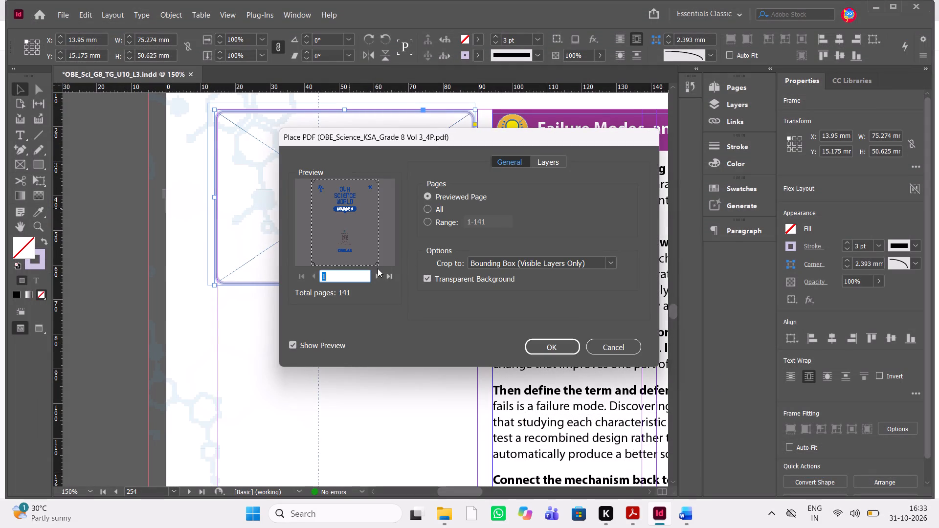
key(BackSpace)
text(124)
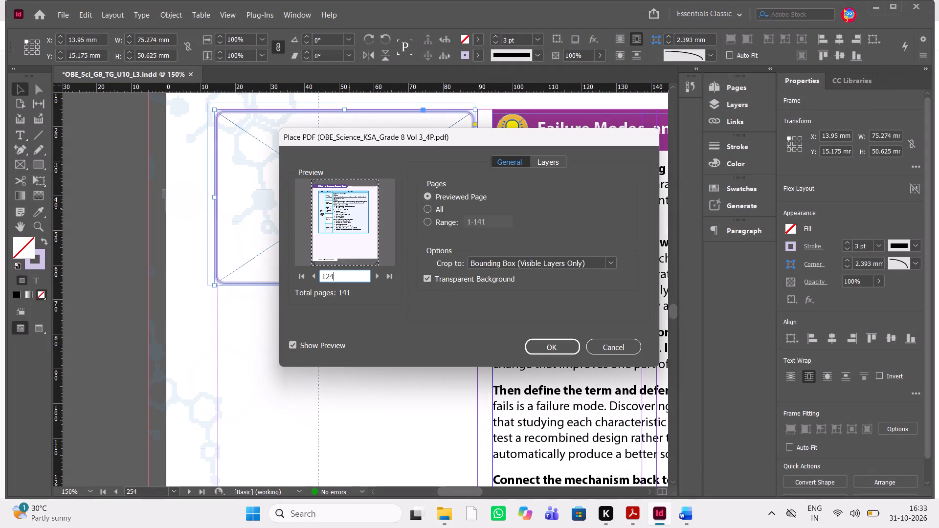
double_click(378, 272)
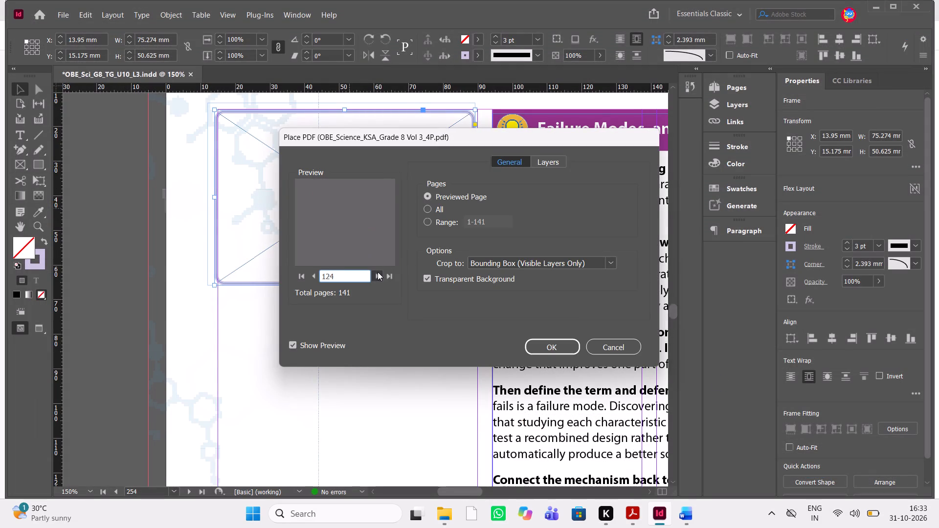
click(378, 272)
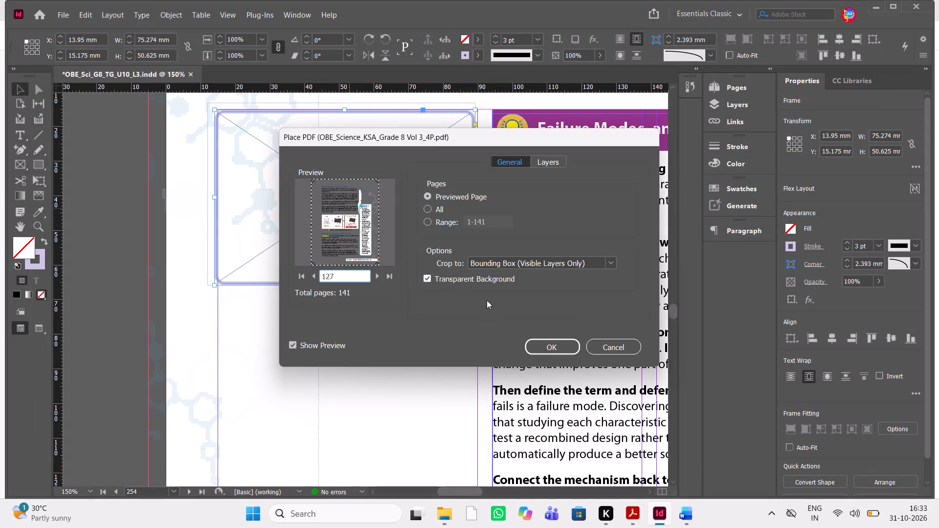
click(553, 351)
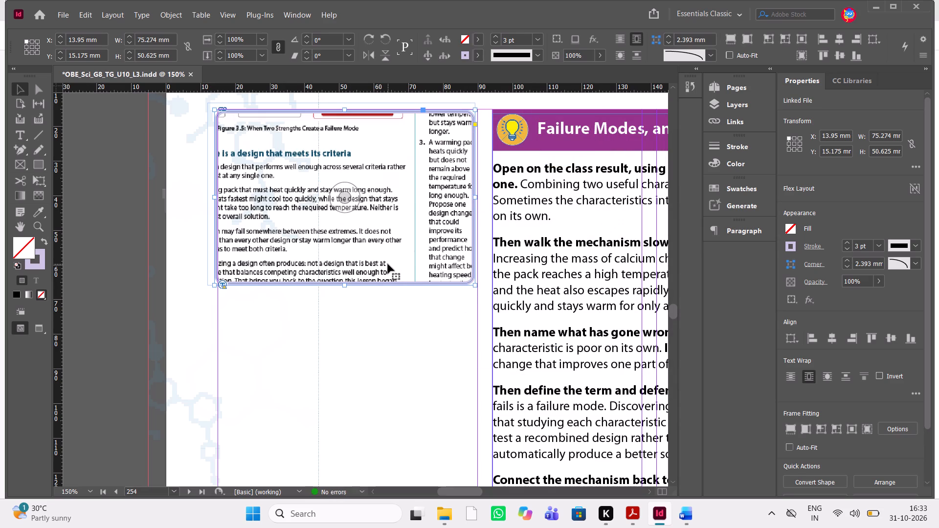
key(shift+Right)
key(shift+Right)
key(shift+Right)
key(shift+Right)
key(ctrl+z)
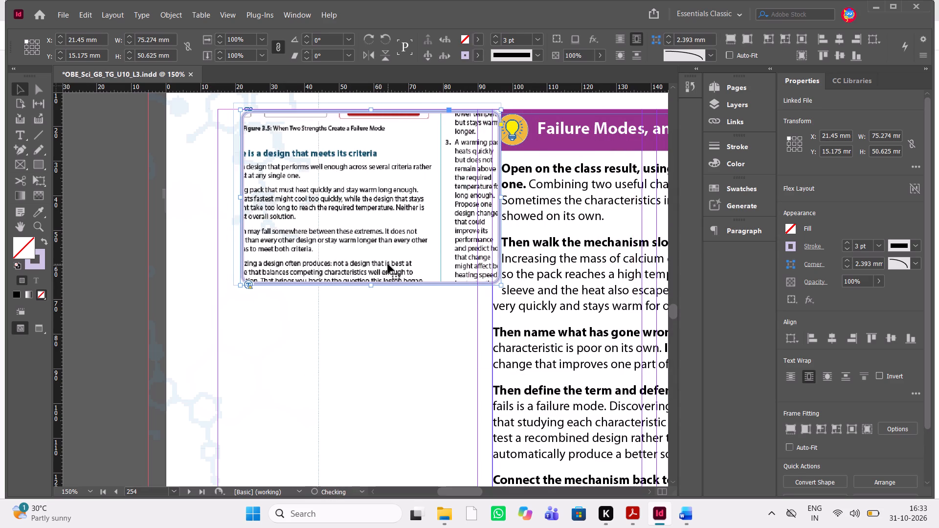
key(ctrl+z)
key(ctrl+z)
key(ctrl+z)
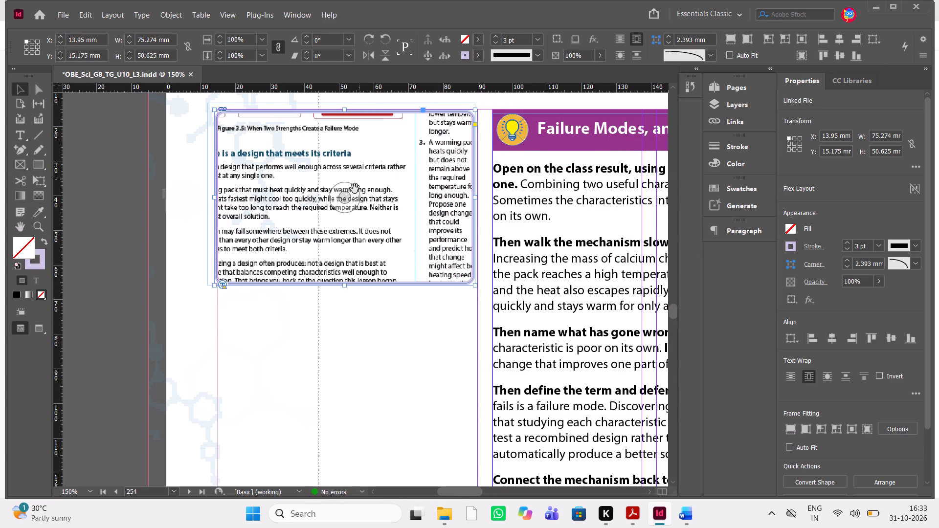
Shift the placed PDF content within its frame to X -15.7 mm, Y -9.591 mm, putting "Why two strengths can produce a weakness" at the top.
click(345, 201)
key(shift+Right)
key(shift+Right)
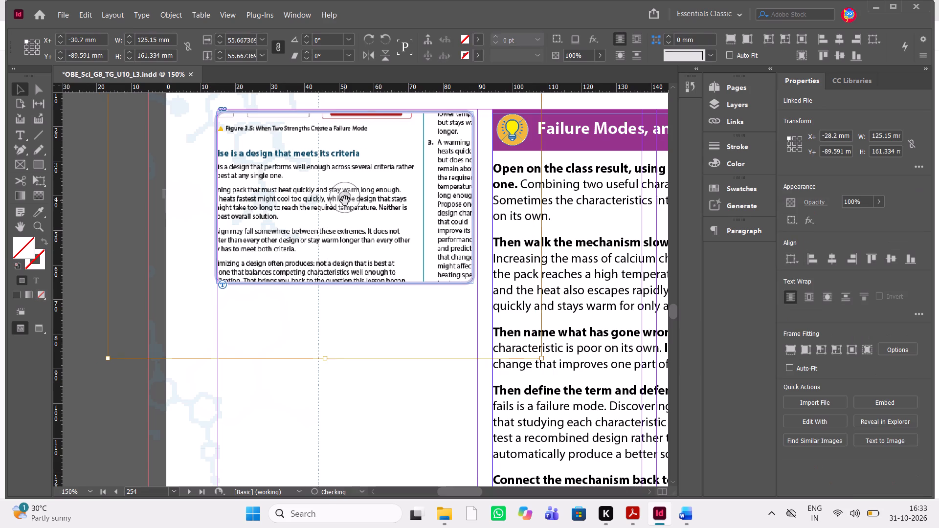
key(shift+Right)
key(shift+Right)
key(shift+Right)
key(shift+Right)
key(shift+Right)
key(shift+Right)
key(shift+Down)
key(shift+Down)
key(shift+Down)
key(shift+Down)
key(shift+Down)
key(shift+Down)
key(shift+Down)
key(shift+Down)
key(shift+Down)
key(shift+Down)
key(shift+Down)
key(shift+Down)
key(shift+Down)
key(shift+Down)
key(shift+Down)
key(shift+Down)
key(shift+Down)
key(shift+Down)
key(shift+Down)
key(shift+Down)
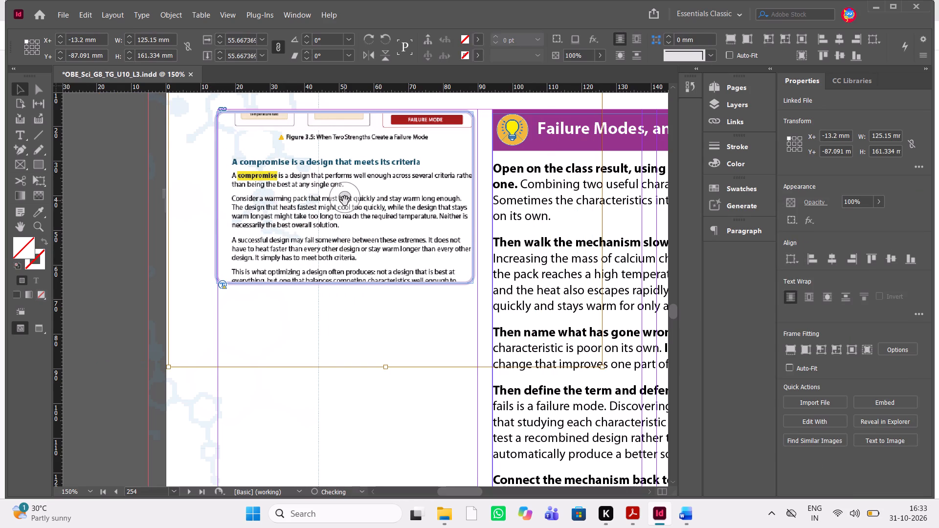
key(shift+Down)
key(shift+Down)
key(shift+Down)
key(shift+Down)
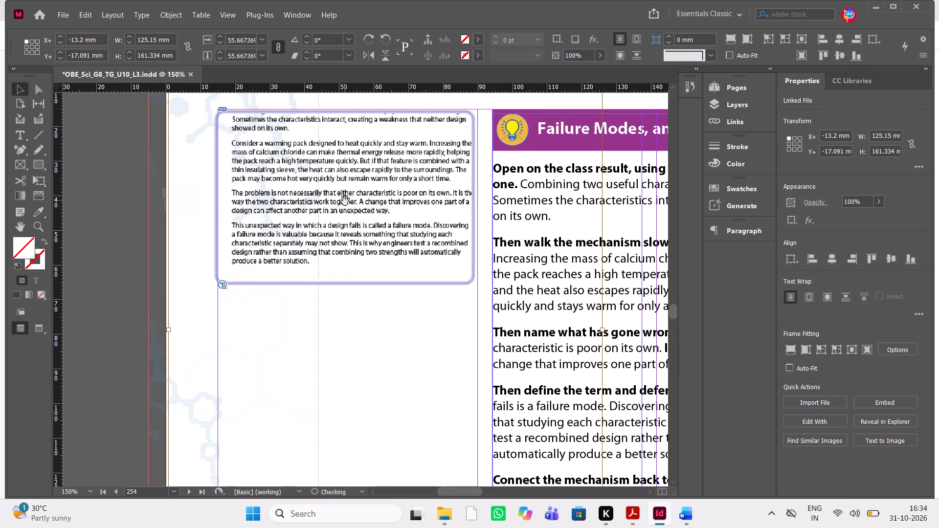
key(shift+Down)
key(shift+Down)
key(shift+Down)
key(shift+Down)
key(shift+Left)
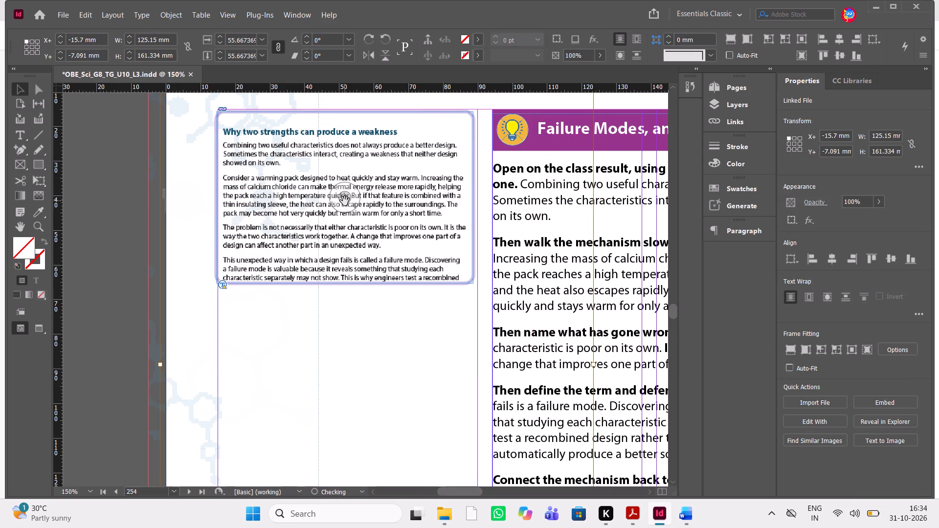
key(shift+Up)
key(shift+Up)
key(shift+Down)
key(shift+Down)
key(Up)
key(Up)
key(Up)
key(Up)
key(Up)
key(Up)
key(Up)
key(Up)
key(Up)
key(Up)
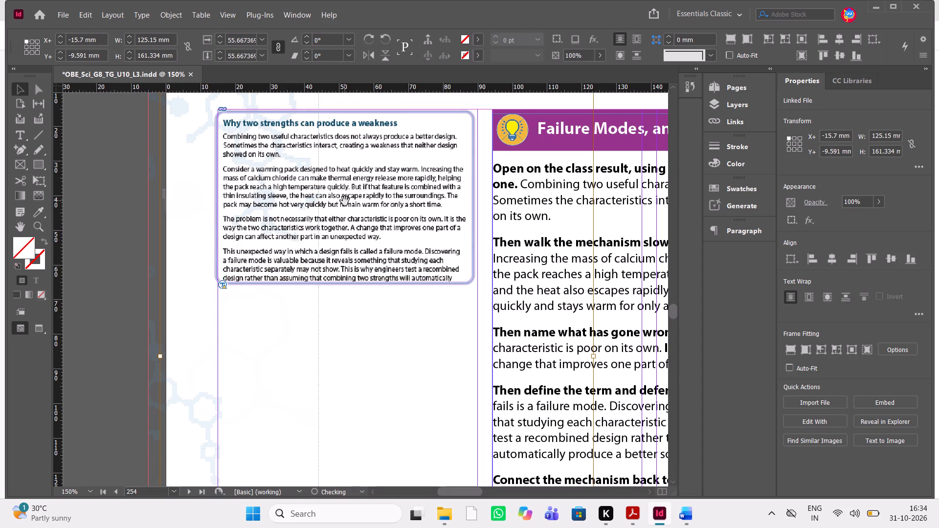
Compare the new sidebar excerpt and the Failure Modes text on page 254 with page 127 of the Student Edition PDF in Acrobat.
scroll(497, 369, left, 1)
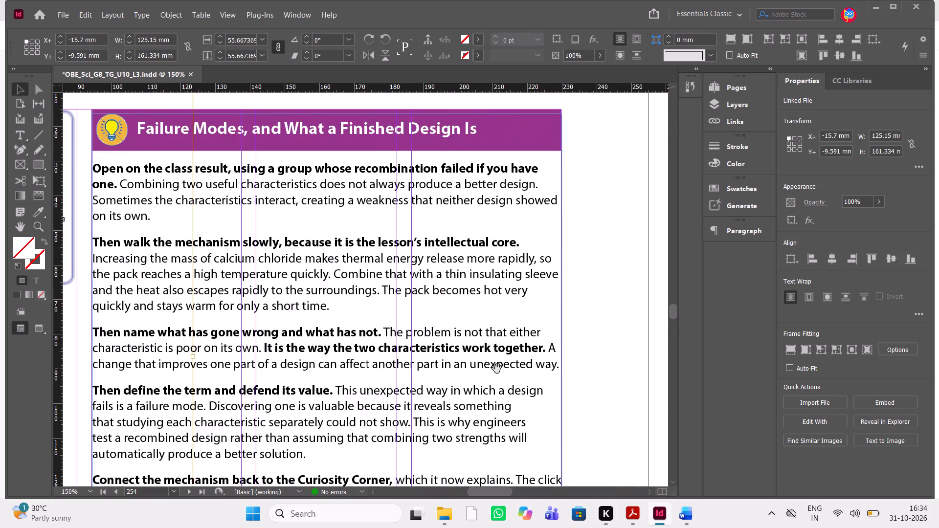
scroll(497, 369, right, 3)
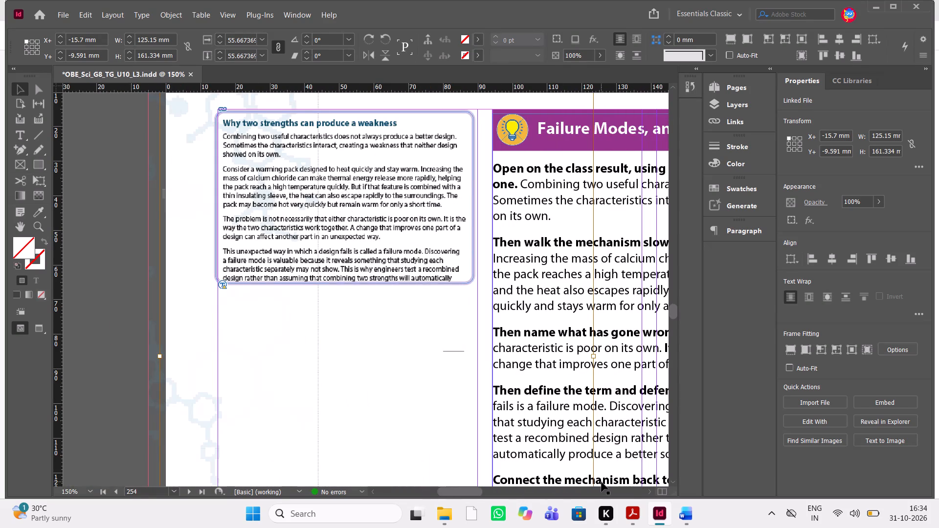
click(637, 518)
scroll(600, 322, up, 1)
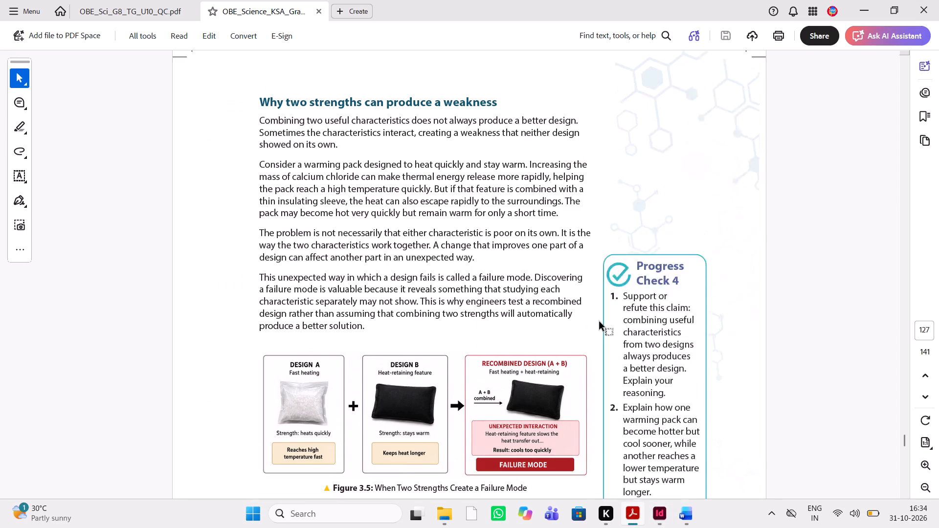
scroll(600, 322, up, 1)
scroll(600, 322, down, 1)
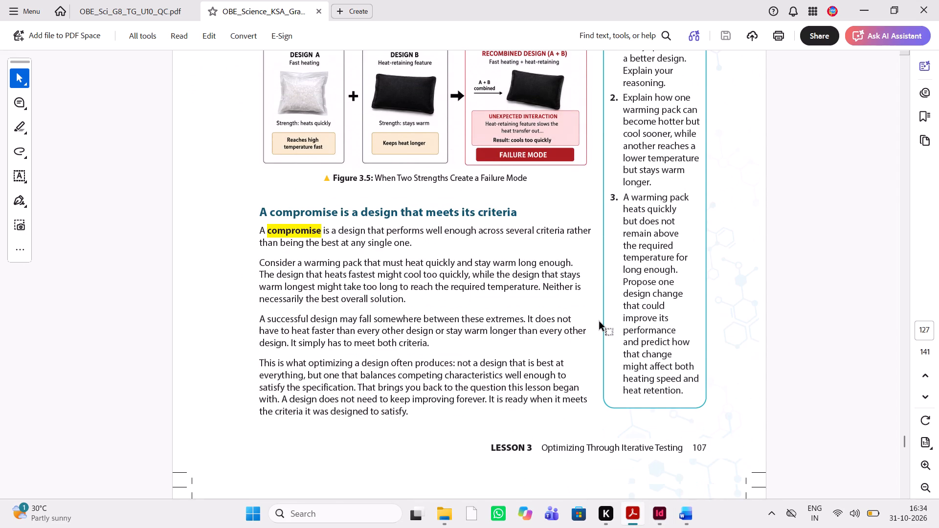
scroll(600, 322, up, 2)
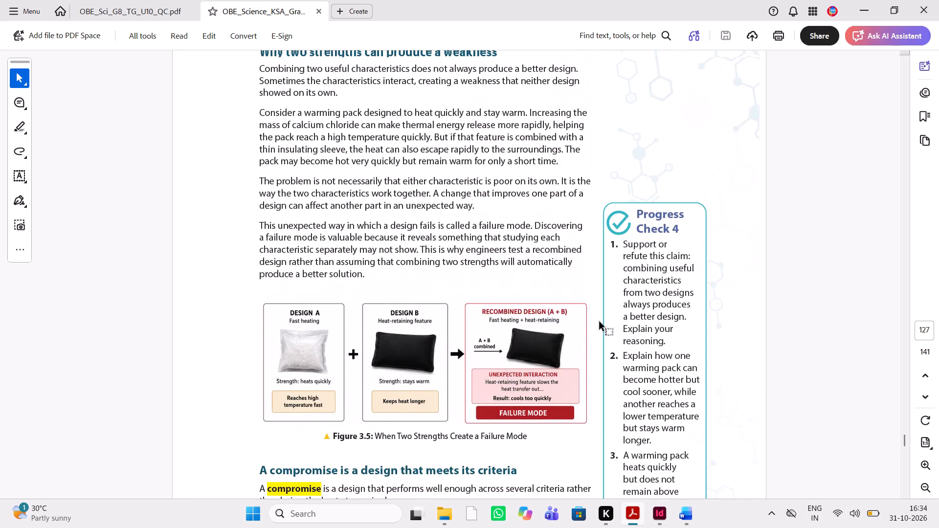
scroll(600, 322, down, 1)
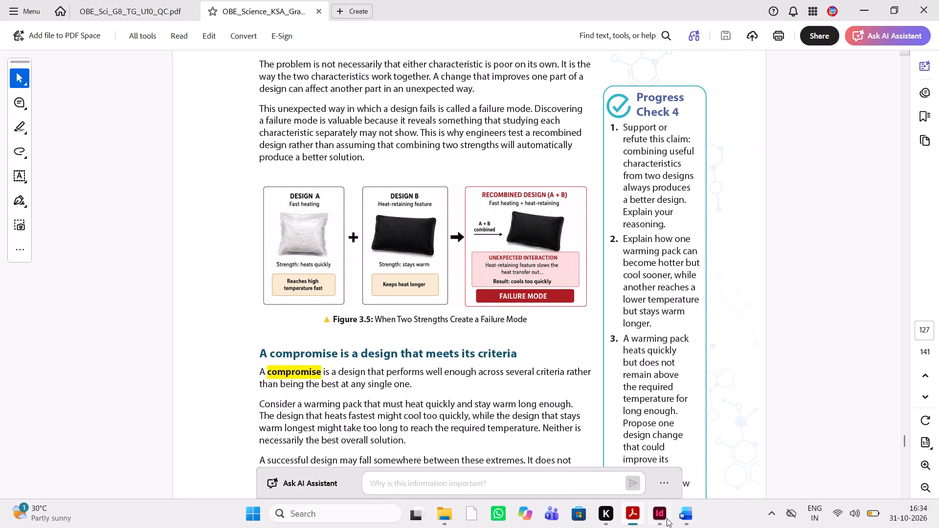
click(667, 518)
scroll(526, 374, left, 1)
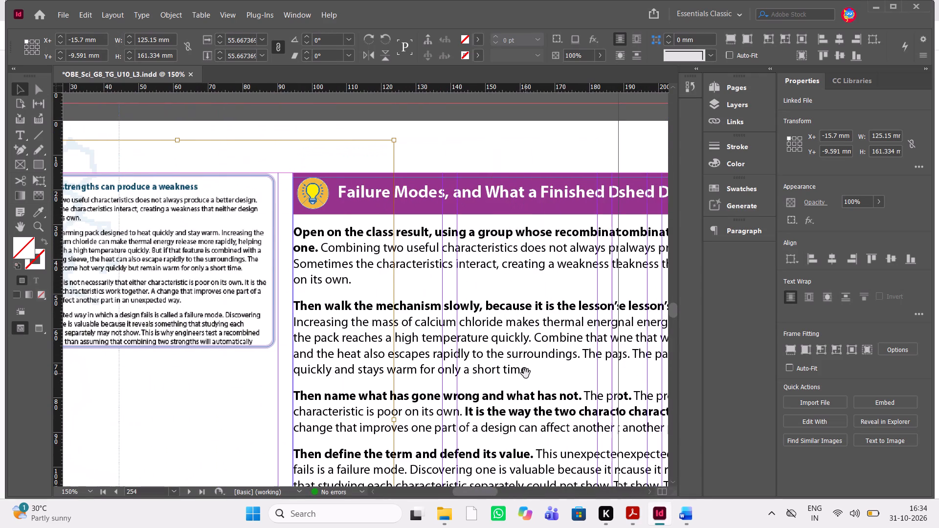
scroll(479, 377, right, 1)
scroll(479, 377, left, 1)
Extend the sidebar frame on page 254 downward to a height of 84.625 mm, taking in the Design A and B figure.
click(479, 377)
scroll(479, 377, right, 1)
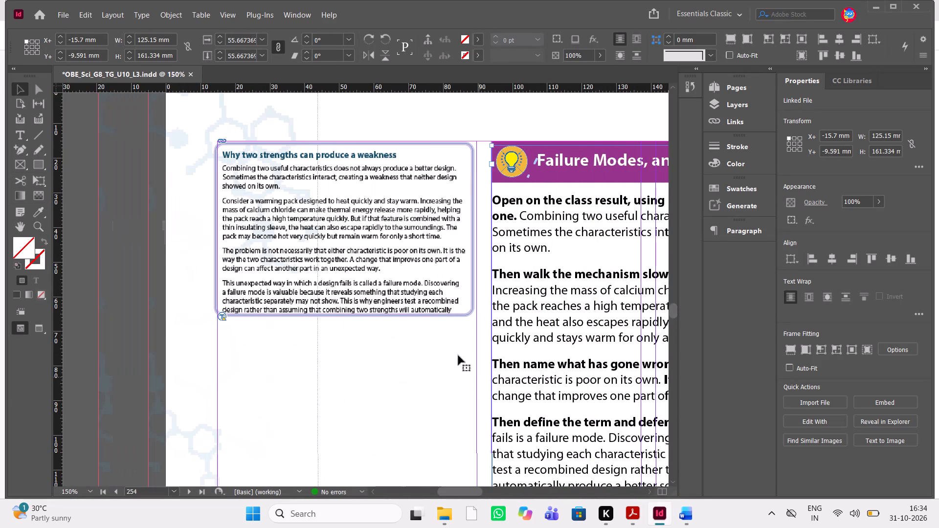
click(469, 315)
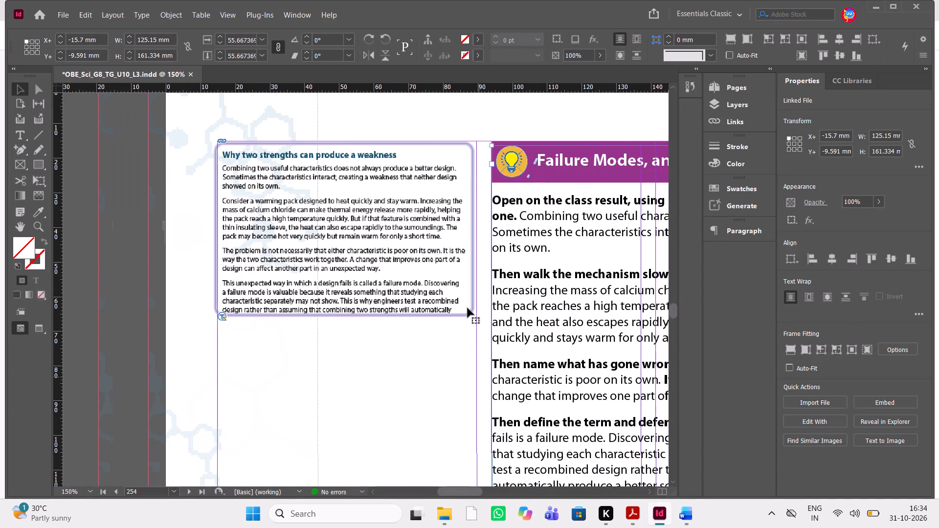
click(468, 308)
drag(344, 316, 357, 397)
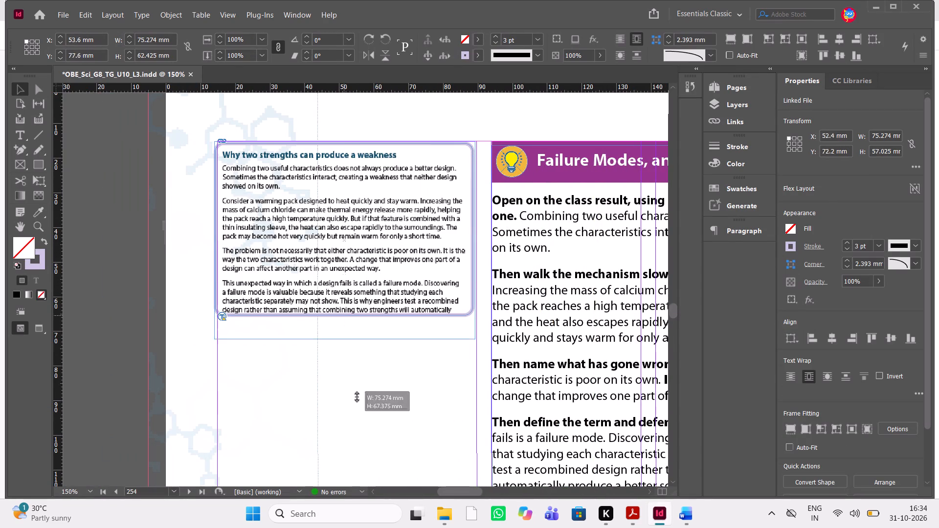
drag(357, 397, 357, 420)
drag(344, 420, 348, 445)
drag(345, 444, 346, 435)
Set the placed "Why two strengths can produce a weakness" excerpt to High Quality Display.
click(339, 284)
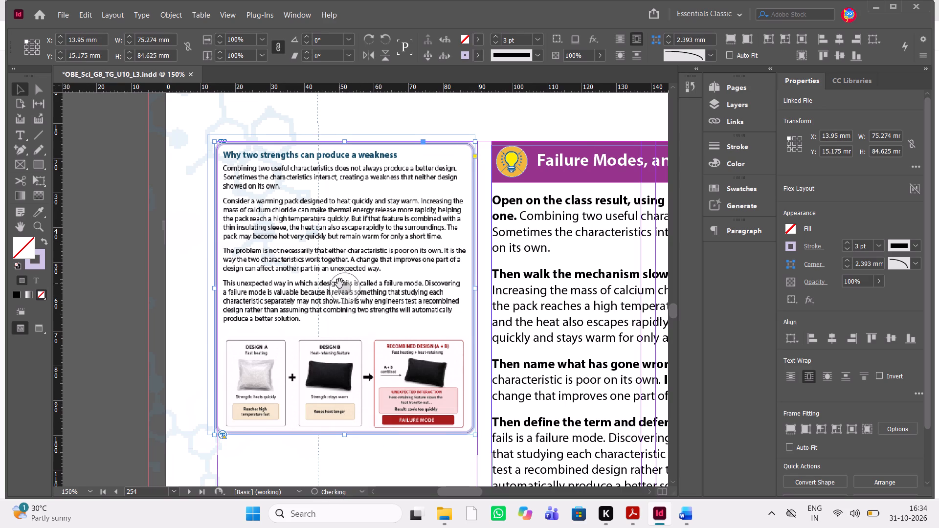
right_click(339, 284)
click(405, 472)
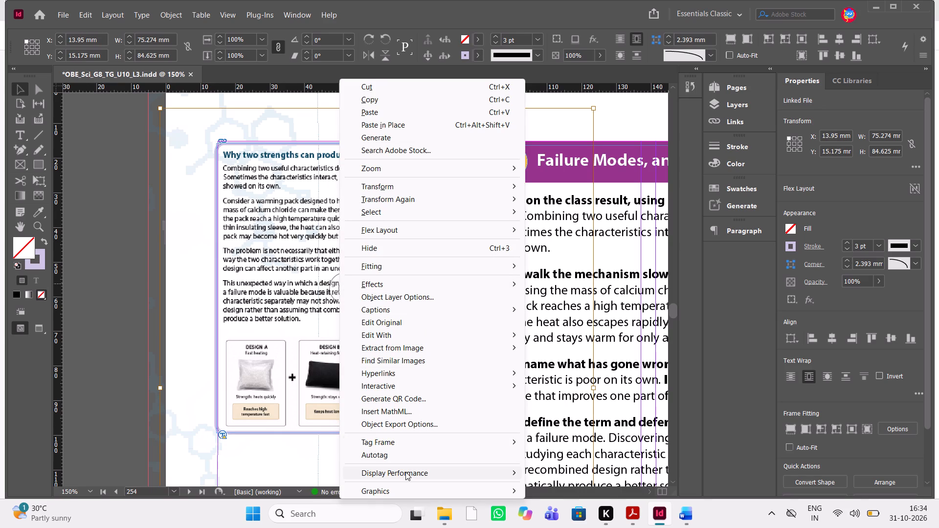
click(560, 495)
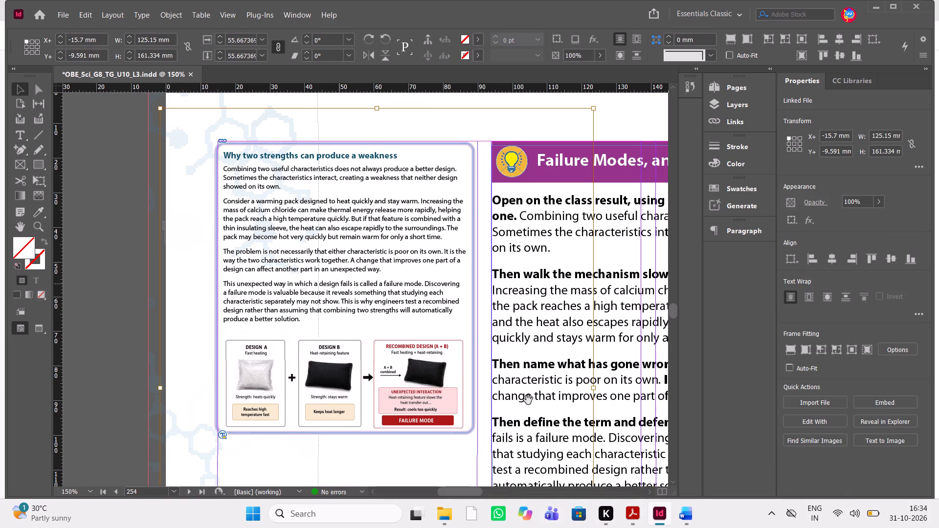
Delete the placed "Power Up: The Green-Yellow Beak" page from the sidebar frame on page 256.
scroll(515, 374, left, 2)
scroll(515, 374, down, 3)
scroll(515, 374, left, 2)
scroll(515, 374, down, 2)
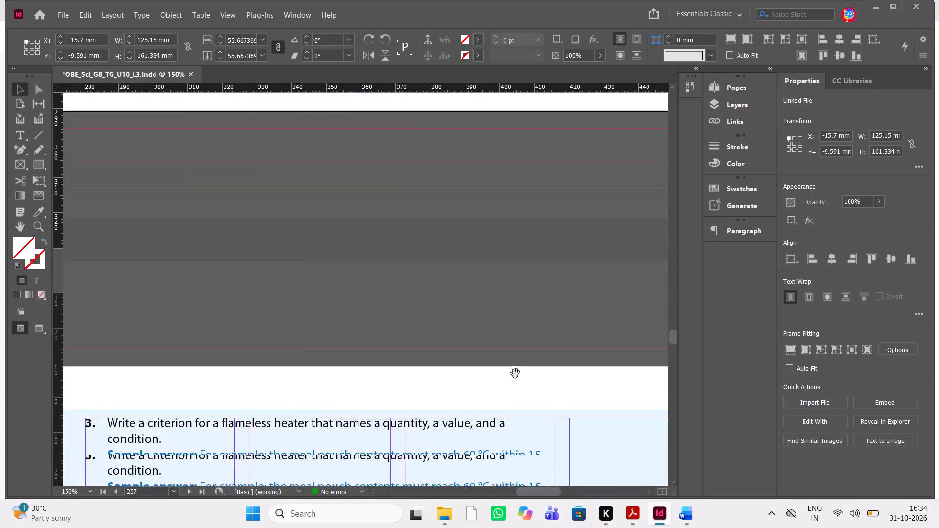
scroll(515, 374, down, 4)
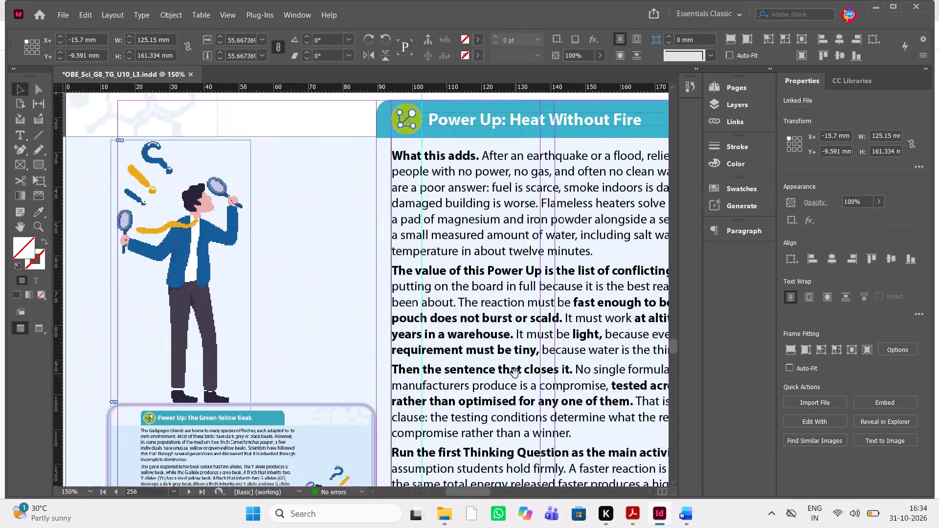
scroll(515, 374, down, 1)
click(237, 362)
scroll(237, 362, up, 1)
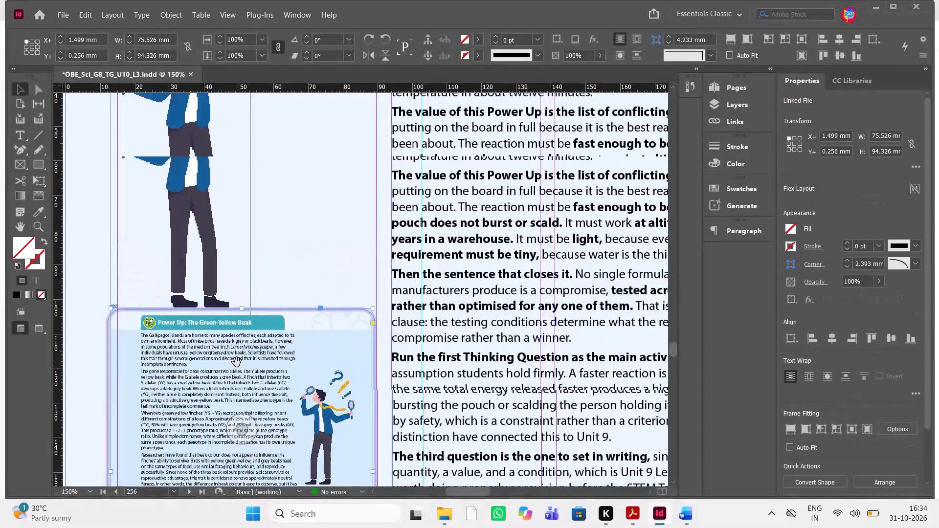
scroll(237, 362, up, 1)
scroll(237, 362, down, 3)
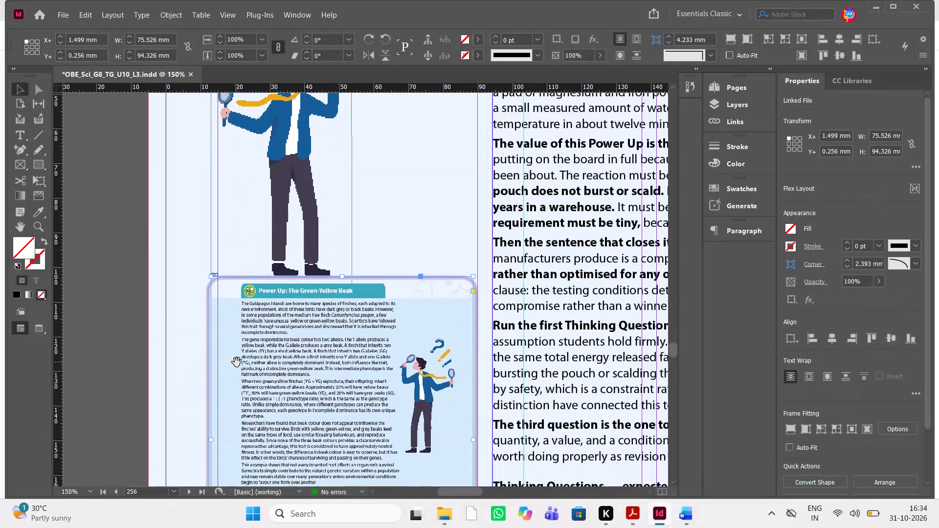
scroll(237, 362, down, 1)
click(343, 357)
key(Delete)
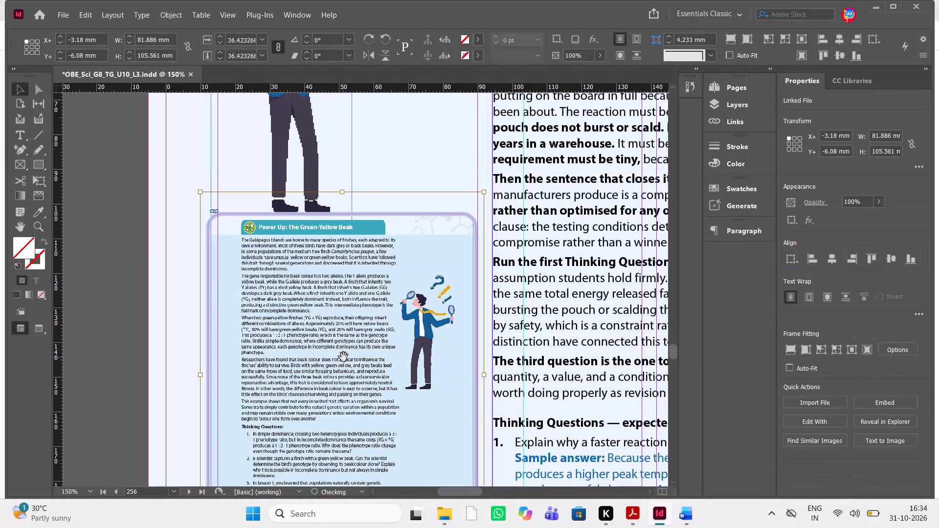
Place page 128 of OBE_Science_KSA_Grade 8 Vol 3_4P.pdf into the emptied sidebar frame on page 256.
click(343, 357)
key(ctrl+d)
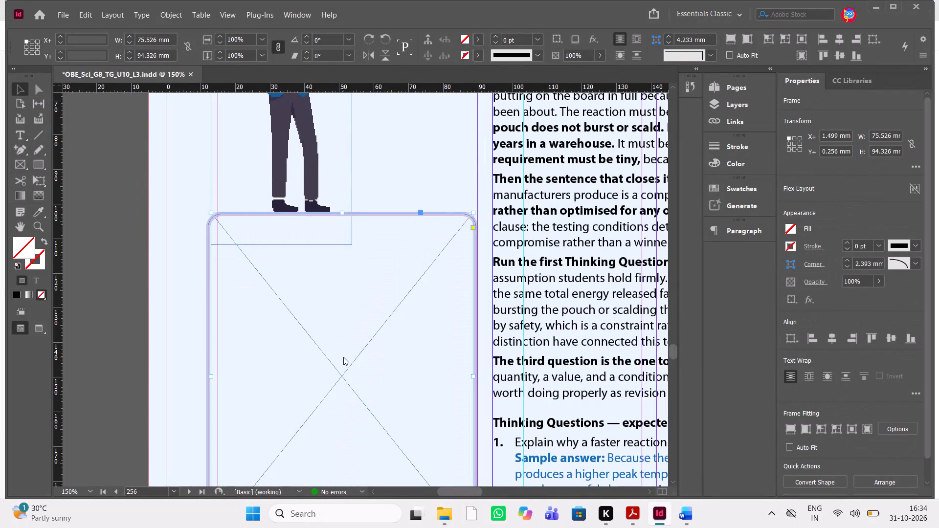
click(150, 138)
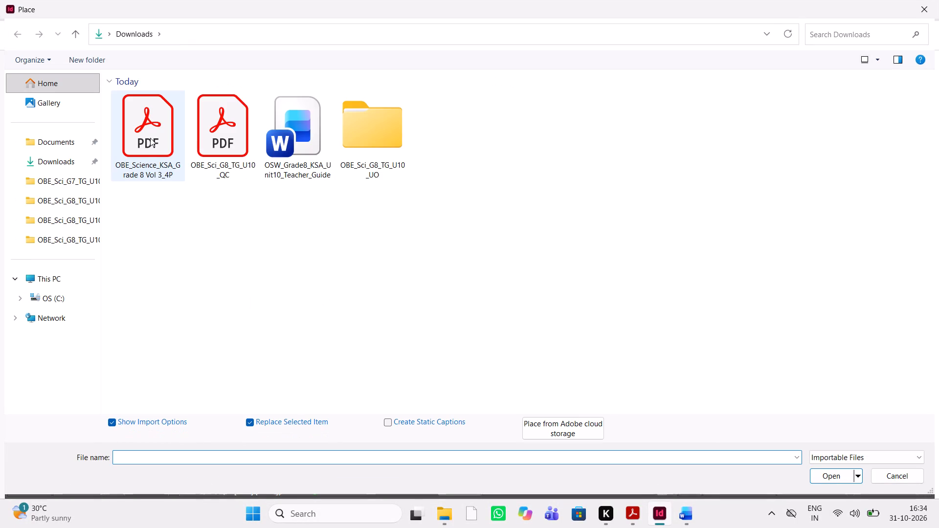
click(833, 469)
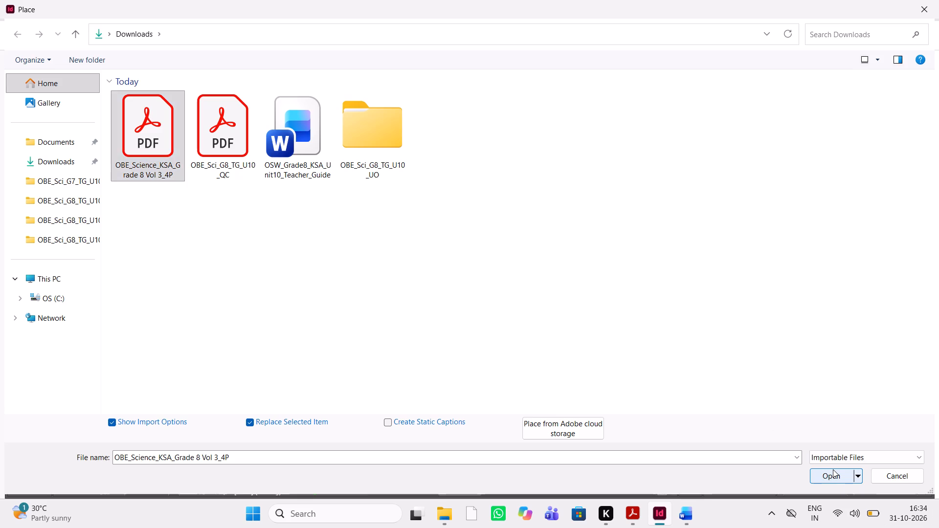
key(BackSpace)
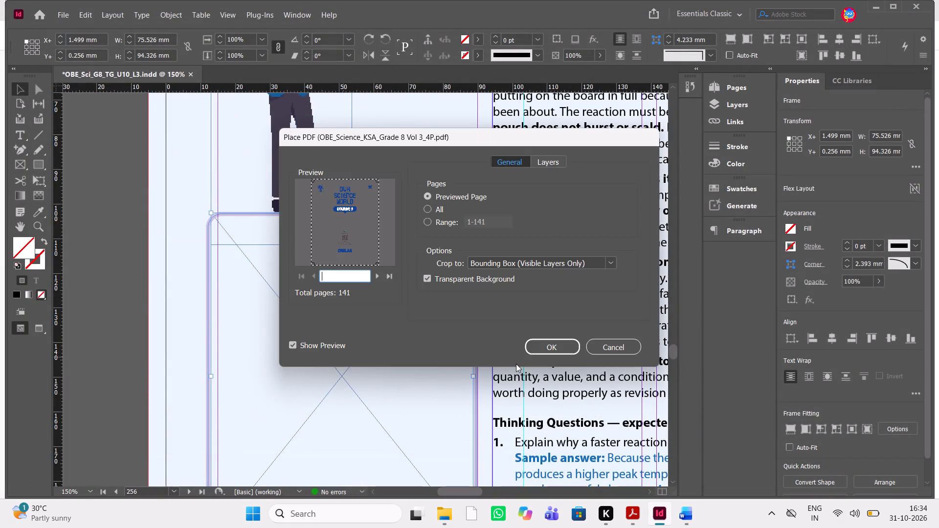
text(125)
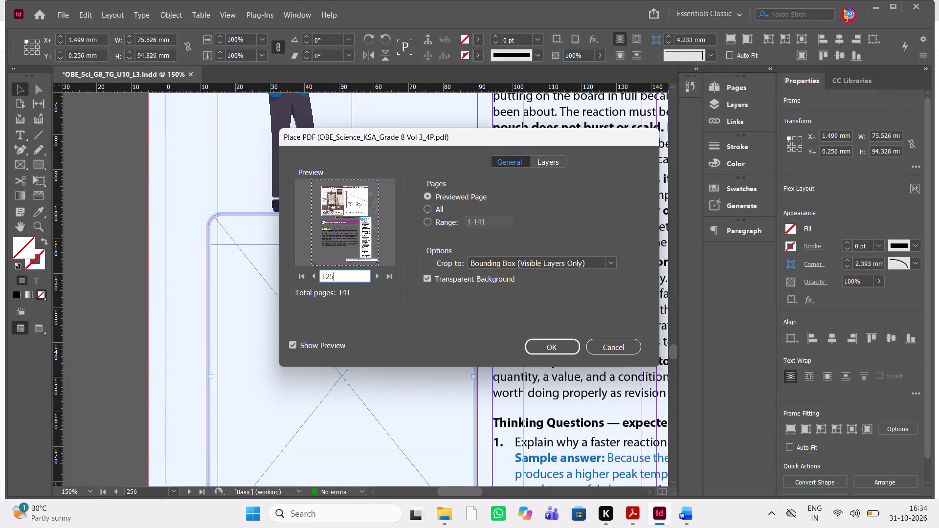
key(BackSpace)
key(6)
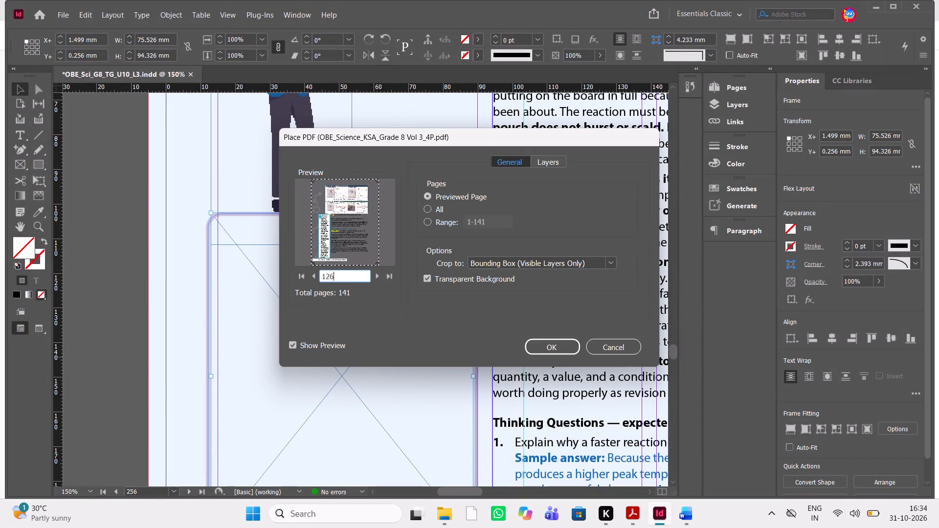
key(BackSpace)
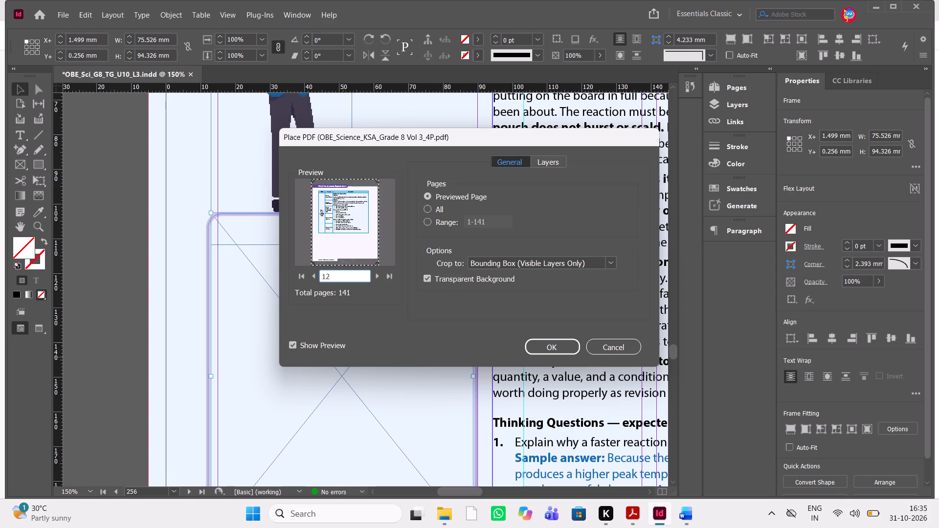
key(7)
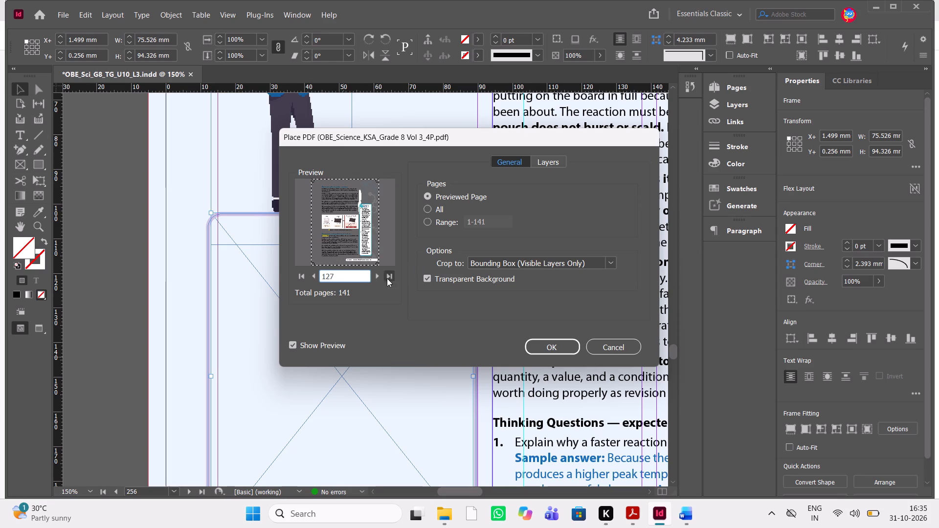
click(380, 279)
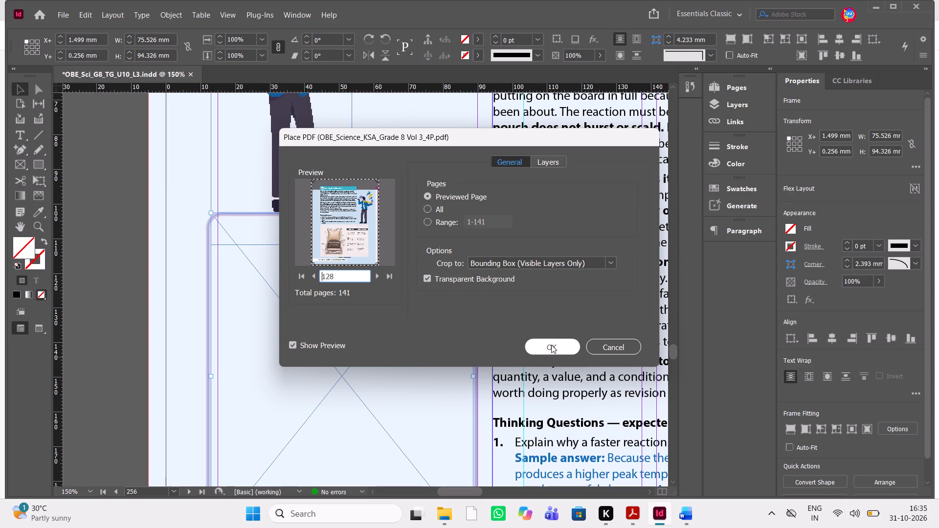
click(551, 345)
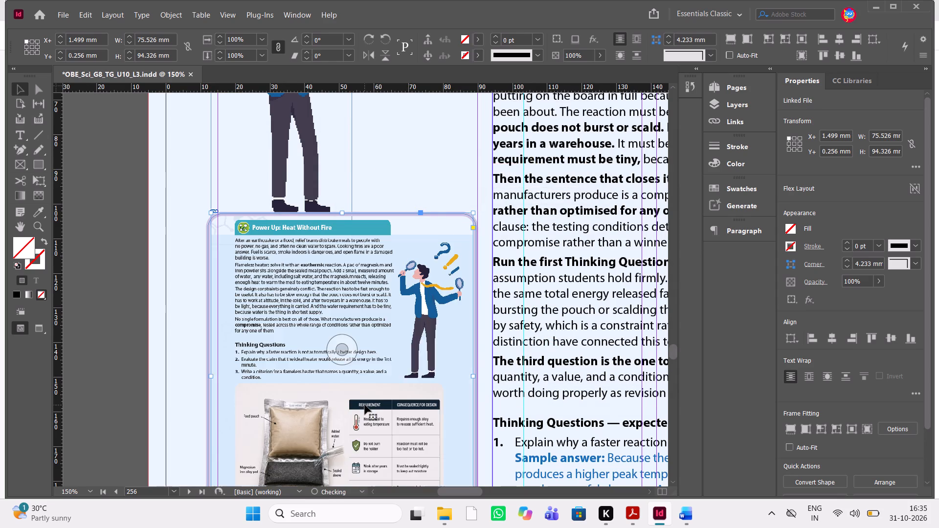
Set the placed "Power Up: Heat Without Fire" page to High Quality Display.
scroll(365, 405, down, 1)
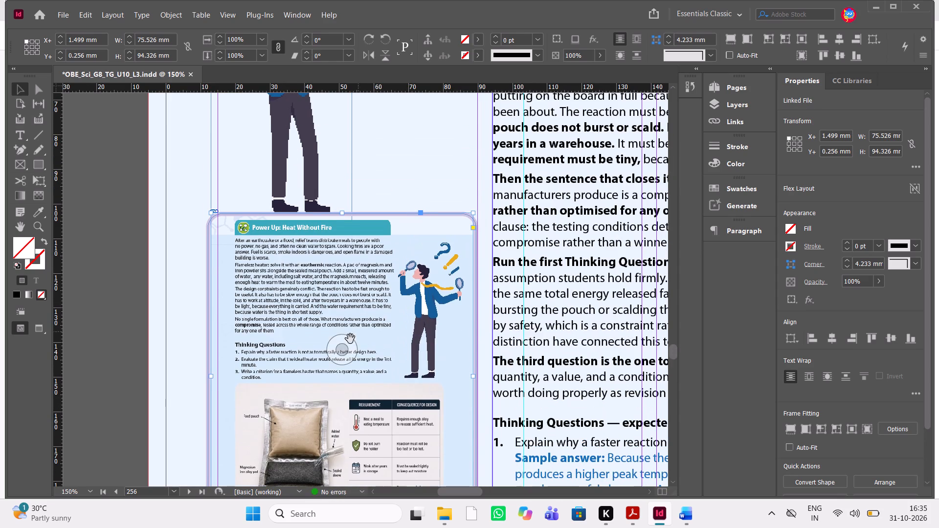
click(342, 346)
right_click(342, 346)
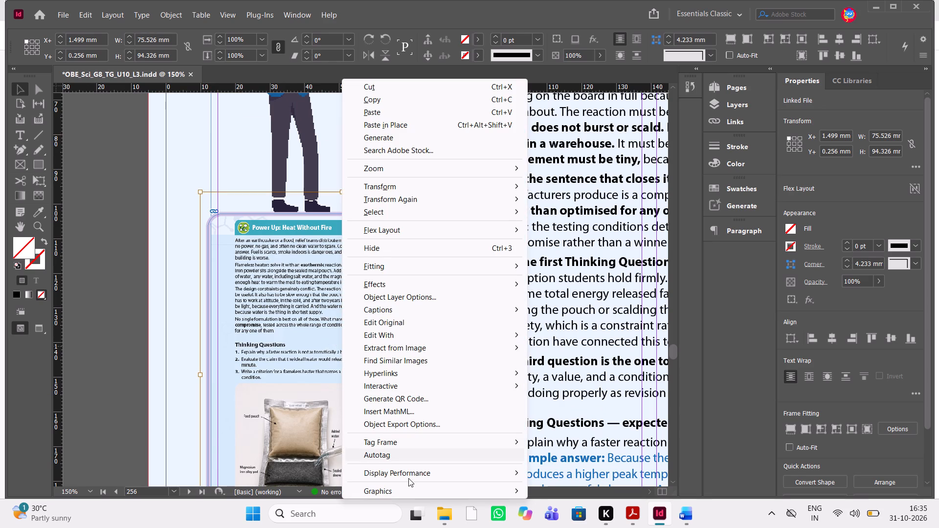
click(425, 473)
click(567, 500)
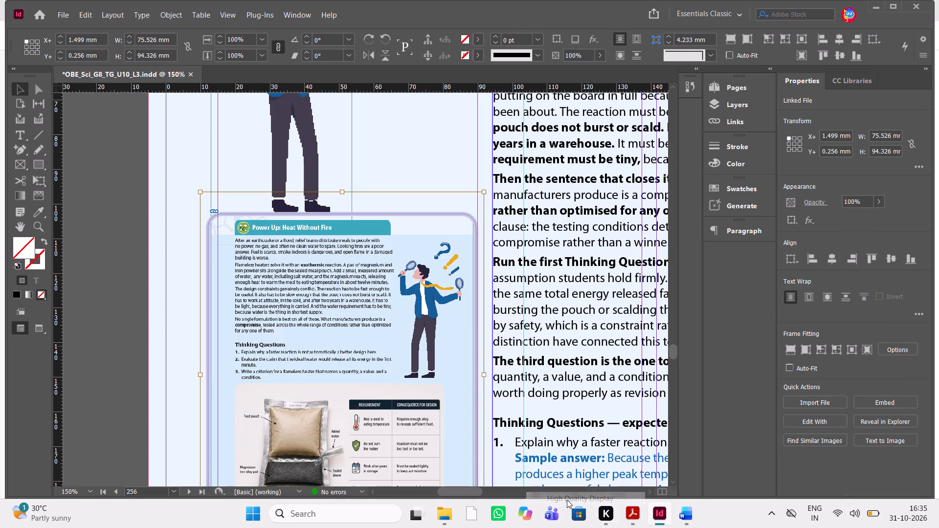
Widen the placed Heat Without Fire page to 93.343 mm and shift it within its frame to X -10.637 mm, Y -3.58 mm.
scroll(475, 460, down, 1)
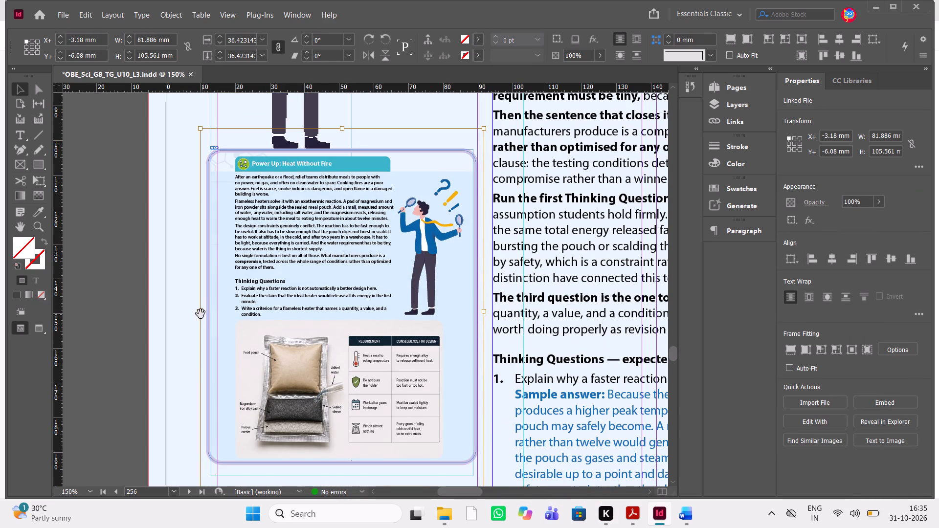
drag(199, 313, 160, 313)
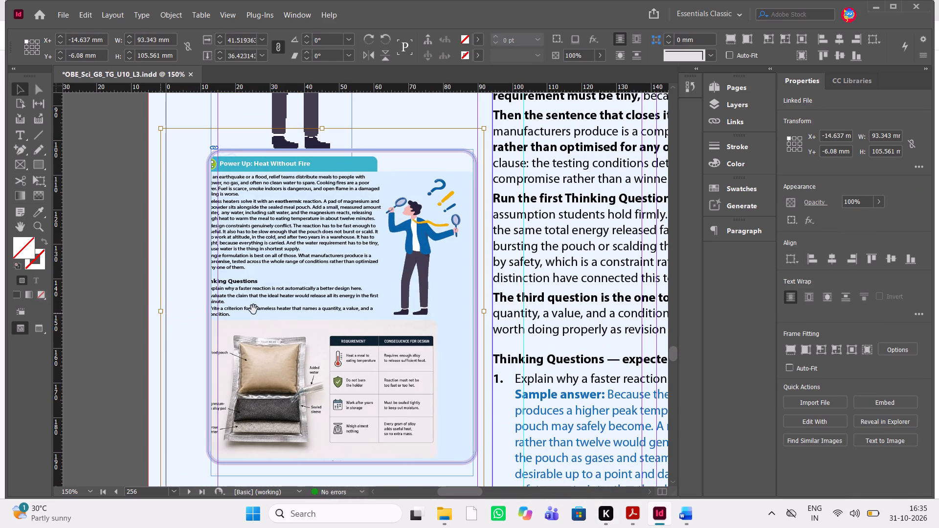
key(shift+Right)
key(shift+Right)
key(shift+Right)
key(shift+Down)
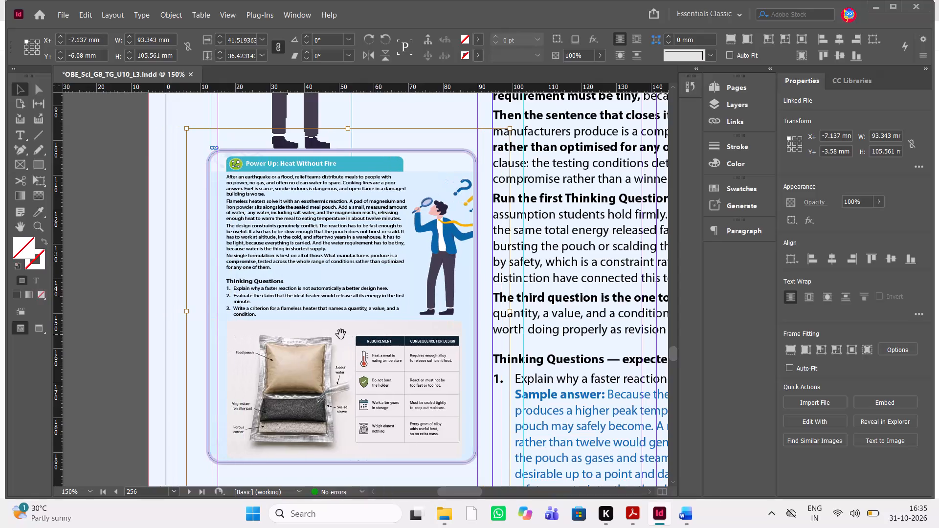
key(shift+Down)
key(Left)
key(Left)
key(Left)
key(Left)
key(Left)
key(Left)
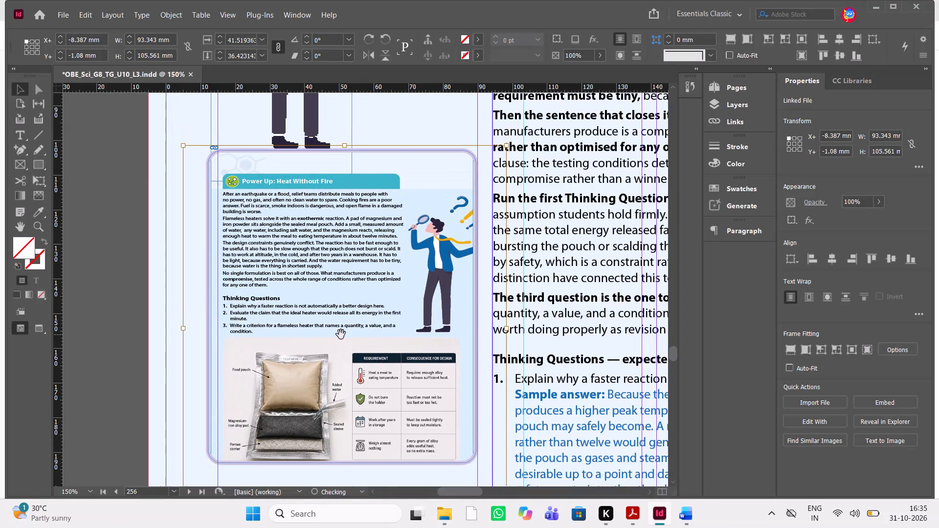
key(Left)
key(Left)
key(Left)
key(Left)
key(Left)
key(Left)
key(Left)
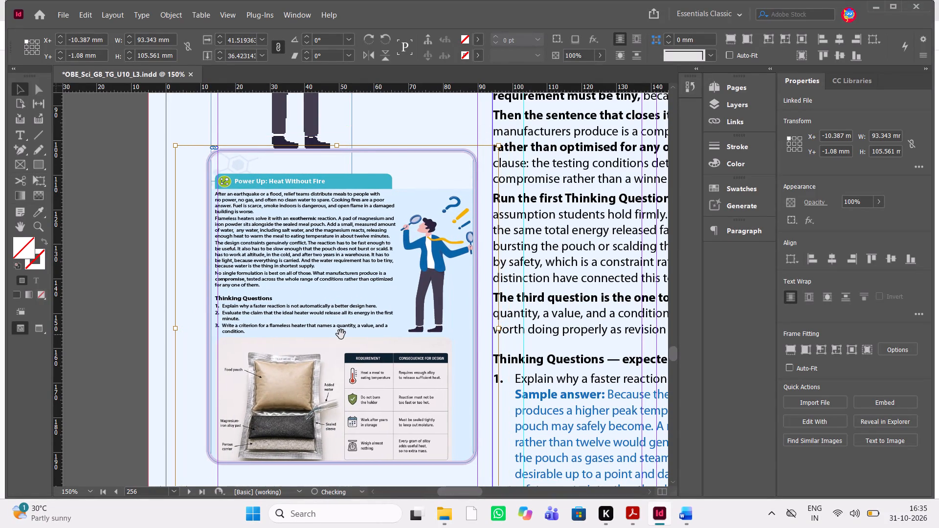
key(Left)
key(shift+Up)
key(shift+Up)
key(shift+Up)
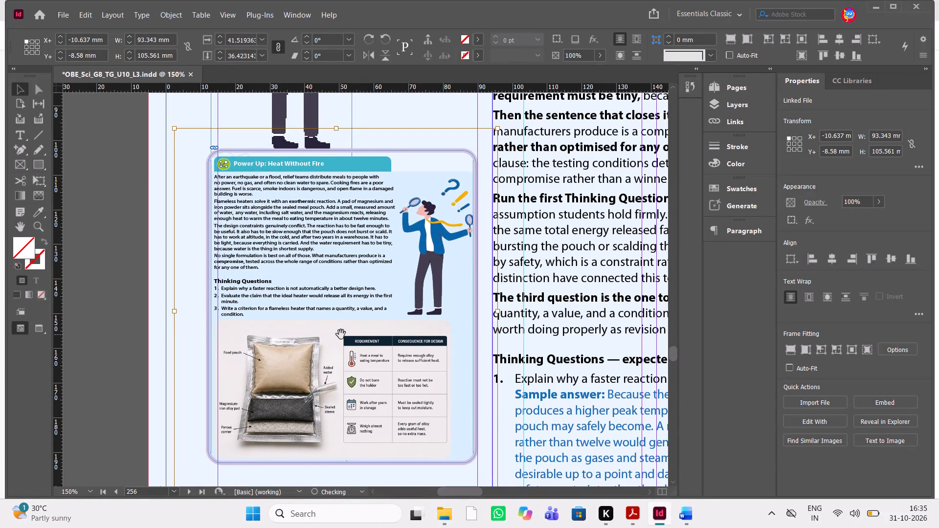
key(shift+Down)
key(shift+Down)
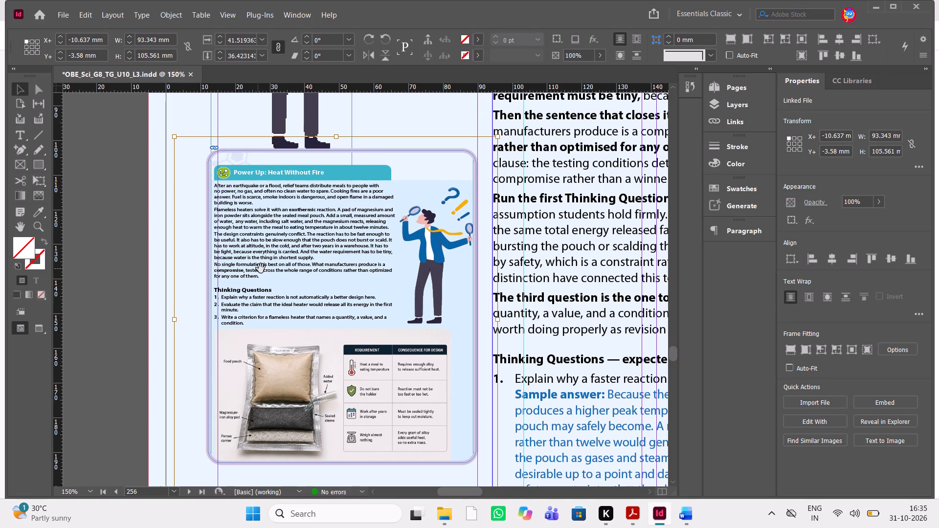
Resize the placed Heat Without Fire page to 89.393 by 106.08 mm and move it to X -8.437 mm, Y -4.849 mm within its frame.
drag(173, 134, 187, 135)
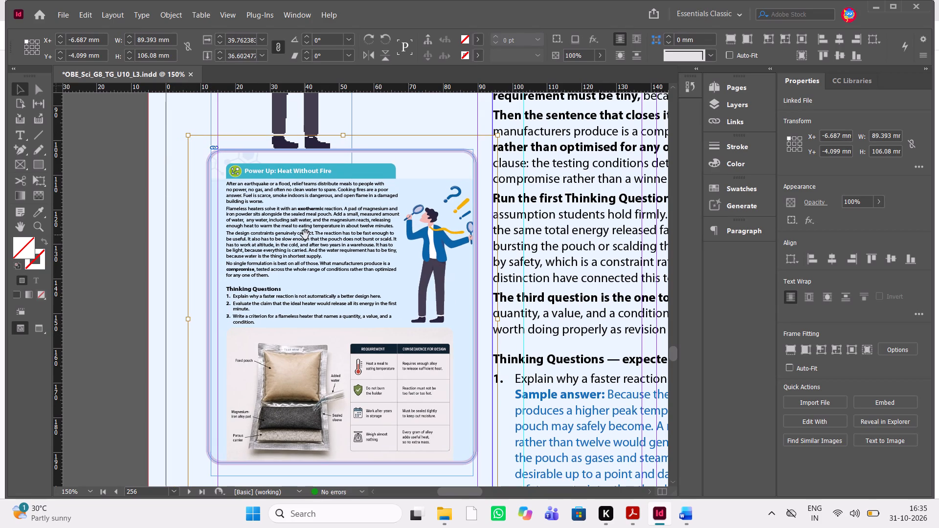
key(Left)
key(Left)
key(Left)
key(Left)
key(Left)
key(Left)
key(Left)
key(Left)
key(Left)
key(Left)
key(Left)
key(Left)
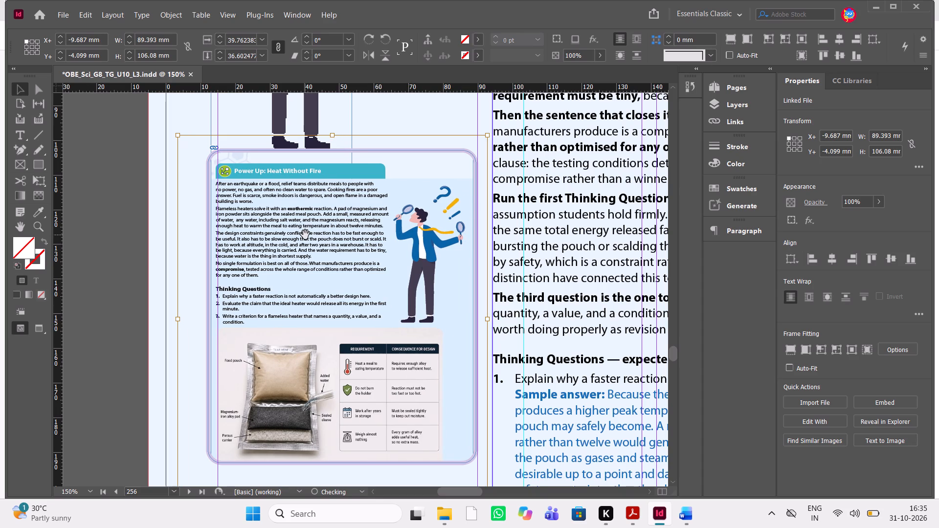
key(Right)
key(Right)
key(Right)
key(Right)
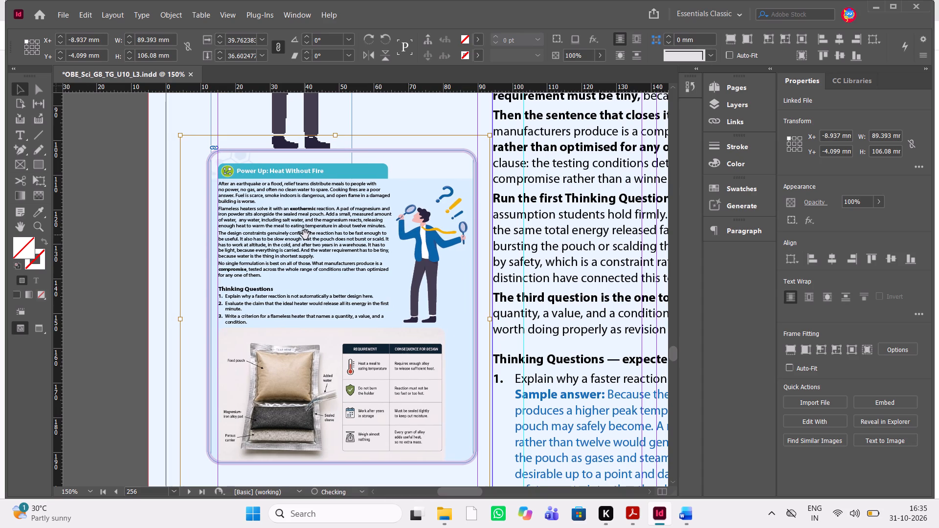
key(Right)
key(Up)
key(Up)
key(Up)
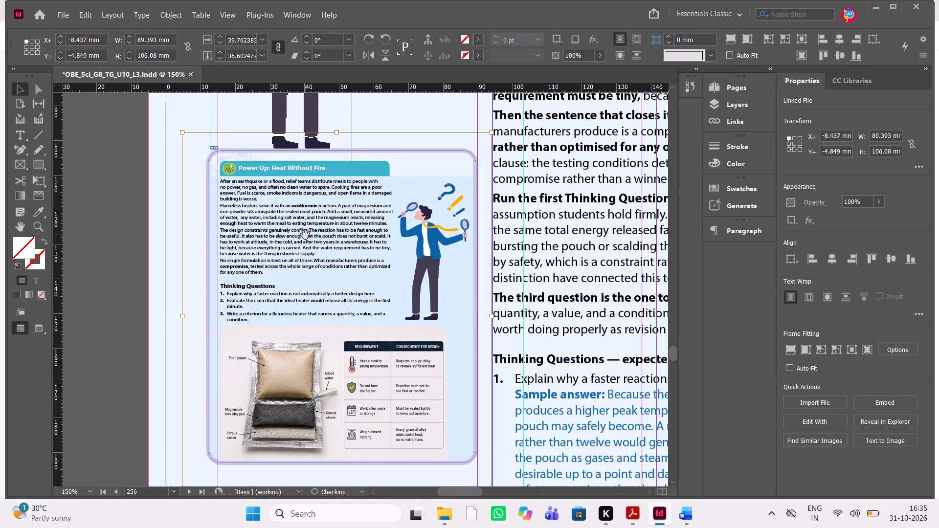
Move the placed Heat Without Fire page up to Y -5.599 mm within its frame.
key(Up)
key(Up)
key(Up)
key(Up)
key(Down)
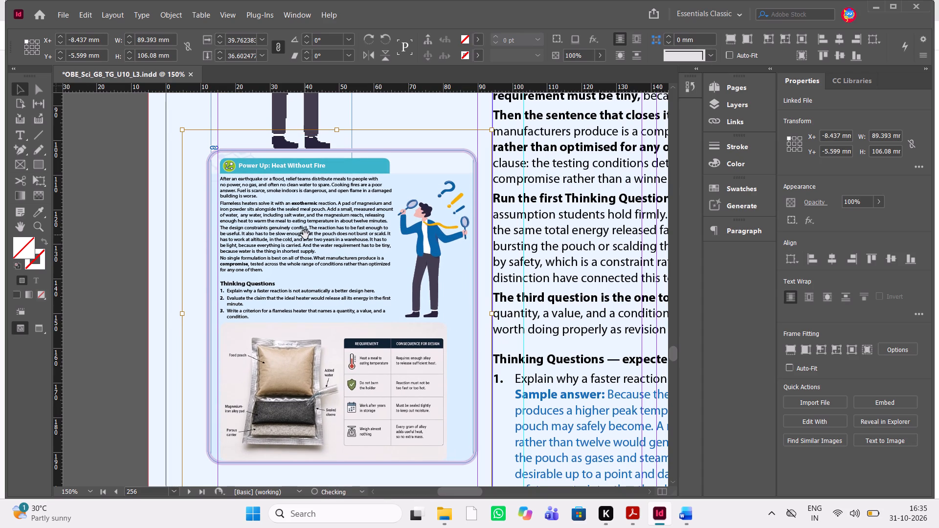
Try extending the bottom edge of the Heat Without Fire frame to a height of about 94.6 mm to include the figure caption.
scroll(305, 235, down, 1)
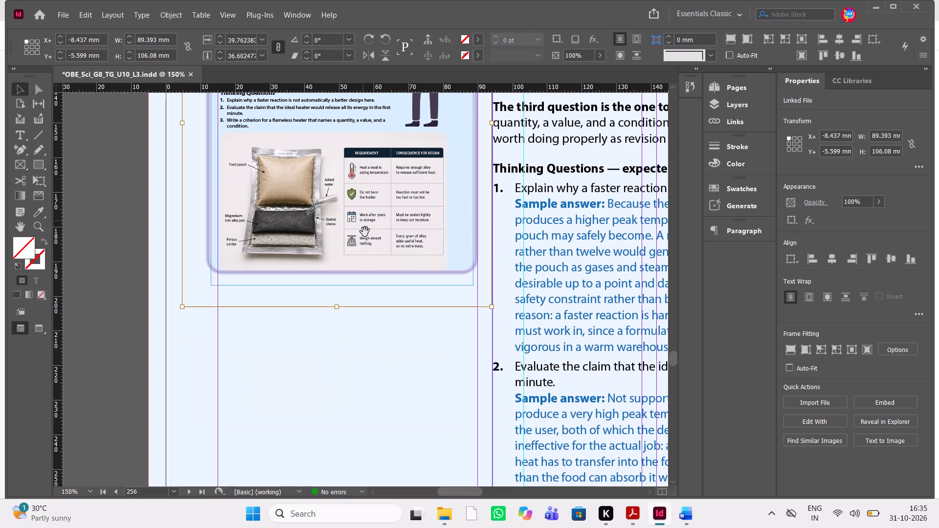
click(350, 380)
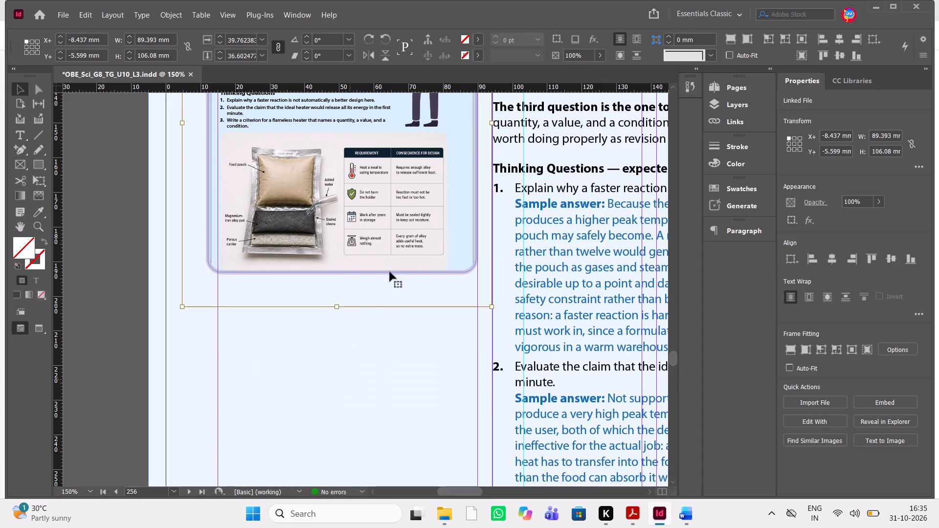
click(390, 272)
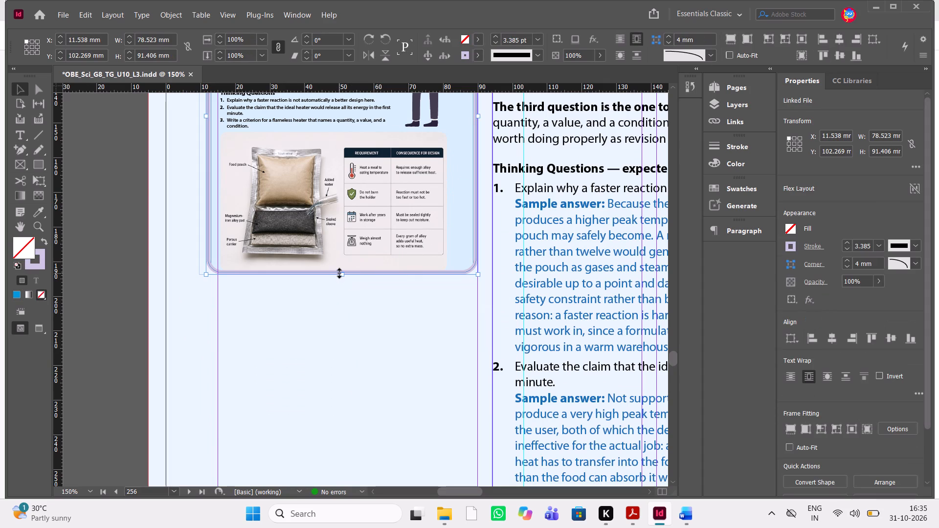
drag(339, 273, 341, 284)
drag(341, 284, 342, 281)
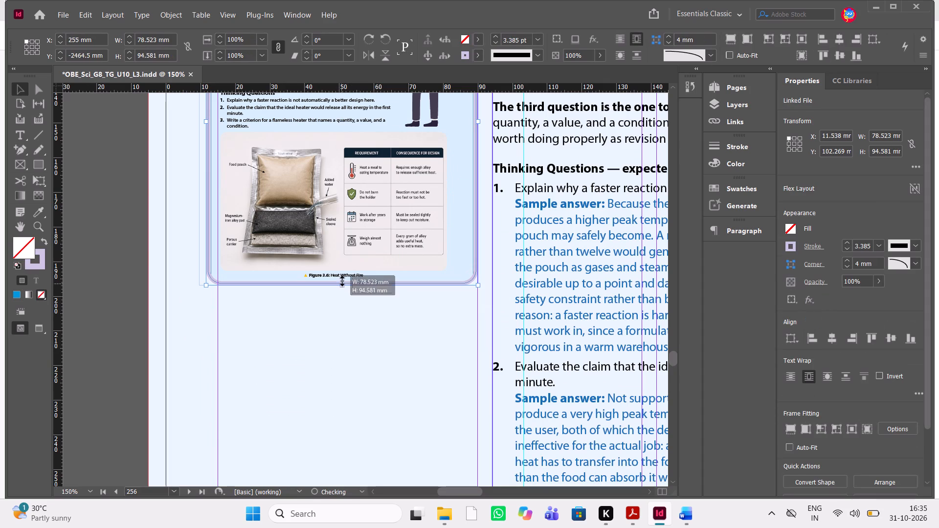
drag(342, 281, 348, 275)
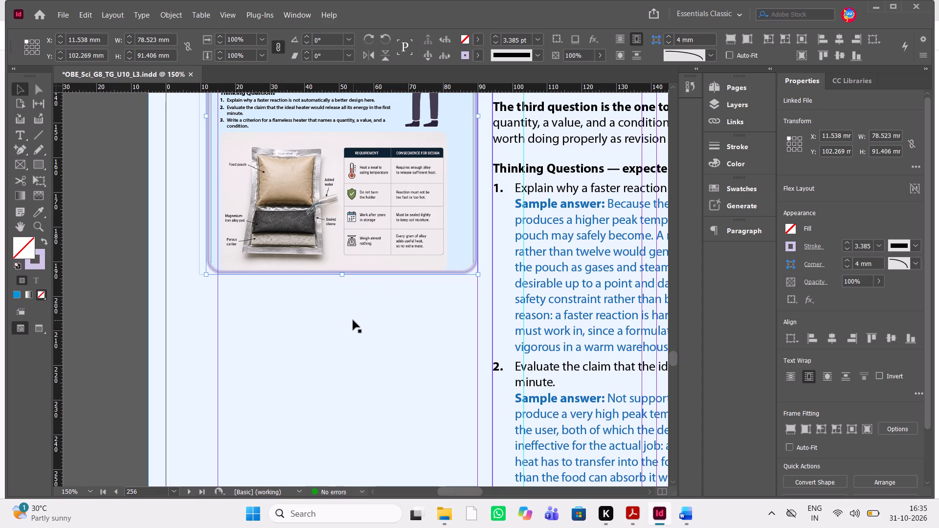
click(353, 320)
Check the Student Edition PDF in Acrobat, and delete the old Lesson Check graphic from its frame on page 257 in InDesign.
key(alt+Tab)
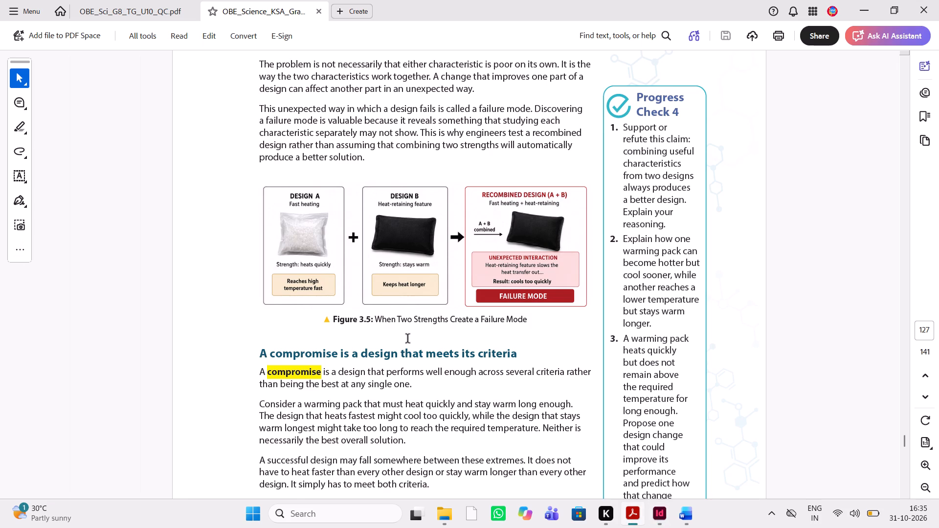
scroll(408, 339, down, 1)
key(alt+Tab)
key(alt+Tab)
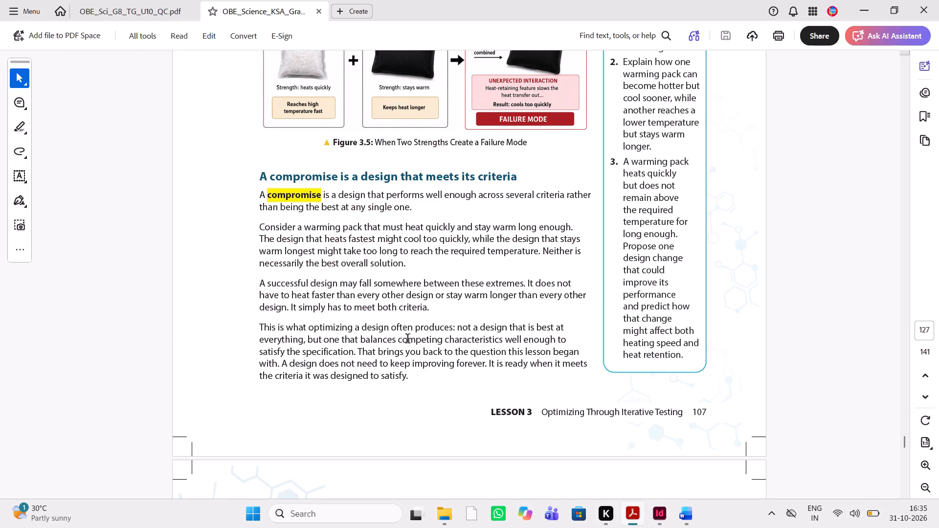
key(alt+Tab)
scroll(408, 339, up, 1)
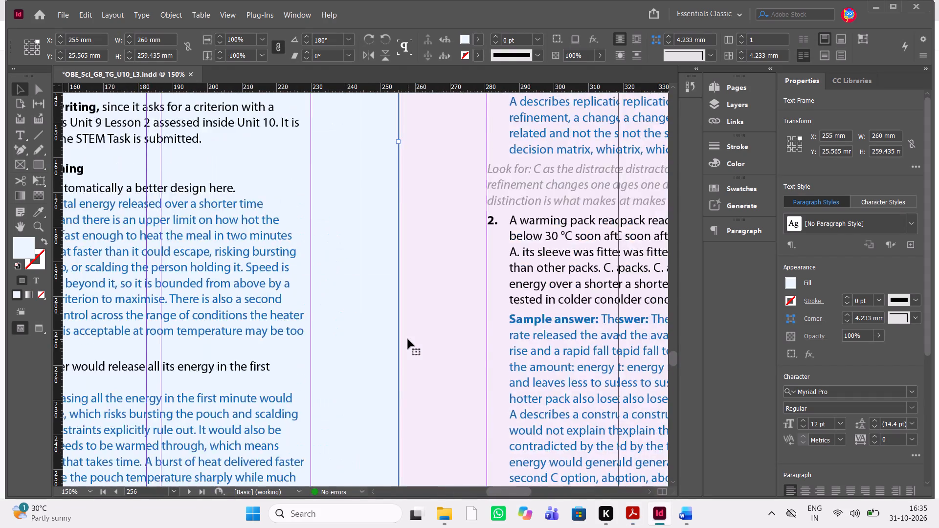
scroll(408, 339, up, 1)
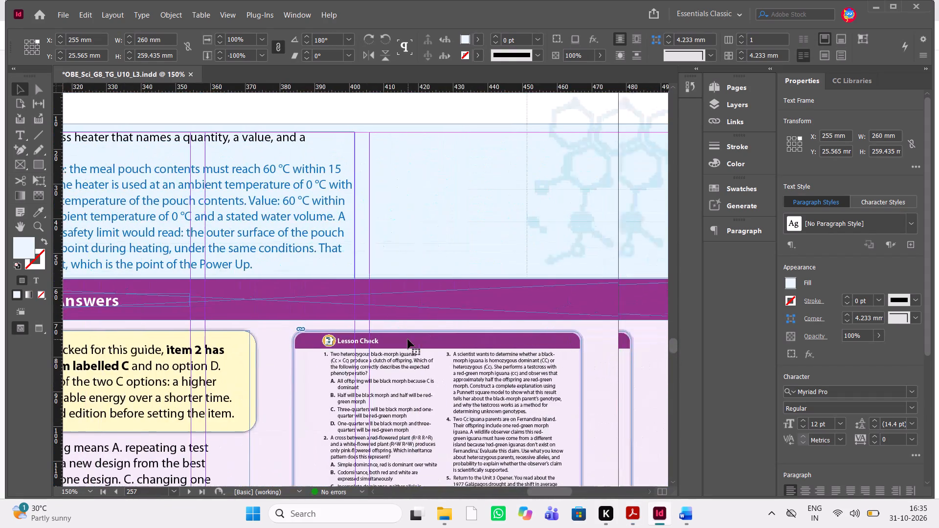
scroll(408, 339, down, 1)
click(444, 376)
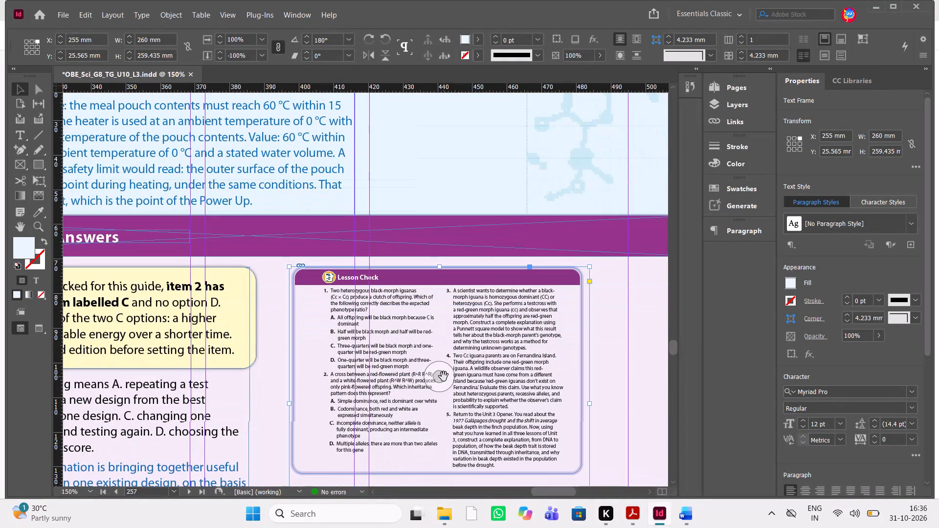
key(Delete)
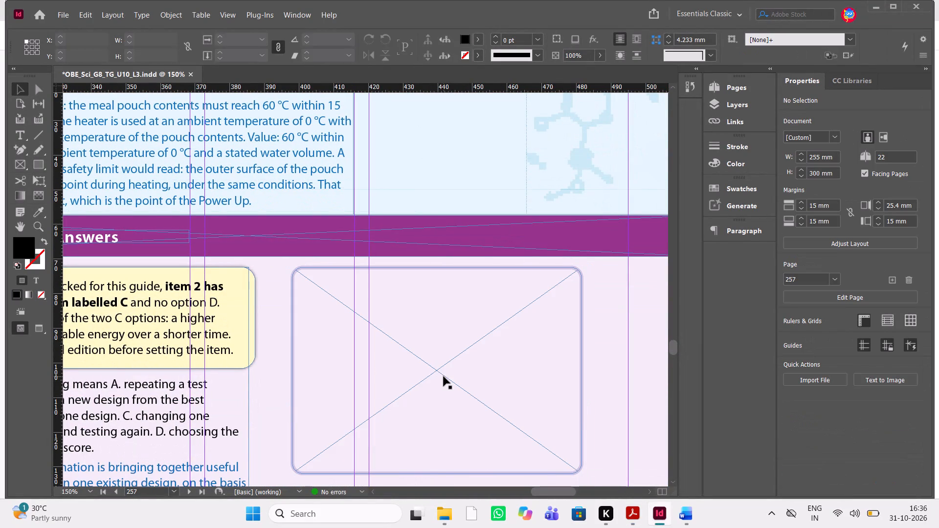
Place page 129 of OBE_Science_KSA_Grade 8 Vol 3_4P.pdf into the emptied Lesson Check frame on page 257.
click(444, 376)
key(ctrl+d)
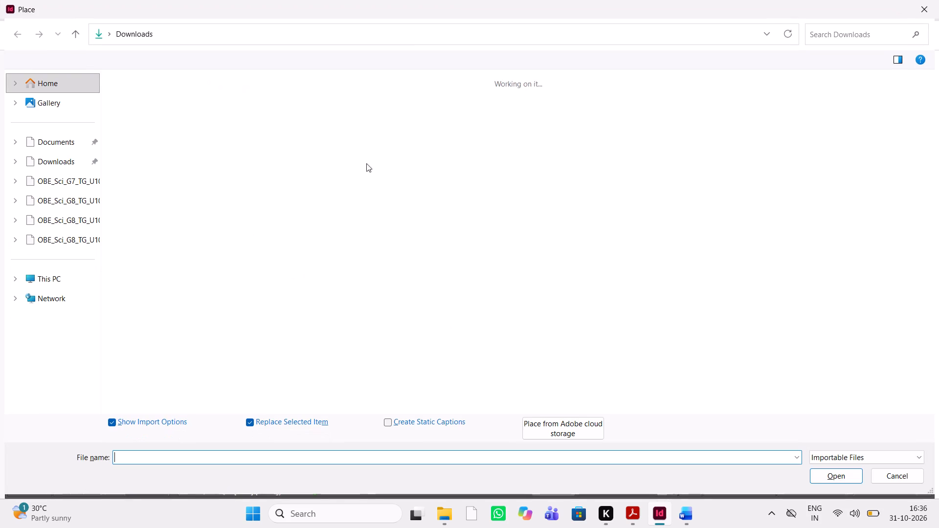
click(140, 162)
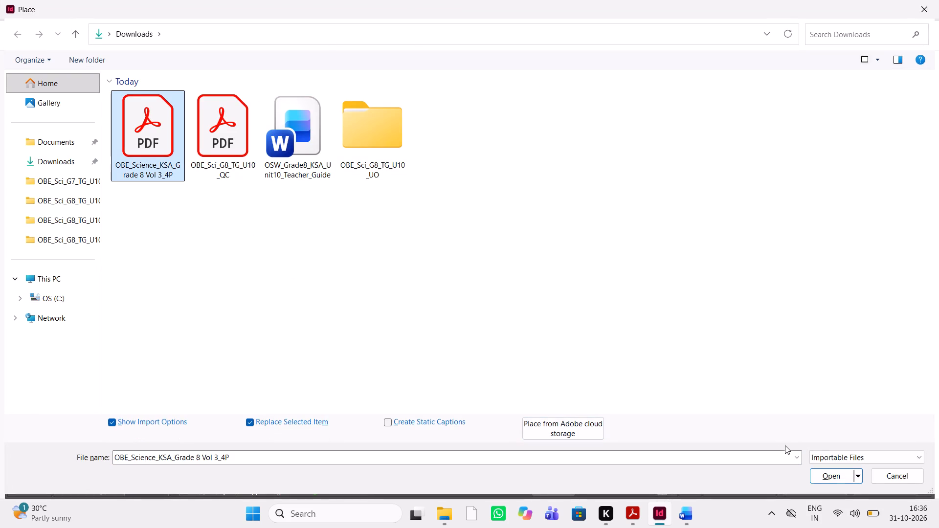
click(830, 476)
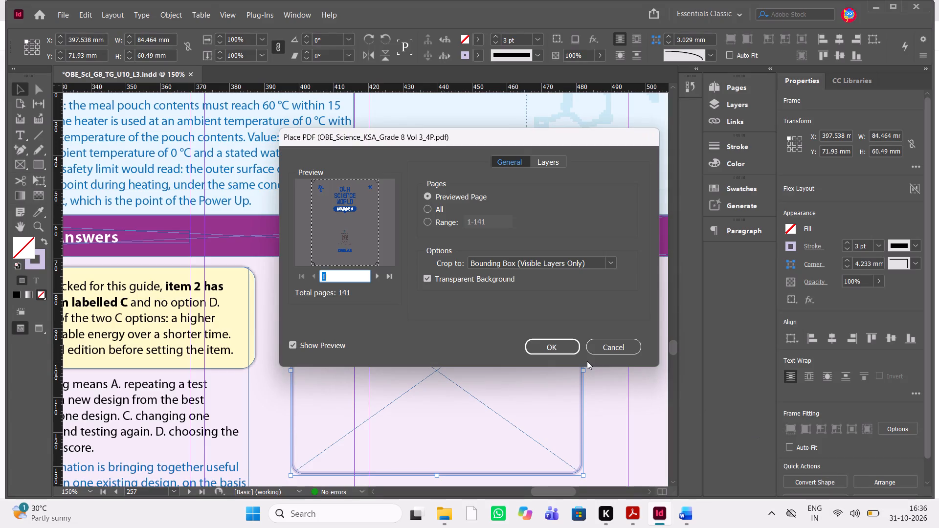
key(BackSpace)
text(129)
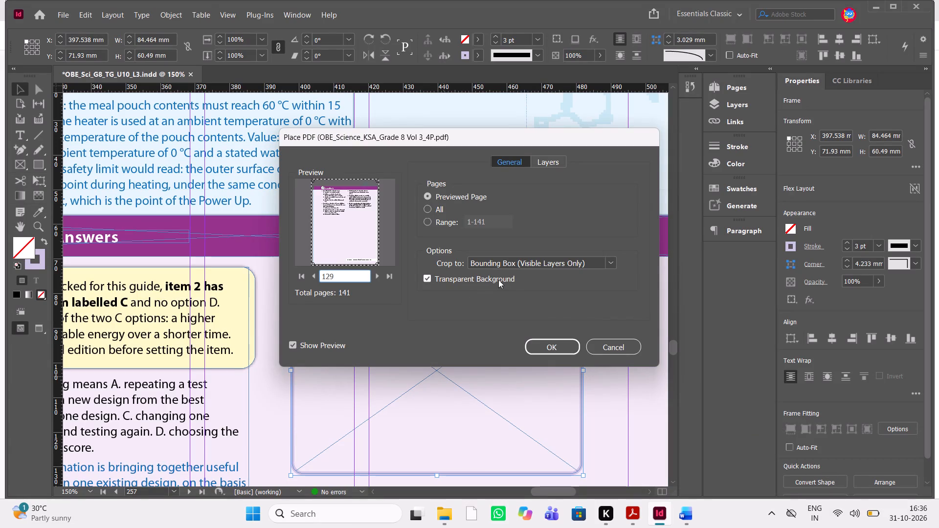
click(317, 275)
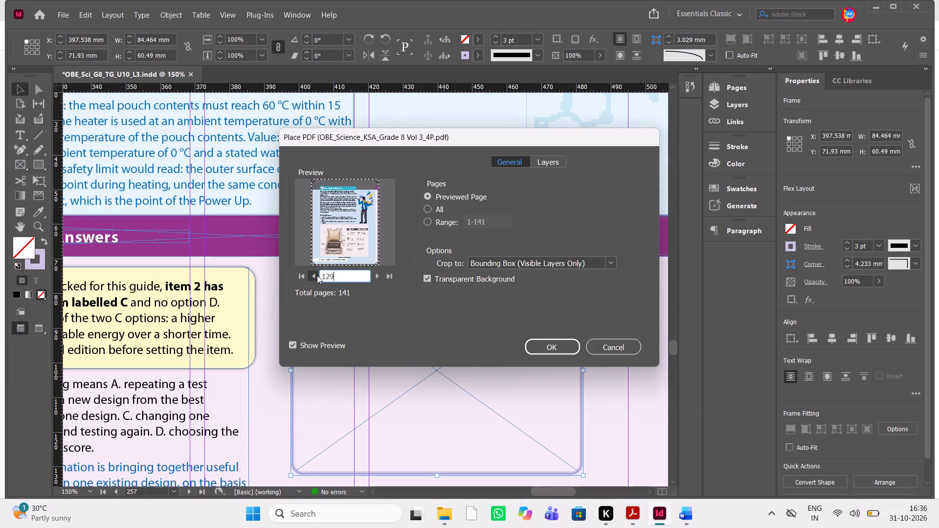
click(379, 275)
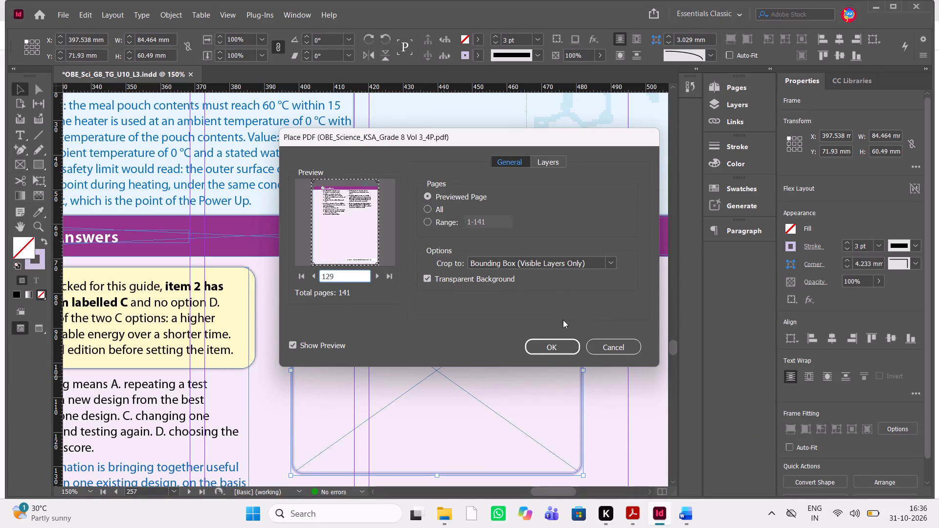
click(563, 344)
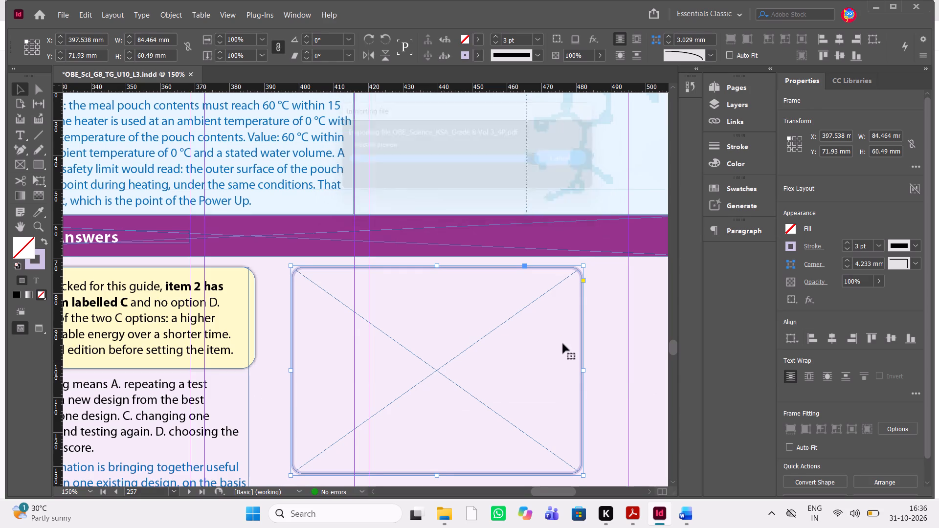
Move the placed Lesson Check page down to Y -6.7 mm so its heading bar sits near the top of the frame.
click(437, 372)
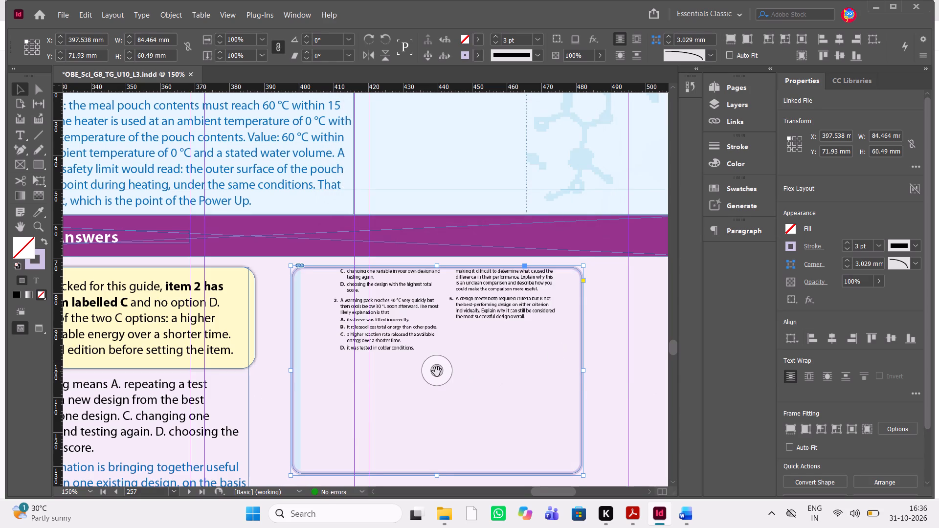
key(shift+Down)
key(shift+Down)
key(shift+Down)
key(shift+Down)
key(shift+Down)
key(shift+Down)
key(shift+Down)
key(shift+Down)
key(shift+Down)
key(shift+Down)
key(shift+Down)
key(shift+Down)
key(shift+Down)
key(shift+Down)
key(shift+Down)
key(shift+Down)
key(shift+Down)
key(shift+Down)
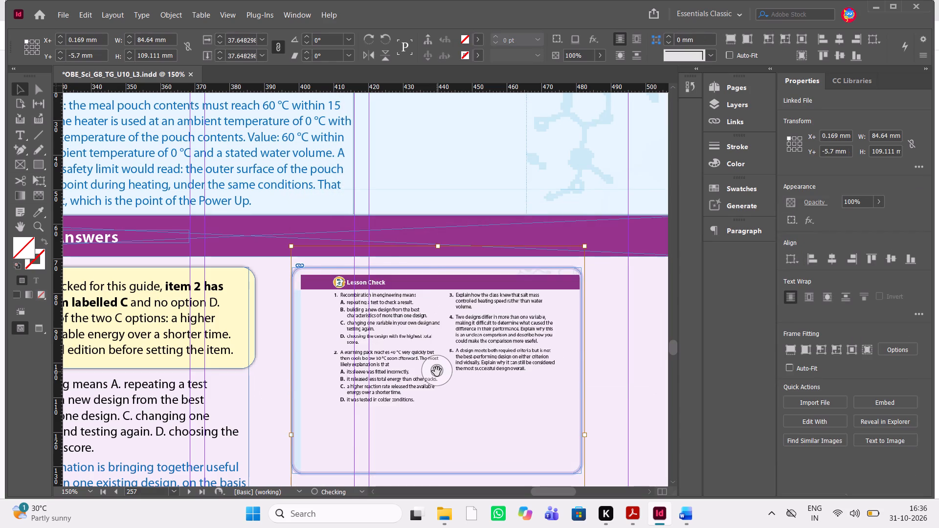
key(shift+Down)
key(shift+Up)
key(shift+Up)
key(shift+Up)
key(shift+Up)
key(shift+Up)
key(shift+Up)
key(shift+Up)
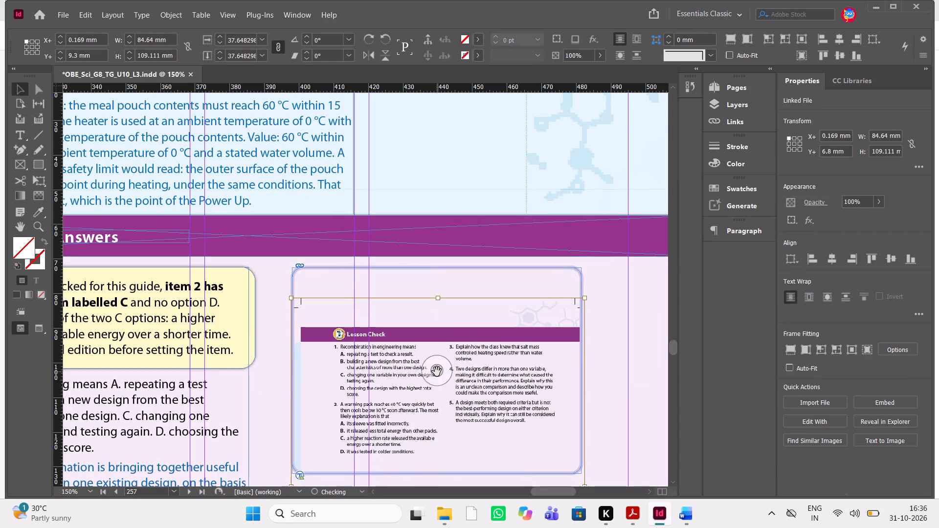
key(shift+Up)
key(shift+Up)
key(shift+Up)
key(shift+Up)
key(shift+Up)
key(shift+Up)
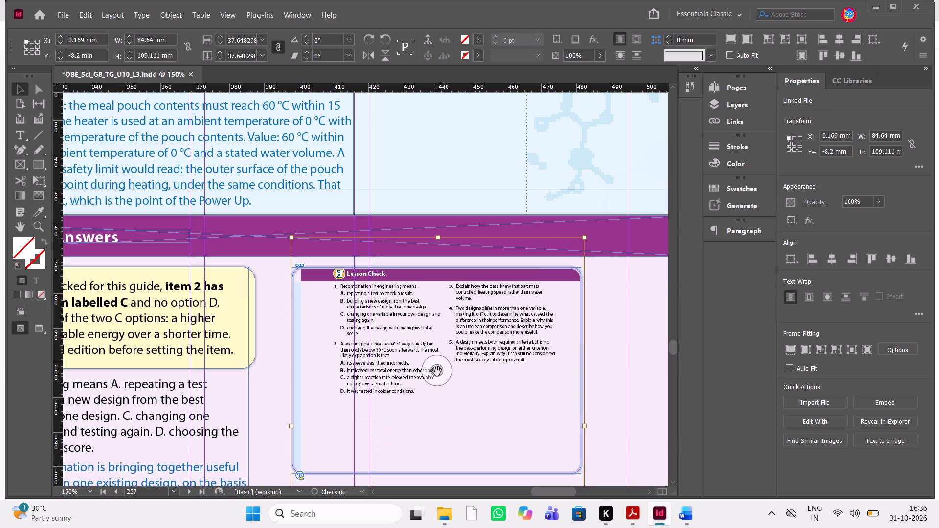
key(Down)
key(Down)
key(Down)
key(Down)
key(Down)
key(Down)
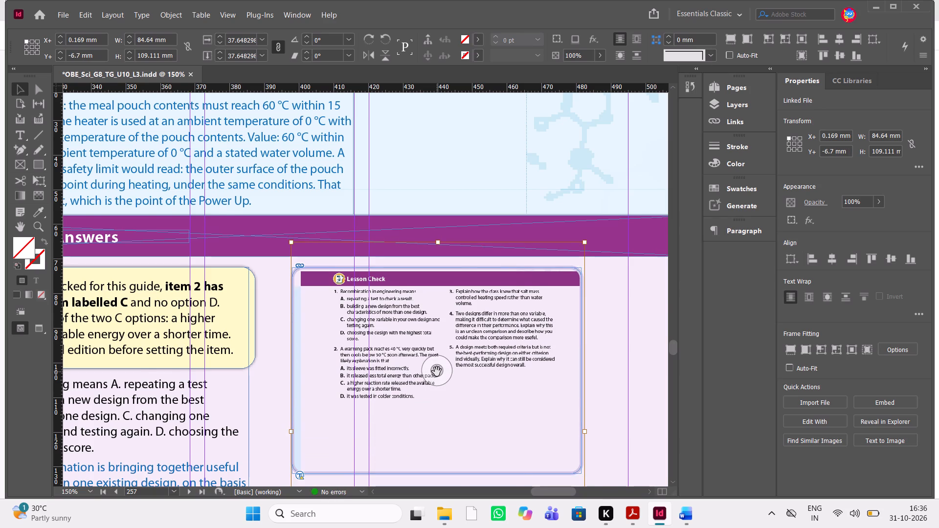
Enlarge the placed Lesson Check page to 104.521 by 127.841 mm from its top-left corner.
scroll(437, 372, down, 1)
scroll(692, 420, down, 1)
scroll(692, 420, up, 2)
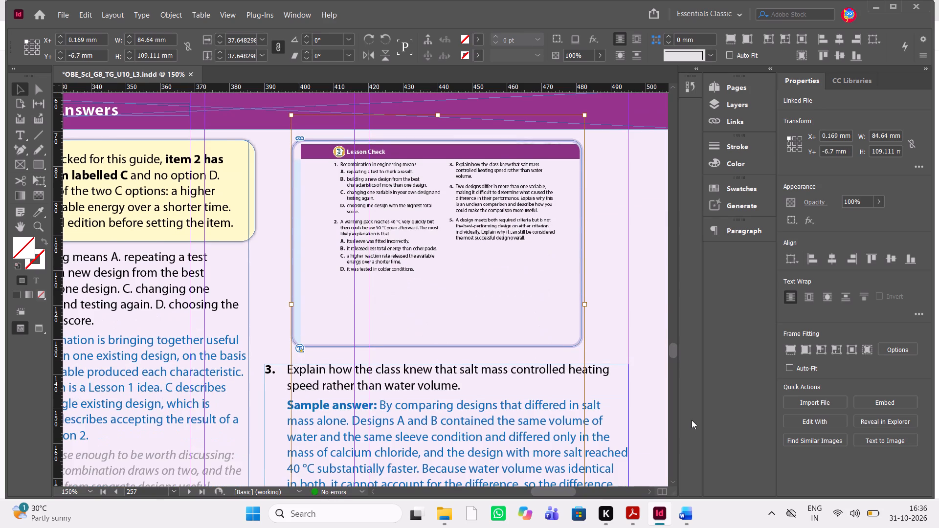
scroll(519, 339, up, 1)
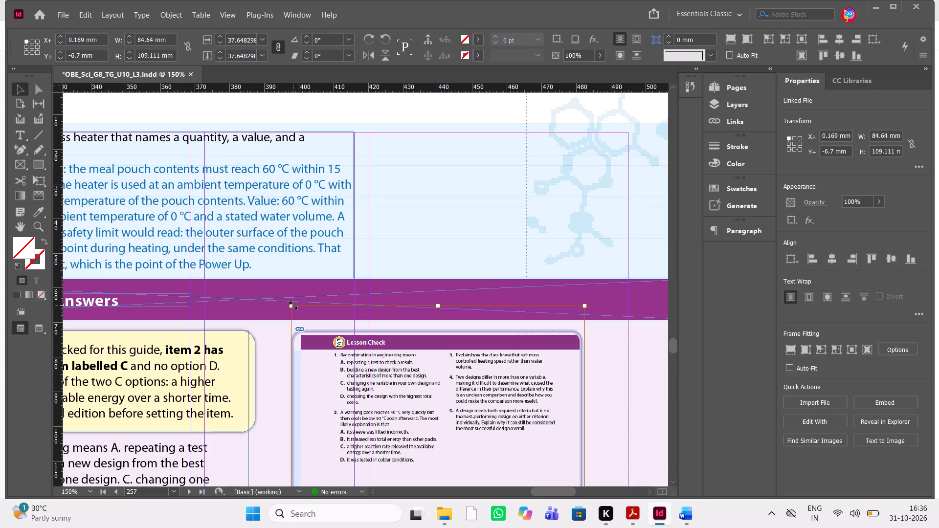
drag(291, 306, 224, 242)
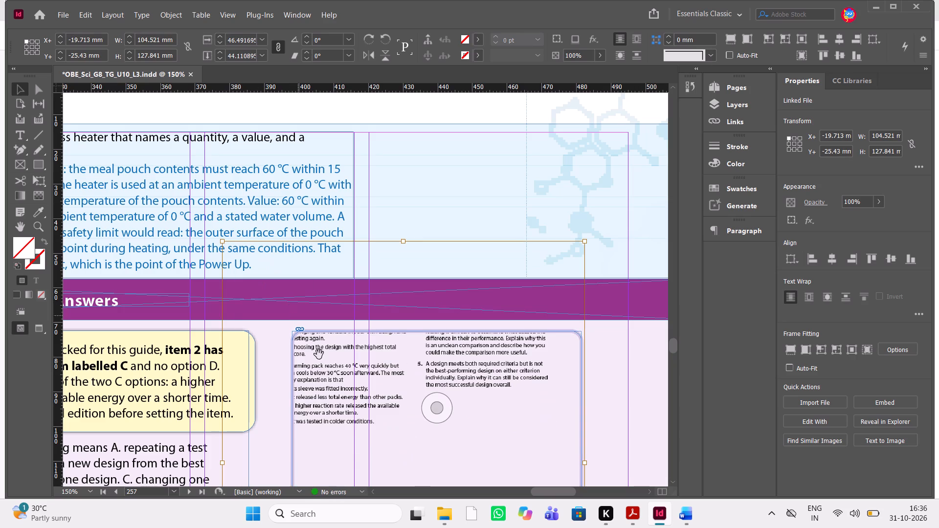
Reposition the enlarged Lesson Check page to X -12.213 mm, Y -7.93 mm within its frame.
key(shift+Right)
key(shift+Right)
key(shift+Right)
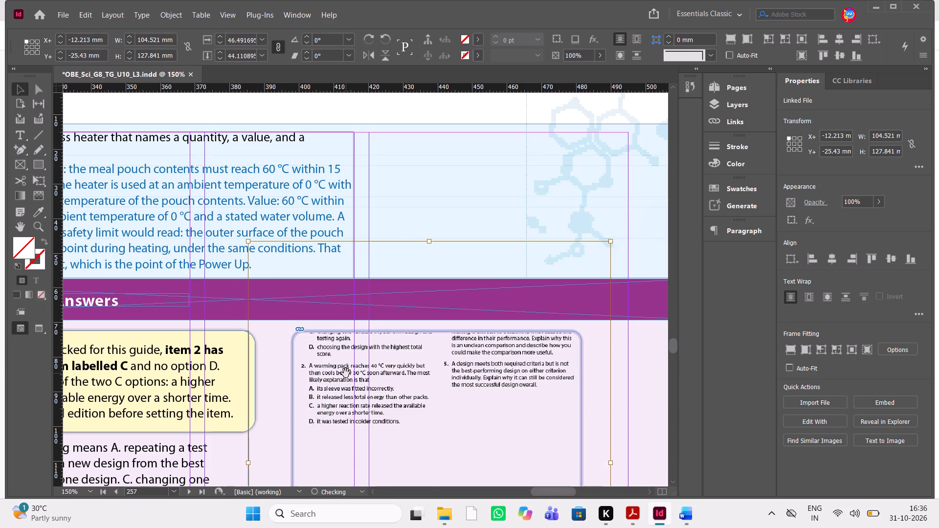
key(shift+Down)
key(shift+Down)
key(shift+Down)
key(shift+Down)
key(shift+Down)
key(shift+Down)
key(shift+Down)
key(shift+Down)
key(shift+Down)
key(shift+Down)
key(shift+Down)
key(shift+Down)
key(shift+Down)
key(shift+Down)
key(shift+Down)
key(shift+Up)
key(shift+Up)
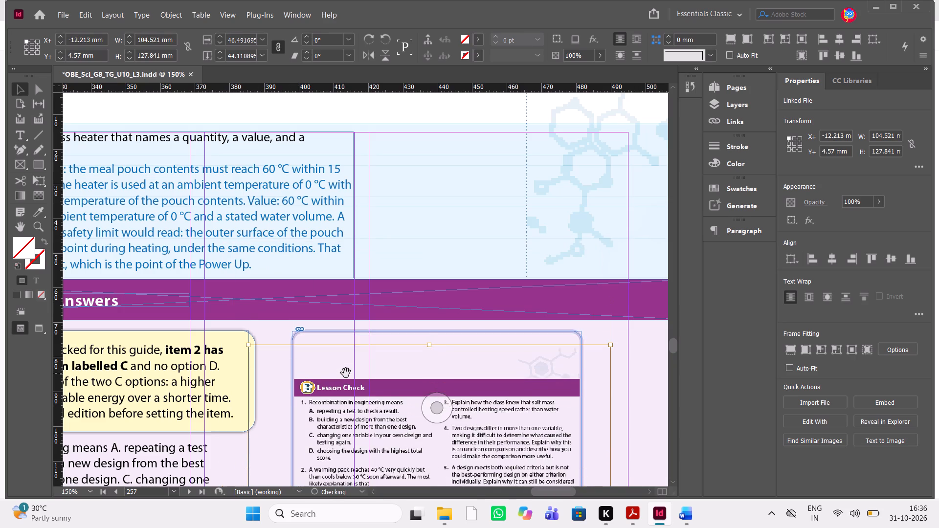
key(shift+Up)
key(shift+Up)
key(shift+Up)
key(shift+Up)
key(shift+Up)
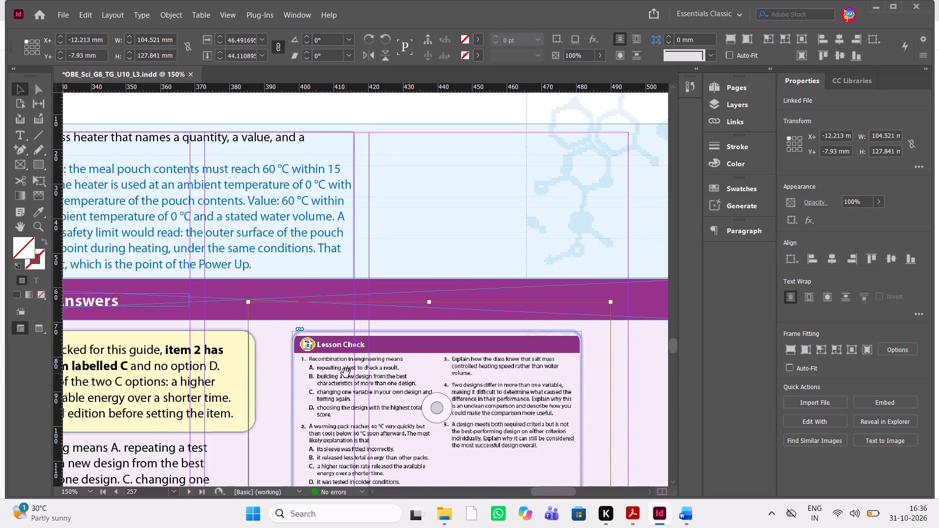
Shorten the Lesson Check frame from its bottom edge so it ends just below question 2's option D.
scroll(346, 373, down, 1)
click(646, 298)
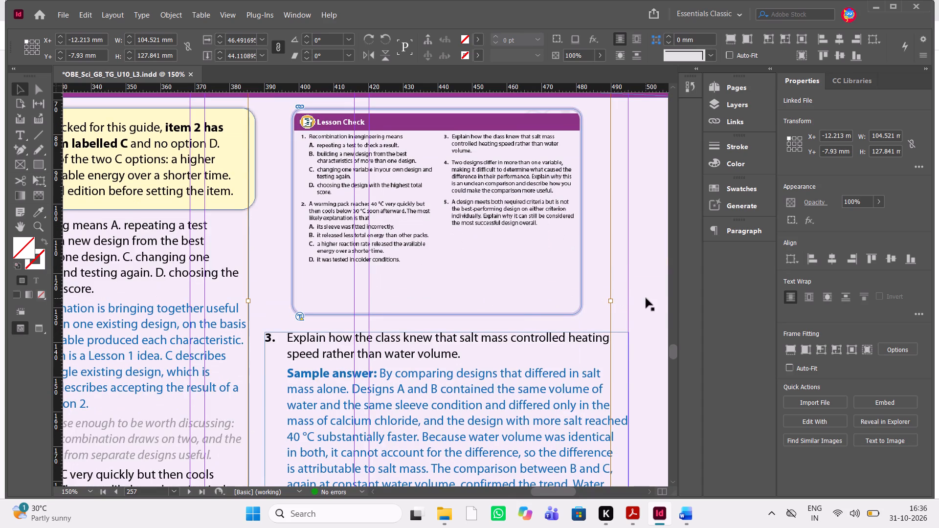
click(537, 313)
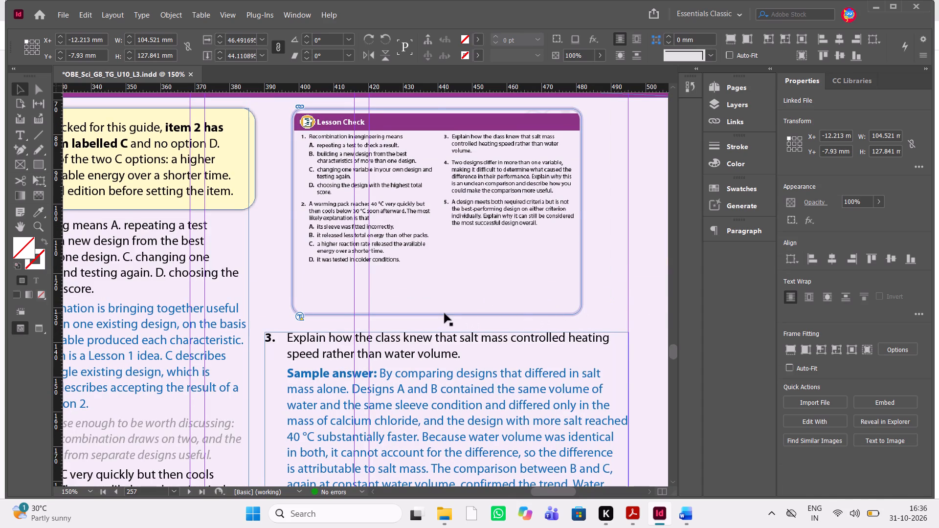
click(445, 313)
drag(436, 315, 424, 279)
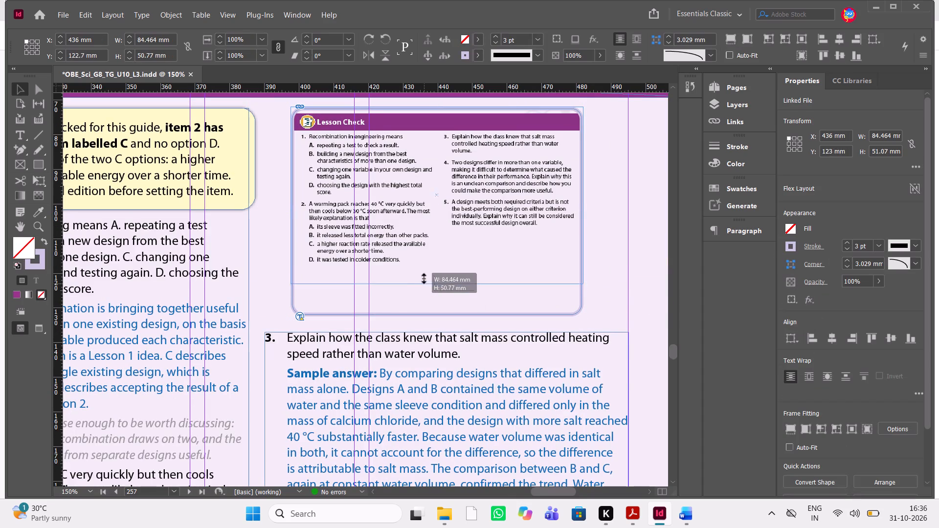
drag(424, 279, 425, 272)
Extend the top of the text frame starting with question 3 up to Y 127 mm, making it 147.167 mm high.
click(438, 389)
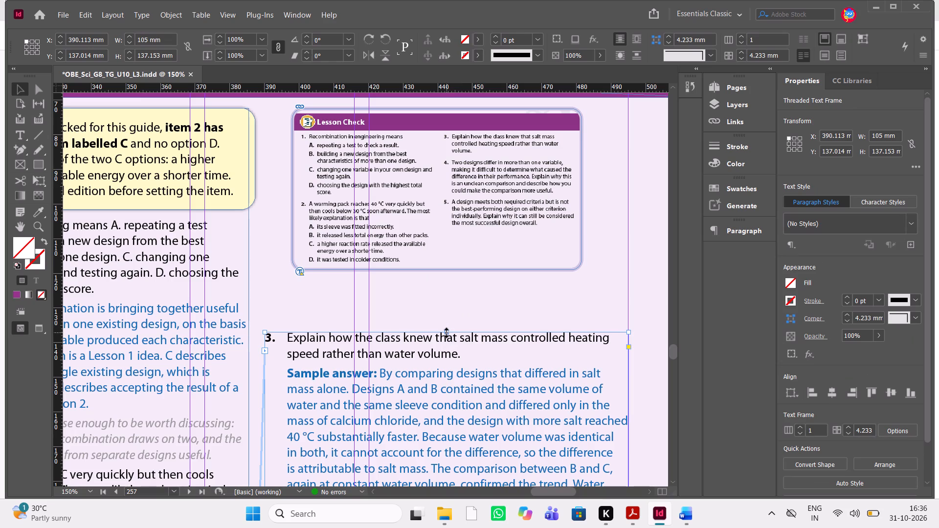
drag(447, 333, 450, 299)
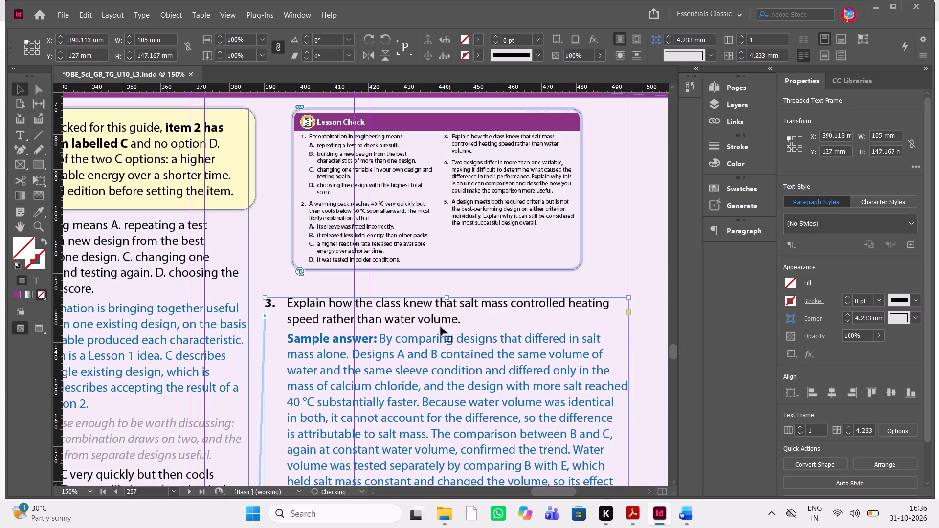
Extend the bottom of the text frame starting with question 3 so it is 155.575 mm high.
scroll(426, 347, down, 3)
scroll(426, 347, left, 1)
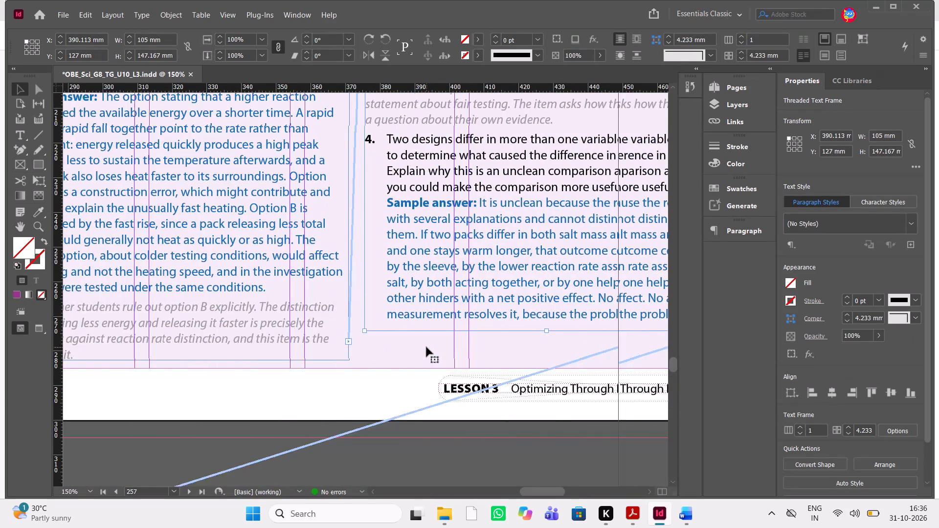
scroll(426, 347, left, 1)
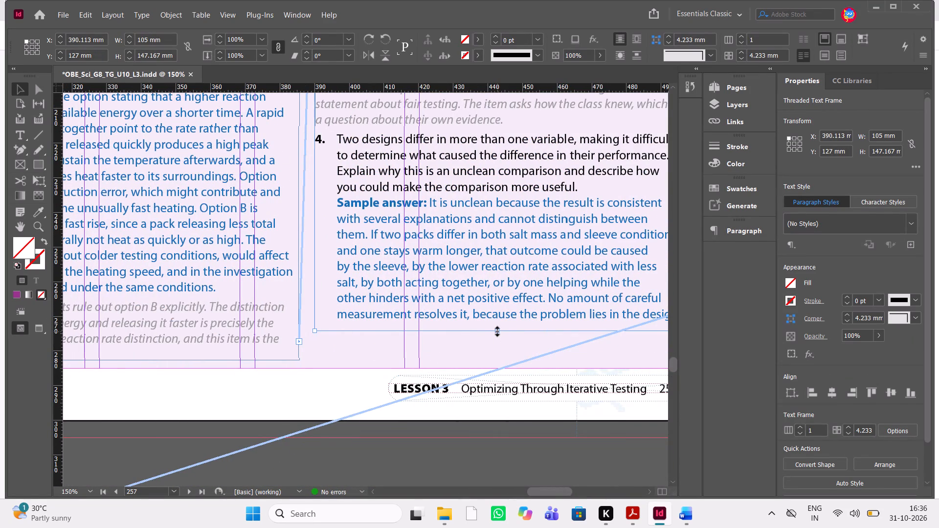
drag(497, 331, 498, 358)
Shorten the question 5 text frame on page 258 from its bottom edge to a height of 114.3 mm.
scroll(444, 363, left, 1)
scroll(444, 363, down, 1)
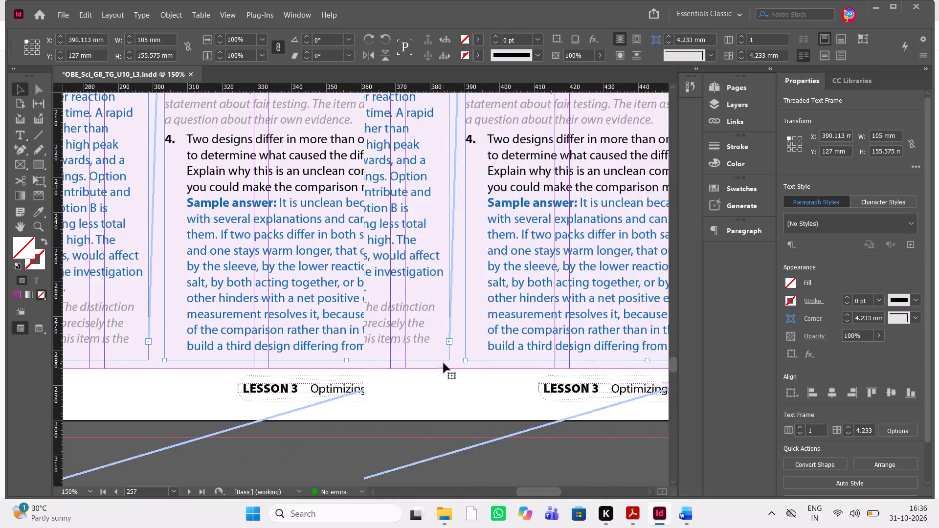
scroll(444, 363, down, 1)
scroll(444, 363, left, 1)
scroll(444, 363, down, 3)
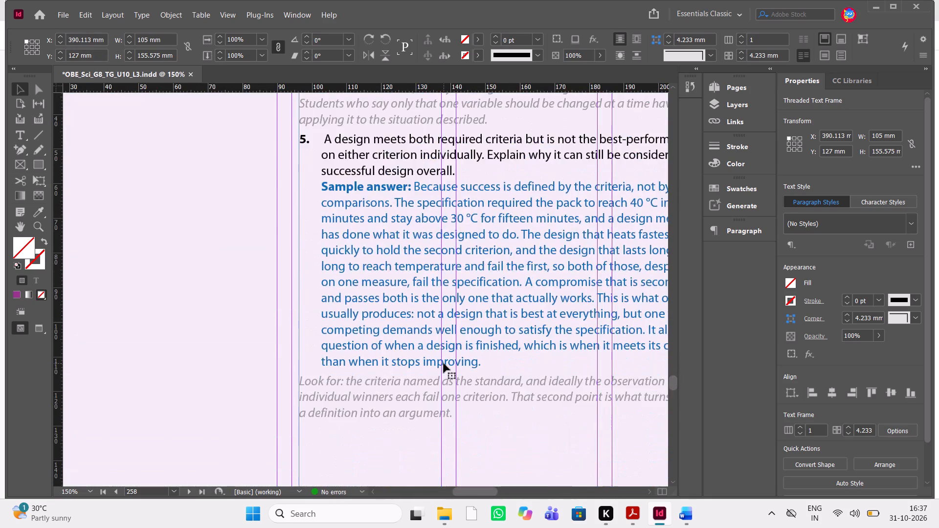
scroll(444, 363, left, 1)
scroll(444, 363, down, 1)
click(385, 366)
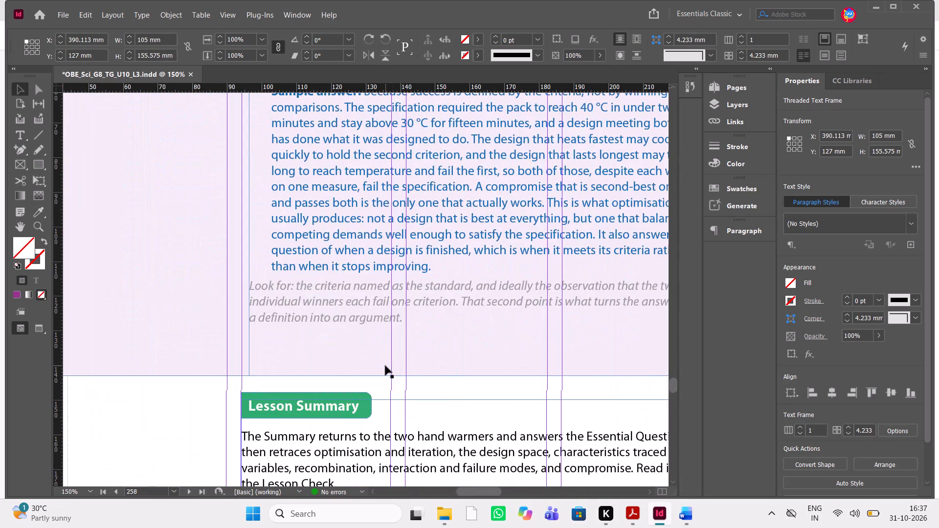
drag(480, 374, 477, 347)
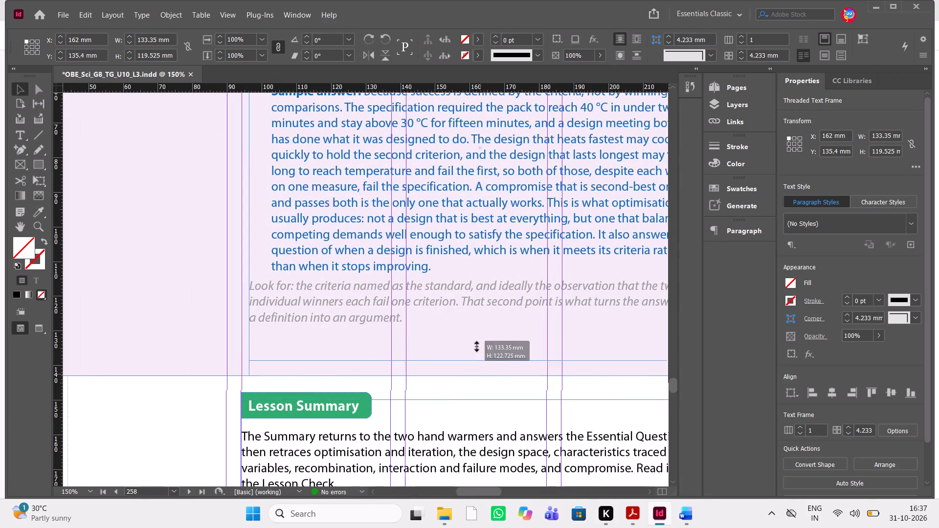
drag(477, 347, 476, 330)
Shorten the tinted background rectangle behind question 5 from its bottom edge to a height of 117.125 mm.
click(476, 359)
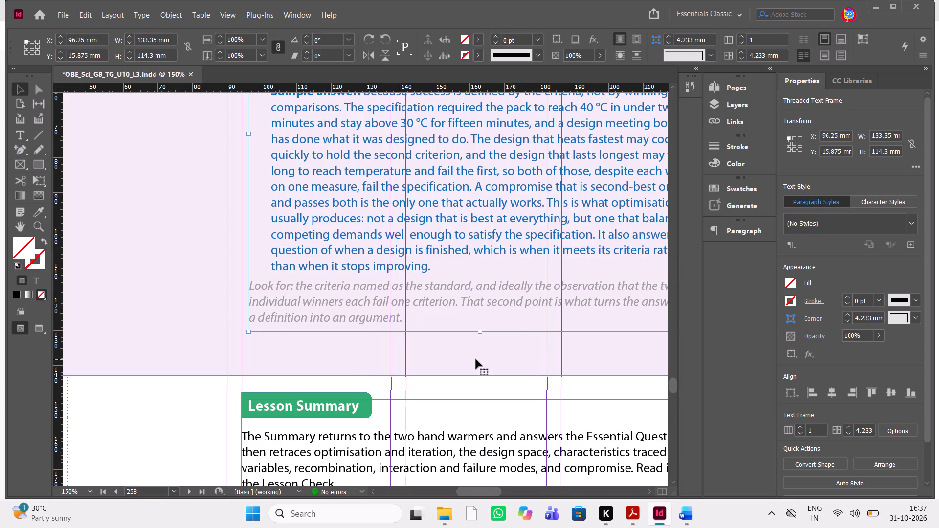
drag(357, 375, 362, 337)
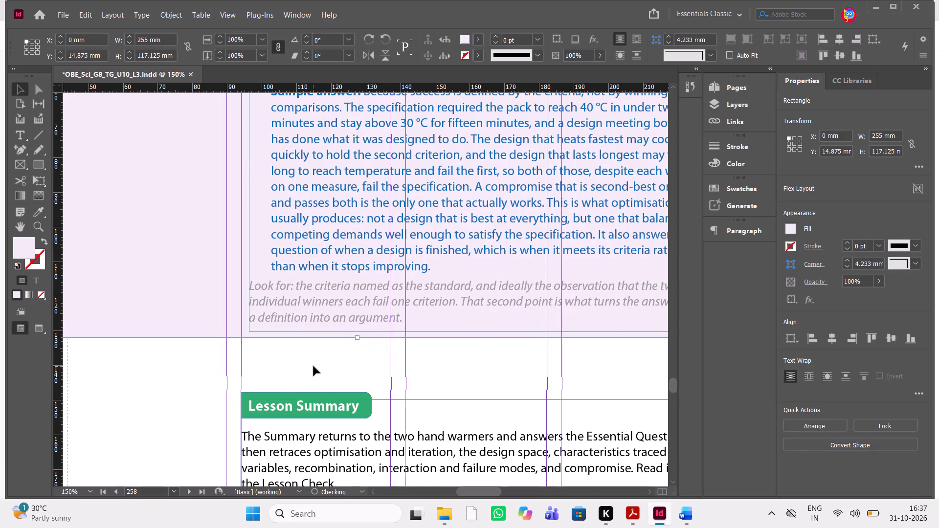
Move the Lesson Summary heading and its body text frame together up to Y 135.5 mm.
scroll(313, 366, right, 1)
drag(276, 383, 493, 459)
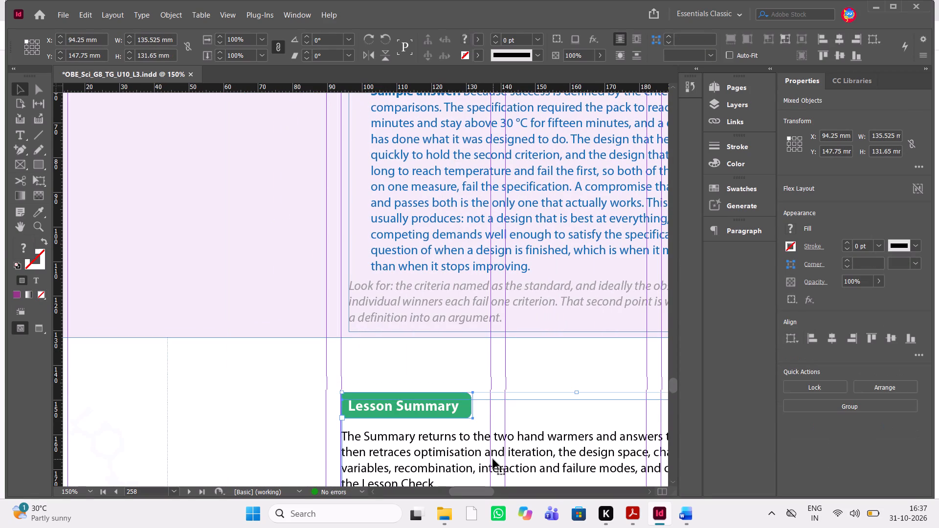
key(shift+Up)
key(shift+Up)
key(shift+Up)
key(shift+Up)
key(shift+Up)
key(shift+Down)
key(shift+Down)
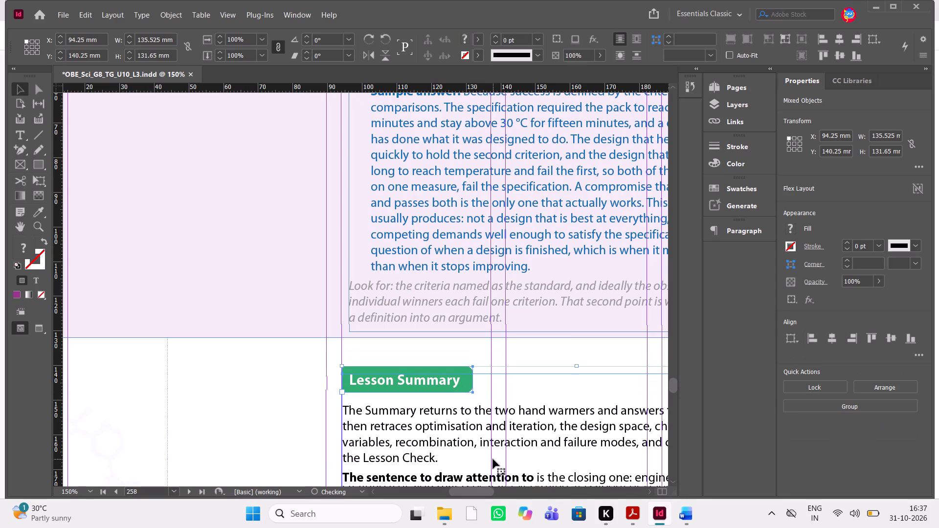
key(shift+Up)
key(shift+Up)
key(Down)
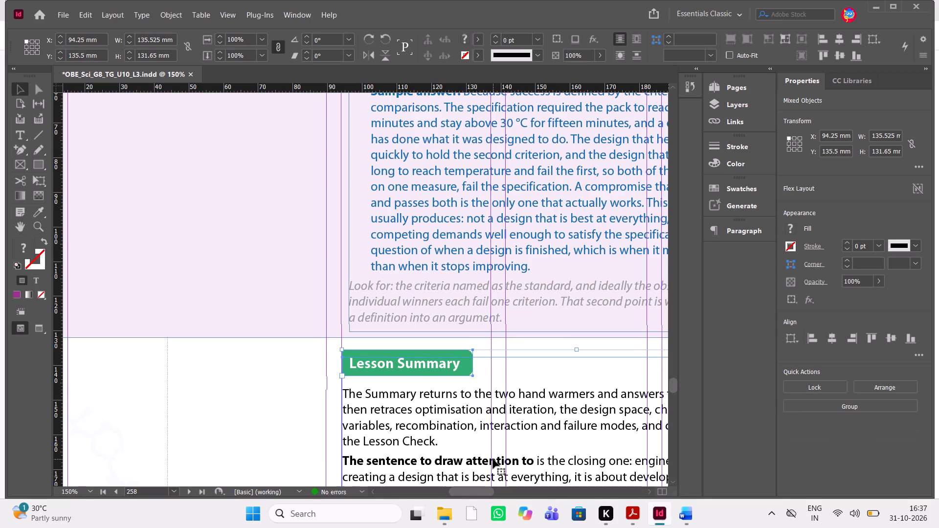
Extend the selected Lesson Summary objects down to the page's bottom margin, making them 150.25 mm high overall.
scroll(493, 459, down, 3)
scroll(493, 459, up, 1)
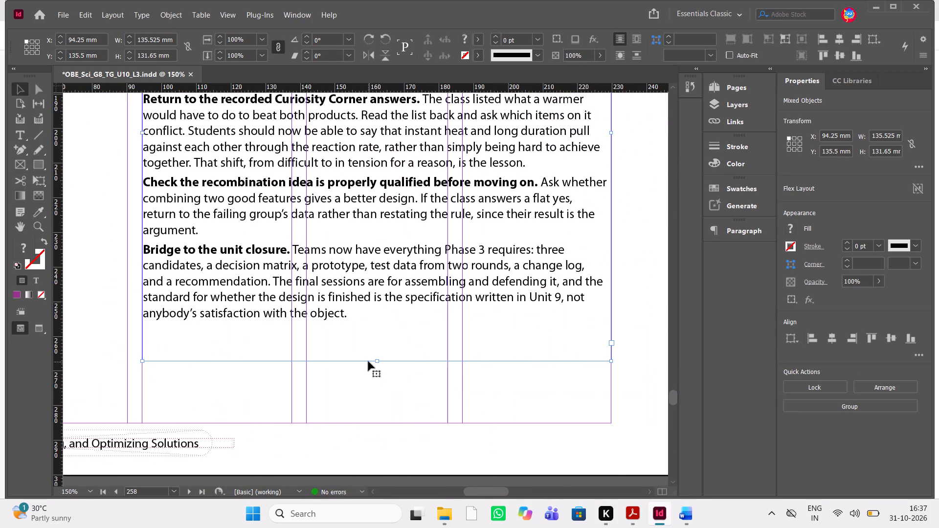
drag(377, 361, 380, 424)
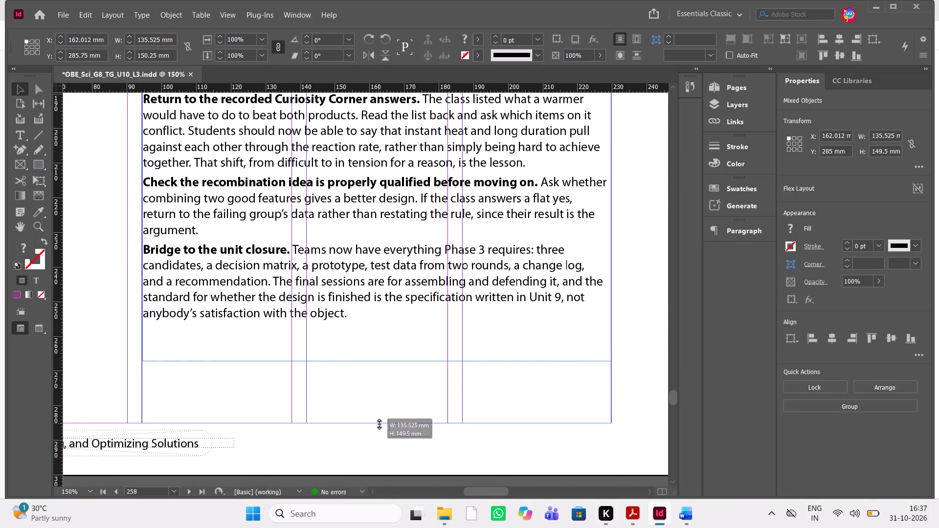
drag(380, 424, 380, 425)
Save the document as OBE_Sci_G8_TG_U10_L3 in InDesign 2026 format, replacing the existing file.
scroll(453, 365, up, 4)
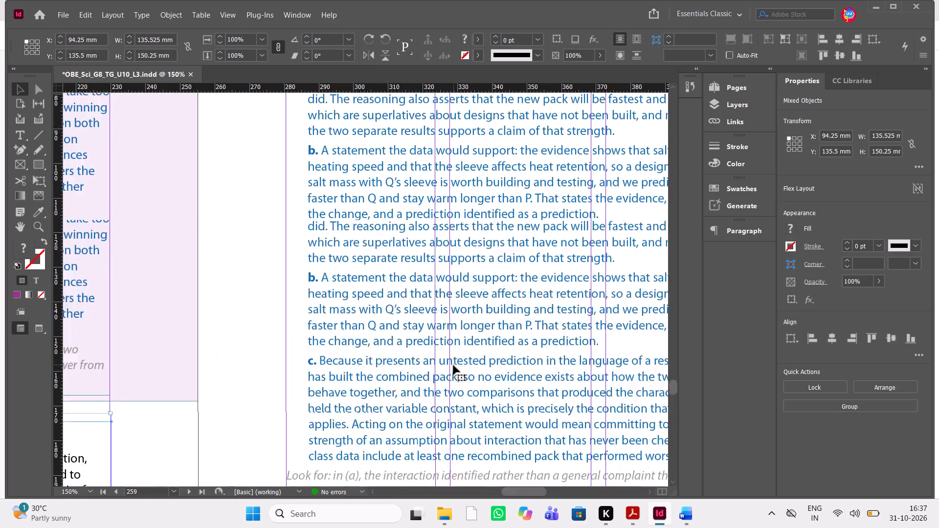
scroll(453, 365, up, 2)
scroll(453, 365, right, 3)
scroll(453, 365, up, 20)
scroll(453, 365, up, 20)
scroll(453, 365, up, 17)
key(ctrl+minus)
key(ctrl+minus)
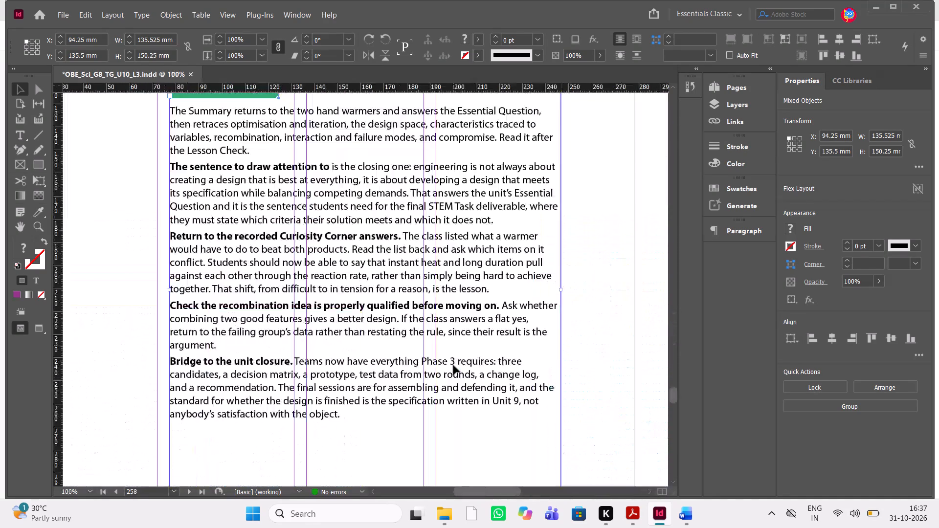
key(ctrl+minus)
scroll(453, 365, up, 20)
scroll(453, 365, up, 20)
scroll(453, 365, up, 20)
scroll(453, 365, up, 10)
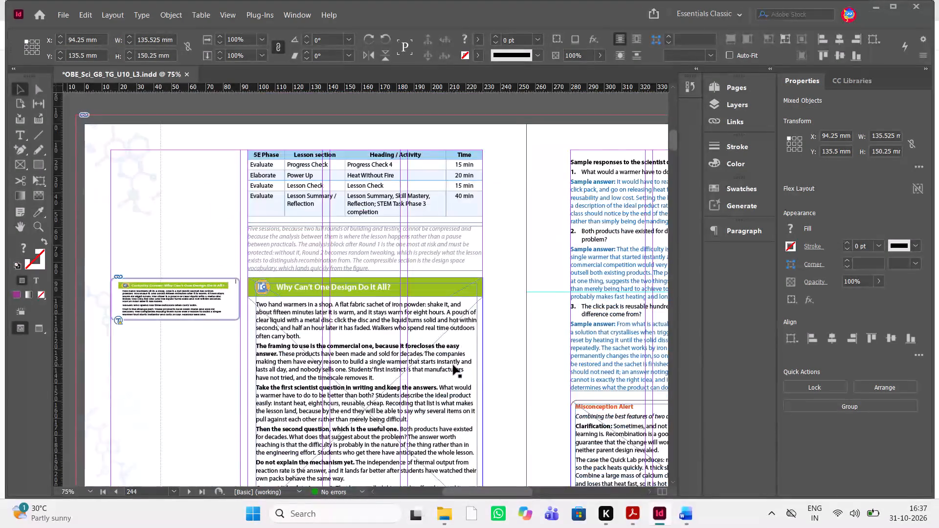
scroll(453, 365, up, 20)
scroll(453, 365, up, 20)
scroll(453, 365, up, 20)
key(ctrl+shift+s)
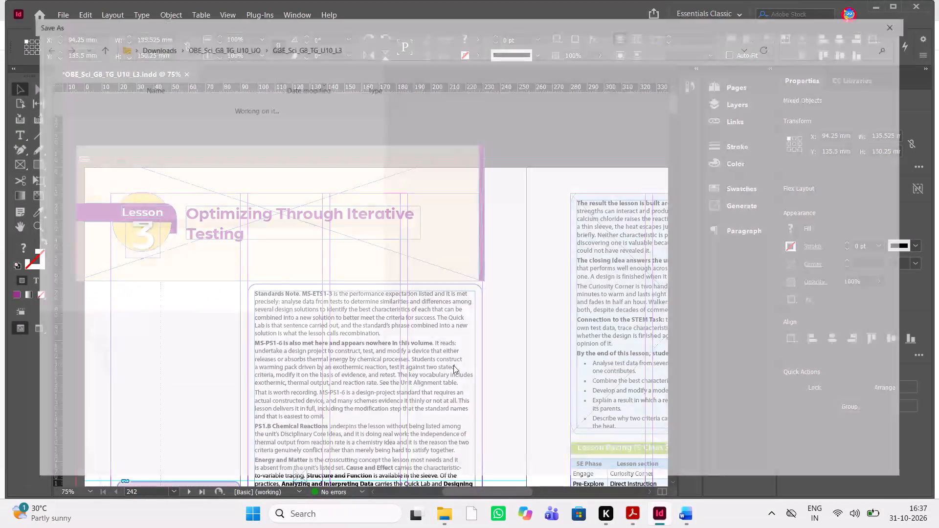
click(823, 475)
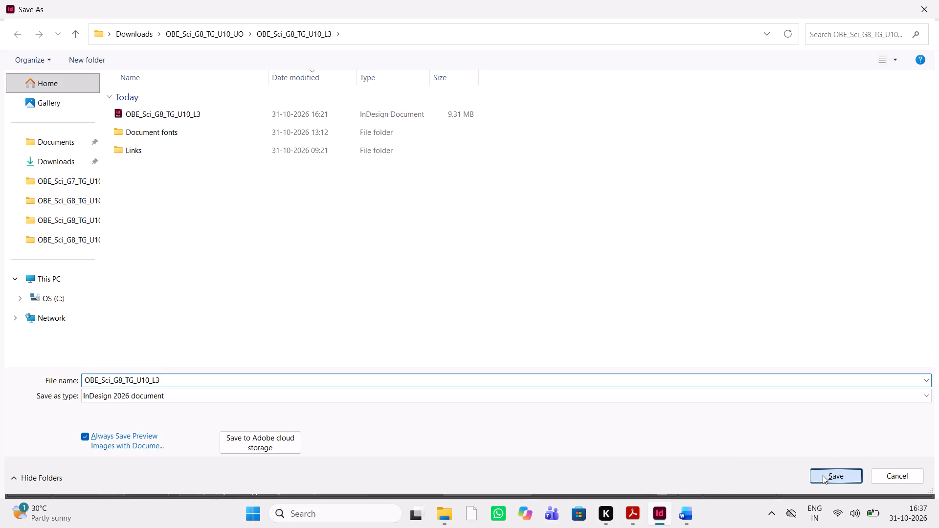
click(505, 257)
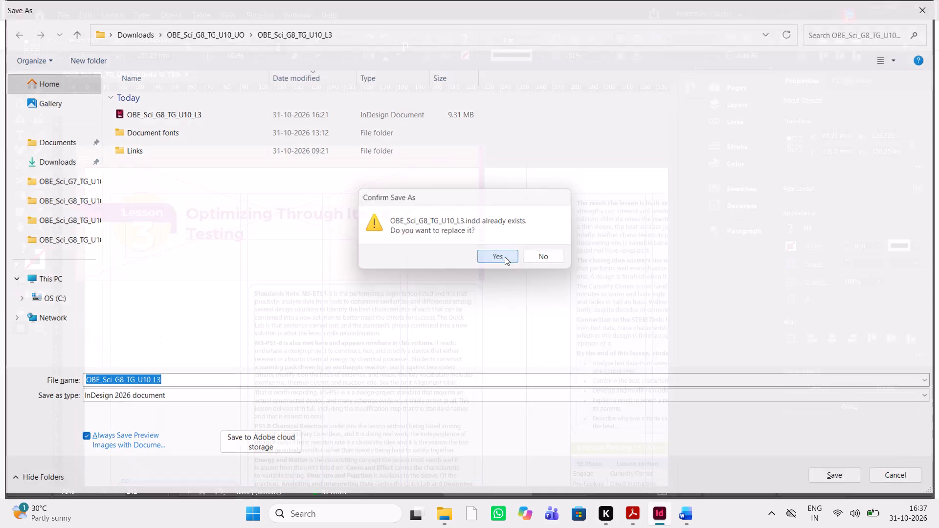
Save an InDesign CS4 or later (IDML) copy named OBE_Sci_G8_TG_U10_L3 in the same folder.
key(ctrl+shift+s)
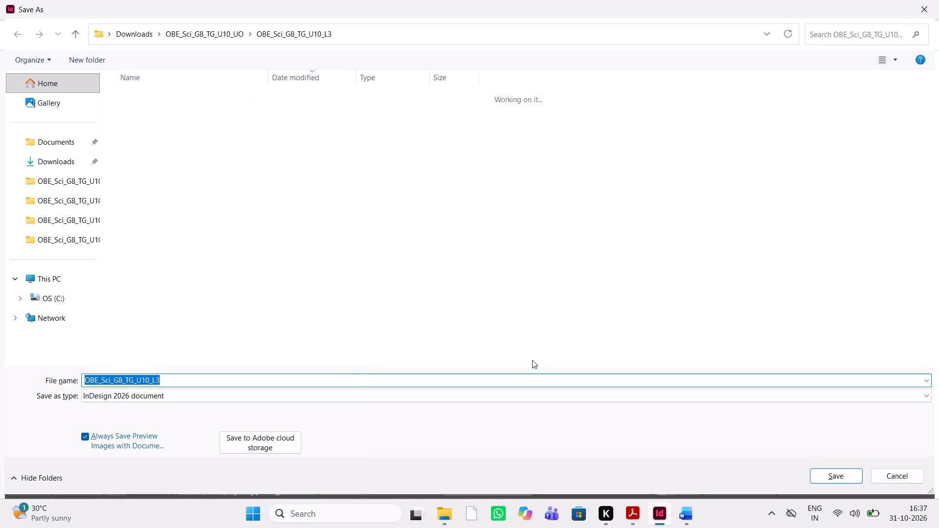
click(523, 397)
click(508, 423)
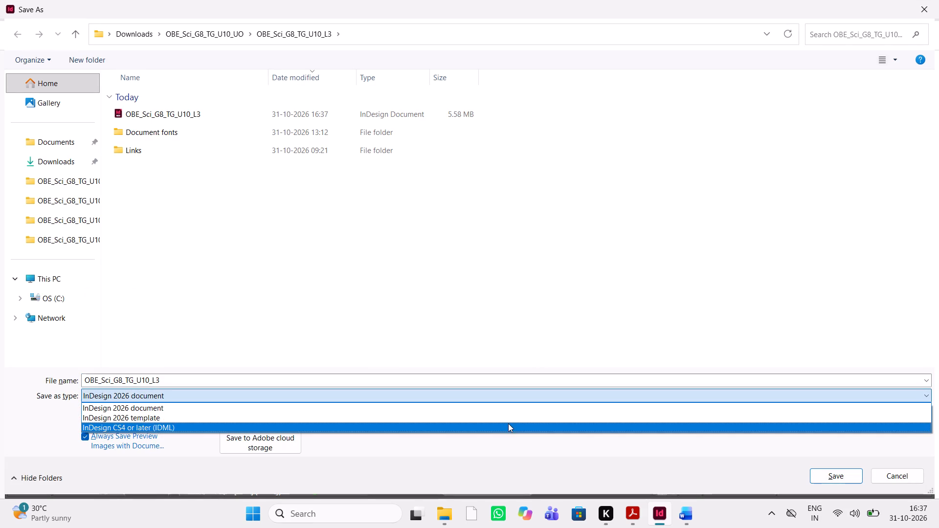
click(822, 478)
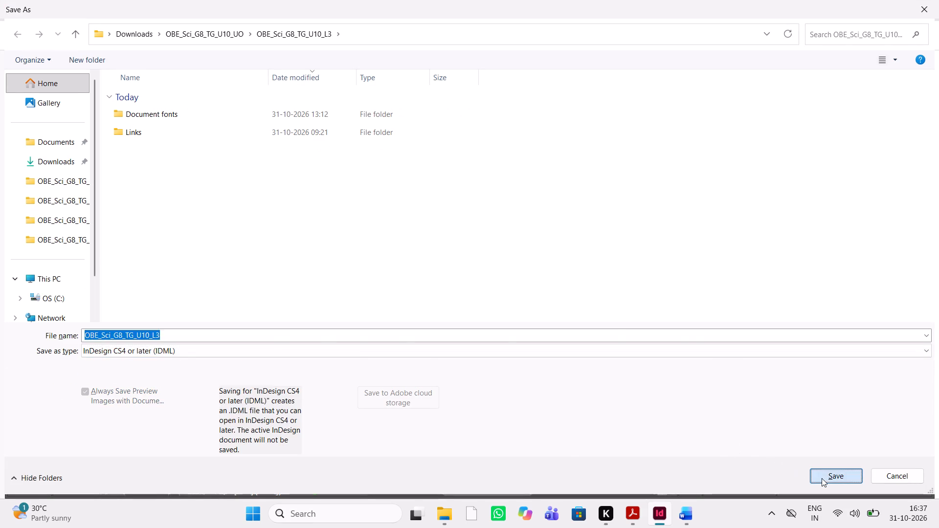
Export the document as an Adobe PDF (Print) file named OBE_Sci_G8_TG_U10_L3, replacing the existing PDF.
key(ctrl+e)
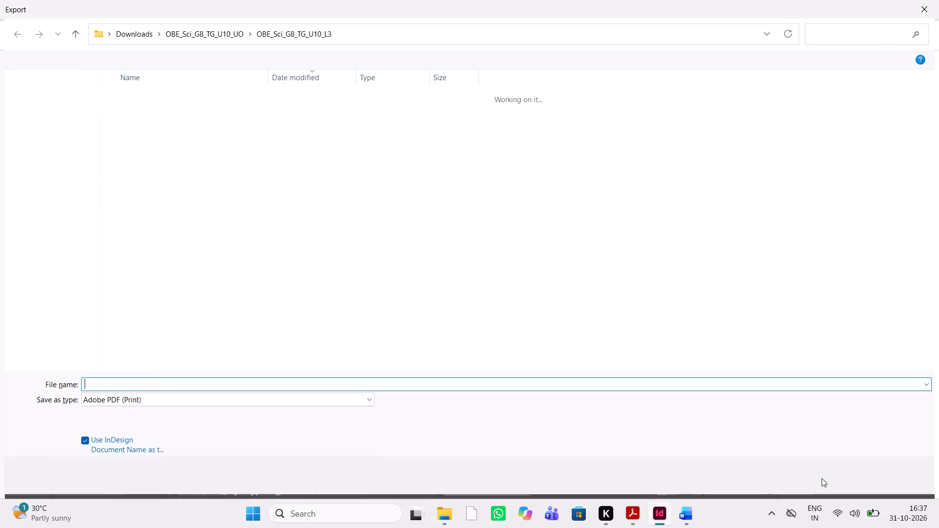
click(838, 477)
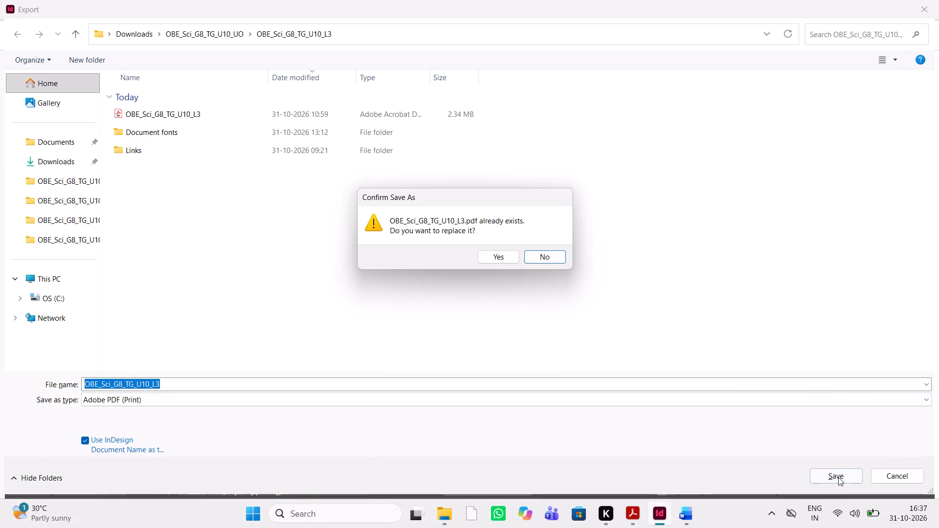
click(500, 261)
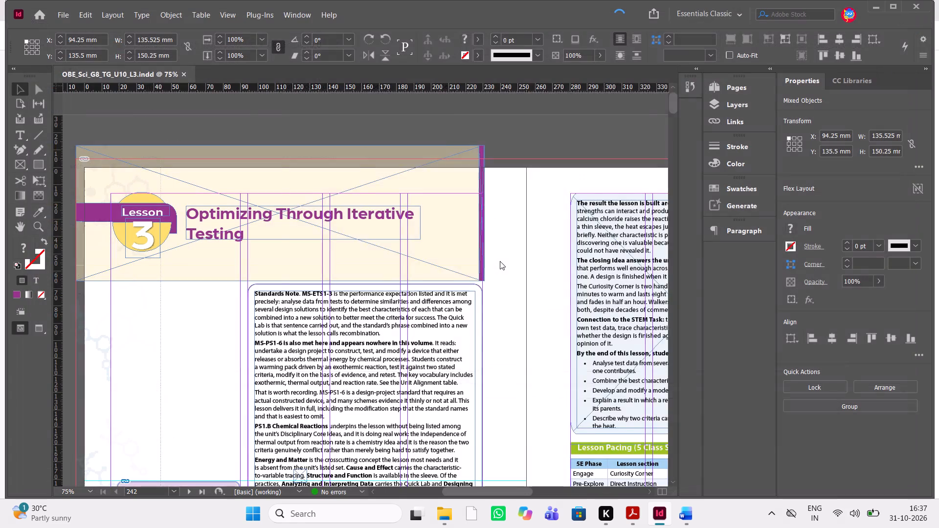
click(584, 433)
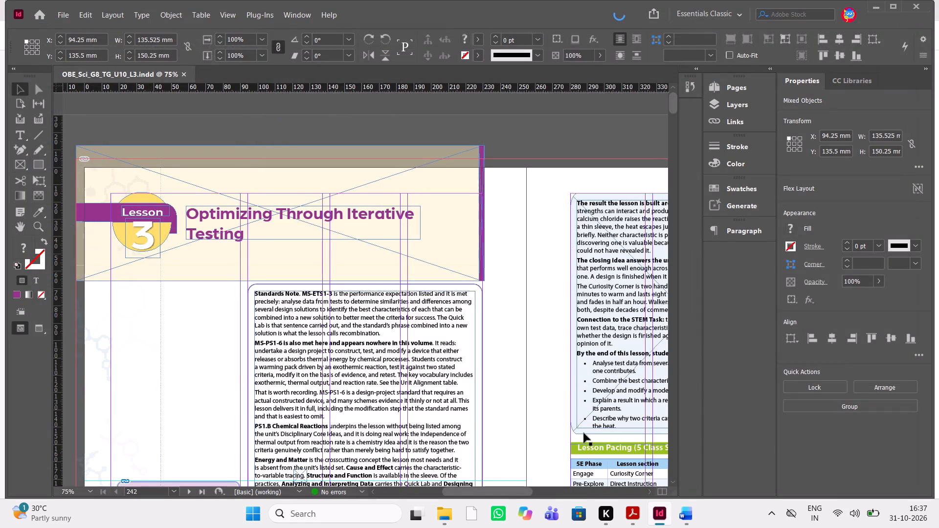
Close the Lesson 3 document and exit InDesign.
click(186, 72)
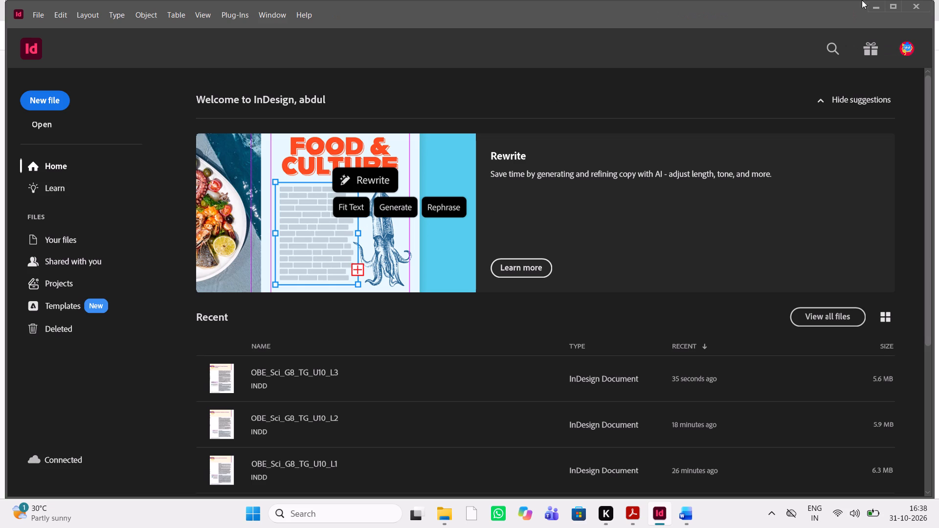
click(914, 0)
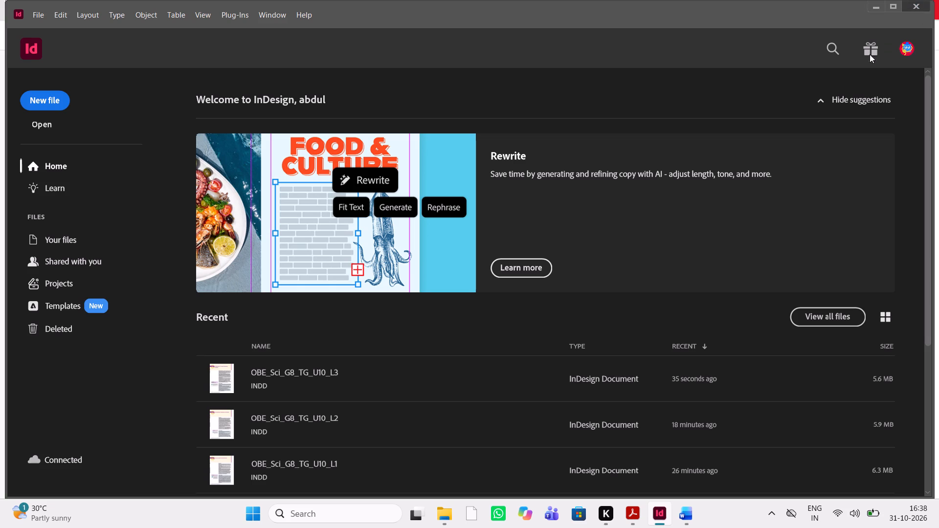
Switch to Acrobat and close all its tabs, saving the changes to OBE_Sci_G8_TG_U10_QC.pdf.
click(628, 512)
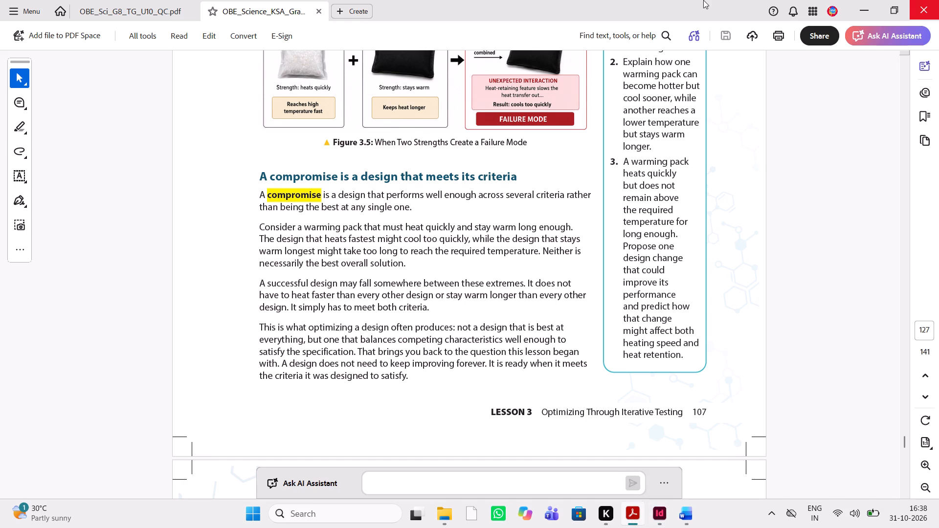
click(933, 5)
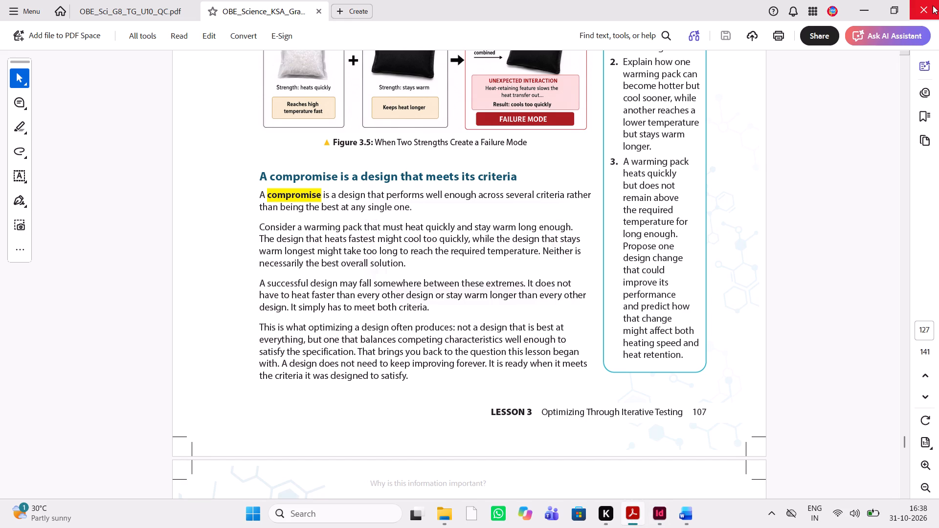
click(413, 278)
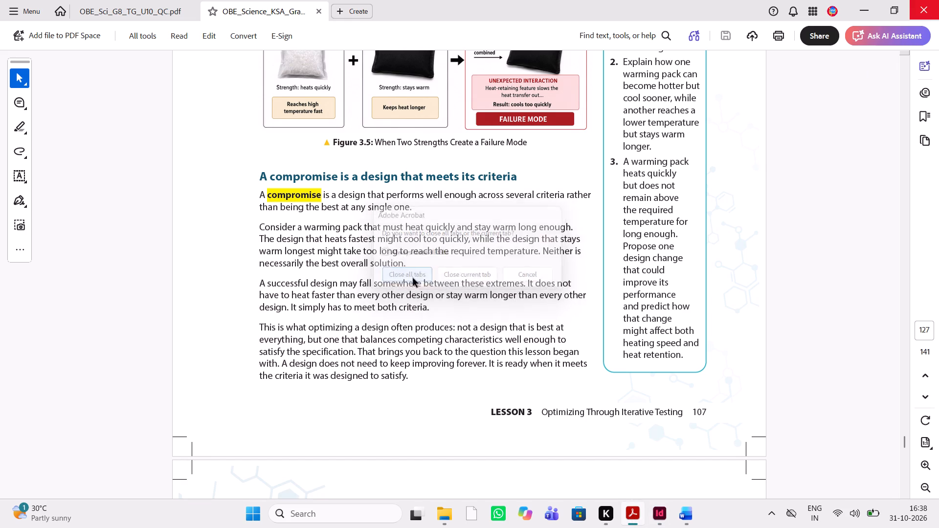
click(474, 278)
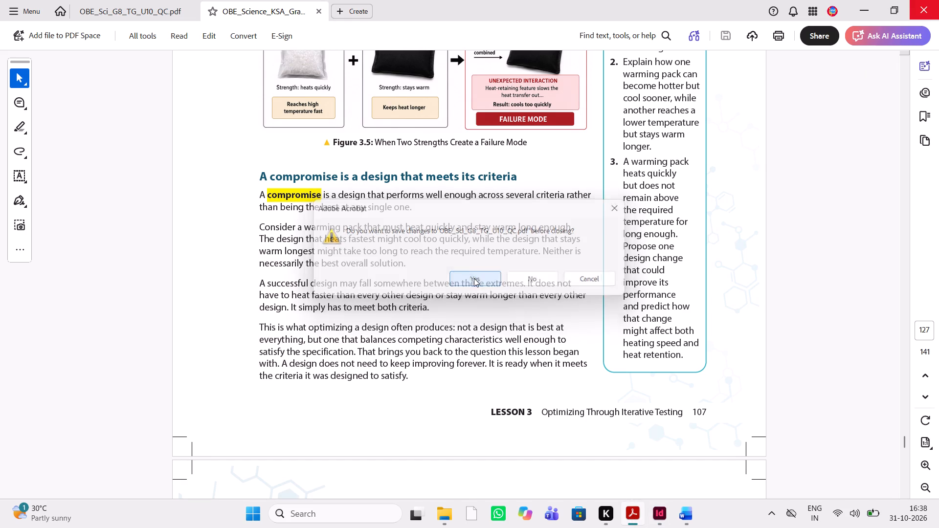
Switch to Word and close its open document window.
click(655, 525)
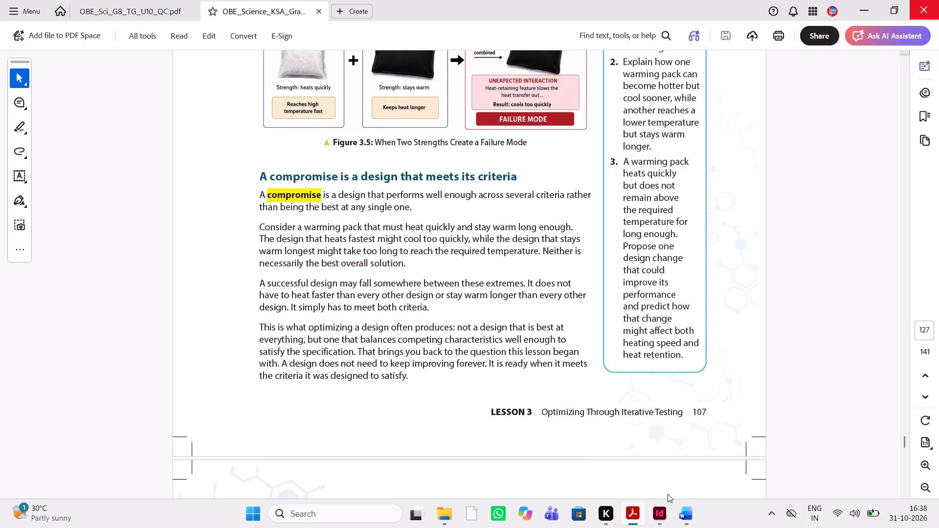
click(687, 518)
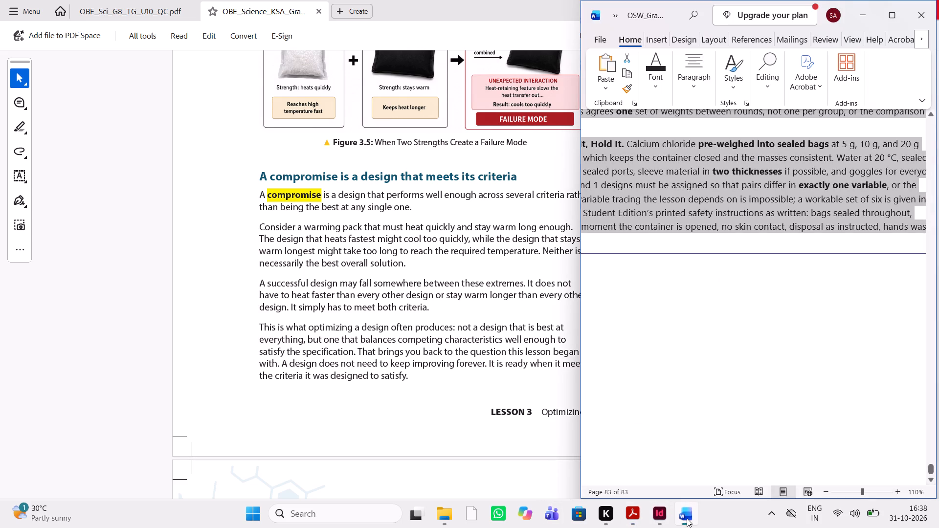
click(926, 17)
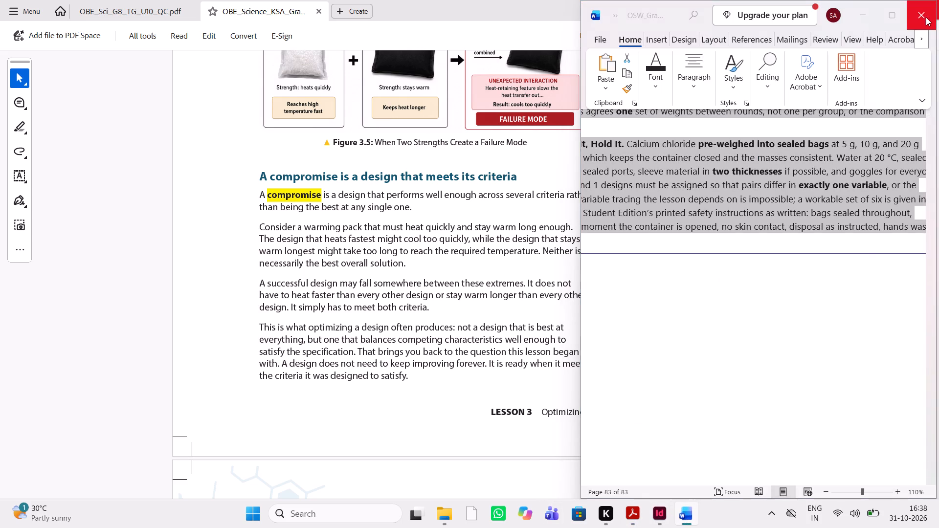
Switch to File Explorer and compress the OBE_Sci_G8_TG_U10_UO folder in Downloads to a ZIP file.
click(801, 351)
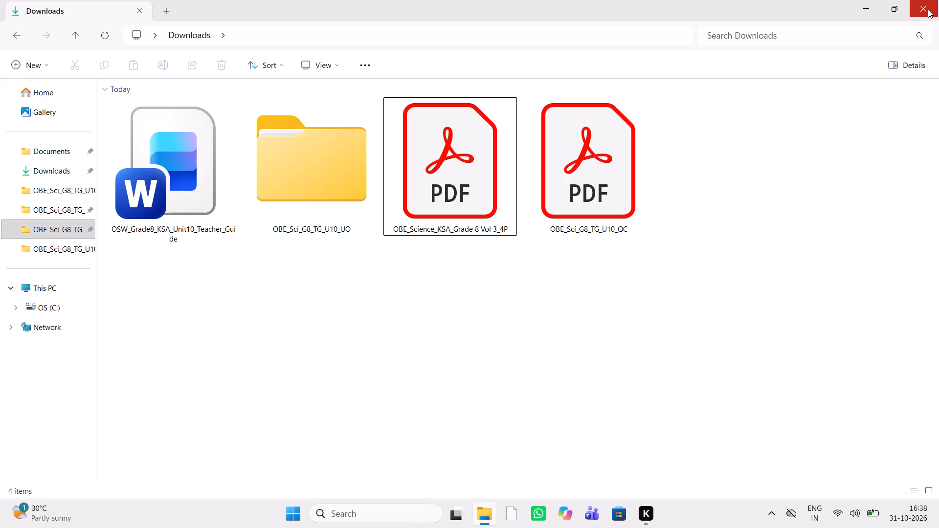
click(320, 205)
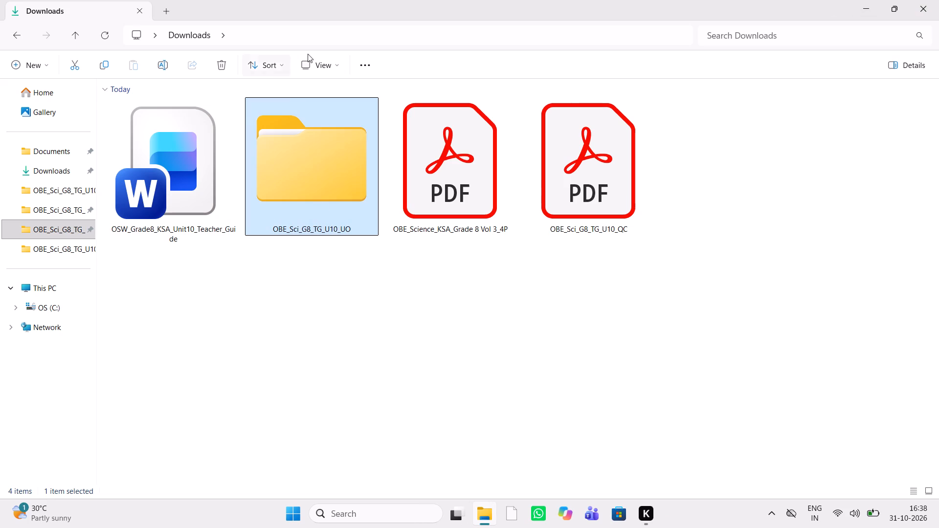
click(52, 168)
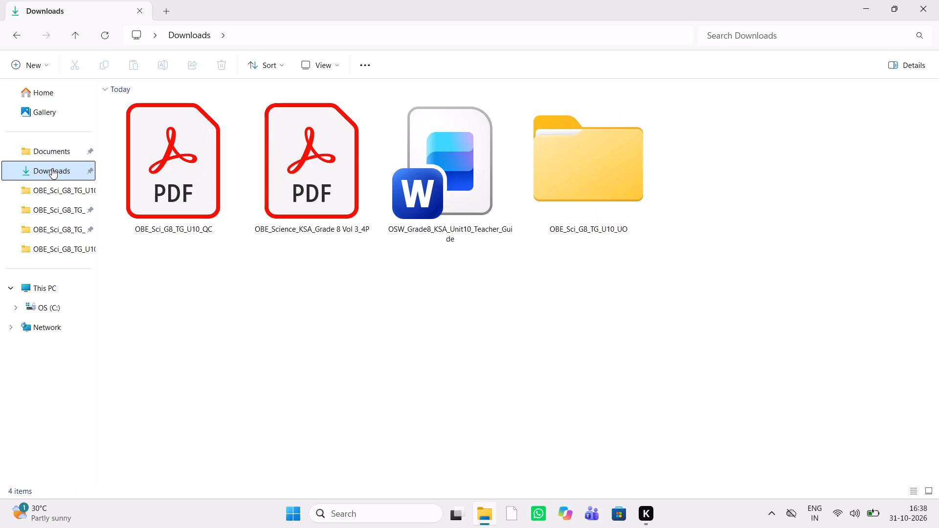
click(557, 164)
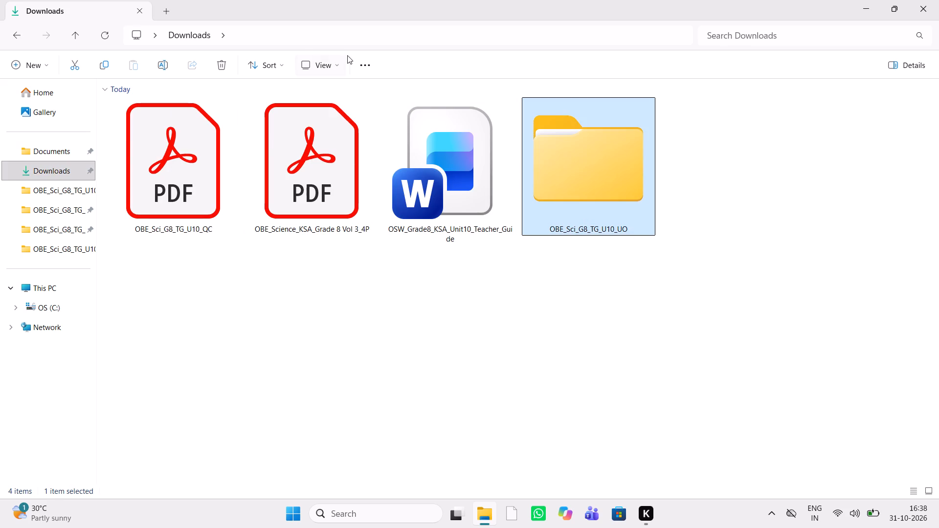
click(364, 66)
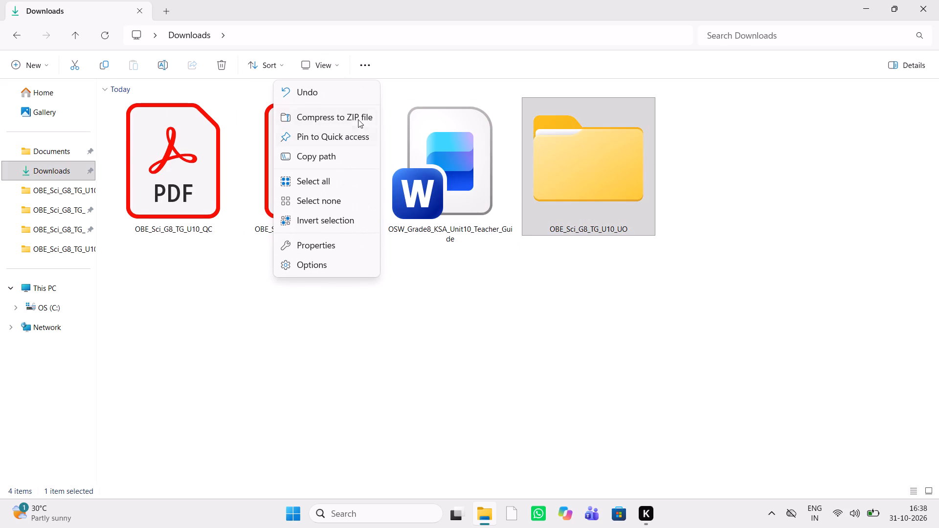
click(362, 117)
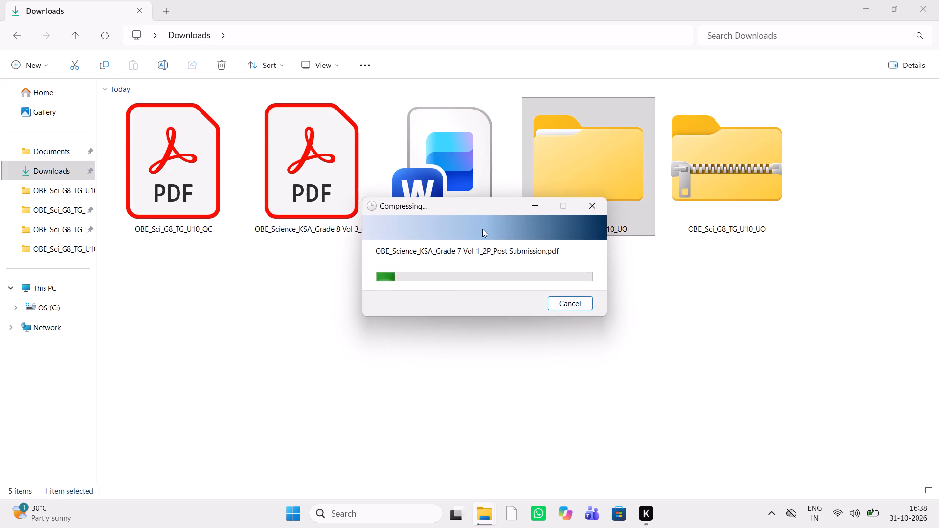
Move the two PDFs and the Word teacher guide from Downloads to the GRADE-8 folder in Documents > SCIENCE FILES.
click(194, 202)
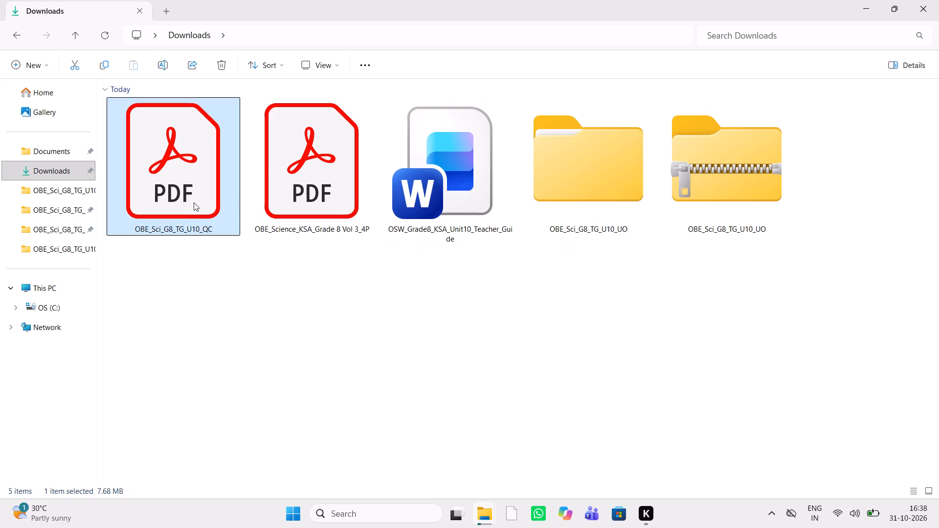
key(shift+Right)
key(shift+Right)
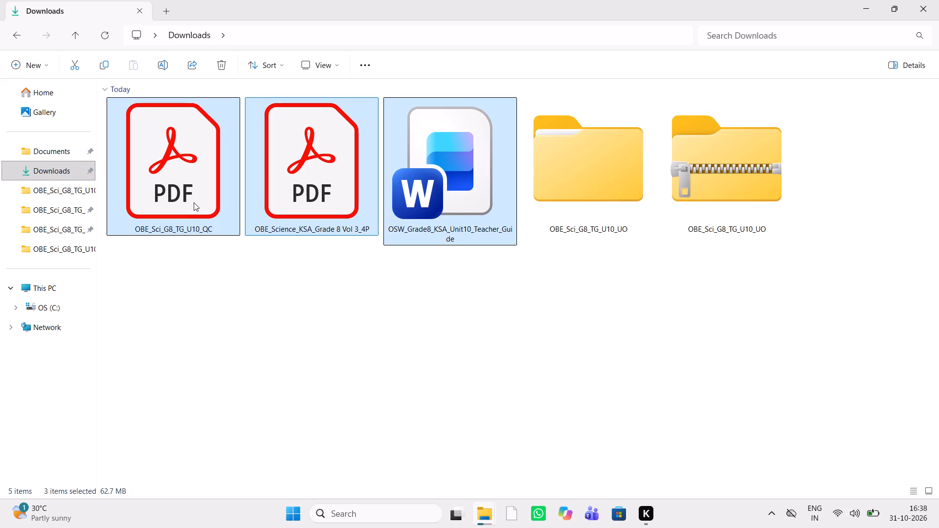
key(ctrl+x)
key(ctrl+x)
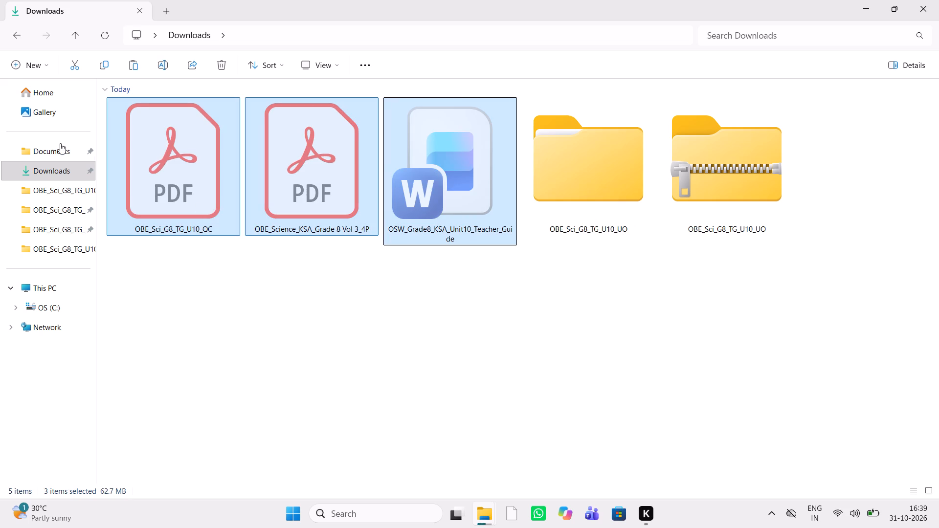
double_click(57, 150)
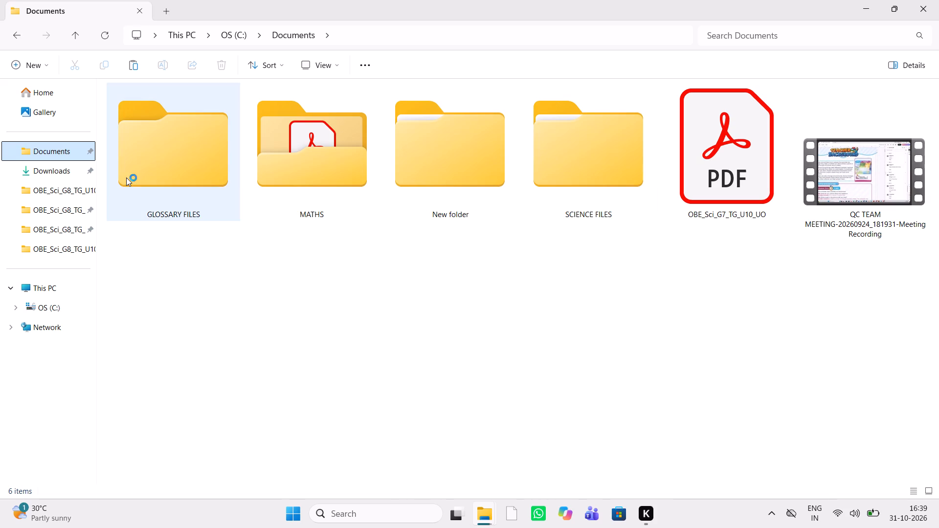
double_click(54, 166)
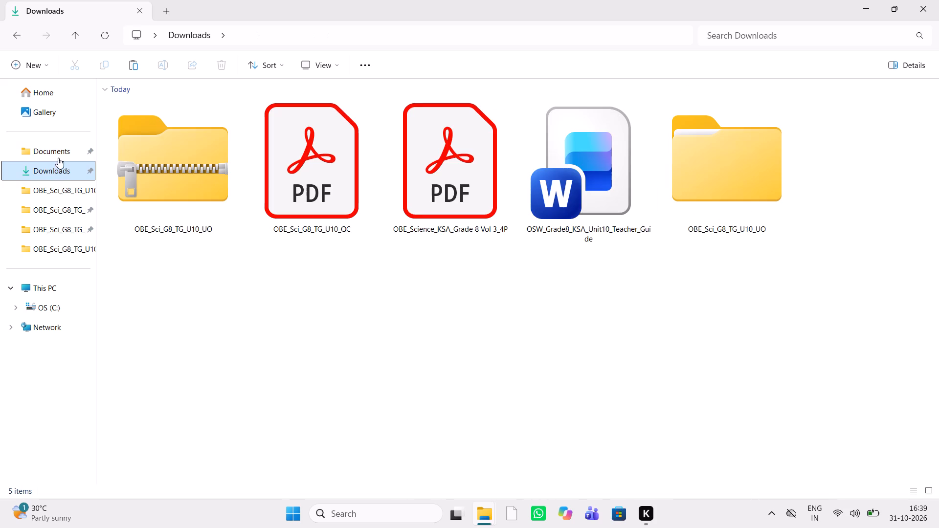
double_click(44, 153)
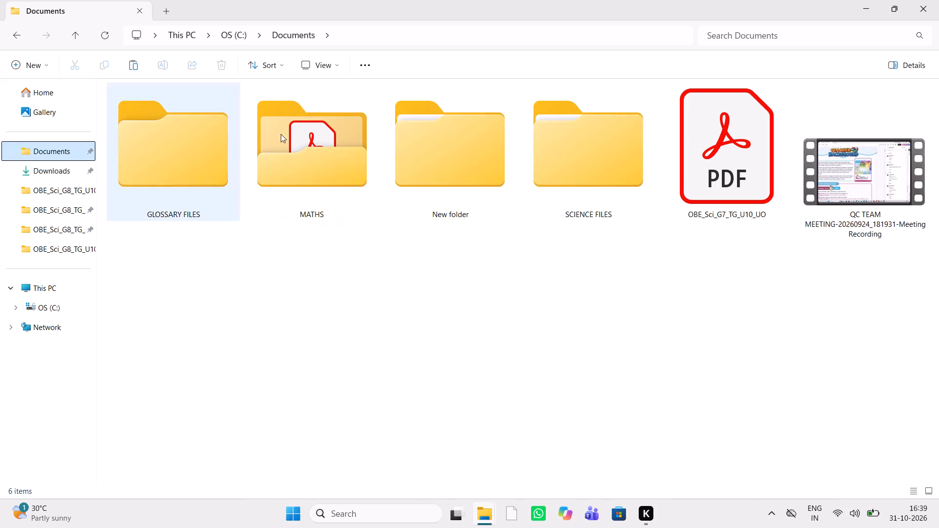
double_click(599, 177)
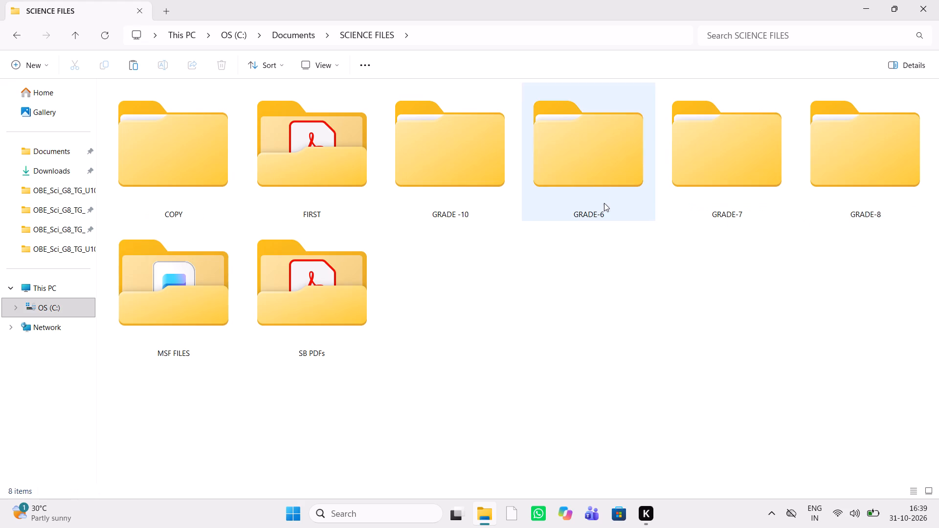
double_click(824, 202)
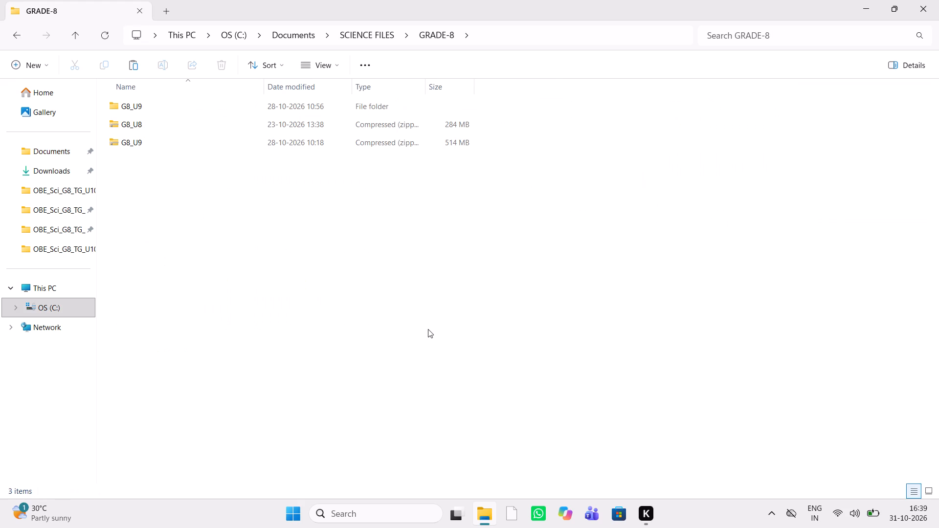
key(ctrl+v)
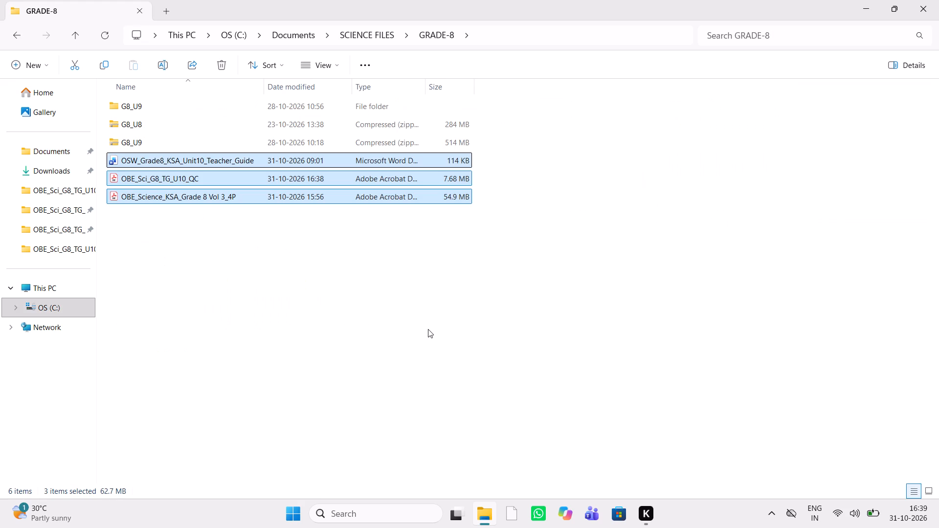
click(358, 313)
Cut the Word file OSW_Grade8_KSA_Unit10_Teacher_Guide from the GRADE-8 folder and return to Documents.
click(321, 166)
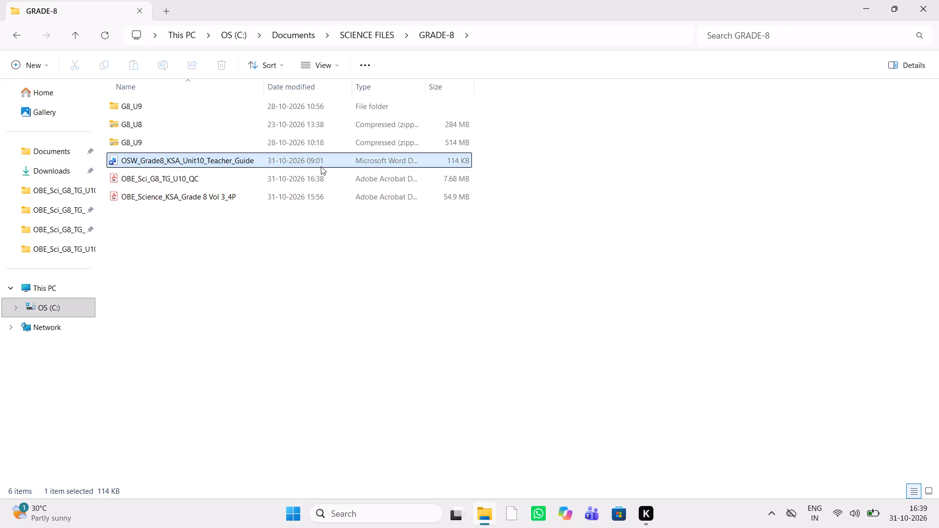
key(ctrl+x)
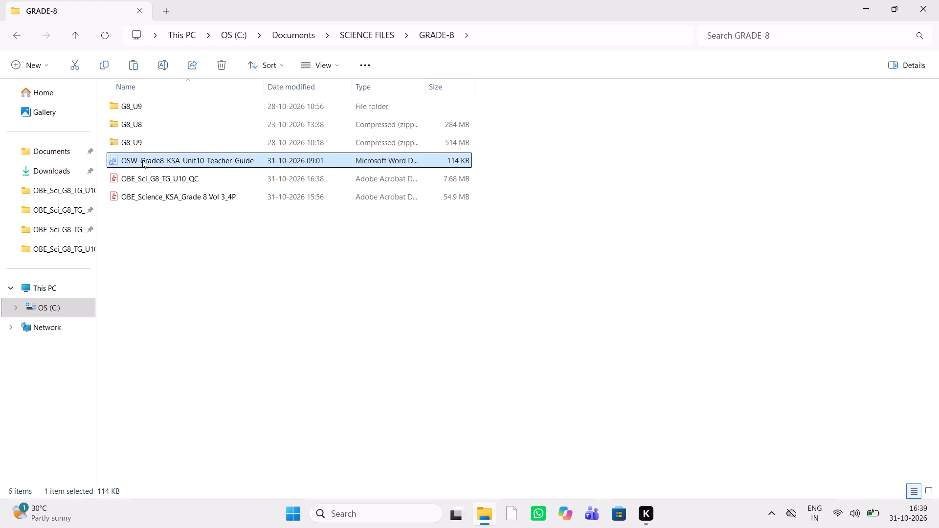
key(ctrl+x)
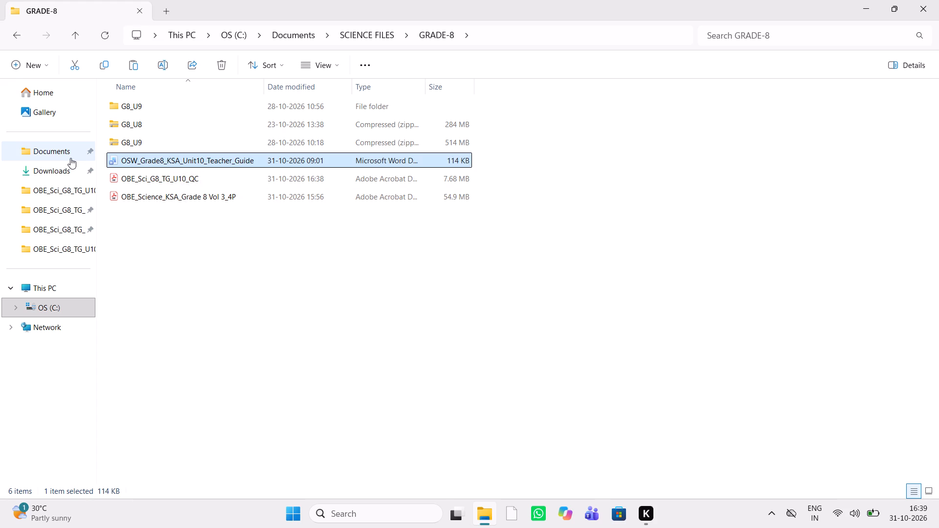
double_click(70, 158)
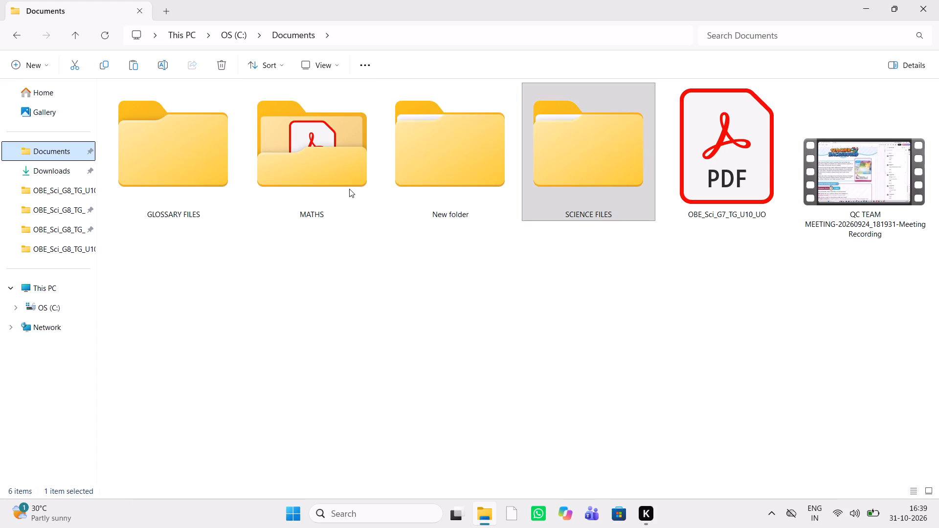
double_click(349, 189)
click(279, 28)
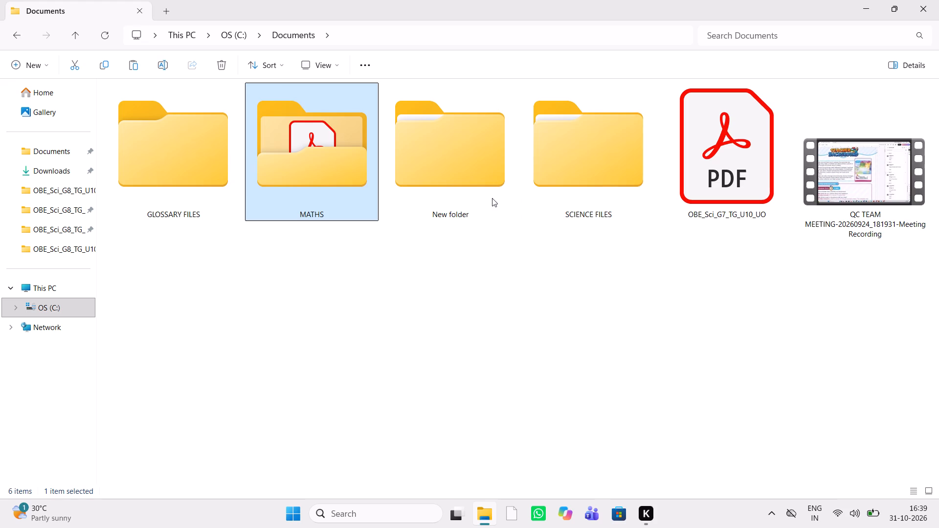
Check the RECIEVED FILES subfolder inside New folder and delete New folder from Documents.
double_click(492, 198)
click(288, 34)
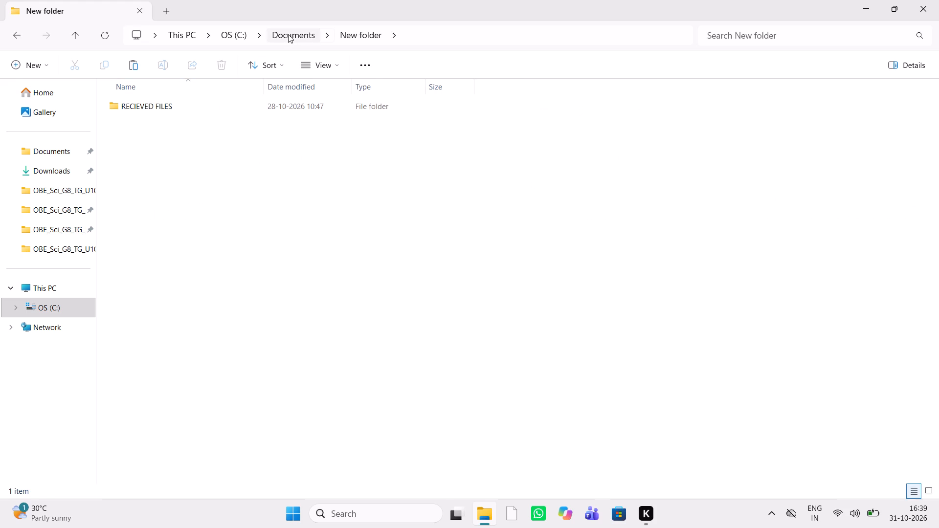
double_click(421, 195)
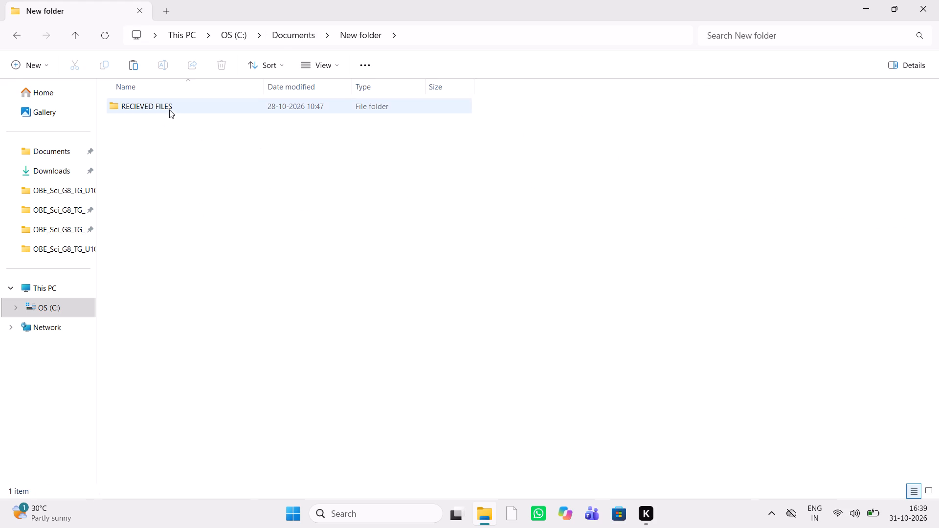
double_click(175, 108)
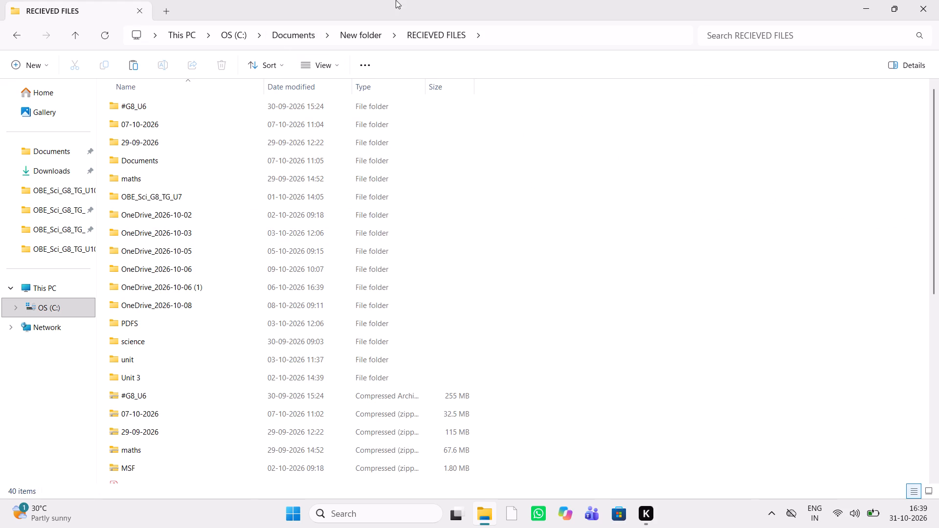
click(308, 37)
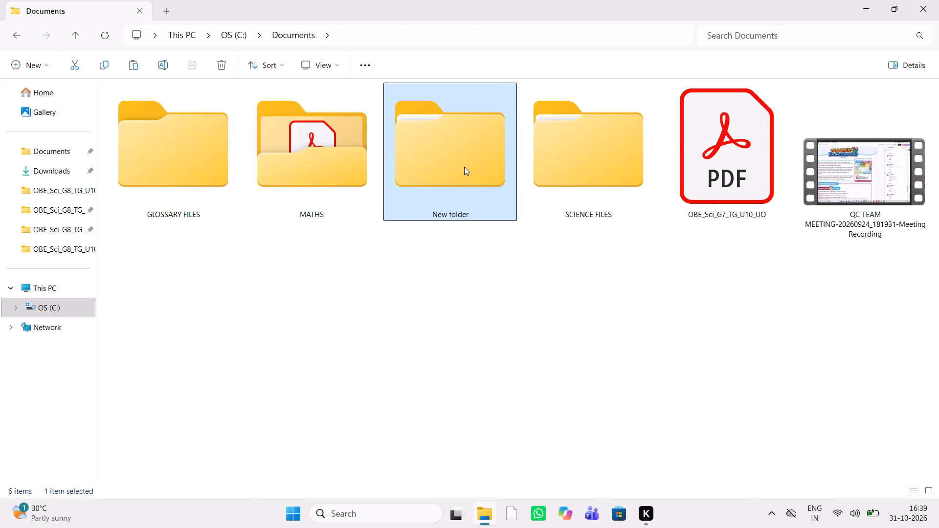
click(464, 167)
key(Delete)
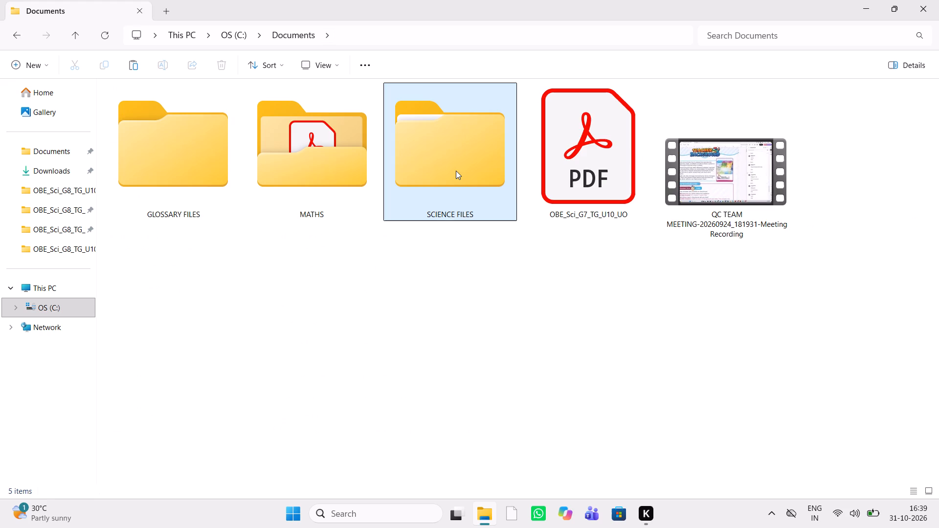
Paste the cut Word teacher guide into the MSF FILES folder inside SCIENCE FILES.
double_click(456, 171)
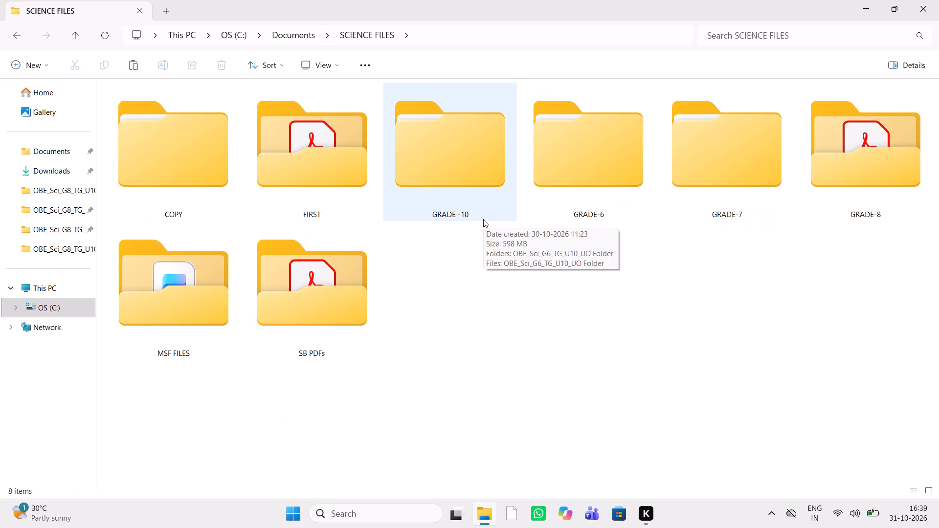
double_click(213, 308)
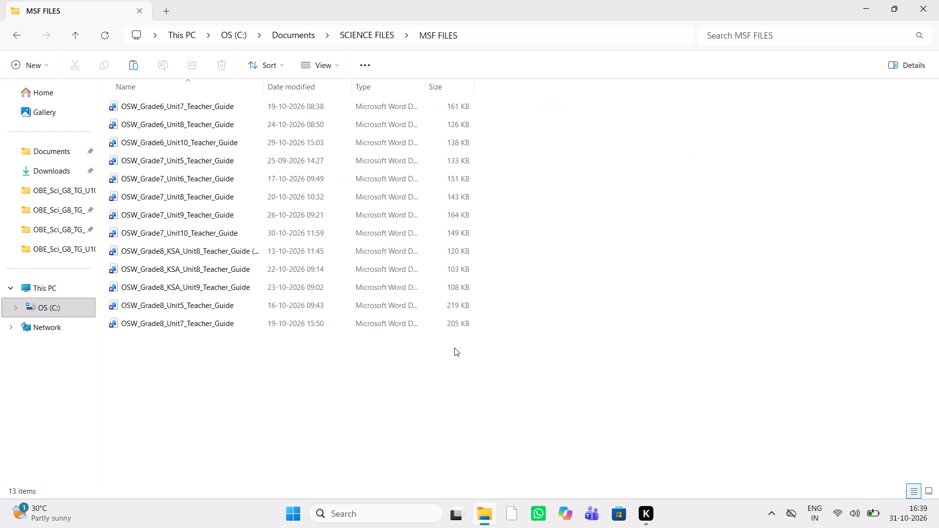
key(ctrl+c)
key(ctrl+v)
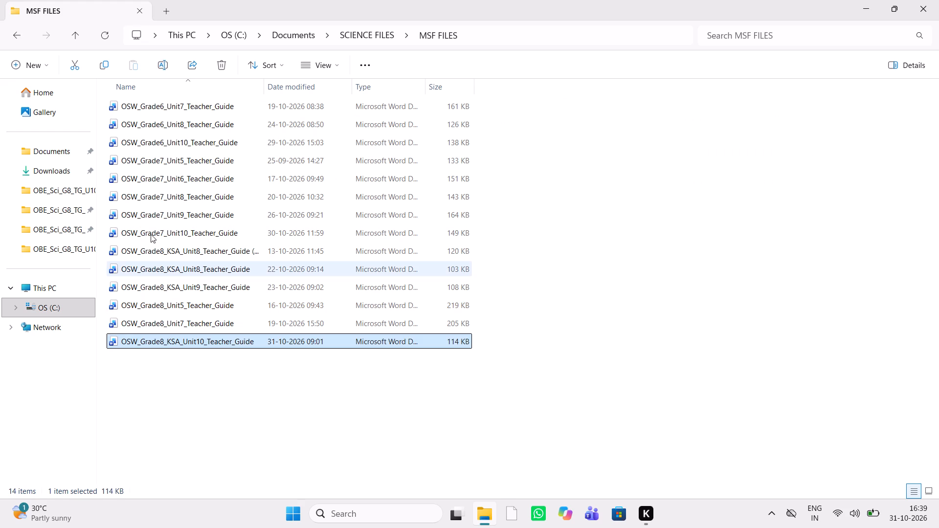
Return to the Downloads folder.
double_click(52, 163)
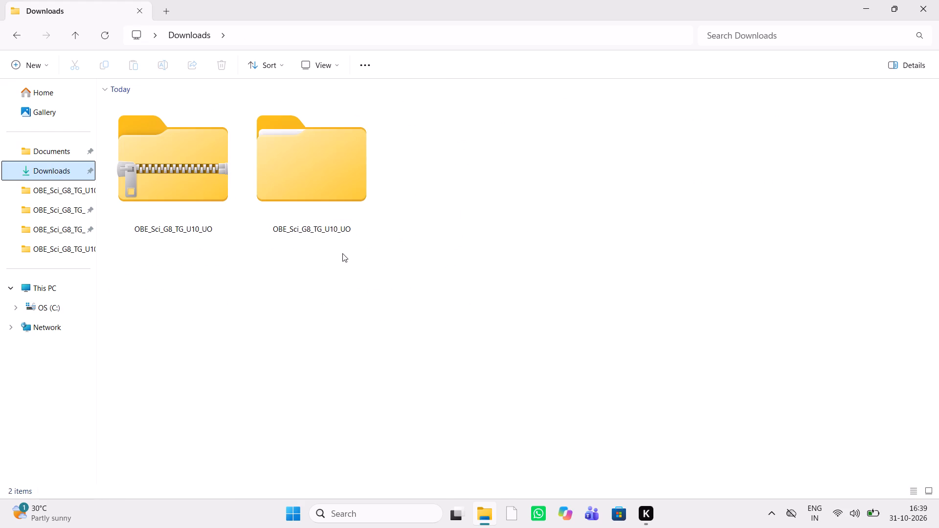
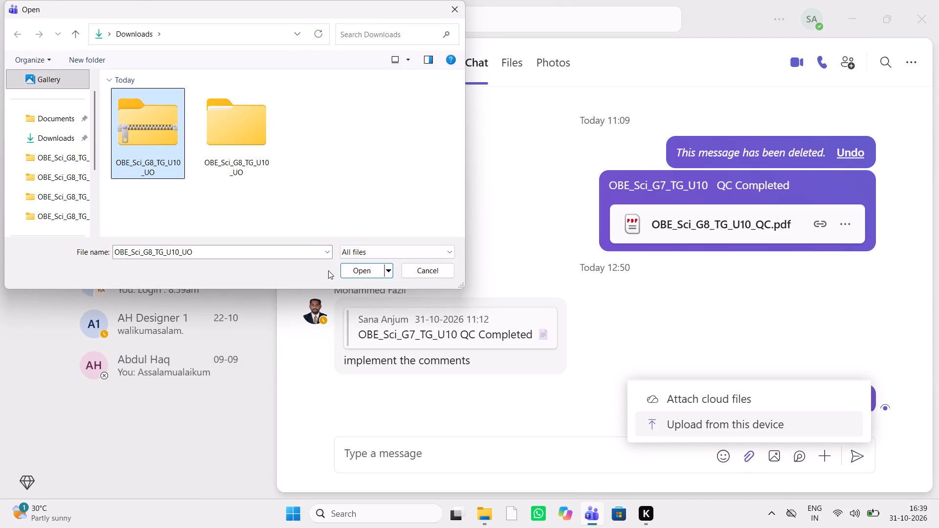
Copy the full file name OBE_Sci_G8_TG_U10_UO of the zipped folder chosen for upload.
drag(213, 252, 127, 251)
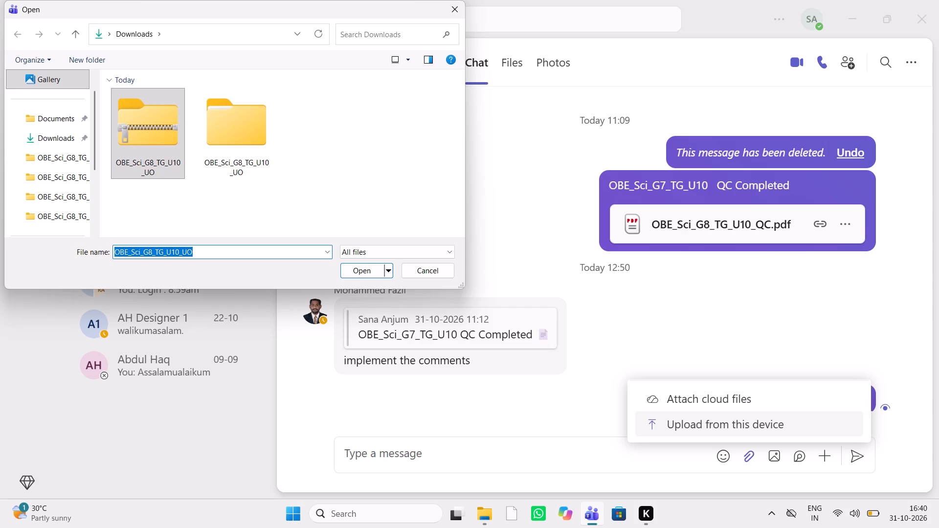
key(ctrl+c)
key(ctrl+c)
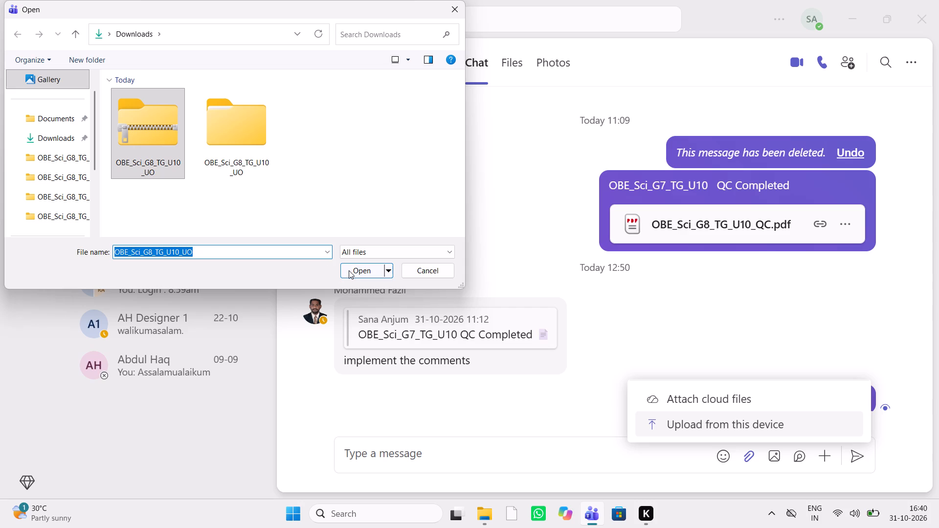